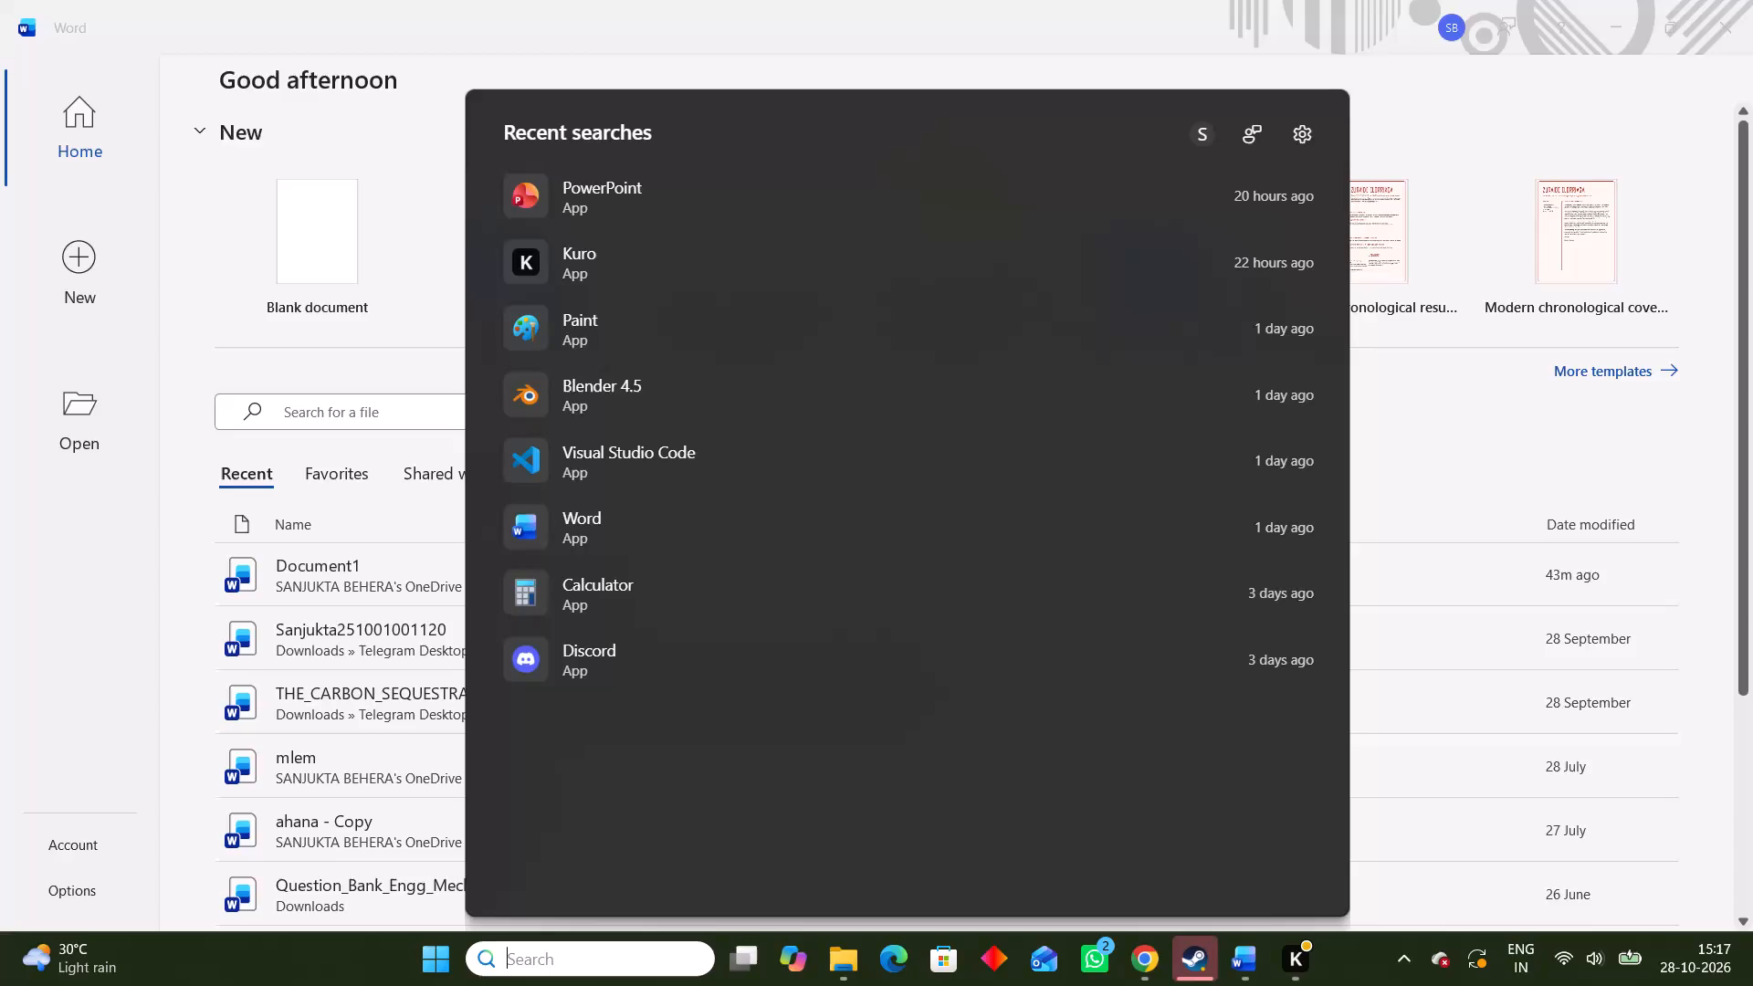
Open PowerPoint and create a blank presentation.
click(745, 206)
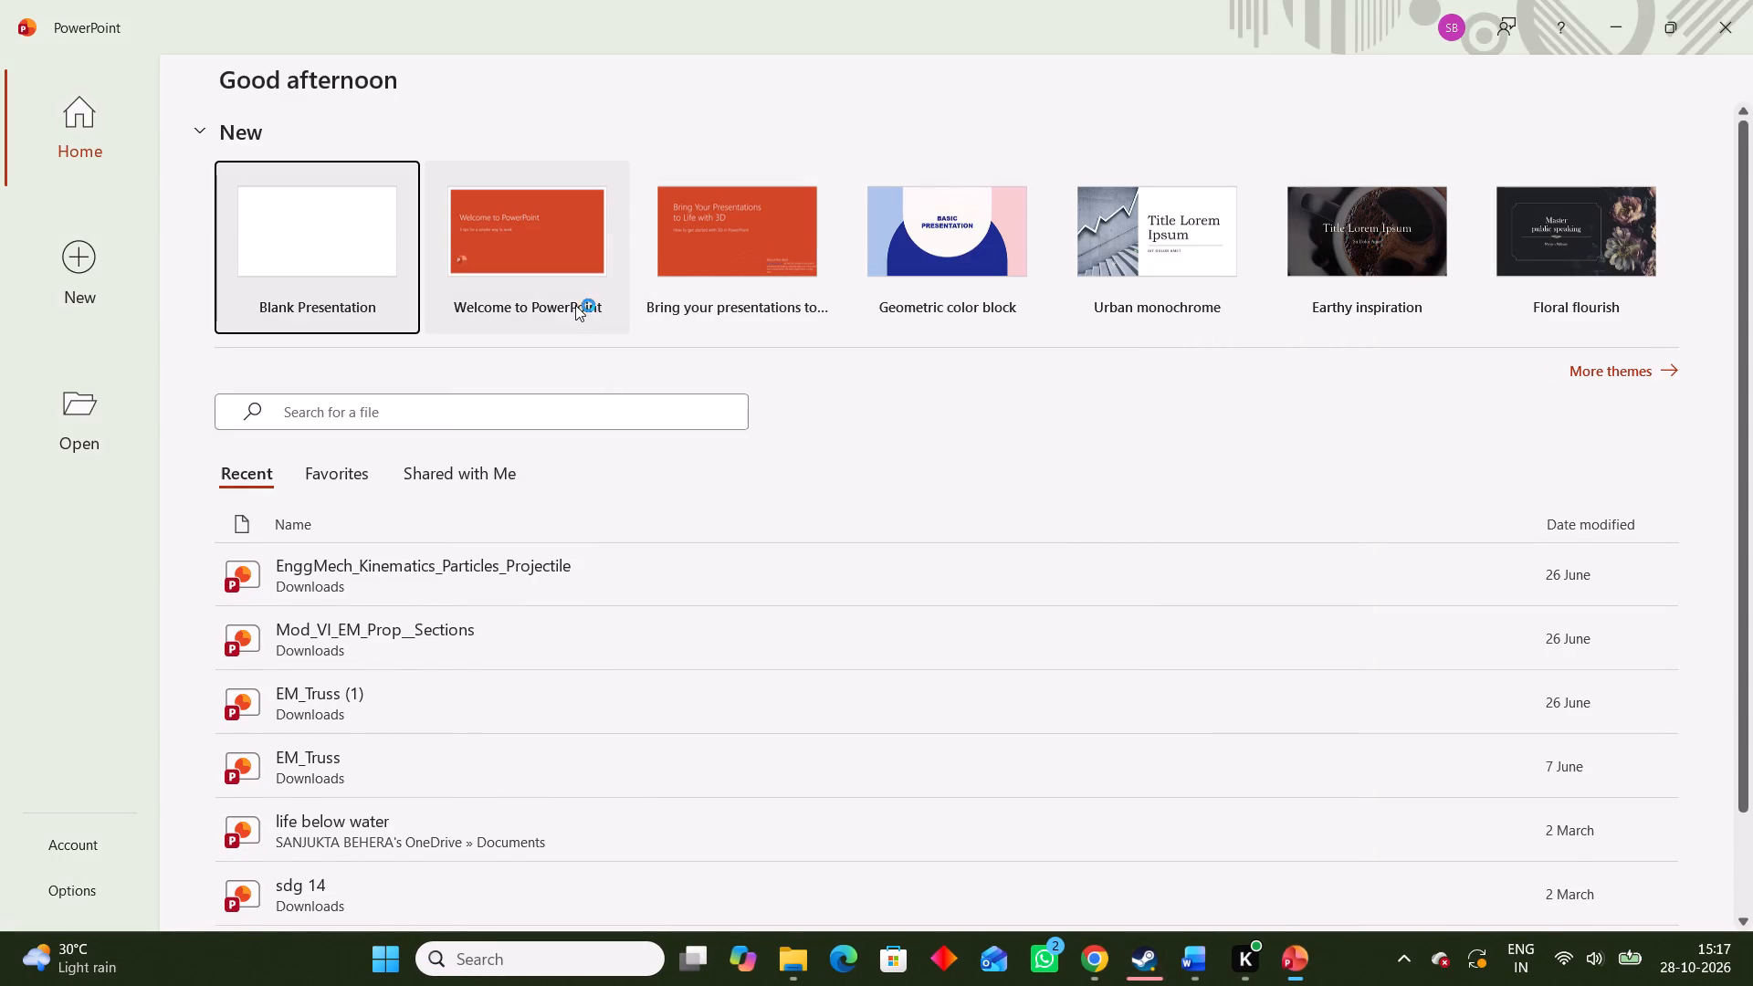
click(353, 232)
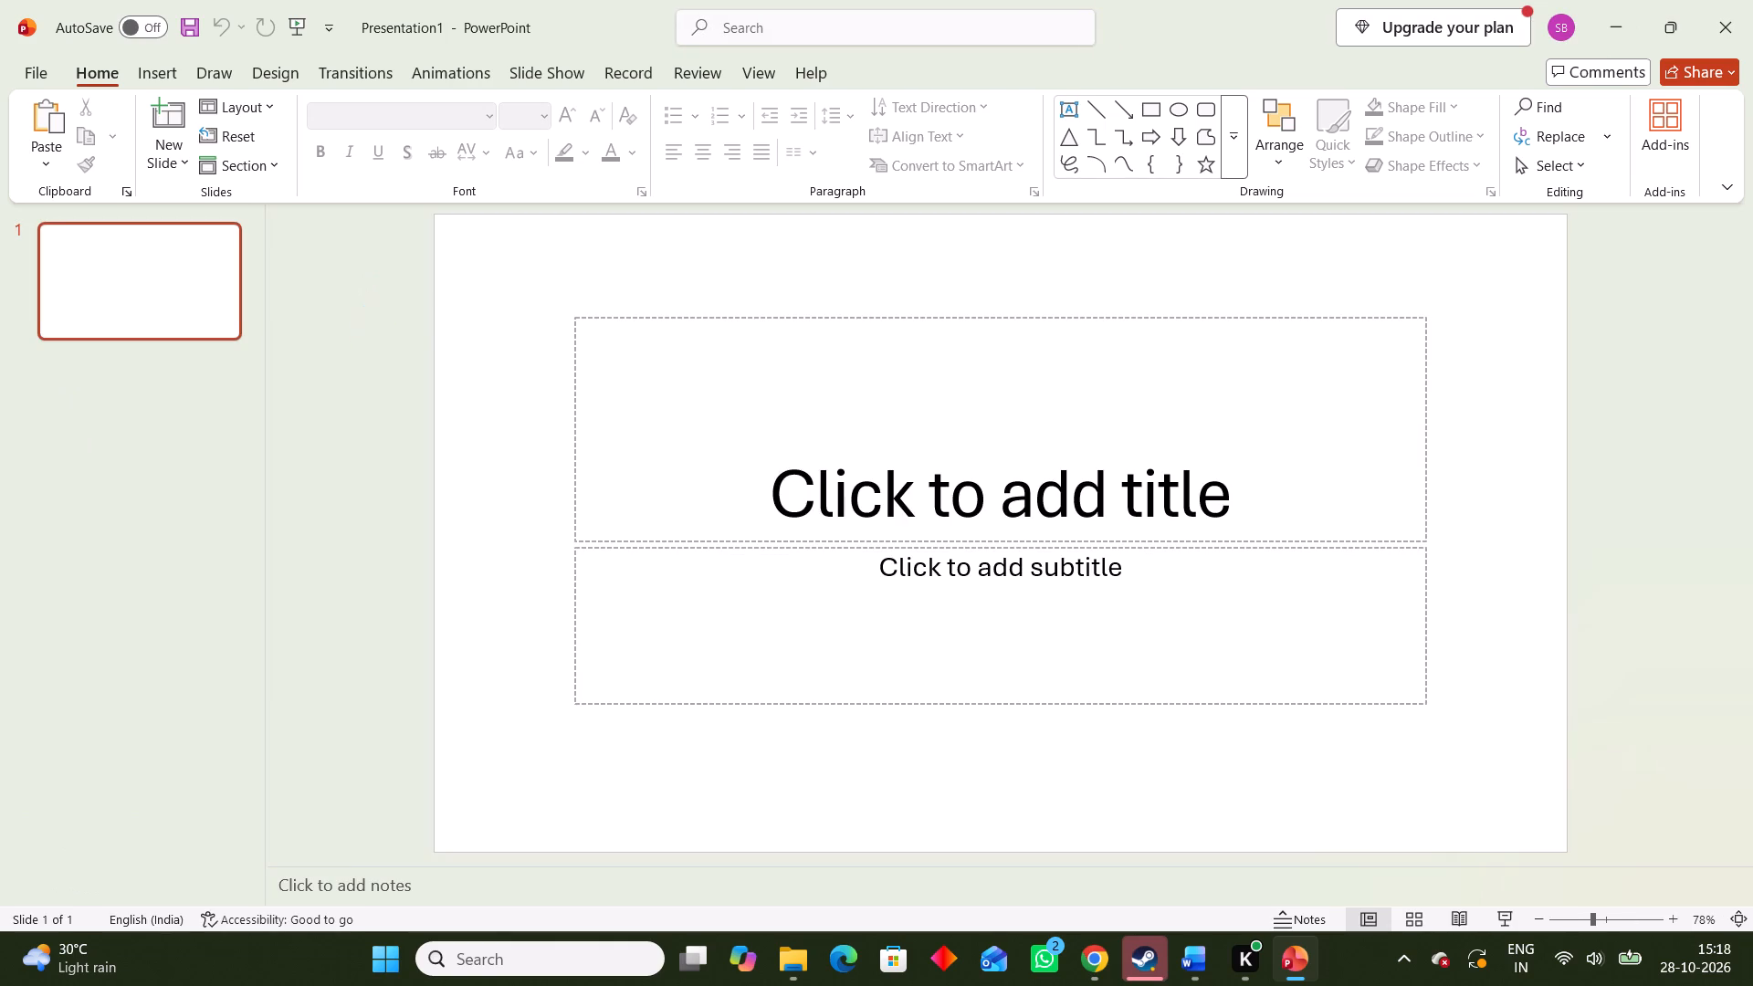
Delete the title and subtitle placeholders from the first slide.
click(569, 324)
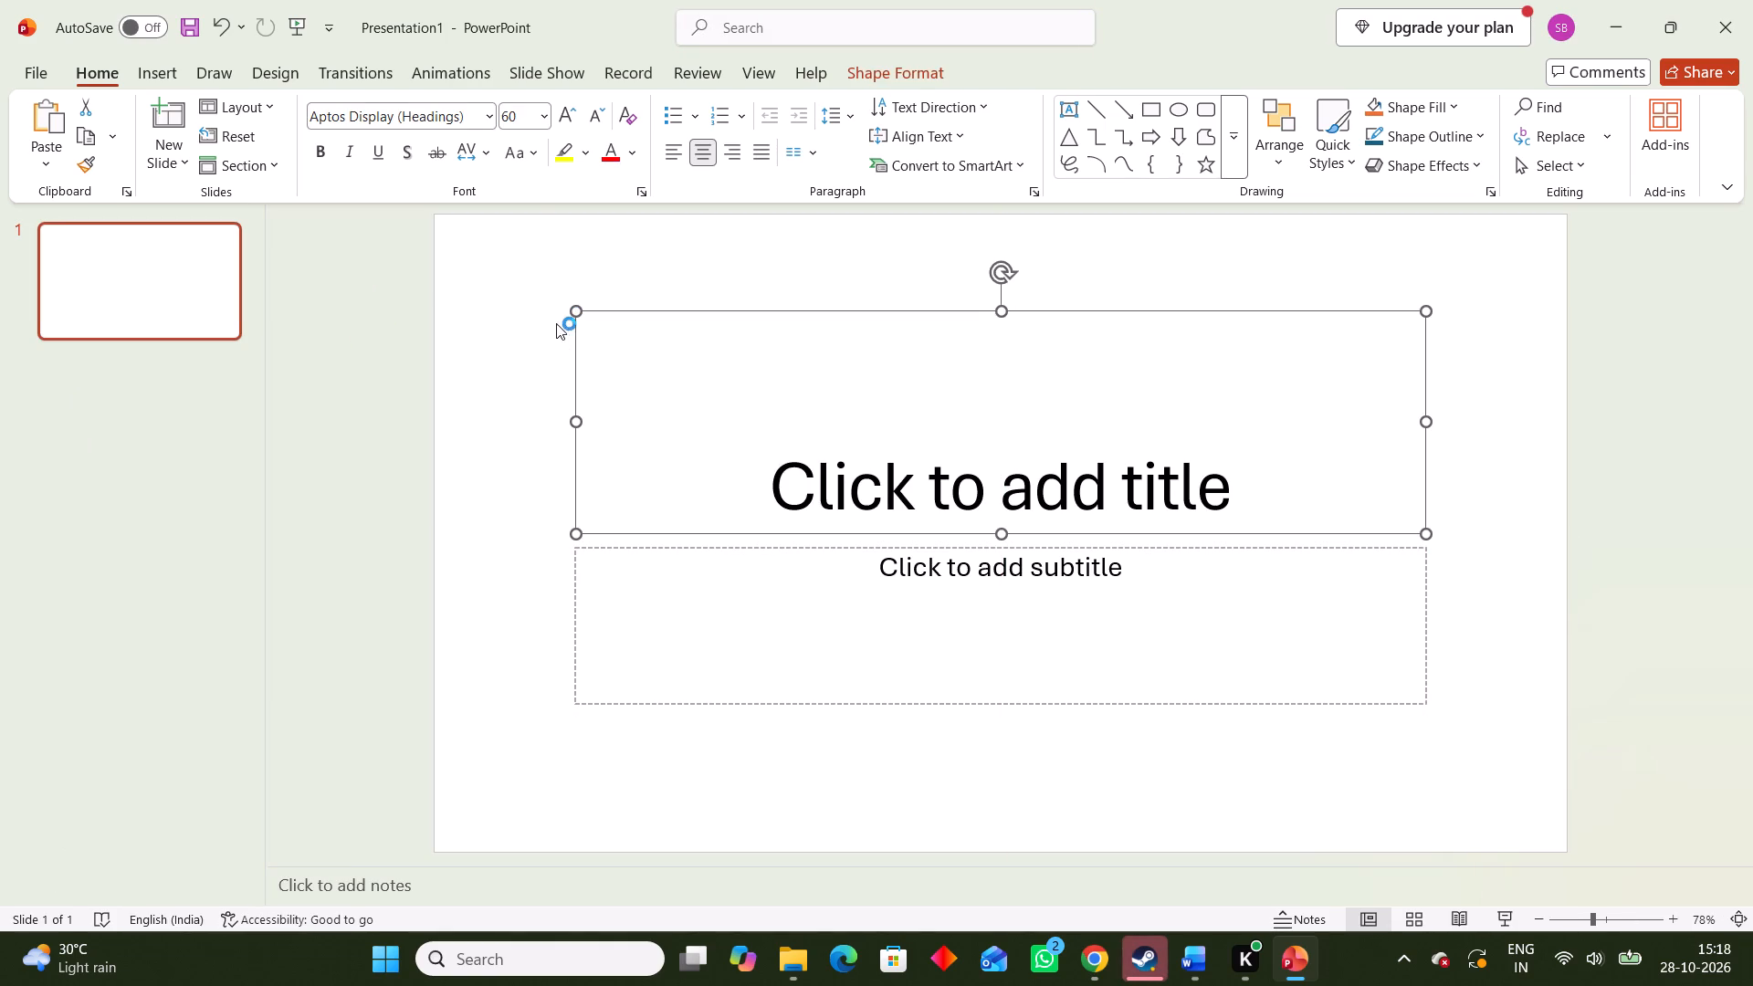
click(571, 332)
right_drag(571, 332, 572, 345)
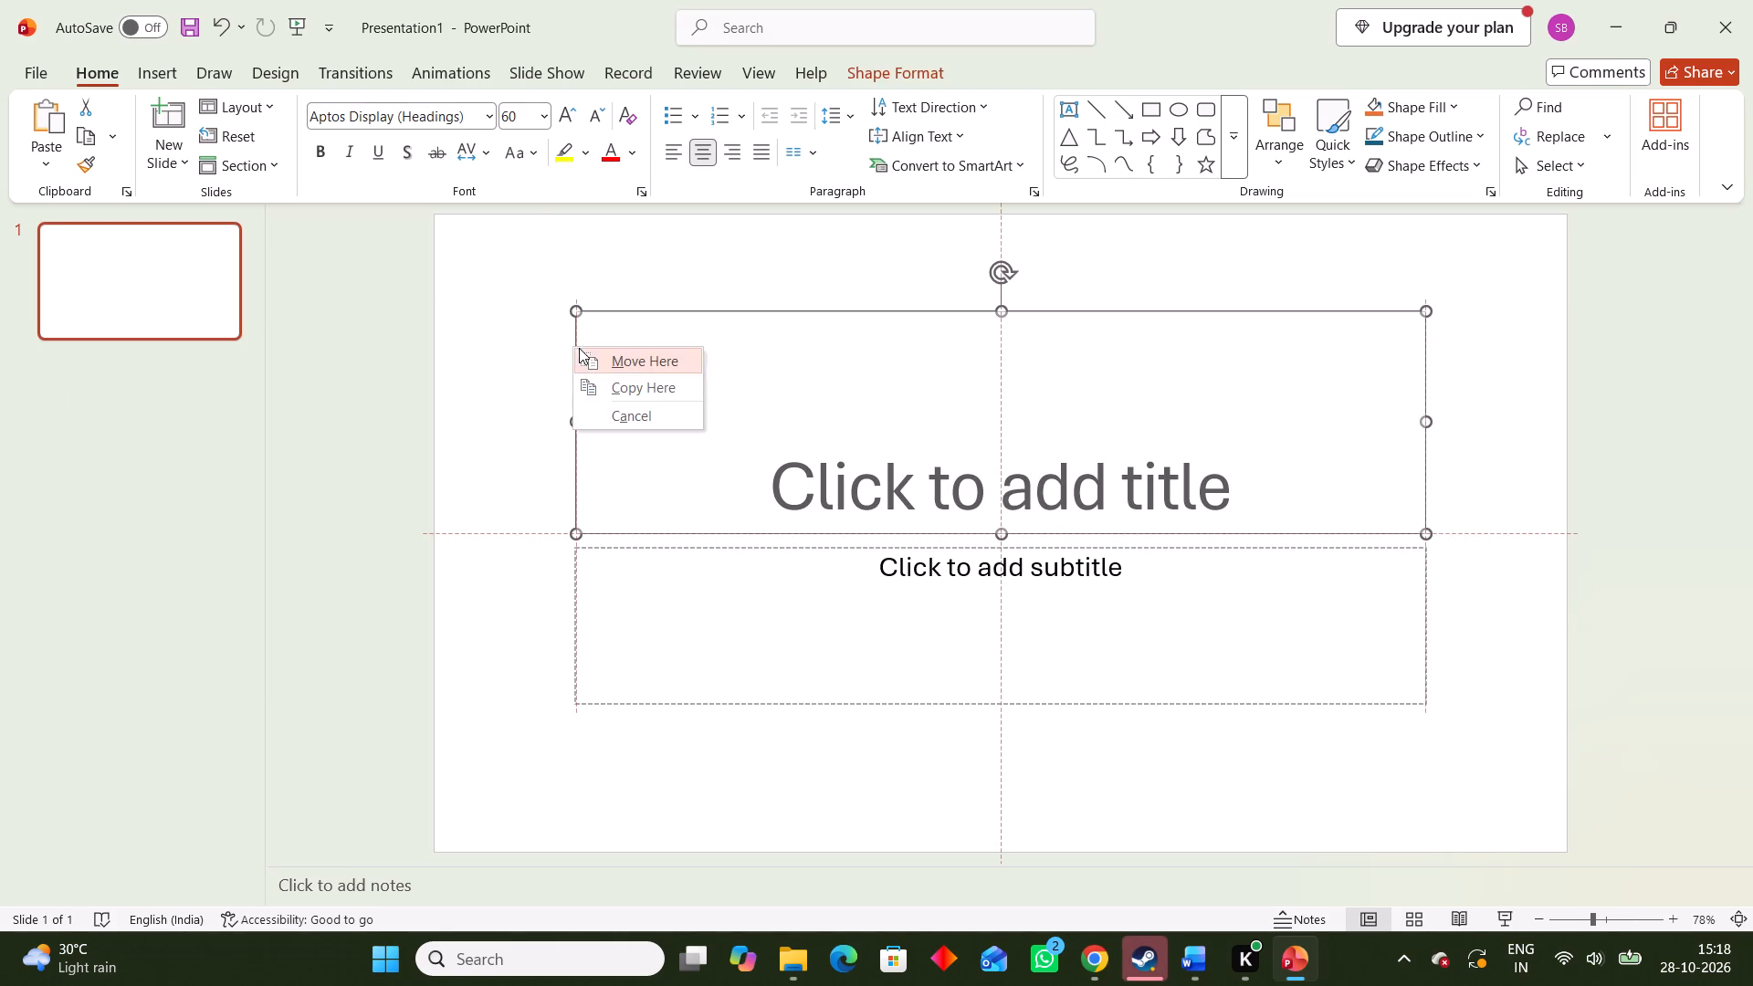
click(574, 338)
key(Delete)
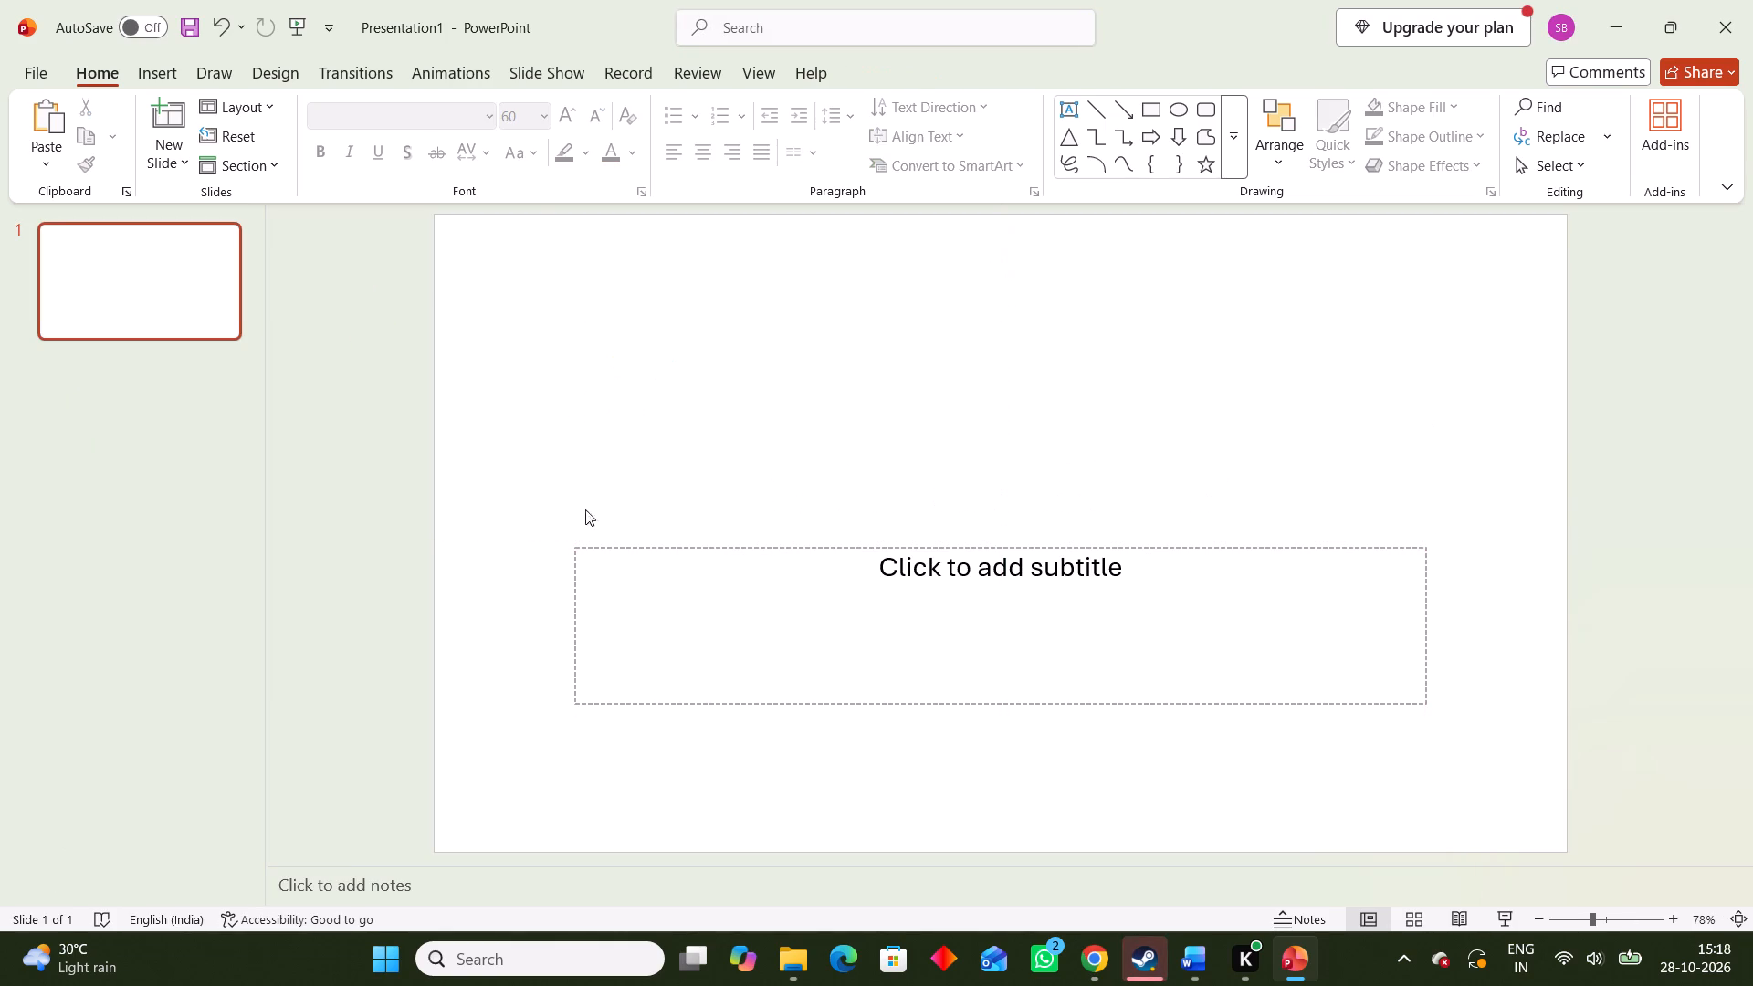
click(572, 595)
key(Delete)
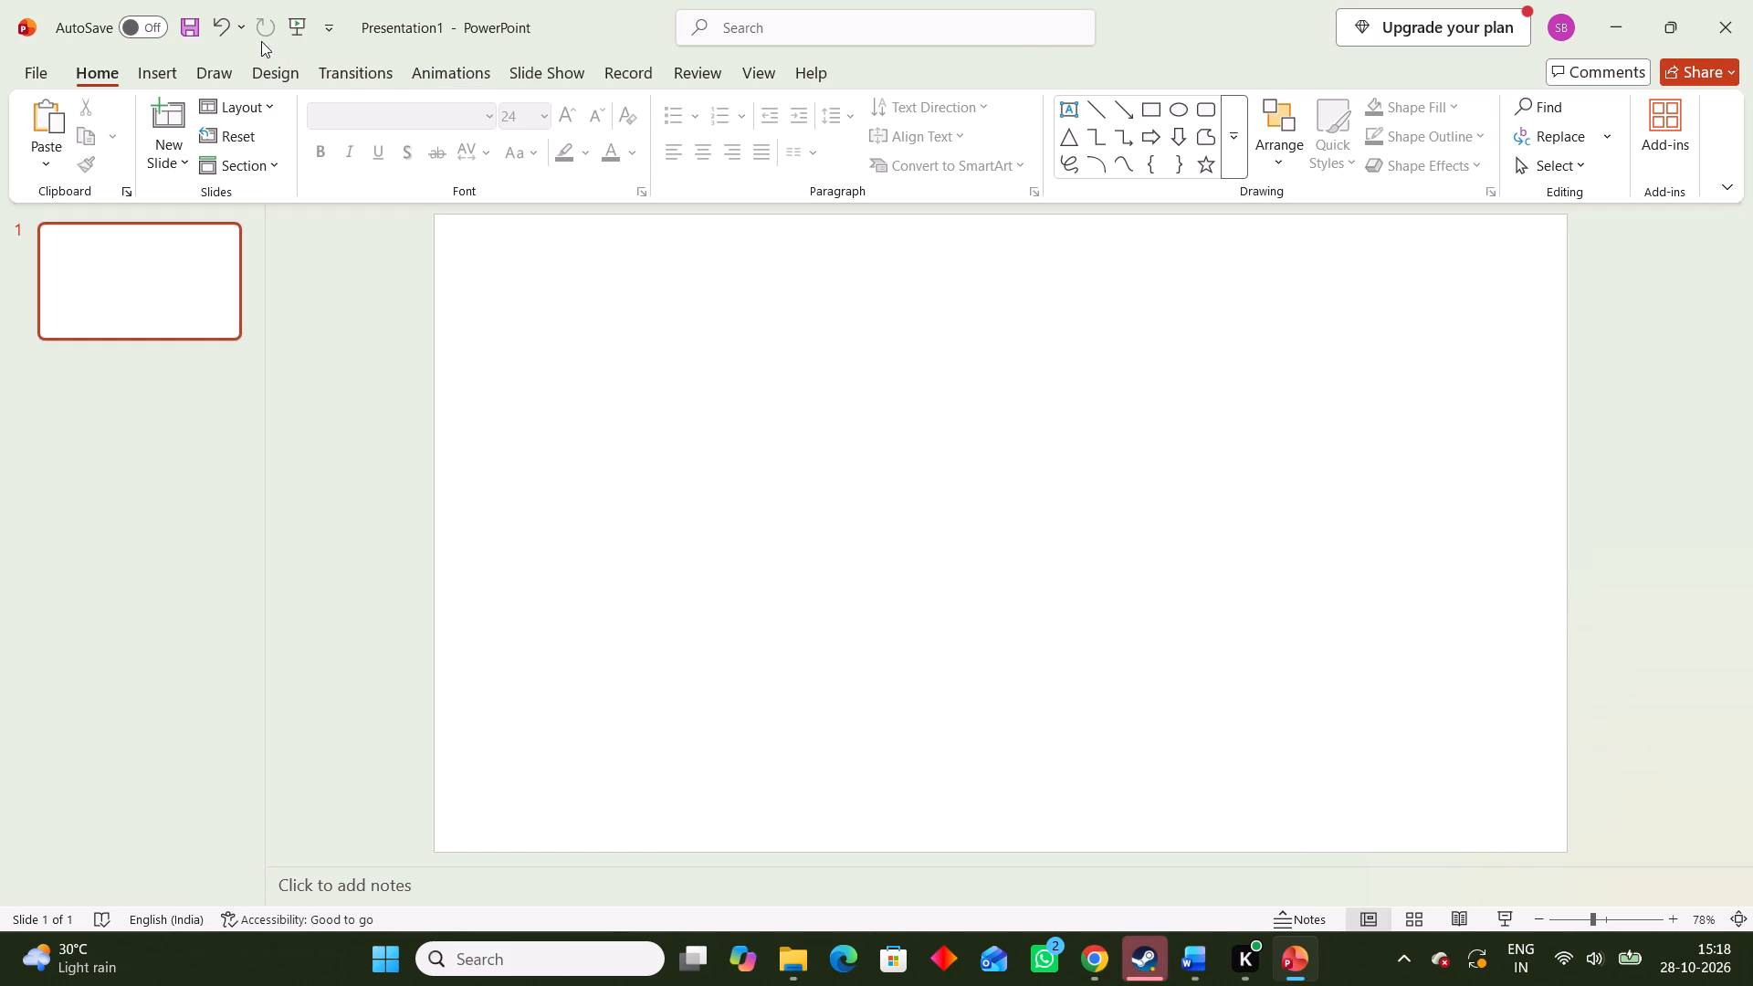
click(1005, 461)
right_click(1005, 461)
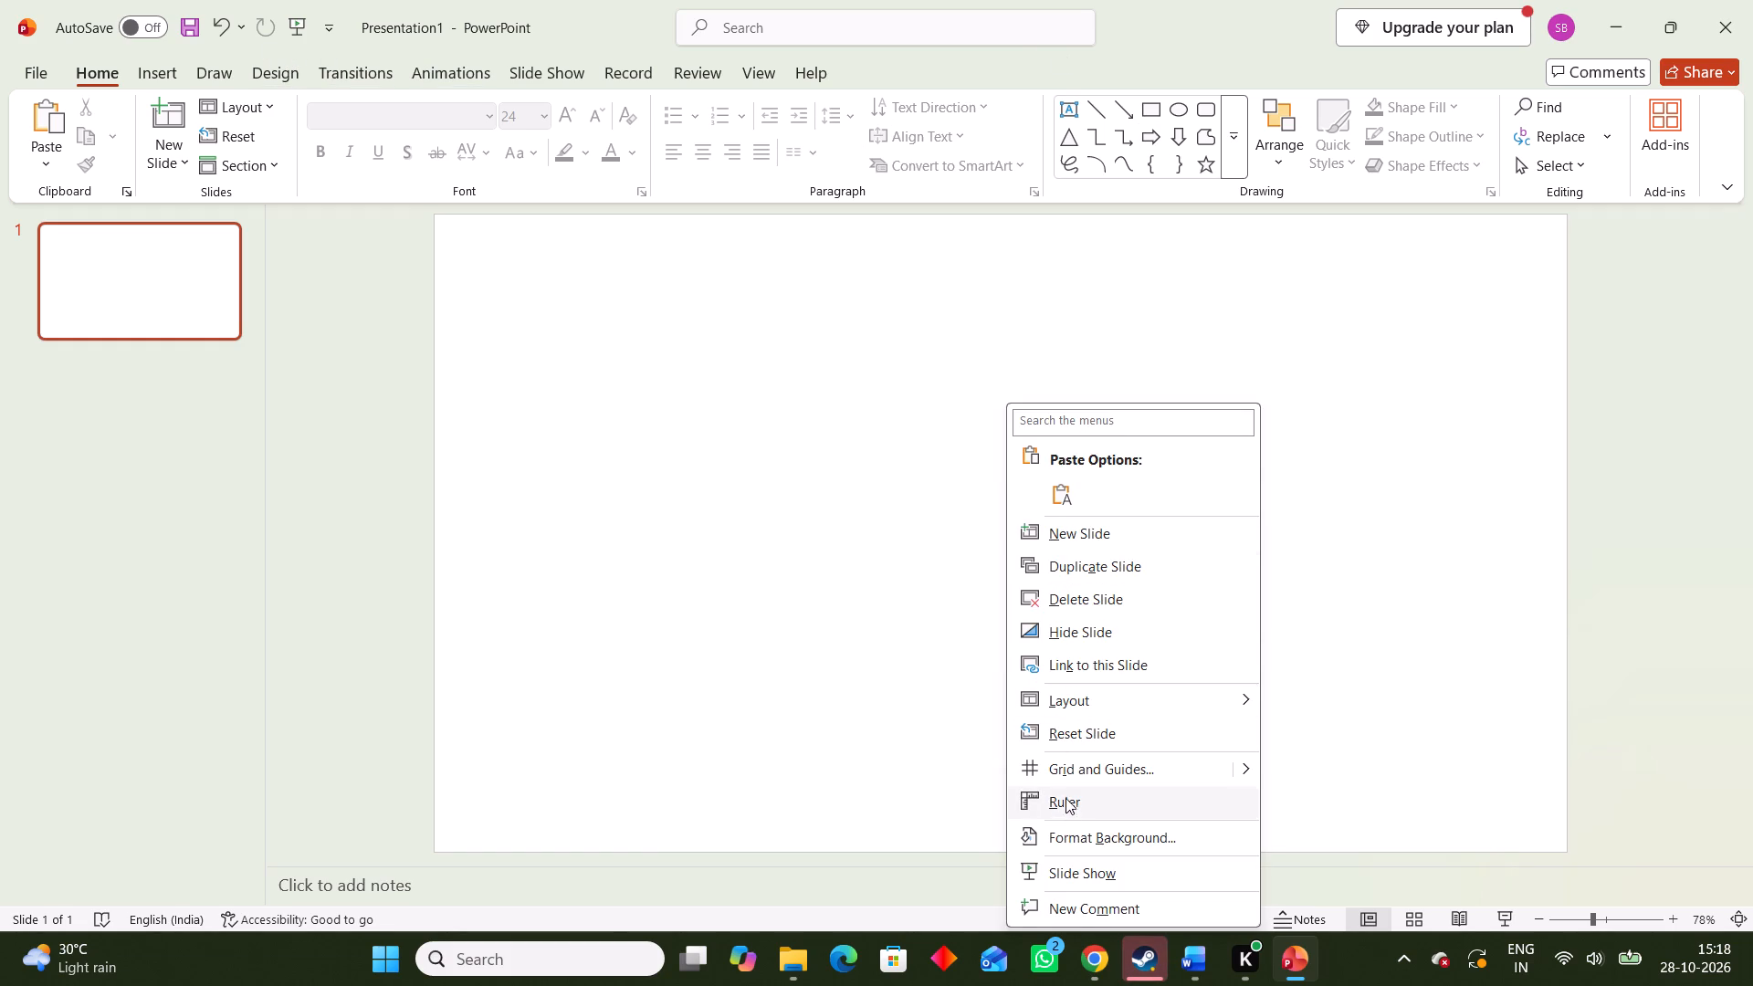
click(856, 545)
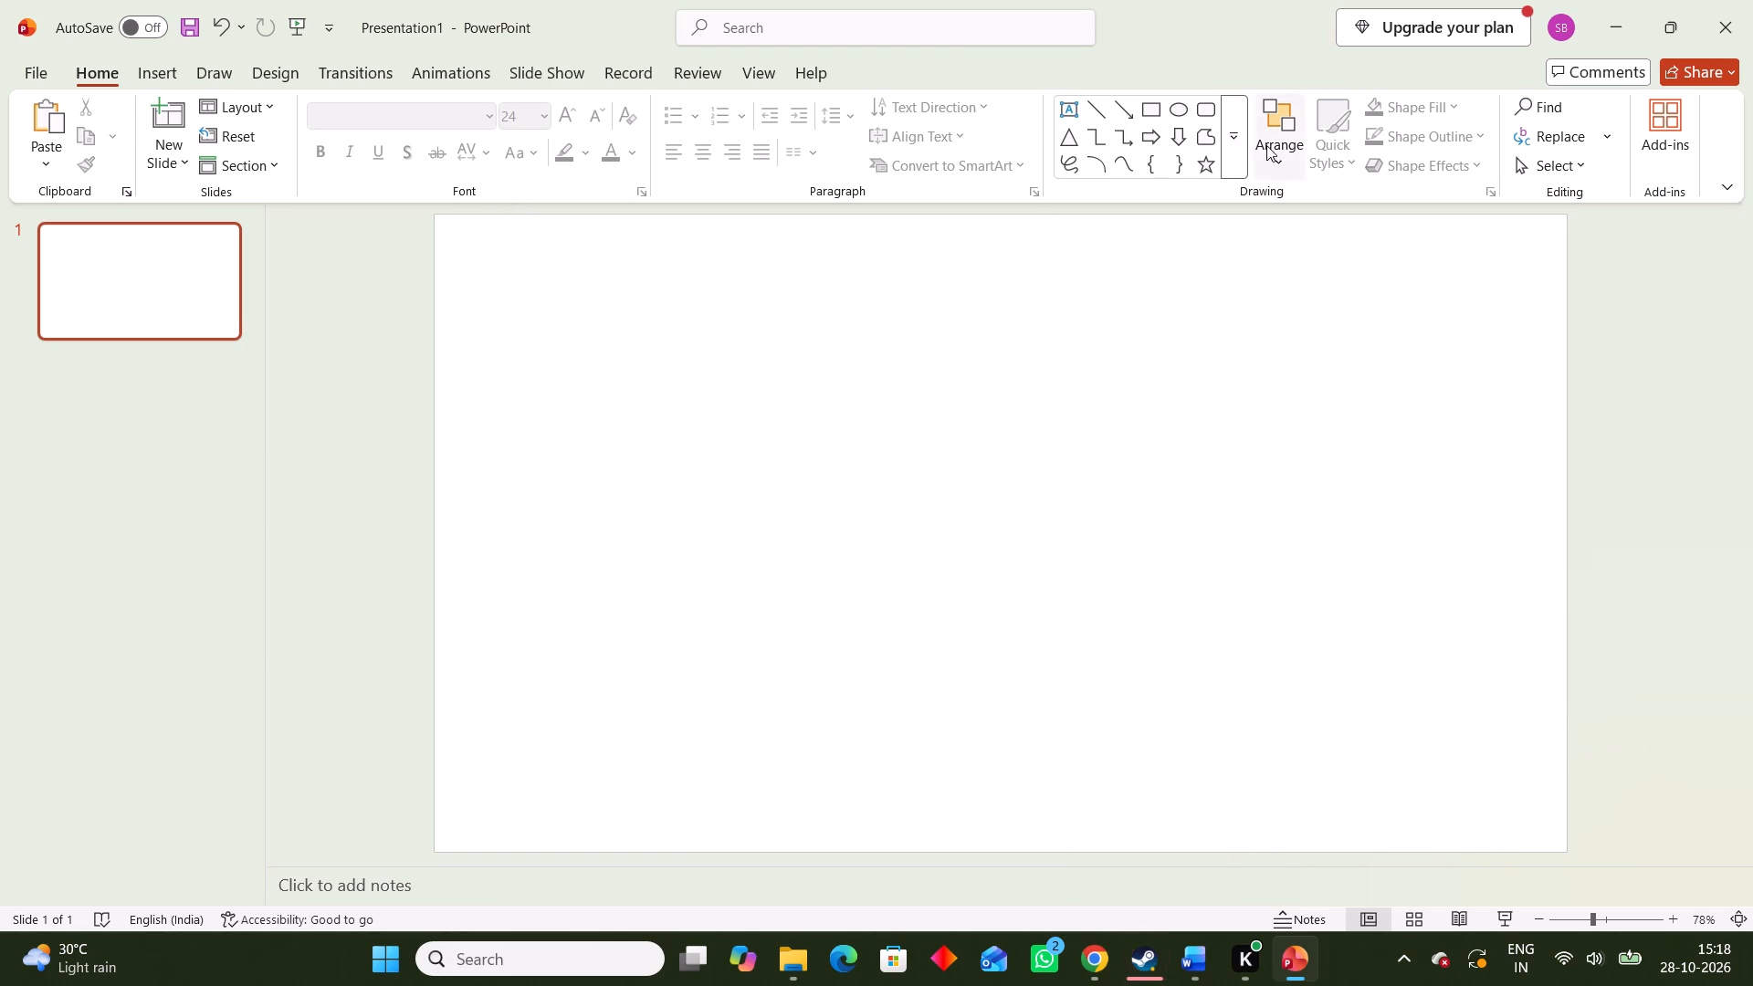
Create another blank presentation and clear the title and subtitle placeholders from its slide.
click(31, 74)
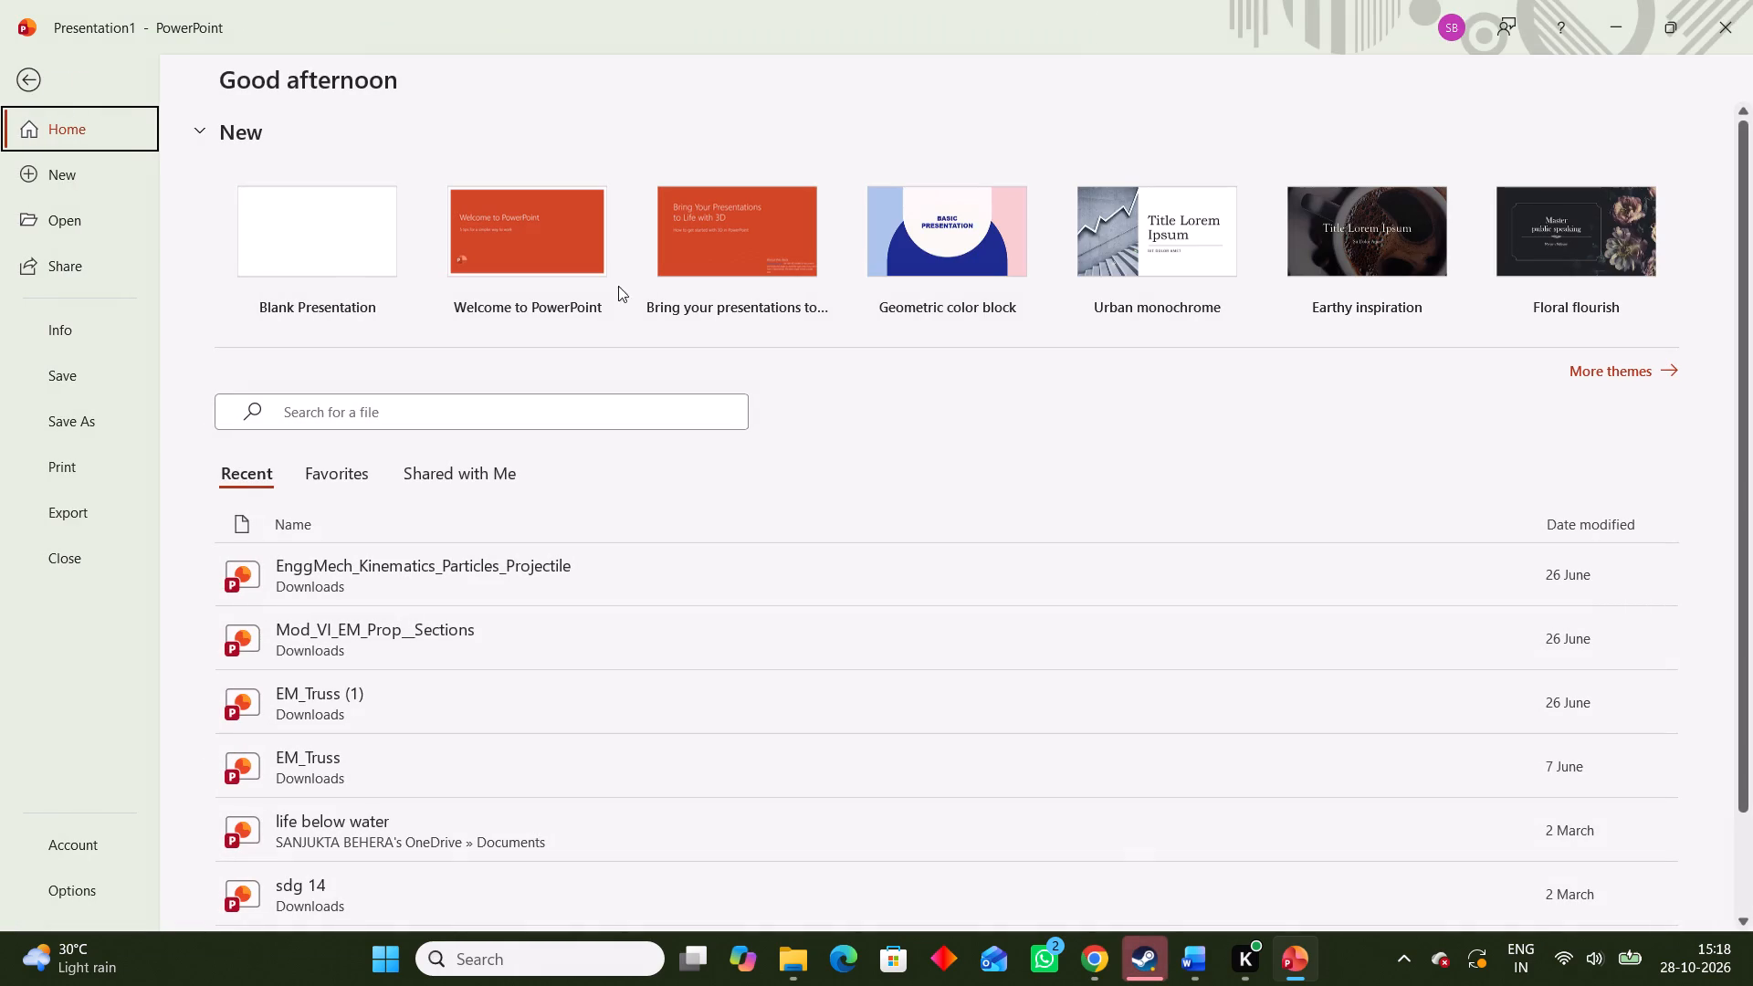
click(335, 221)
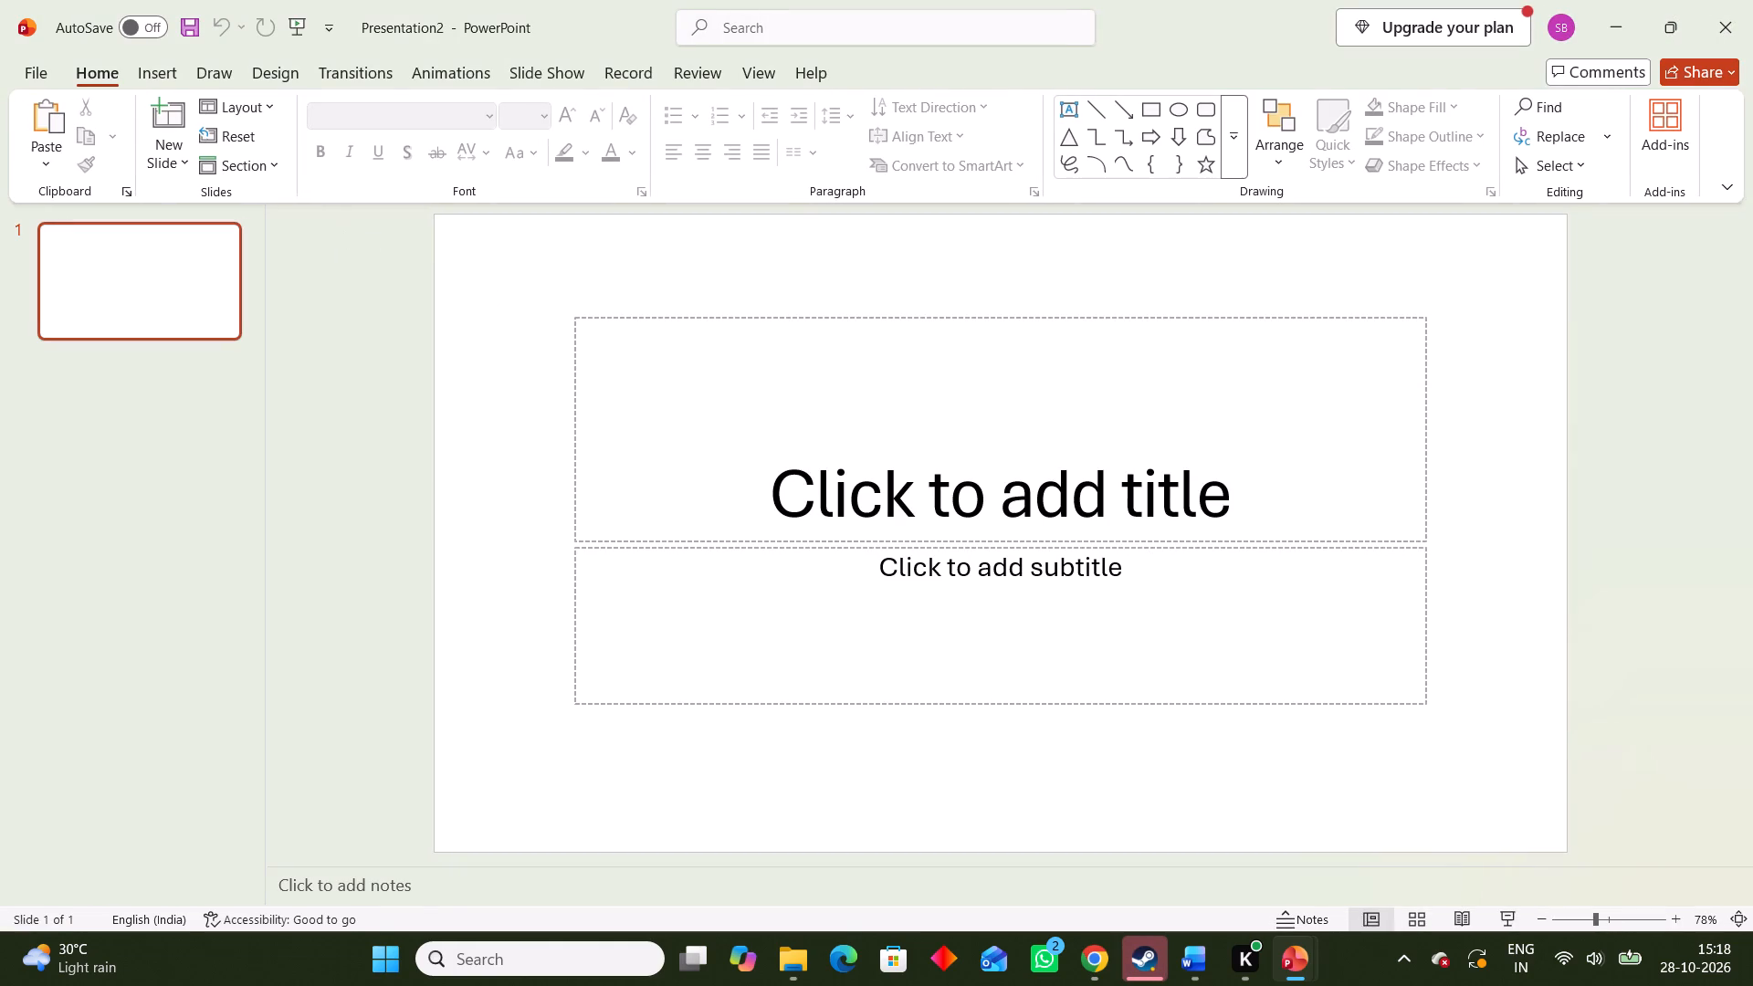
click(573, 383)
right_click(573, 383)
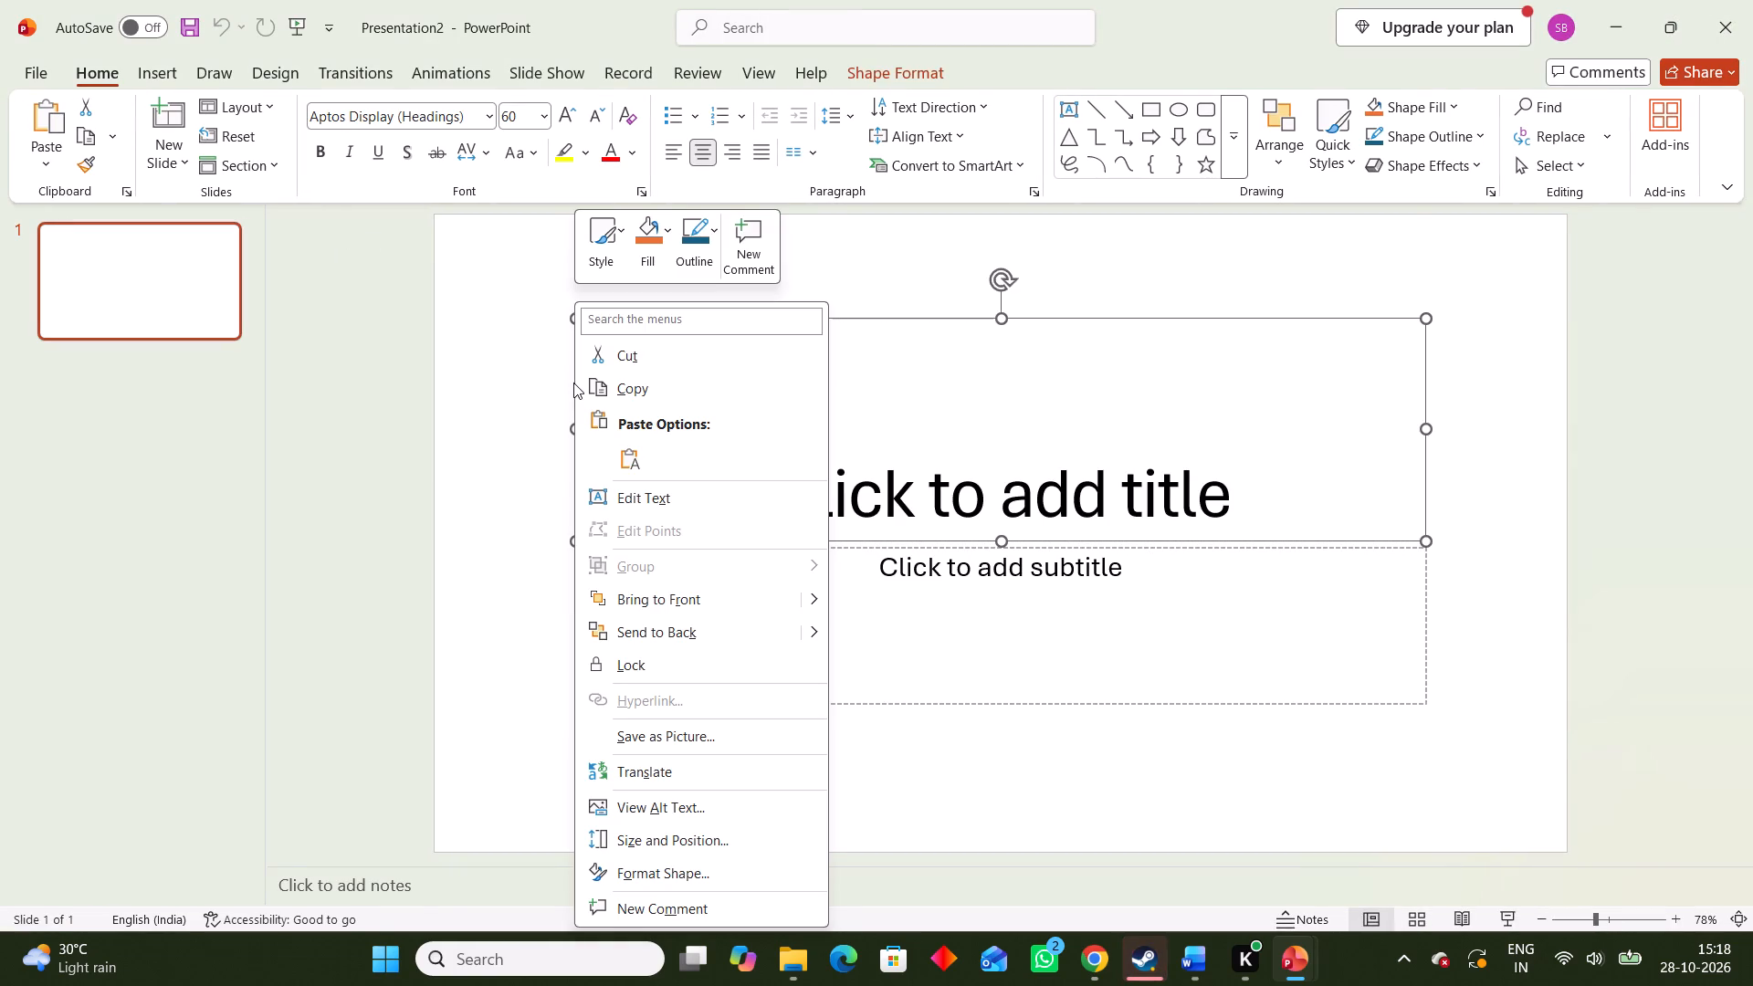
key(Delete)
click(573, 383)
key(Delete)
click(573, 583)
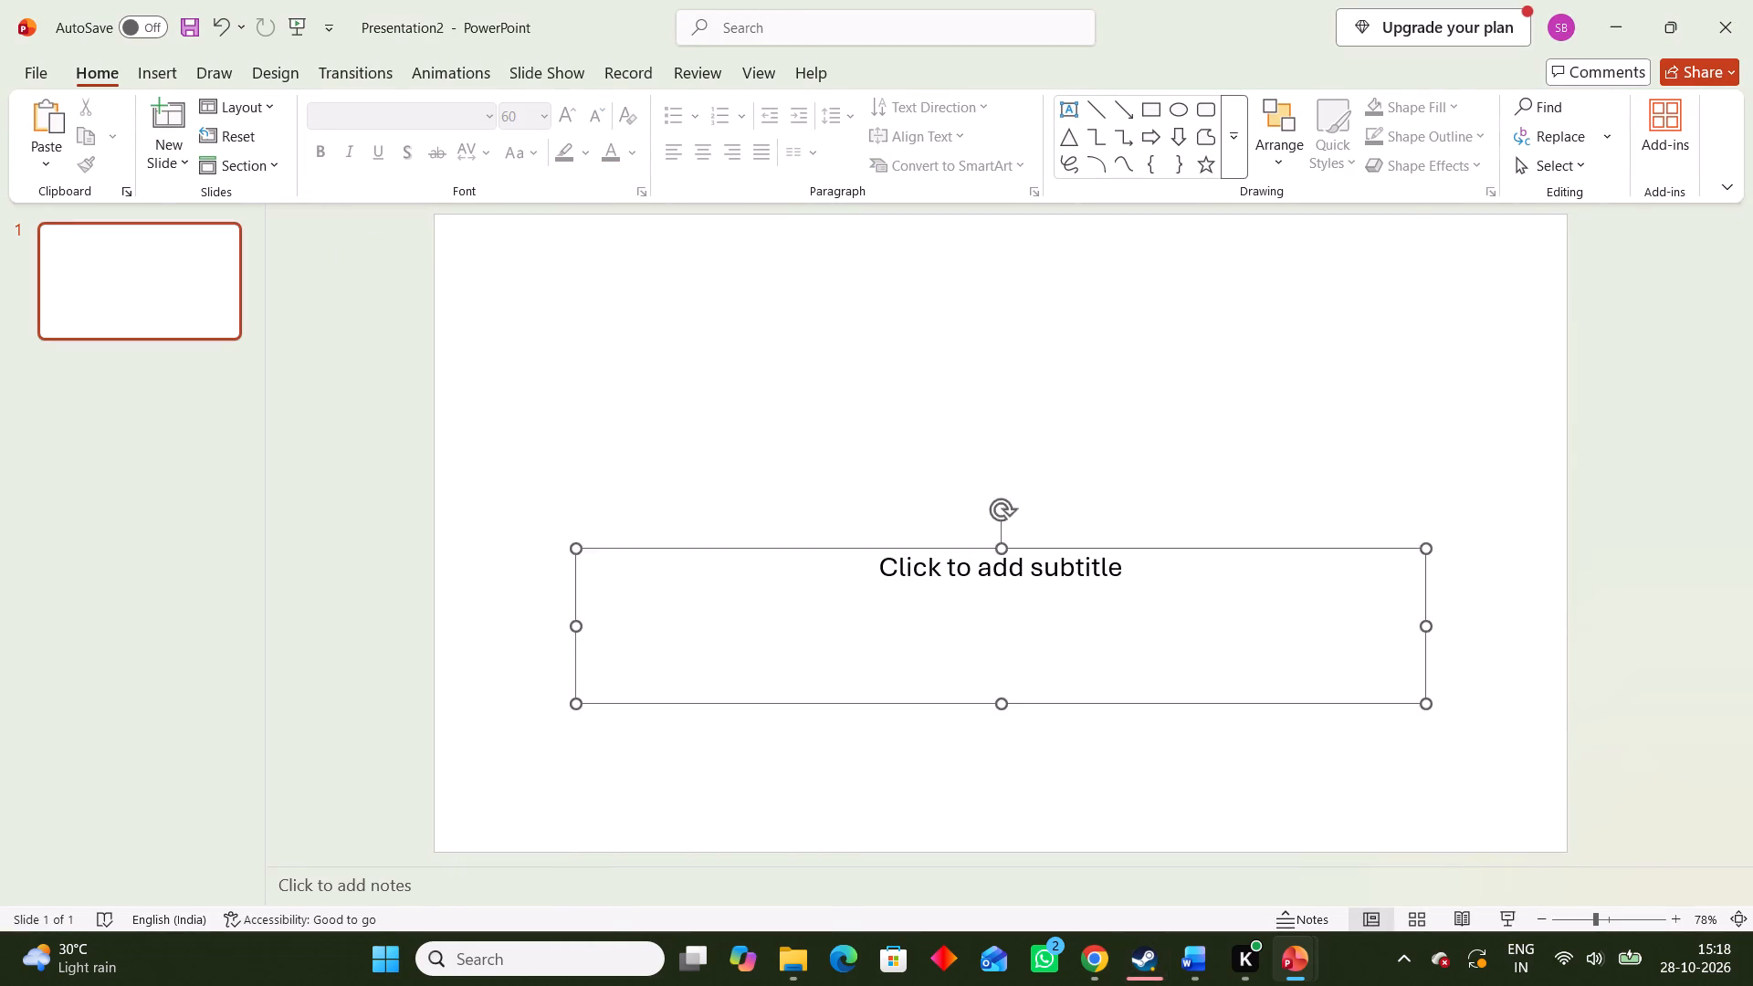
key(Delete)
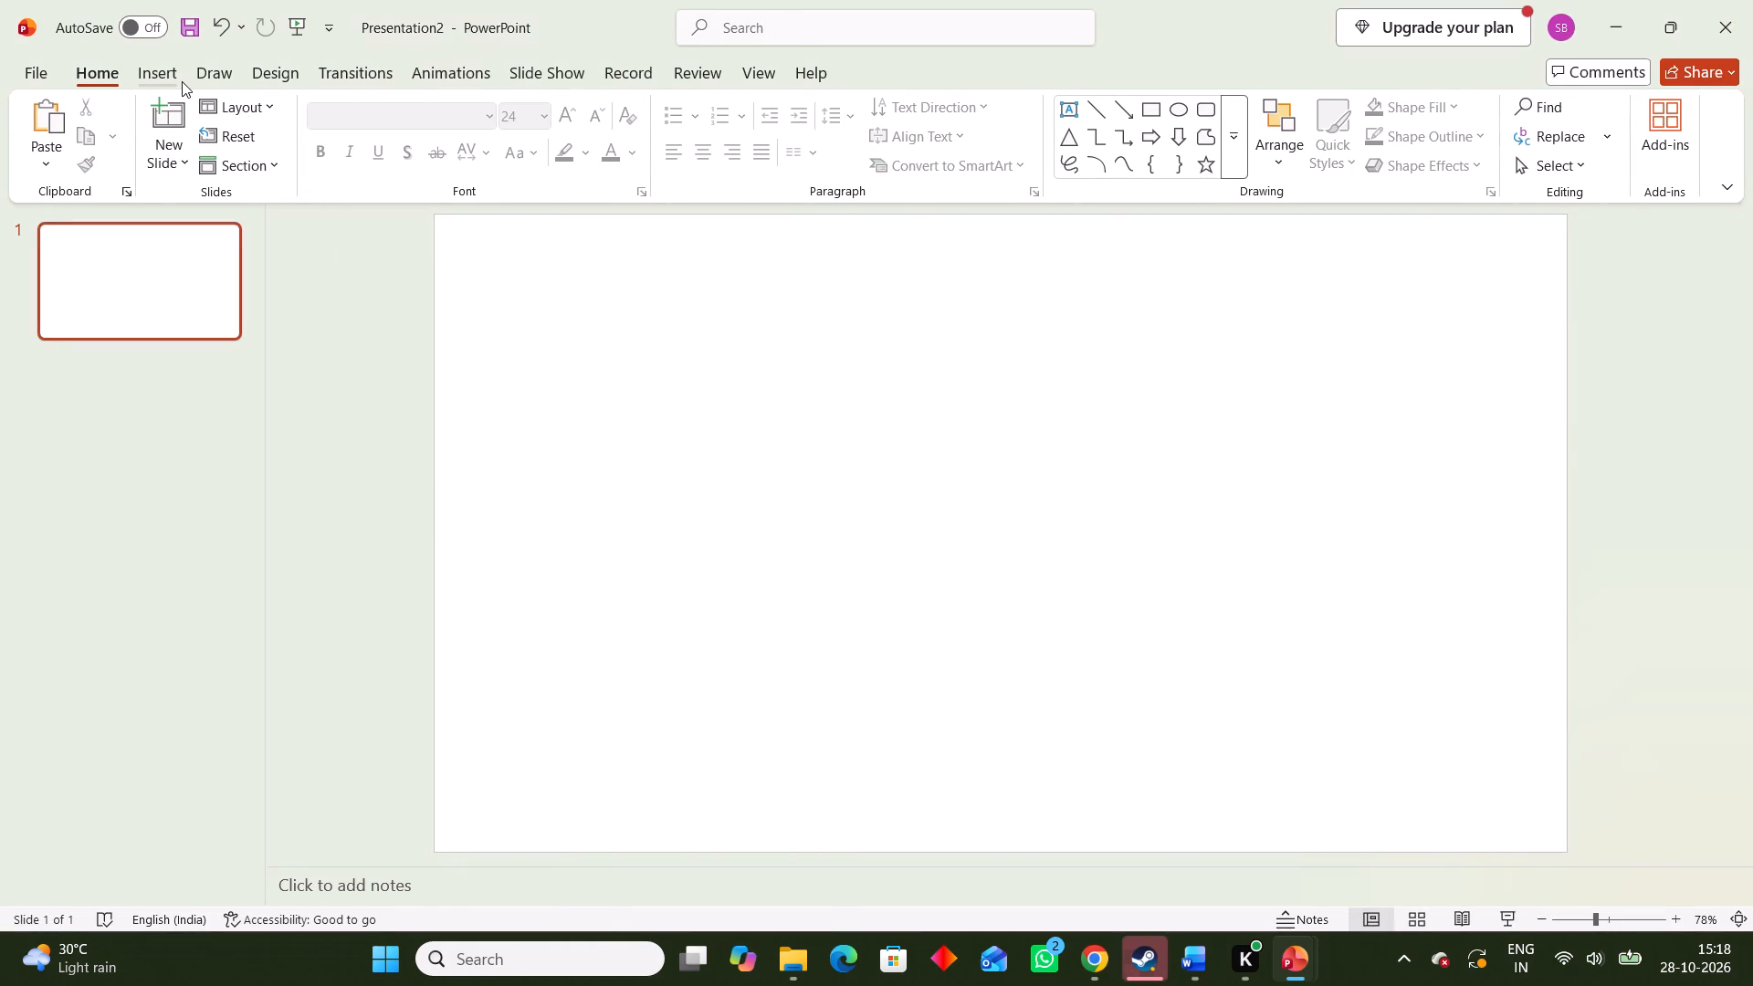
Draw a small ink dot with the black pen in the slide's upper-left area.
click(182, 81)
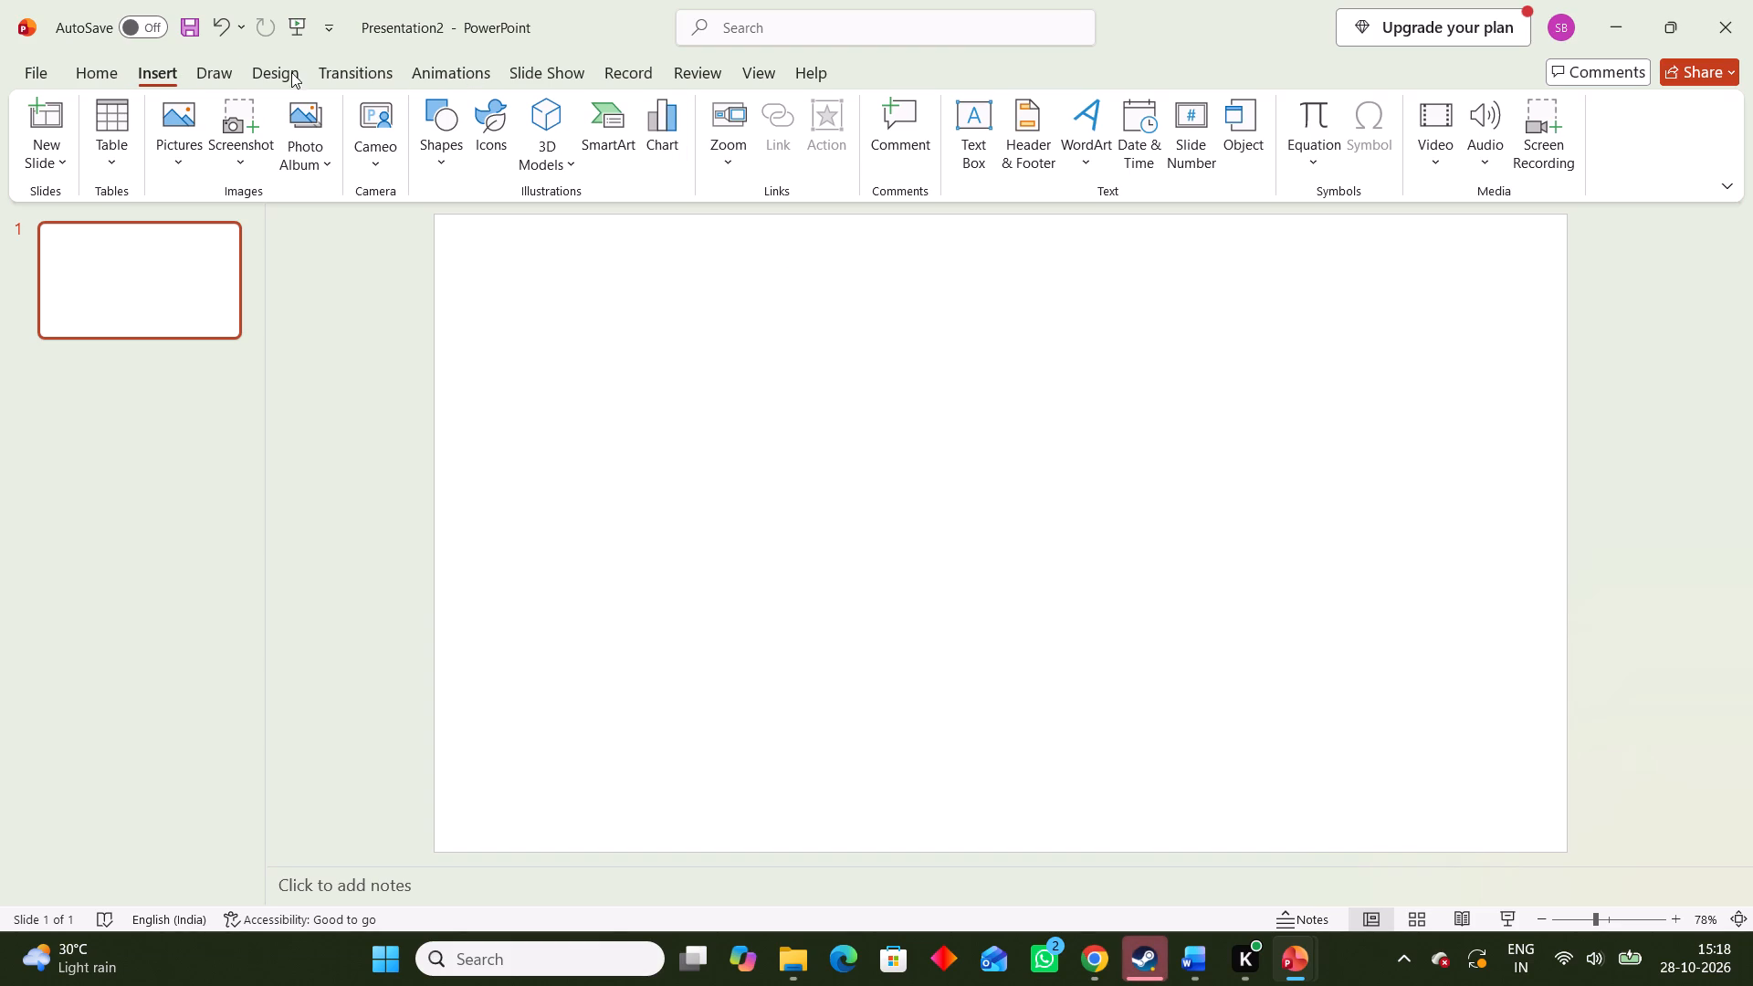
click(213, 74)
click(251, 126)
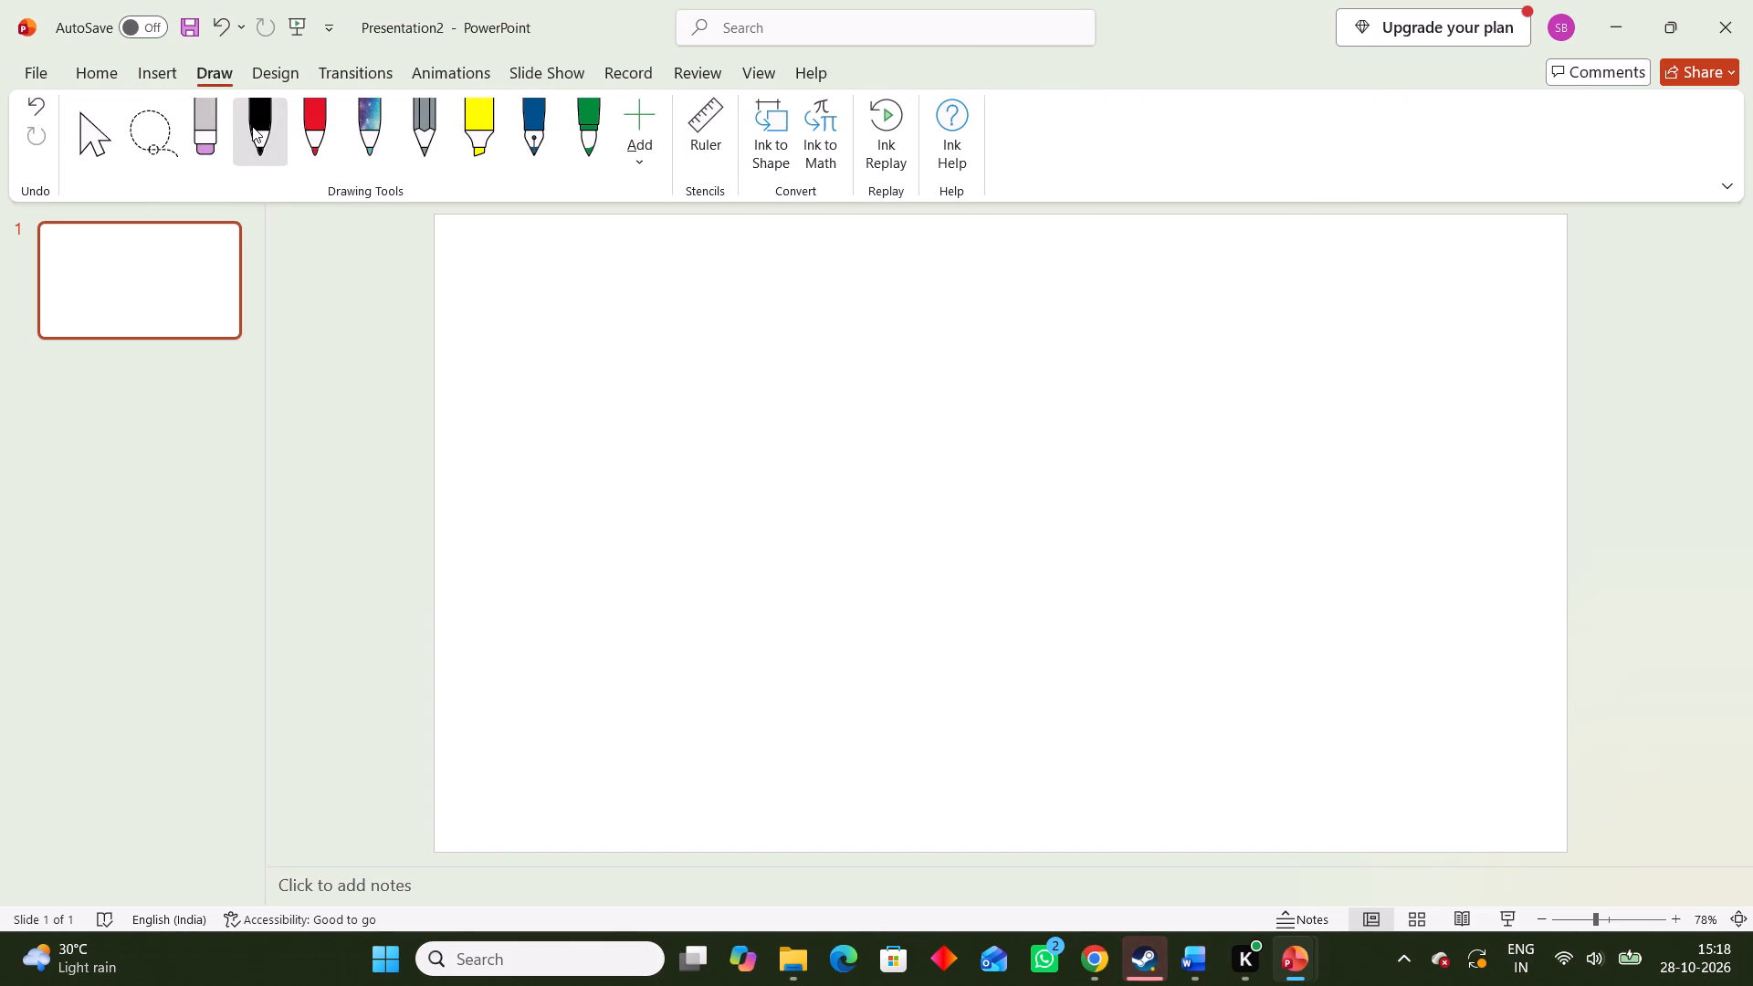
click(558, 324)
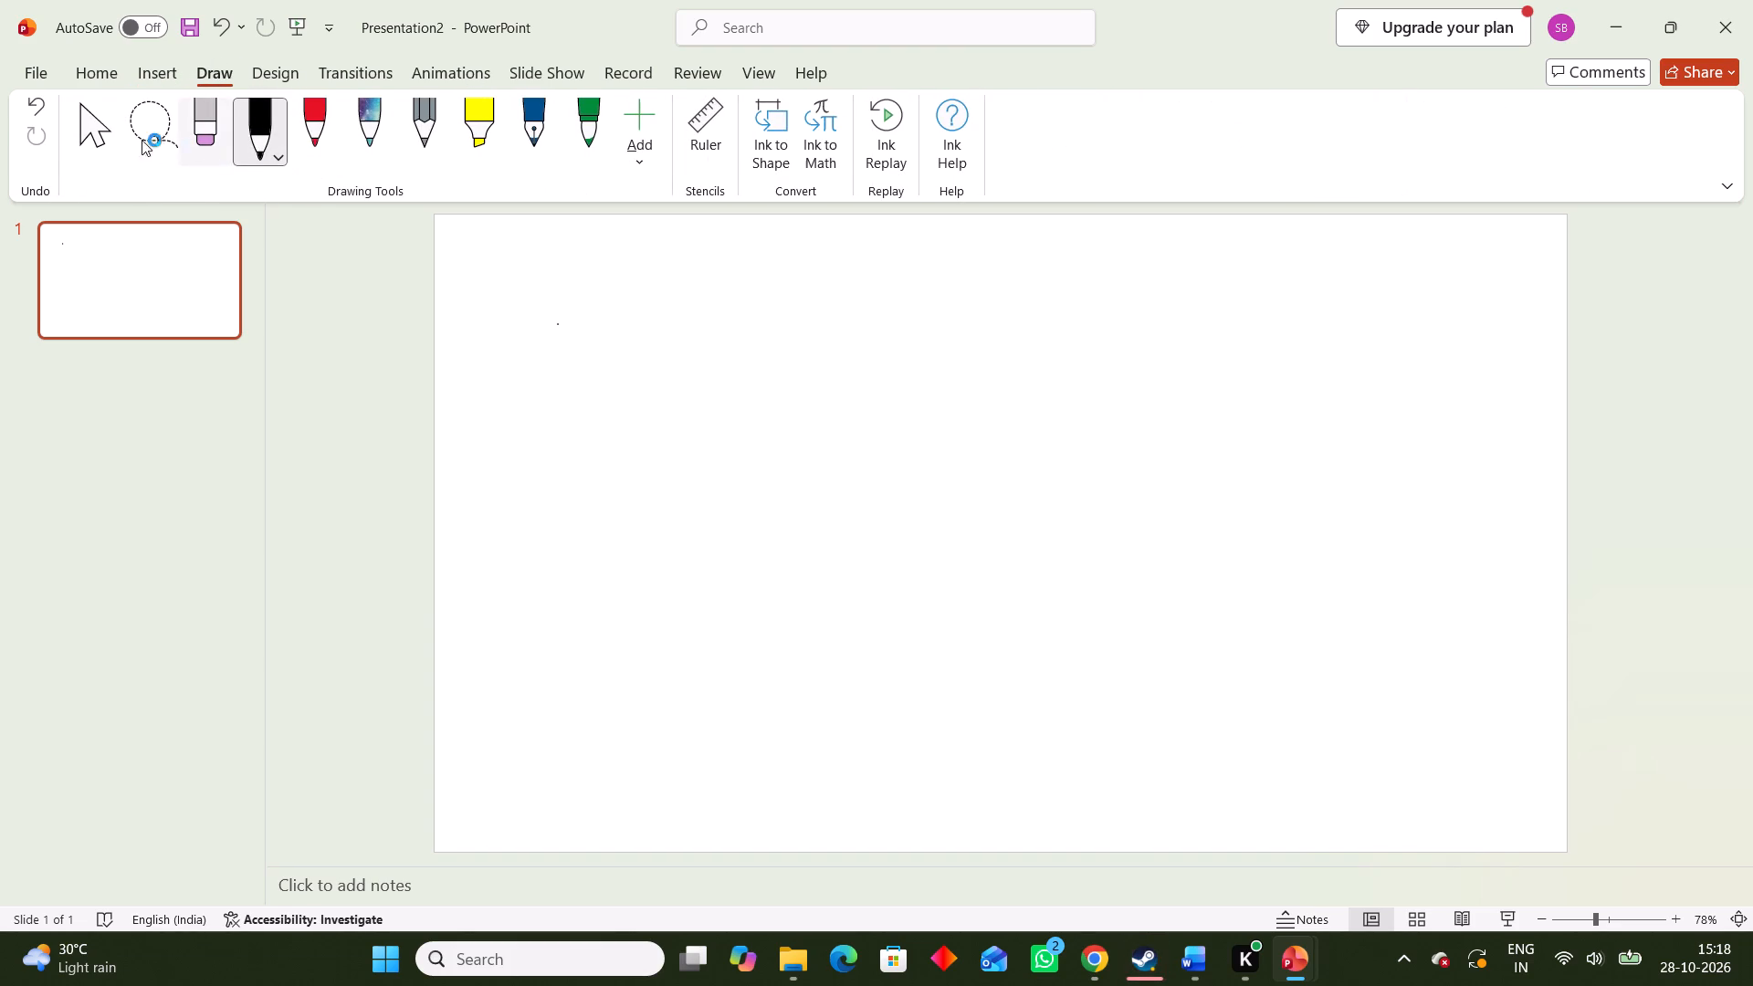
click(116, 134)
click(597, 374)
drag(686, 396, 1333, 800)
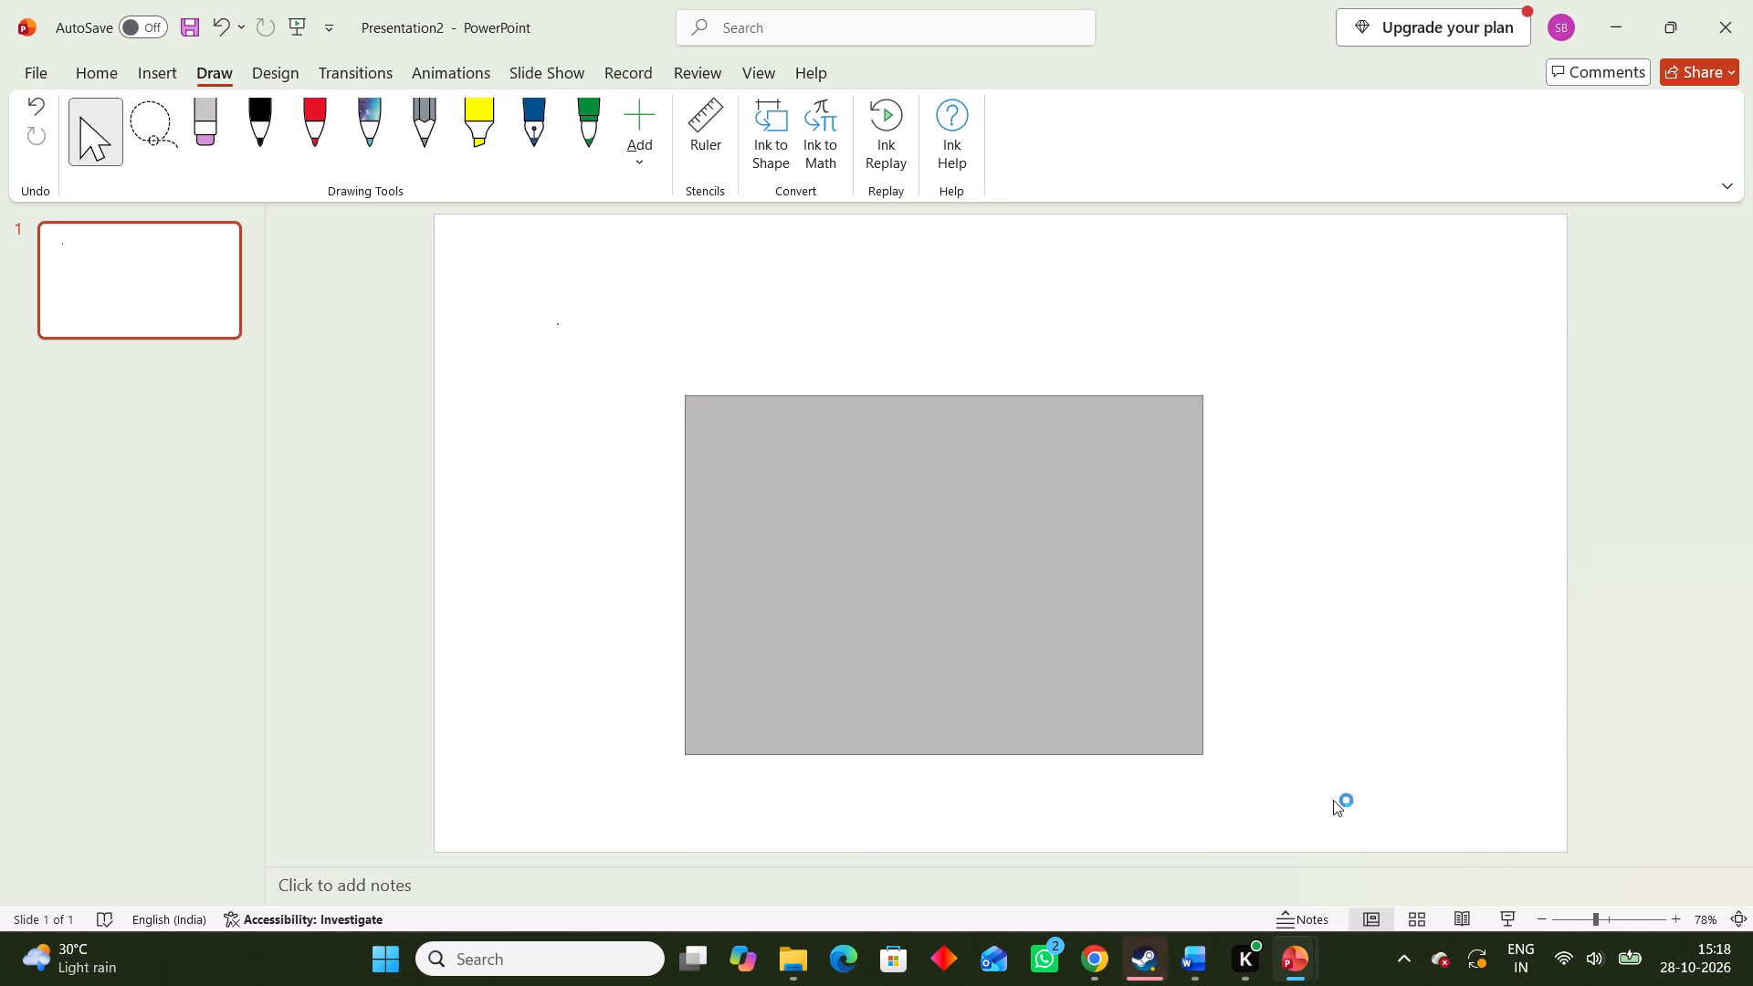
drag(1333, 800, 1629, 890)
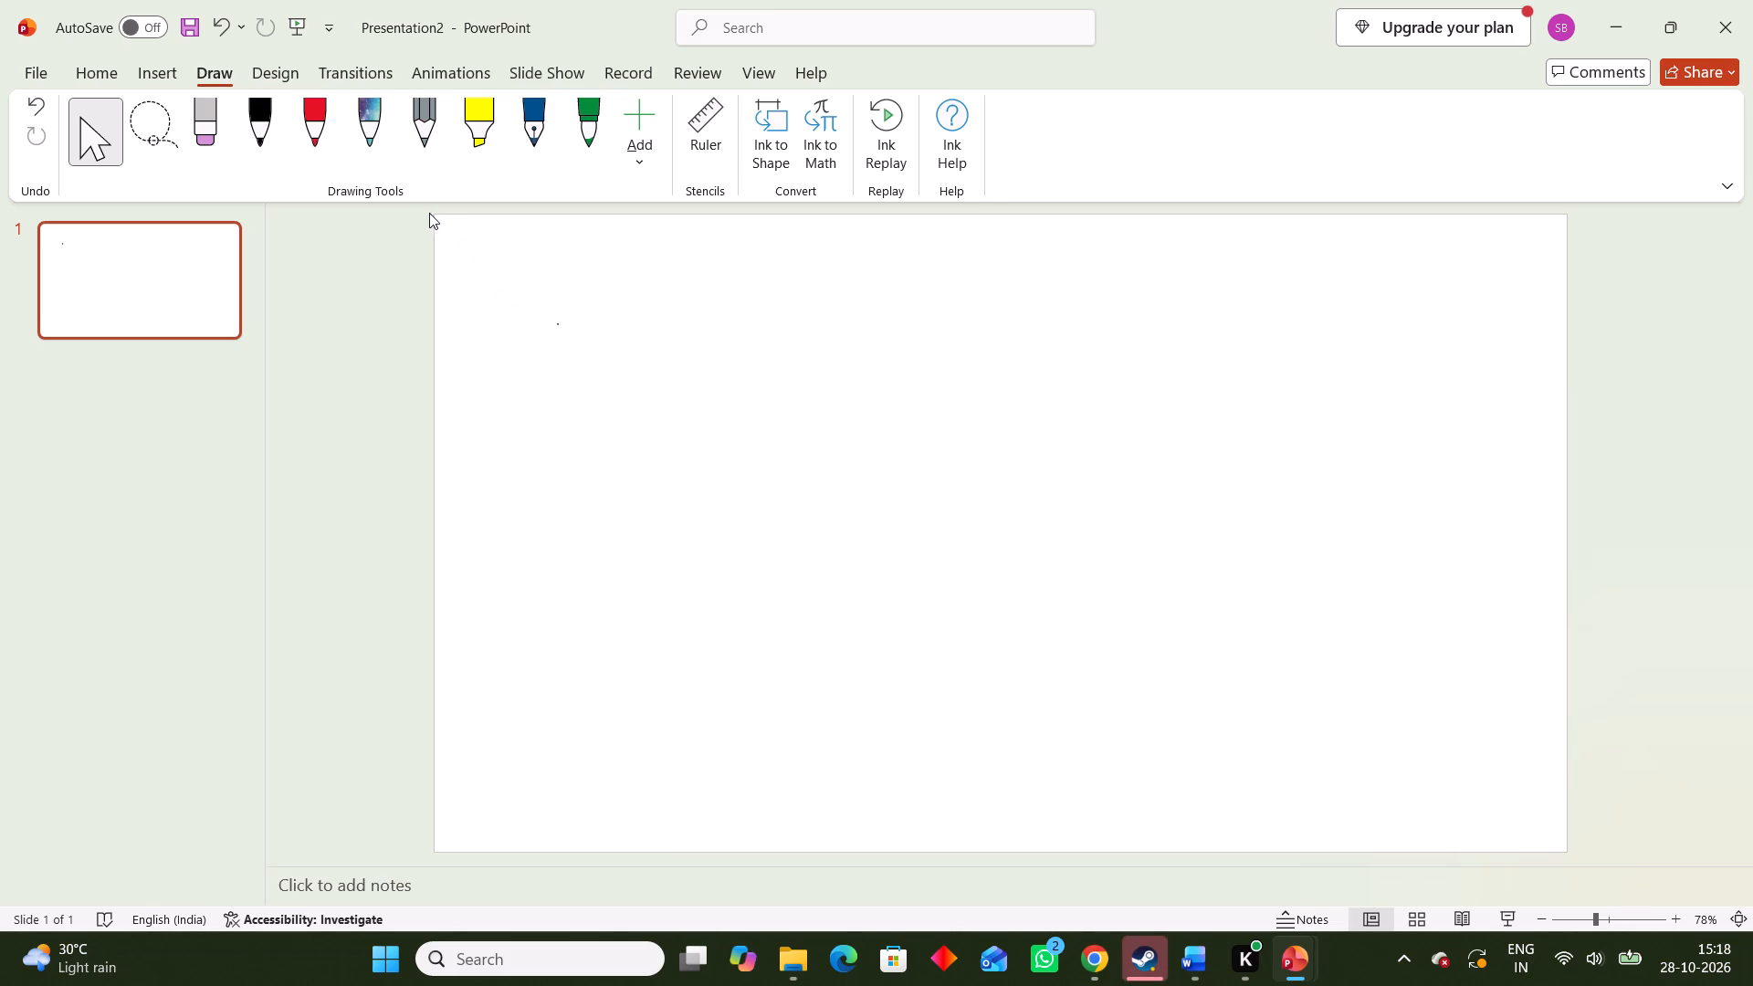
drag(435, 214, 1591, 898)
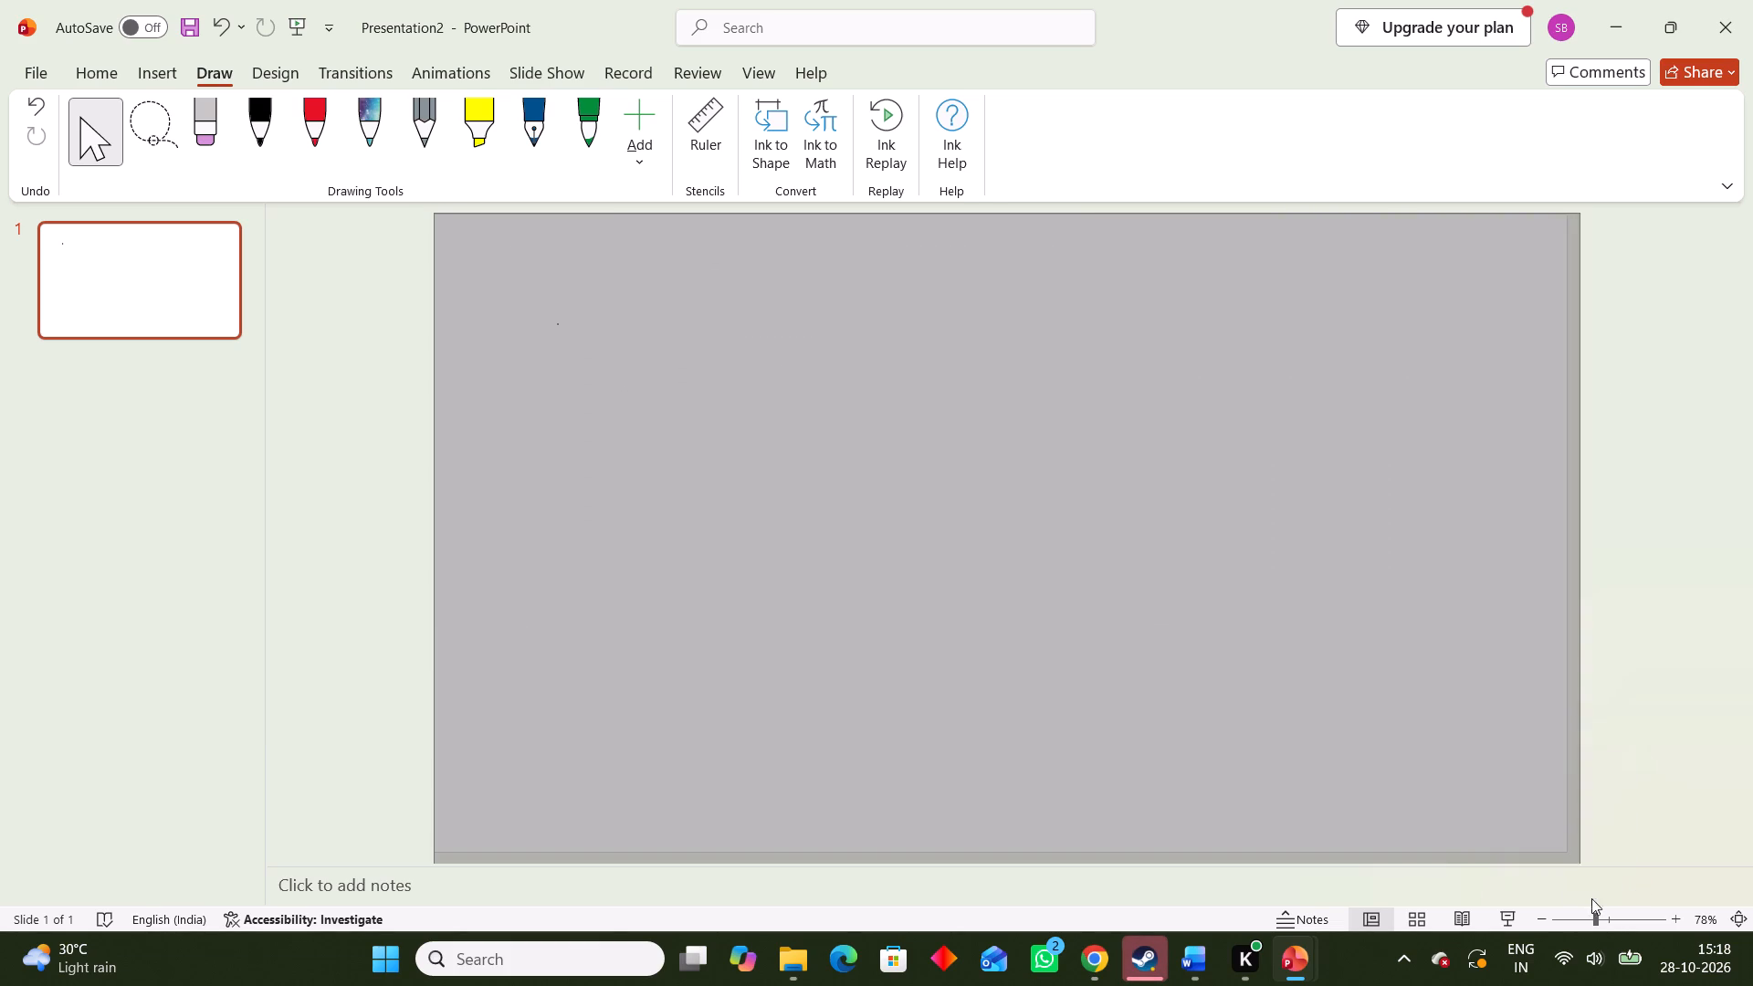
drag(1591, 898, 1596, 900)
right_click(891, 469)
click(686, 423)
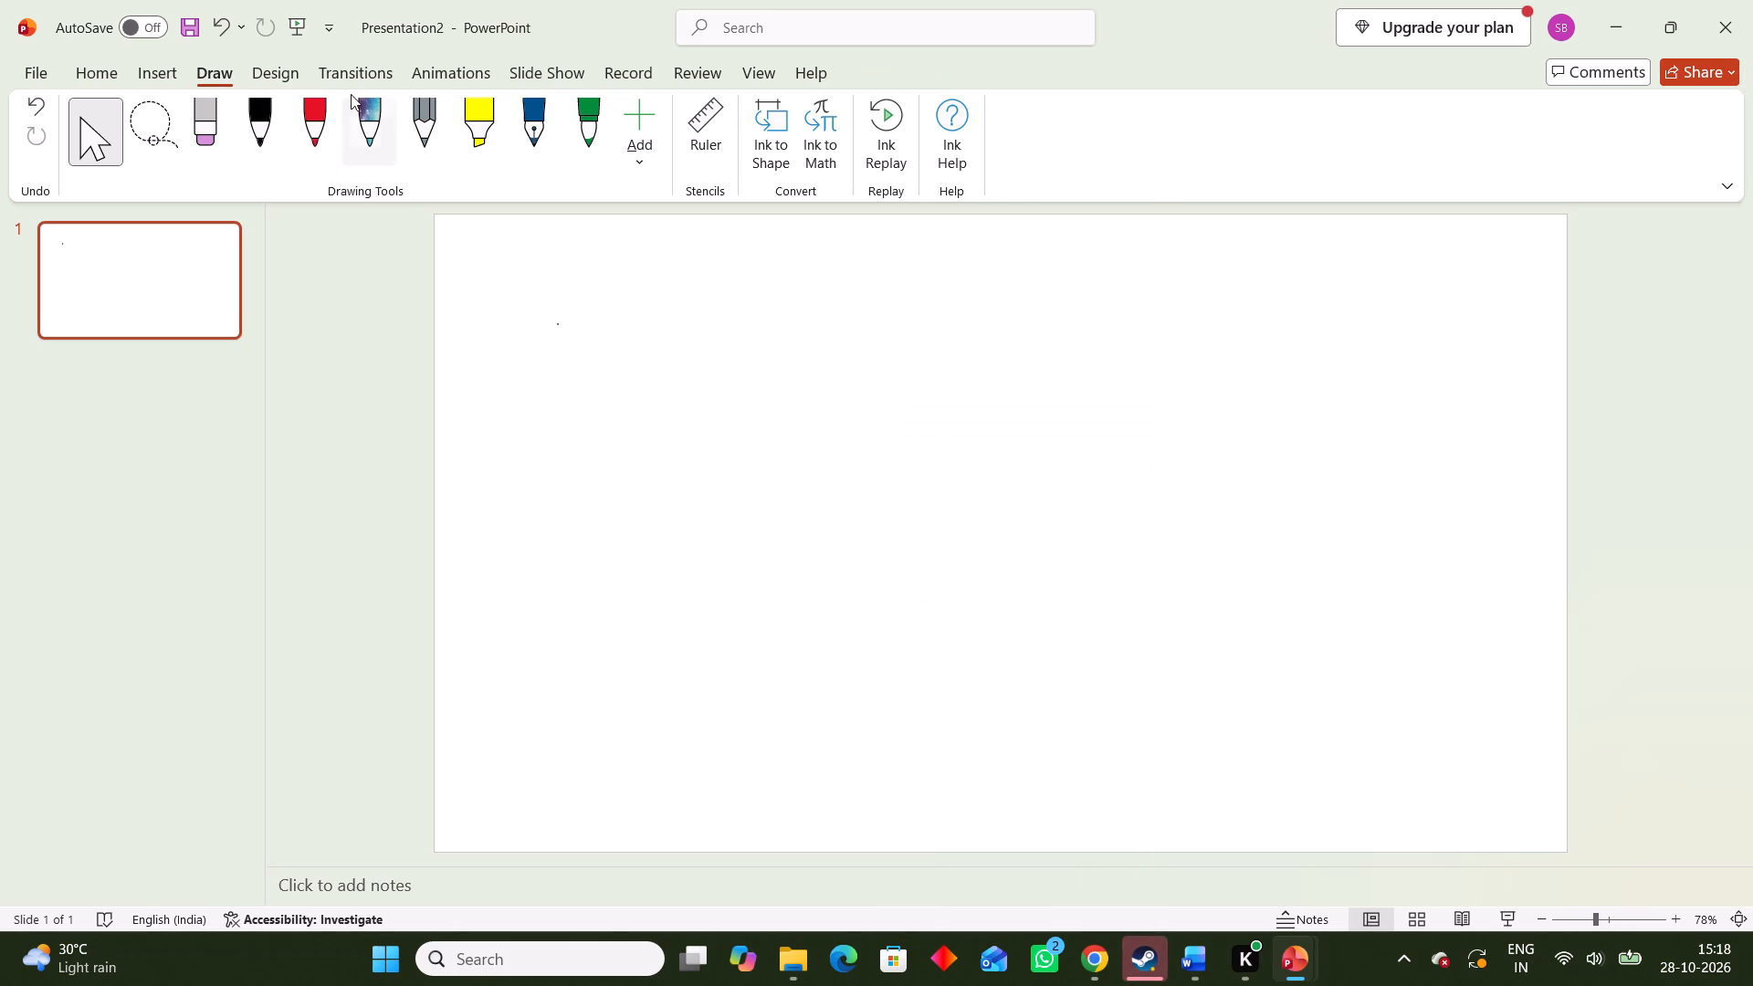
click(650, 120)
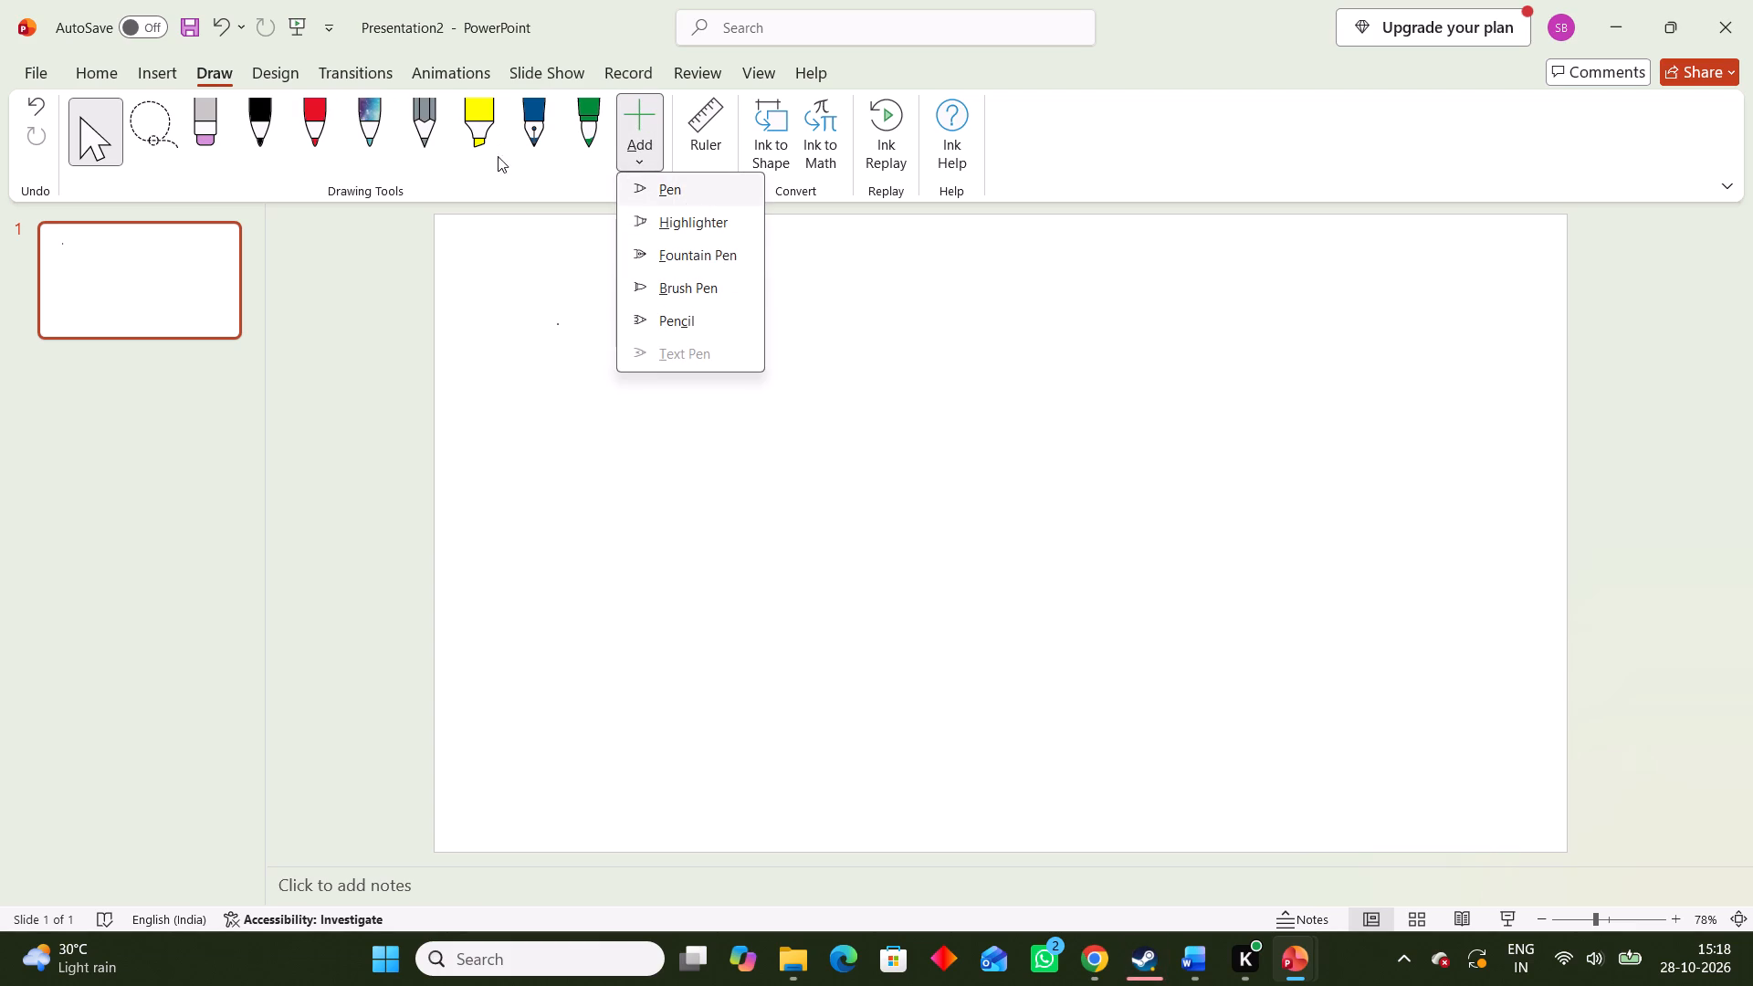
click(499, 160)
Create a new blank presentation and clear the title and subtitle placeholders from its slide.
click(115, 65)
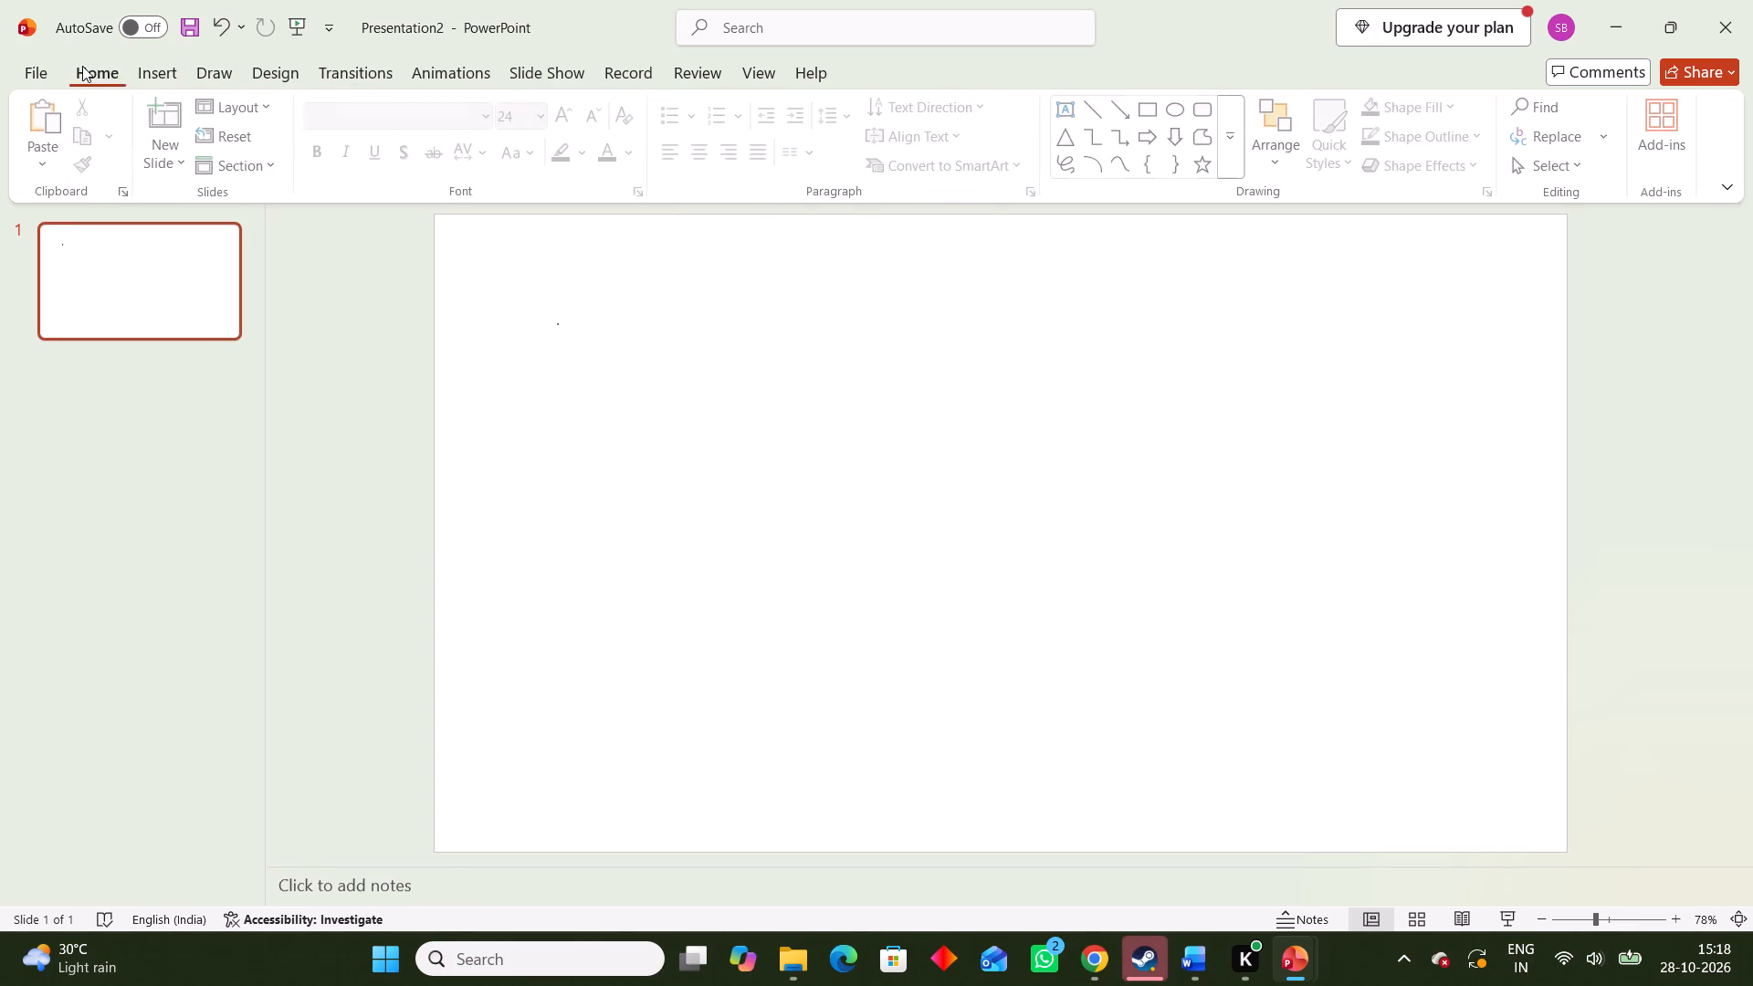
click(47, 69)
click(349, 284)
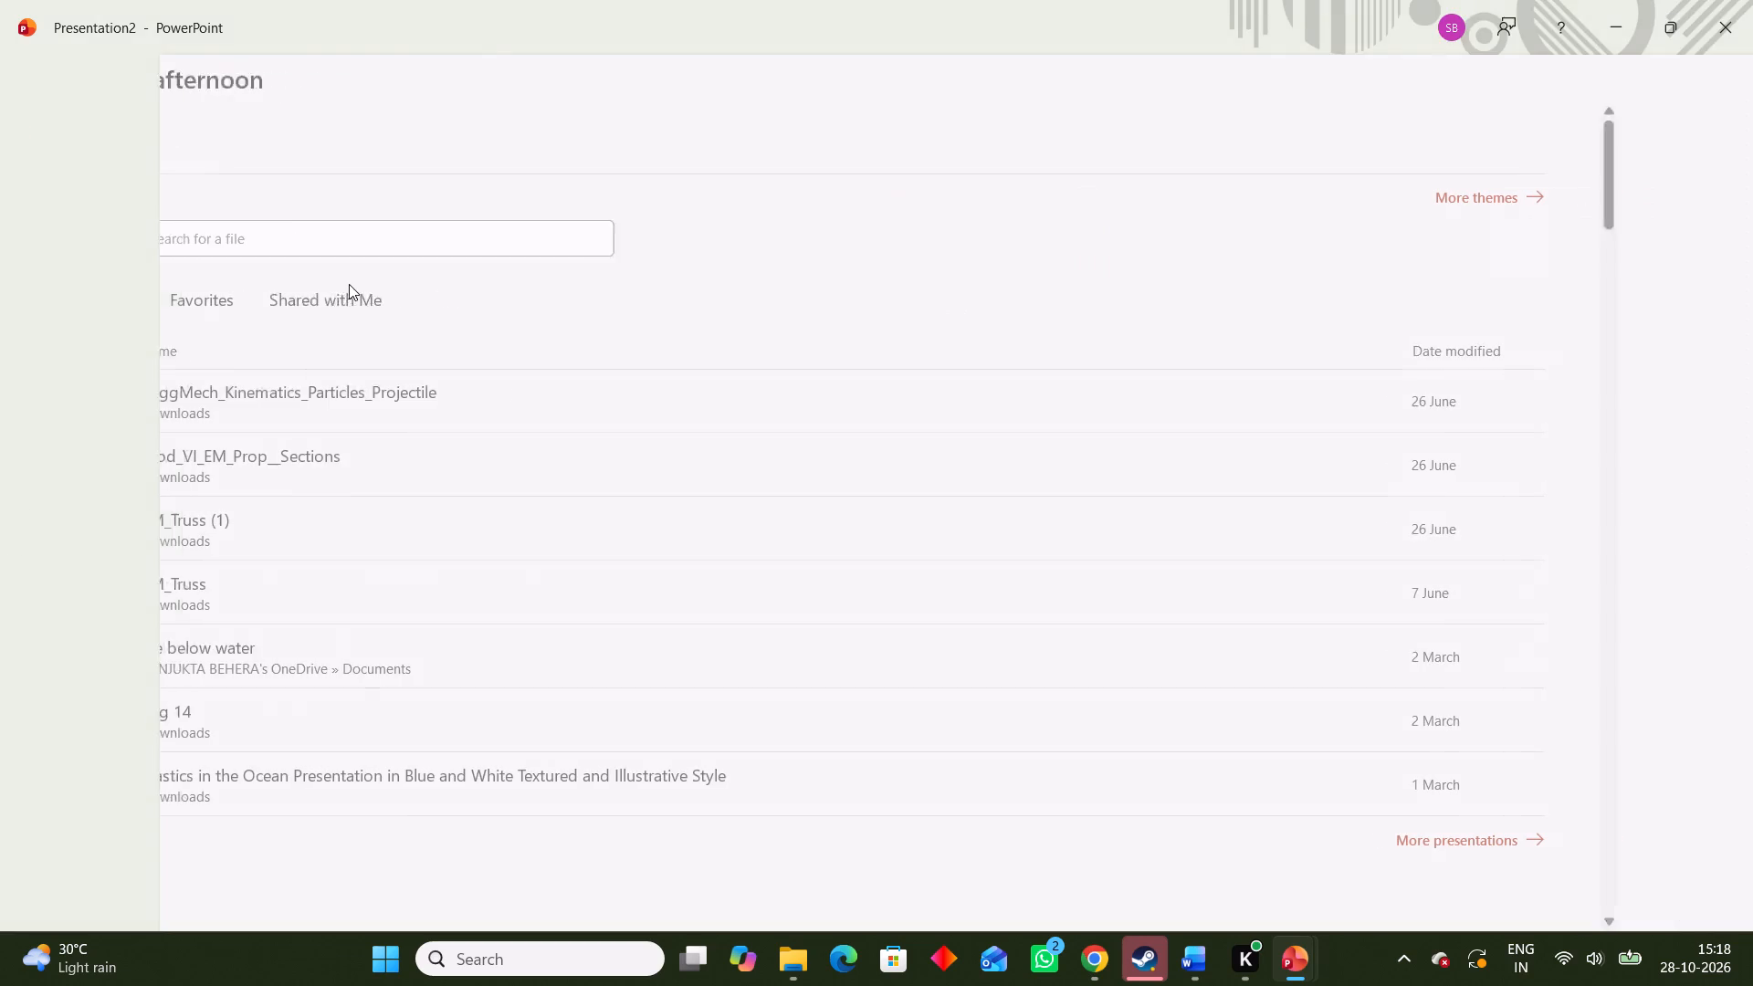
click(574, 361)
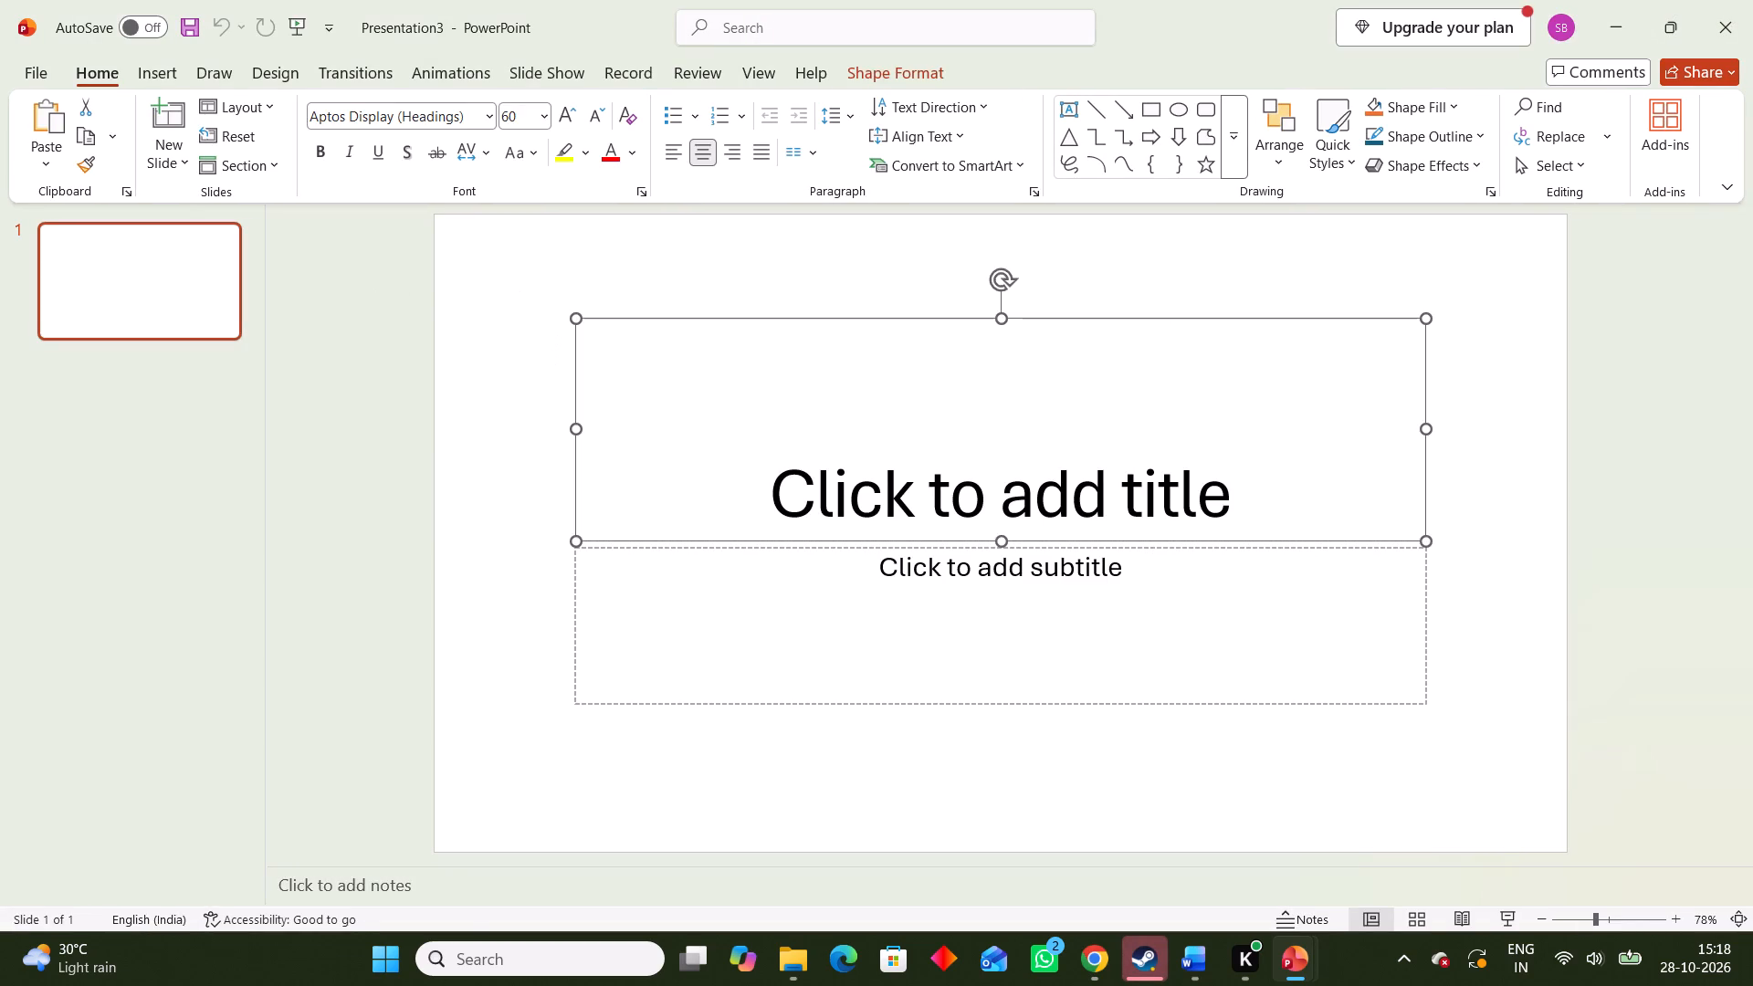
key(Delete)
click(569, 589)
key(Delete)
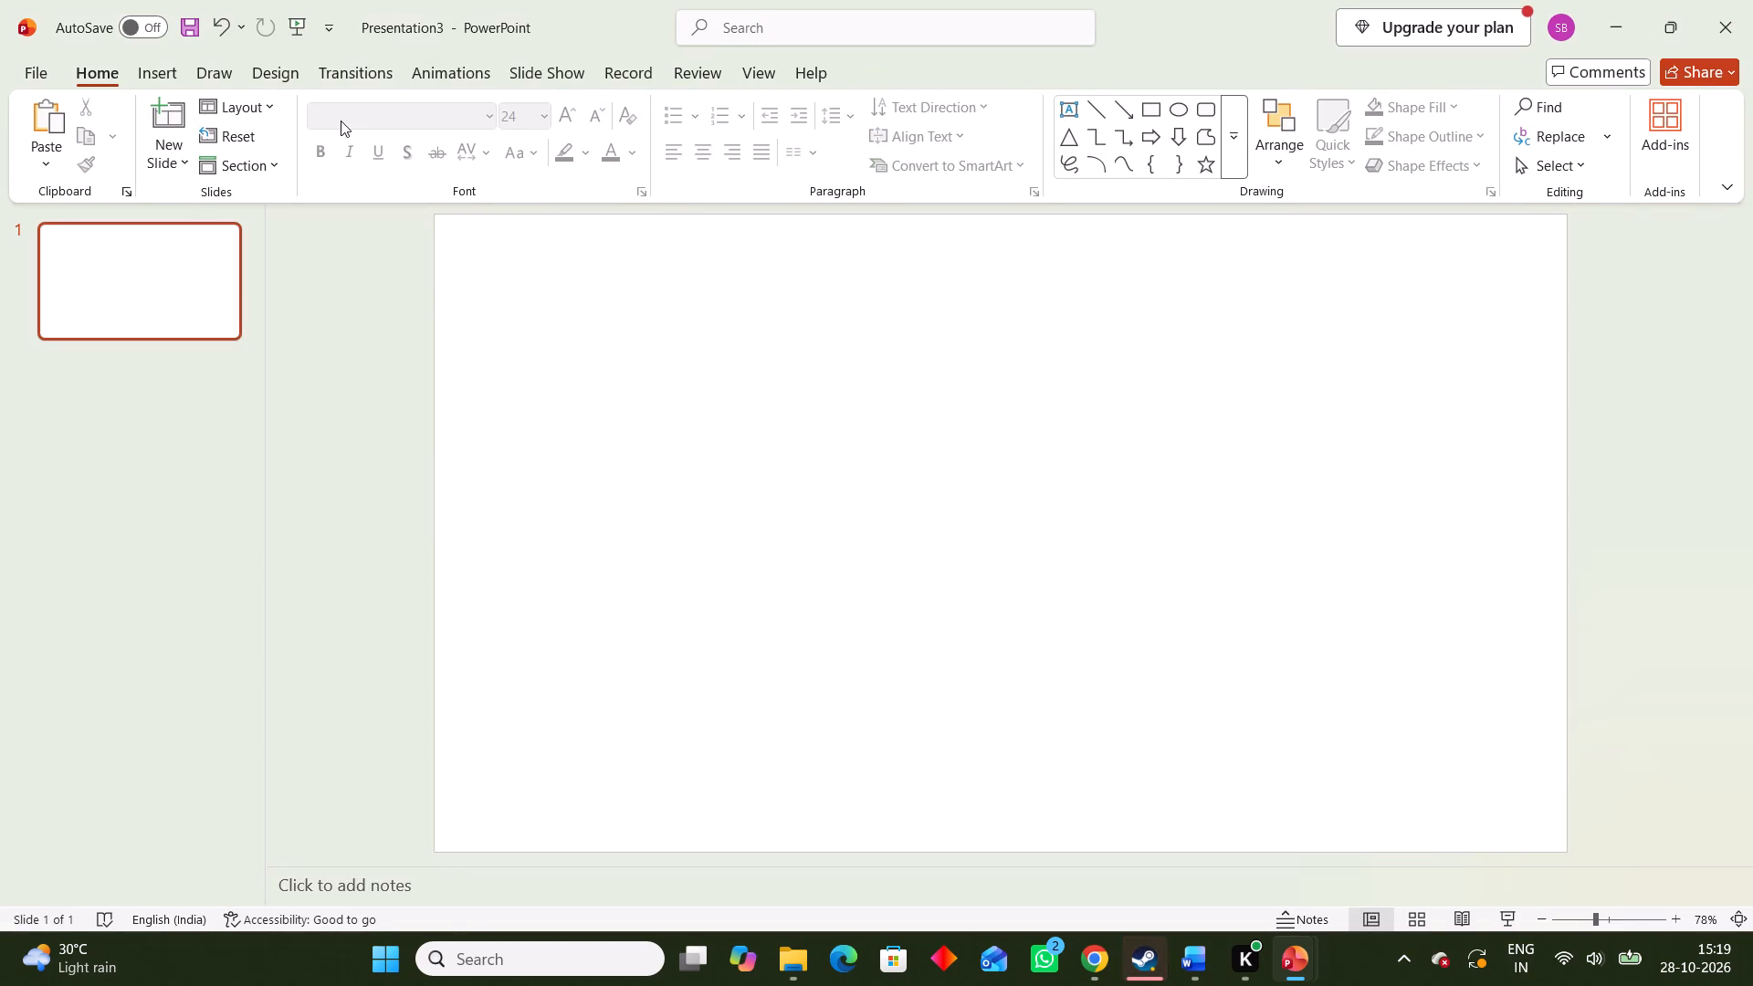
Draw a rectangle about 35.7 cm wide and 20.7 cm high and position it to cover the whole slide.
click(1148, 110)
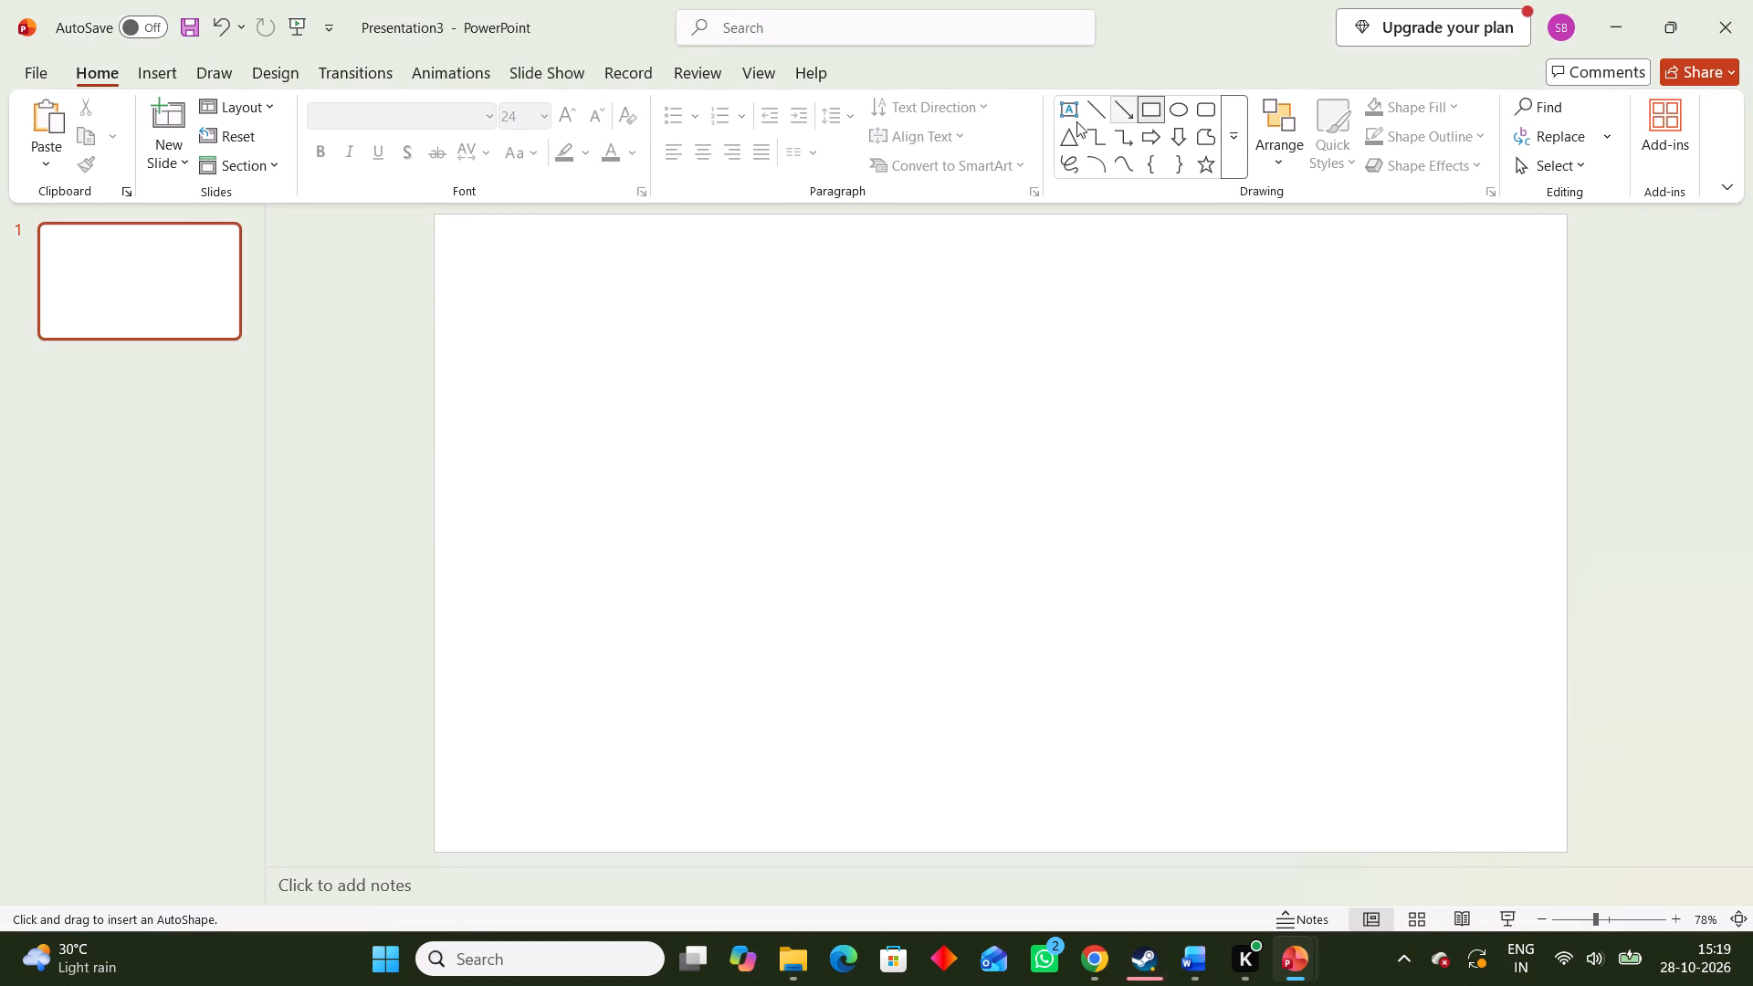
drag(432, 211, 740, 388)
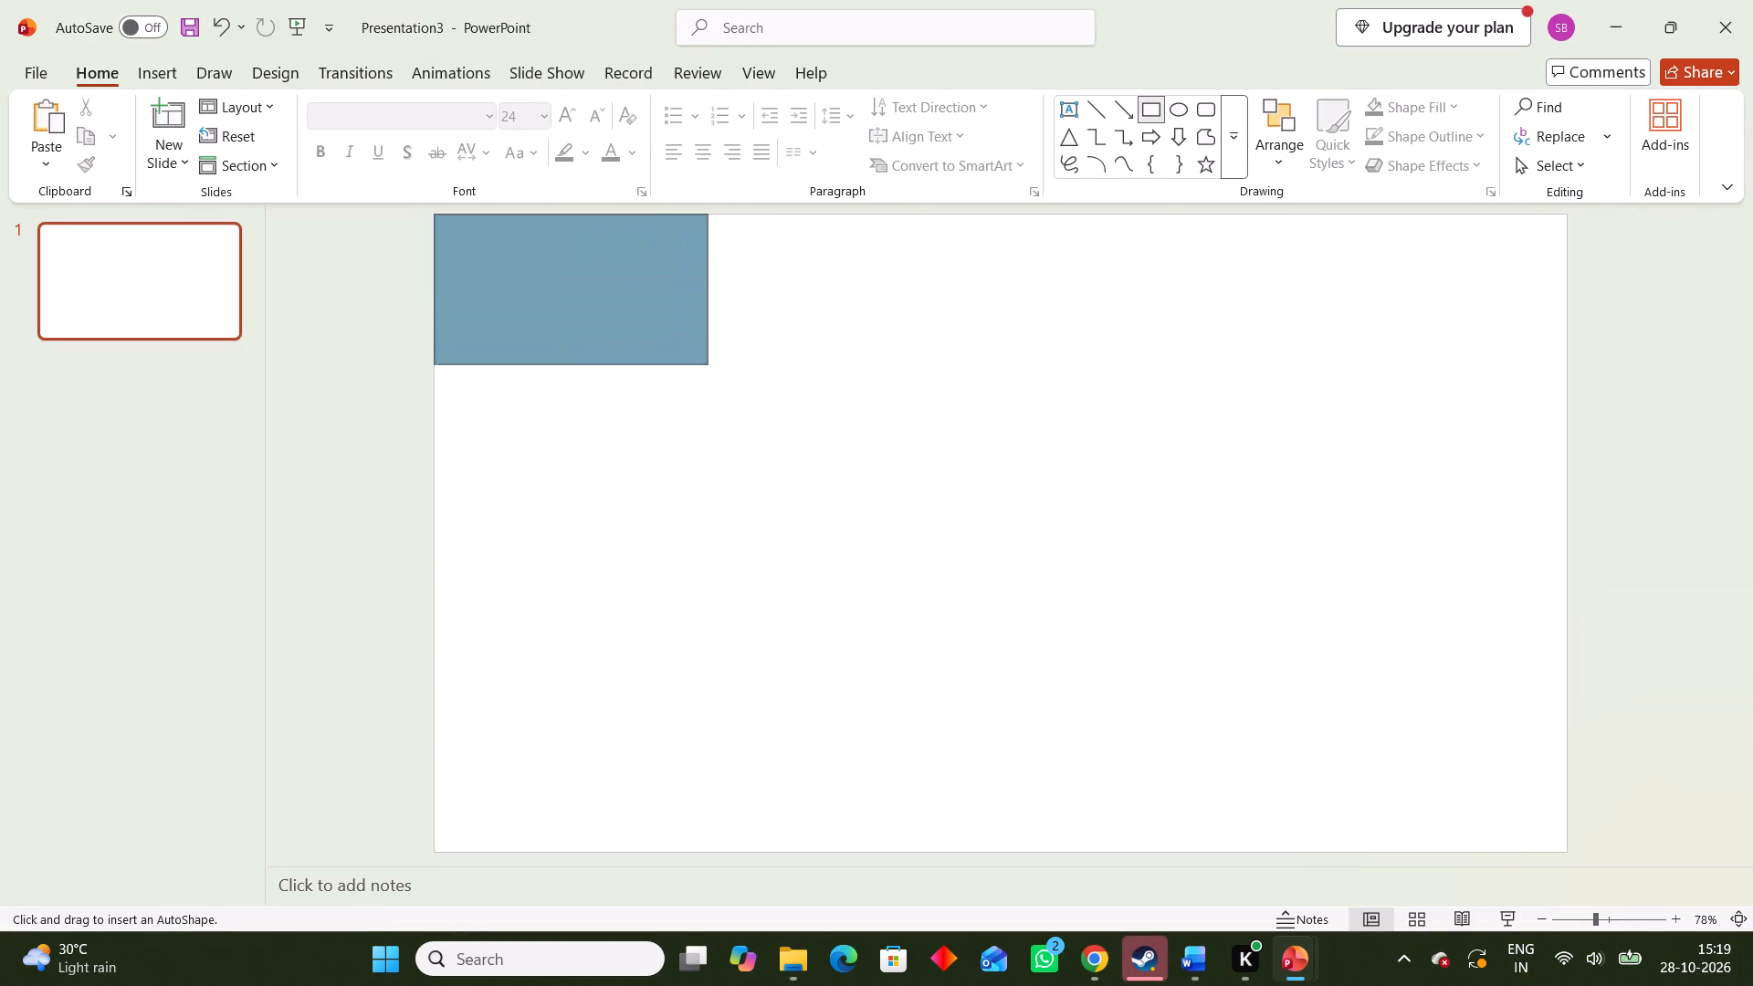
drag(740, 388, 1628, 907)
drag(1349, 683, 1310, 672)
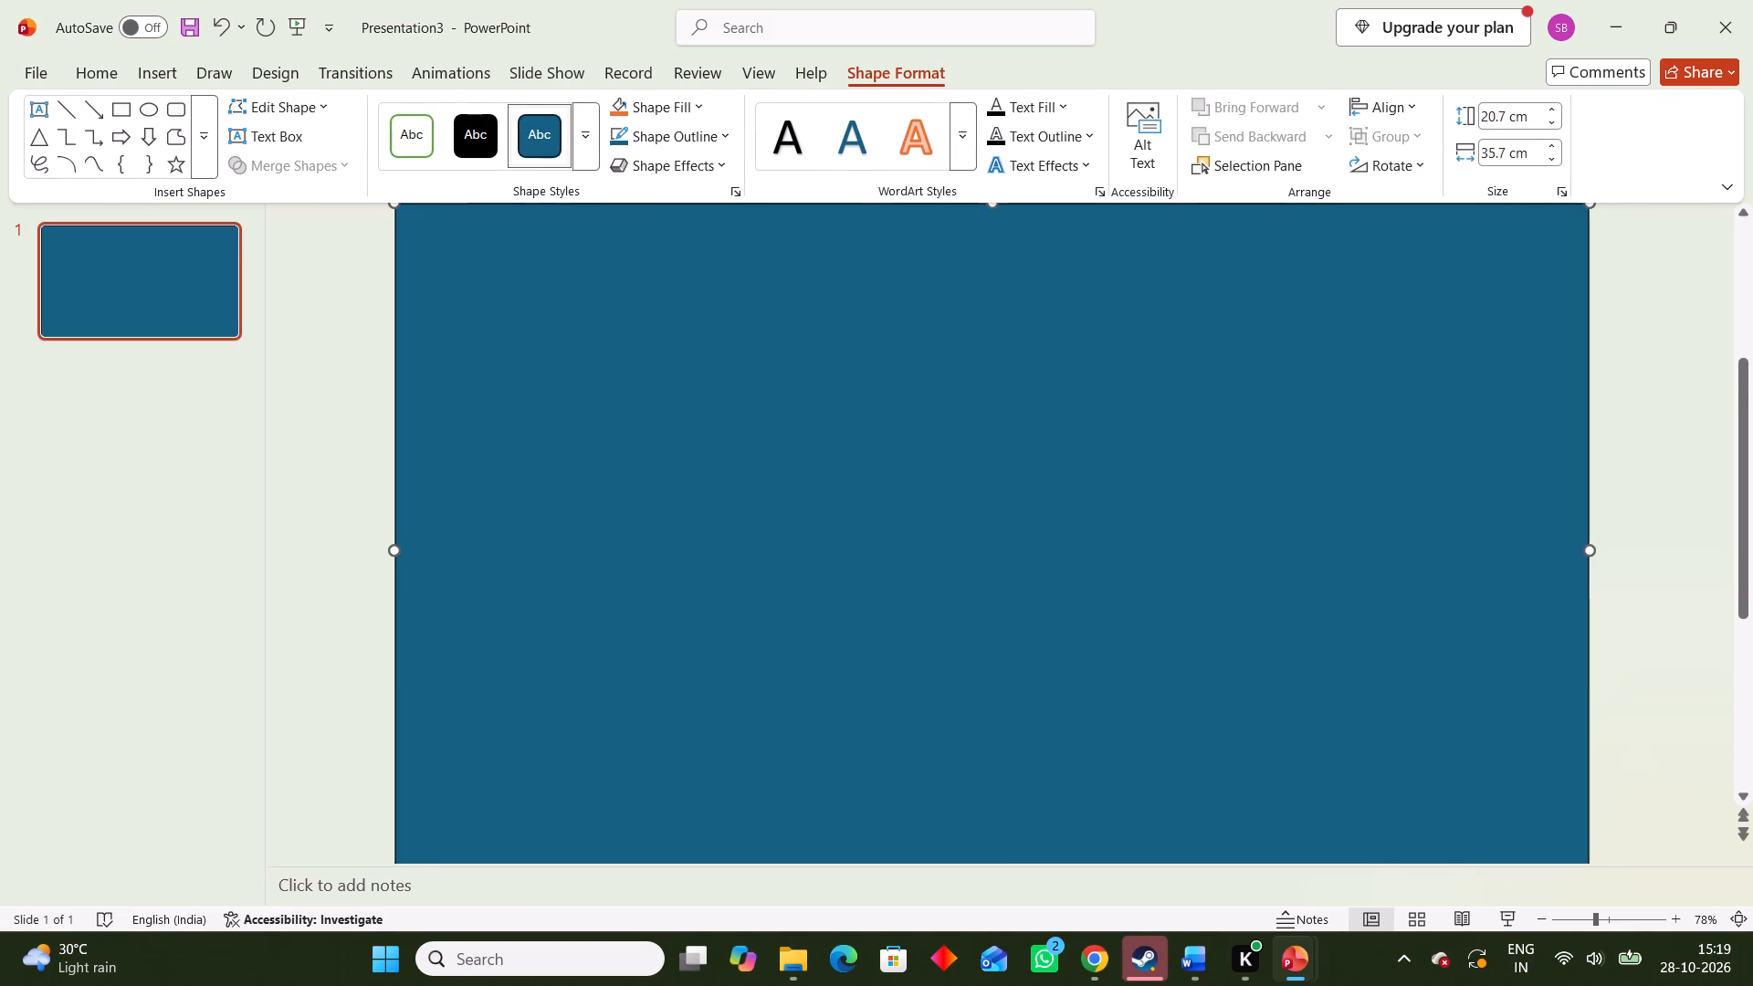
Fill the slide-covering rectangle with Green, Accent 6, Lighter 40%.
right_click(1195, 633)
click(1276, 213)
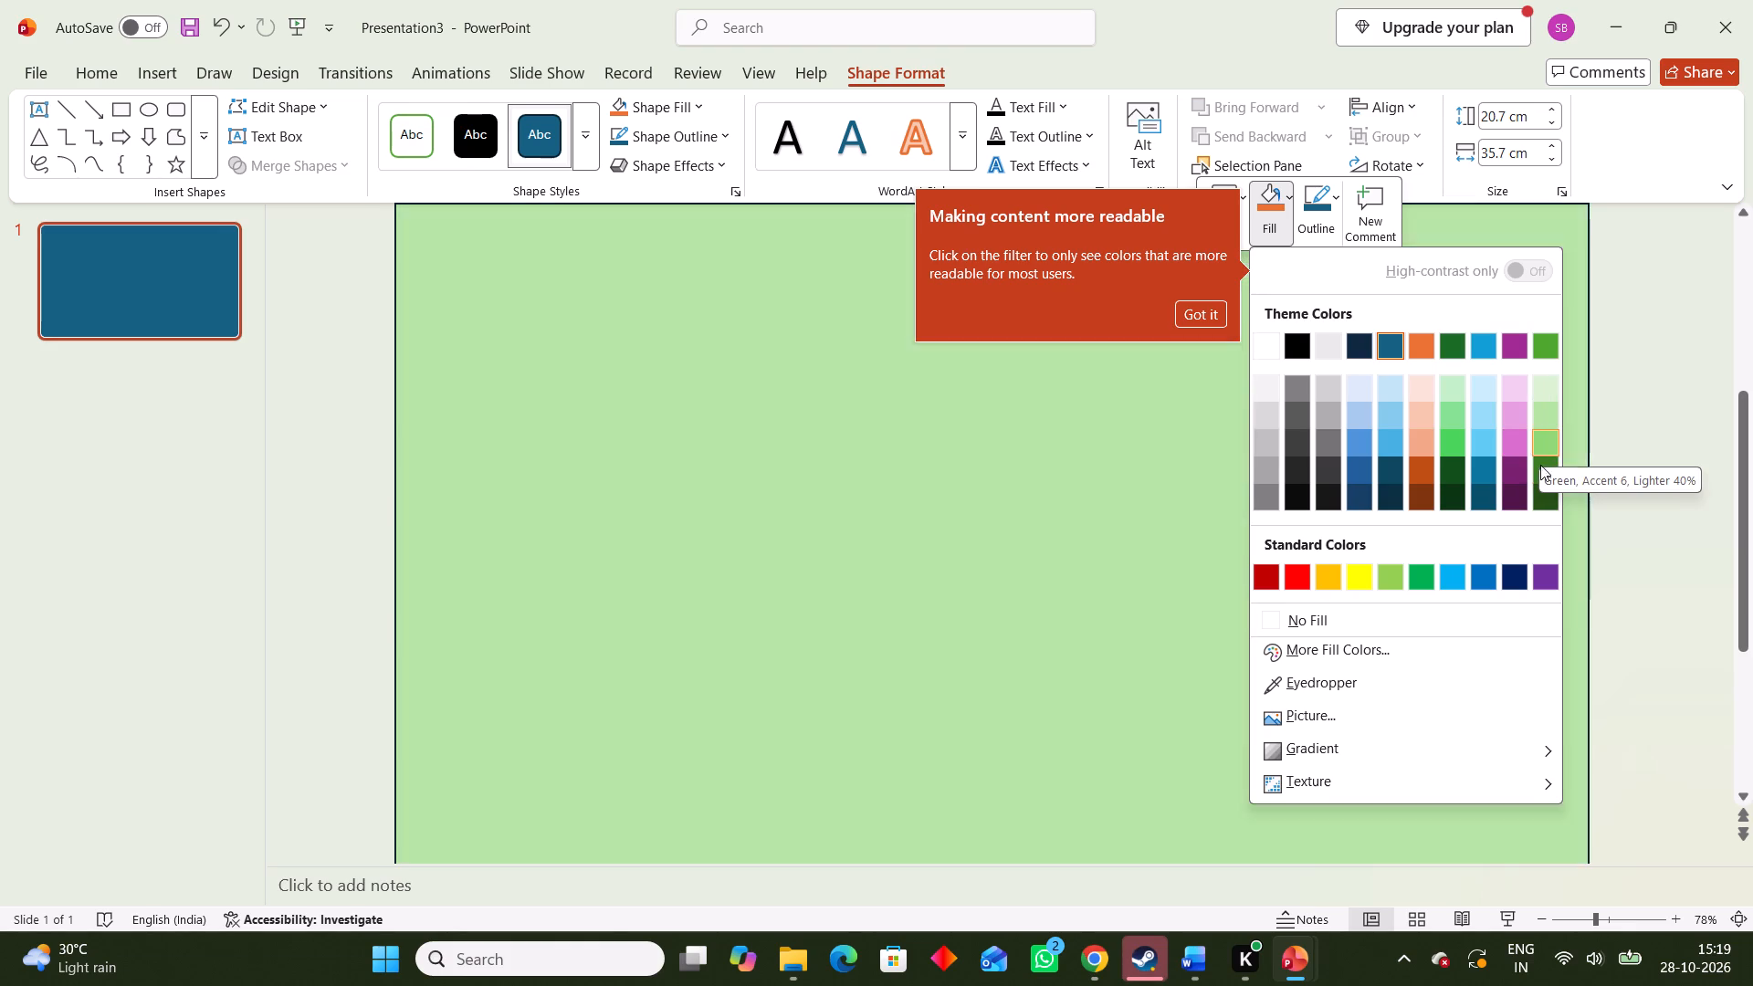
click(1540, 452)
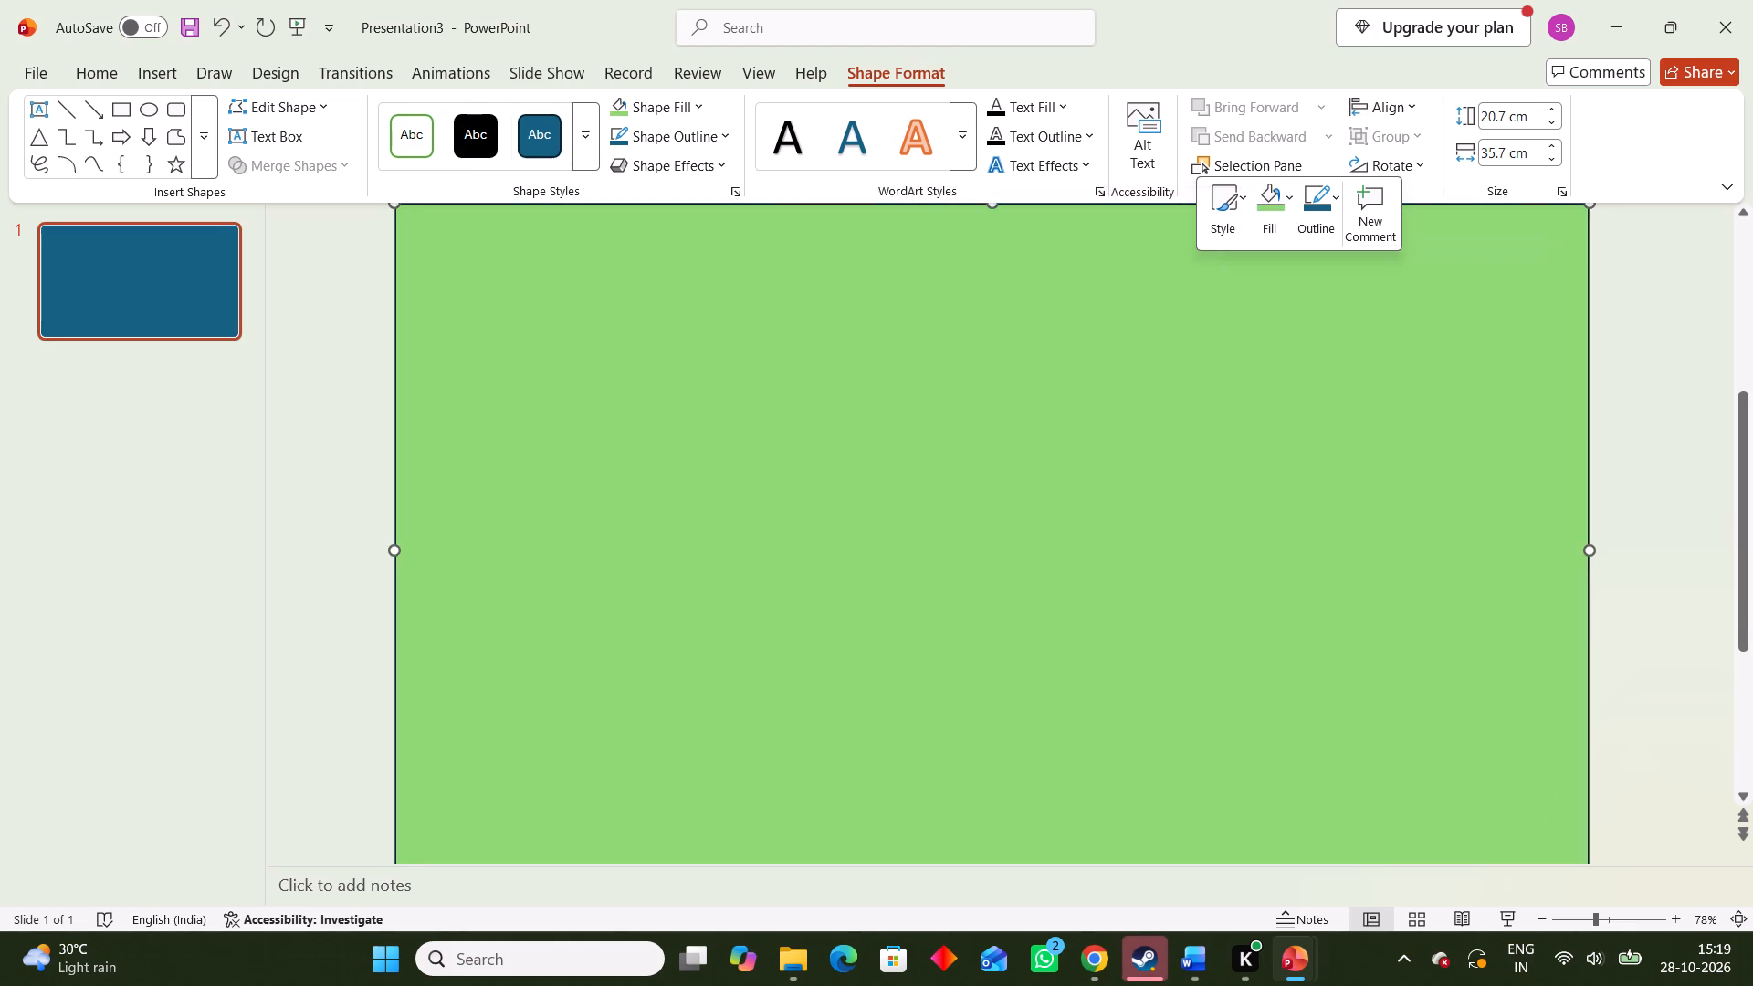
click(1623, 438)
scroll(891, 444, down, 2)
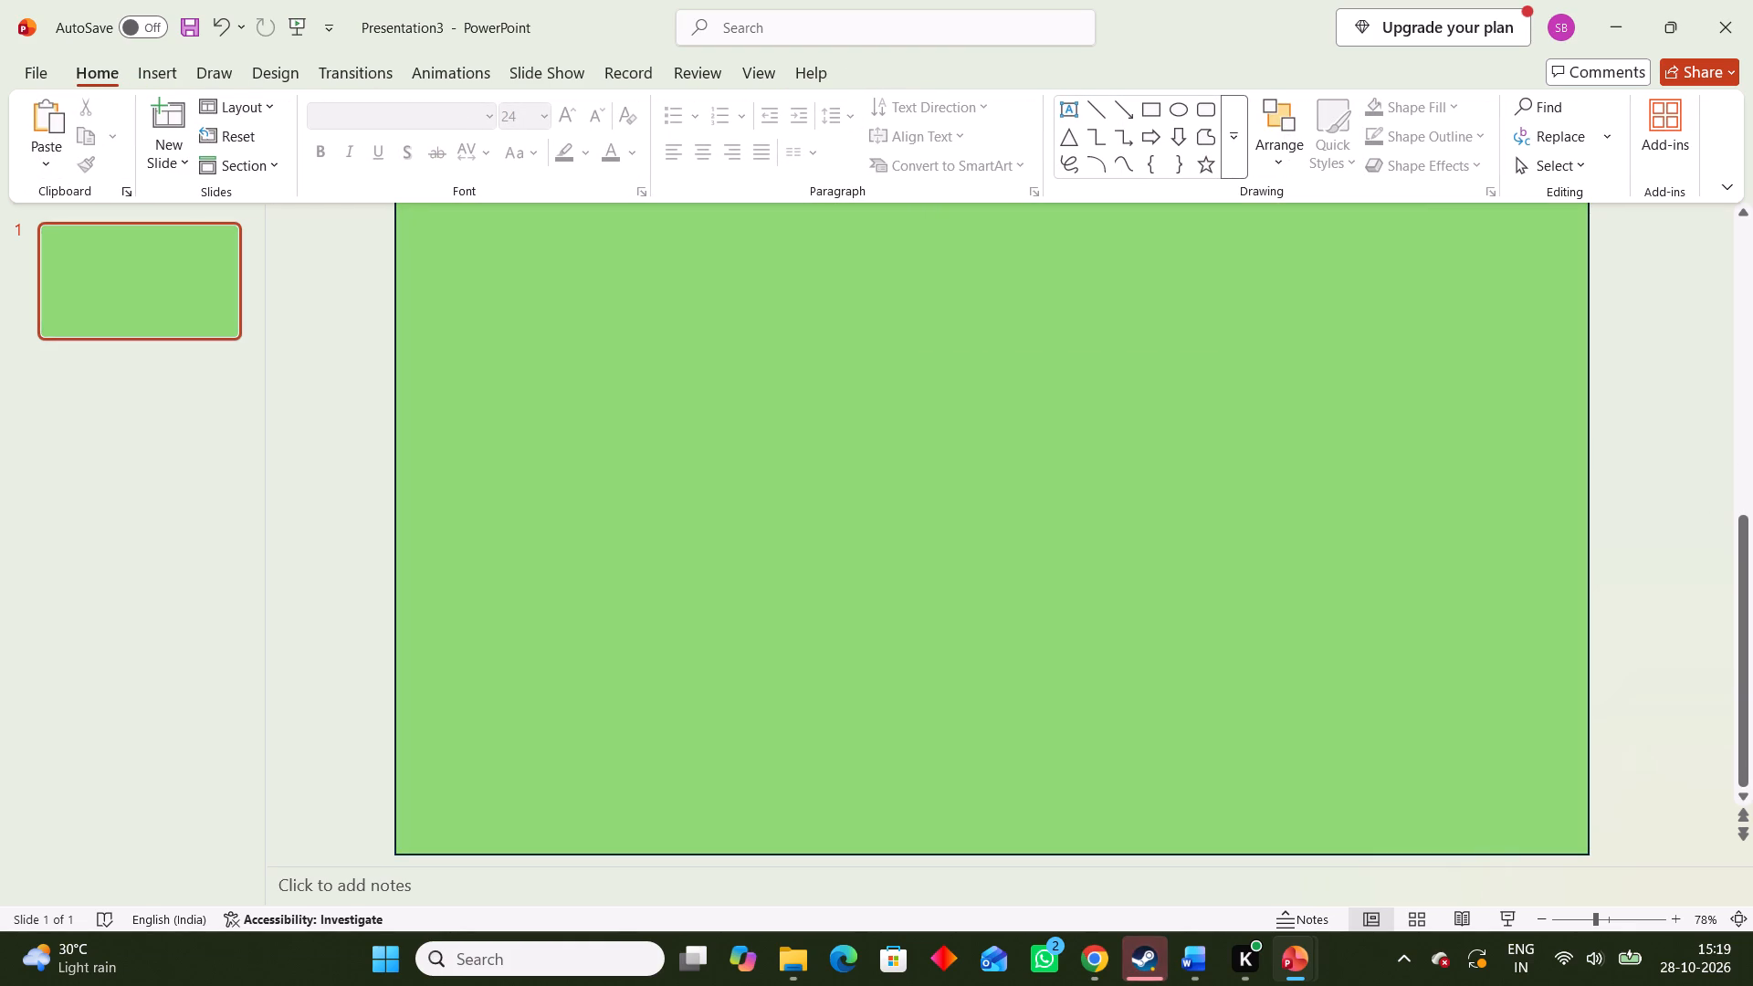
Switch to Chrome and search Google for "green lays".
click(1086, 957)
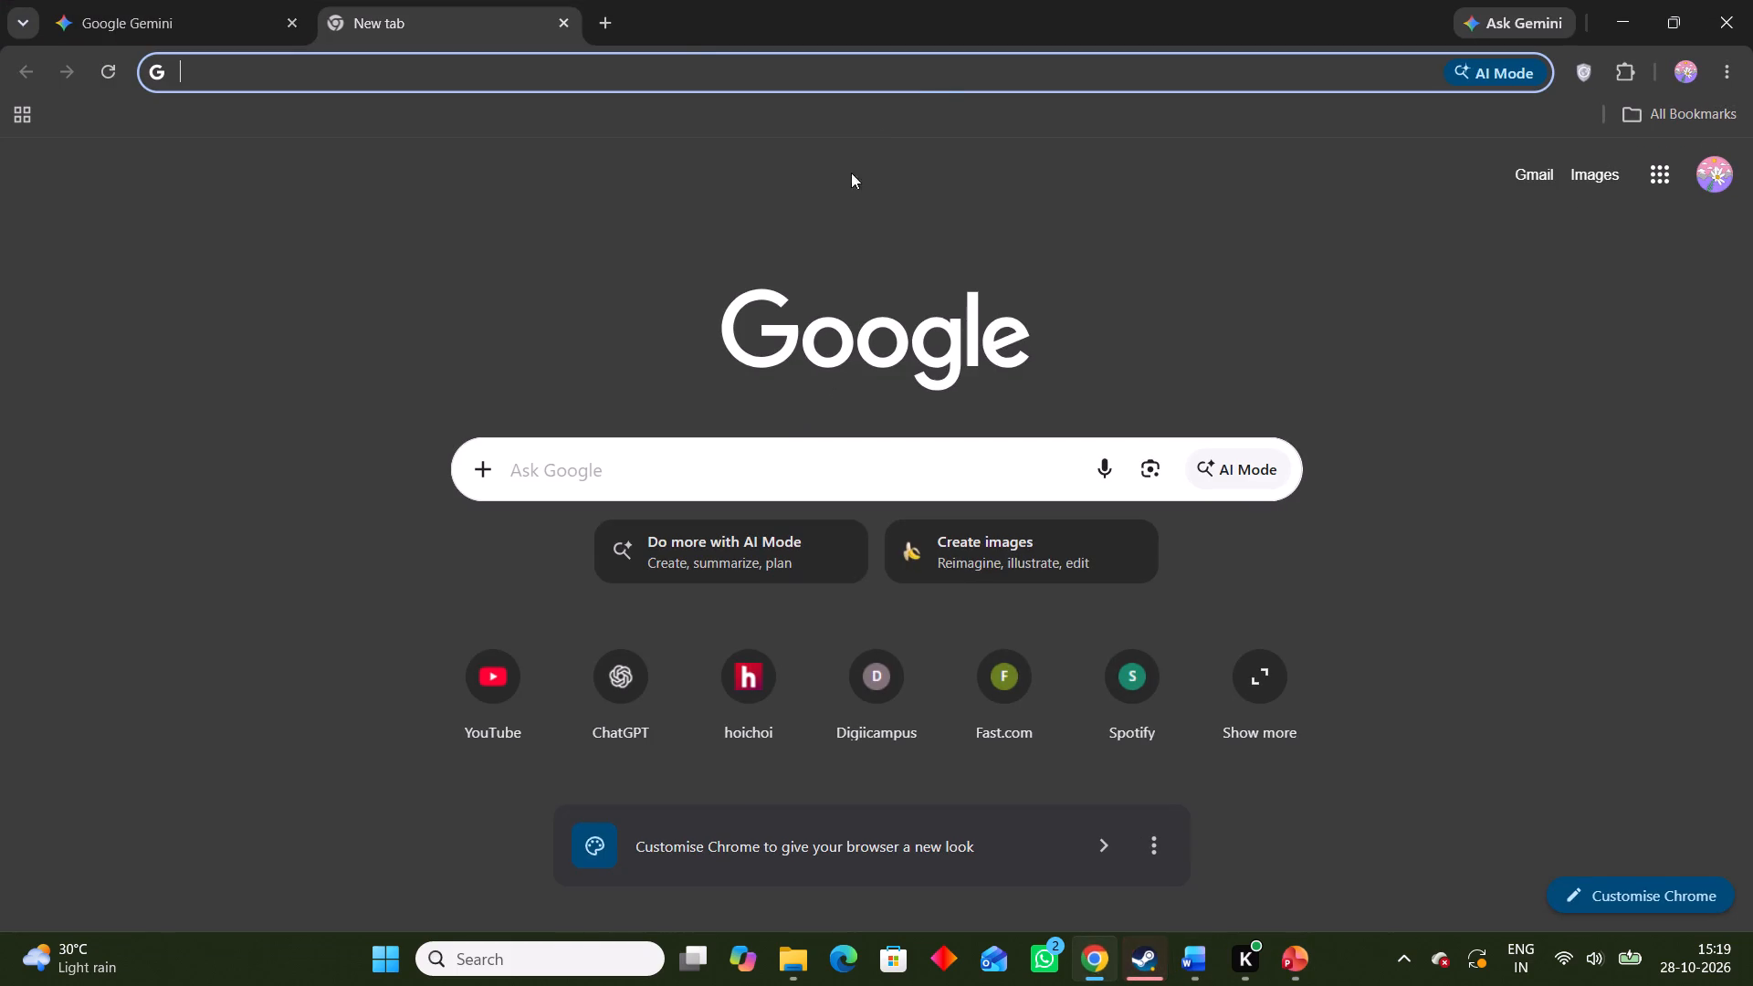
drag(772, 478, 755, 509)
text(lay)
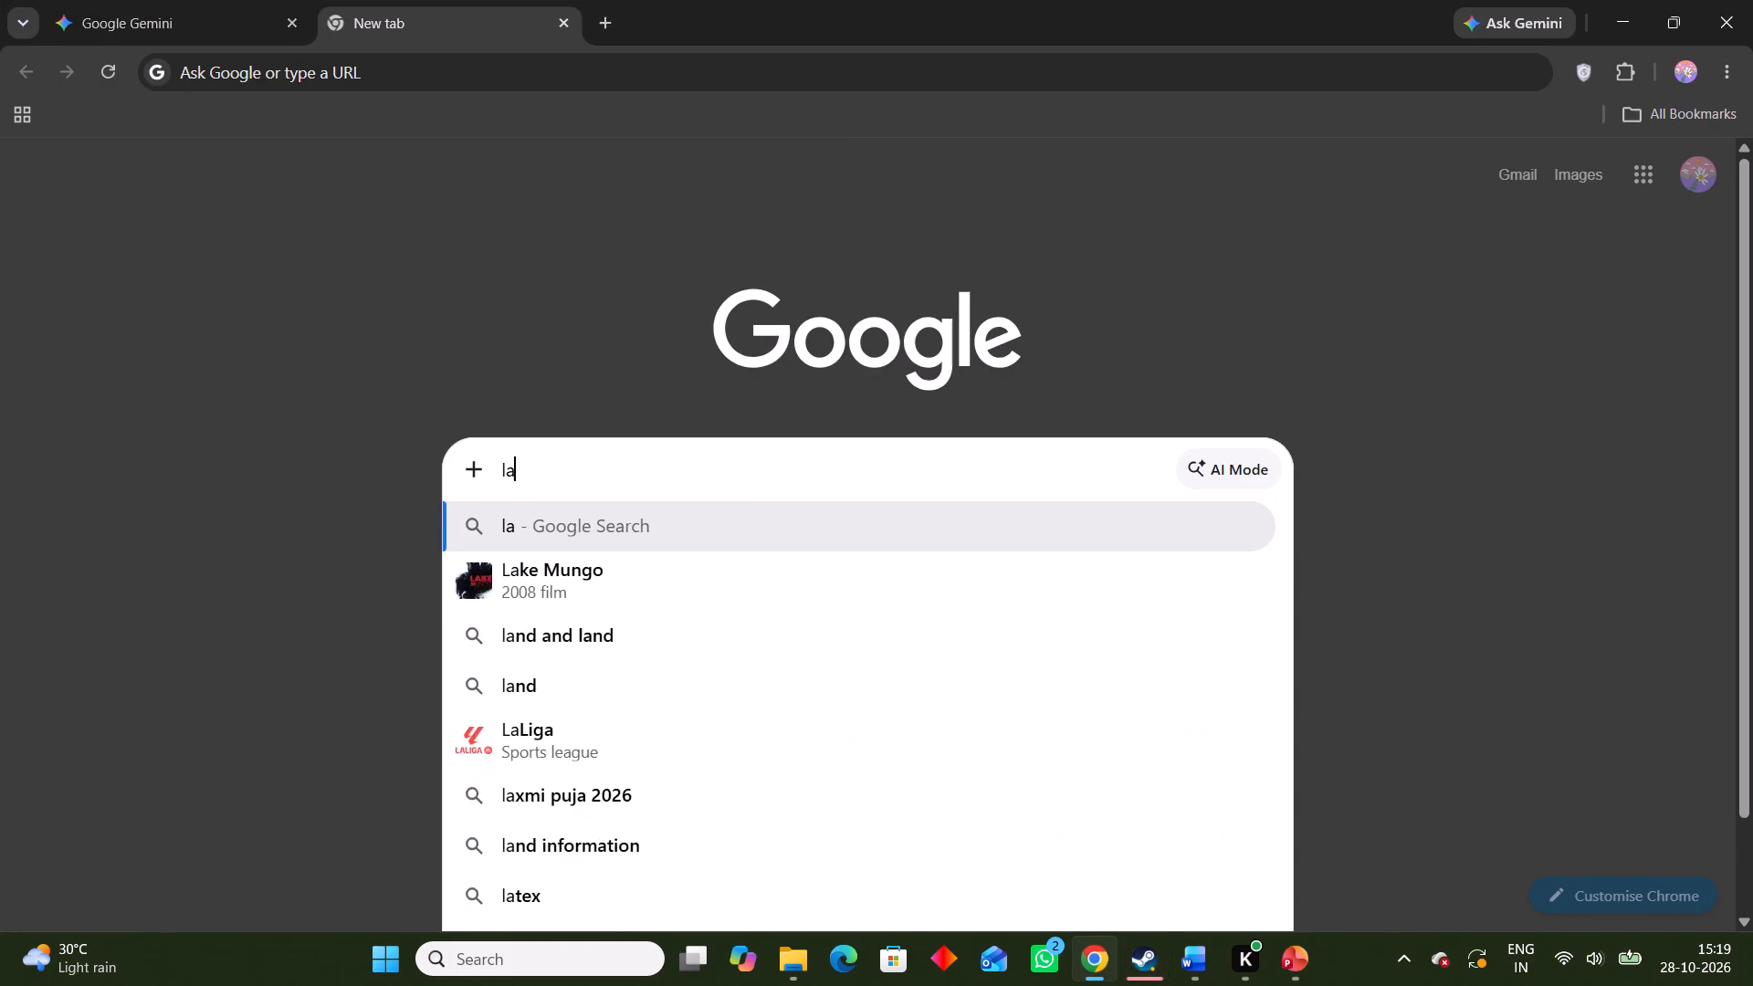
key(BackSpace)
key(BackSpace)
key(BackSpace)
key(BackSpace)
text(green lays)
key(space)
key(Return)
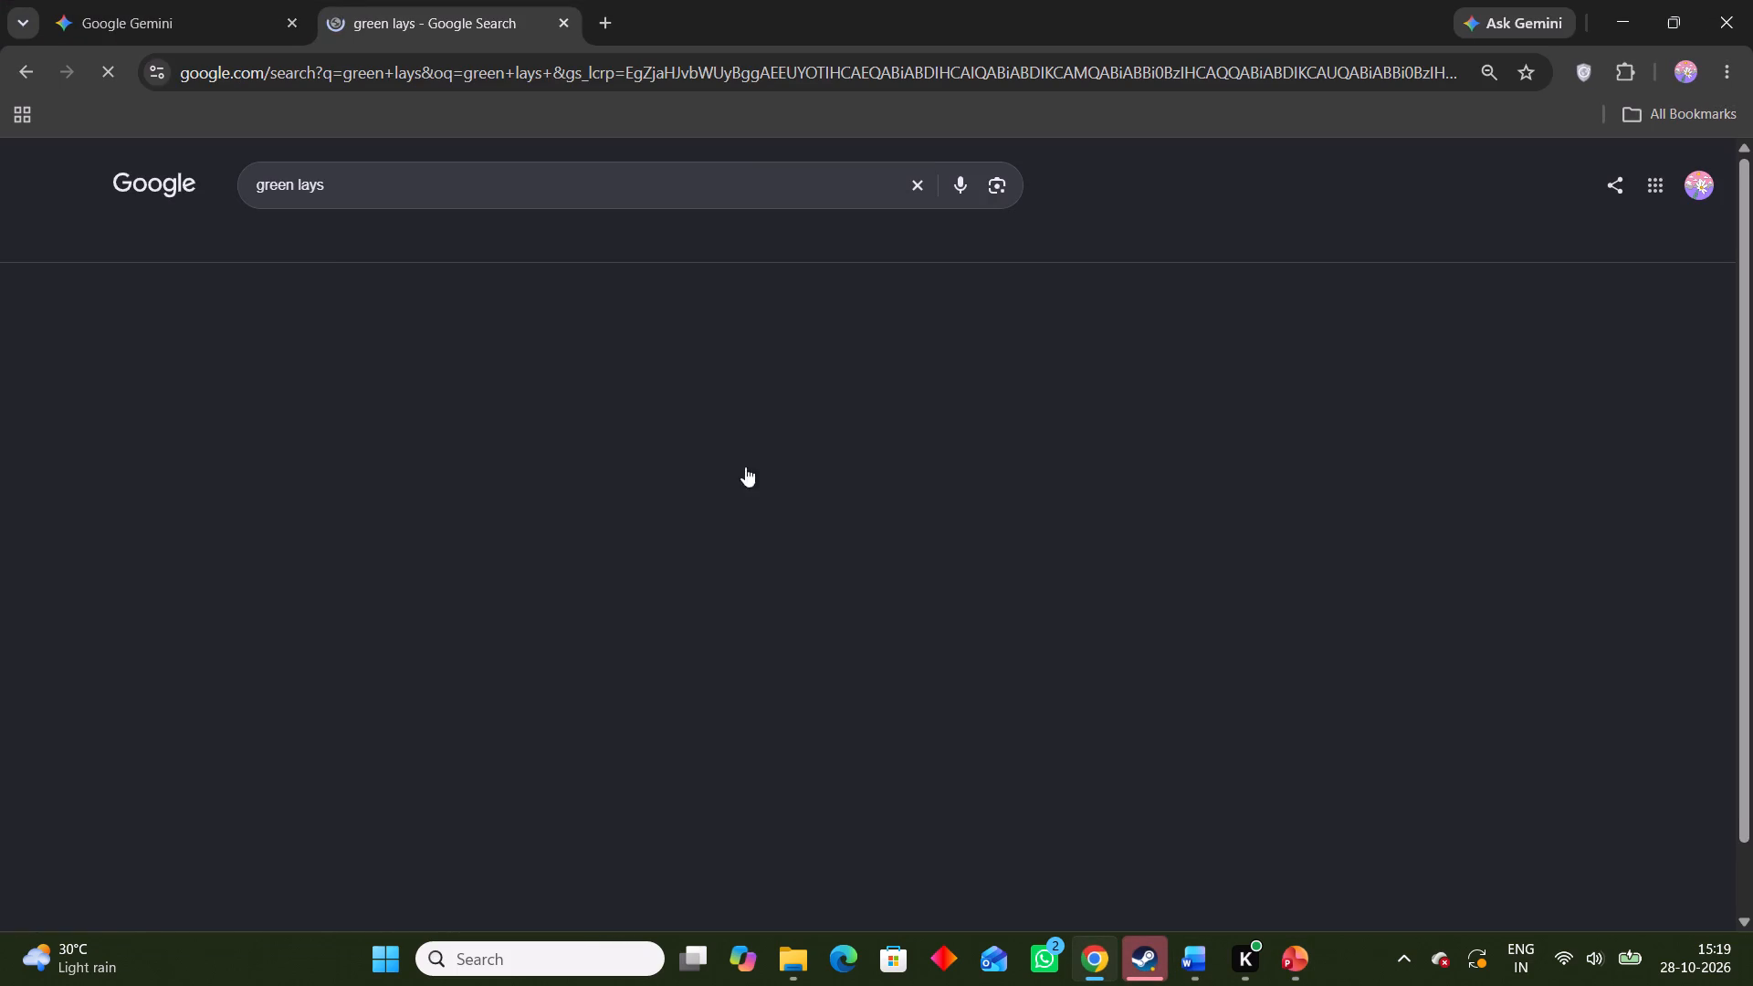
click(355, 455)
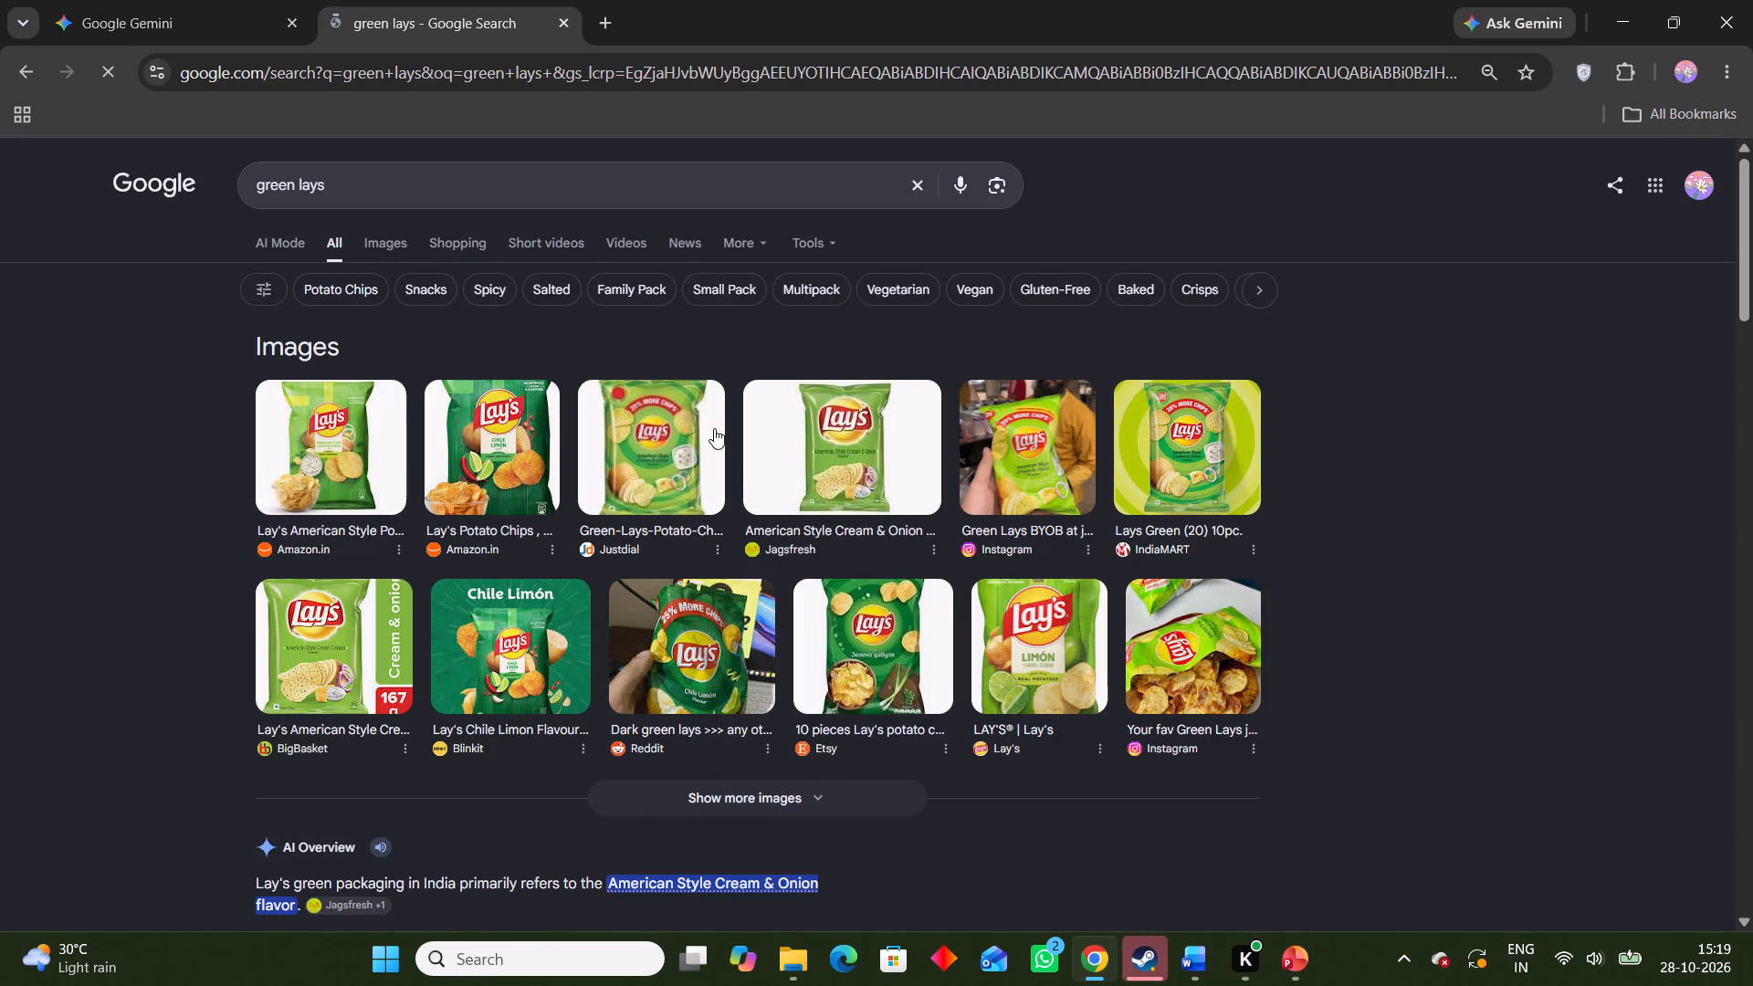
Open the image results and copy Justdial's 25% More Chips American Style Cream & Onion packet picture.
click(714, 428)
click(698, 435)
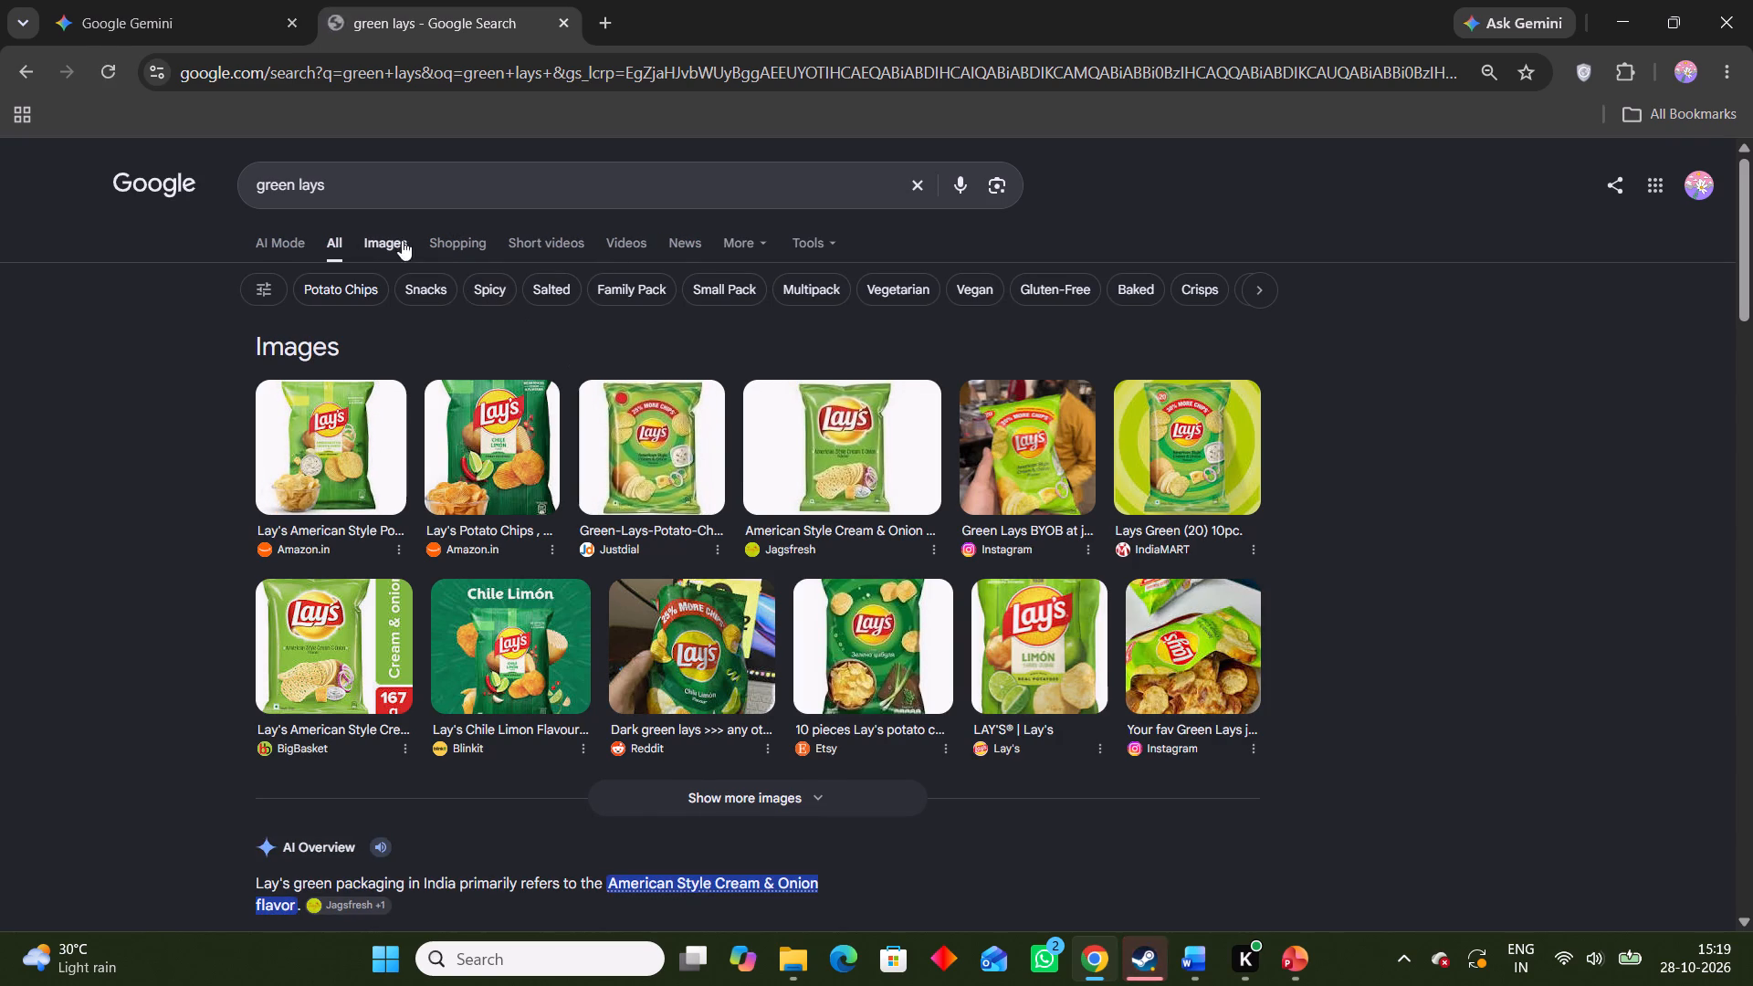
click(402, 240)
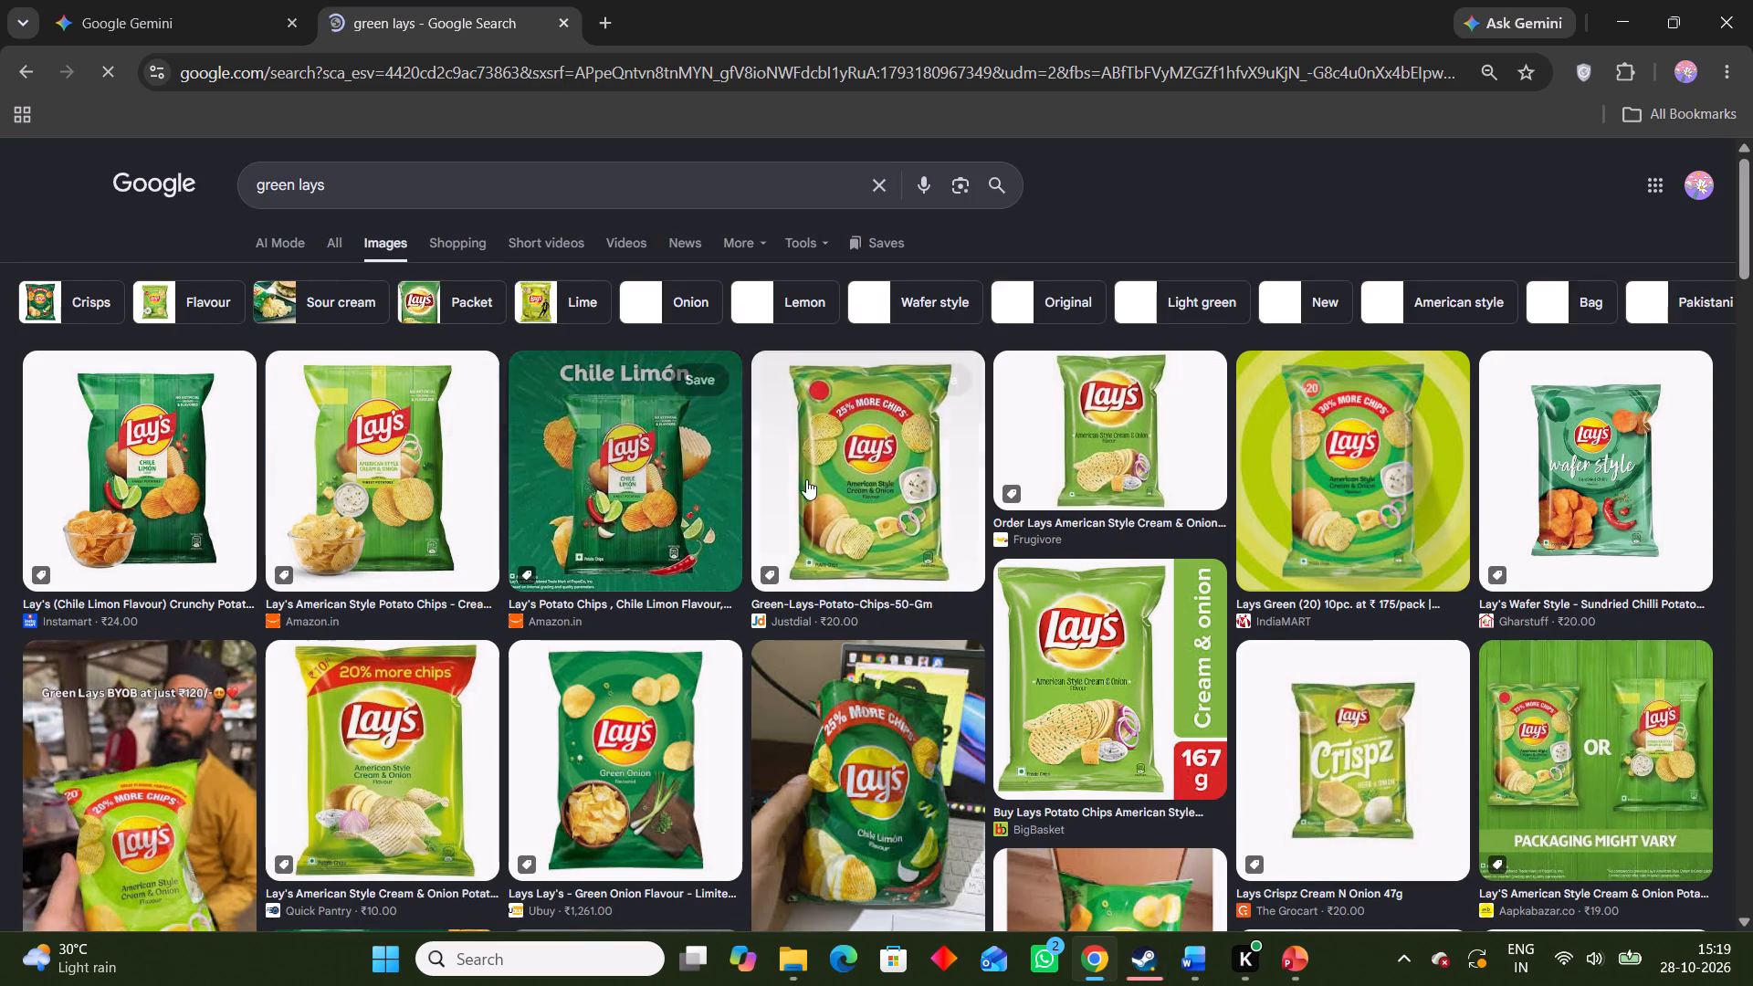
click(885, 479)
right_click(1321, 578)
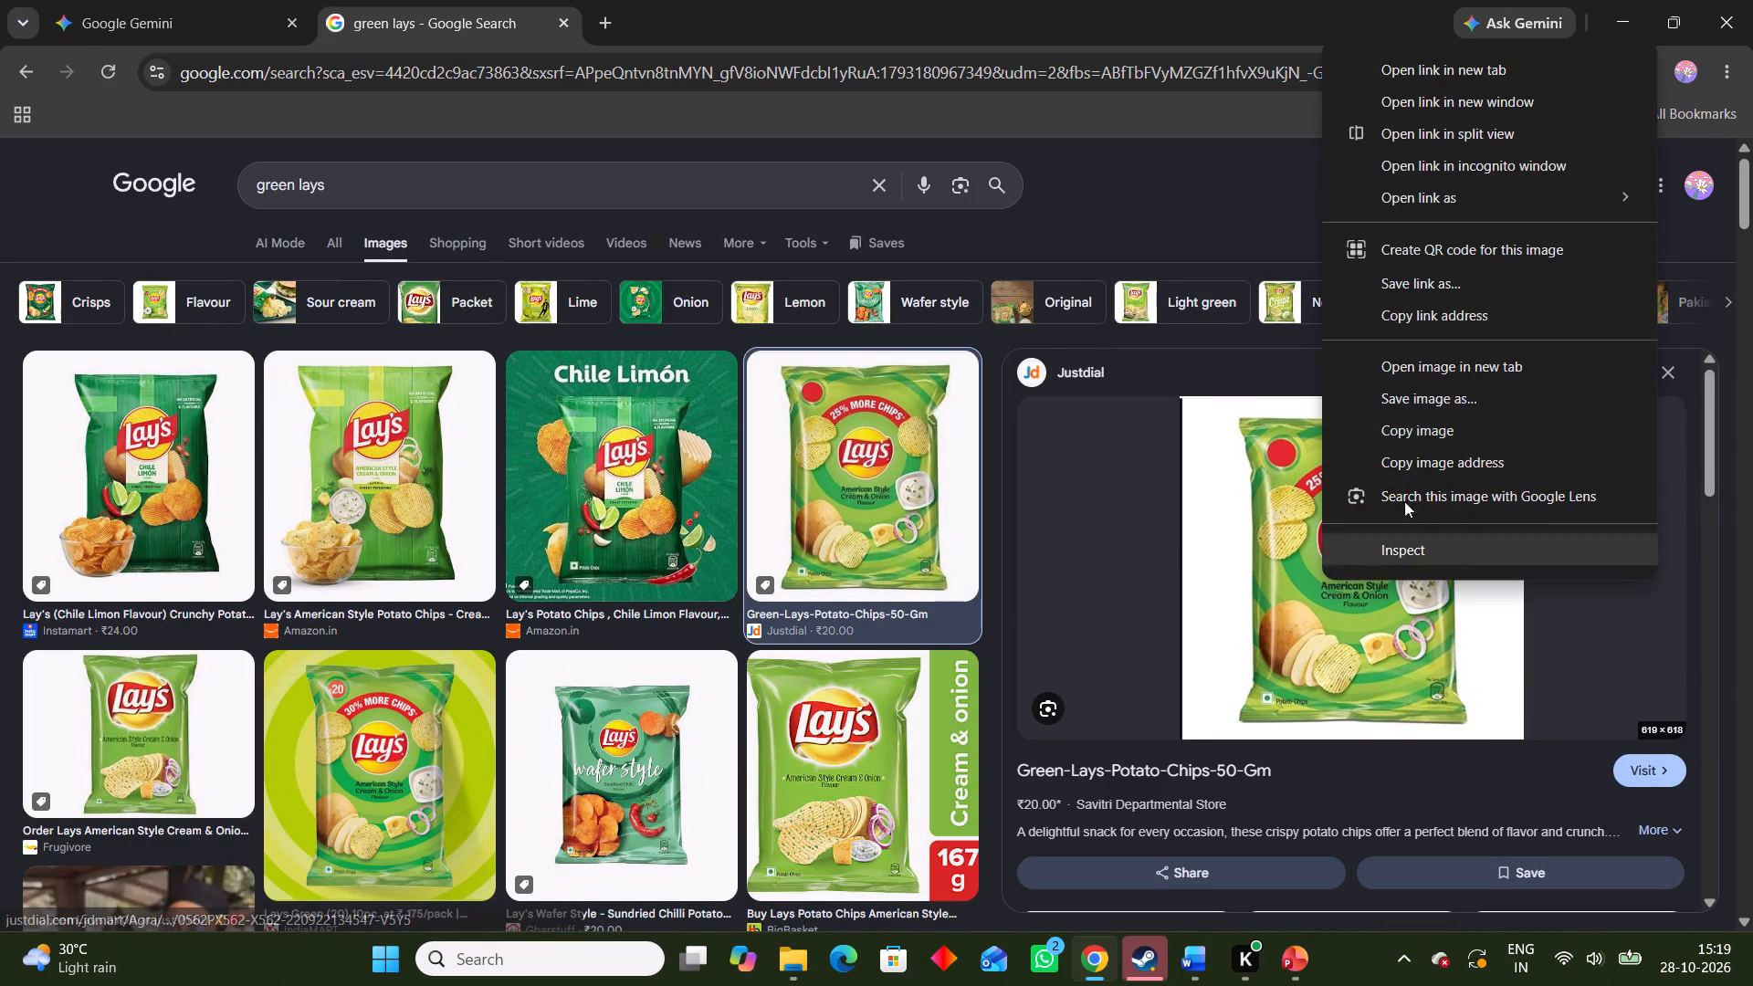
click(1429, 428)
Switch to Presentation3 in PowerPoint and paste the copied packet picture onto the green slide.
click(1291, 958)
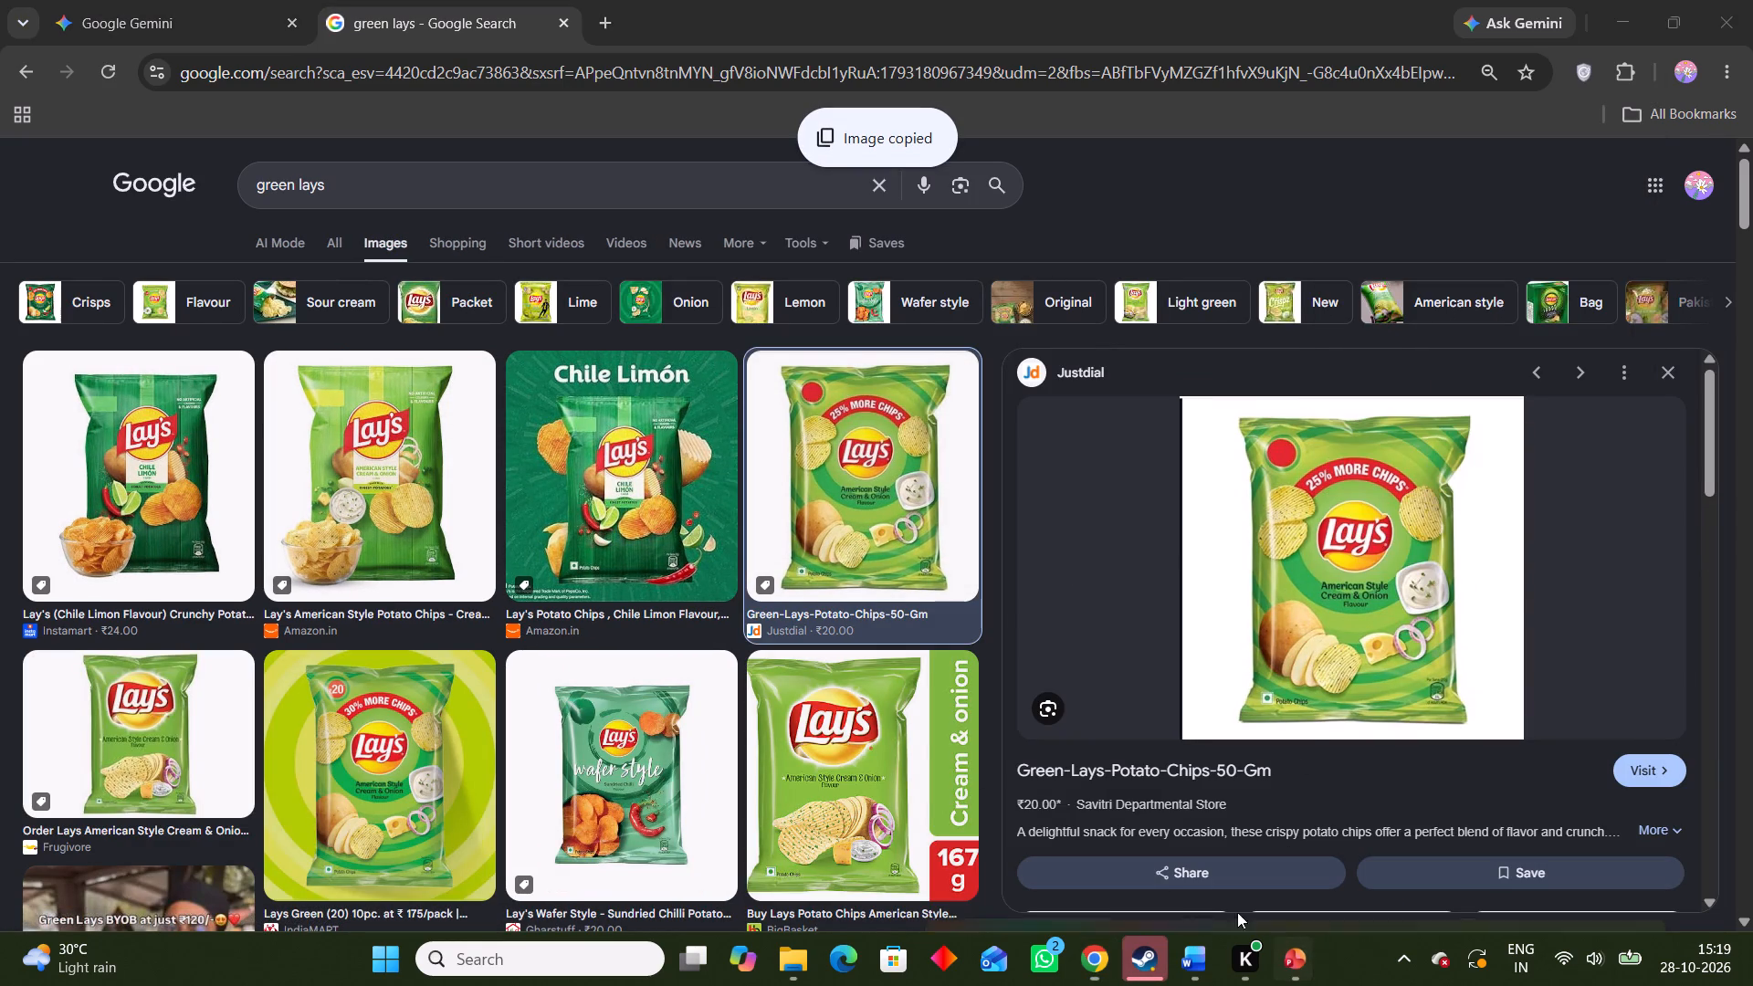
click(1471, 868)
key(ctrl+v)
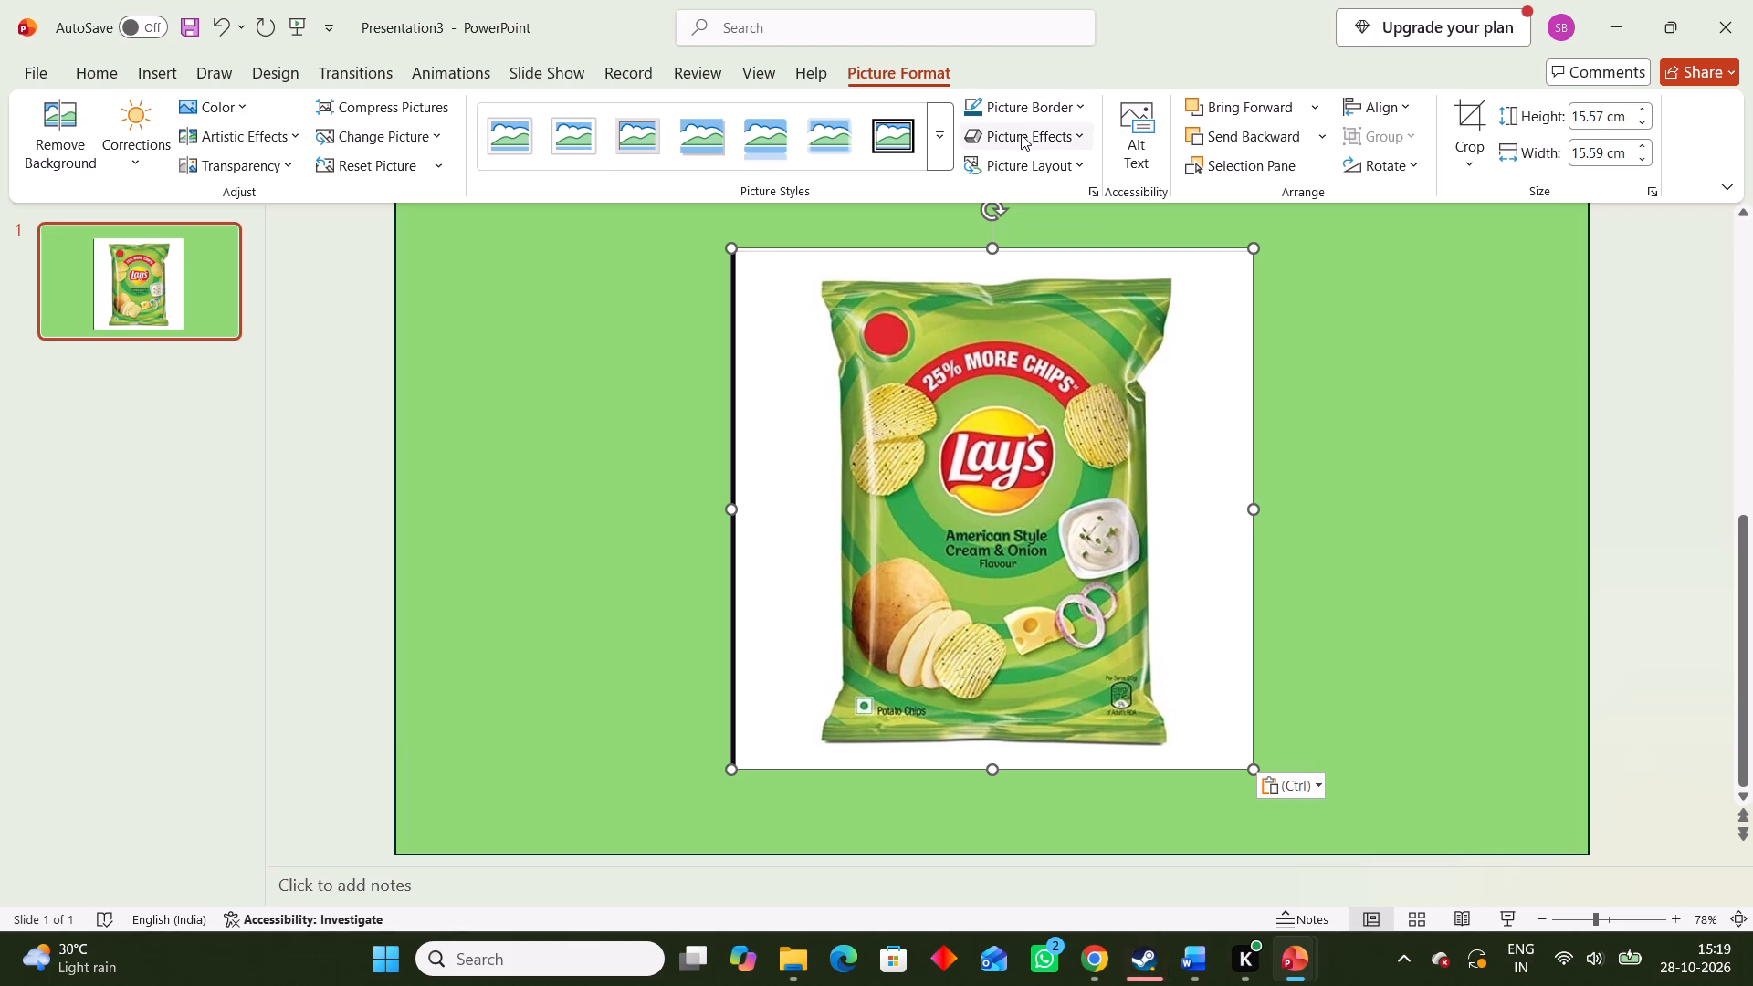
click(1208, 346)
right_click(994, 316)
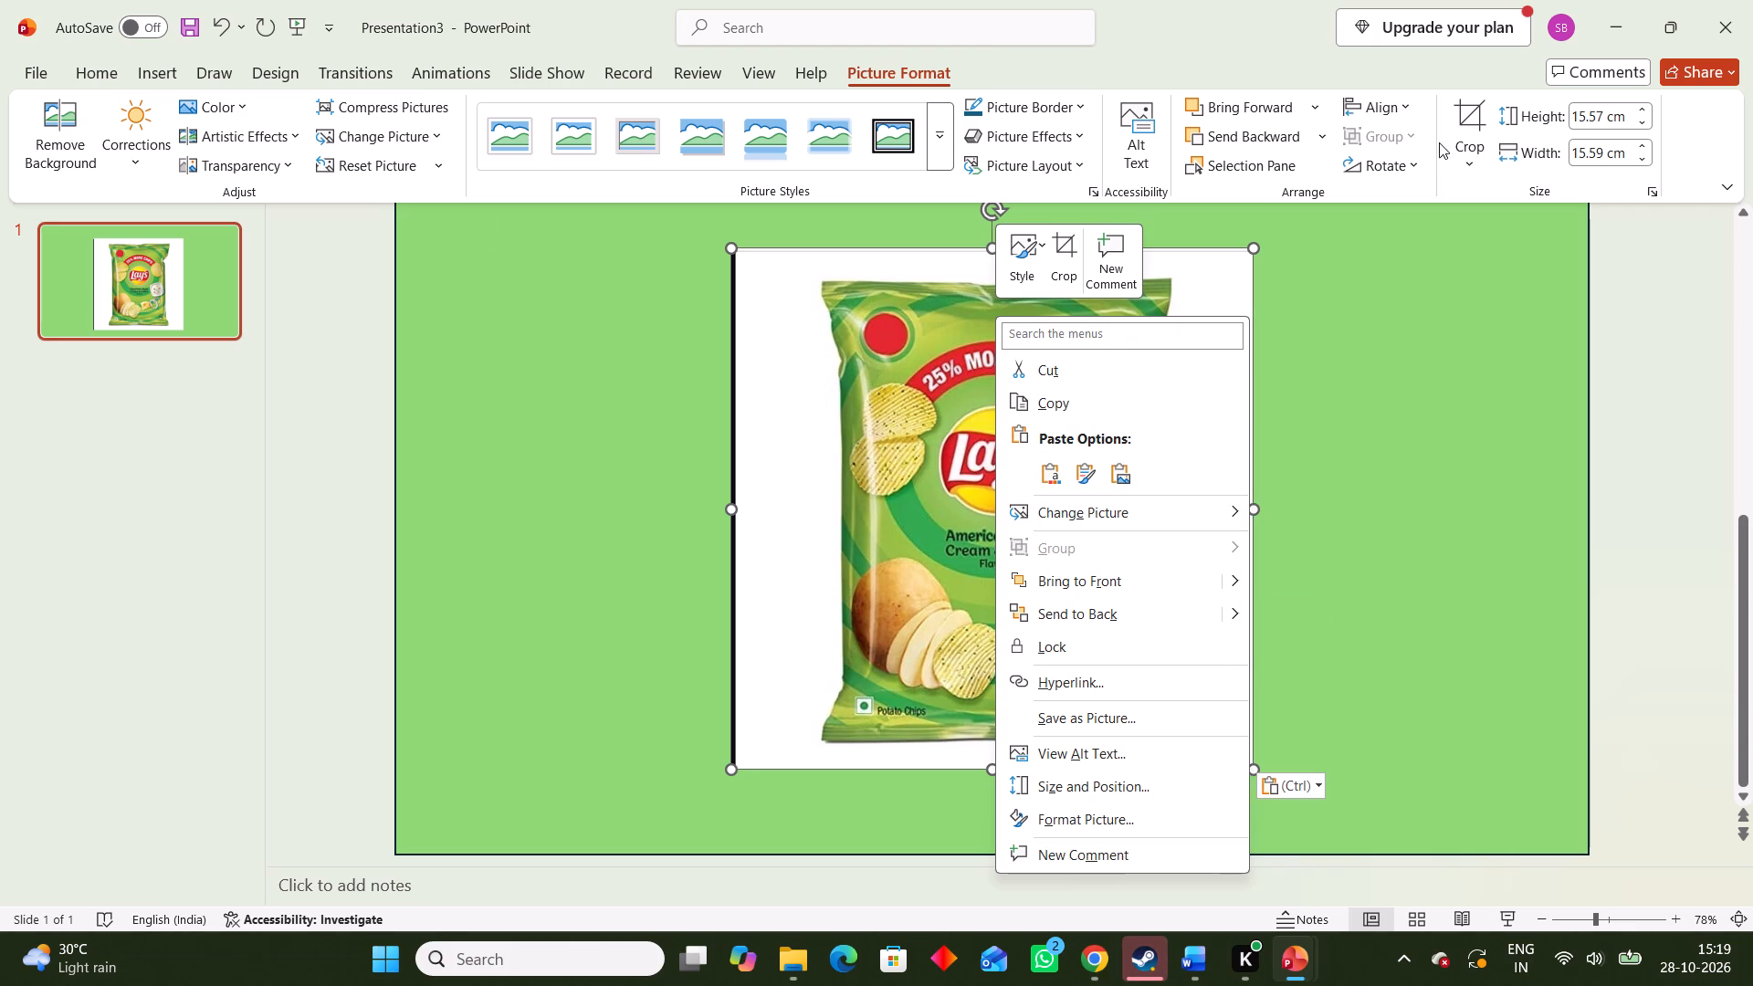
click(915, 375)
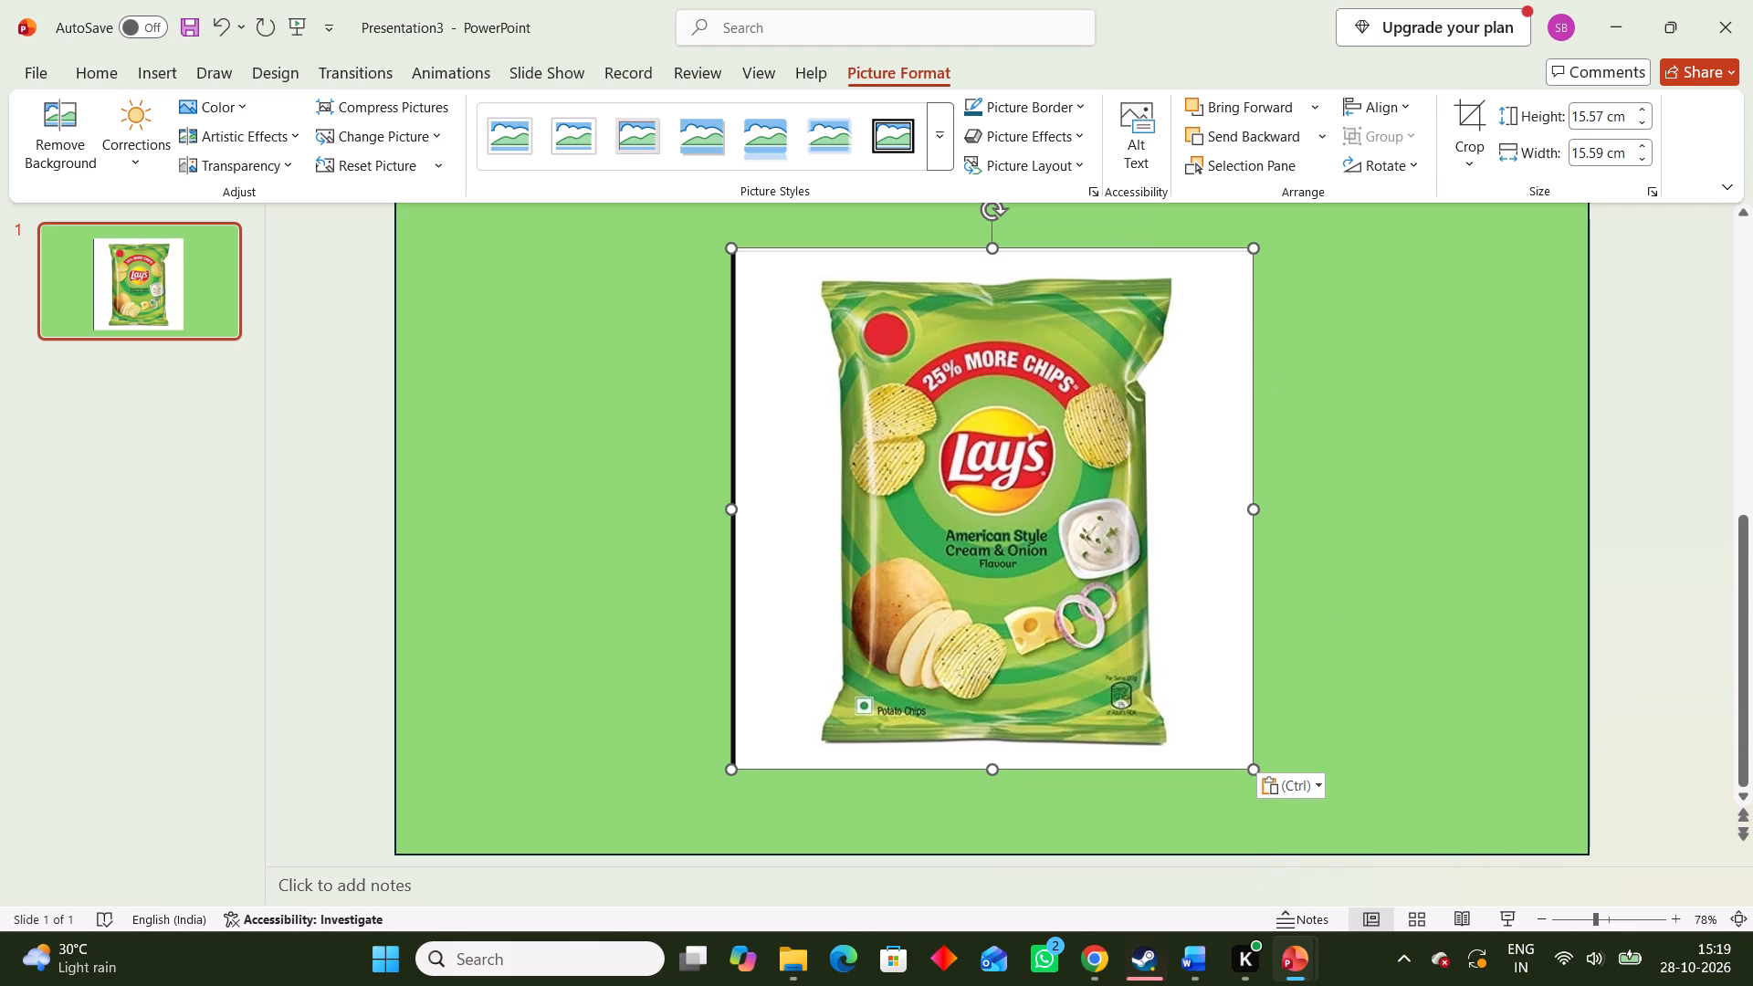
Switch to Chrome, search Google in a new tab for "how to remove background of a picture in powerpoint" and read the instructions.
click(1109, 964)
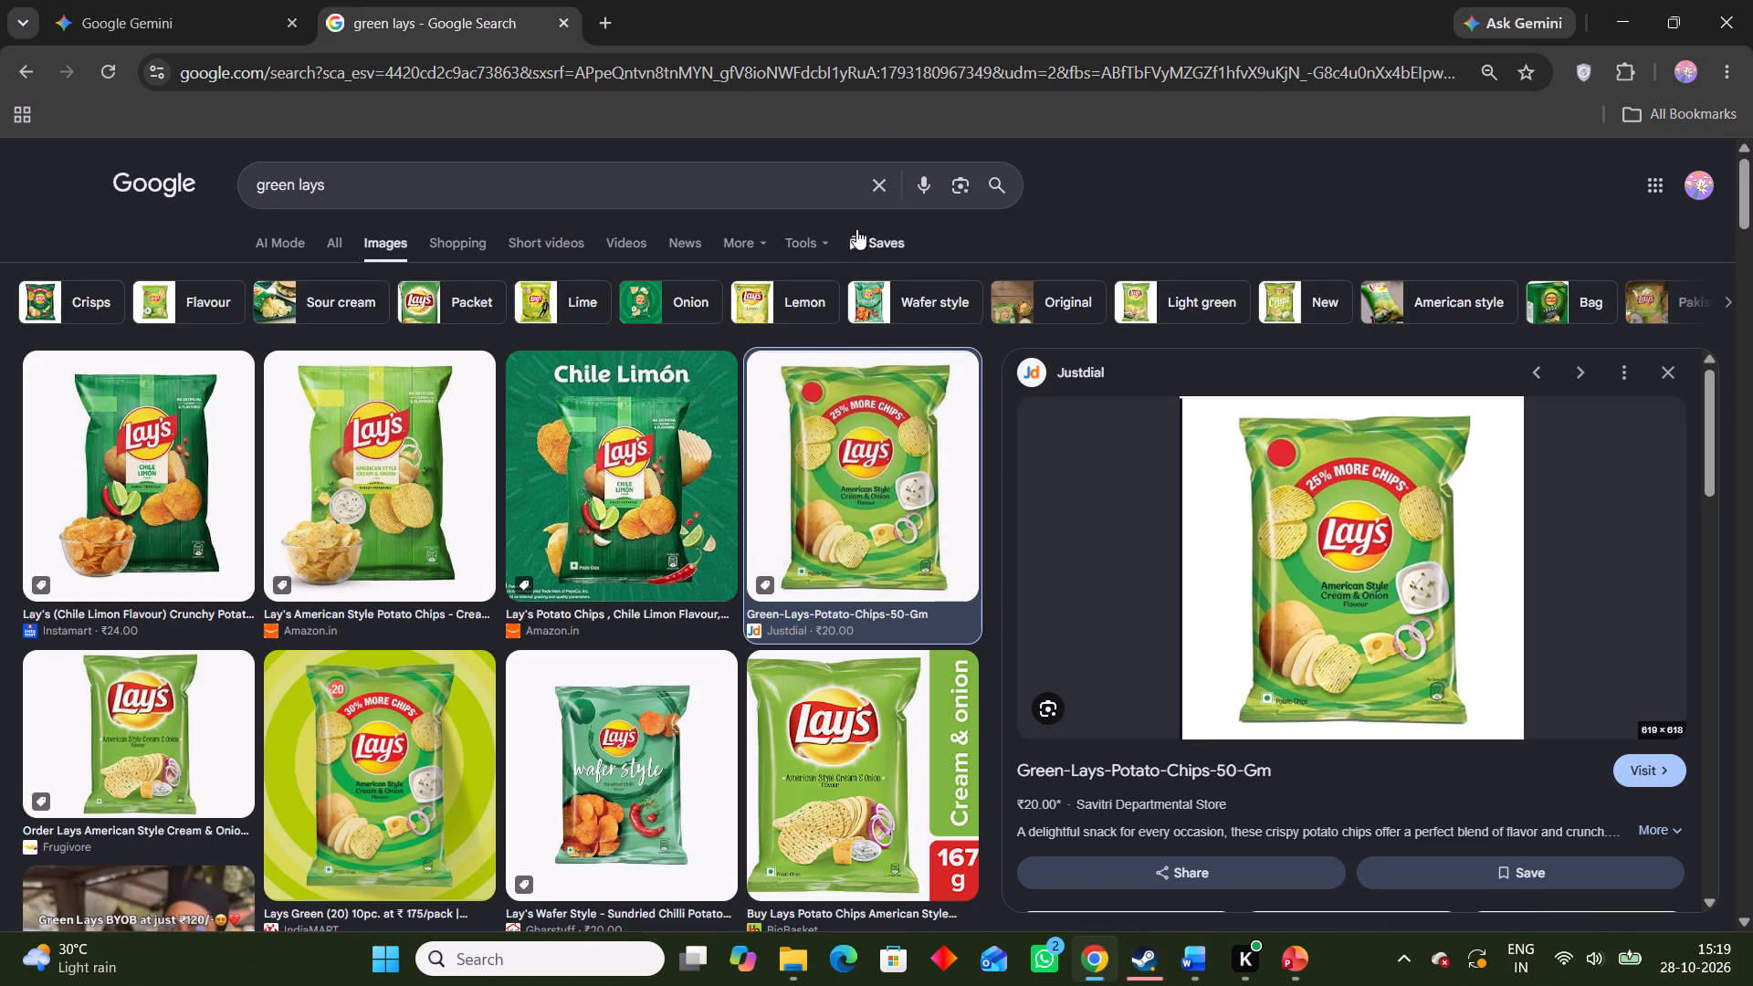
click(606, 16)
click(874, 476)
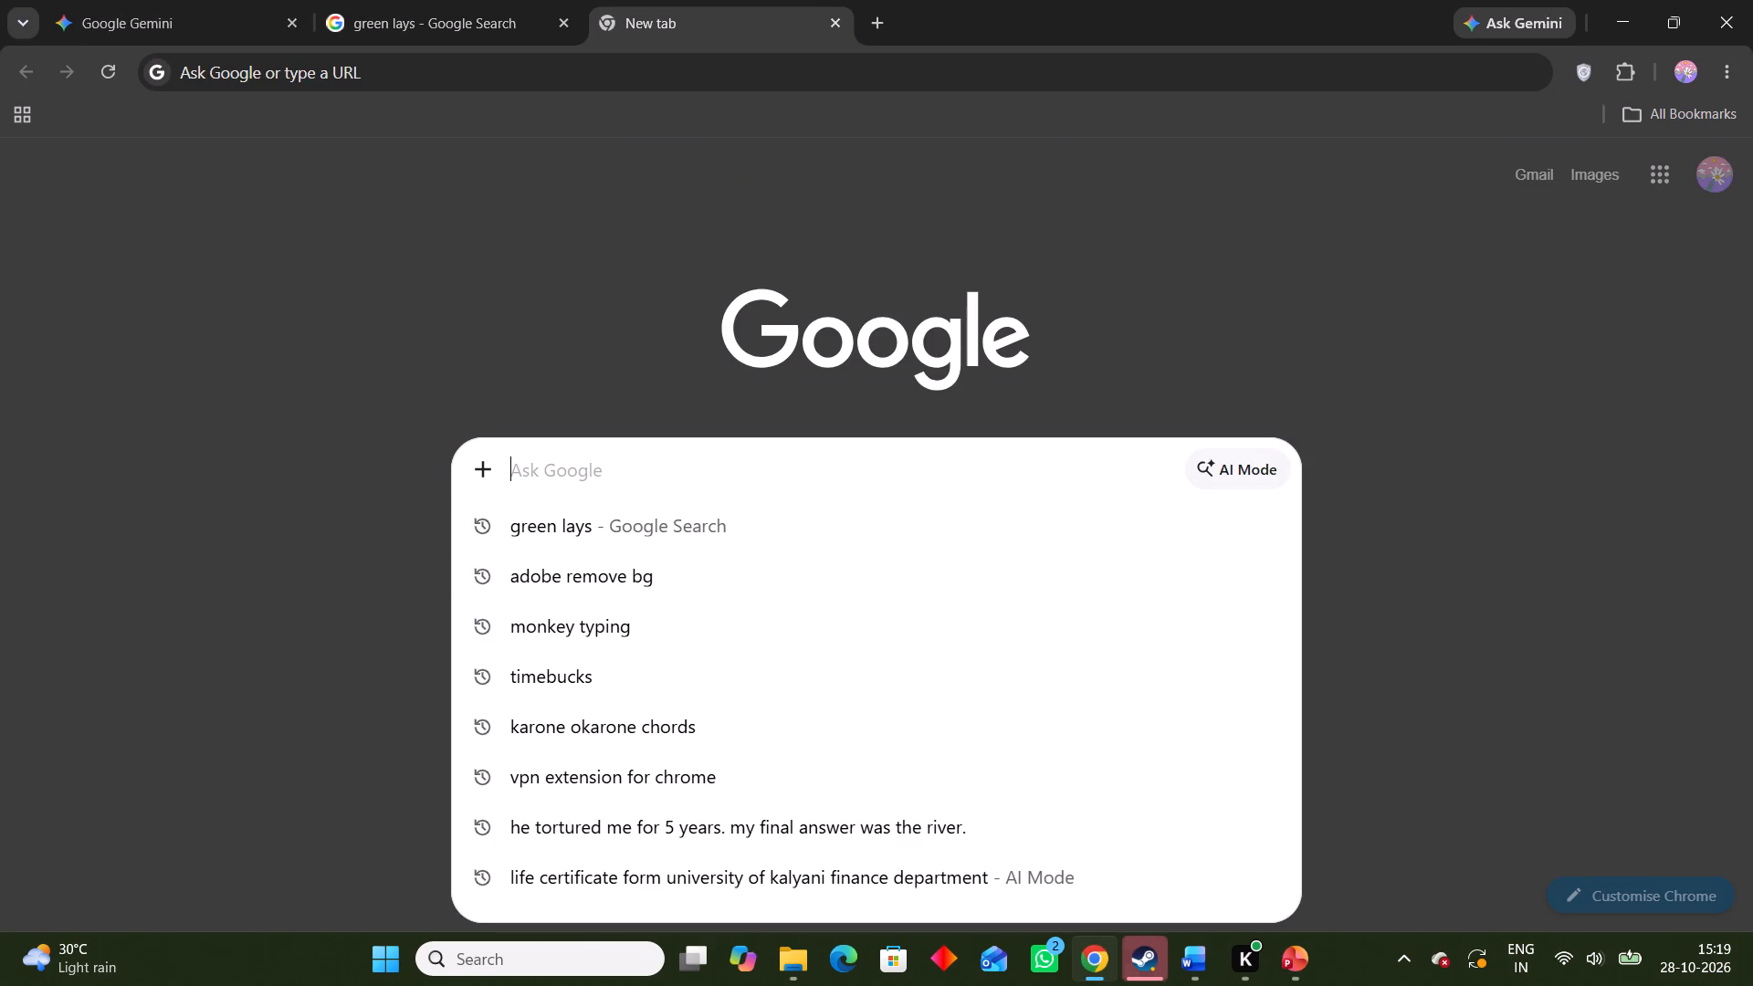
text(hpo)
key(BackSpace)
key(BackSpace)
text(ow to remove background of a picture in)
key(space)
key(Down)
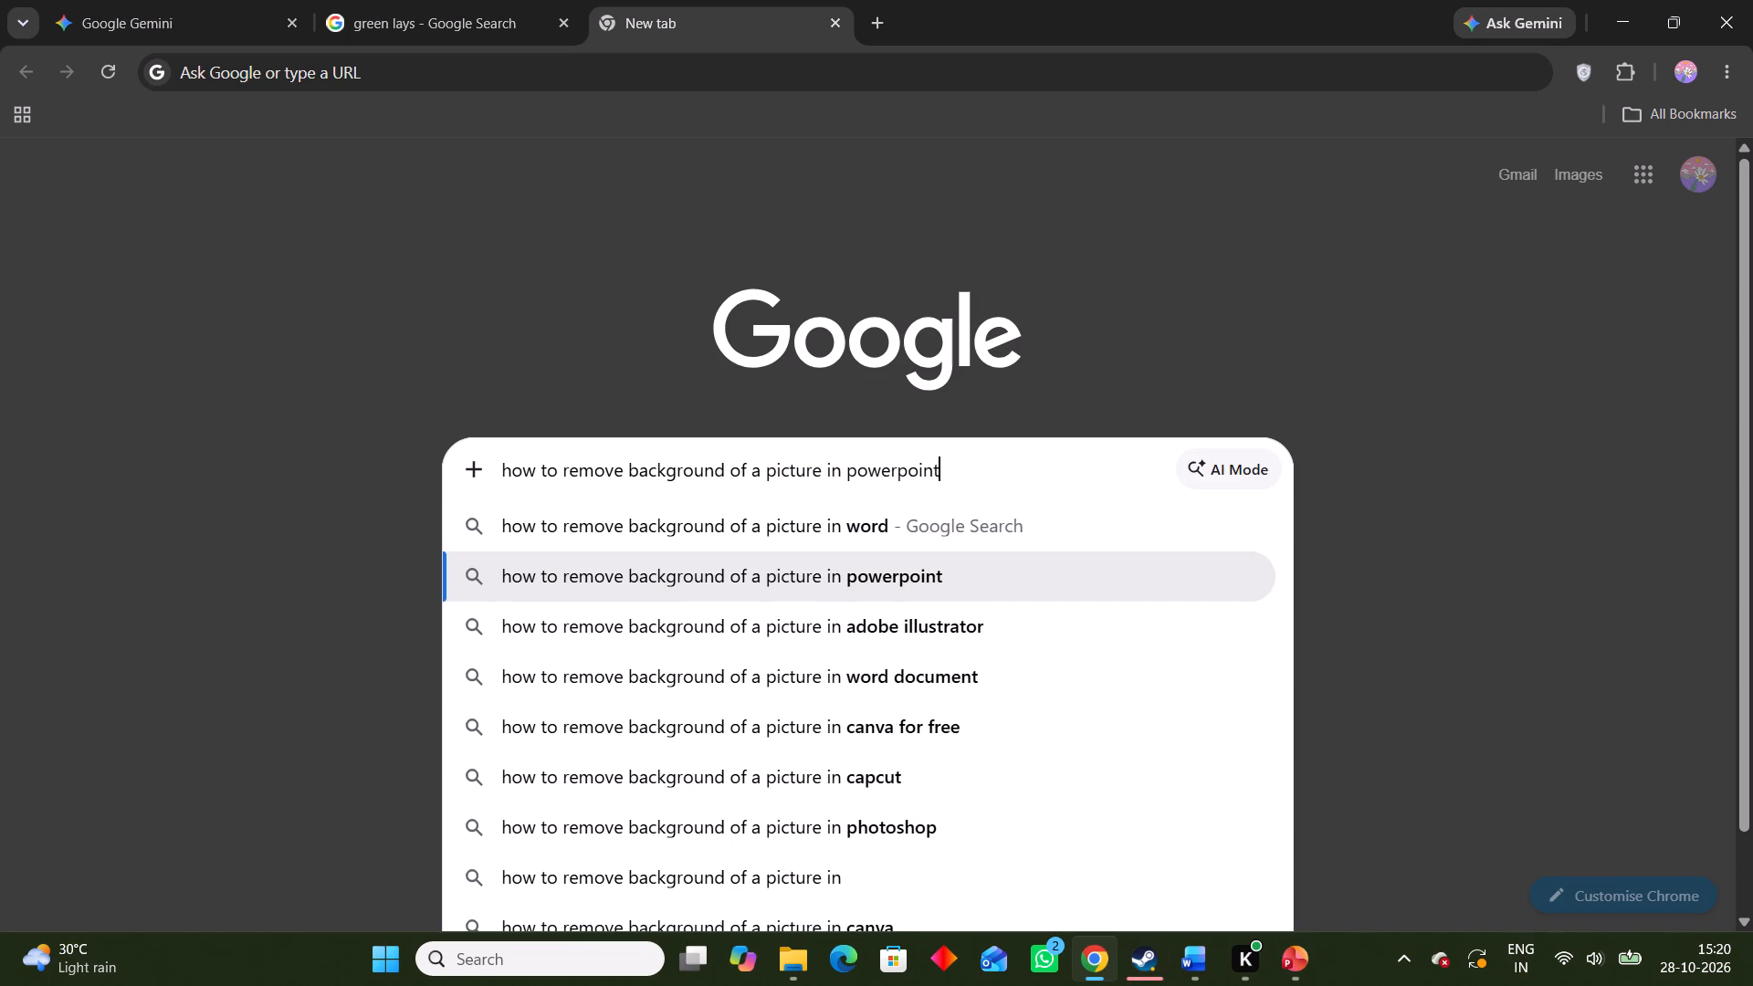
key(Return)
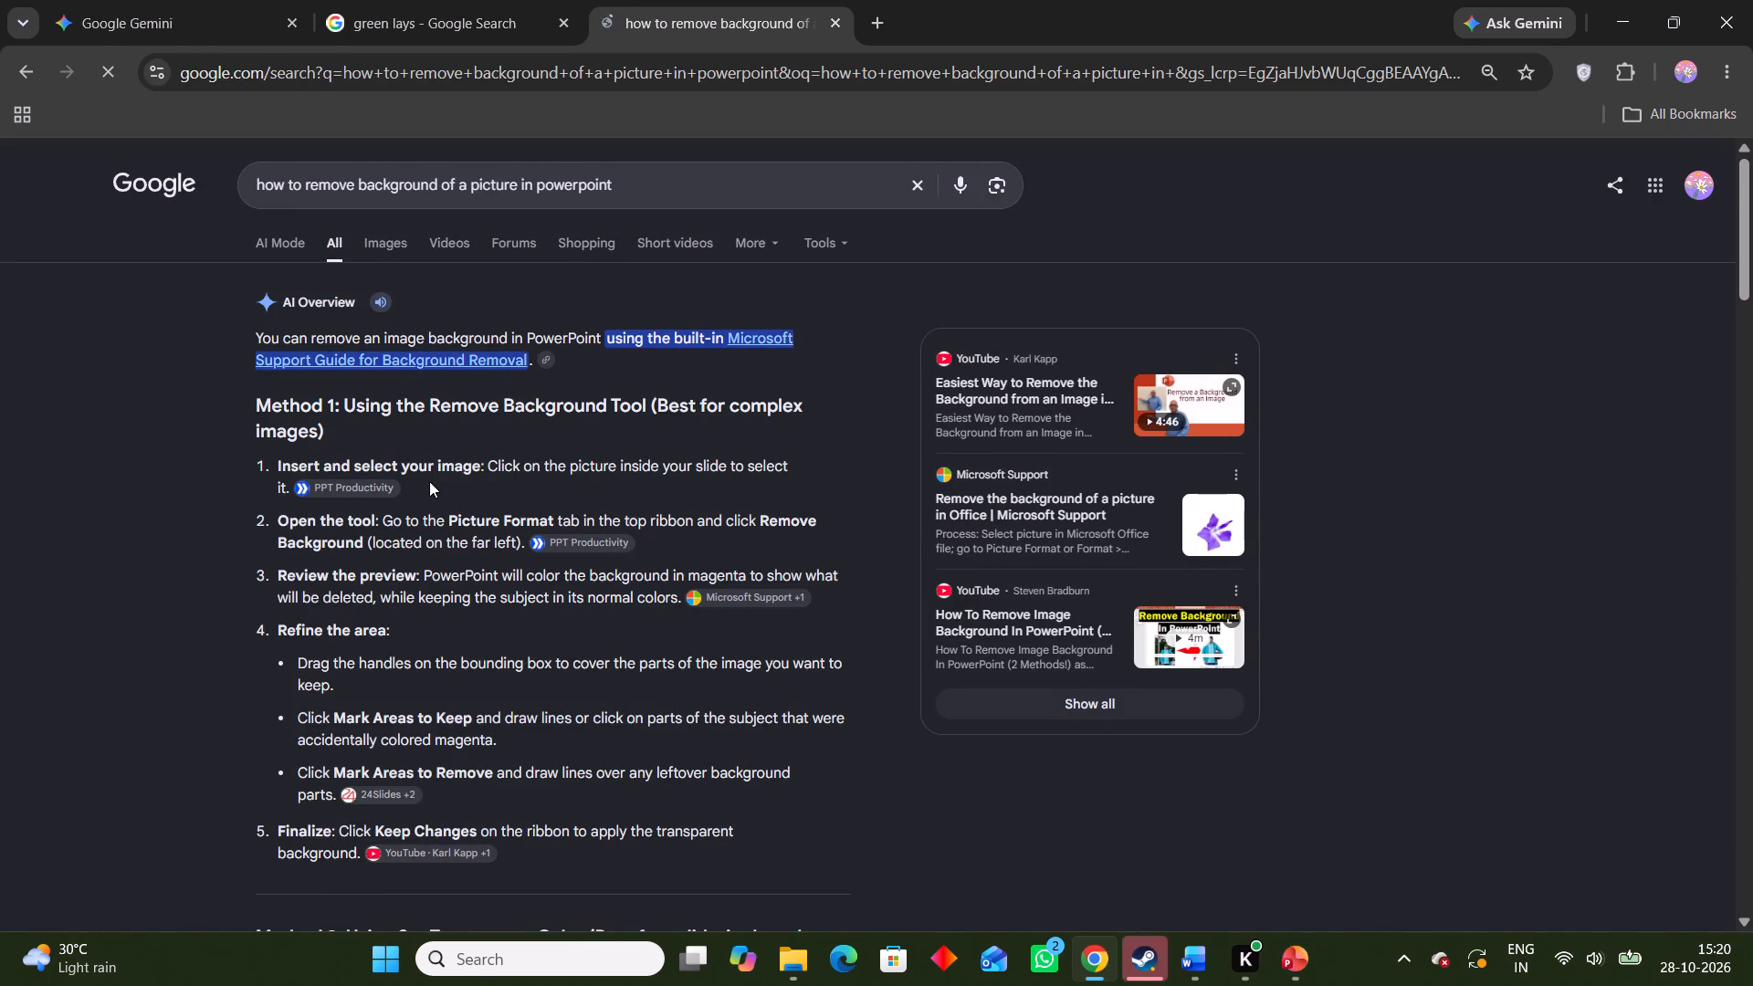
scroll(436, 479, down, 2)
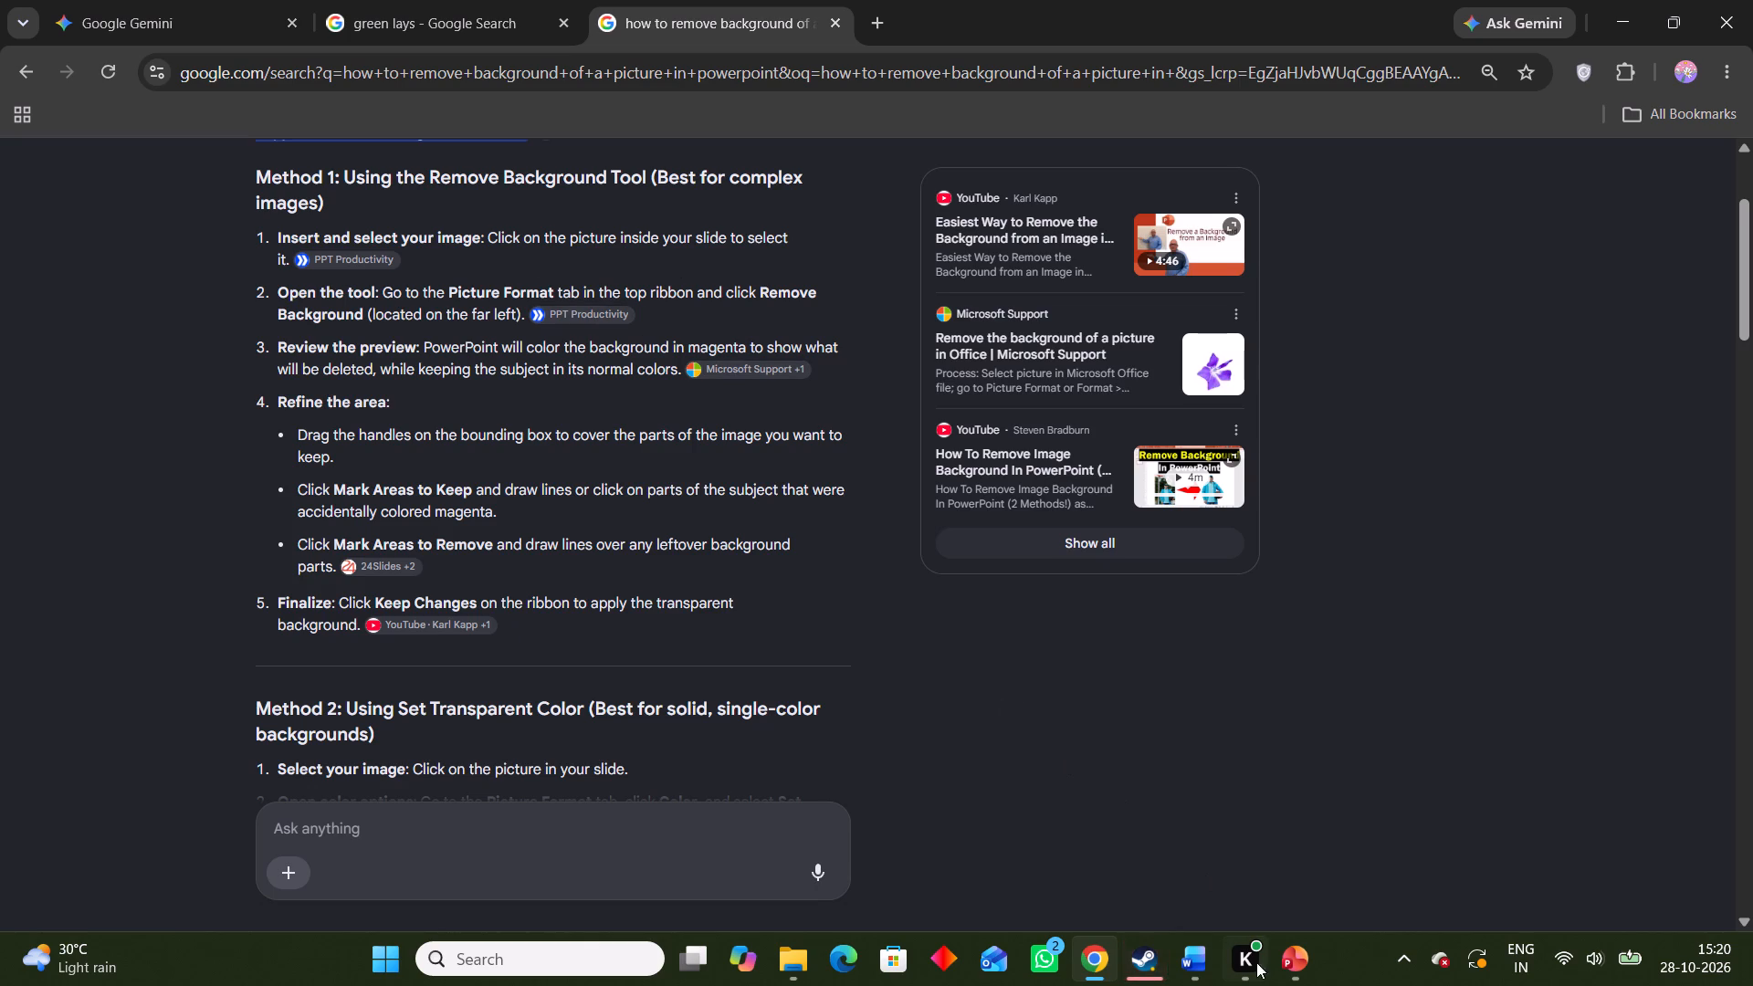
Close the unused PowerPoint files Presentation1 and Presentation2 without saving them.
click(1293, 975)
click(1149, 757)
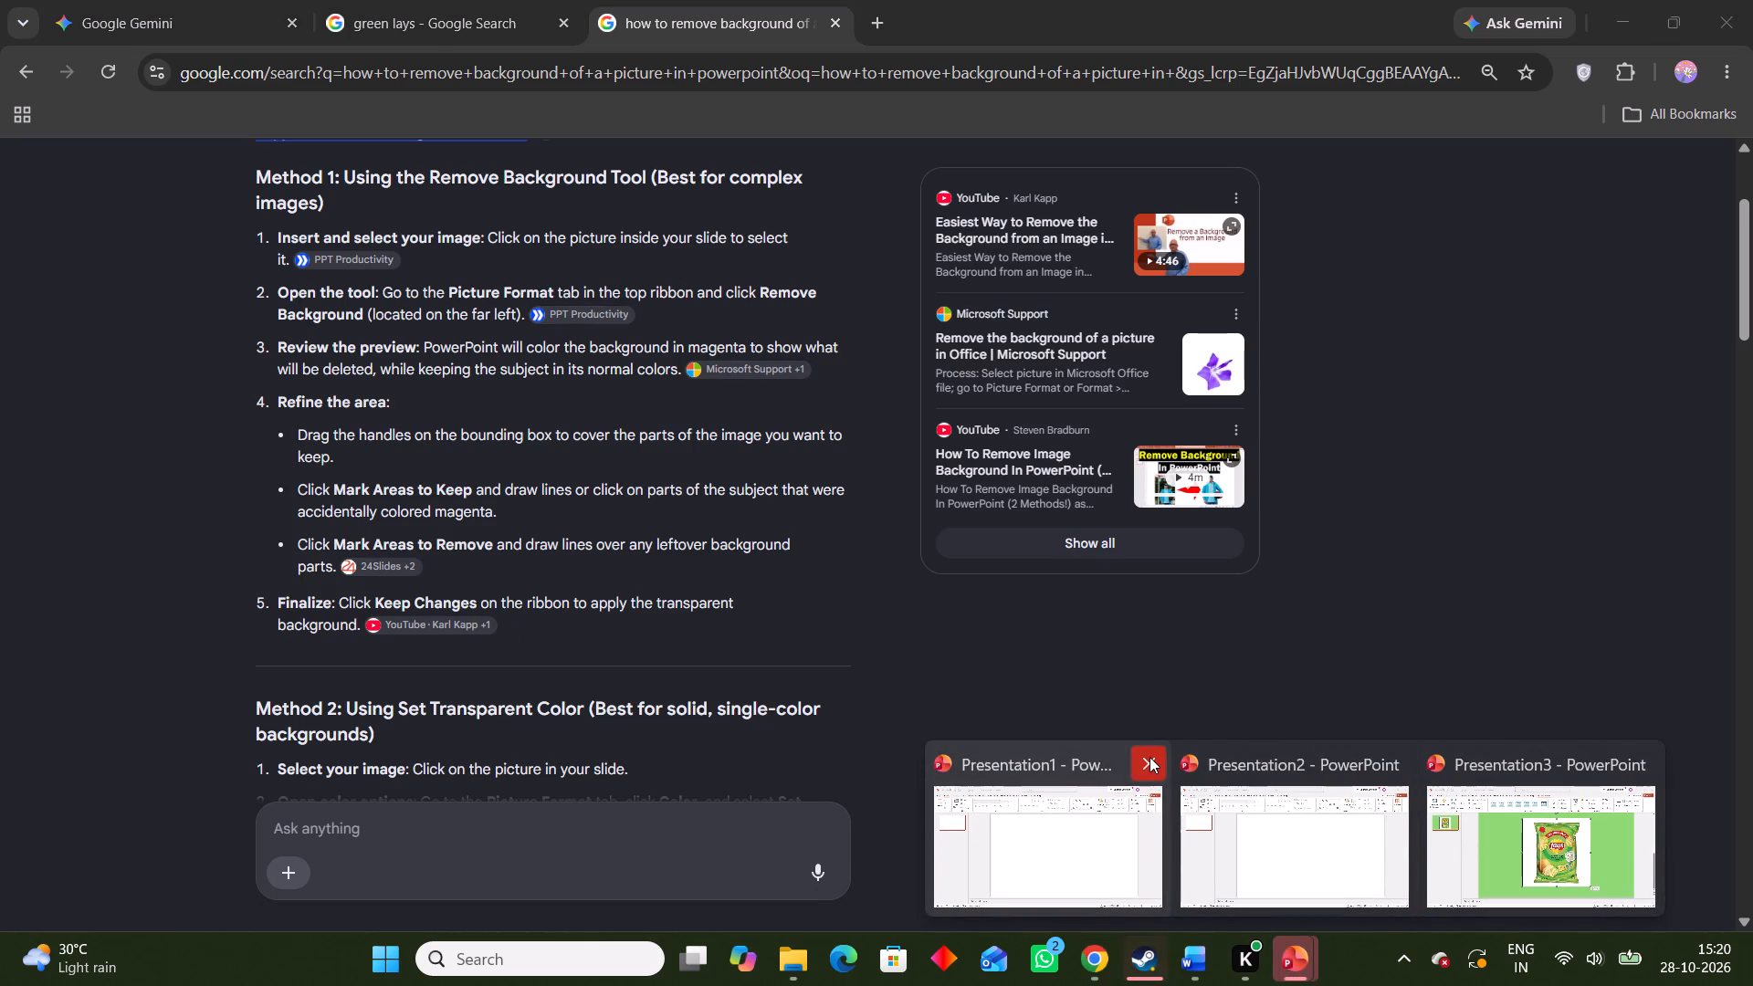
click(1384, 765)
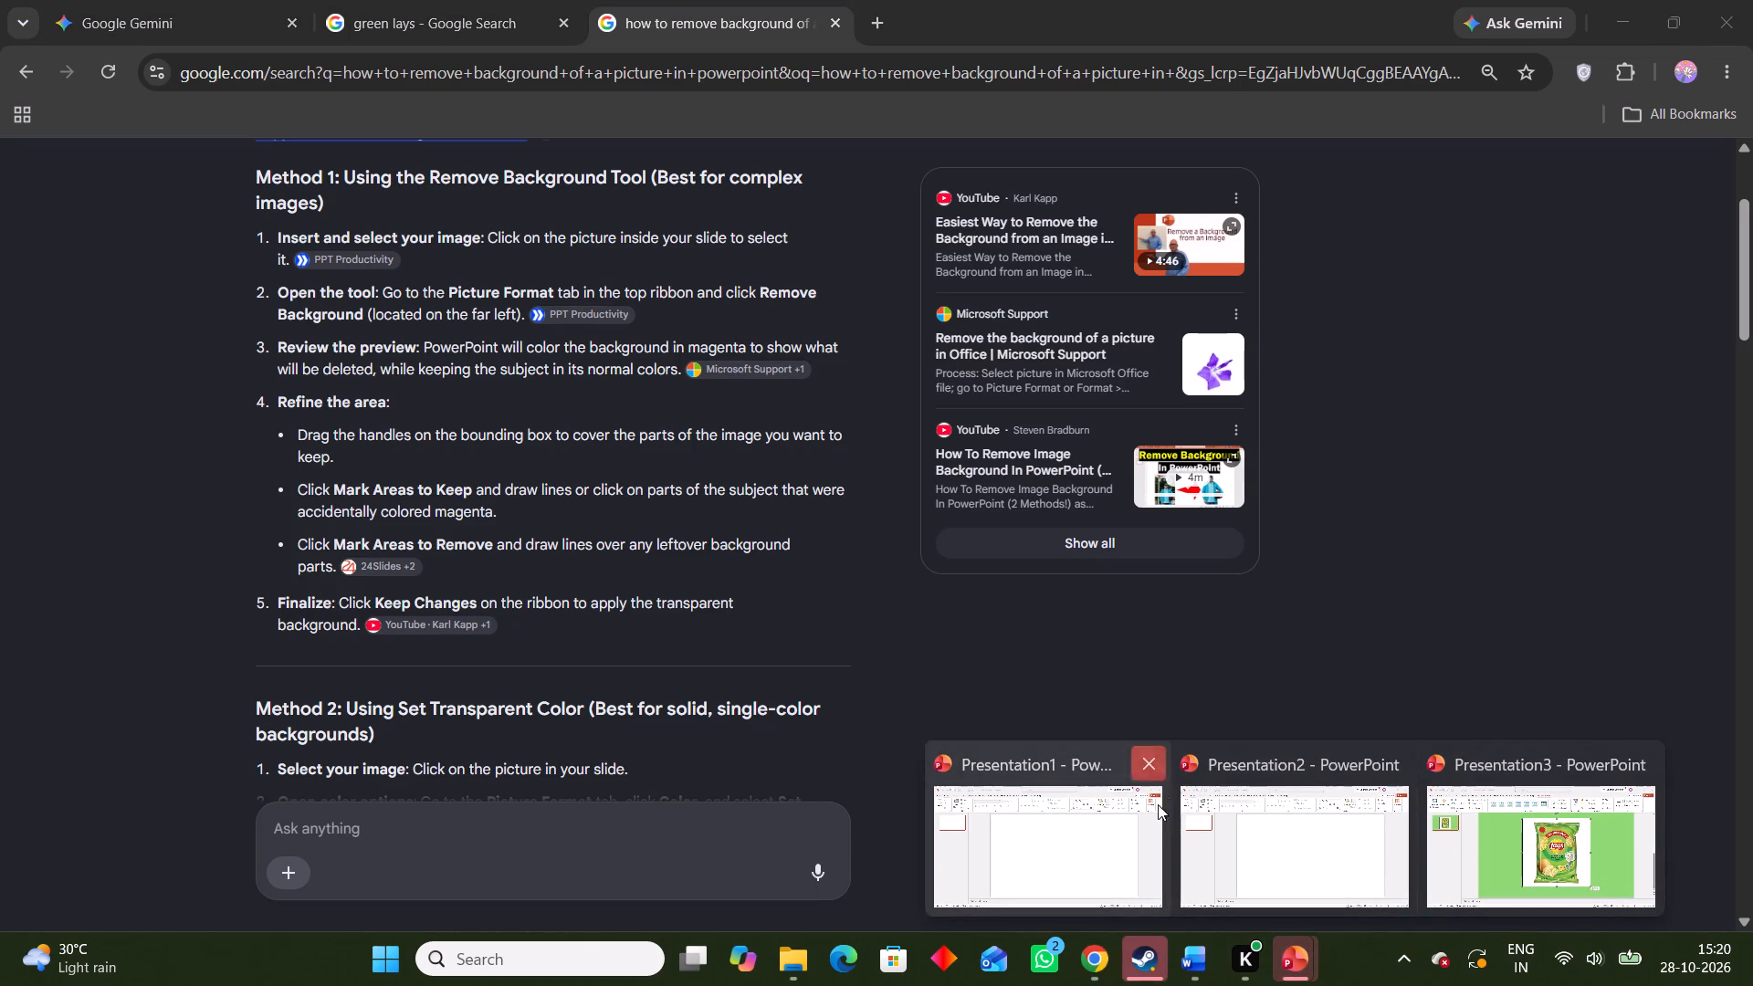
click(1152, 820)
click(955, 614)
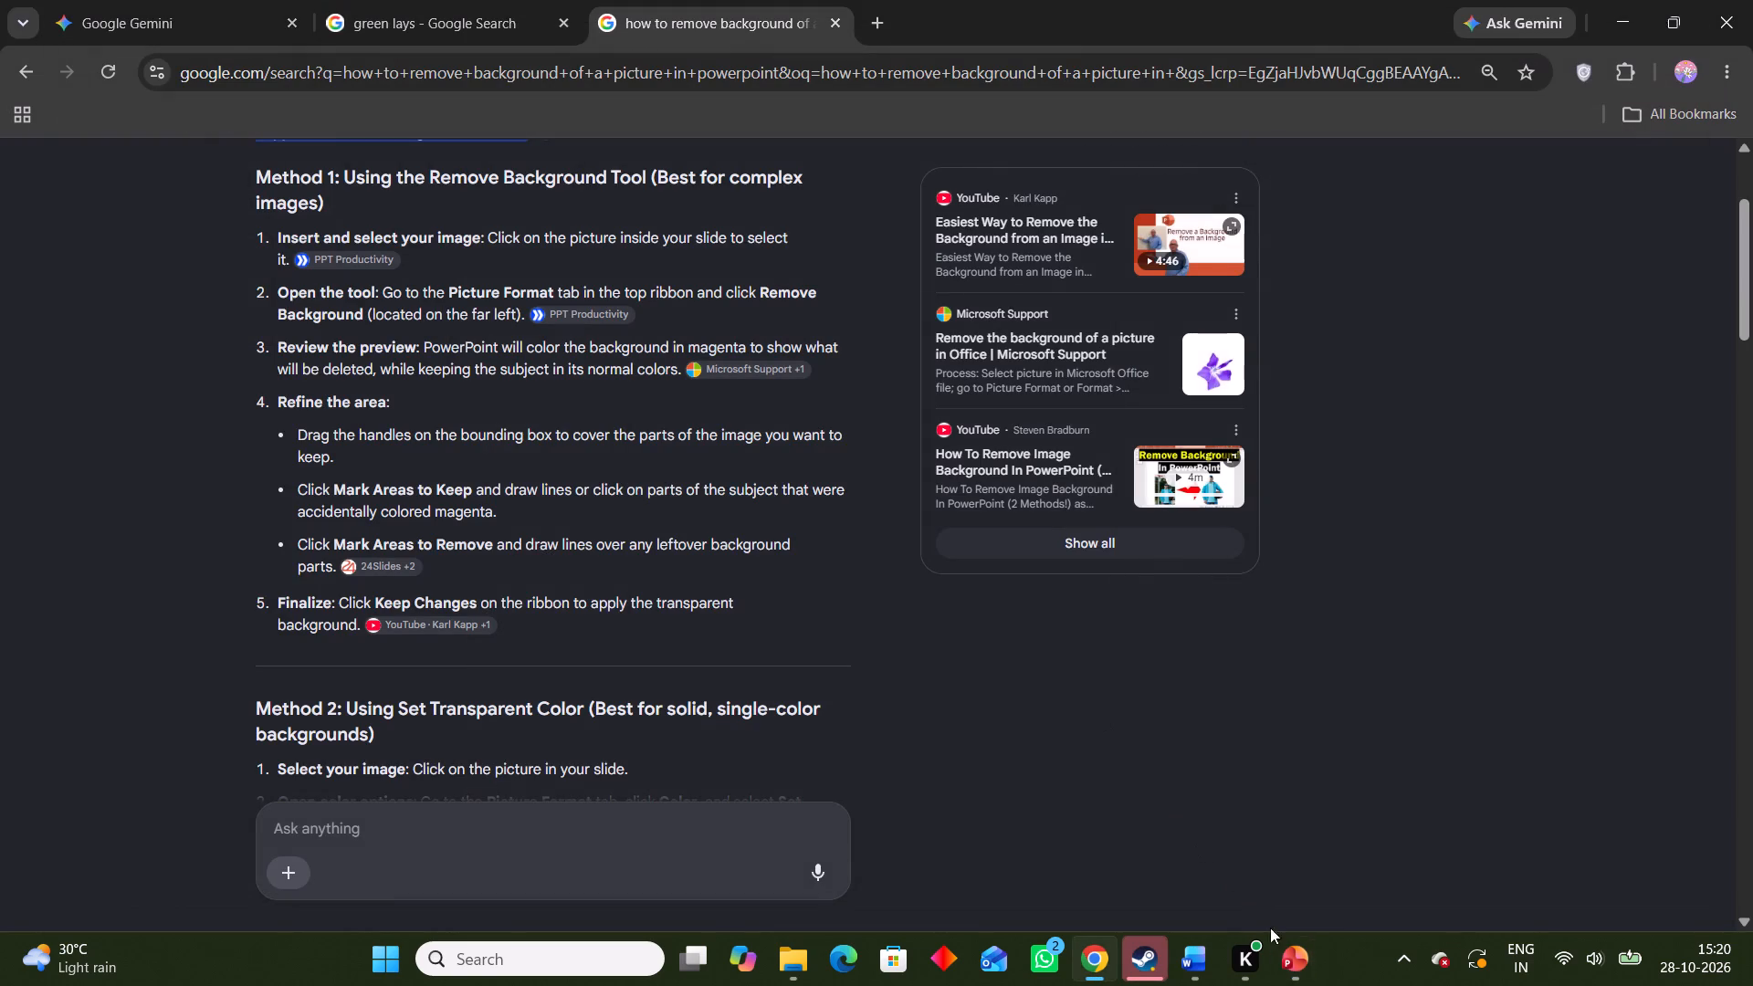
click(1282, 957)
click(1224, 844)
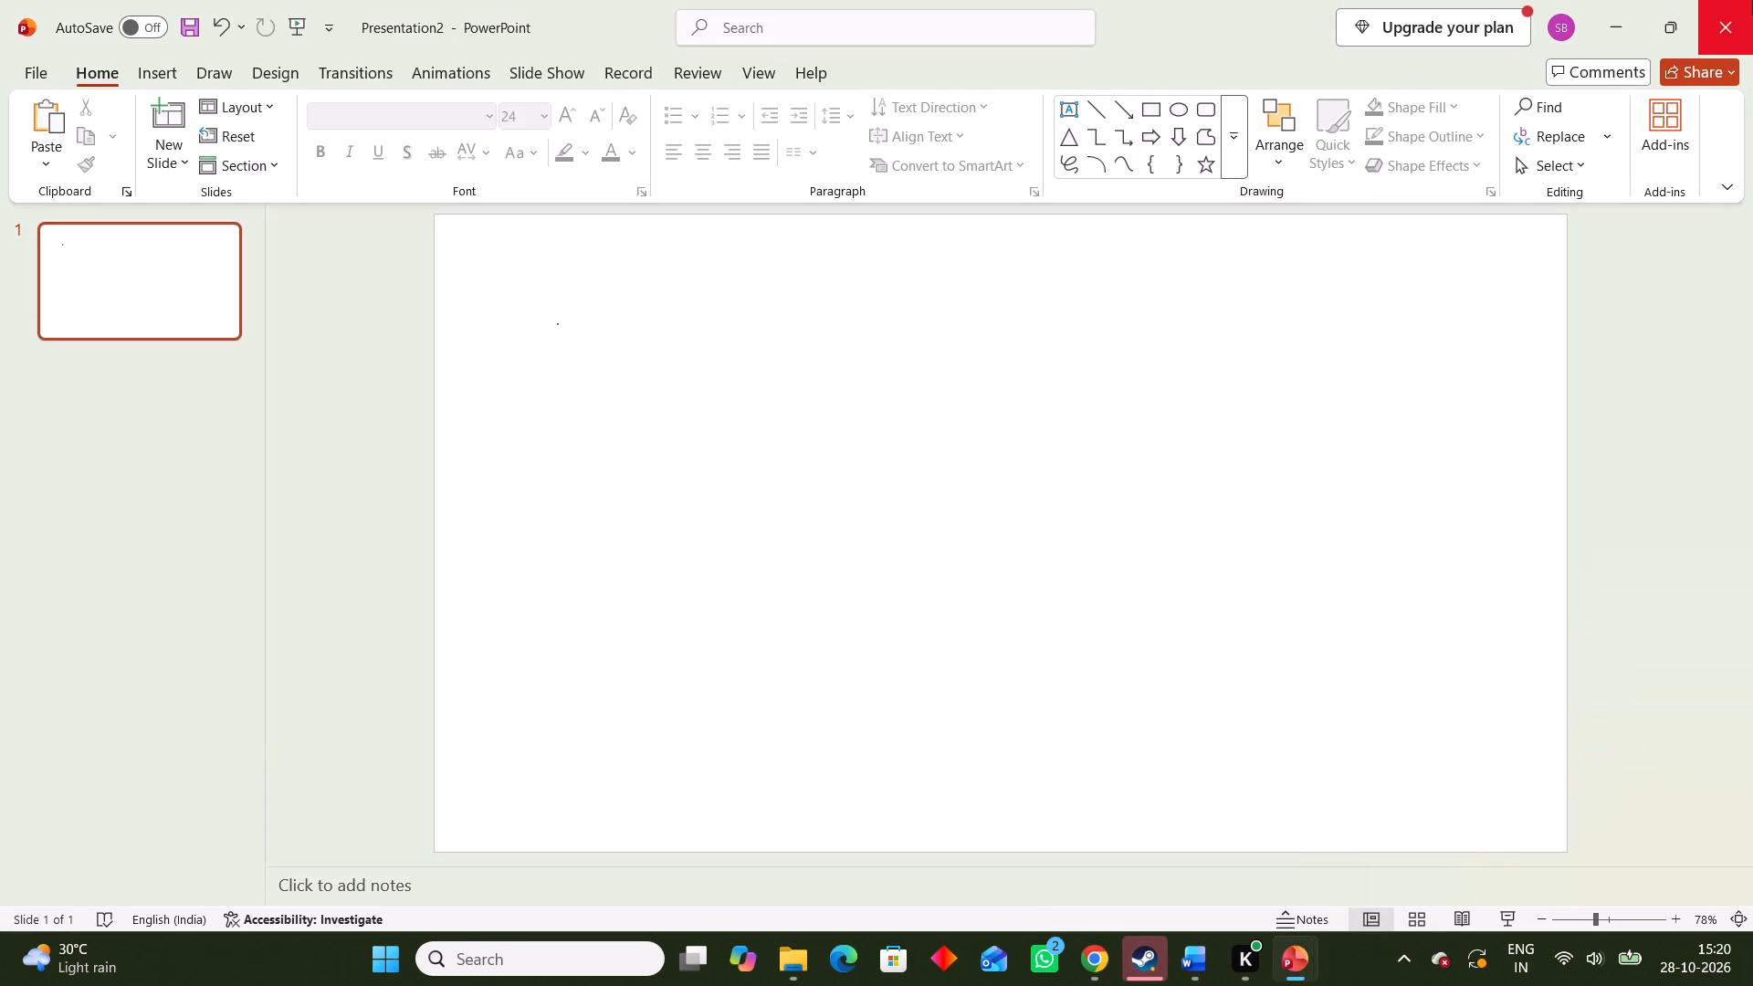
click(1752, 0)
click(1001, 600)
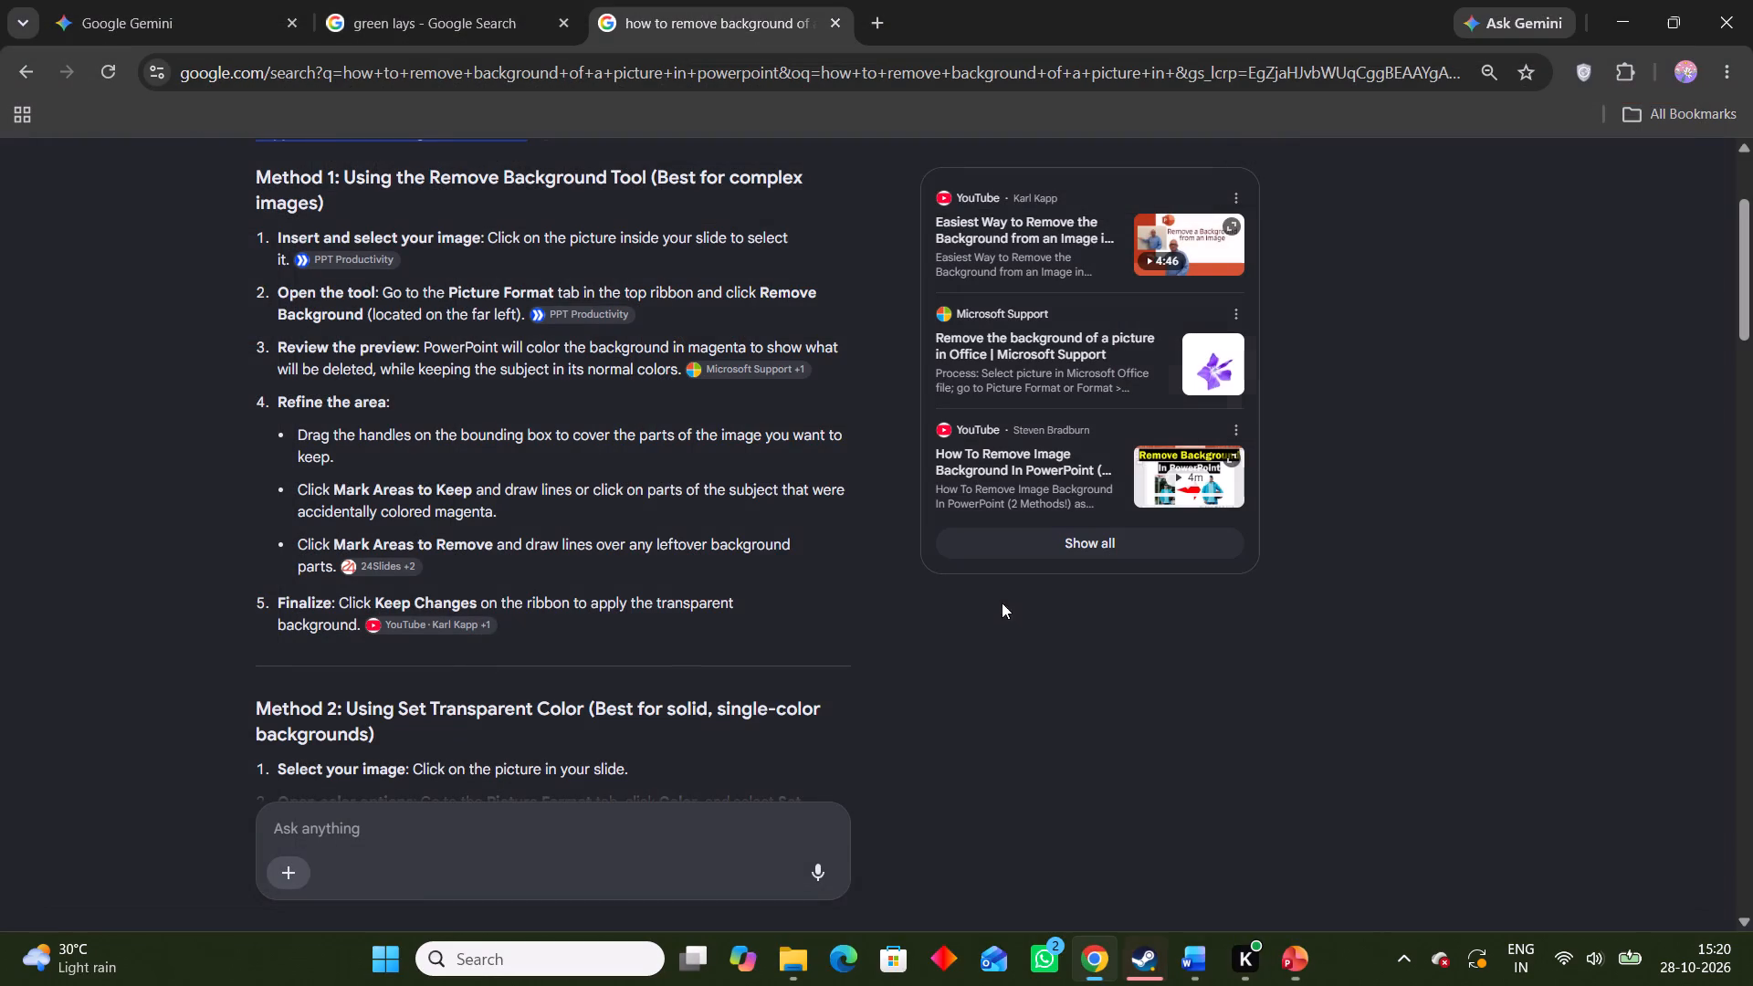
Return to Presentation3, start Remove Background on the packet picture and mark the packet's top and bottom seals as areas to keep.
click(1294, 938)
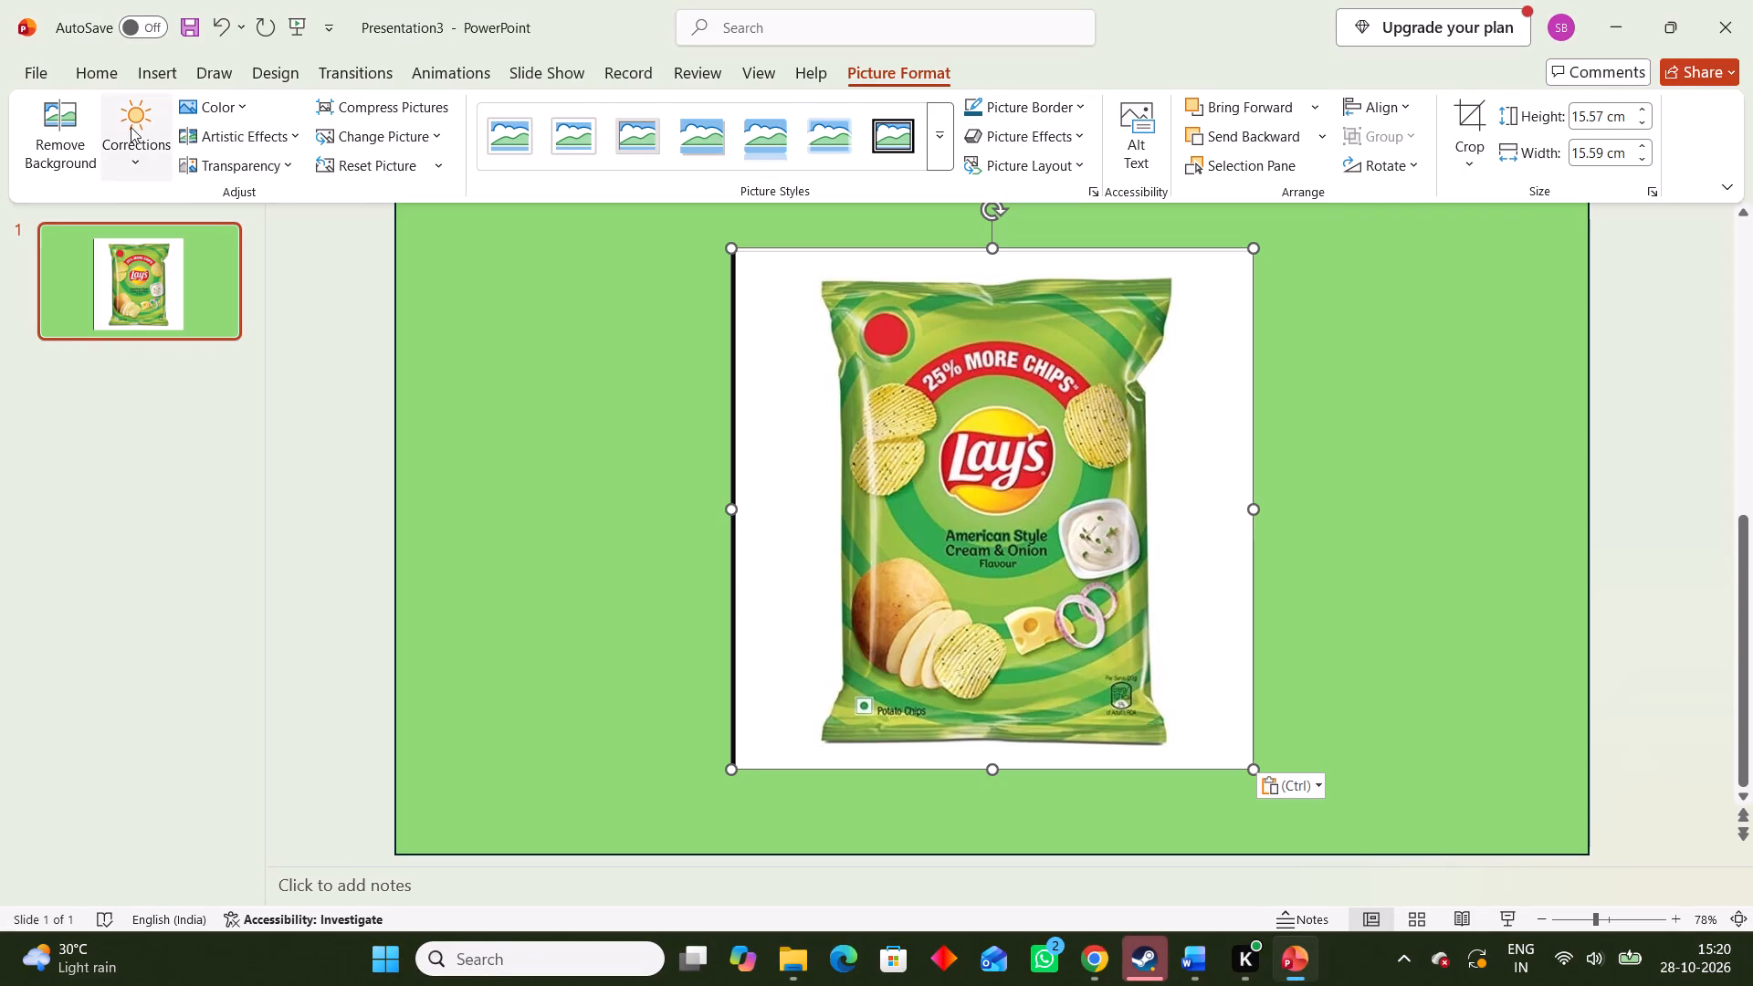
click(84, 168)
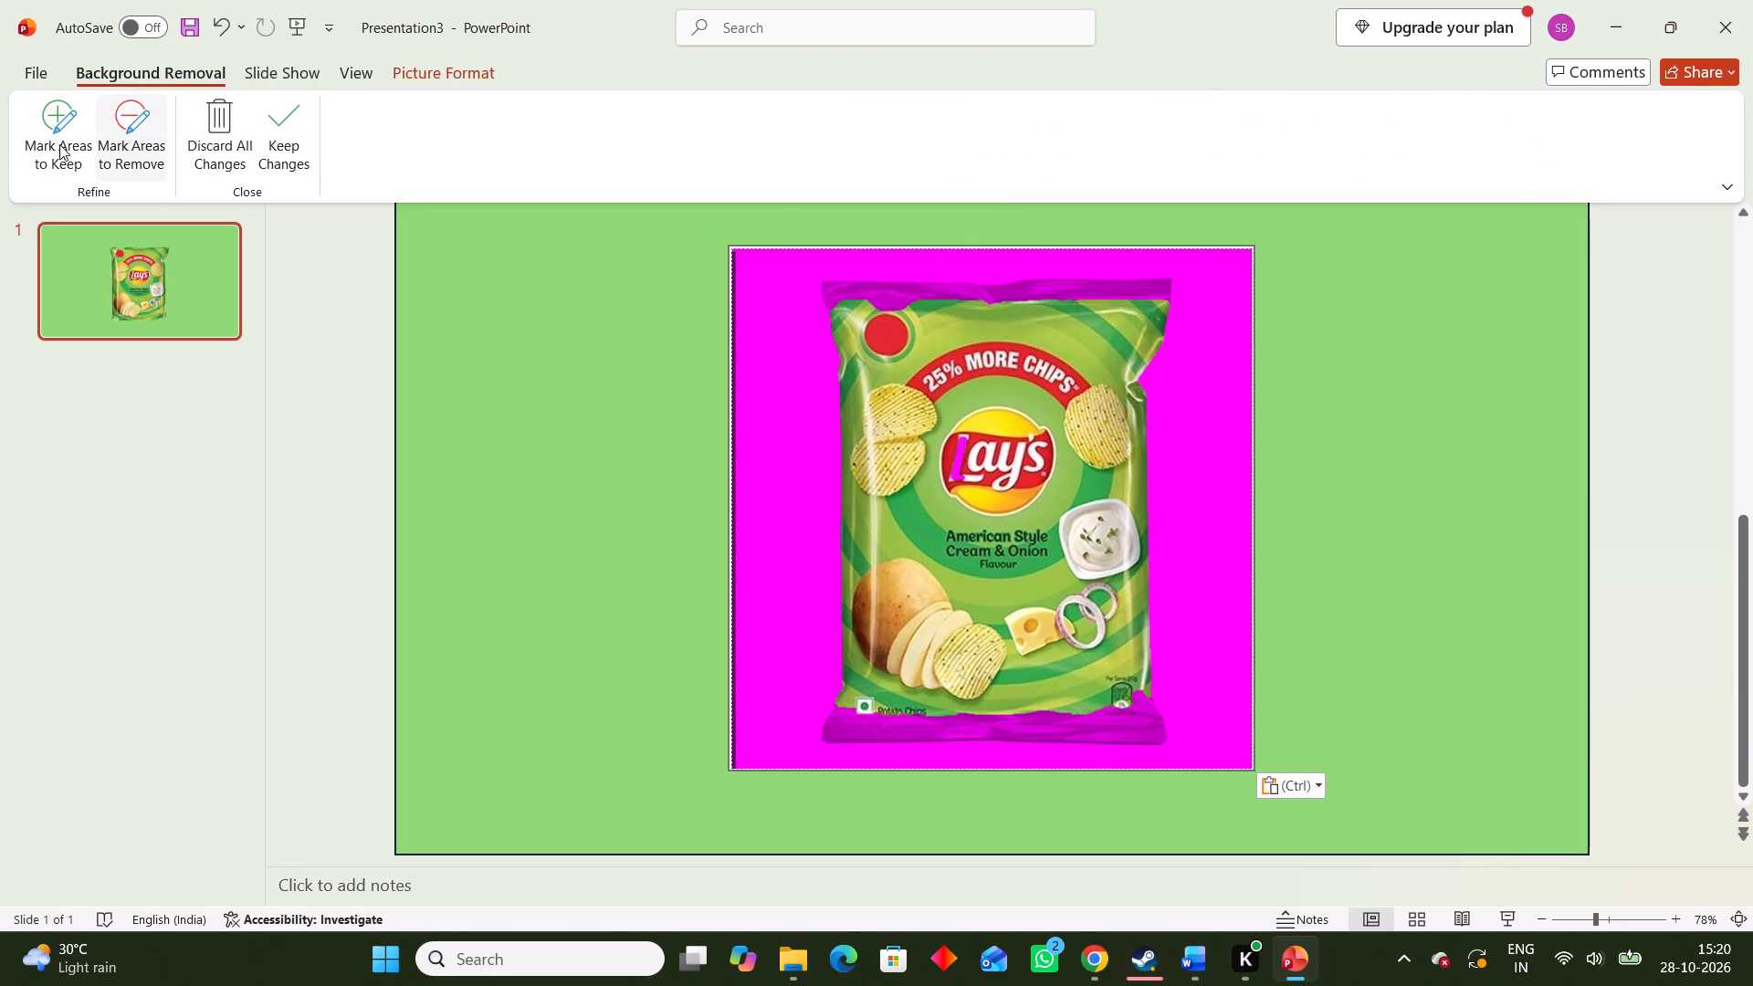
click(69, 114)
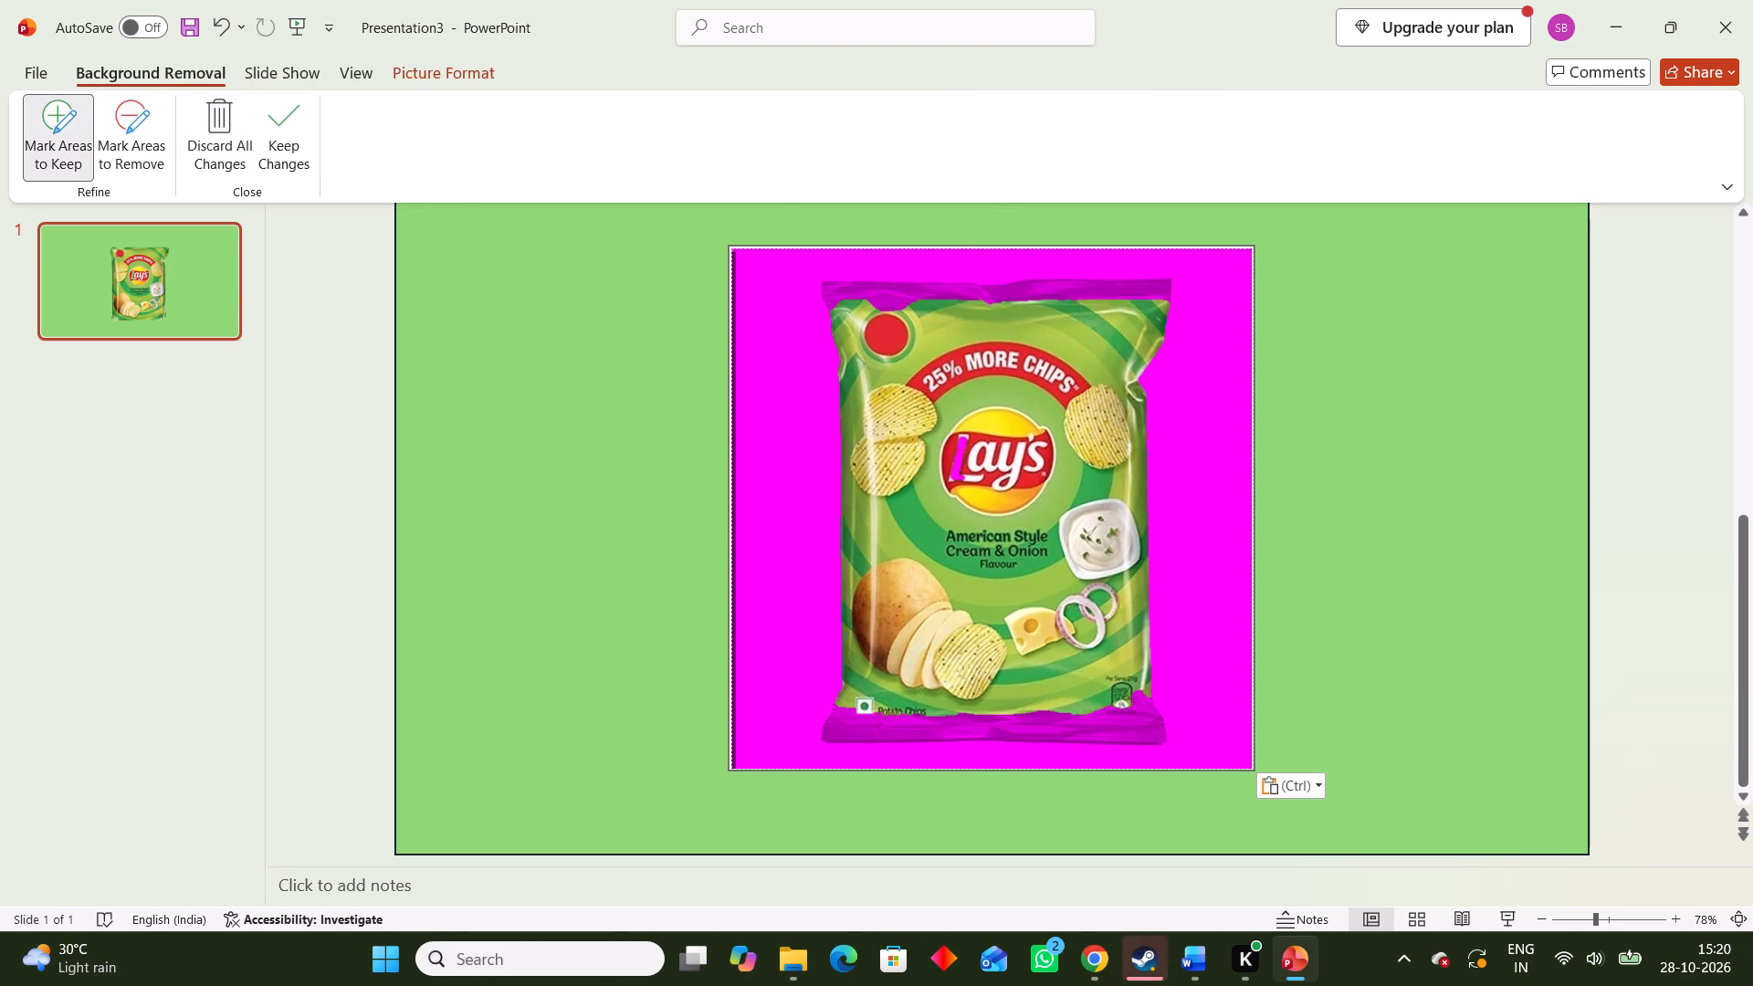
click(825, 284)
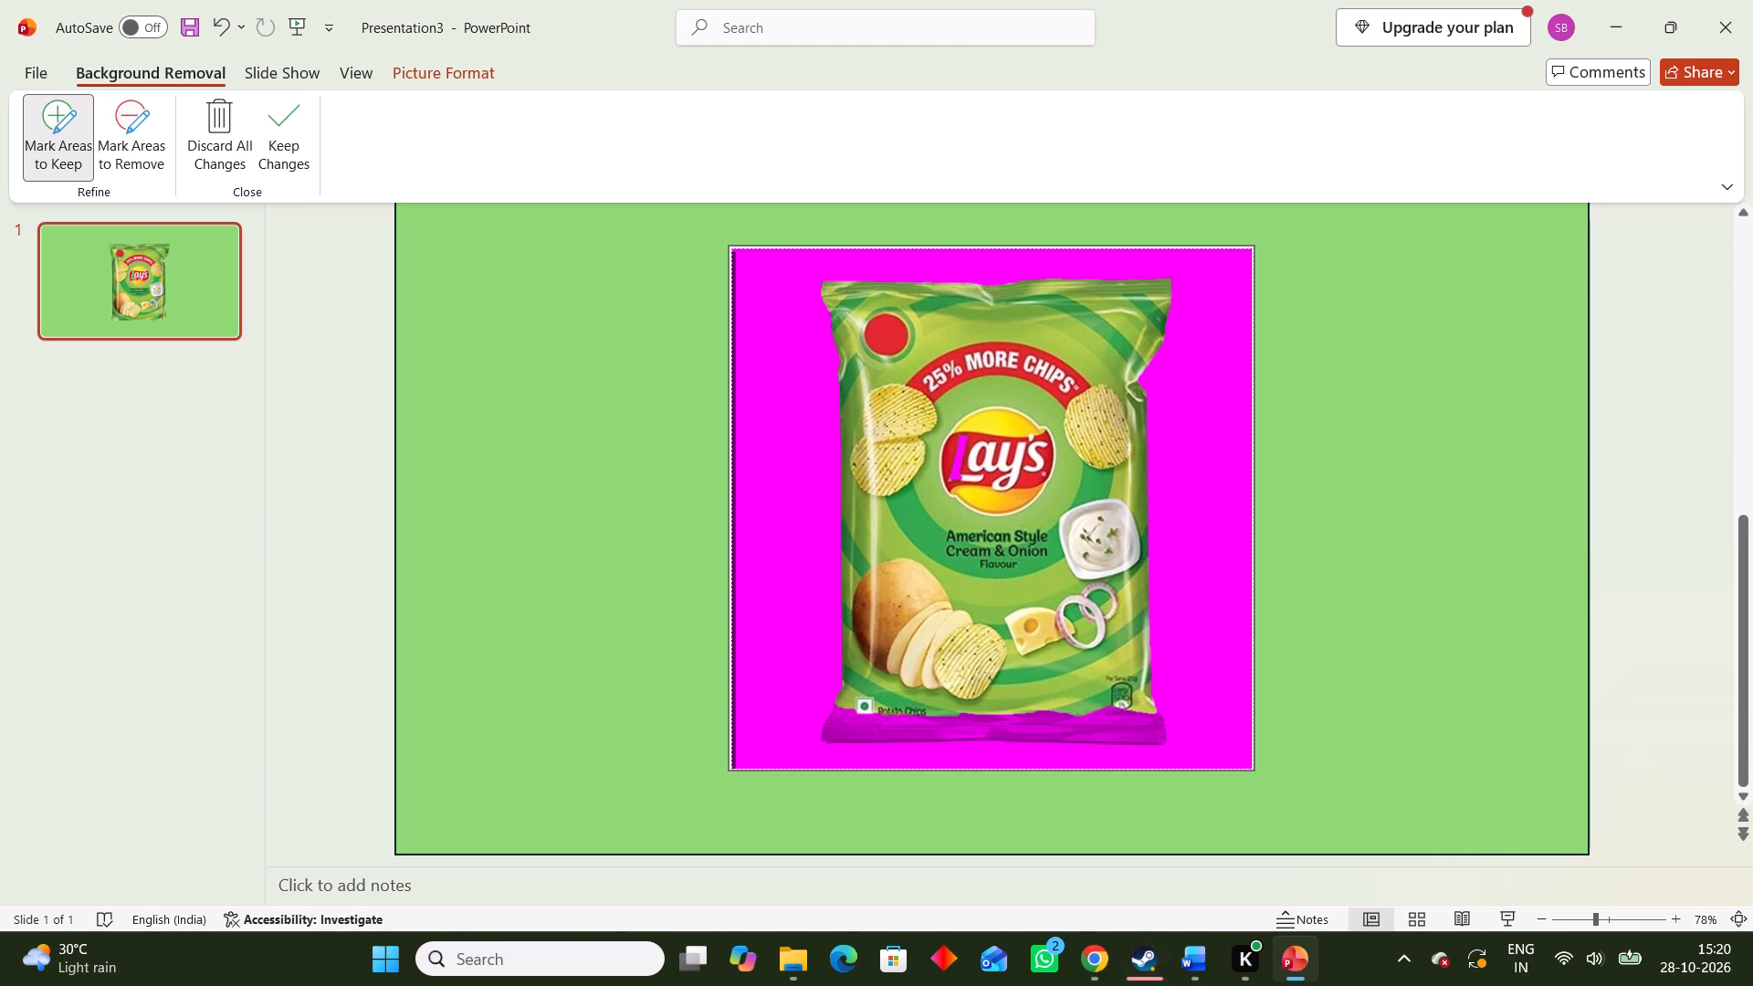
click(835, 705)
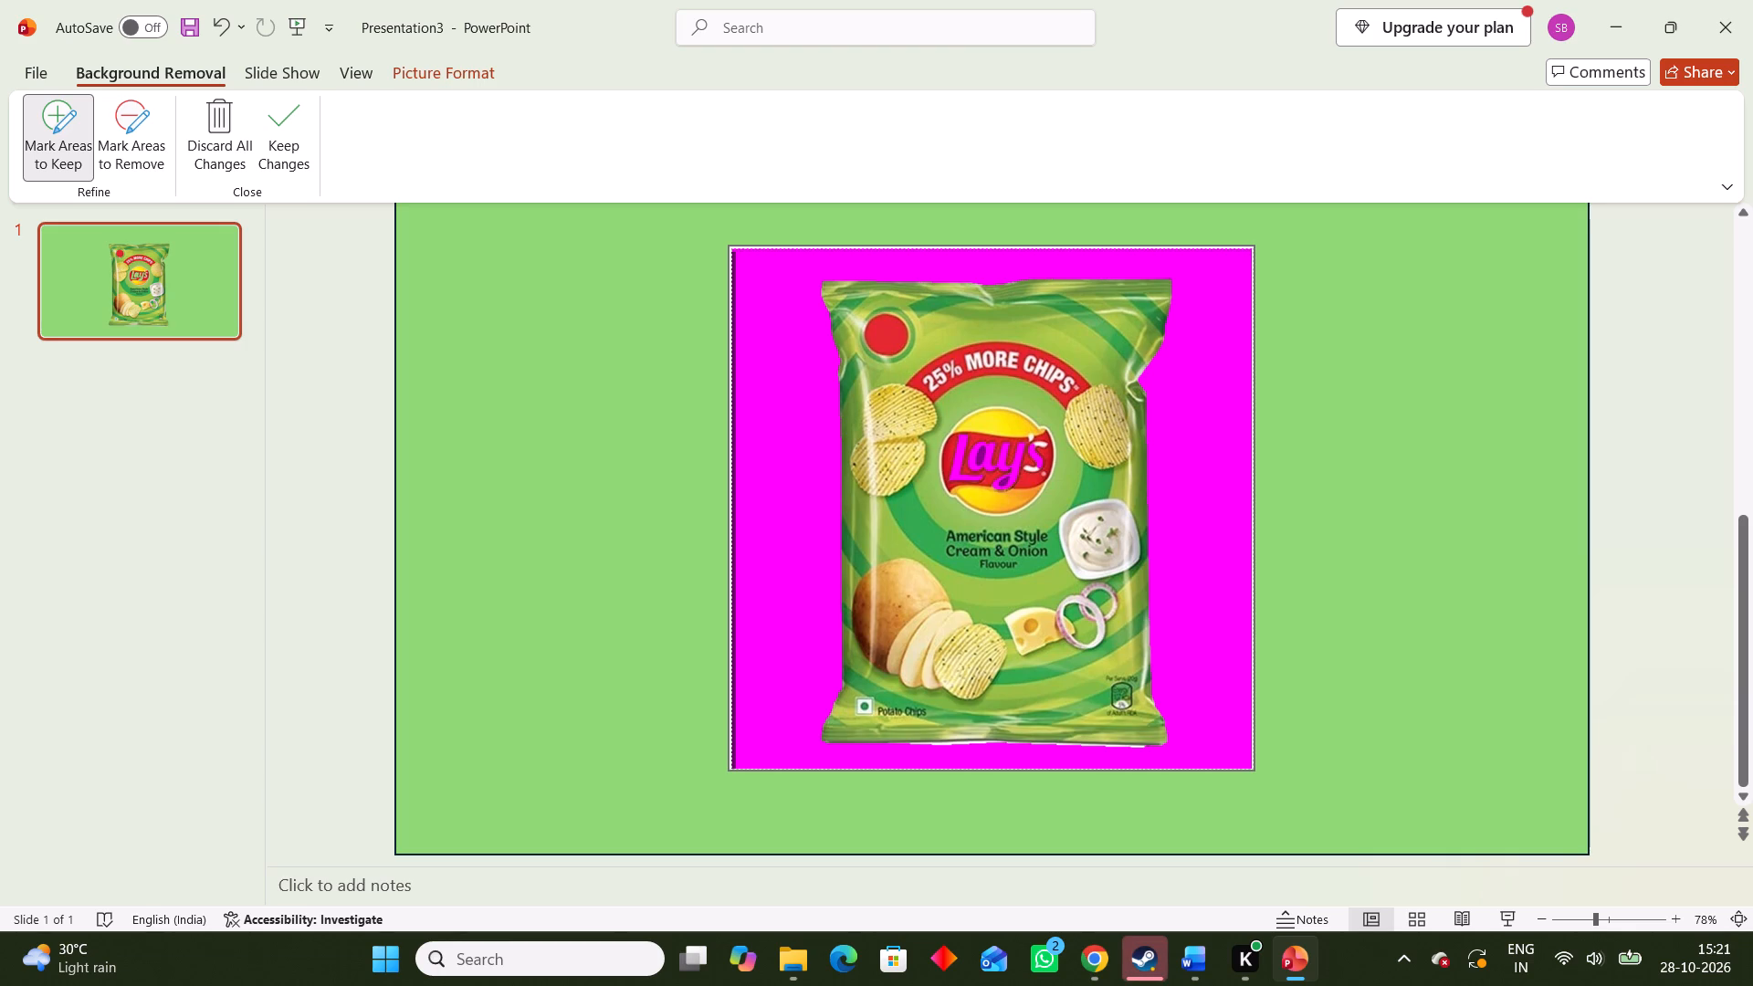
Mark the letters of the Lay's logo as areas to keep and apply the background removal.
drag(1040, 422, 982, 431)
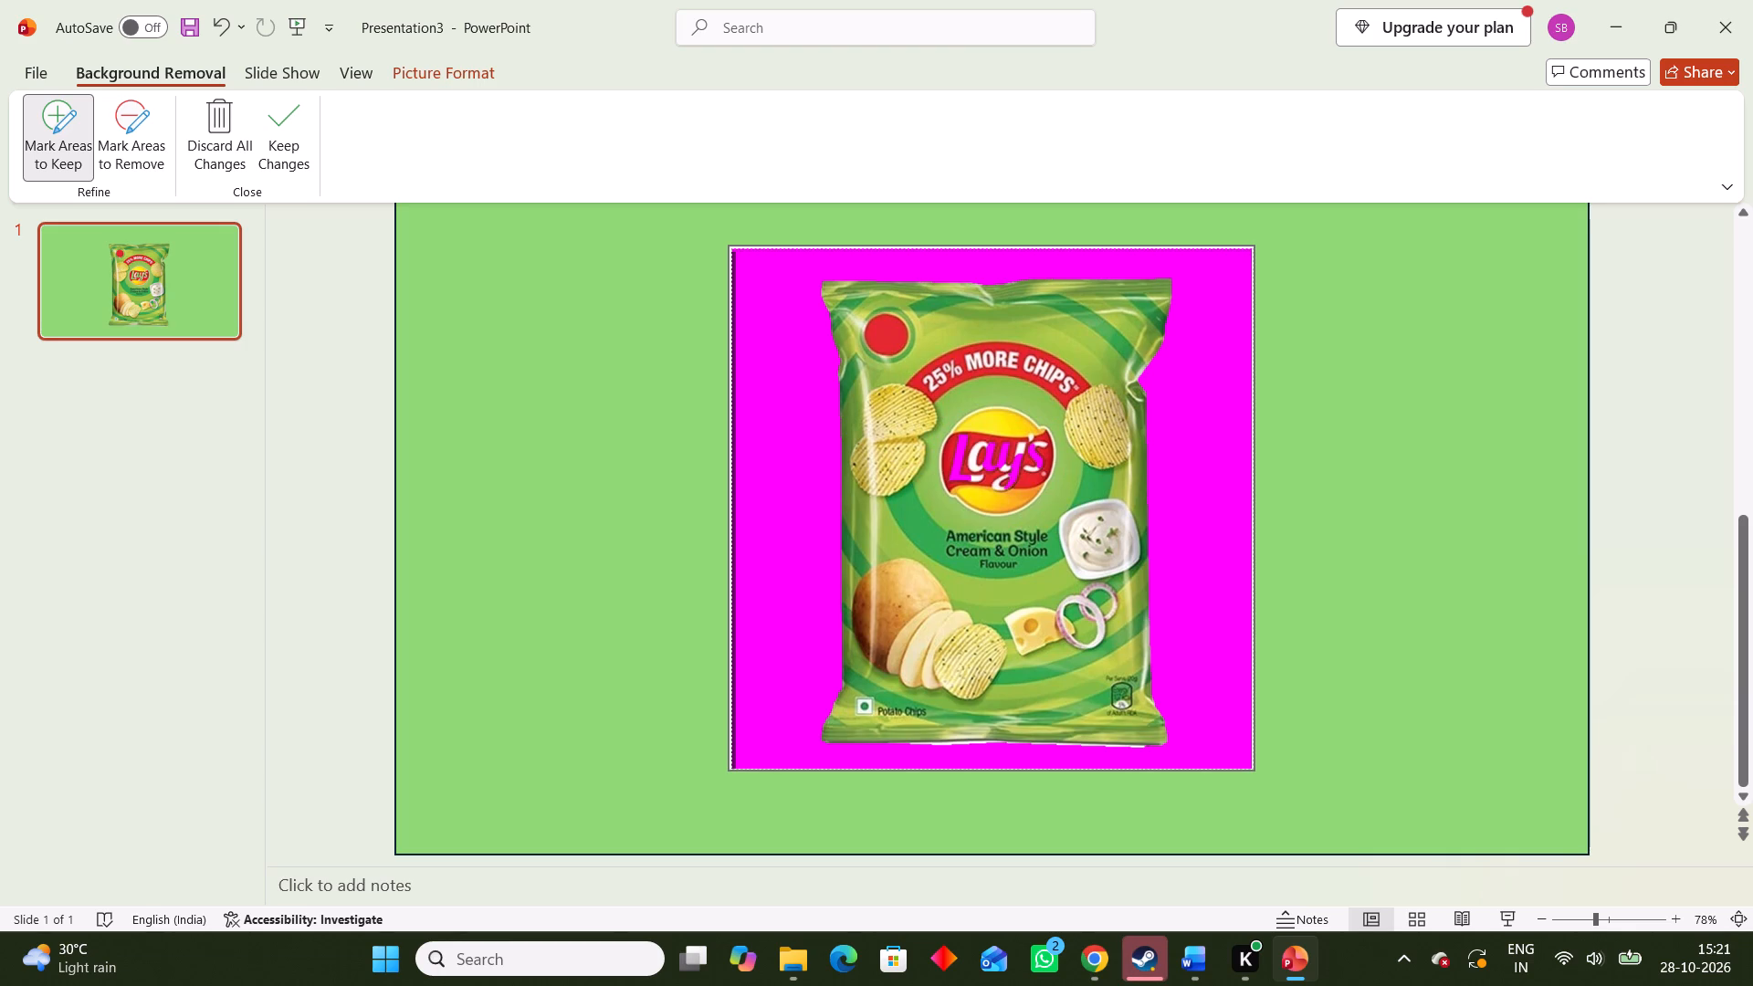
click(1016, 432)
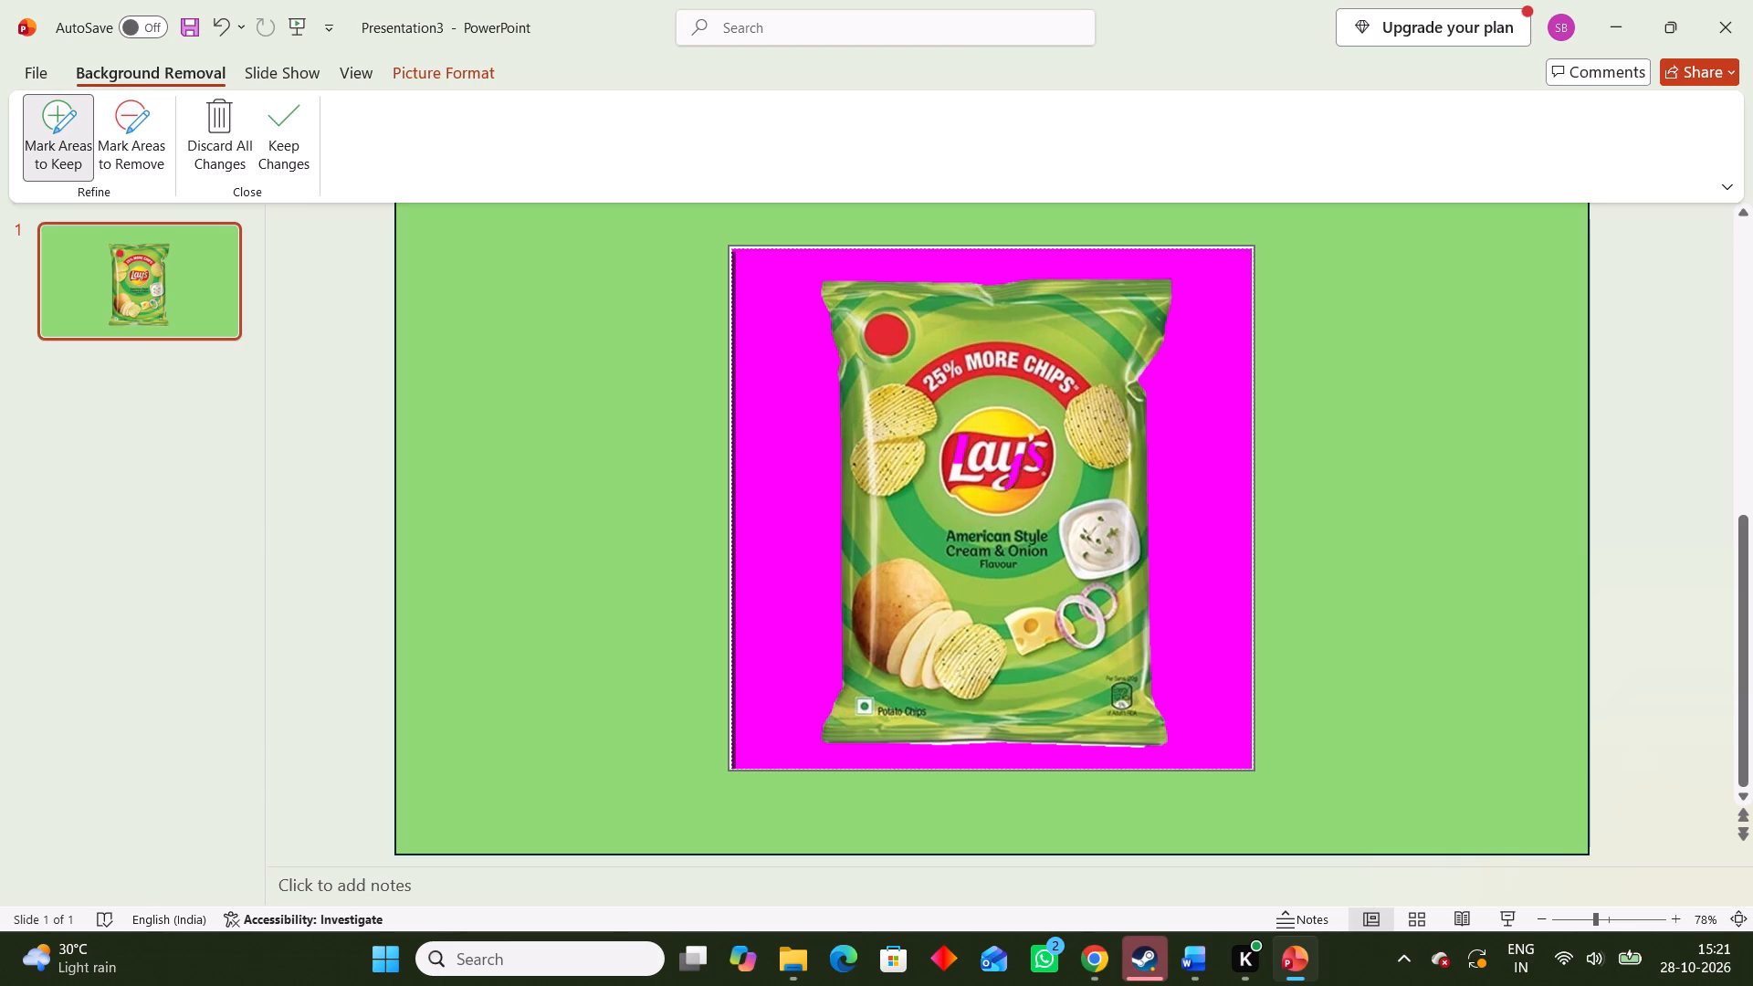
click(956, 439)
drag(958, 441, 958, 459)
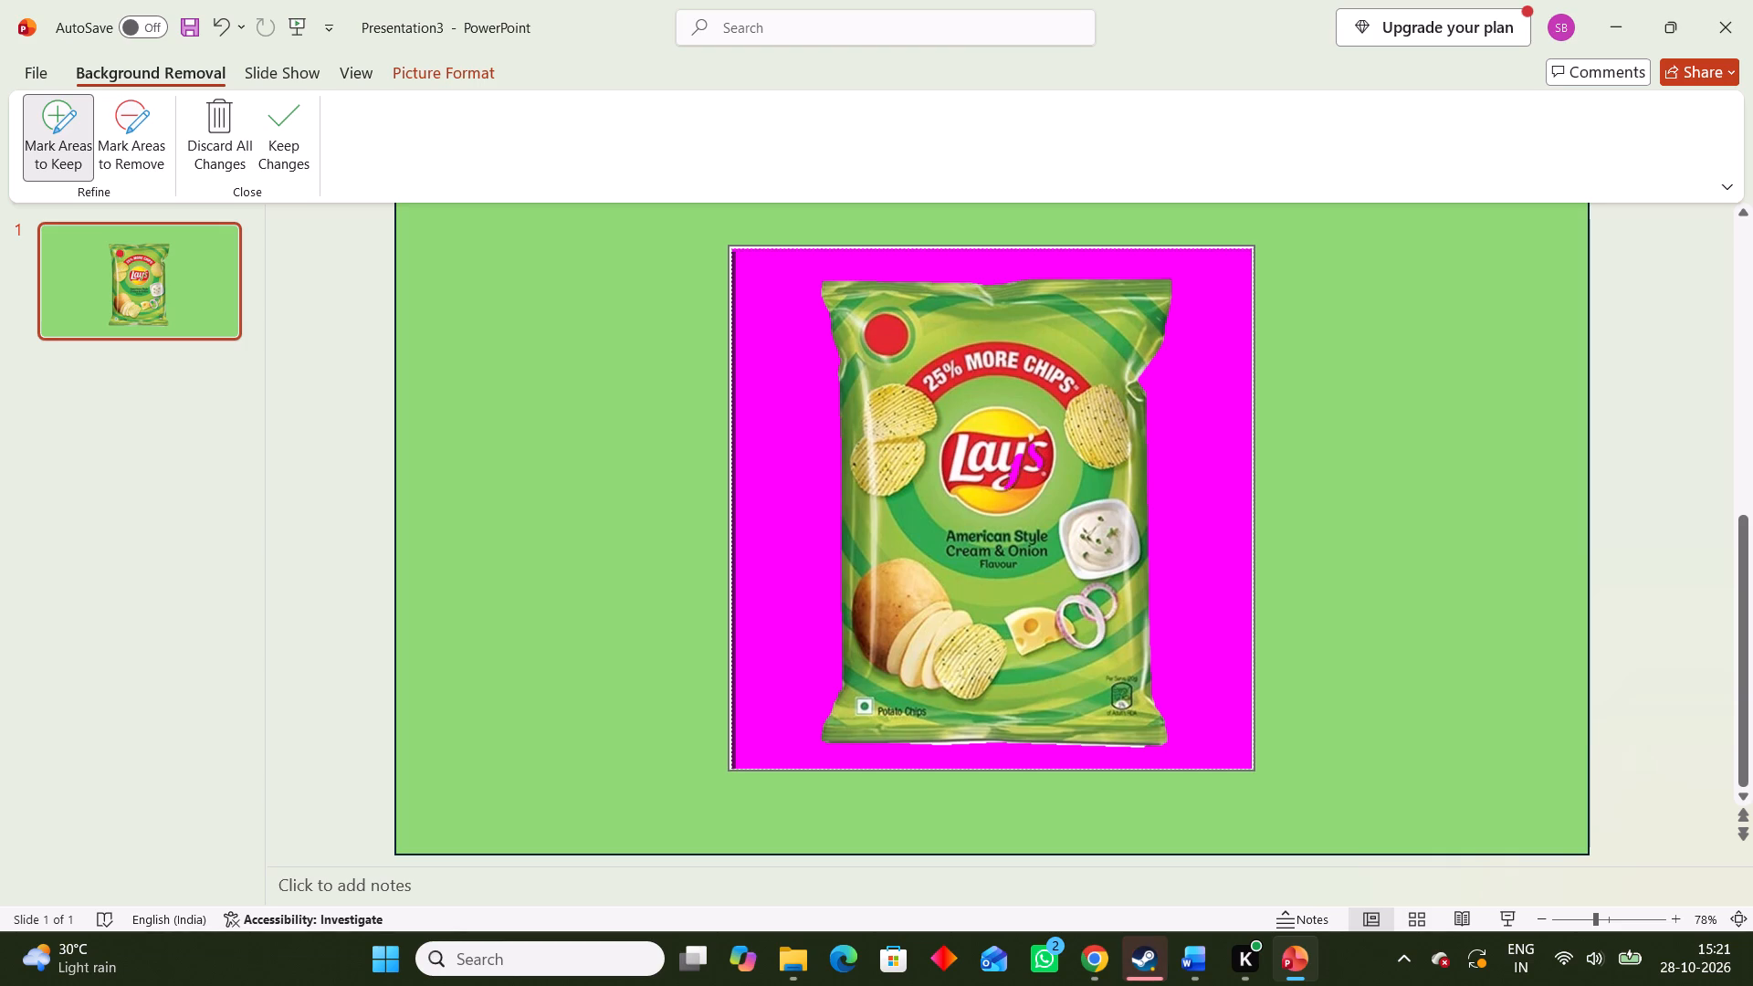
drag(1023, 453, 1015, 478)
drag(1034, 447, 1034, 457)
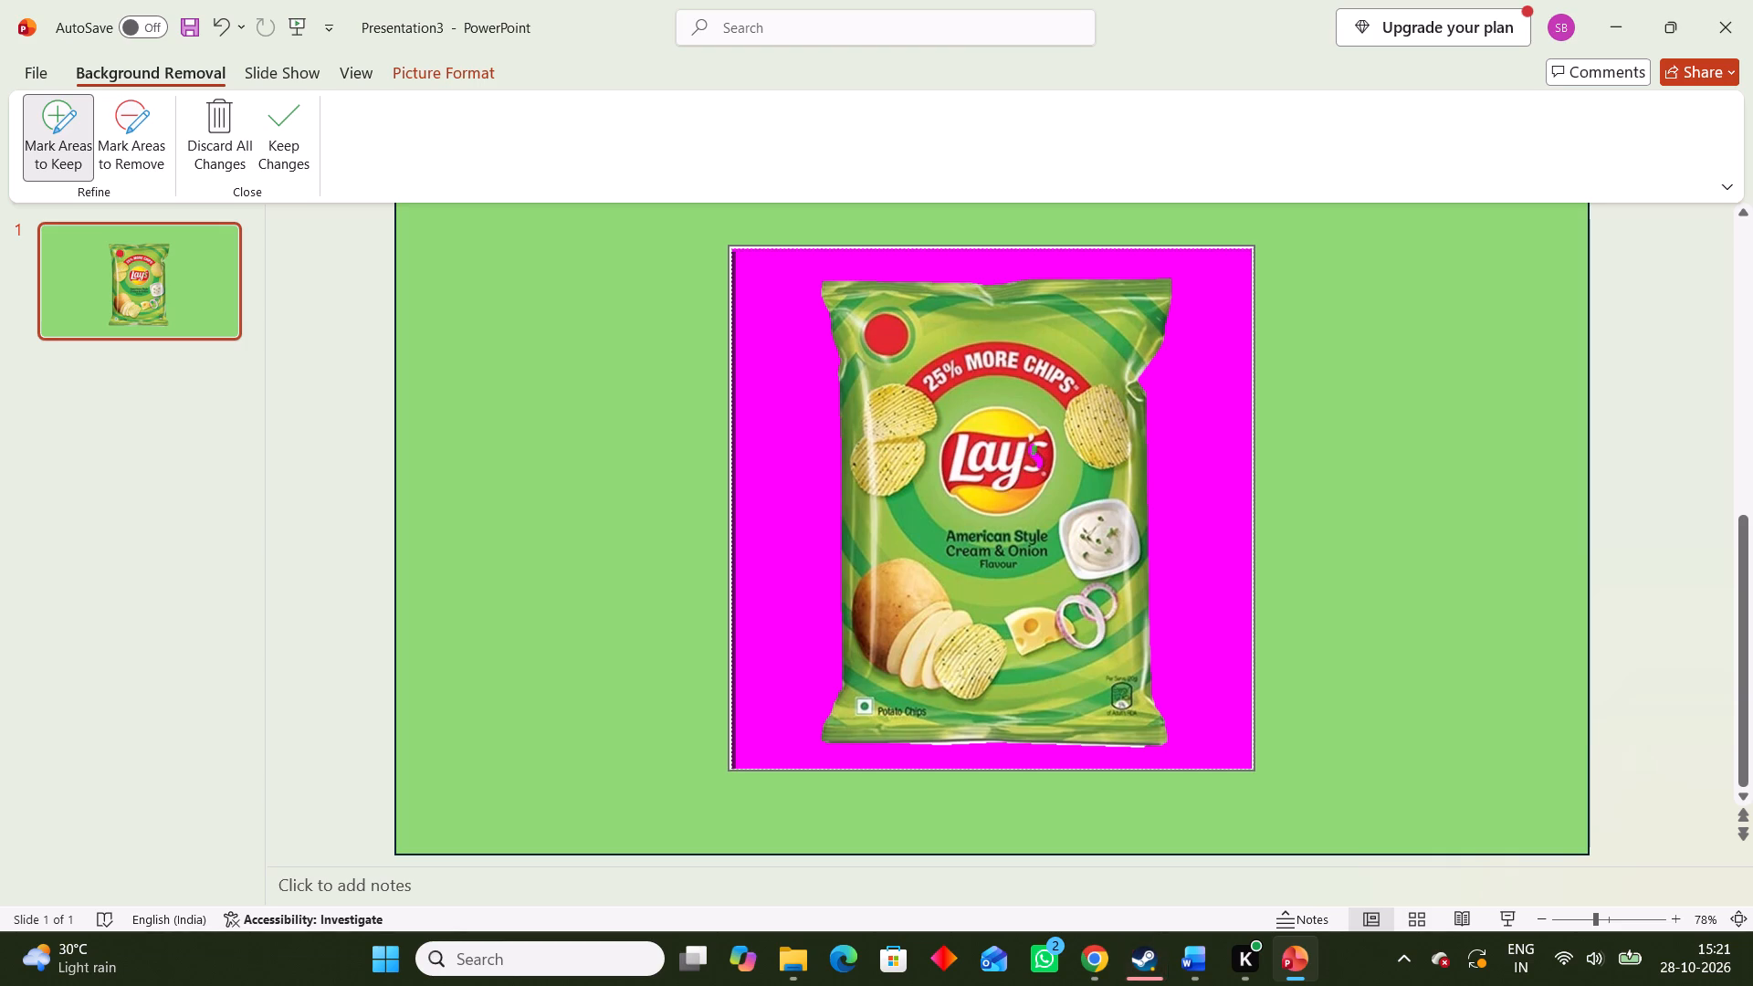
drag(1034, 457, 1039, 466)
click(301, 131)
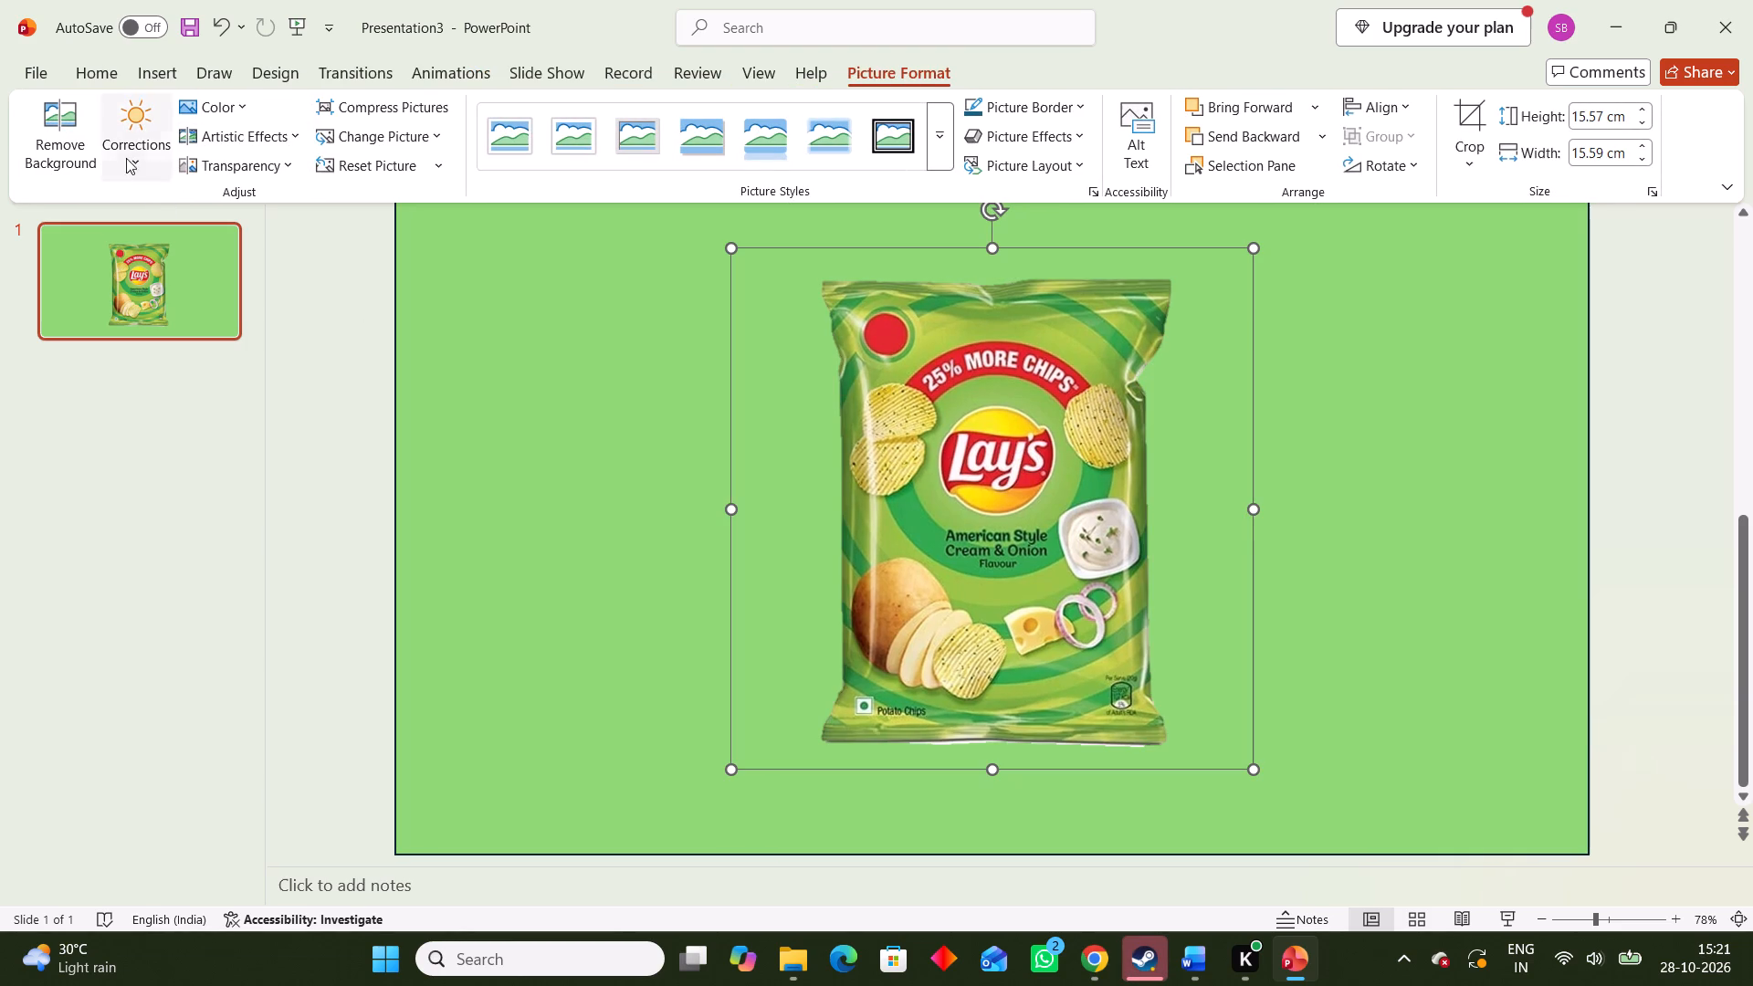
Reopen Remove Background, mark the white remnants along the packet's bottom edge as areas to remove, and keep the changes.
click(83, 129)
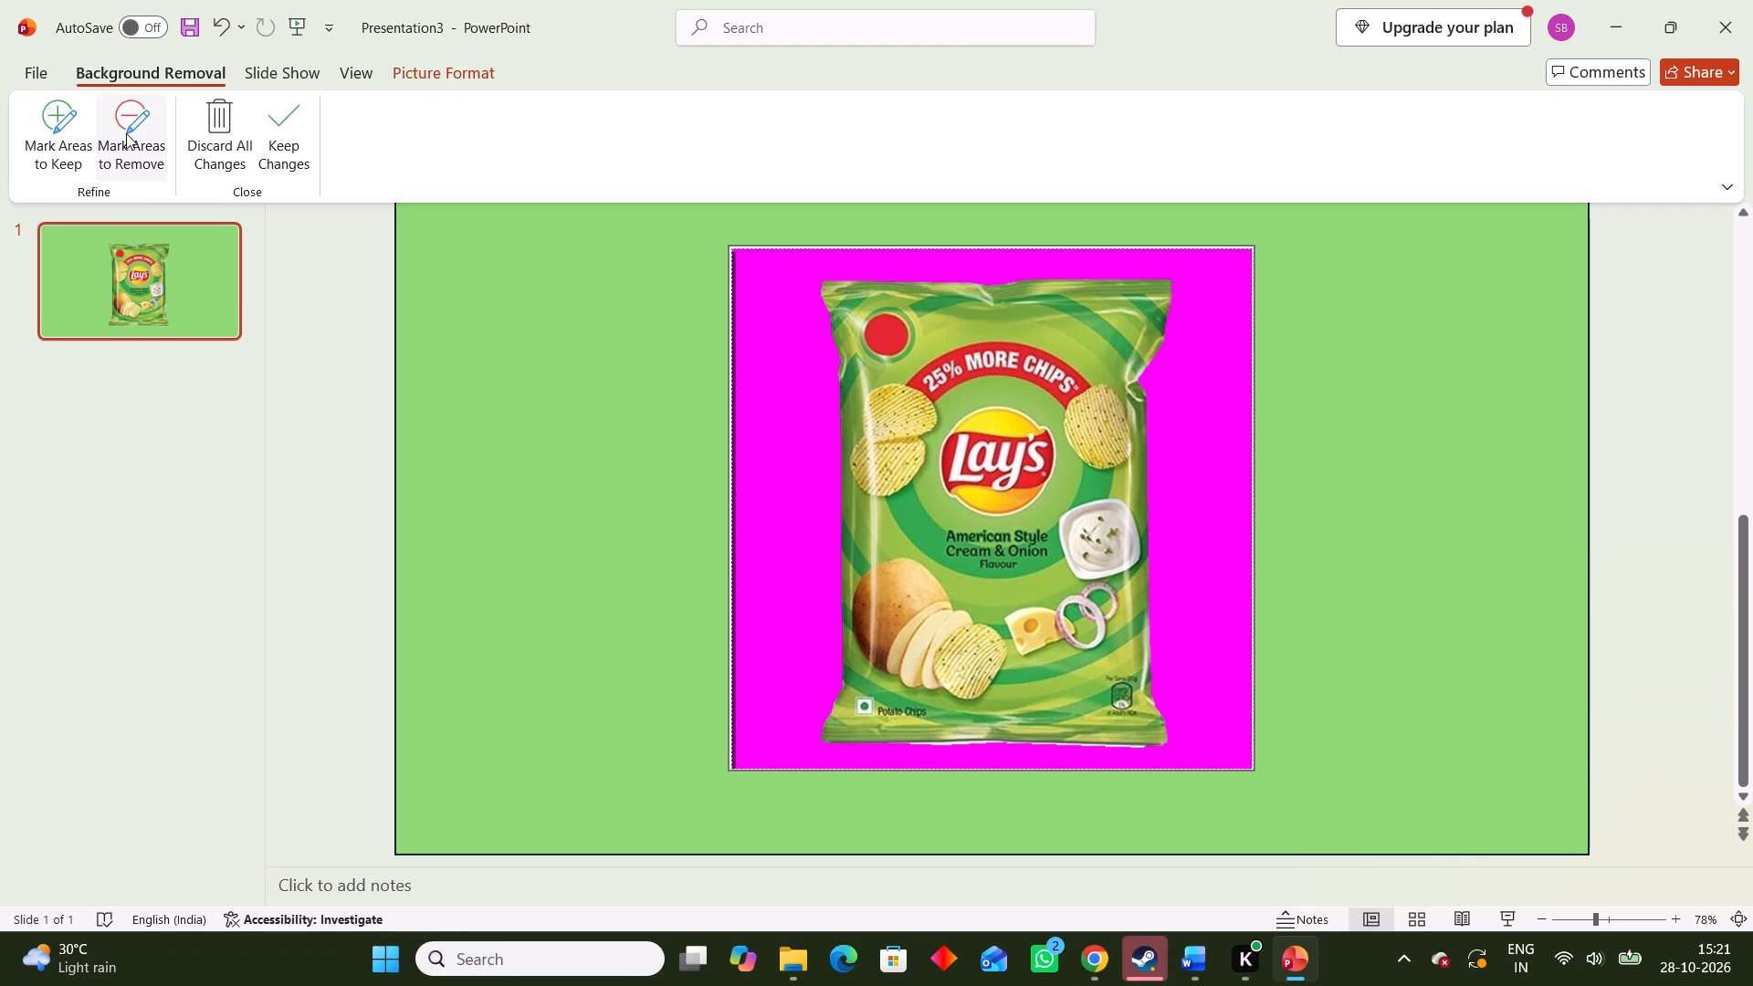
click(126, 133)
click(932, 743)
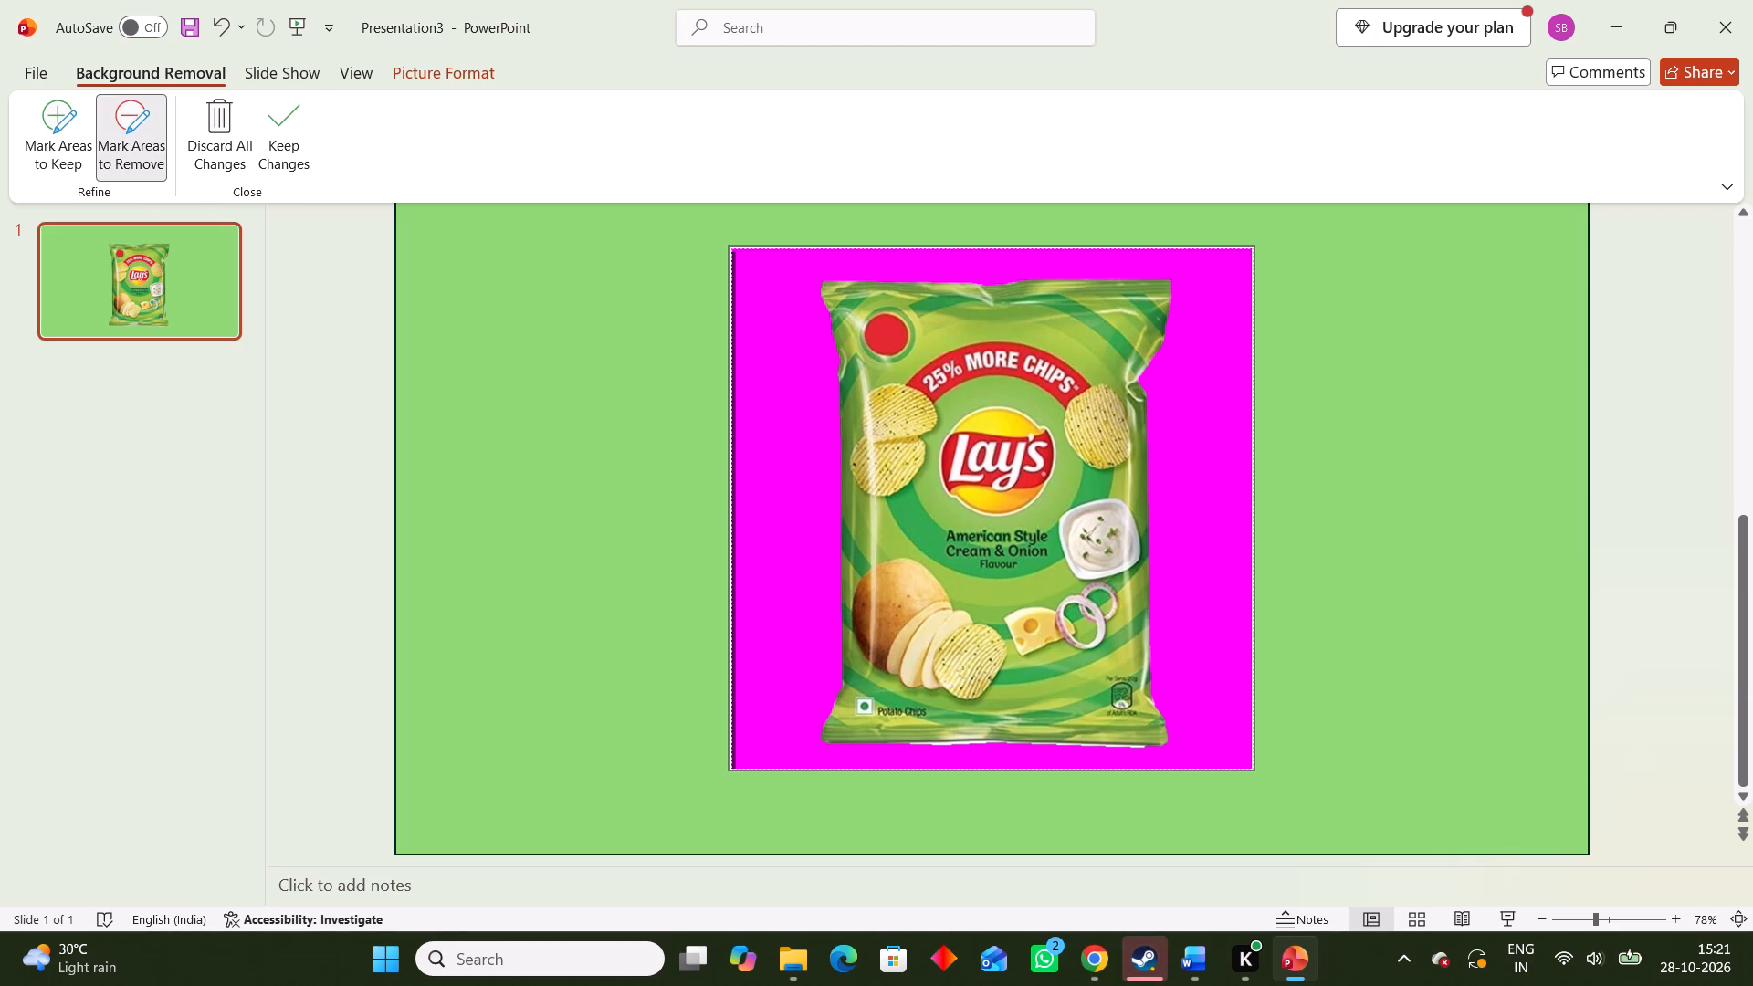
click(945, 747)
drag(950, 744, 1016, 761)
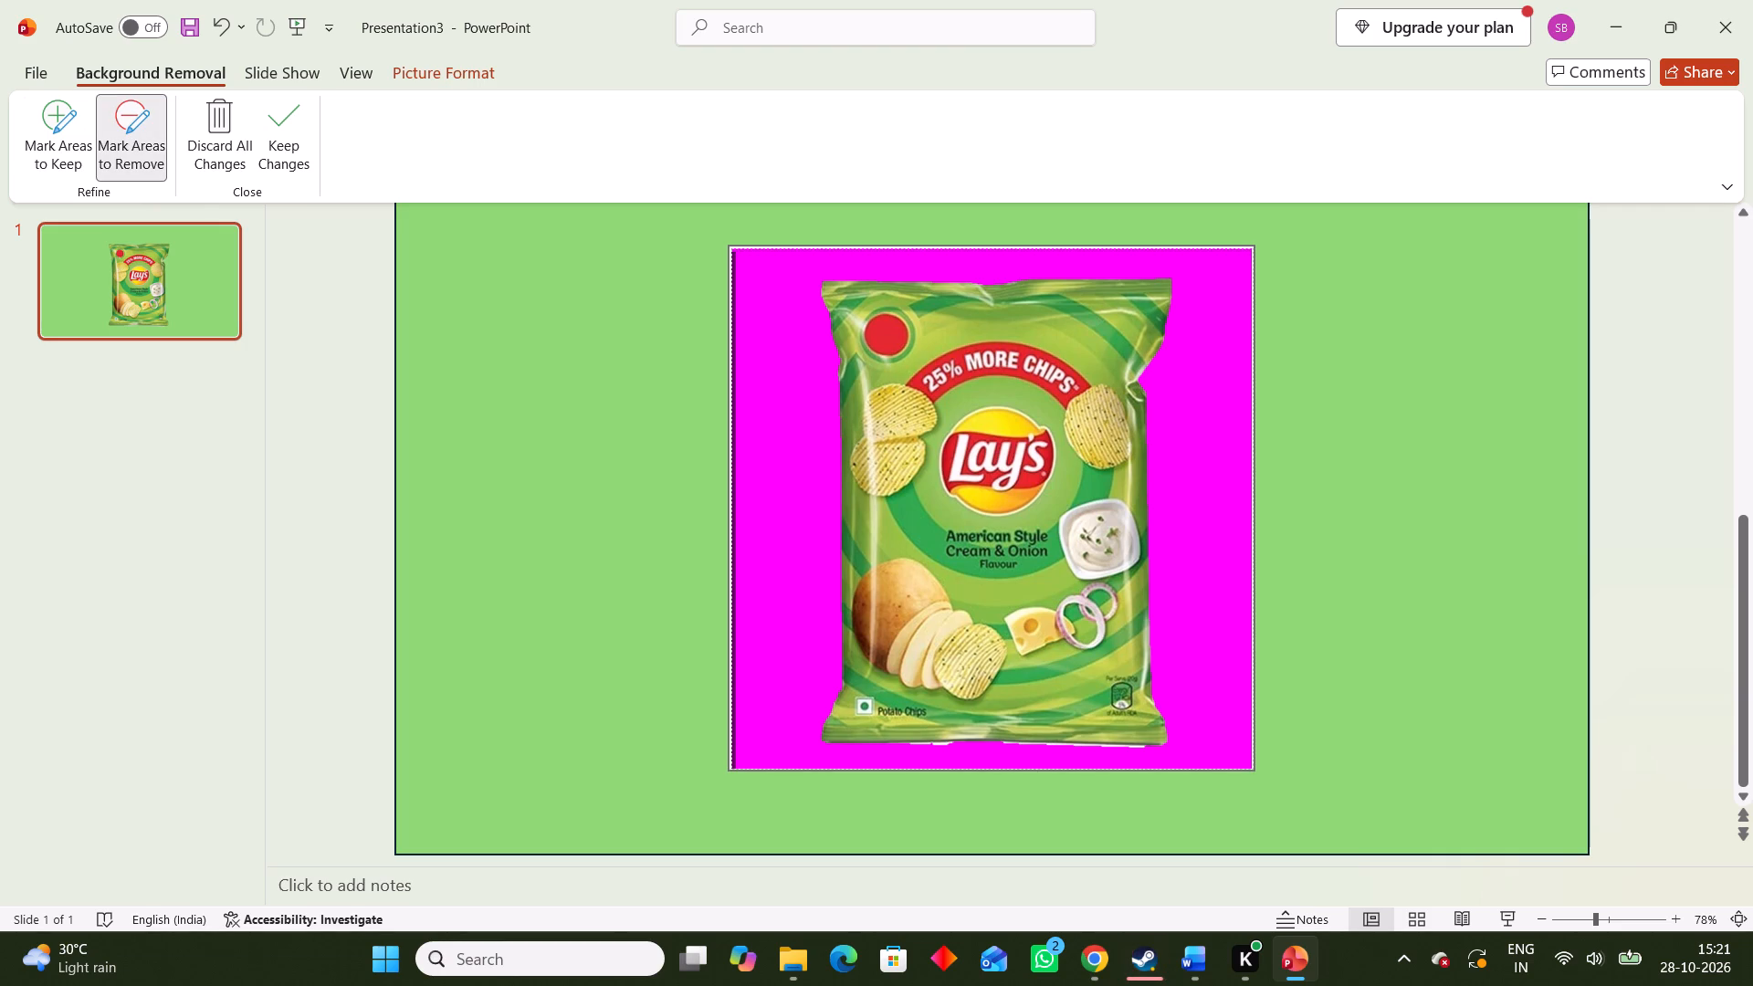
drag(1004, 743, 1072, 746)
drag(1072, 746, 1086, 746)
drag(1099, 746, 1139, 748)
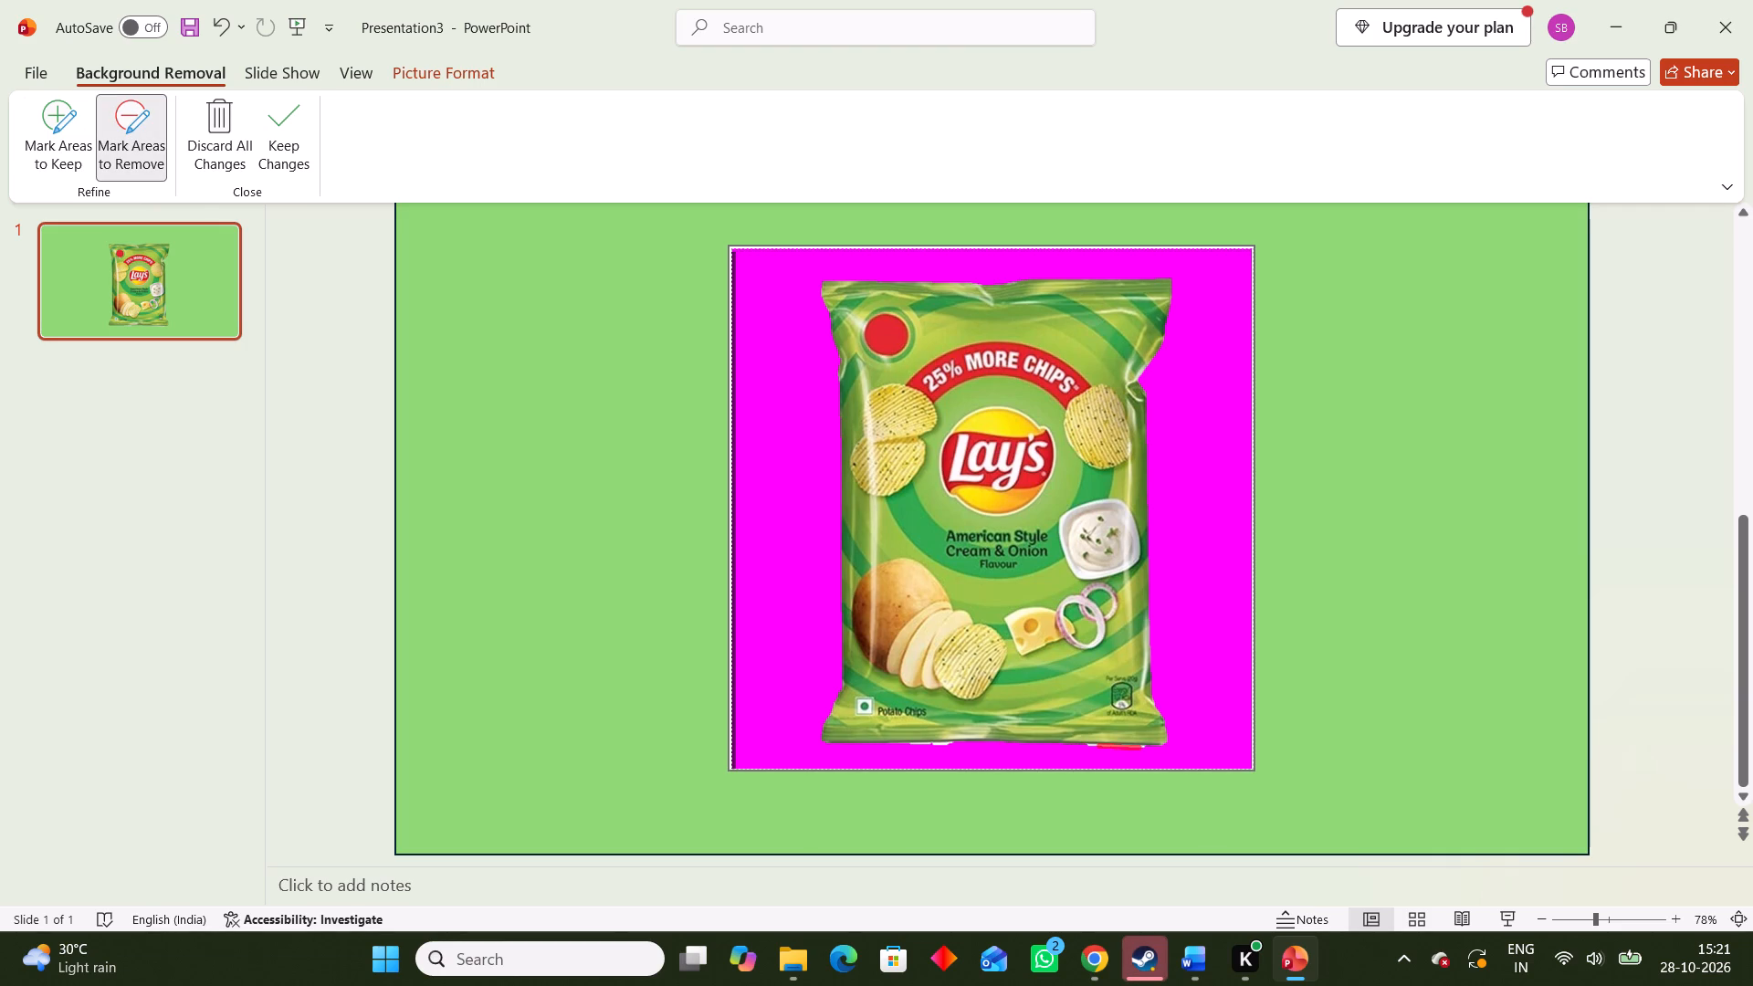
drag(1139, 748, 1140, 748)
drag(1089, 748, 1098, 748)
drag(1093, 747, 1085, 745)
drag(1085, 745, 1084, 745)
drag(950, 745, 908, 746)
drag(947, 745, 967, 746)
click(269, 163)
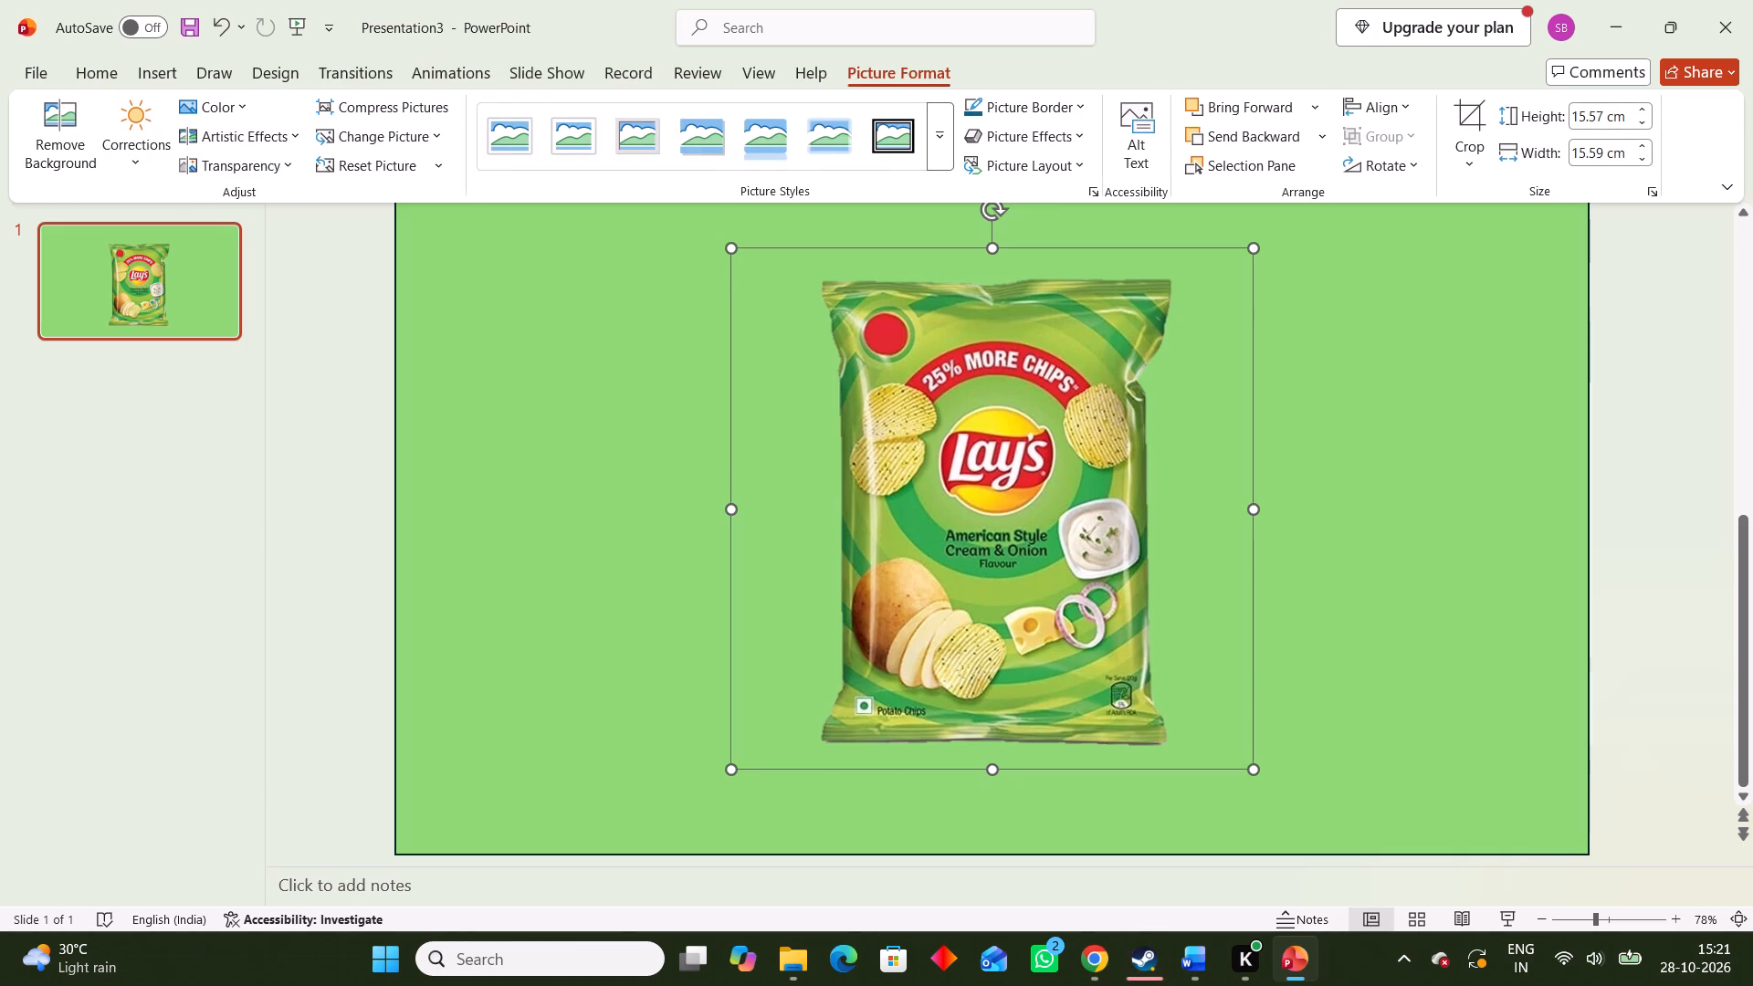
Shrink the packet picture to about 11.23 cm by 11.24 cm and place it just below the slide's centre.
drag(1254, 772, 1114, 677)
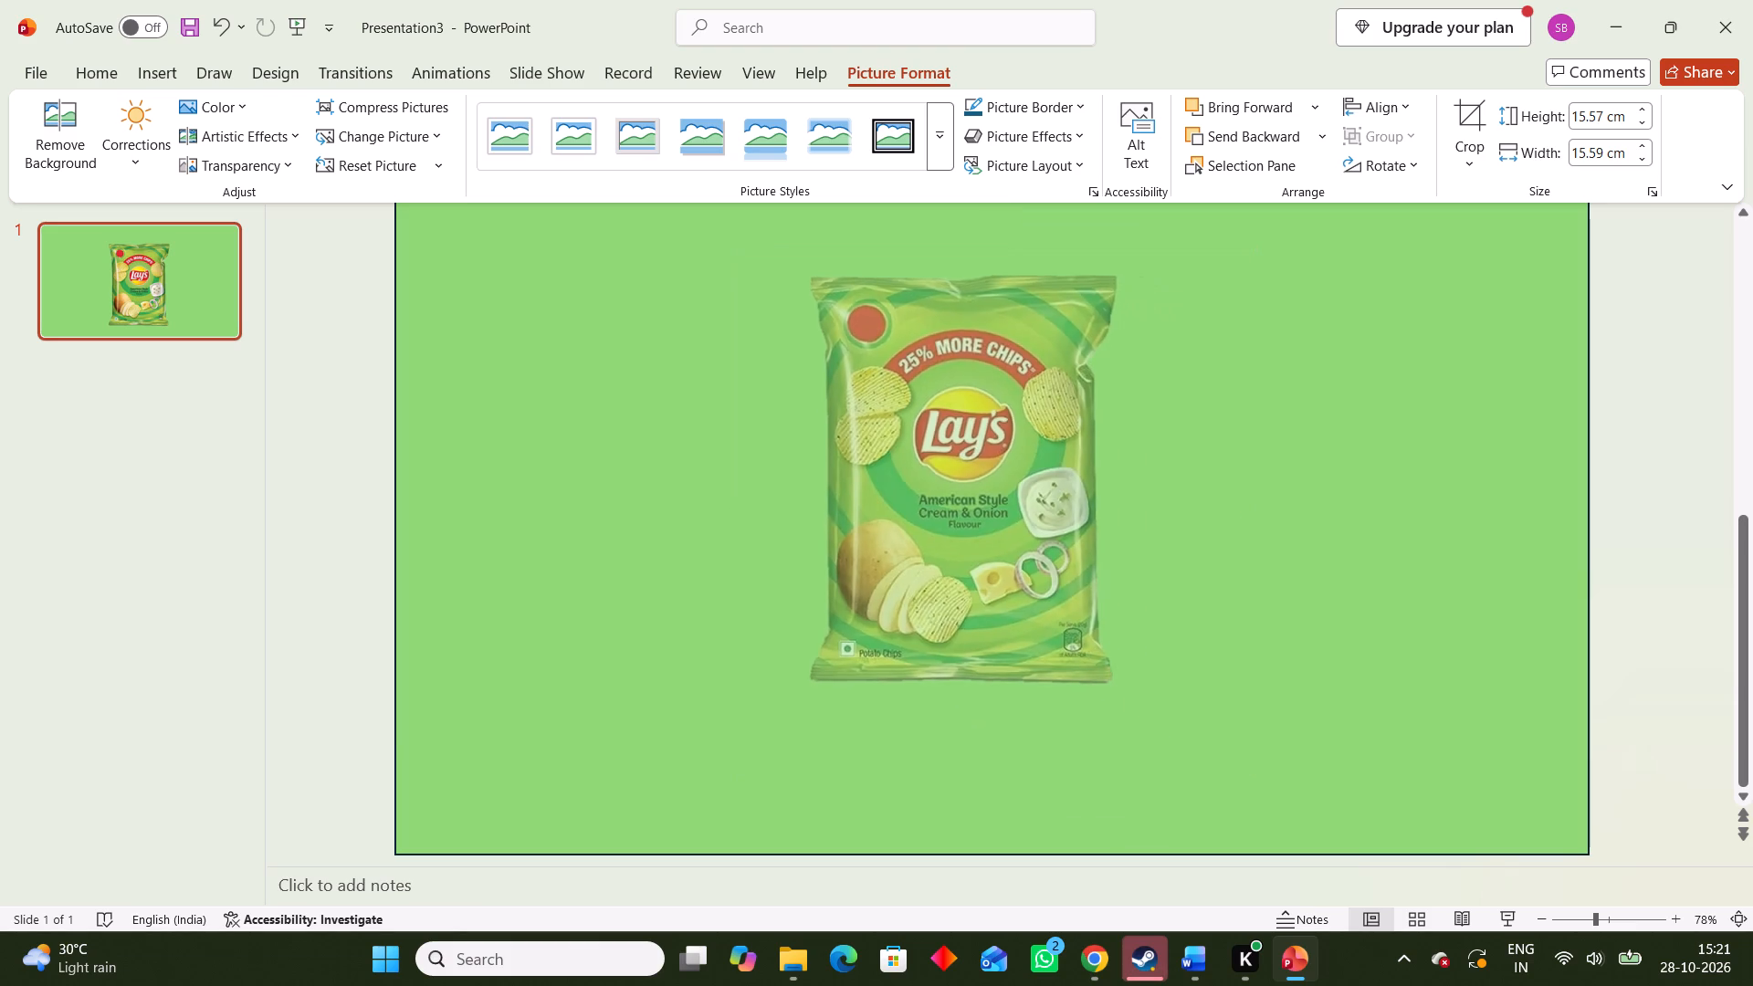
drag(1114, 677, 1029, 624)
drag(943, 483, 992, 606)
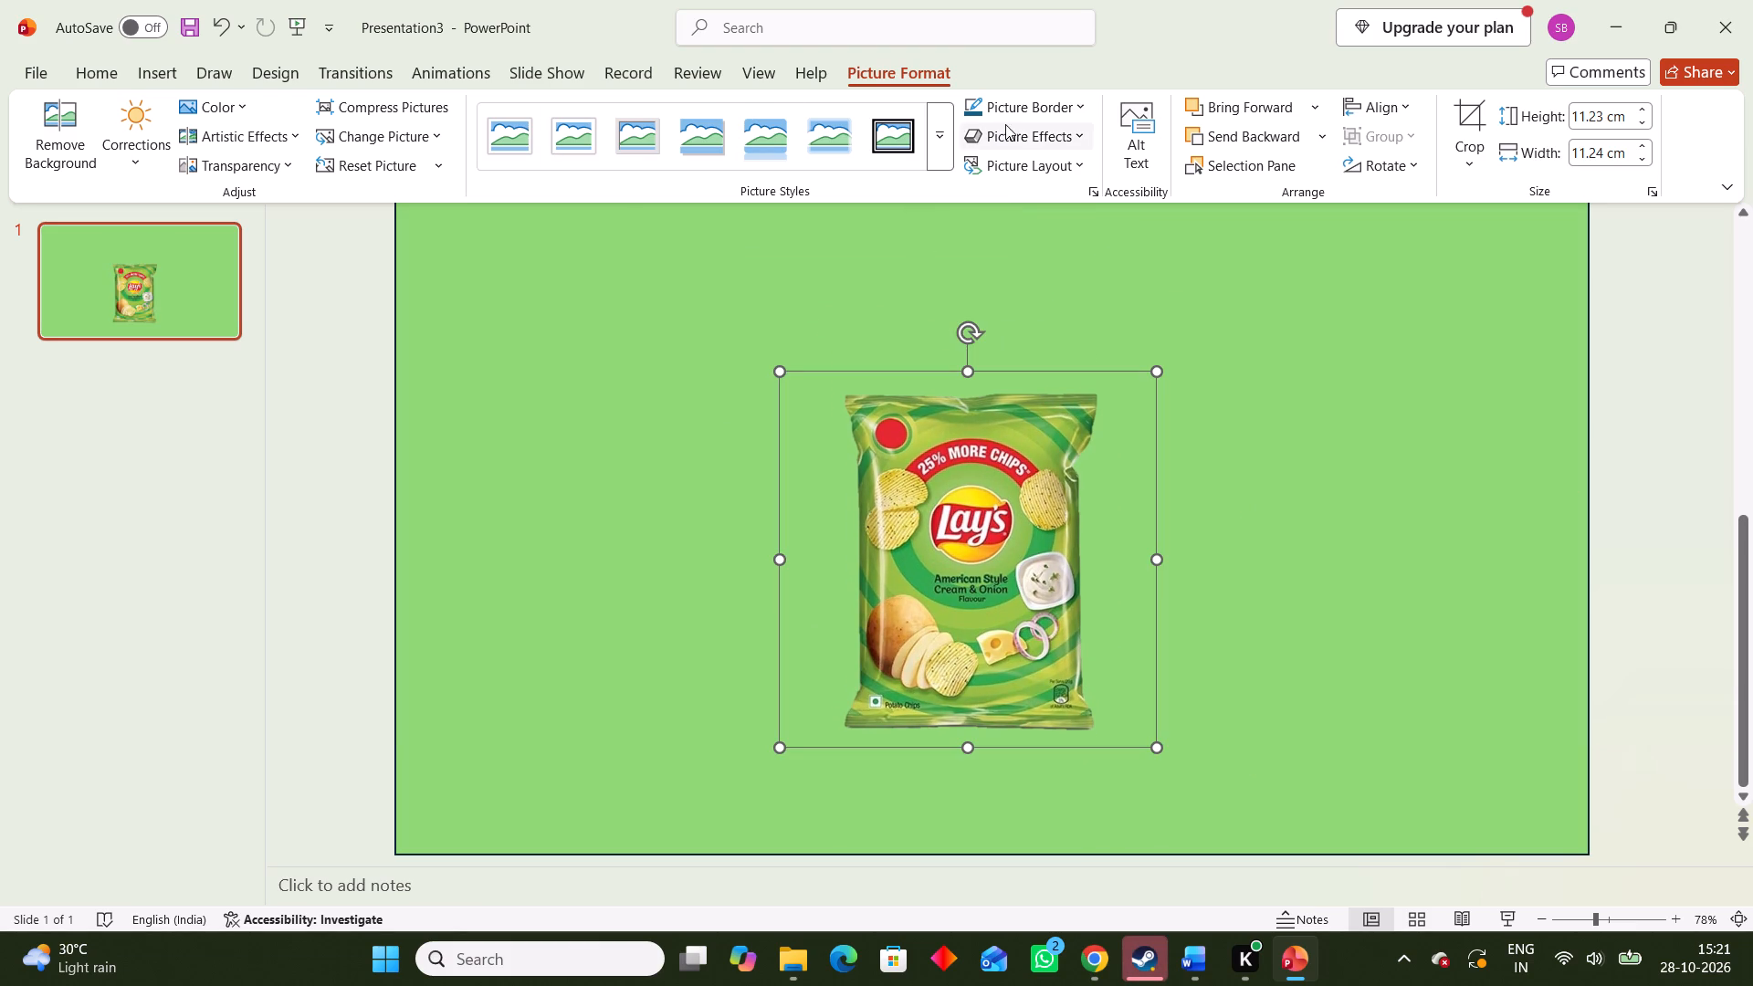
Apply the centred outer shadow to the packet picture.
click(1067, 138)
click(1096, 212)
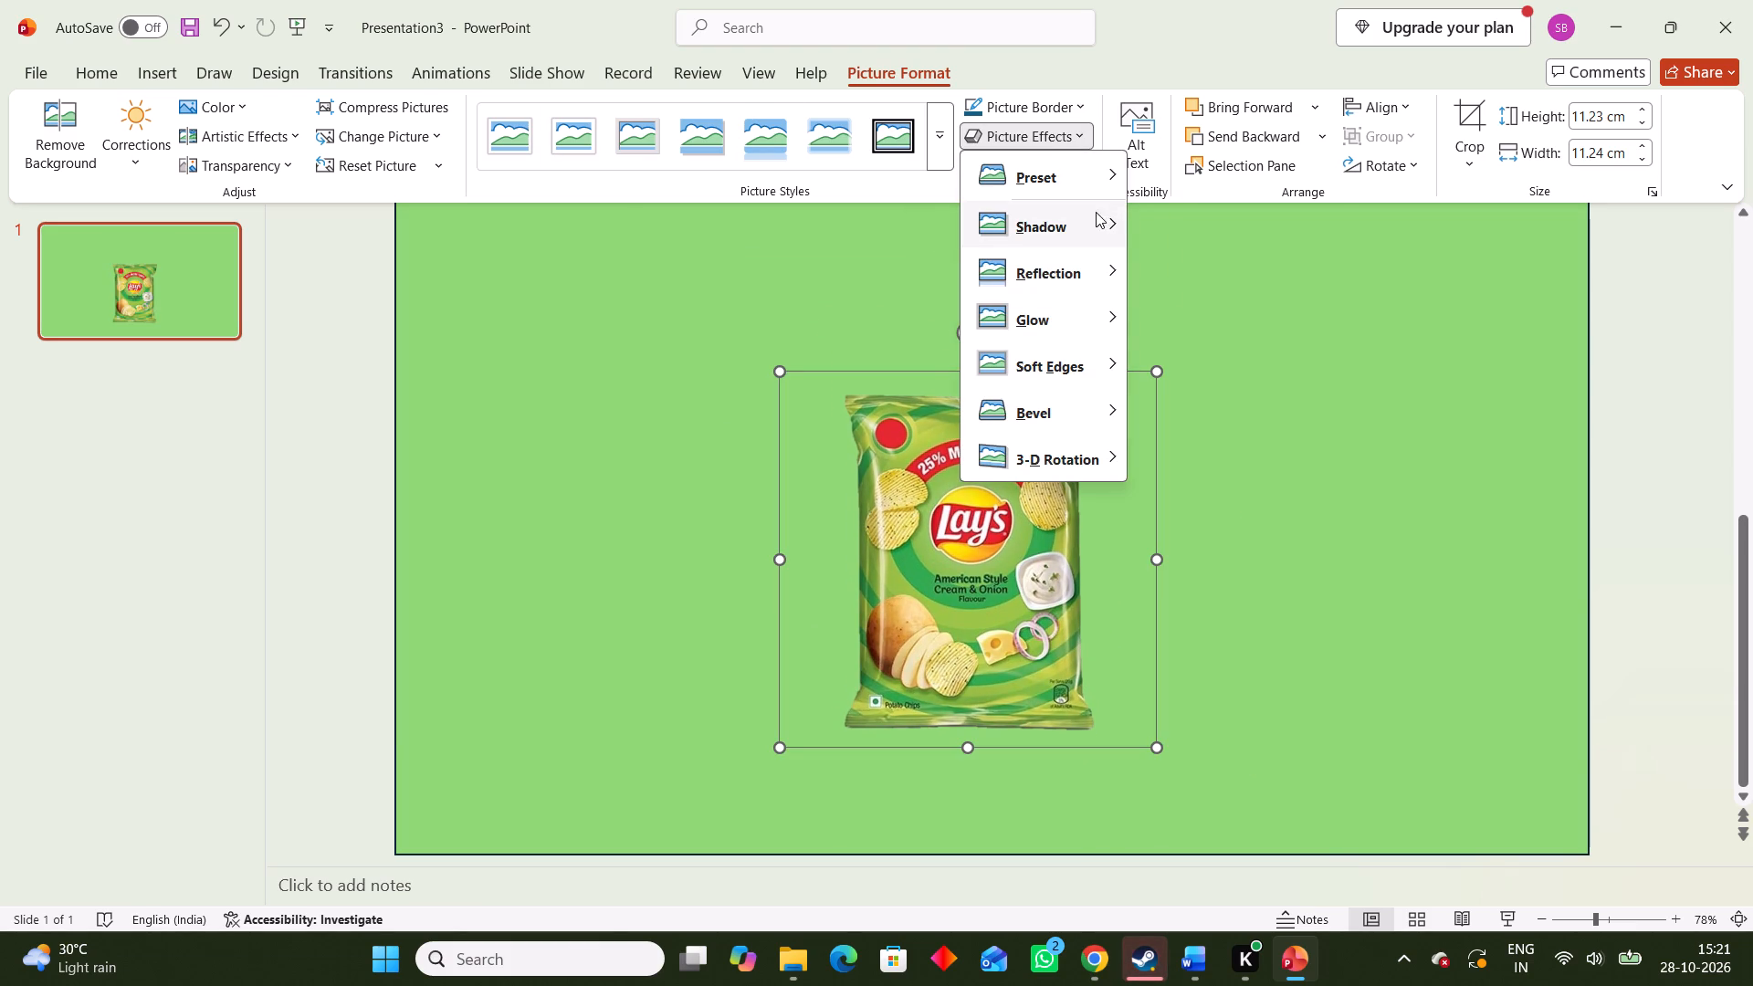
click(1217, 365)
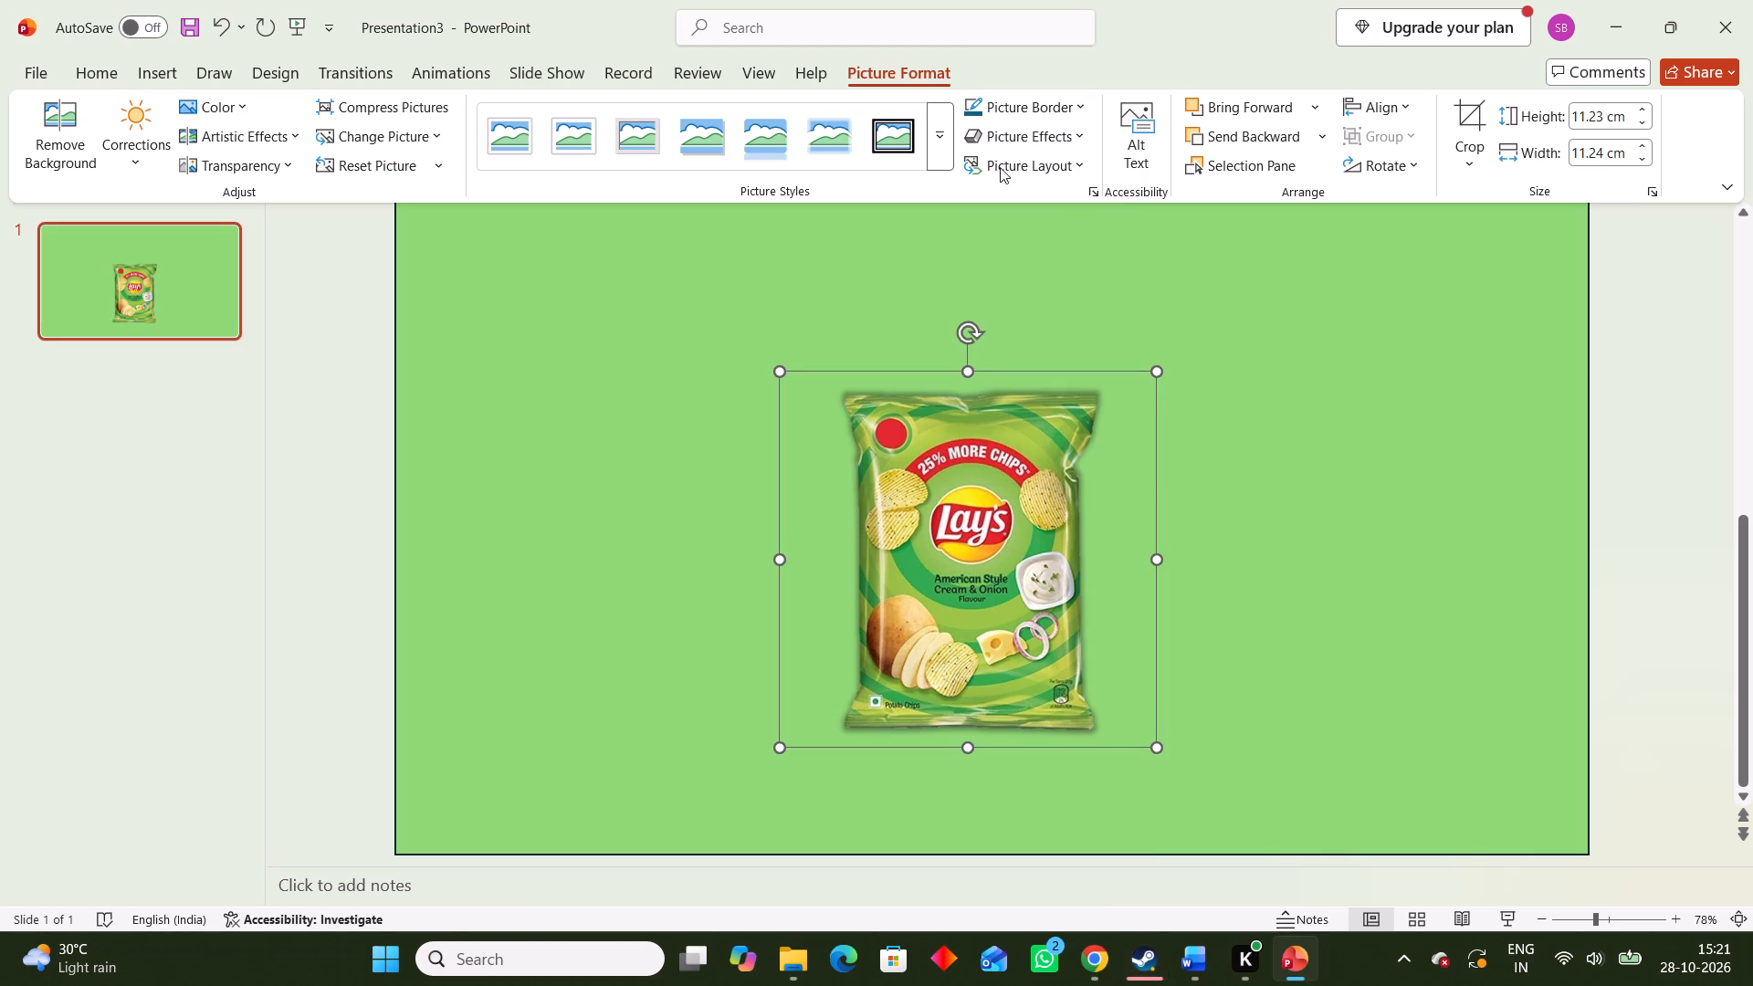
Give the packet picture a perspective shadow cast behind it toward the upper right.
click(1028, 131)
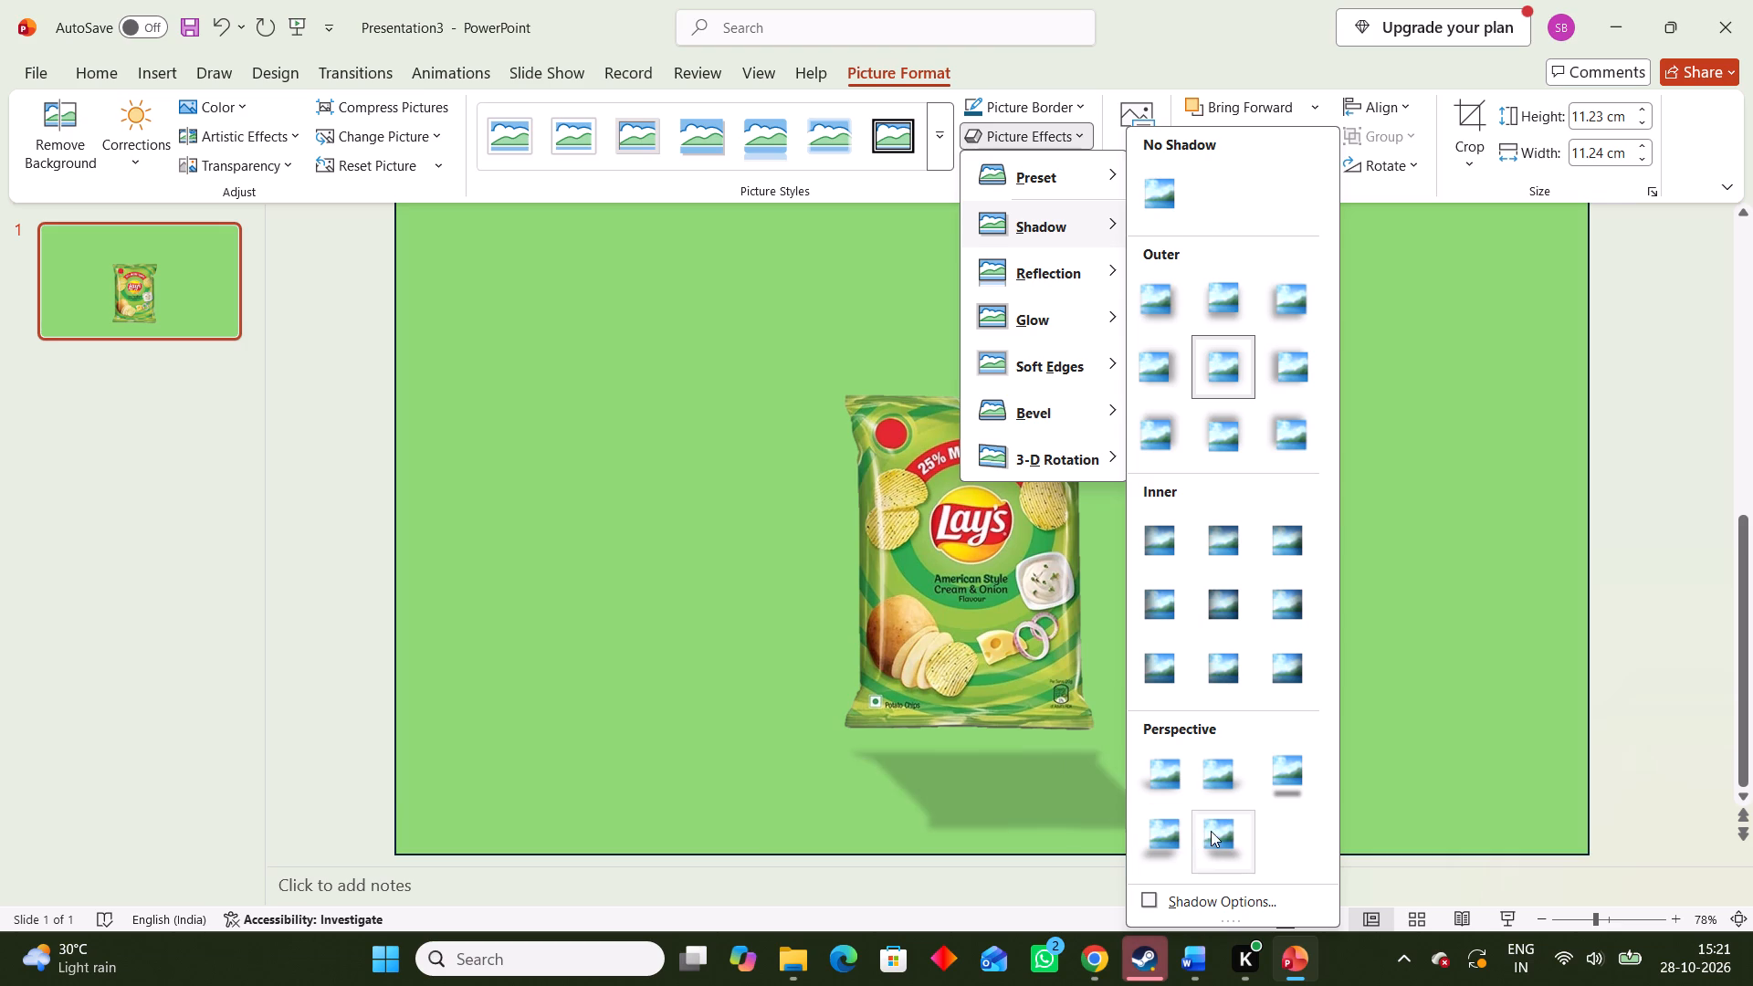
click(1241, 765)
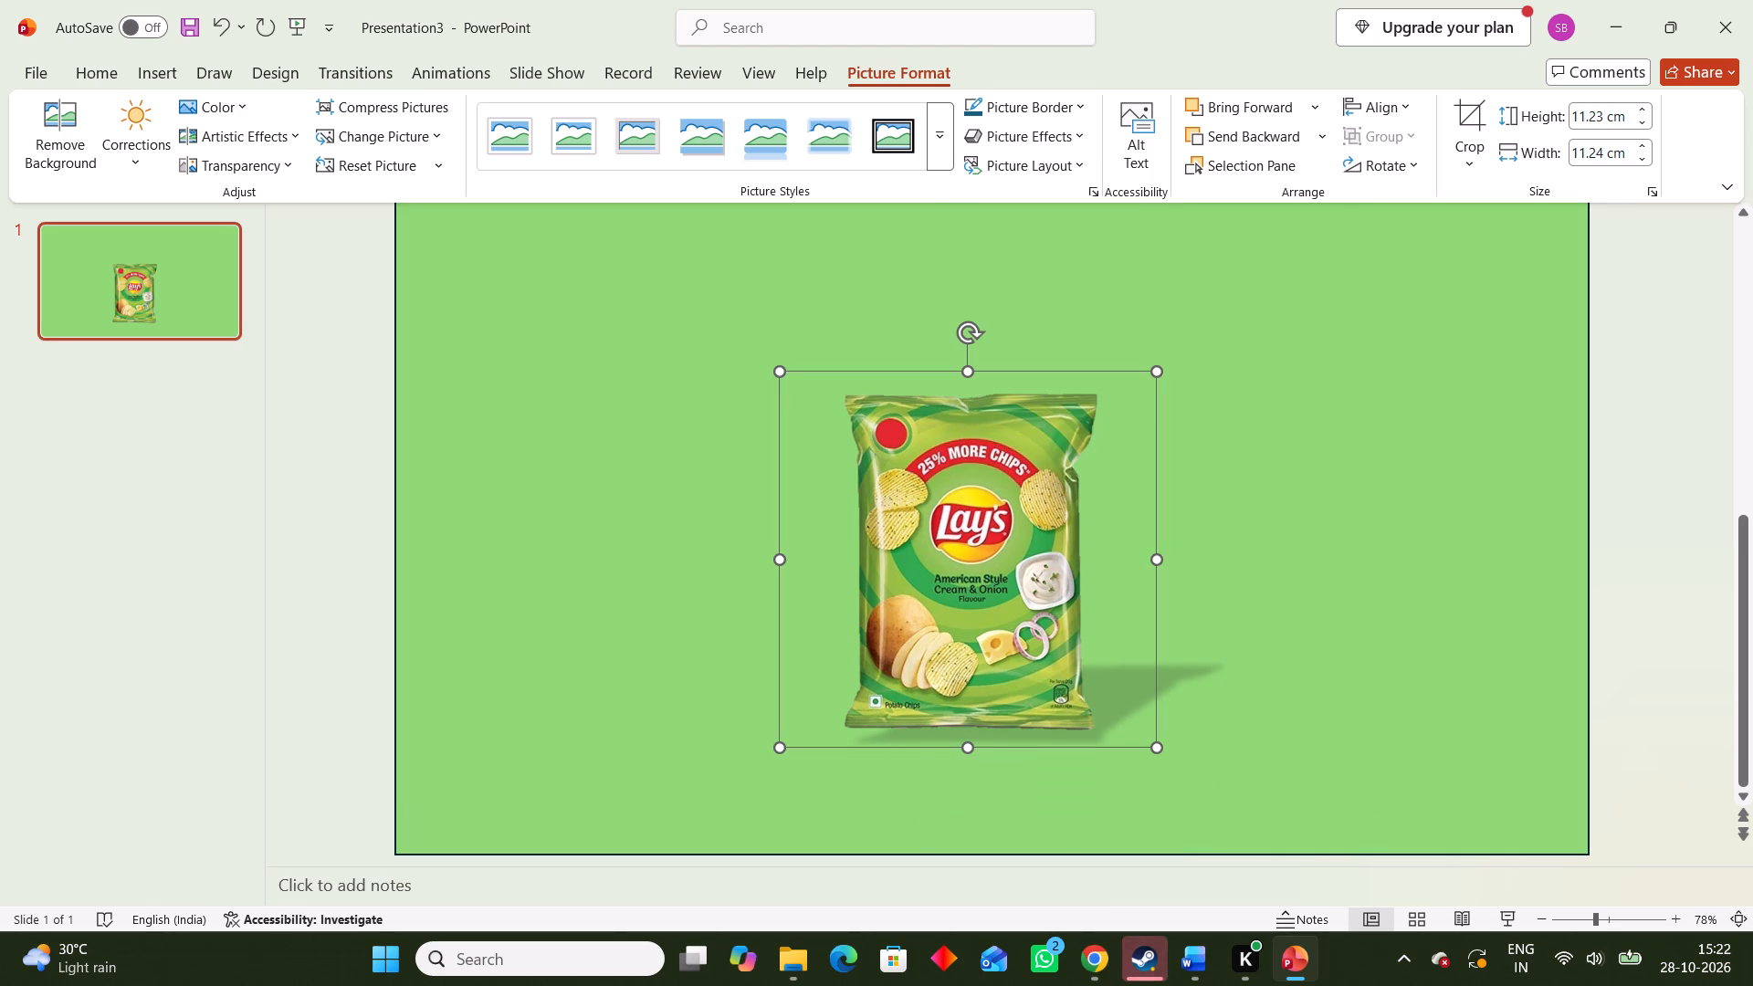
click(1156, 599)
click(1251, 608)
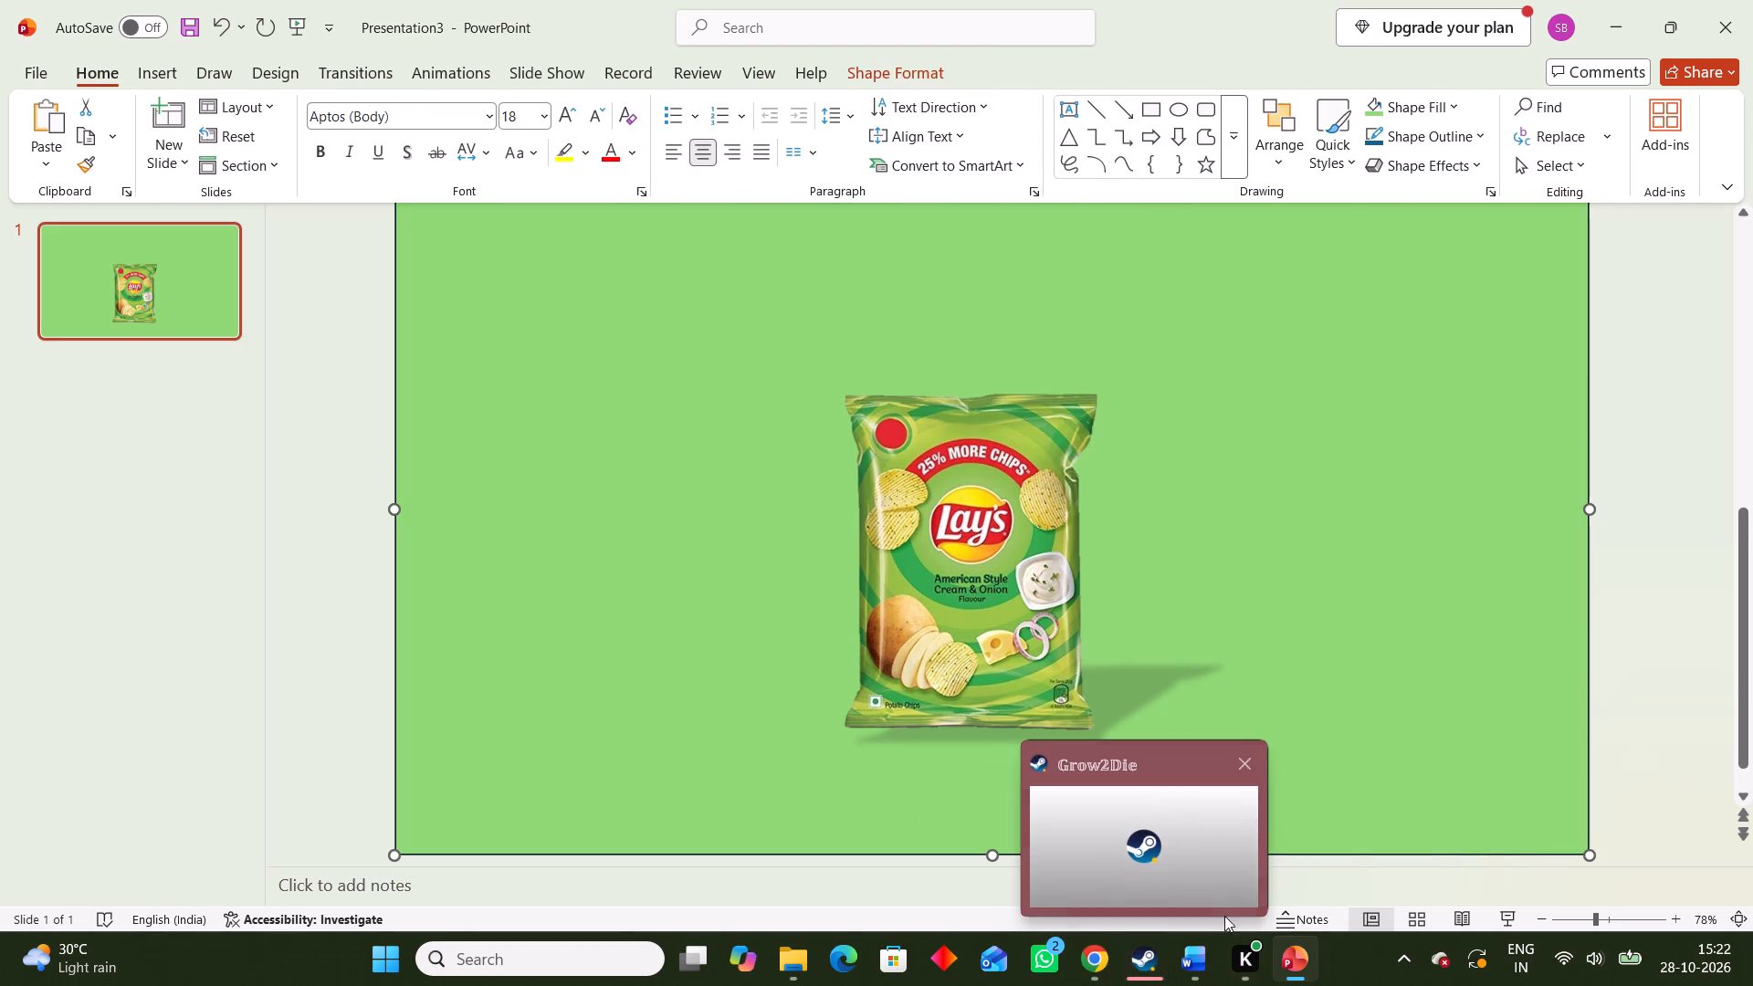
Switch to Chrome and look through the "green lays" image results for other packet and ingredient pictures.
click(1103, 970)
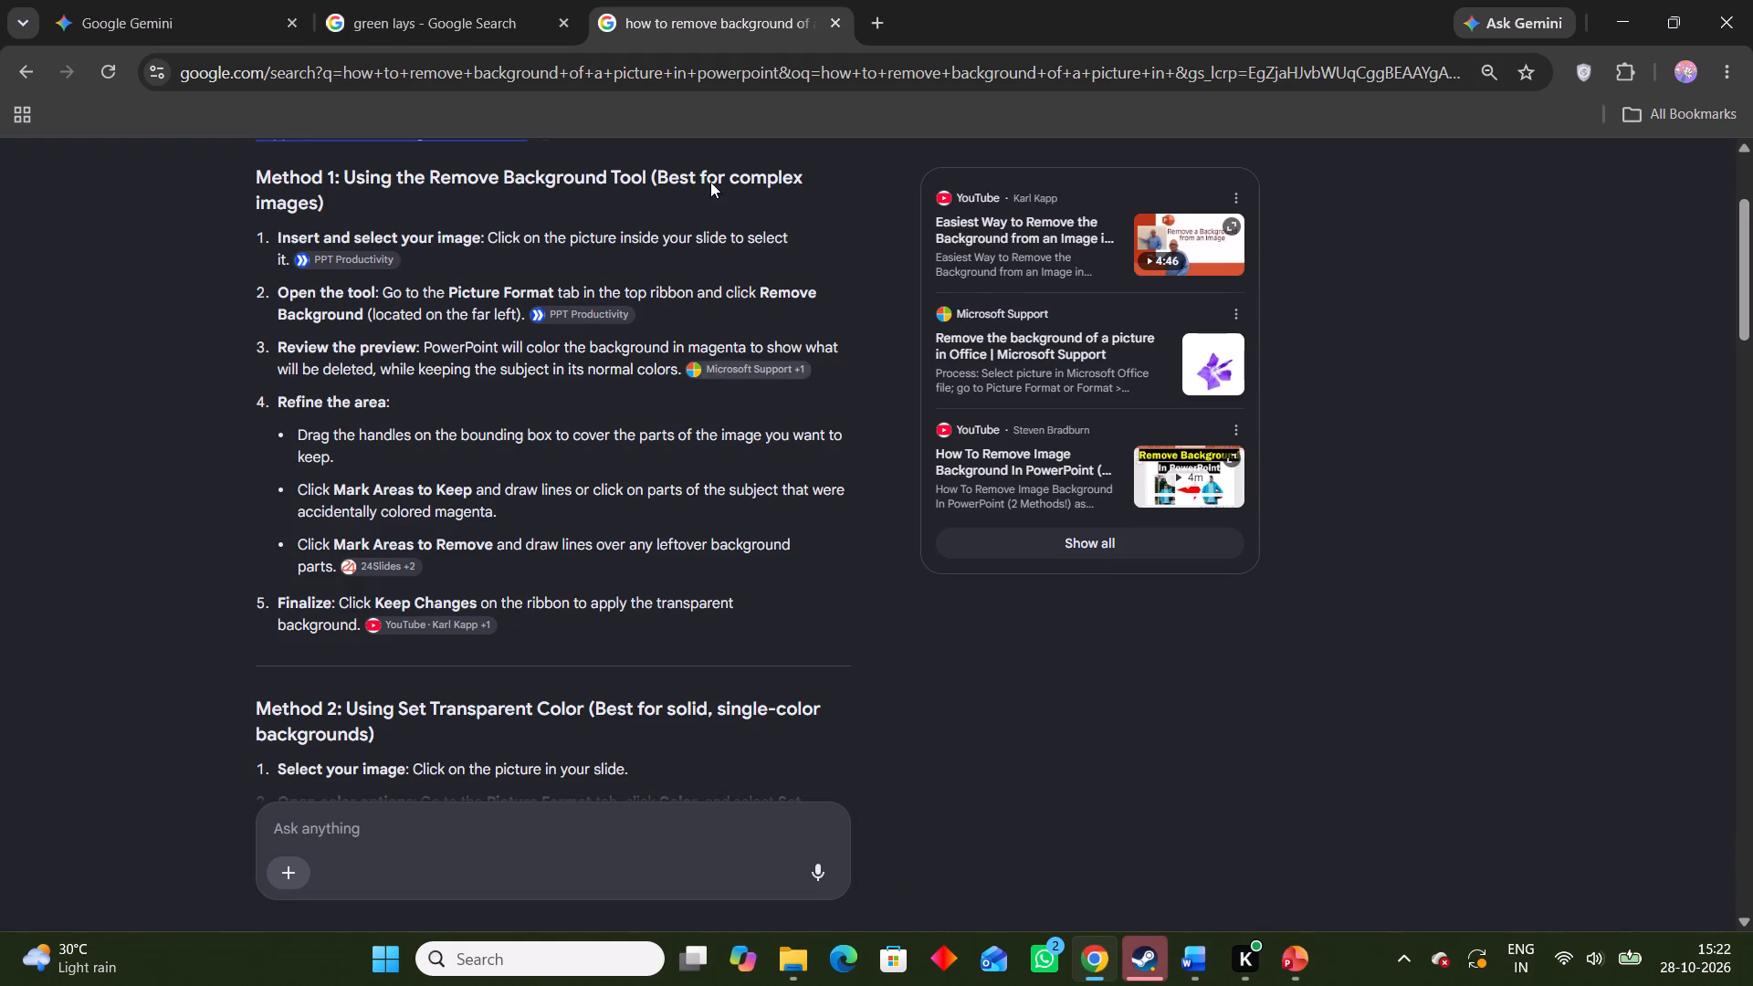
click(477, 0)
scroll(667, 431, down, 7)
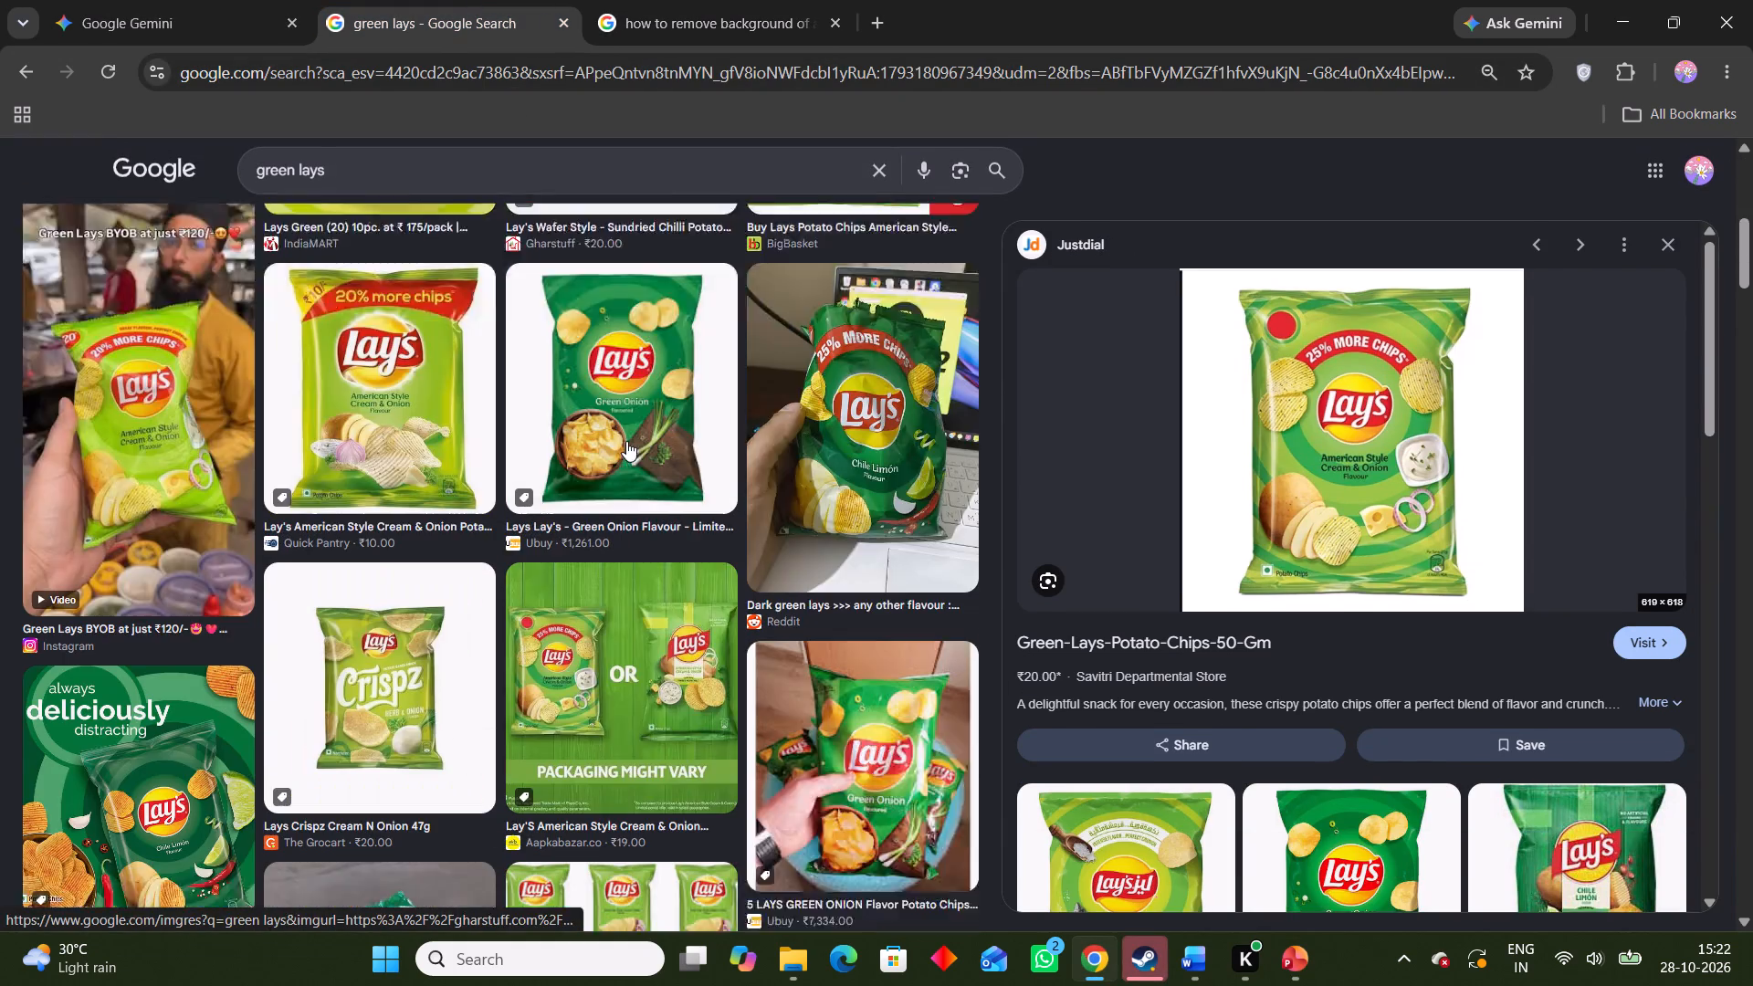
scroll(623, 441, down, 11)
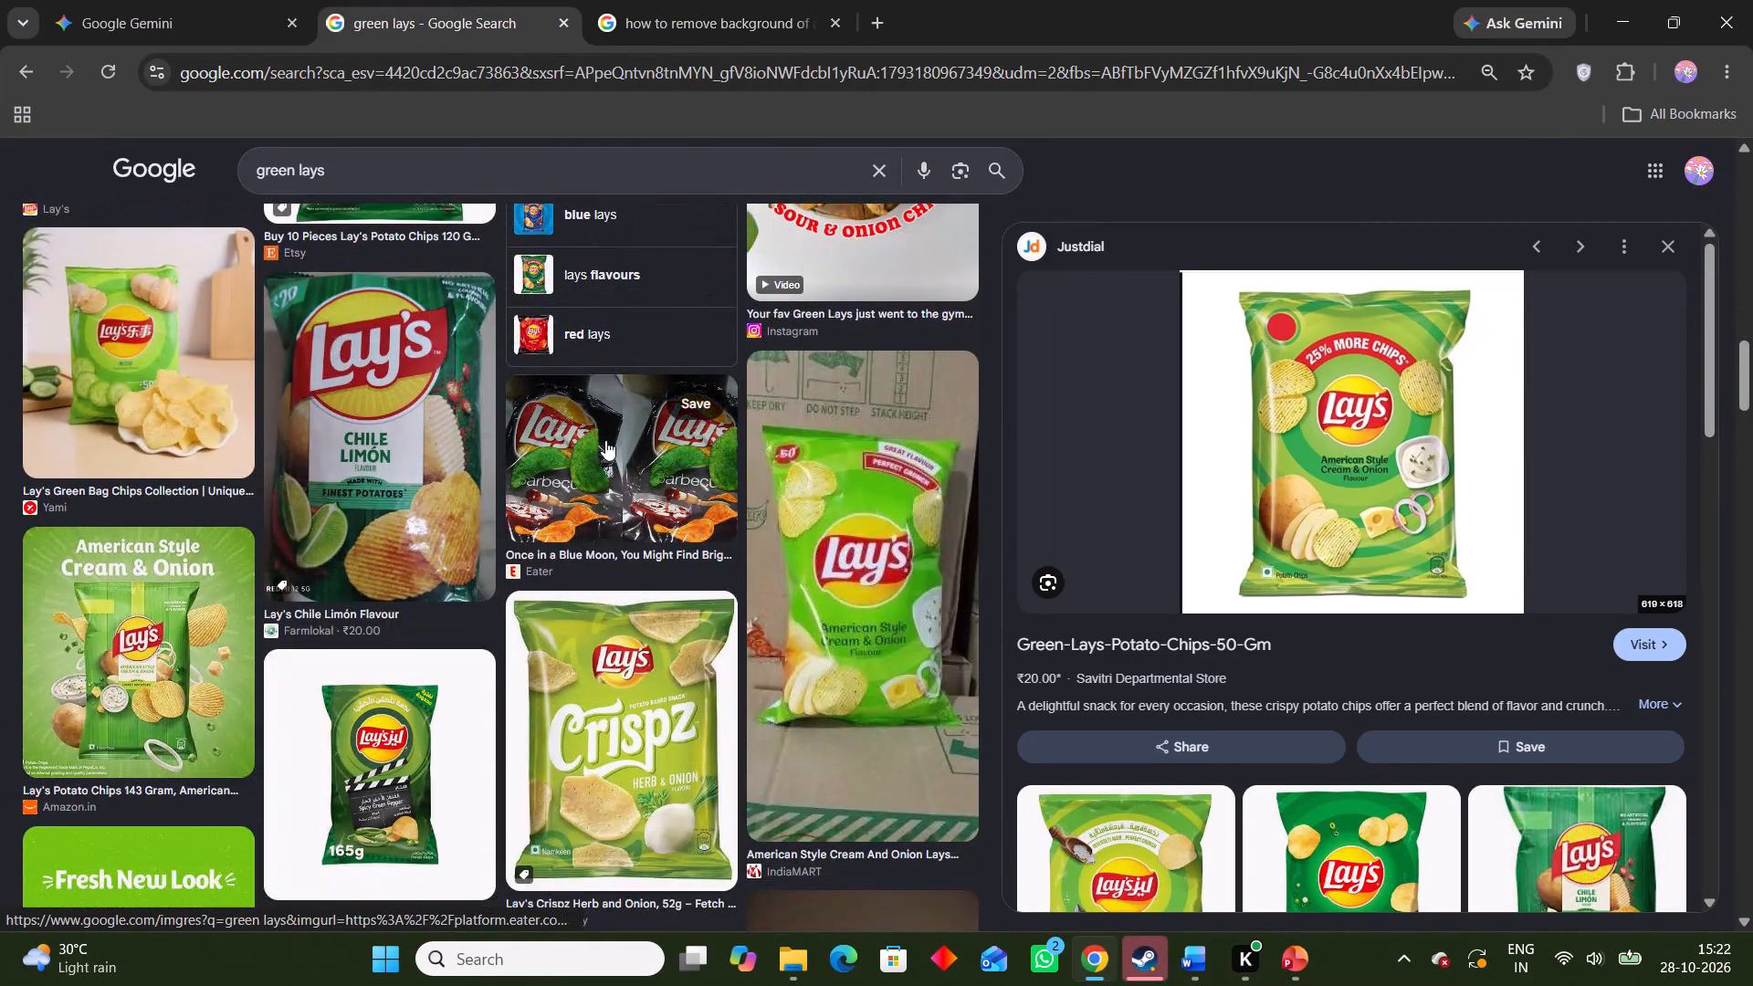
scroll(605, 440, down, 8)
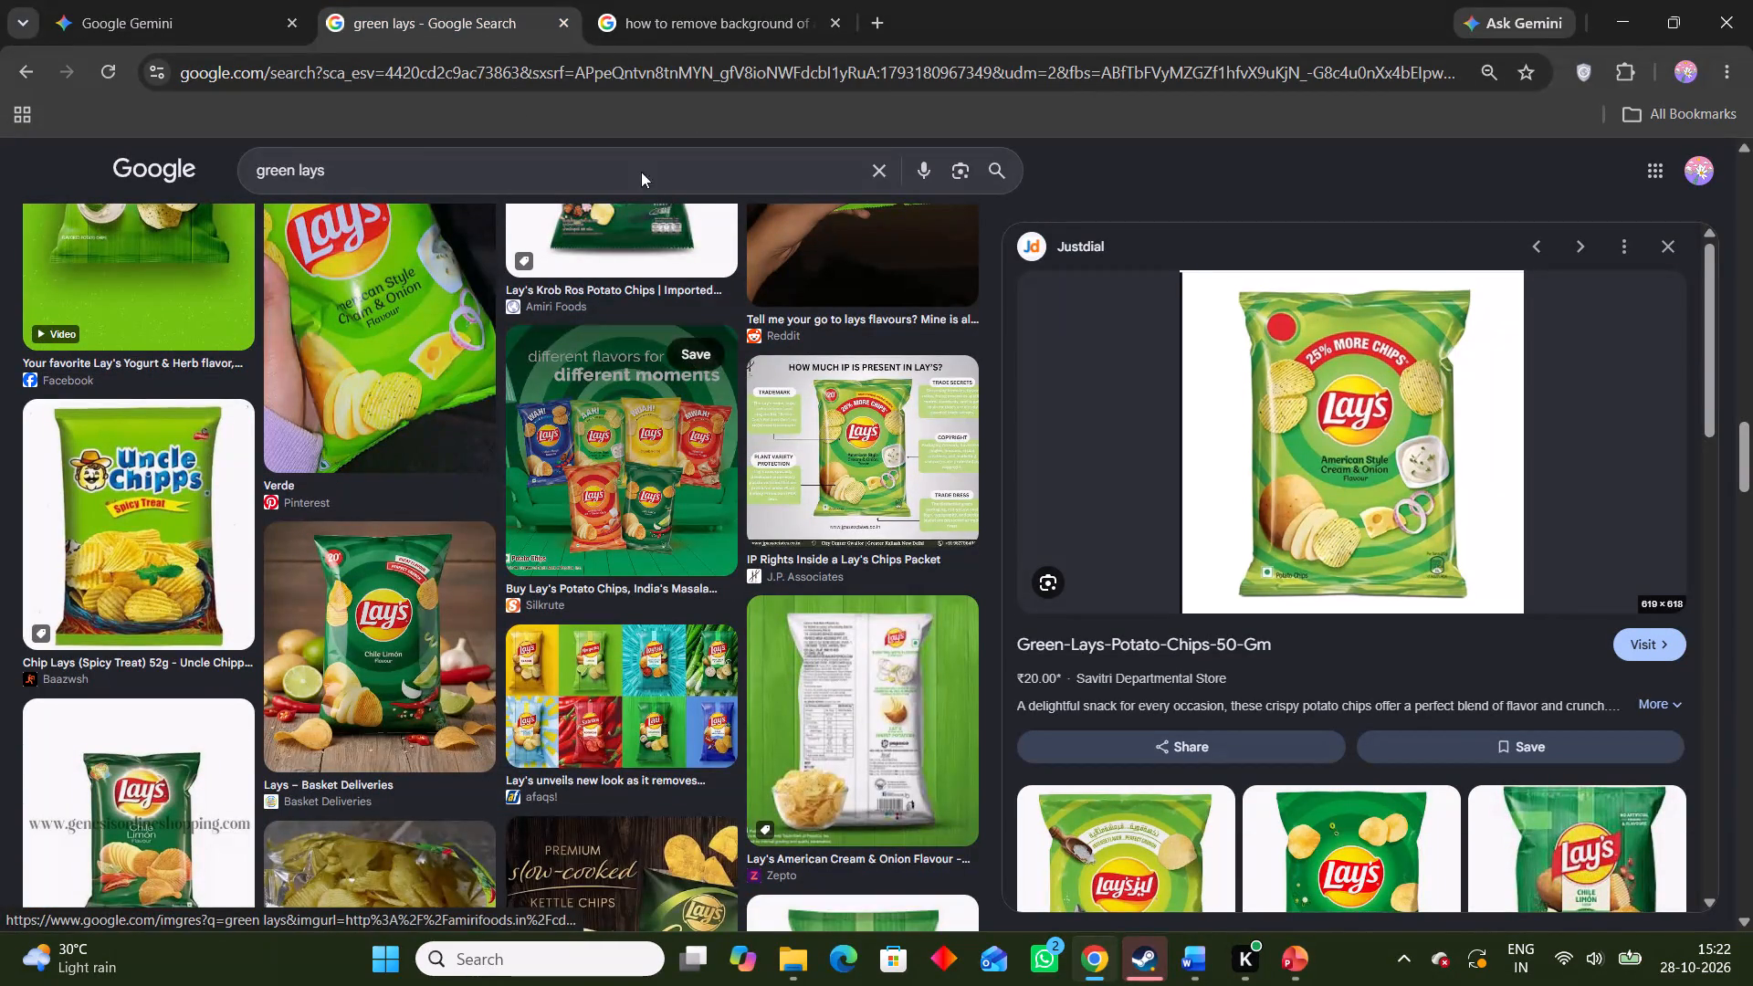
In a new browser tab, search Google for "onion png" and open the preview of the Pngtree onion slices and rings image.
click(878, 15)
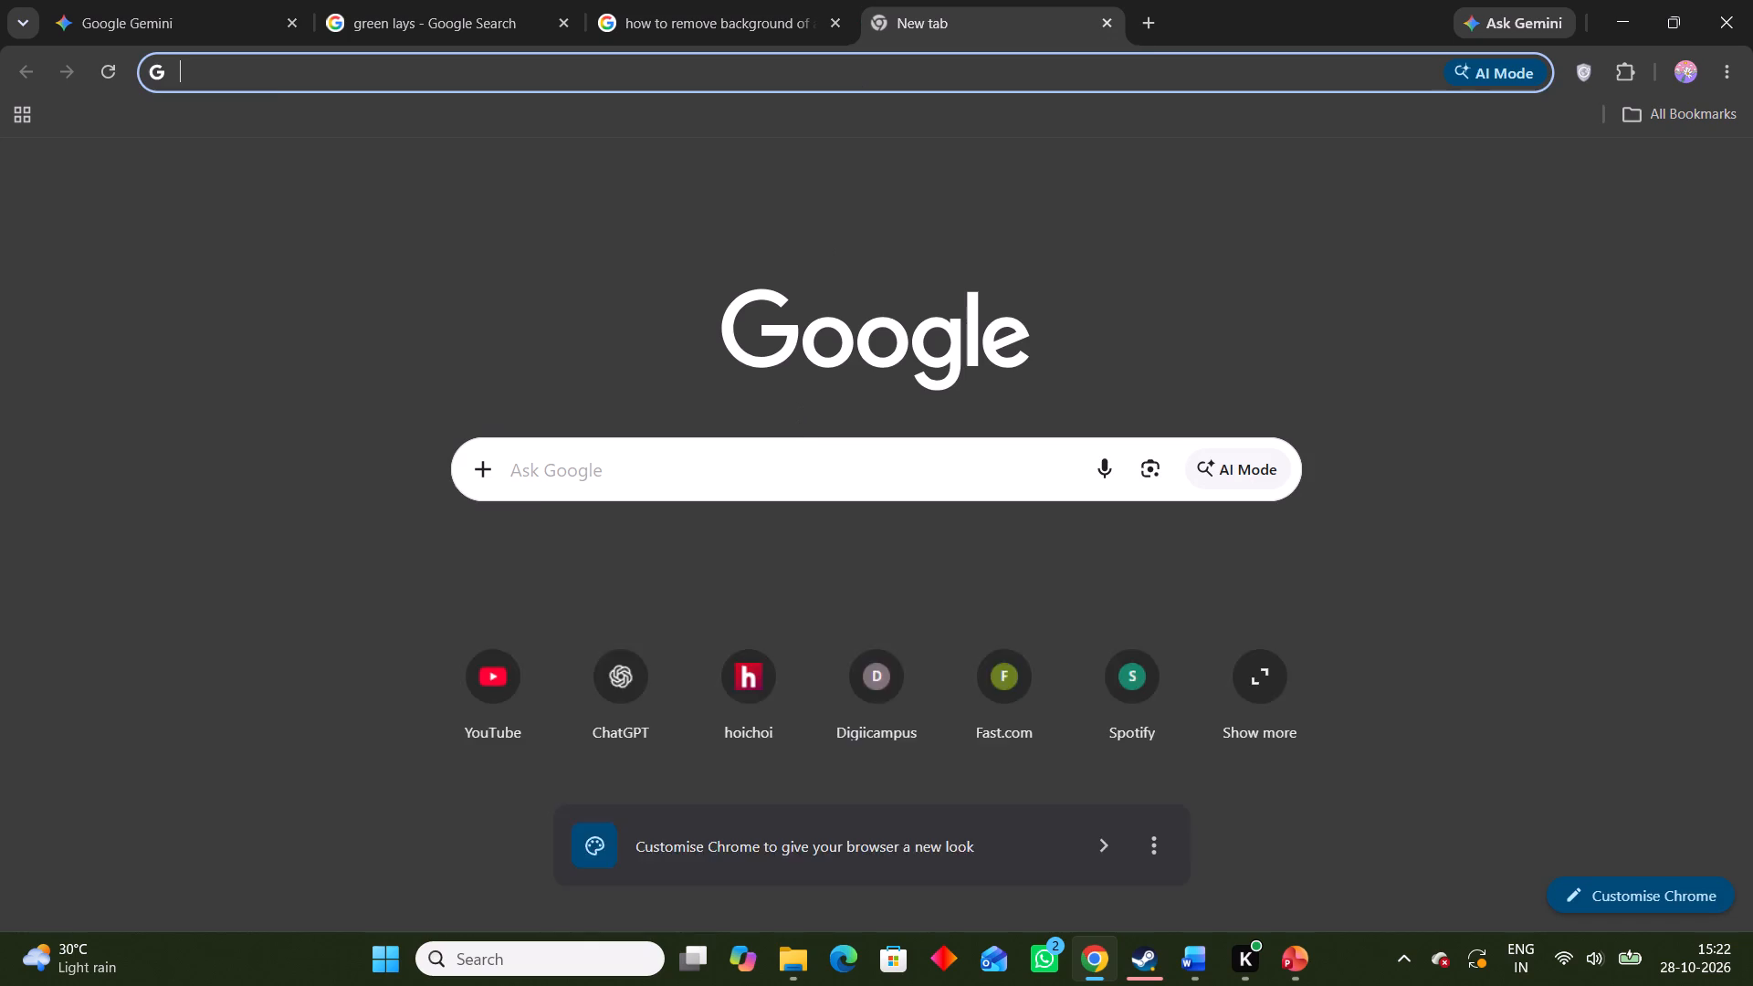
click(795, 462)
text(onion png)
key(Return)
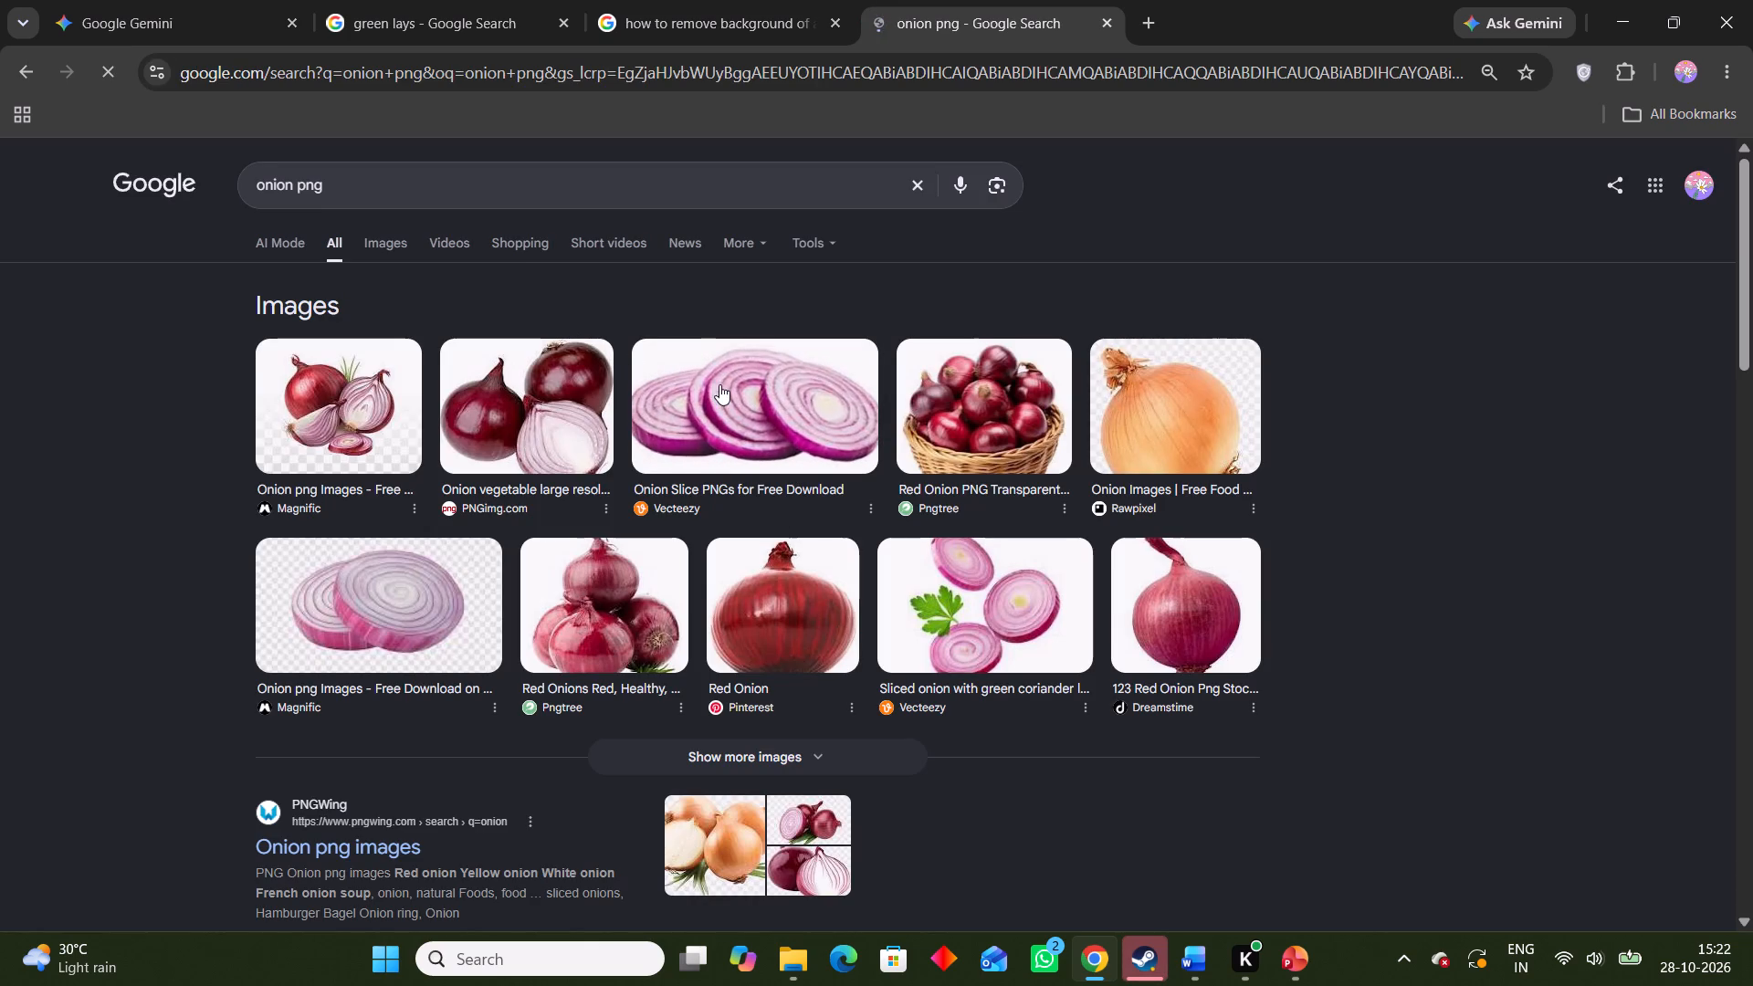
click(698, 401)
click(442, 554)
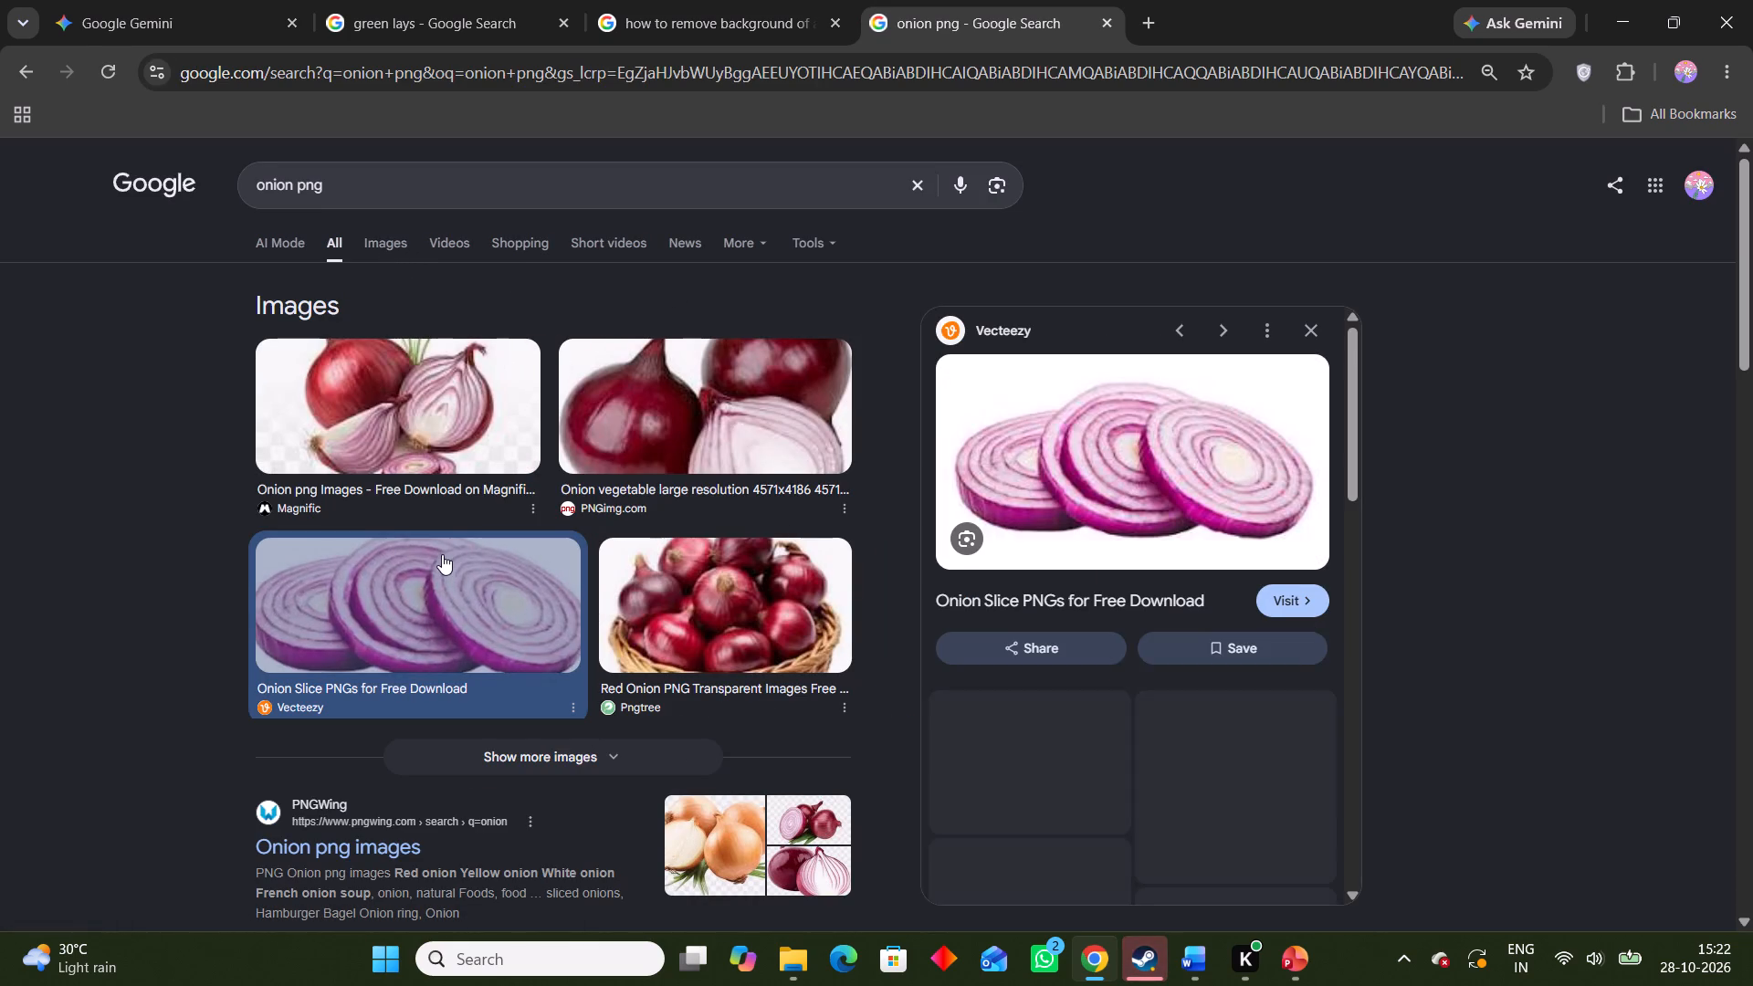
scroll(543, 499, down, 2)
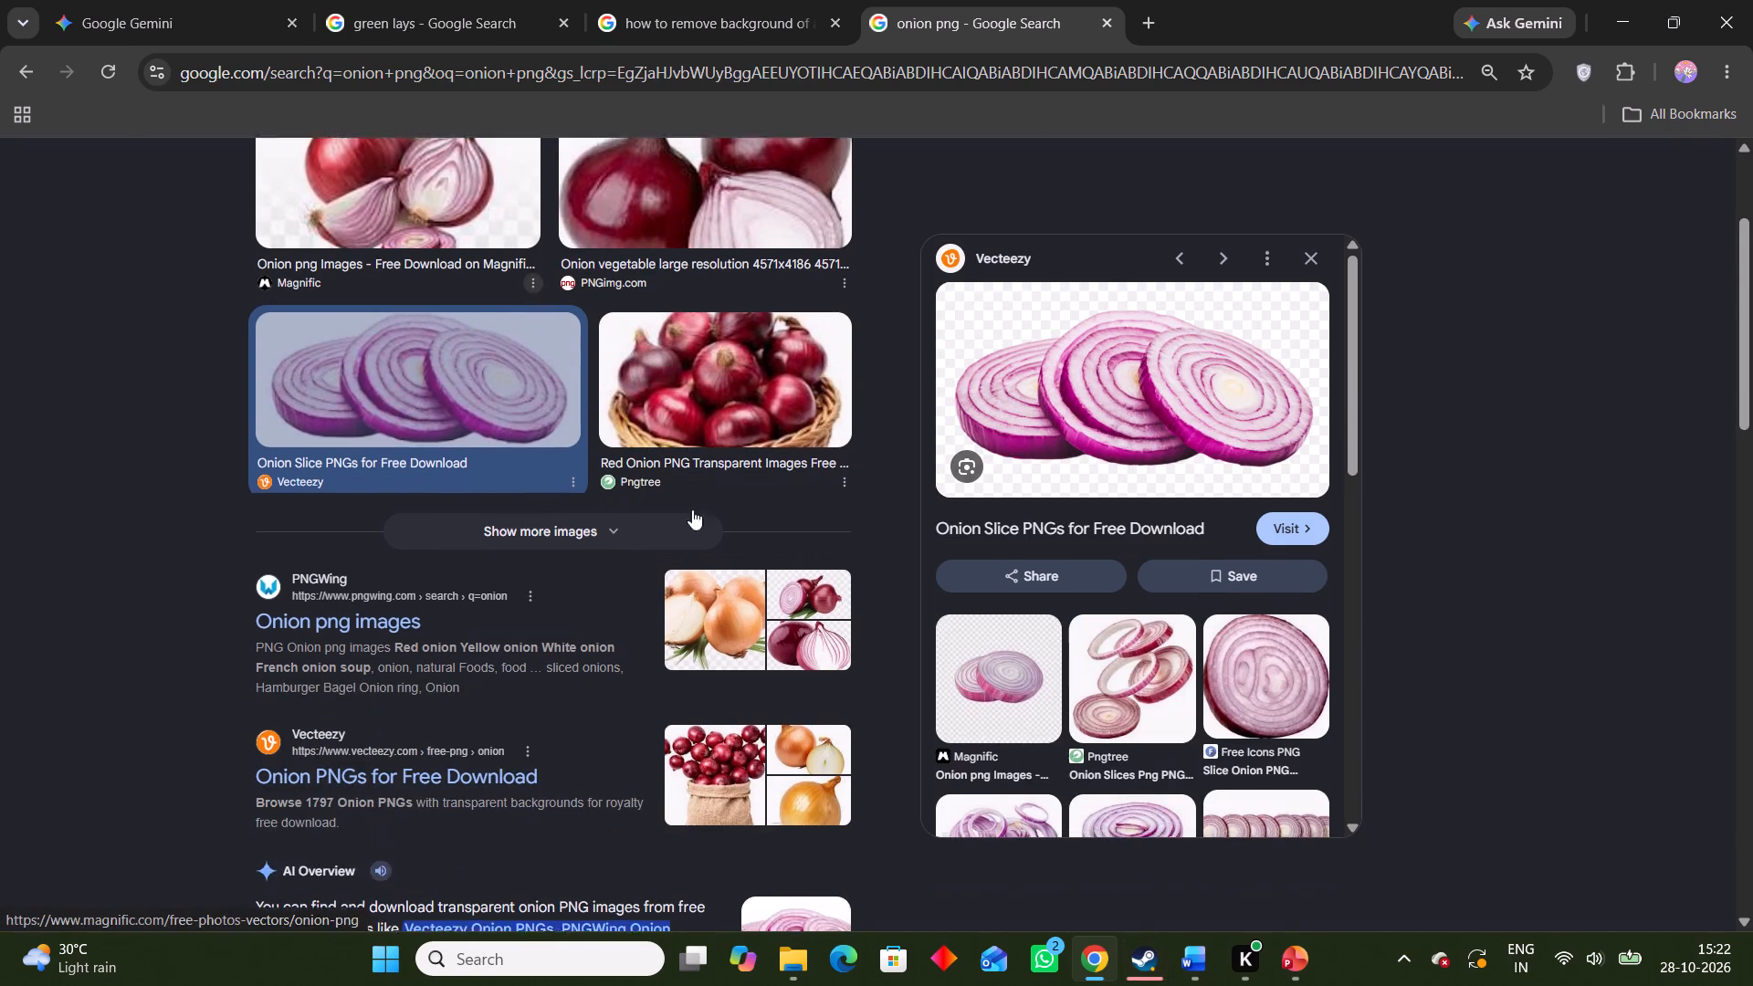
click(1117, 613)
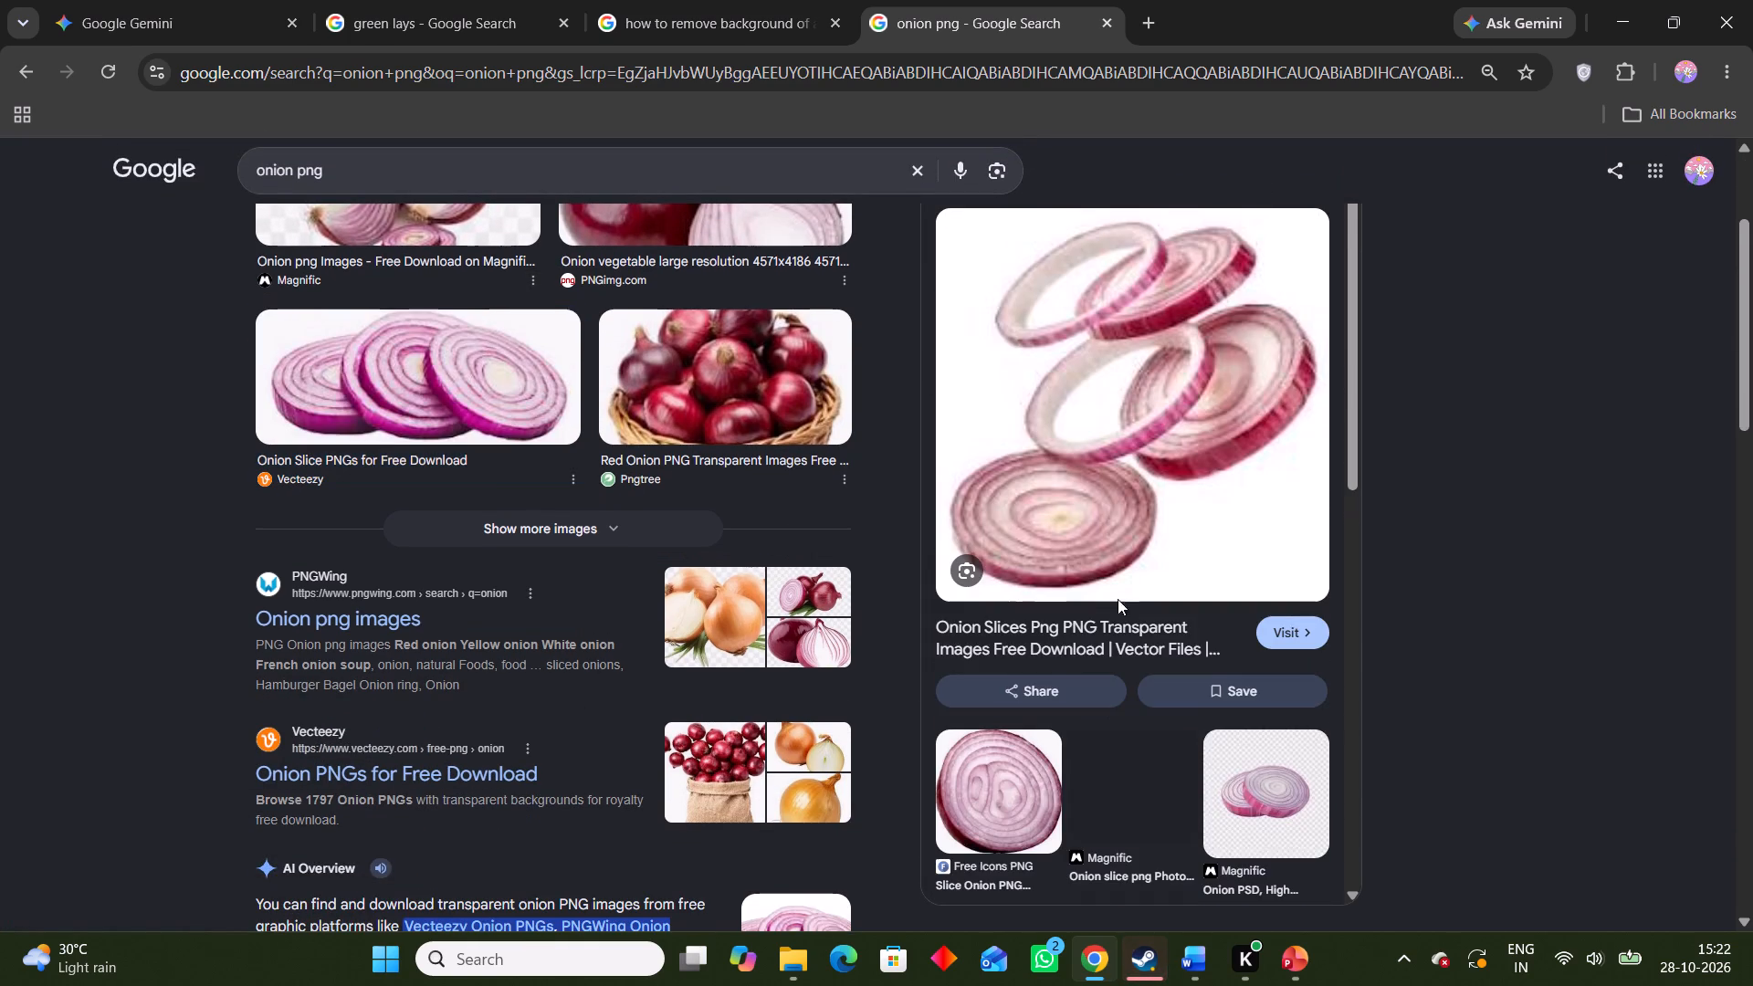
Copy the Pngtree onion slices image and paste it onto the PowerPoint slide.
right_click(1166, 431)
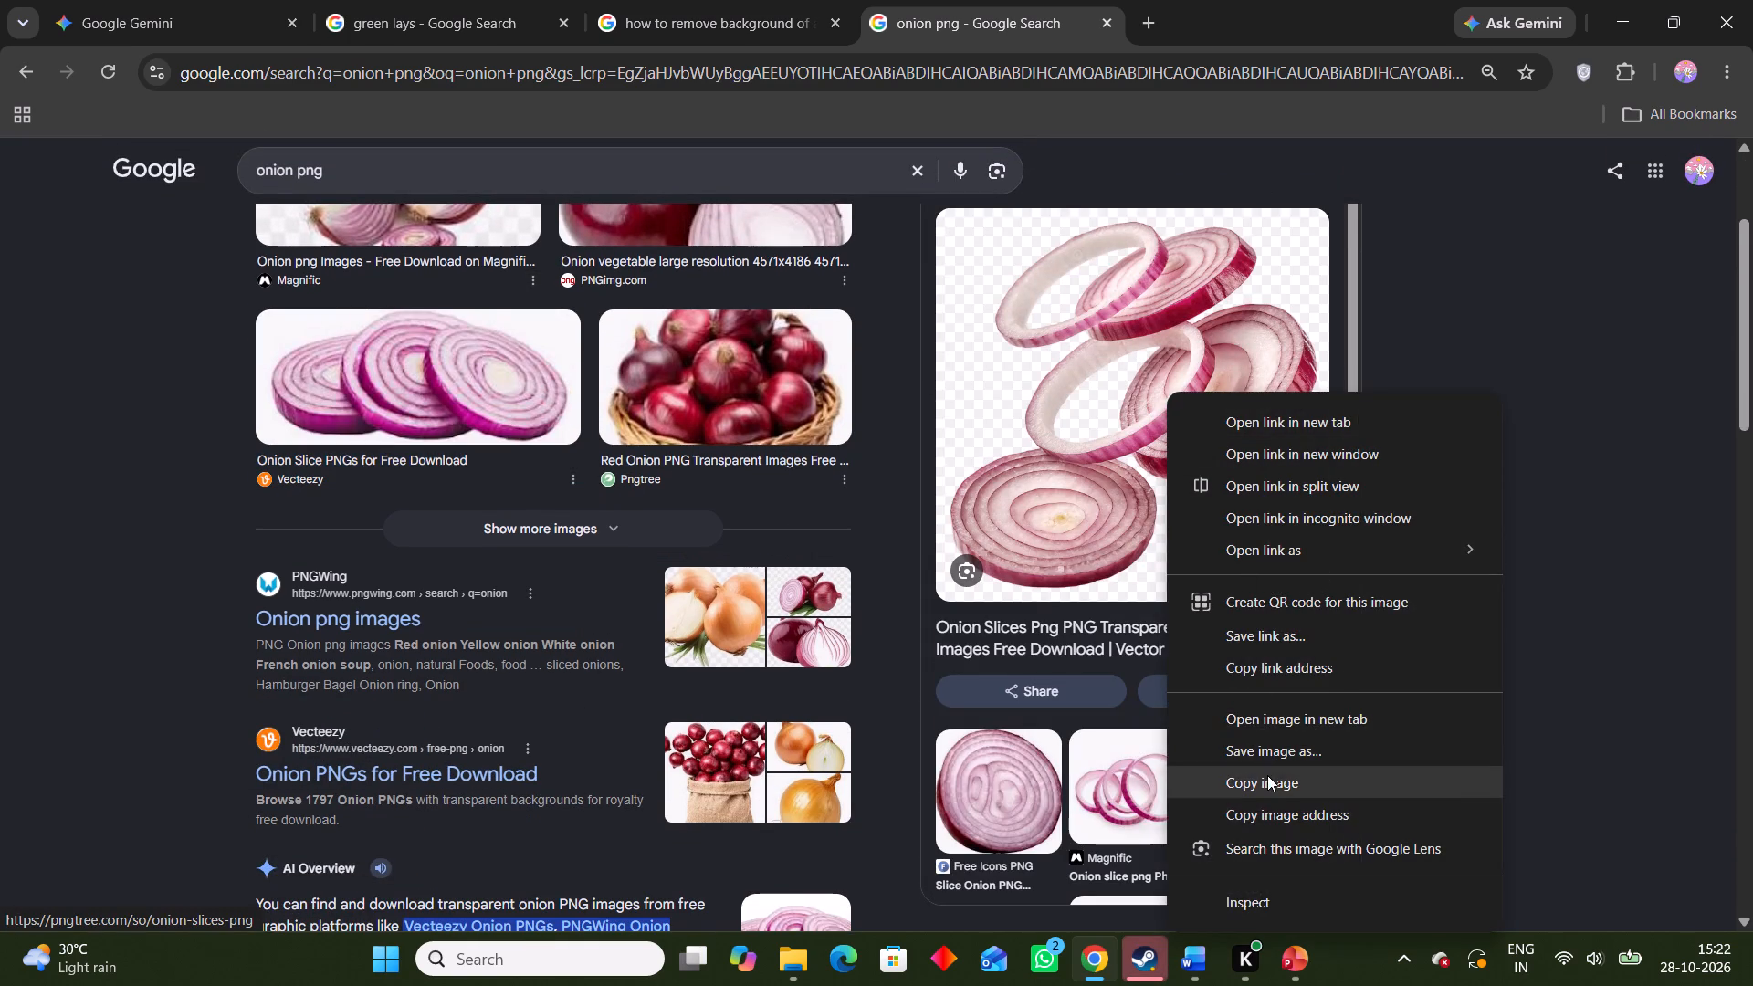
click(1267, 775)
click(1294, 971)
key(ctrl+v)
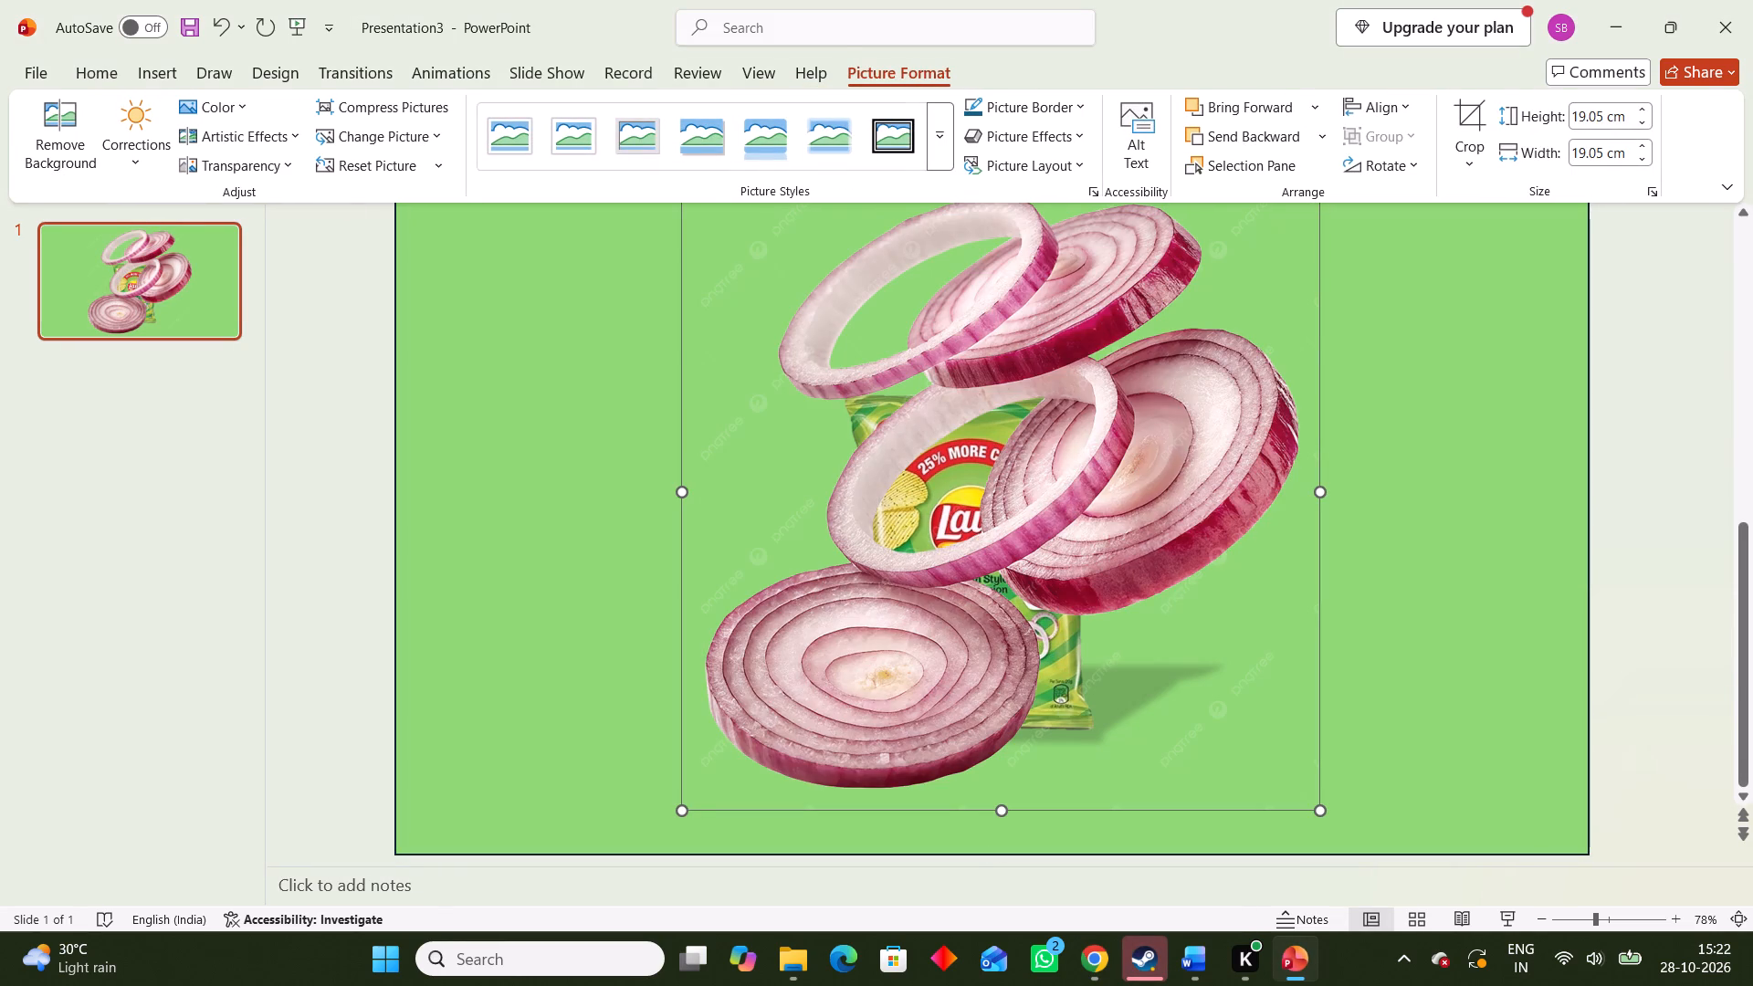
Start Remove Background on the onion picture and mark the top part of the uppermost onion ring as an area to remove.
click(61, 150)
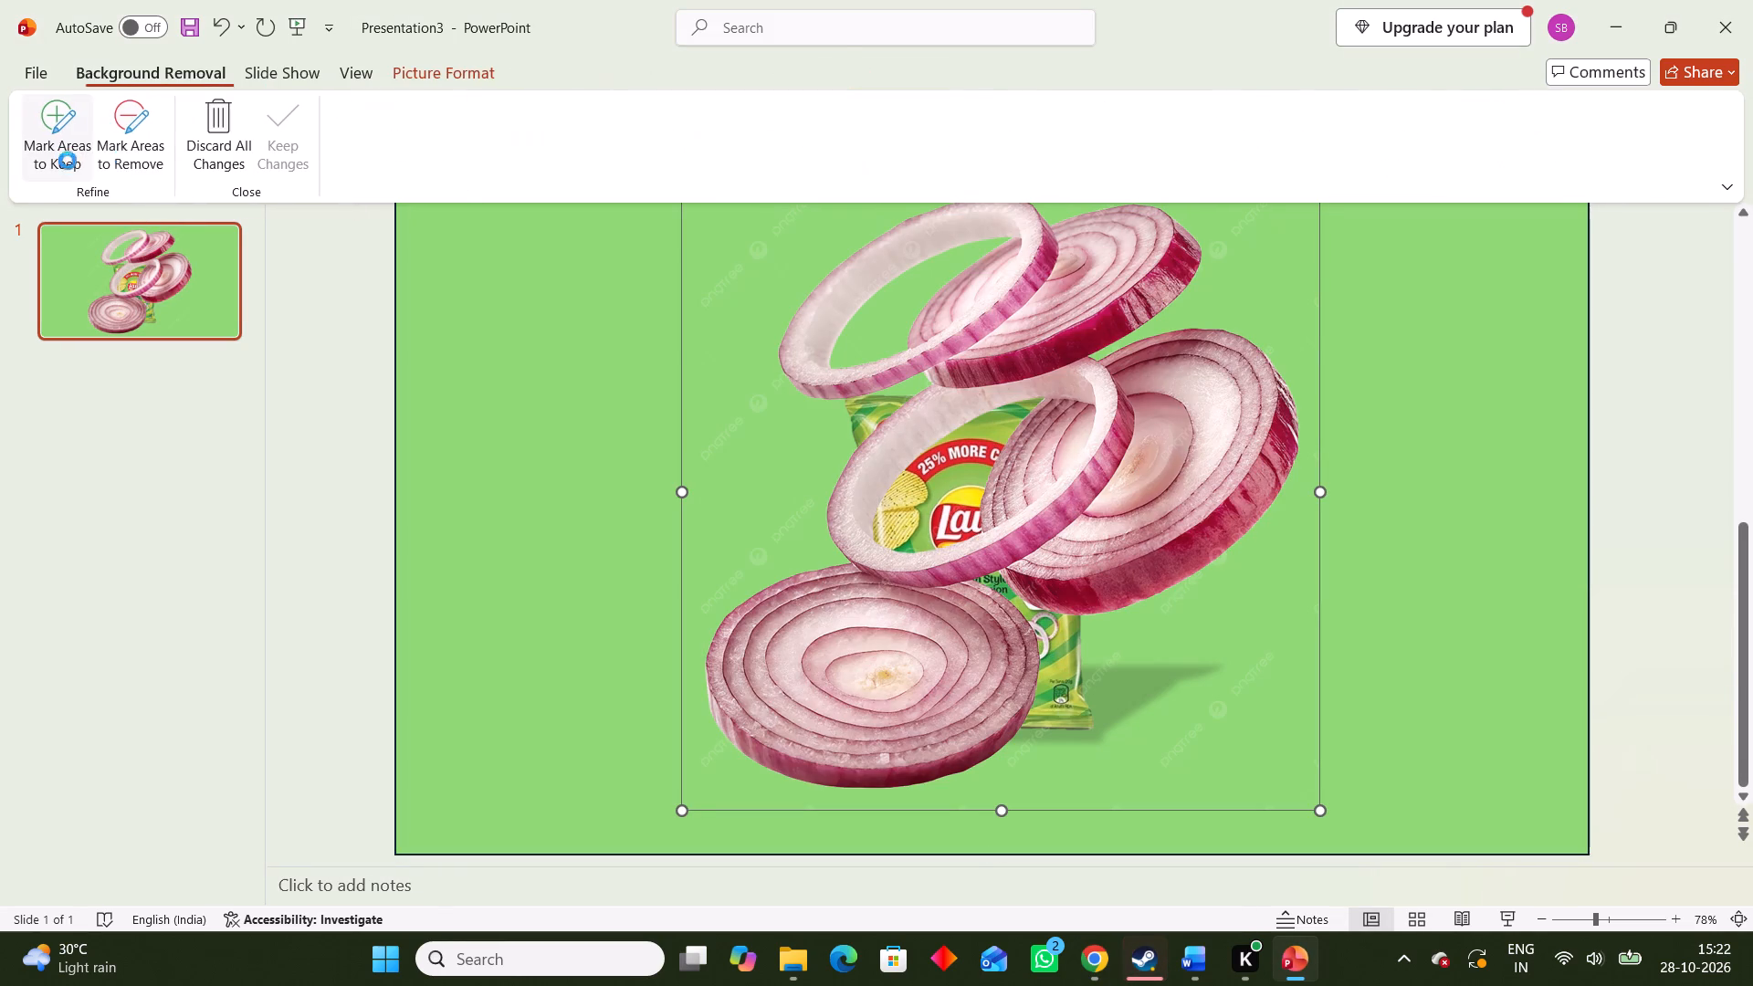
scroll(833, 356, down, 2)
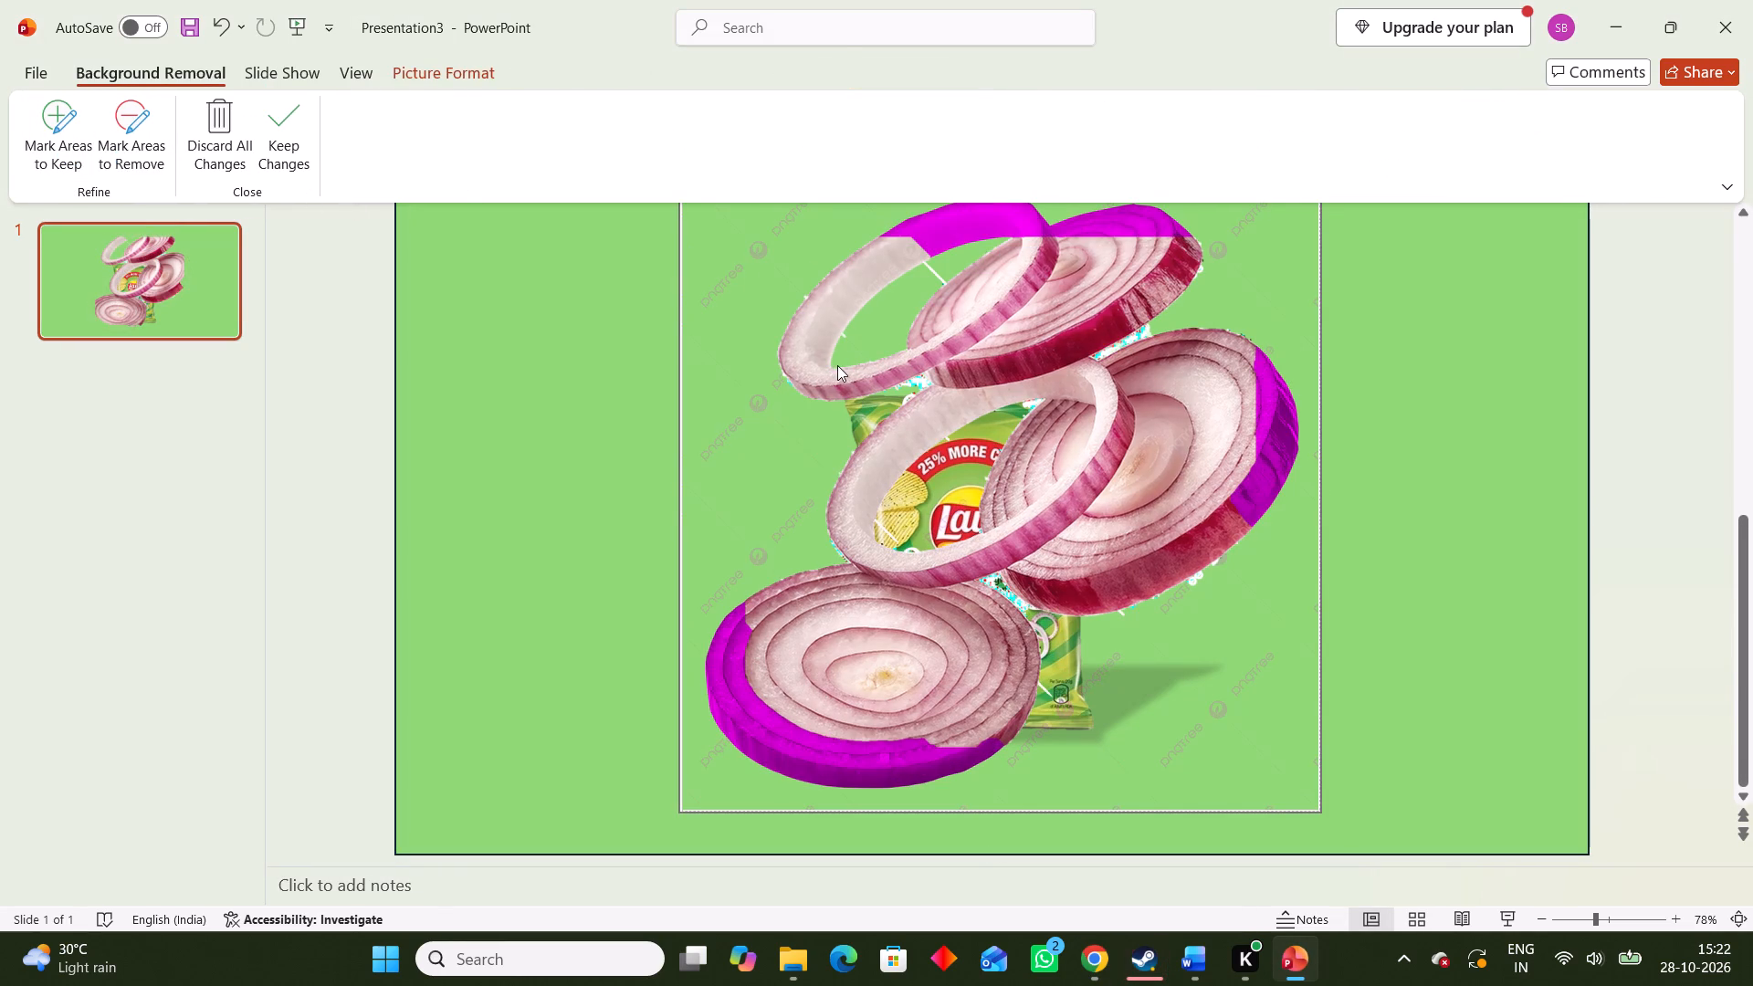
click(140, 131)
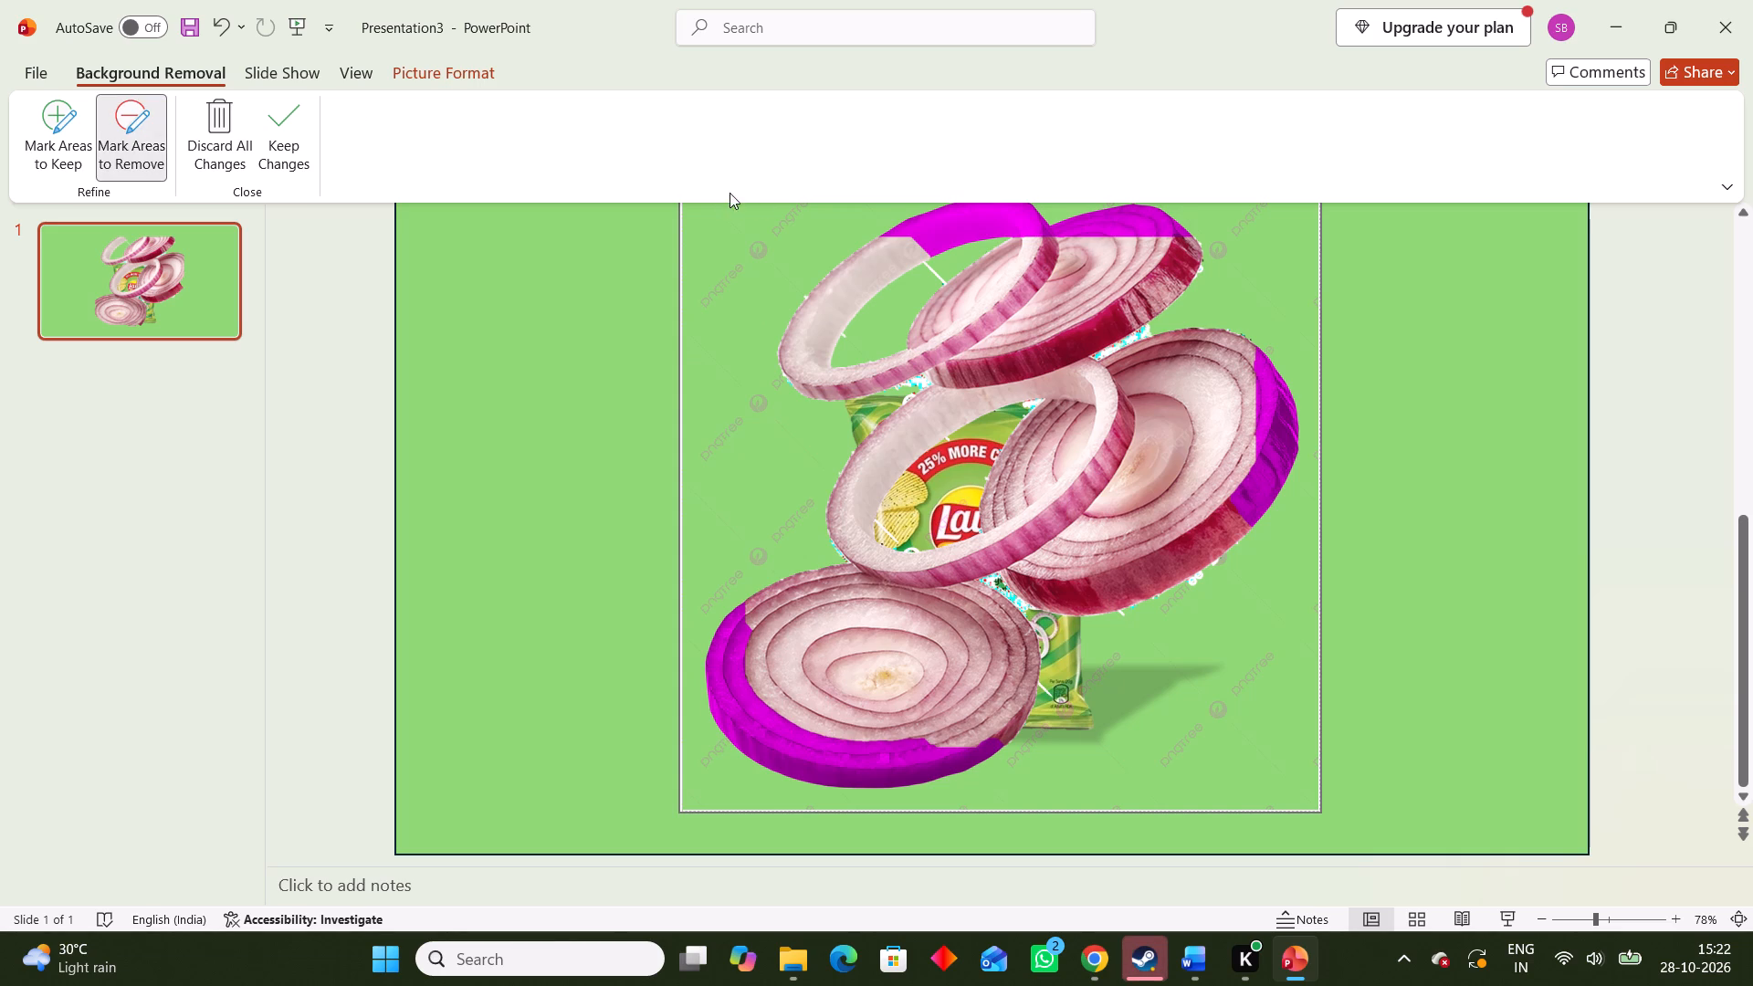
drag(910, 236, 1015, 226)
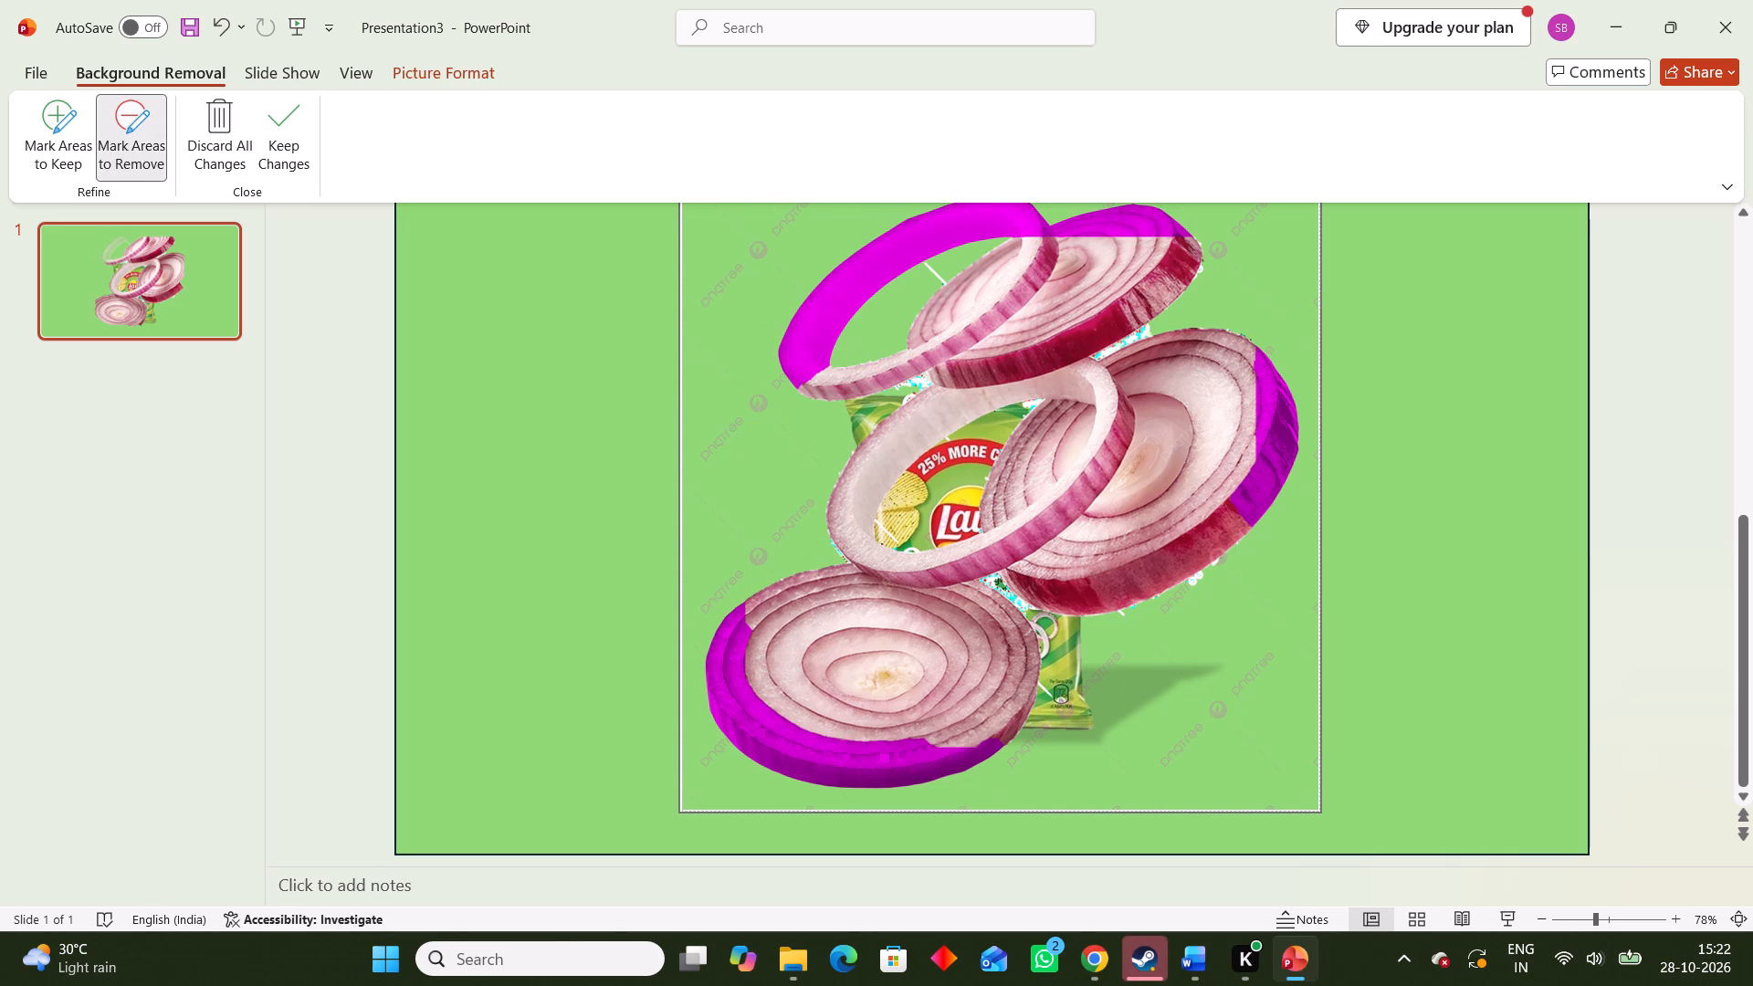
Mark the uppermost onion ring and the top edge of the slice beside it as areas to keep.
click(56, 121)
drag(836, 282, 841, 280)
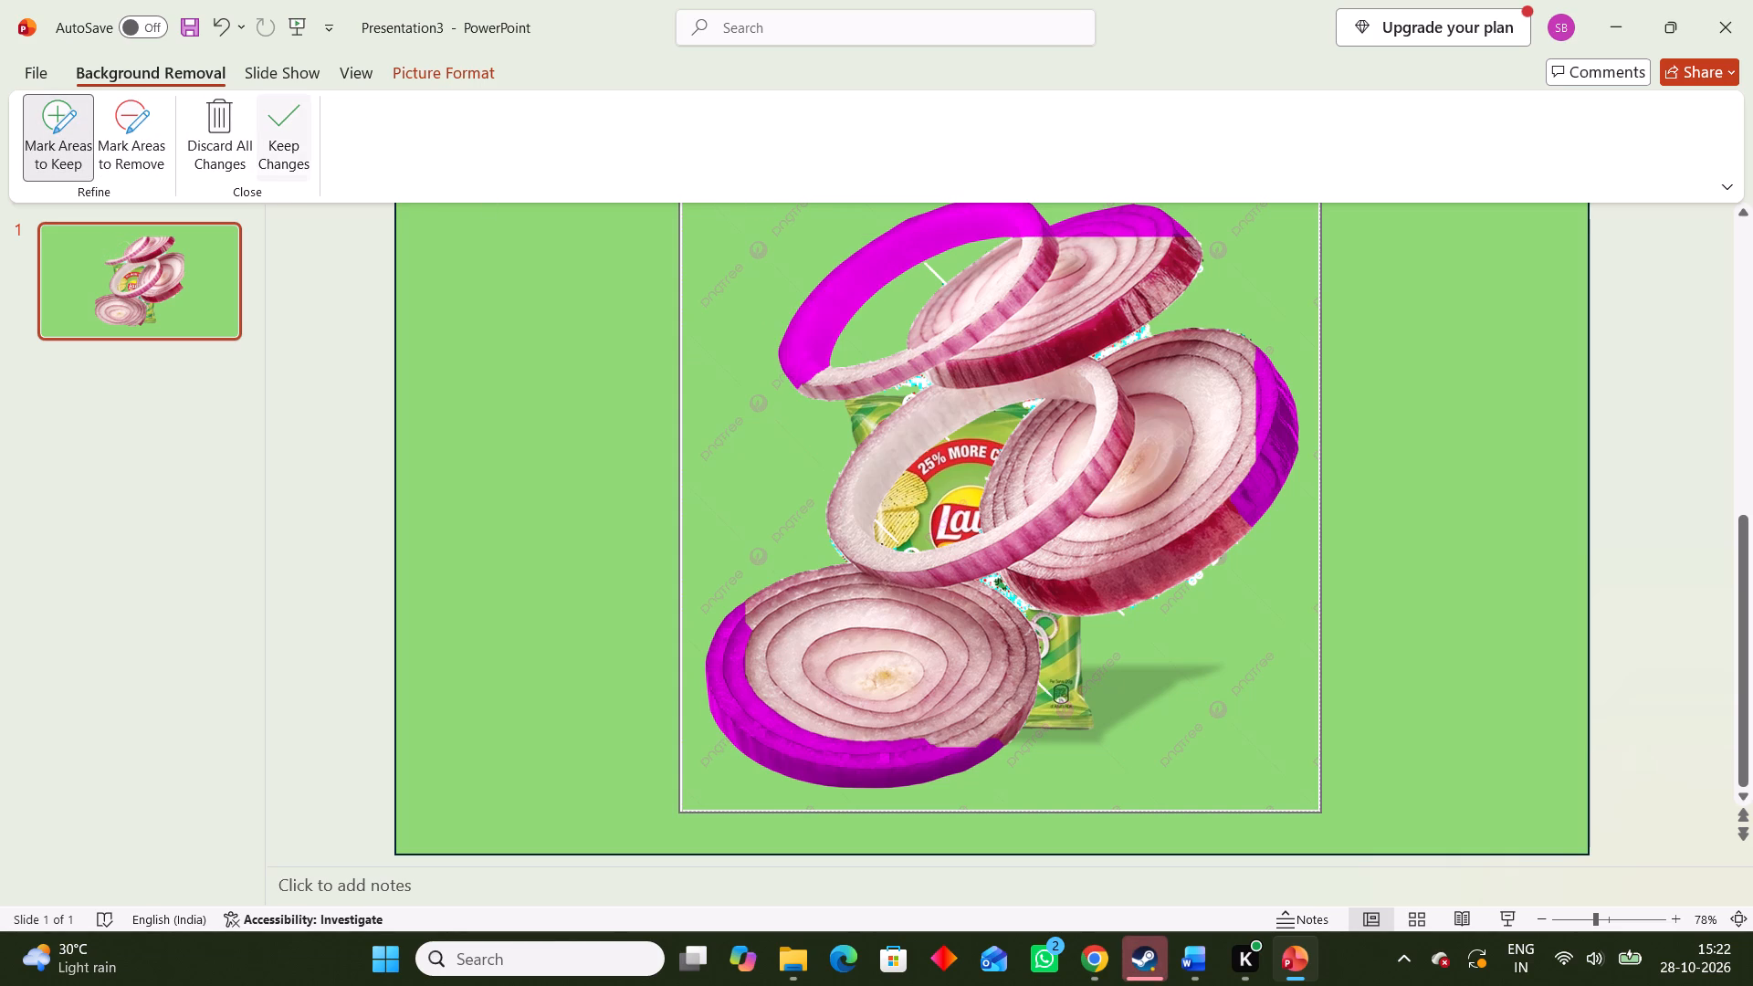
drag(841, 280, 942, 252)
drag(971, 226, 1118, 226)
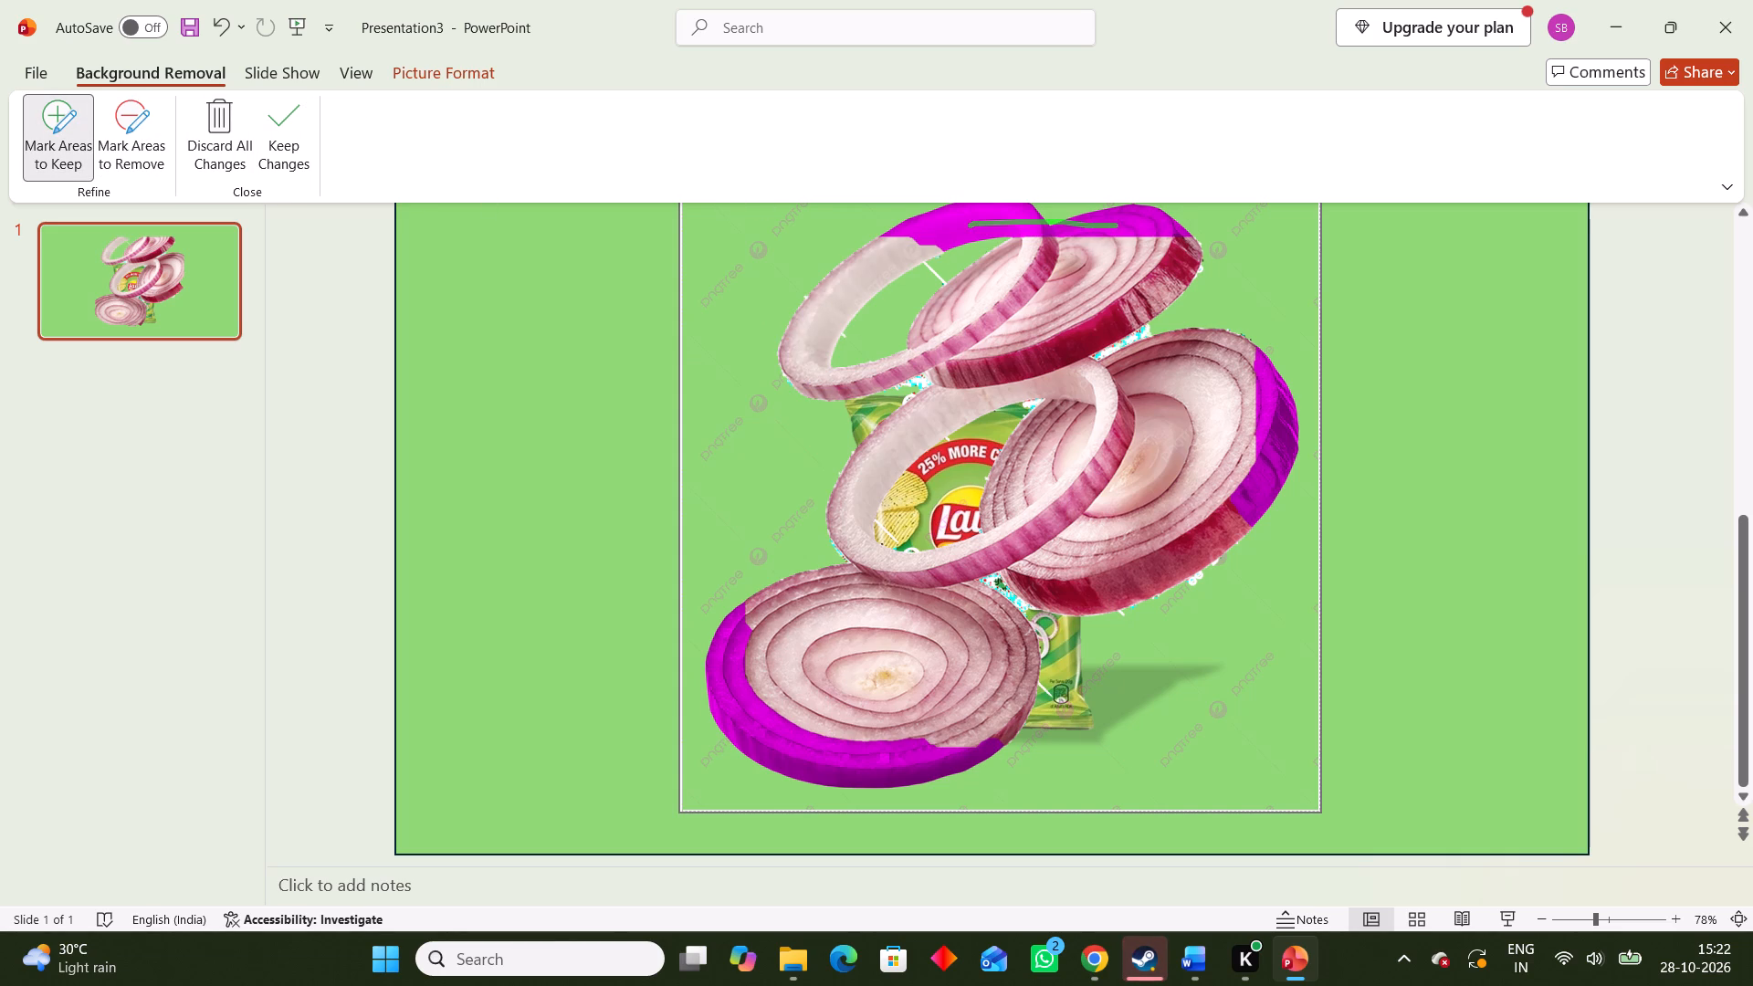
drag(971, 223, 920, 237)
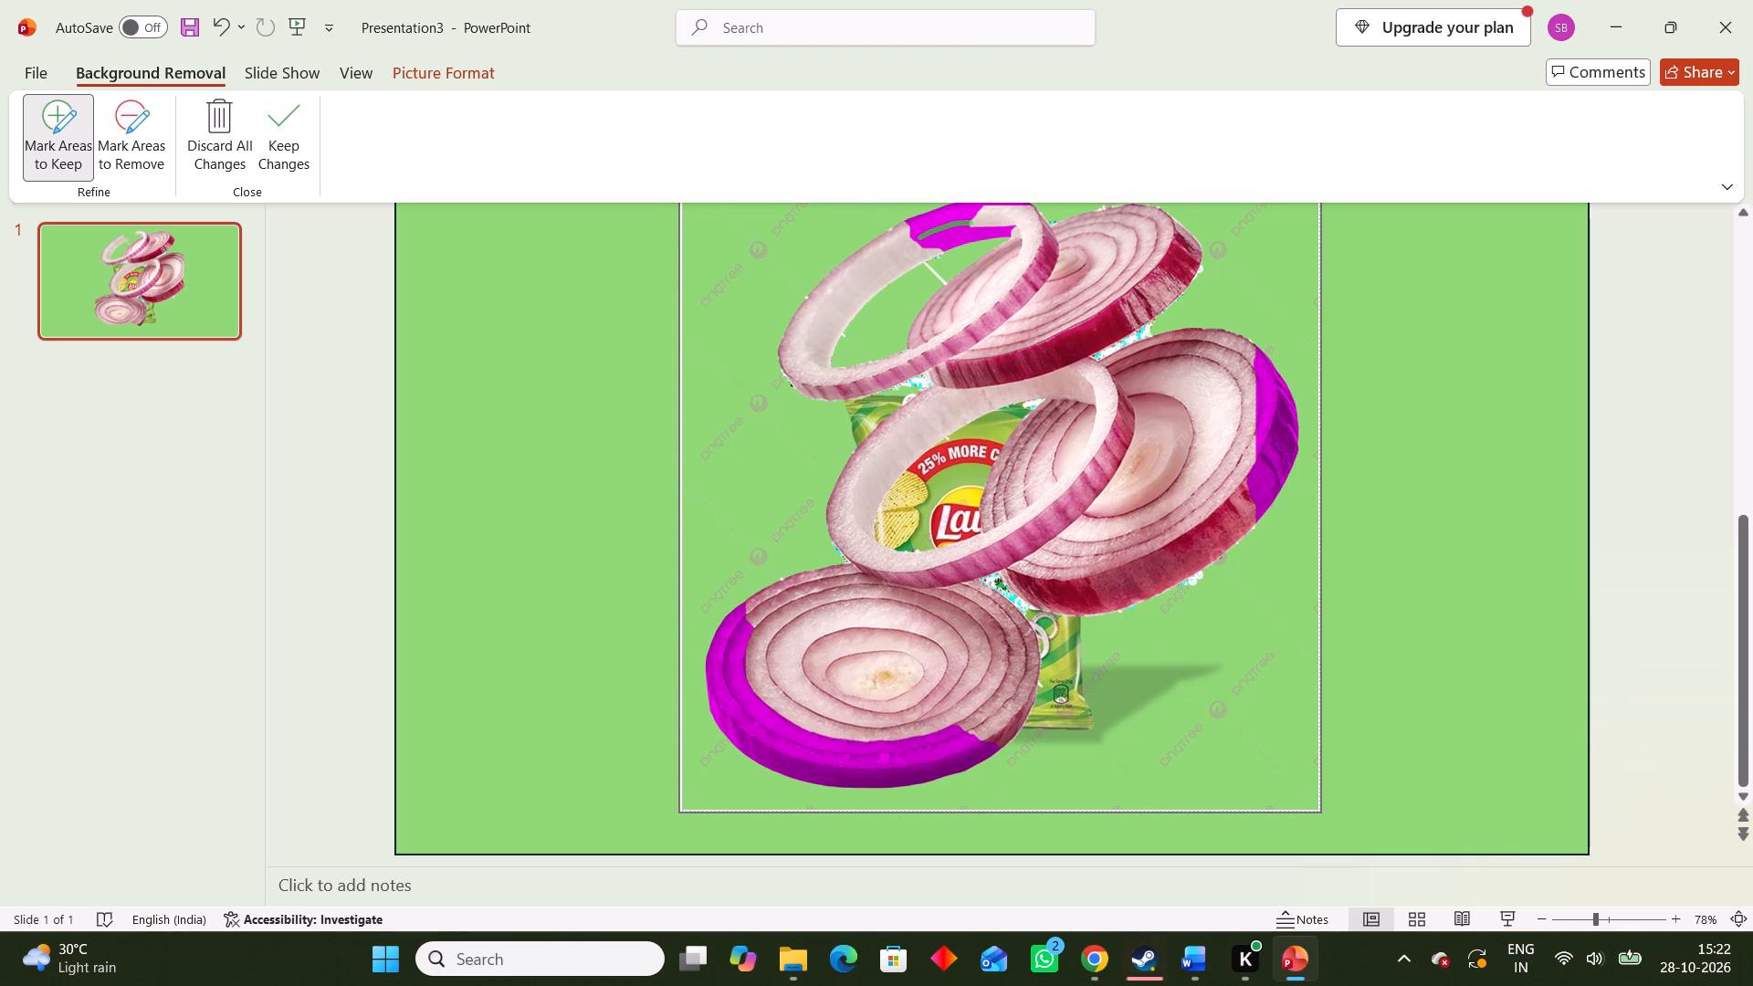
drag(962, 236, 1013, 227)
drag(908, 237, 911, 237)
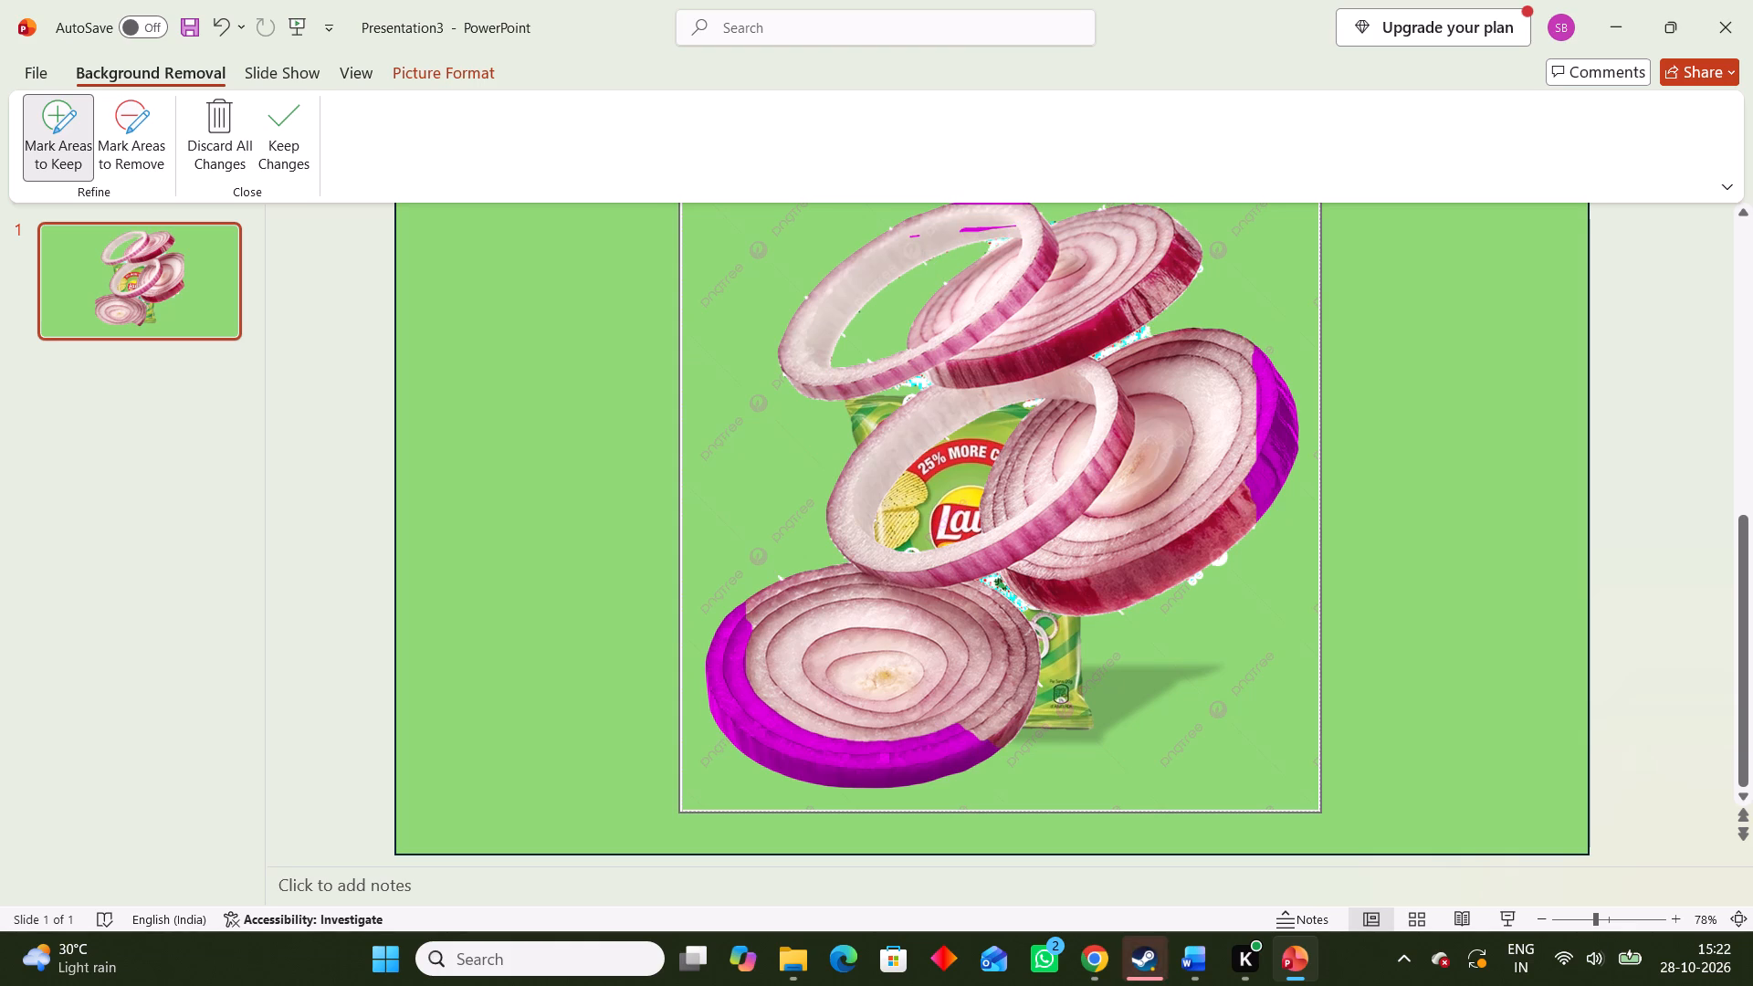
drag(911, 237, 937, 233)
click(993, 233)
drag(968, 229, 1013, 229)
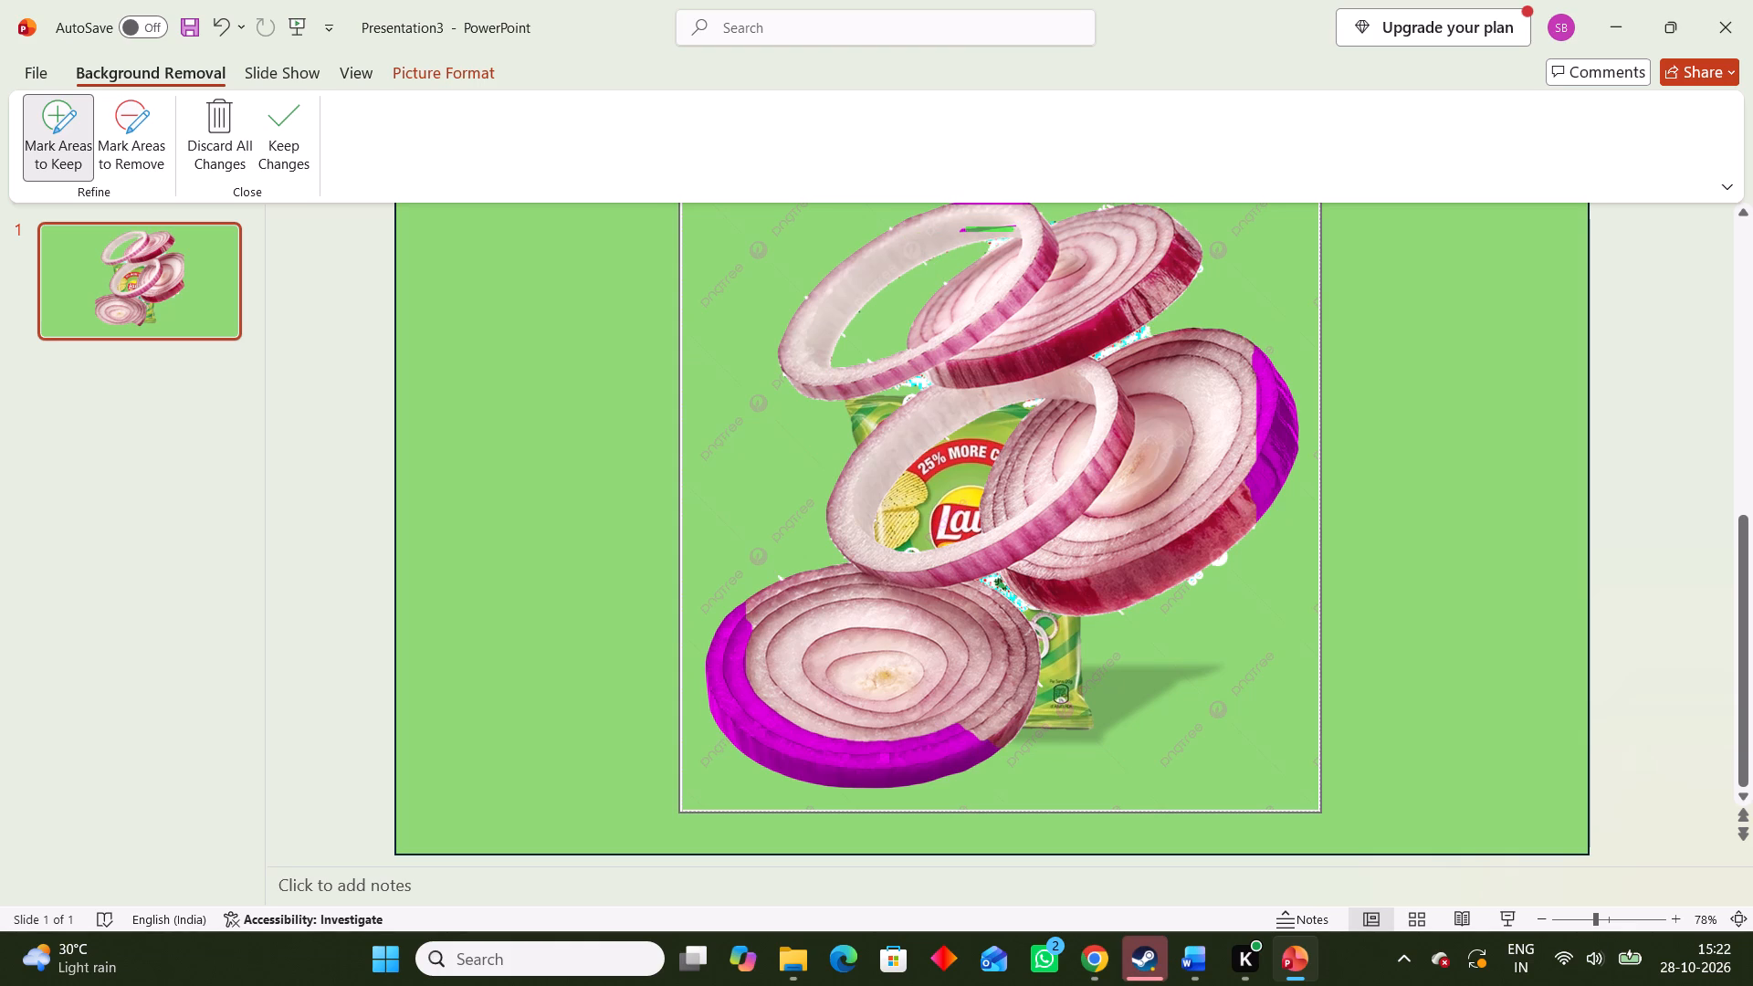
drag(945, 224, 1024, 224)
drag(969, 229, 1001, 229)
drag(960, 231, 987, 232)
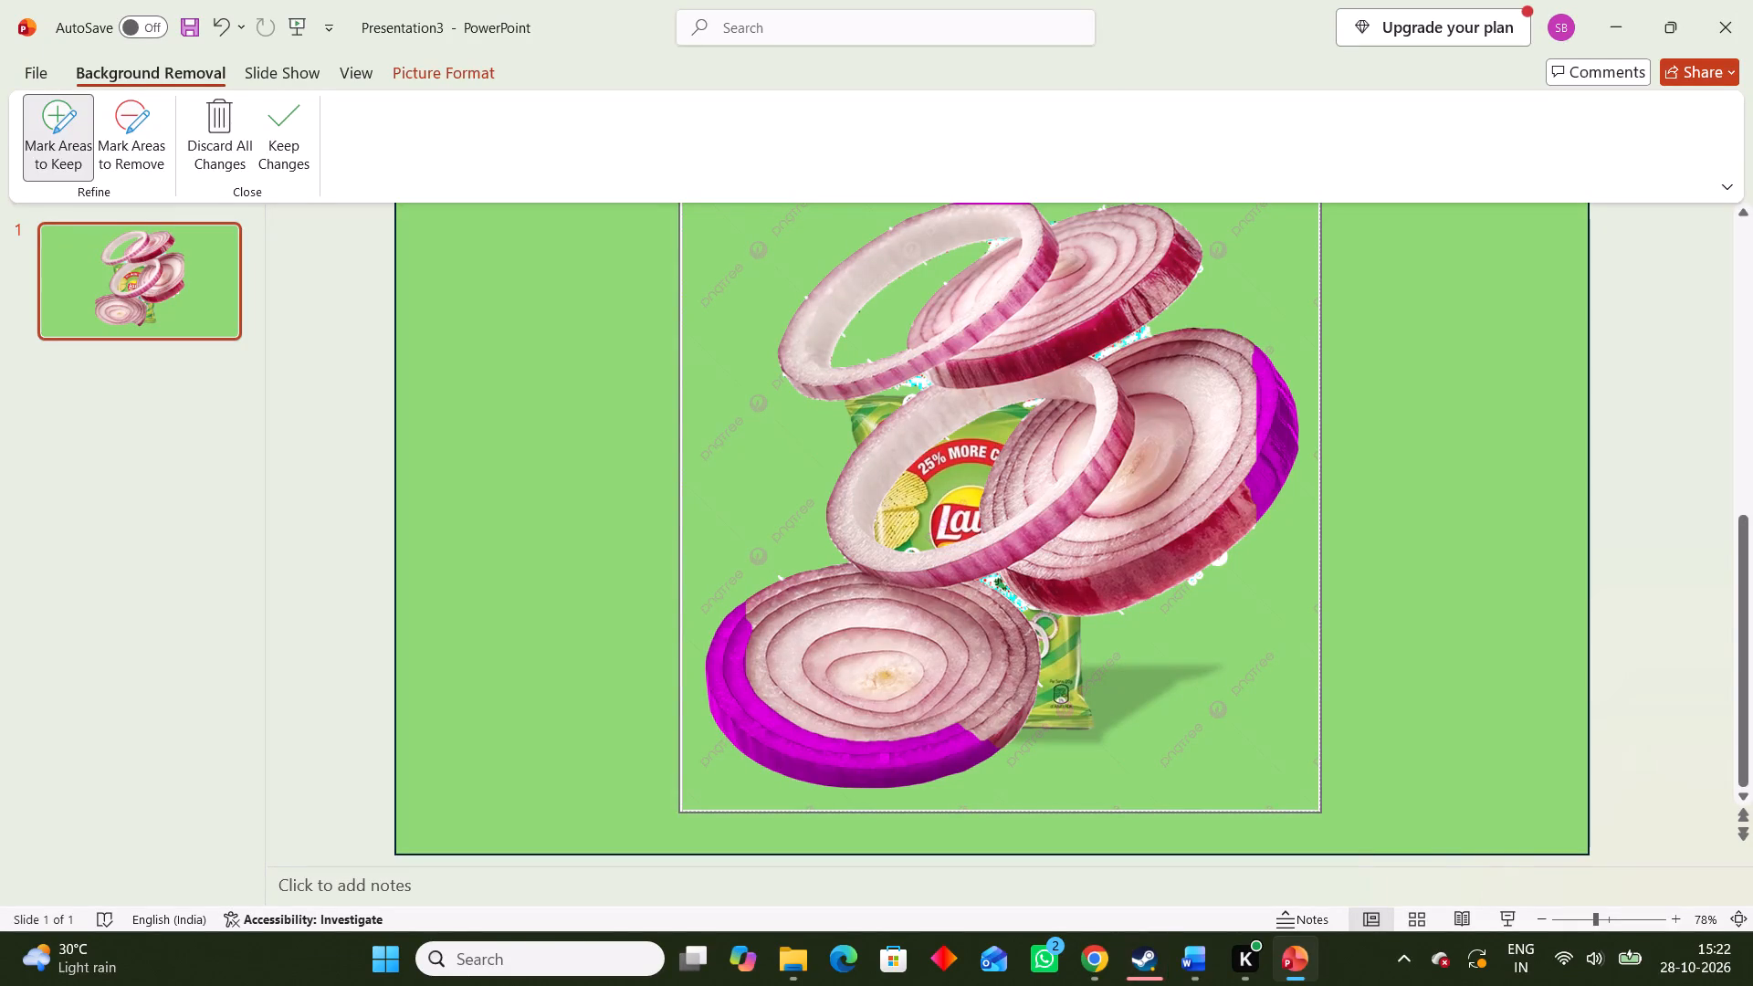
Mark the right onion slice's outer edge and the bottom slice's left and lower edges as areas to keep.
drag(1254, 370, 1245, 487)
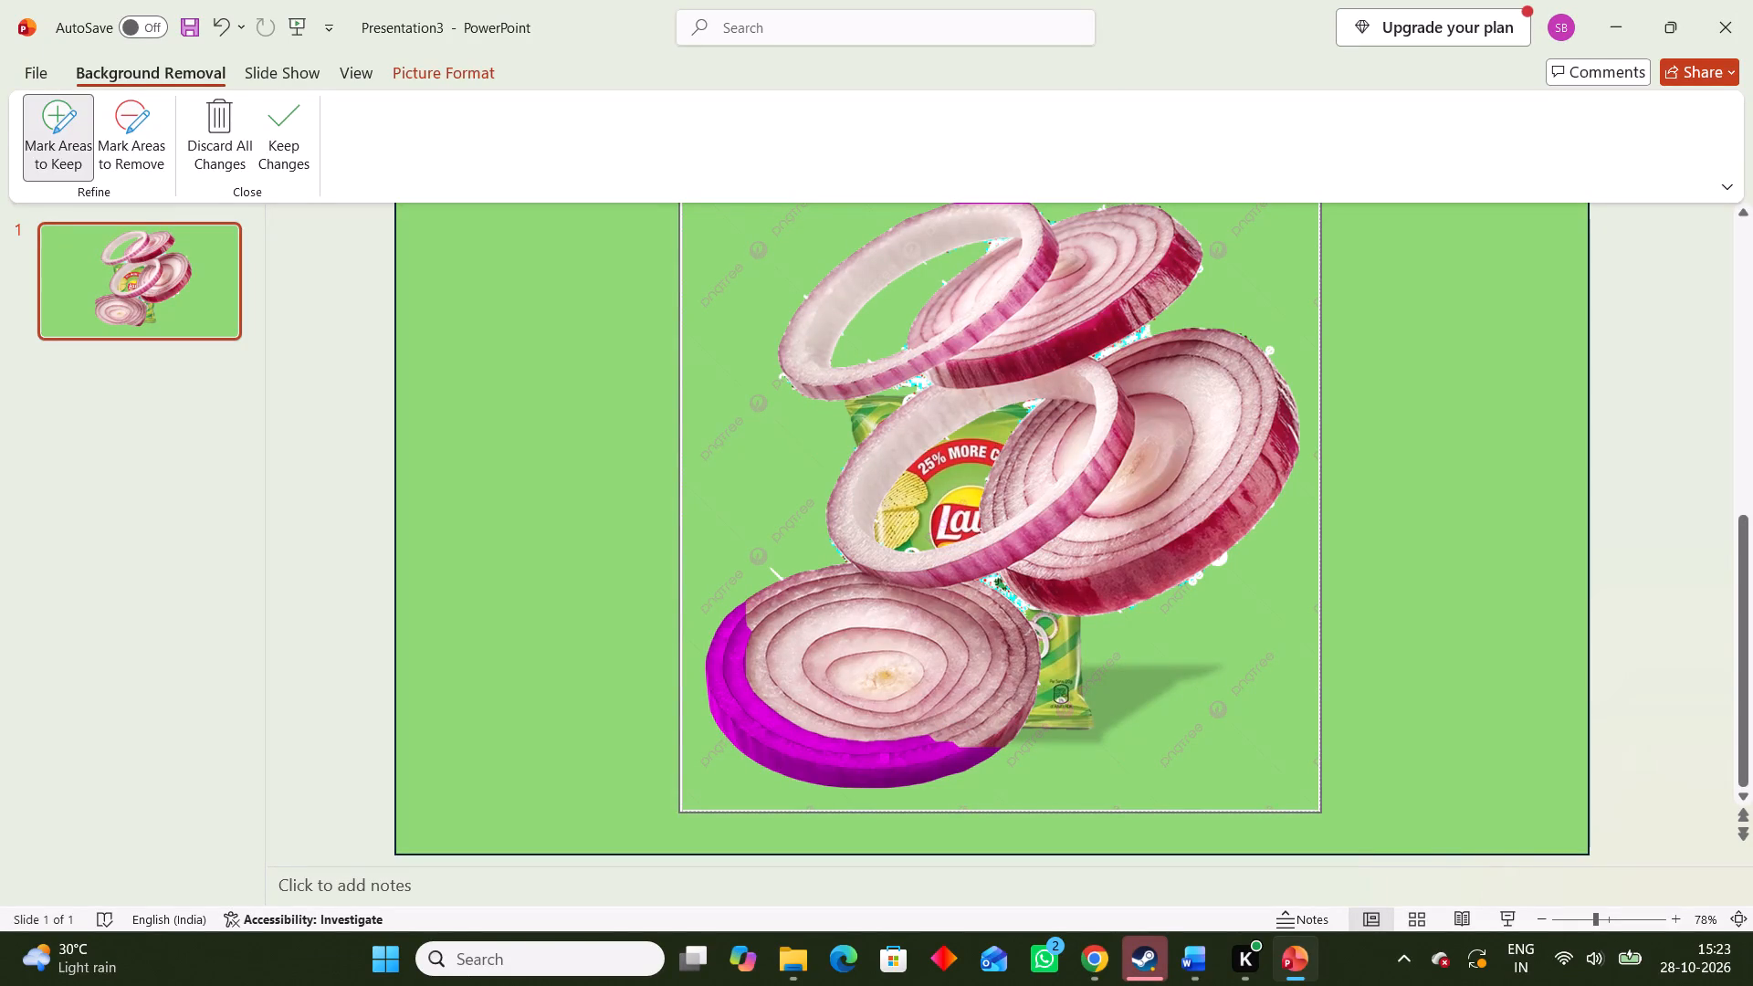
drag(729, 623, 839, 748)
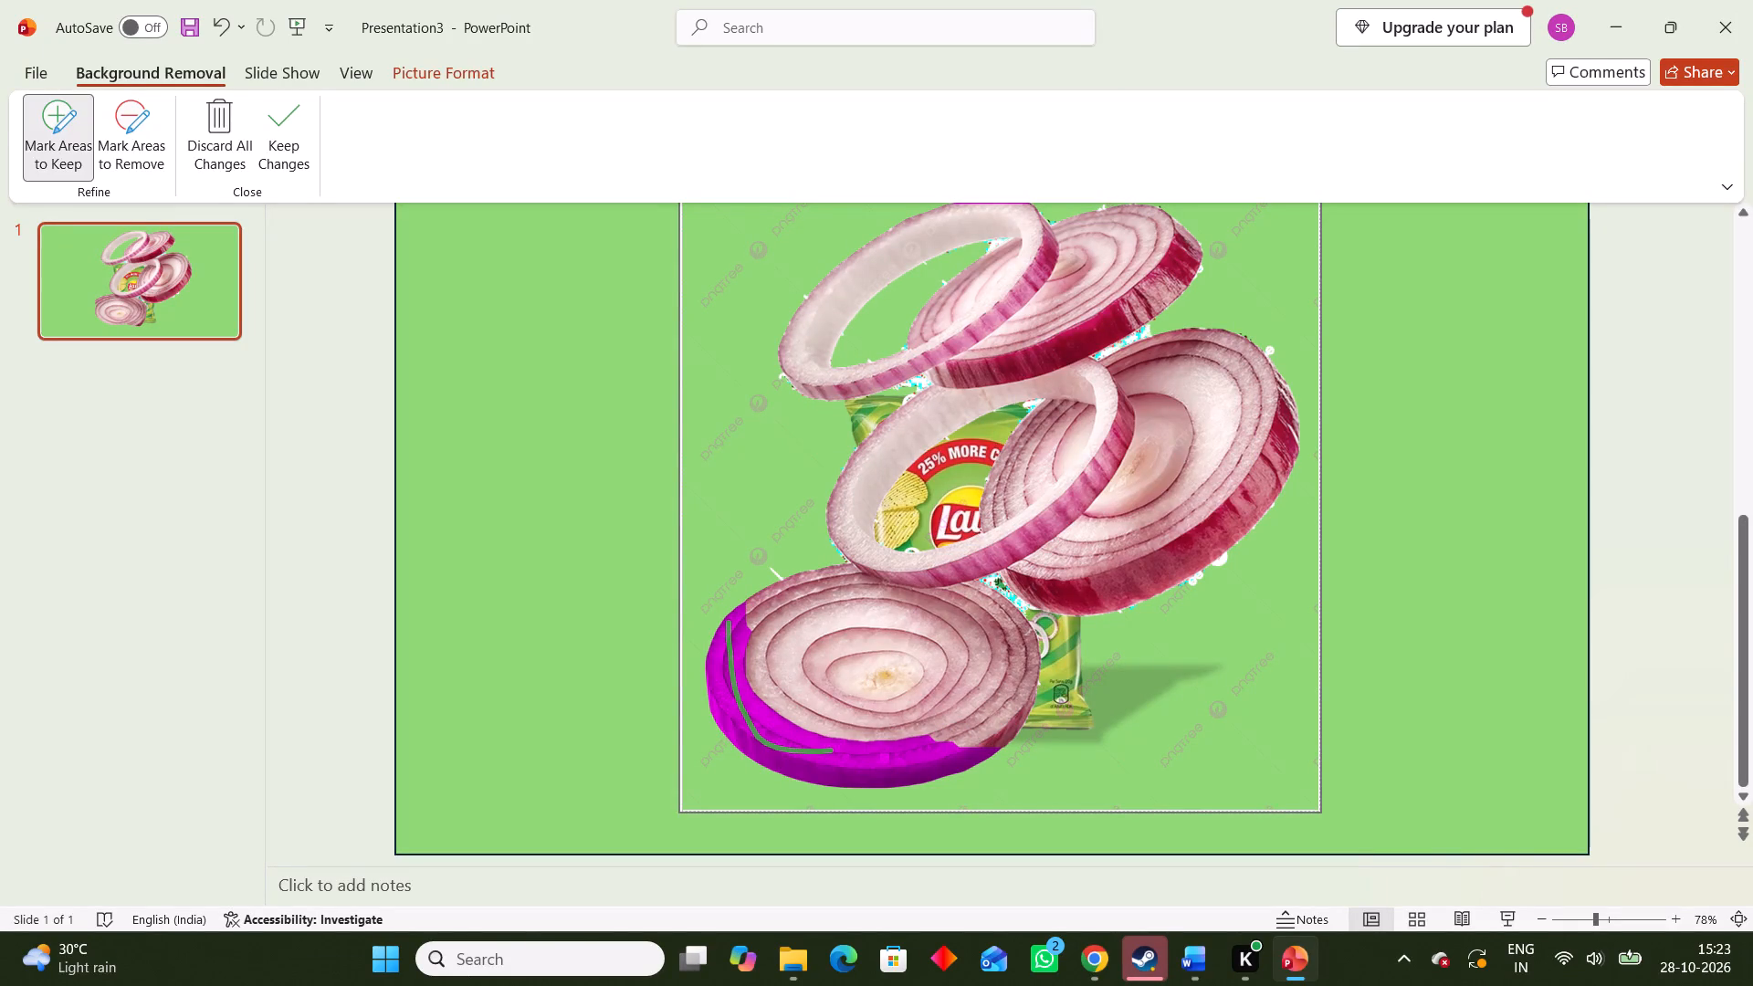
drag(839, 748, 918, 763)
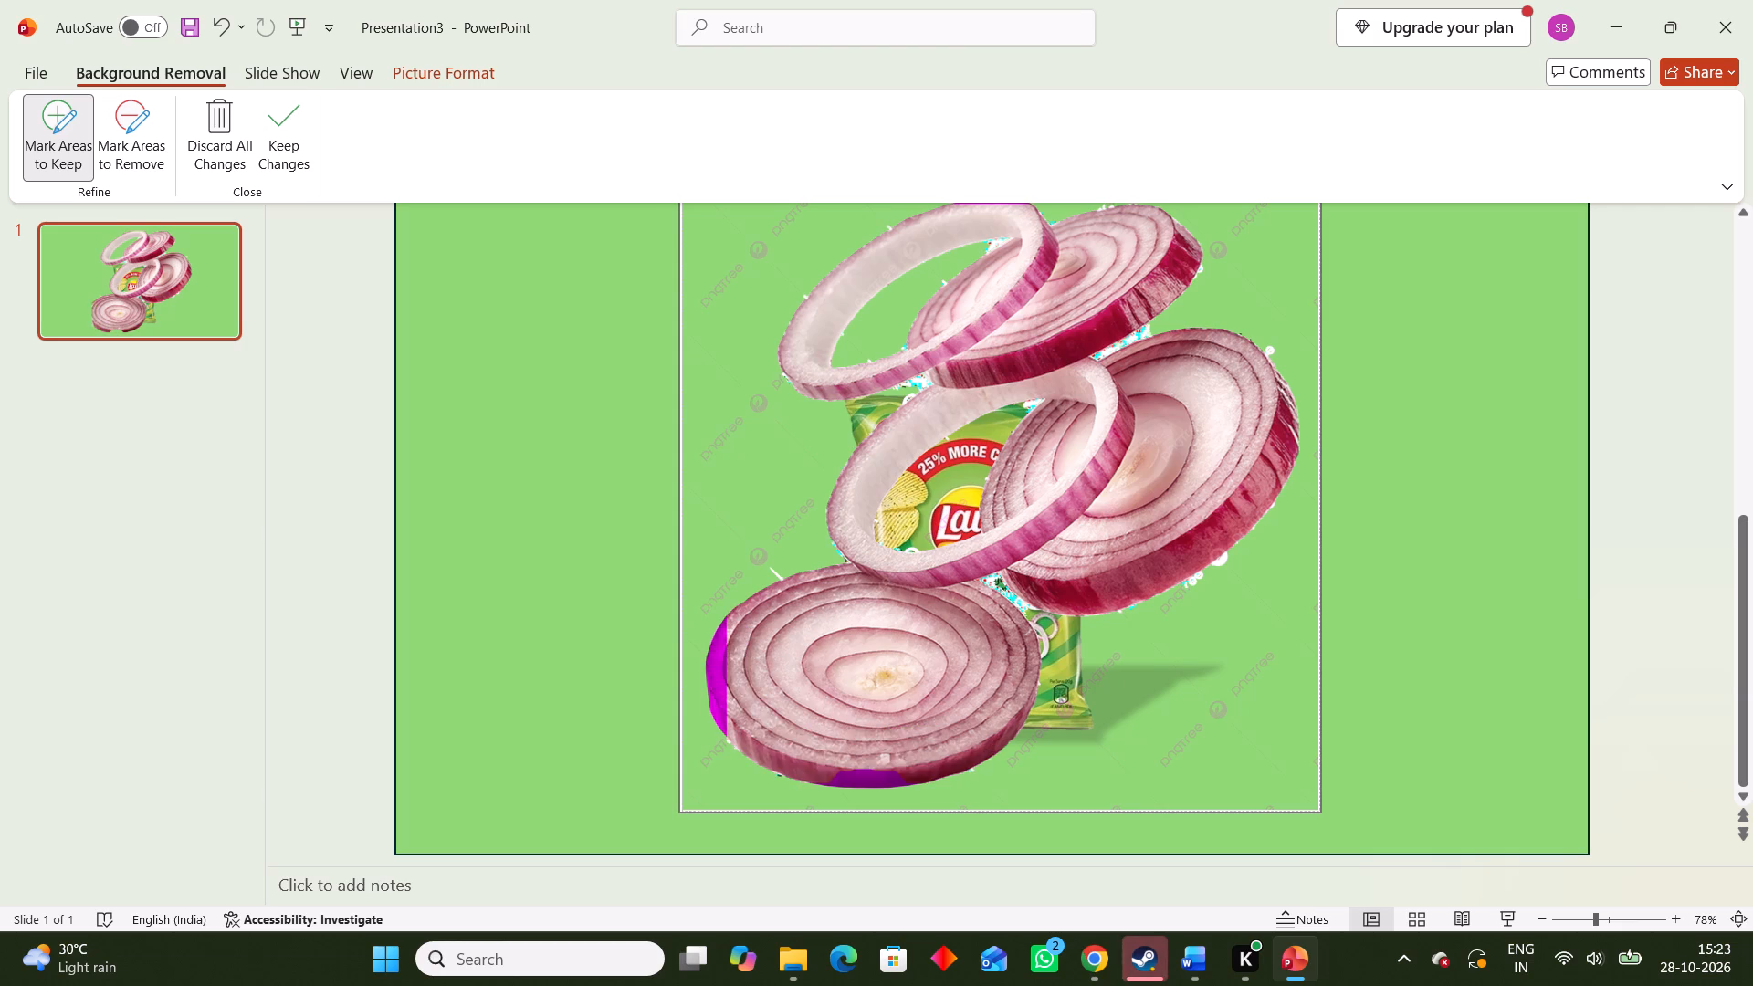
drag(721, 653, 721, 703)
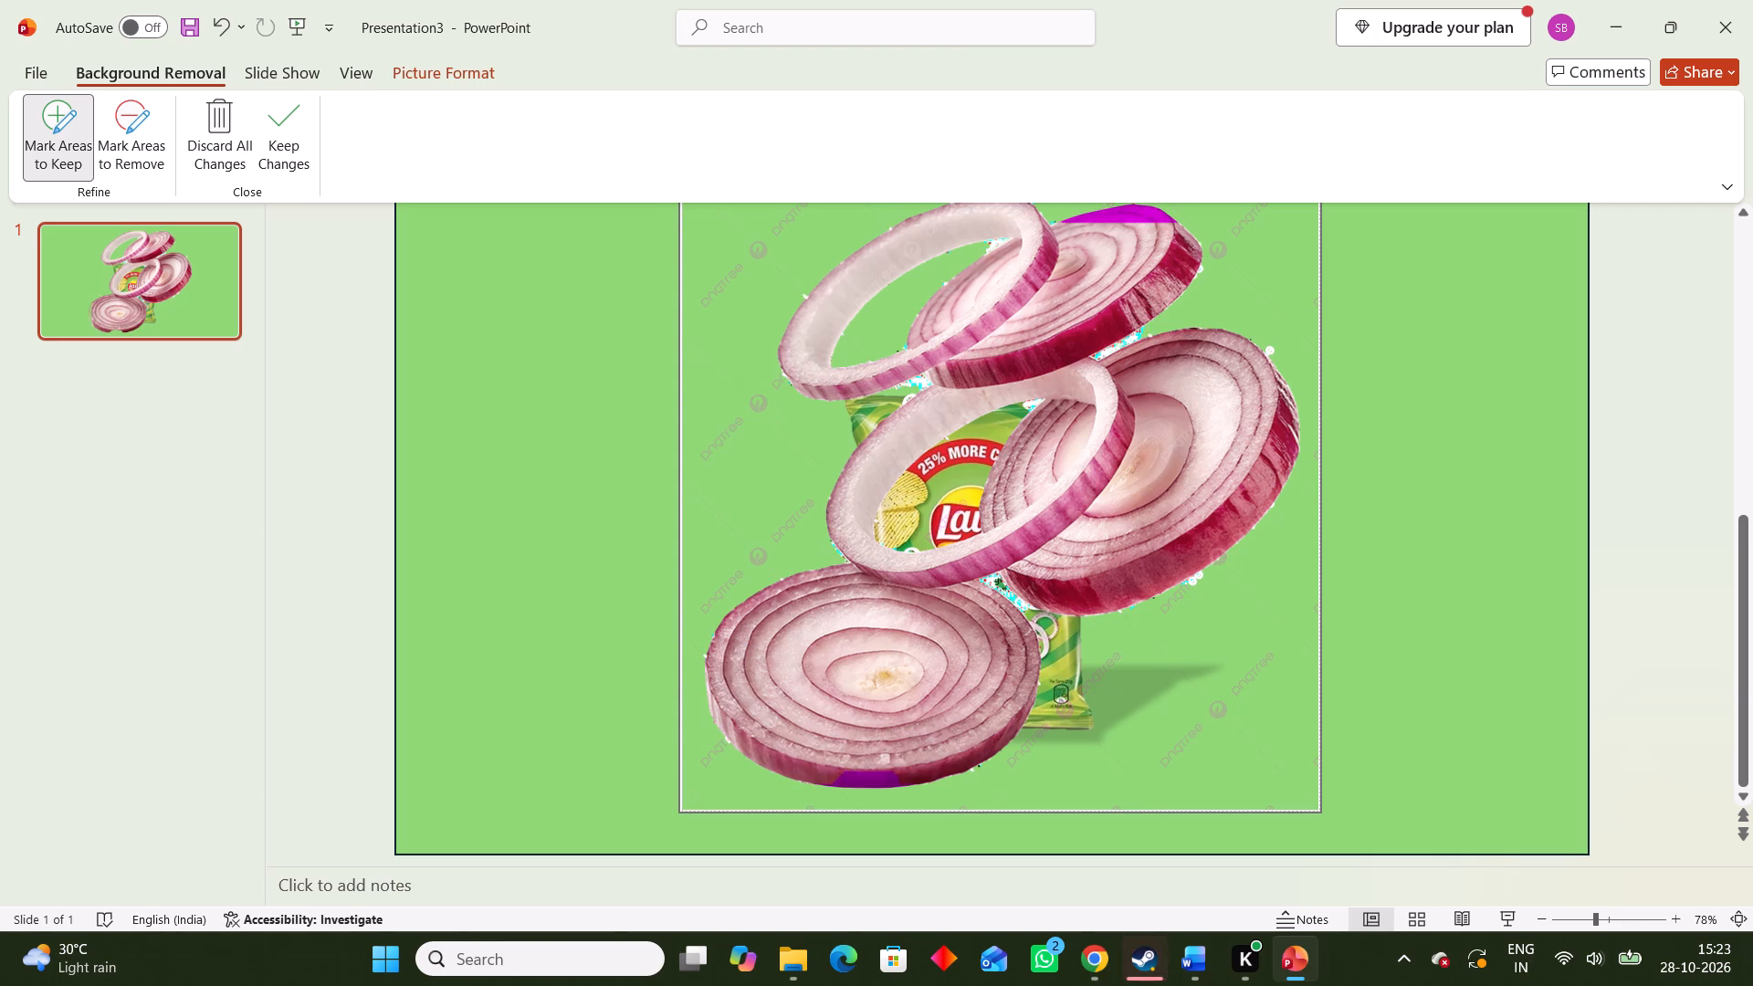
drag(856, 777, 901, 776)
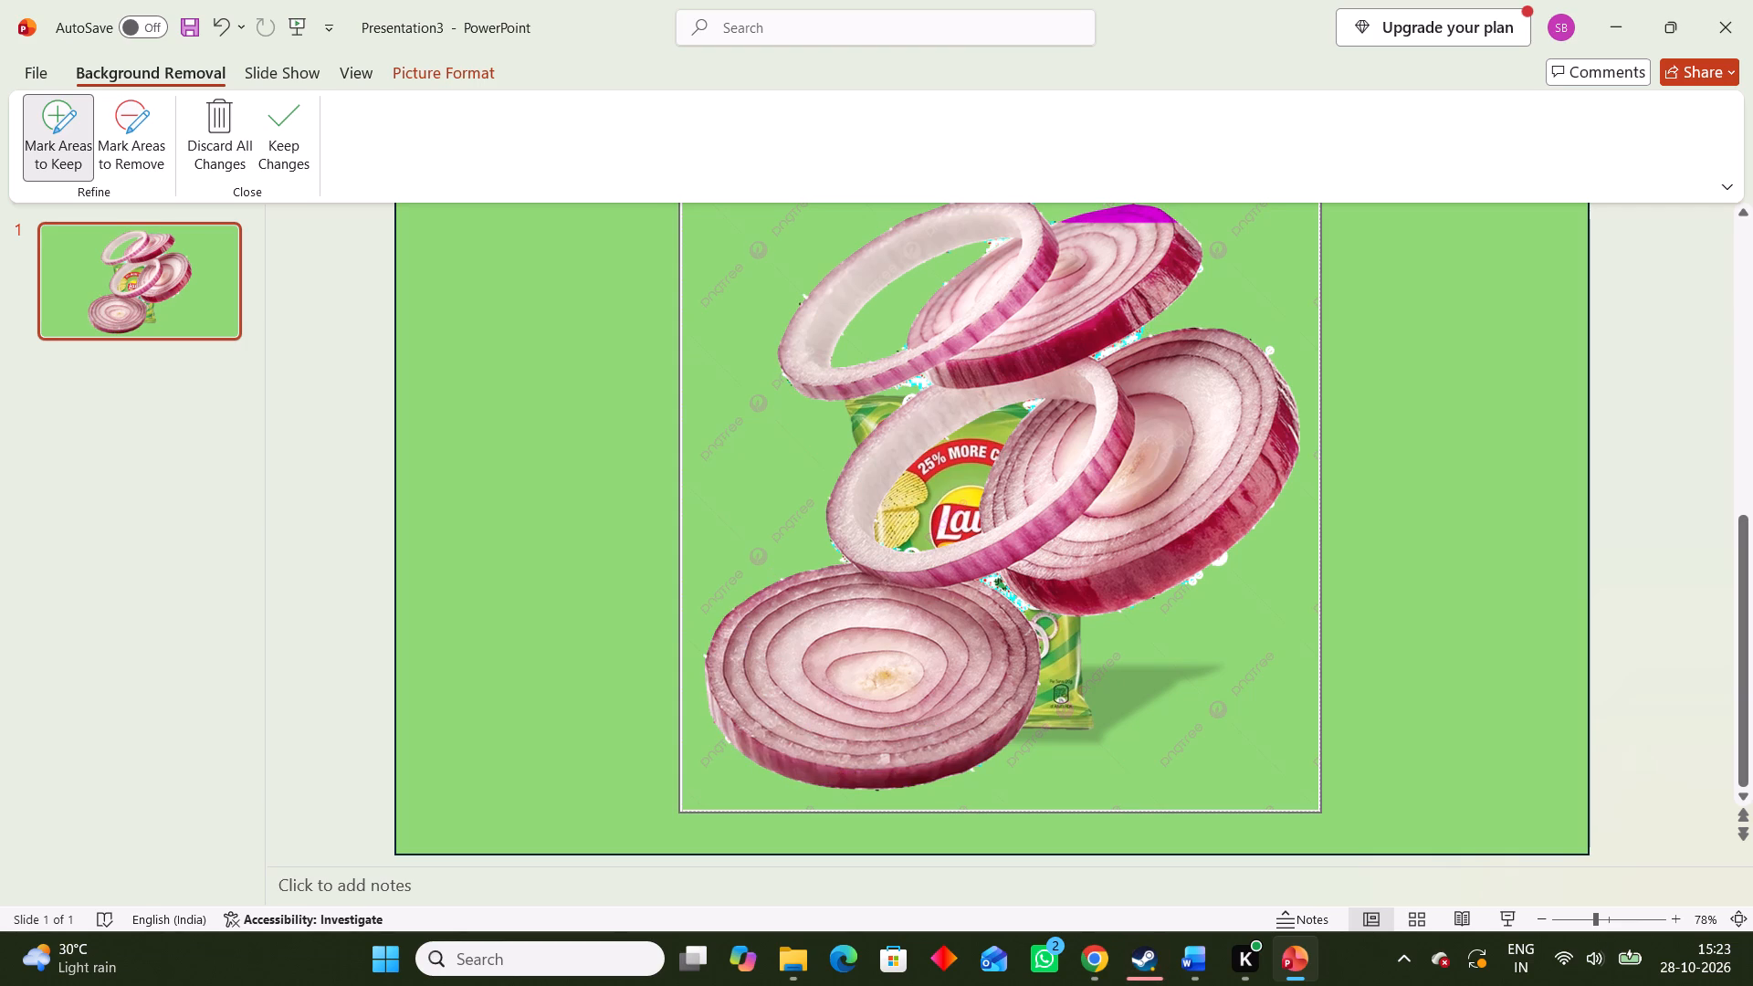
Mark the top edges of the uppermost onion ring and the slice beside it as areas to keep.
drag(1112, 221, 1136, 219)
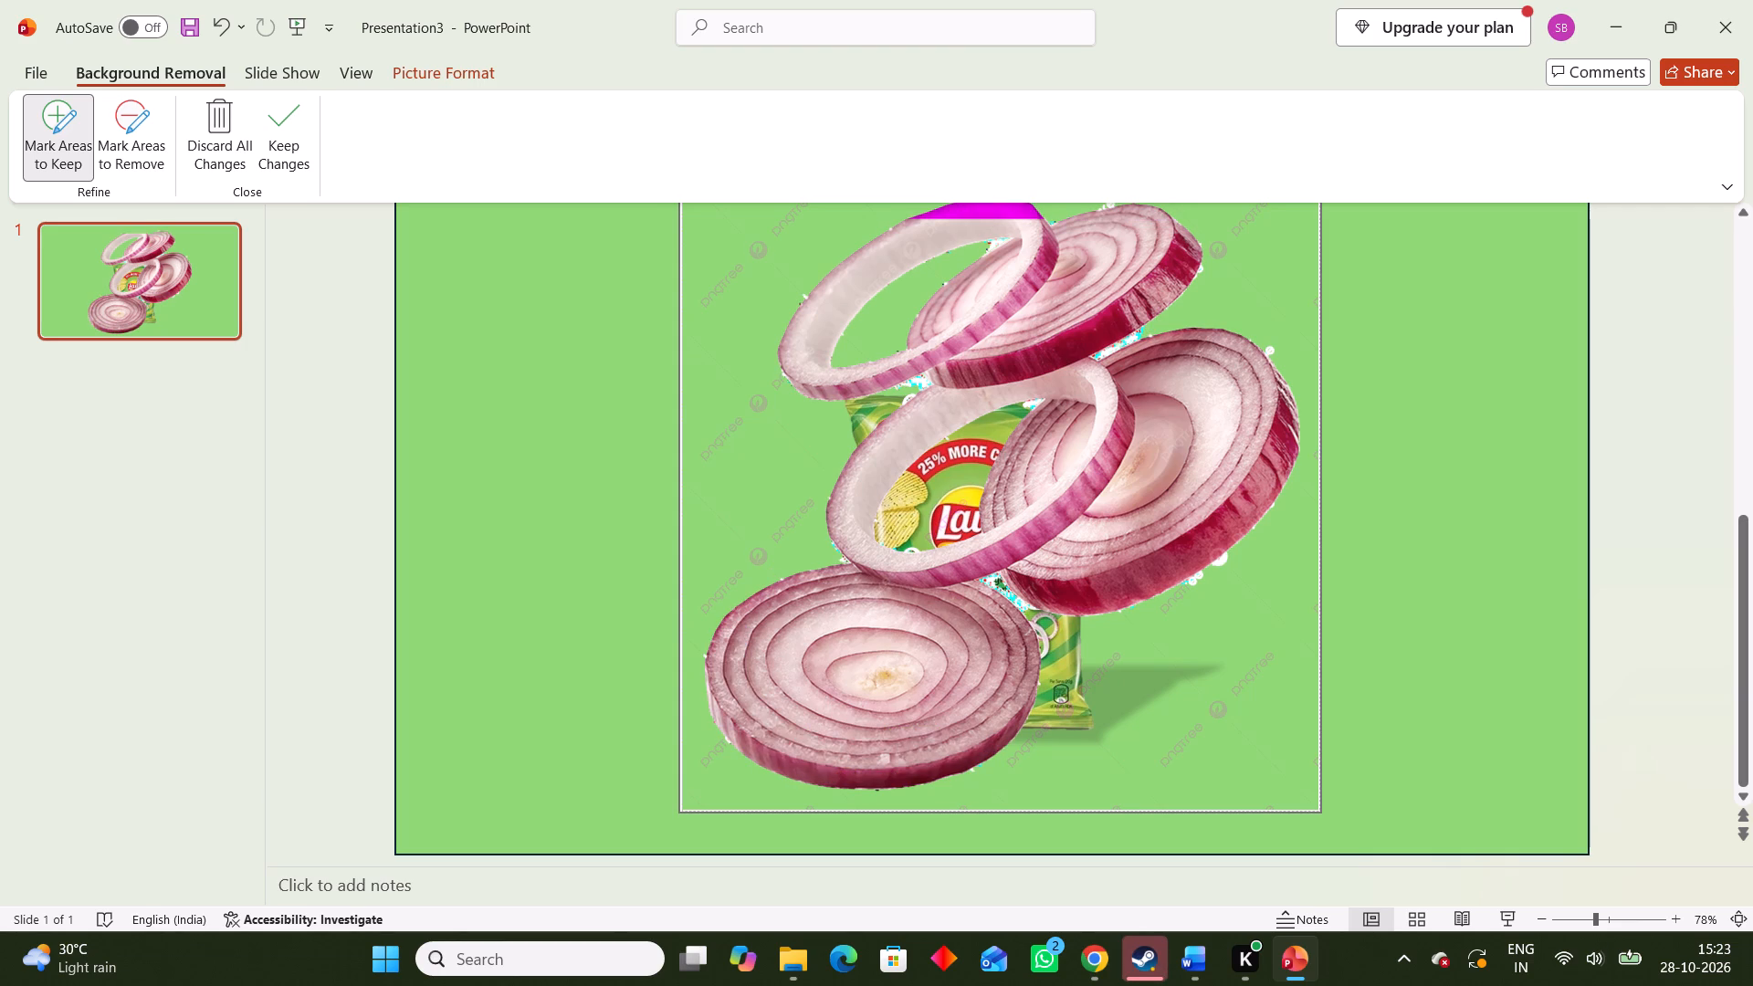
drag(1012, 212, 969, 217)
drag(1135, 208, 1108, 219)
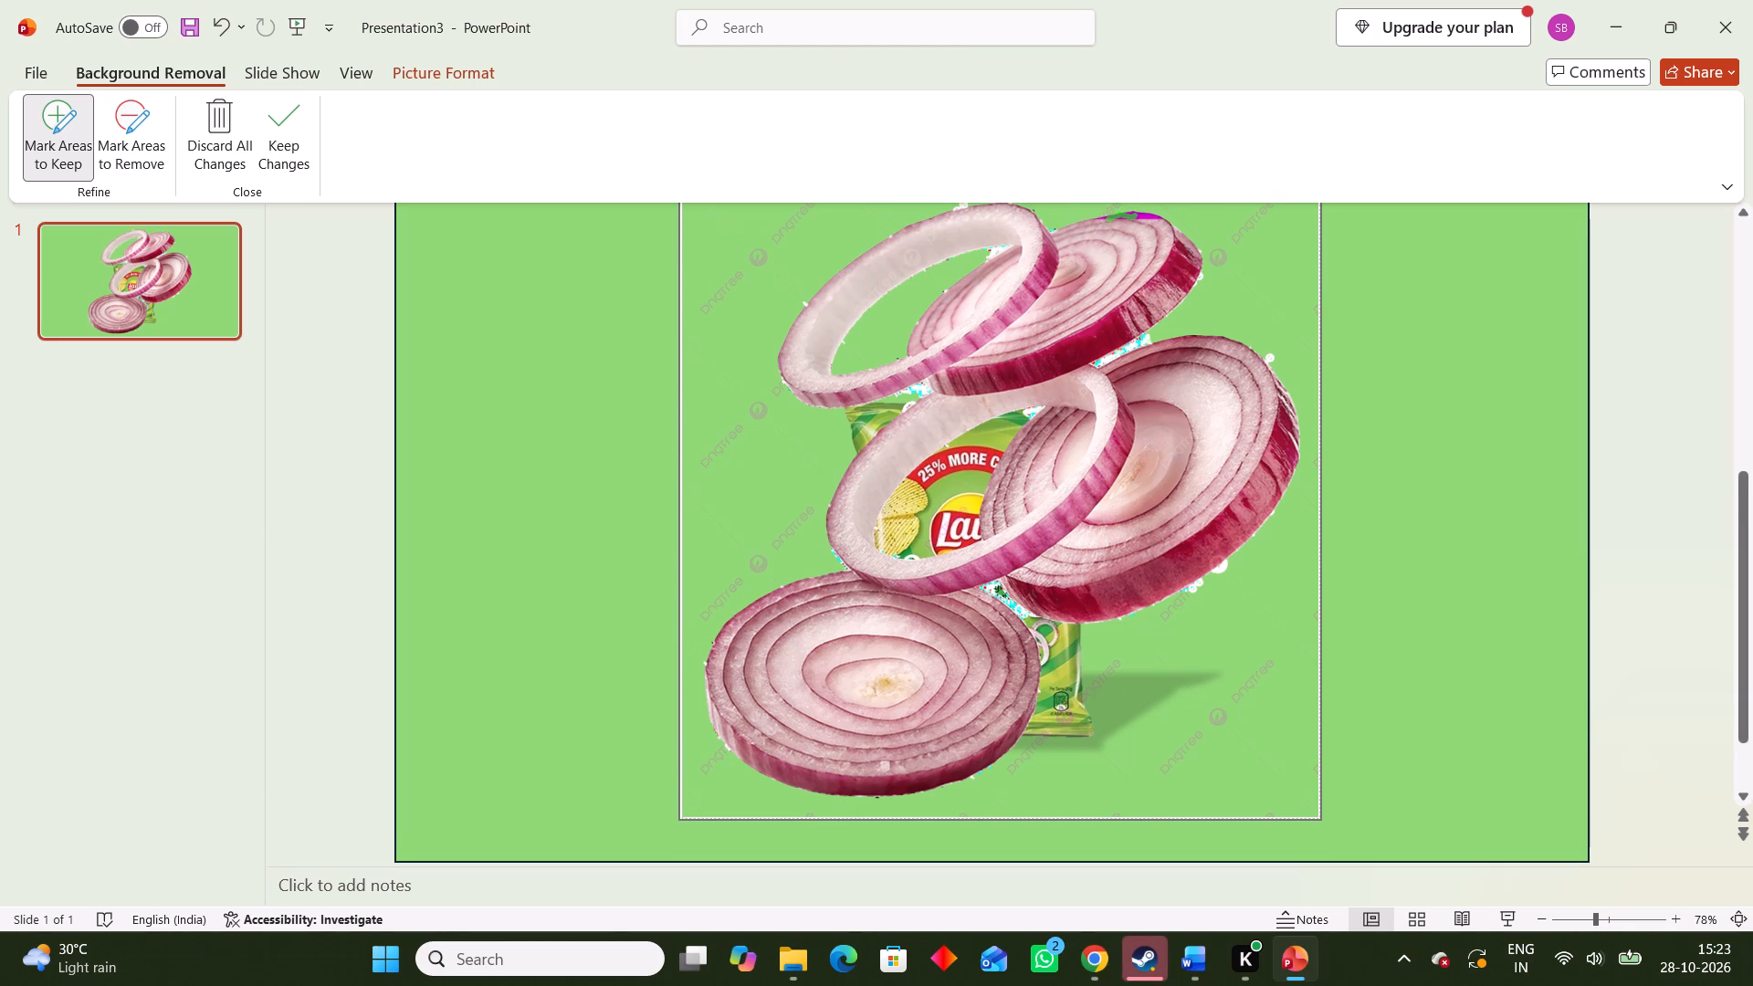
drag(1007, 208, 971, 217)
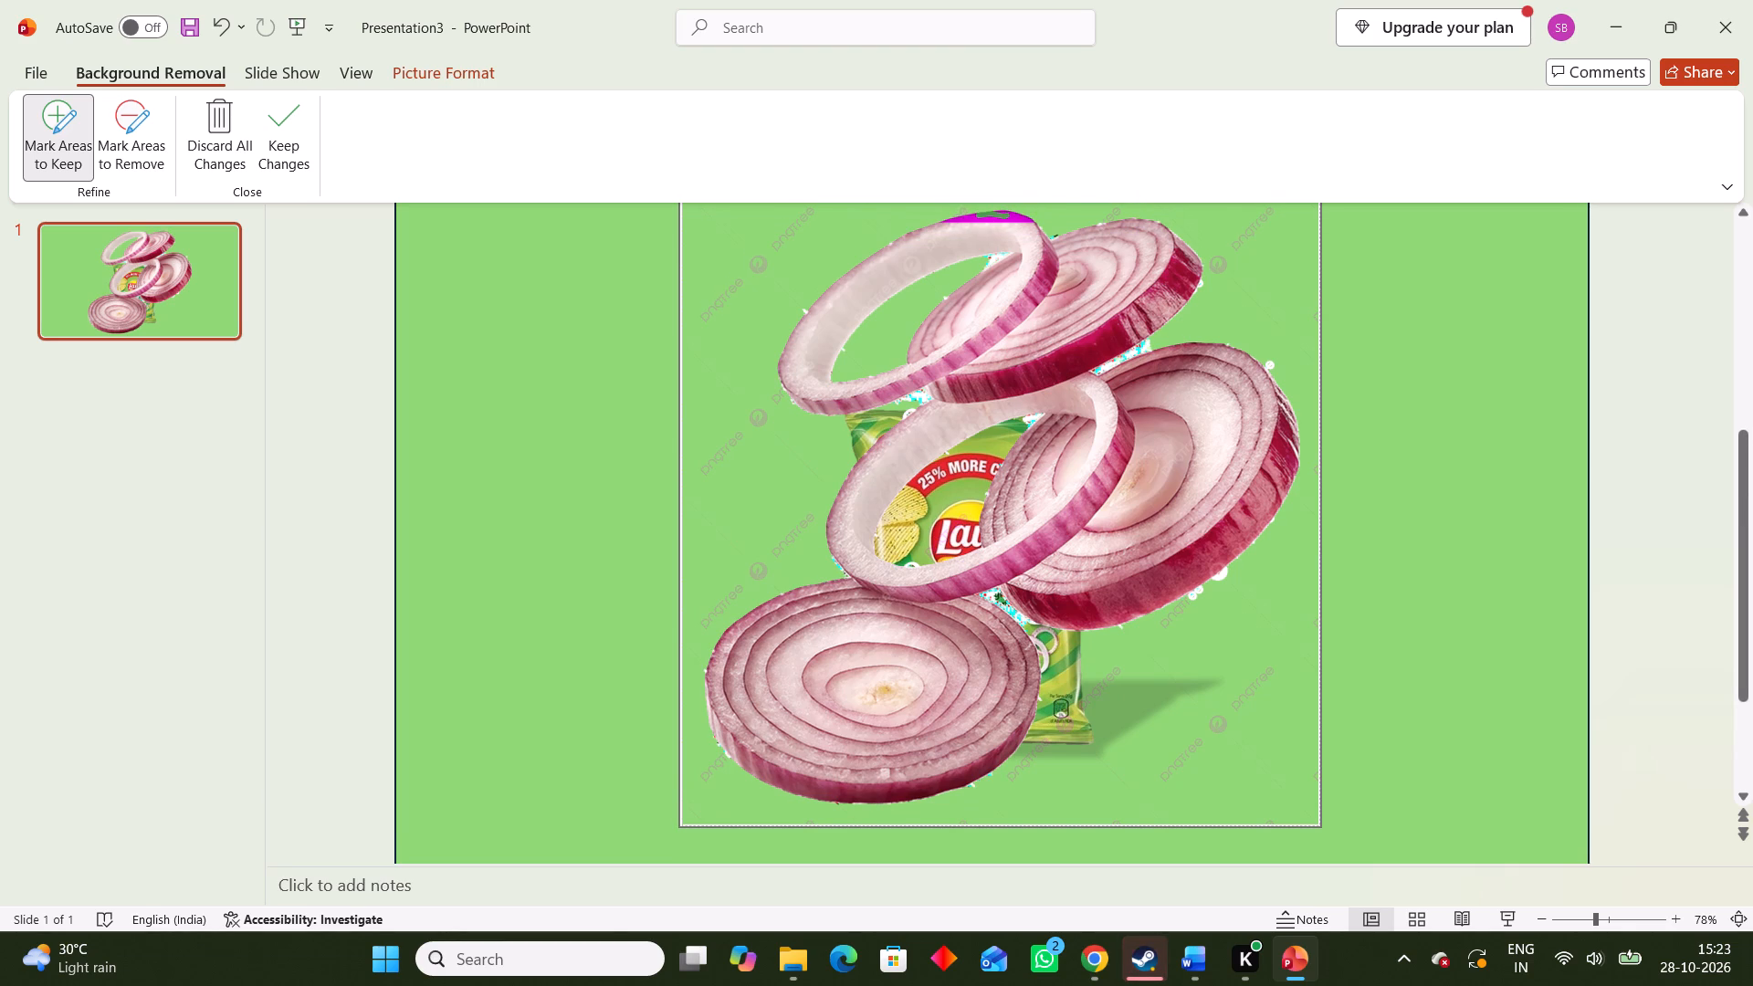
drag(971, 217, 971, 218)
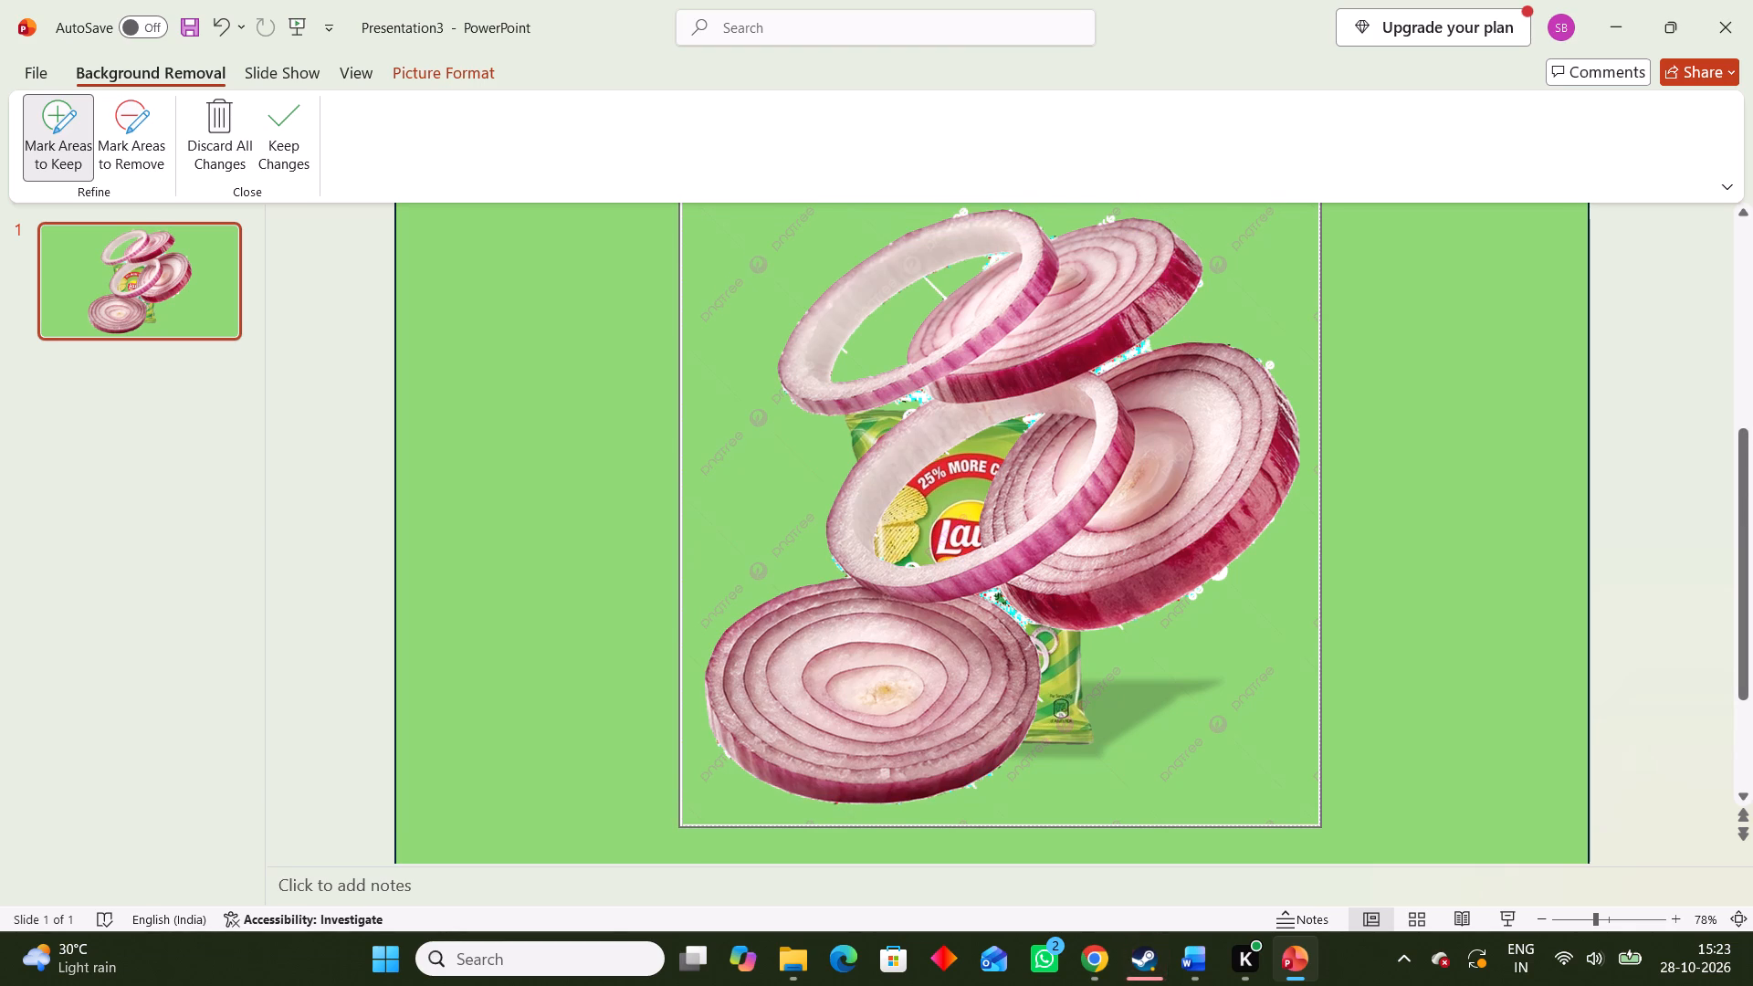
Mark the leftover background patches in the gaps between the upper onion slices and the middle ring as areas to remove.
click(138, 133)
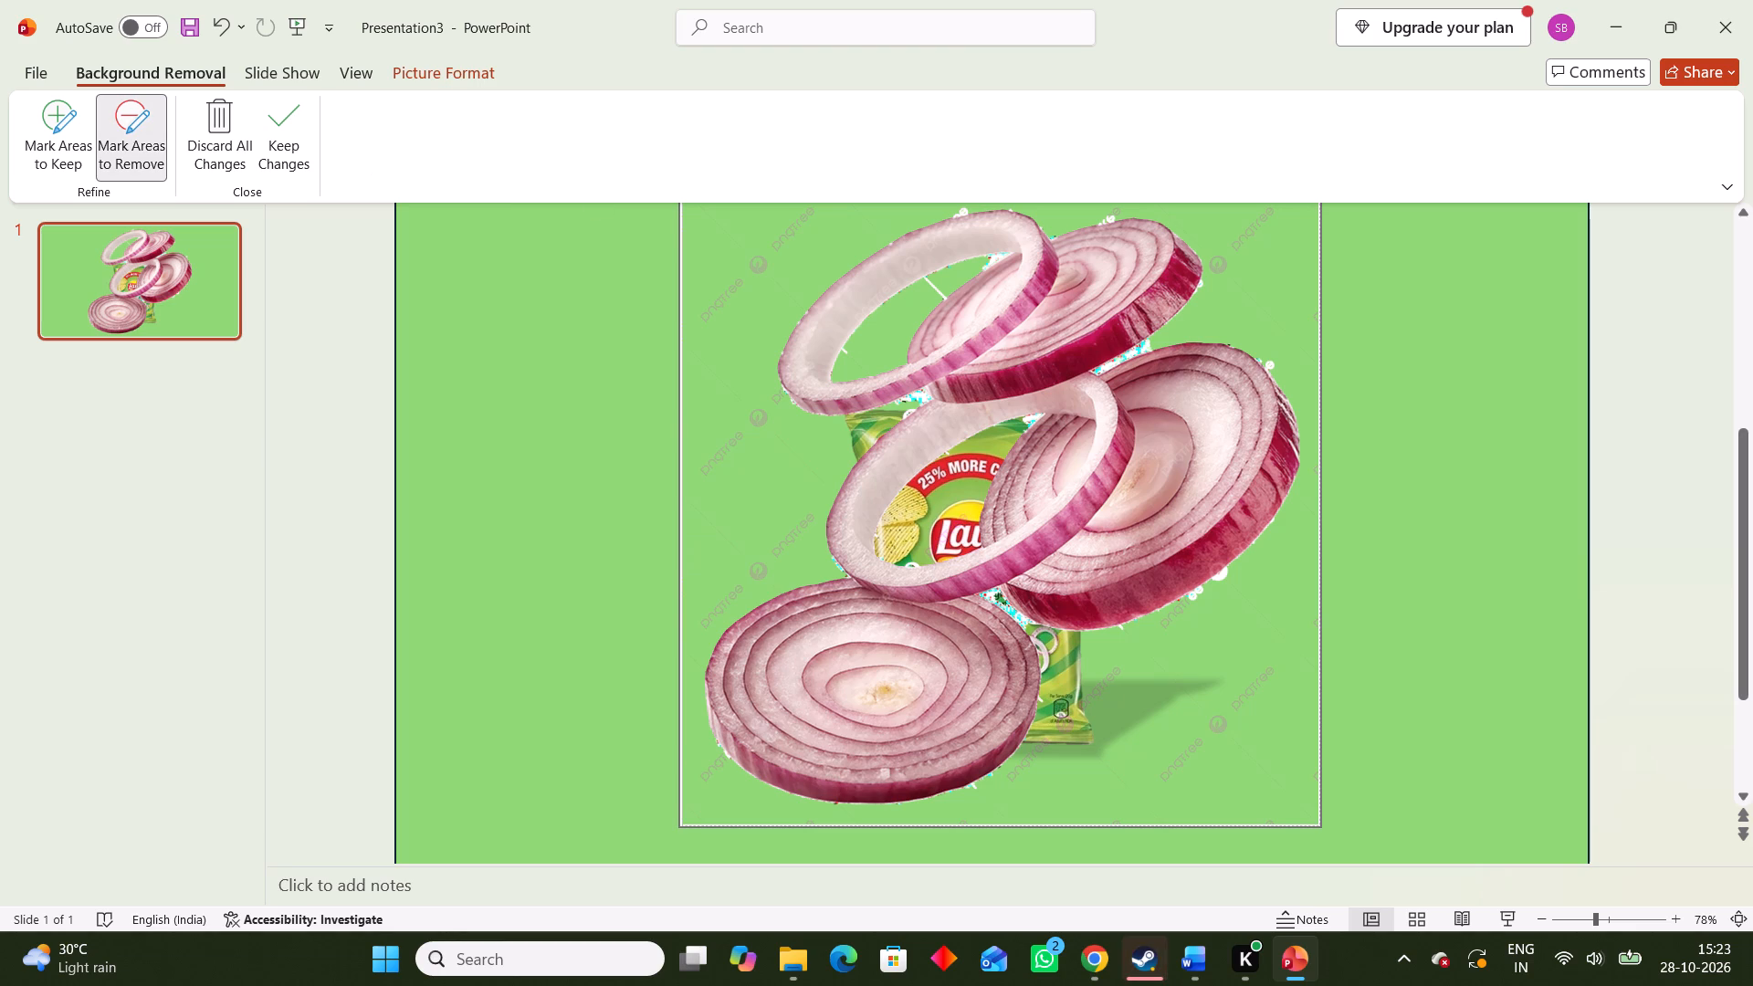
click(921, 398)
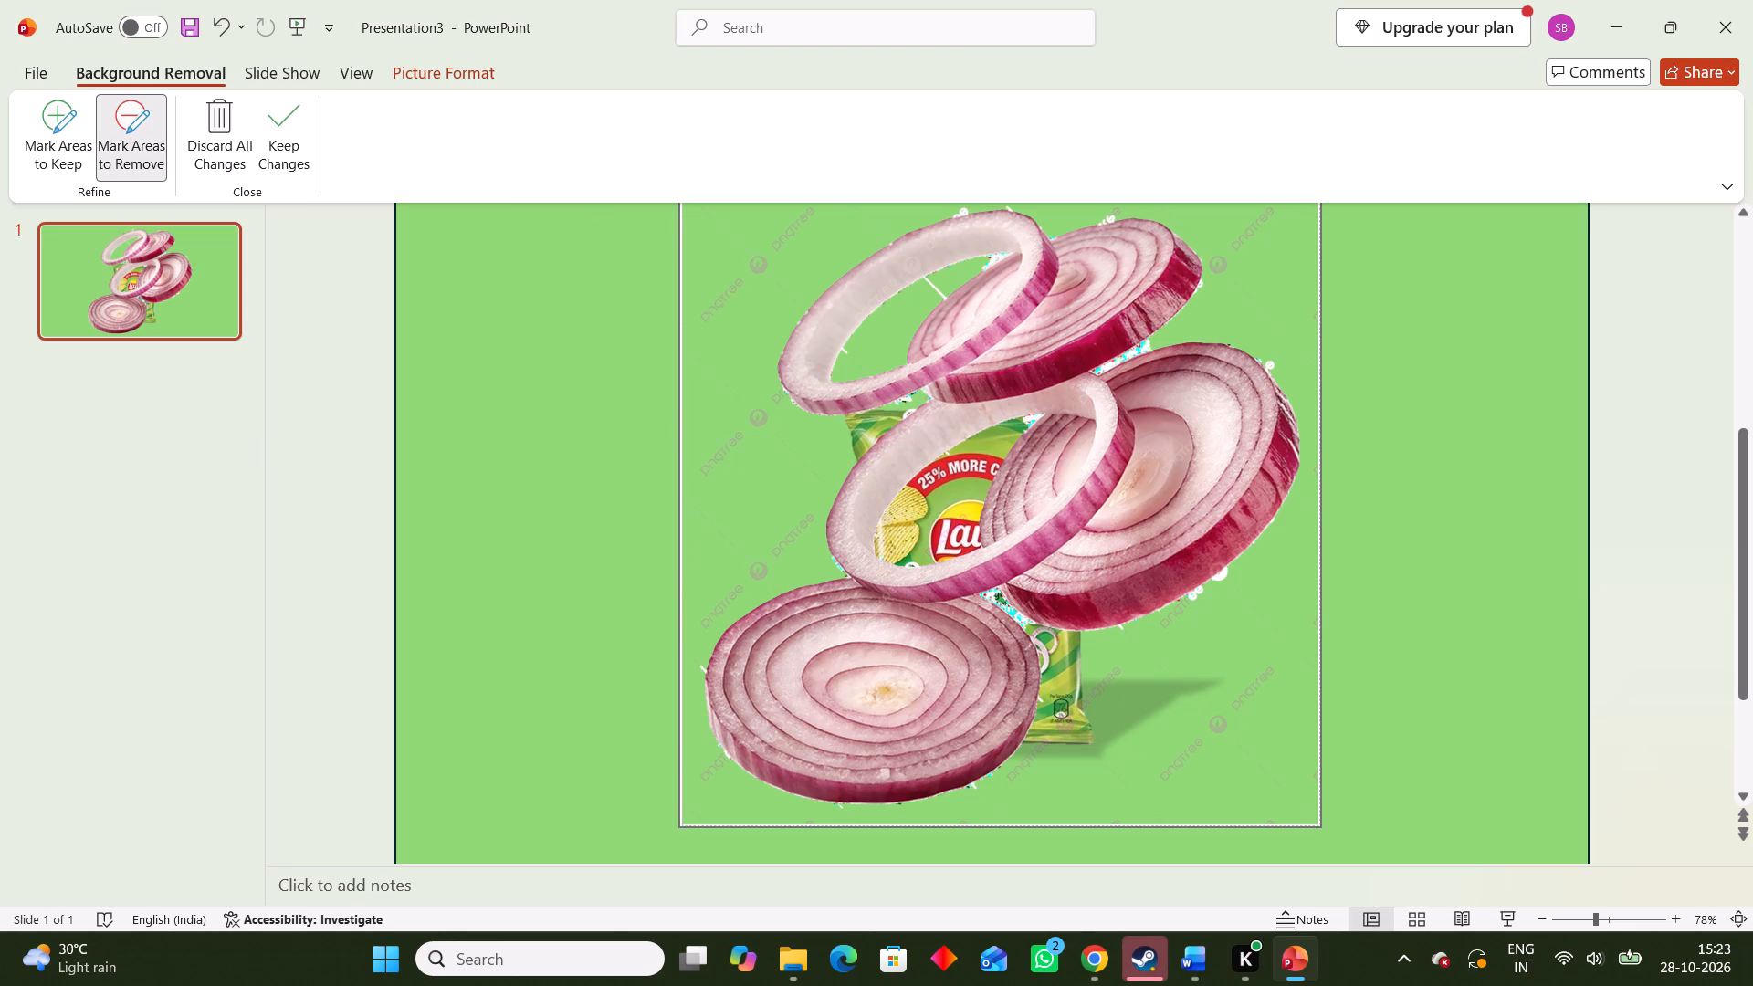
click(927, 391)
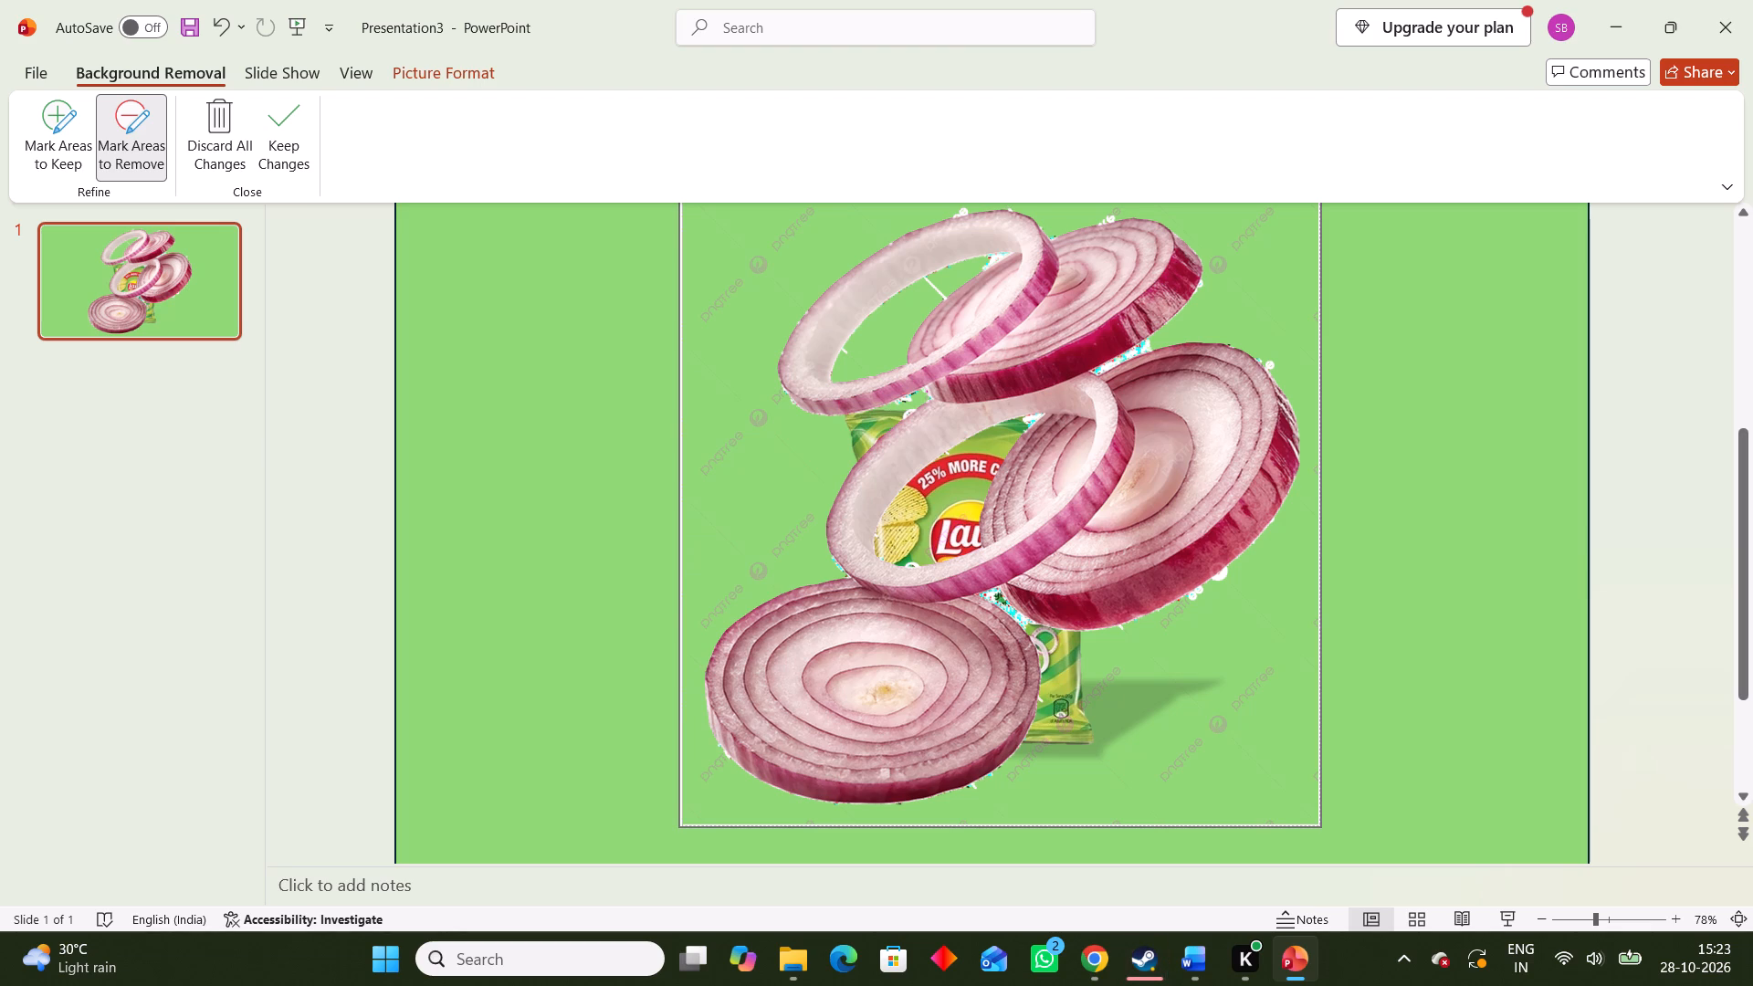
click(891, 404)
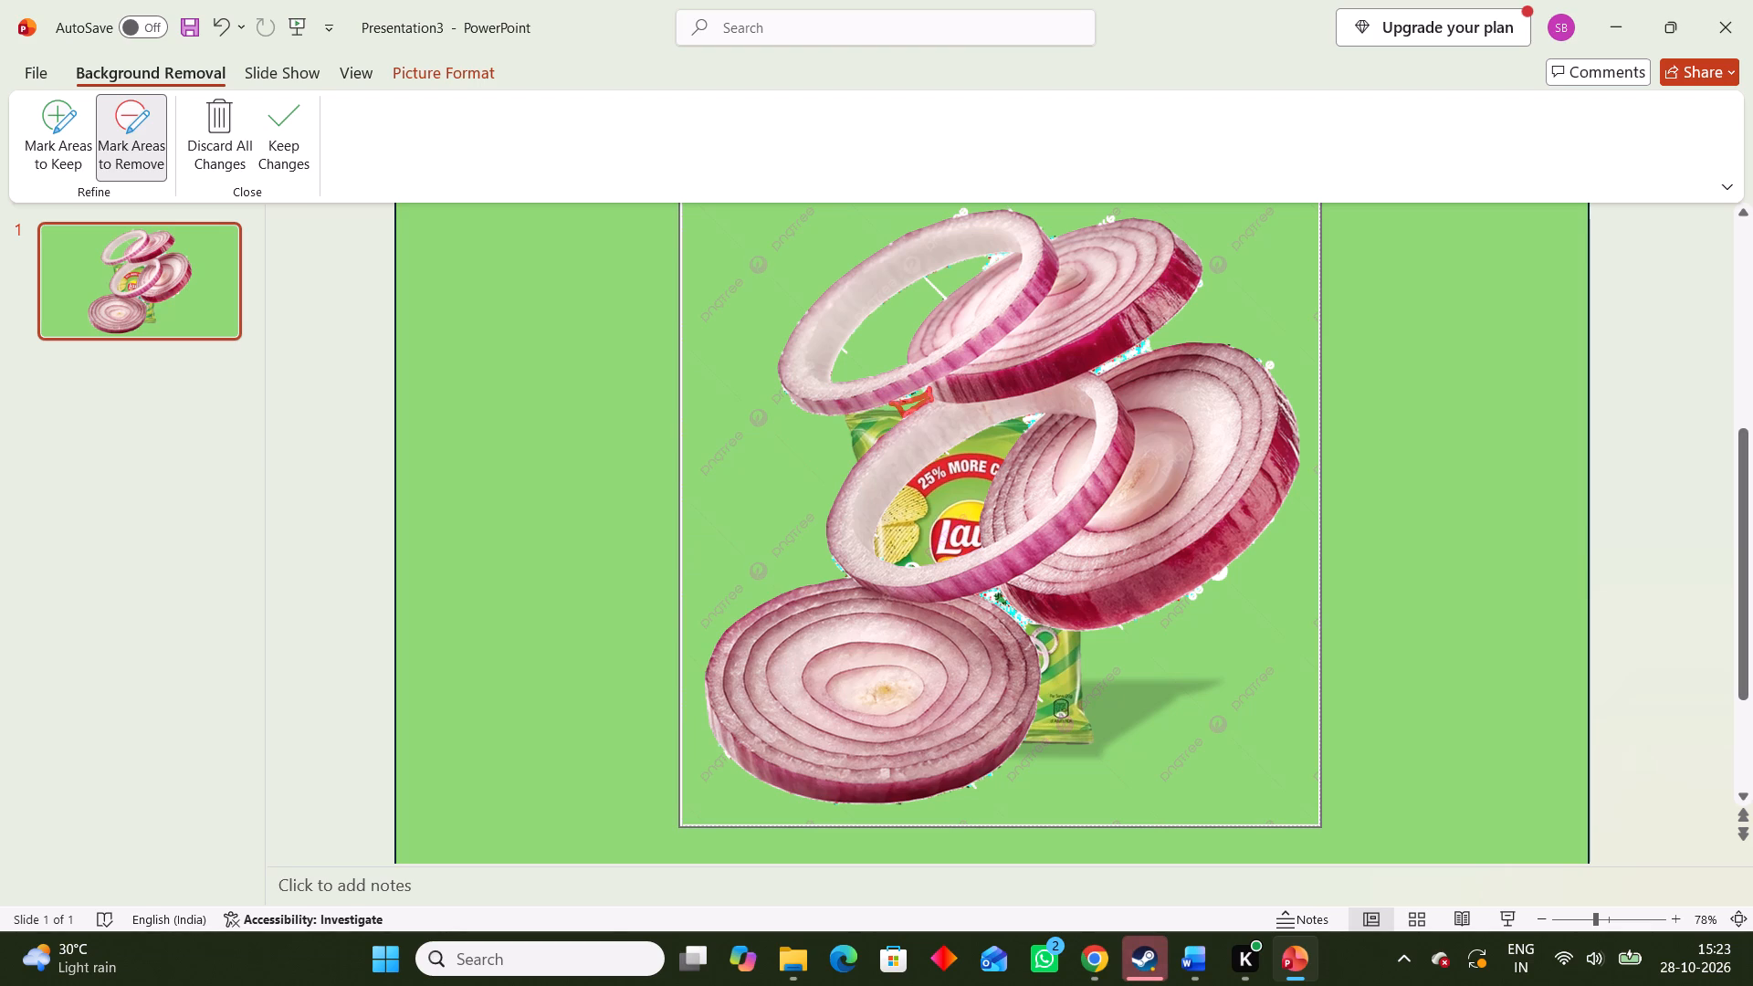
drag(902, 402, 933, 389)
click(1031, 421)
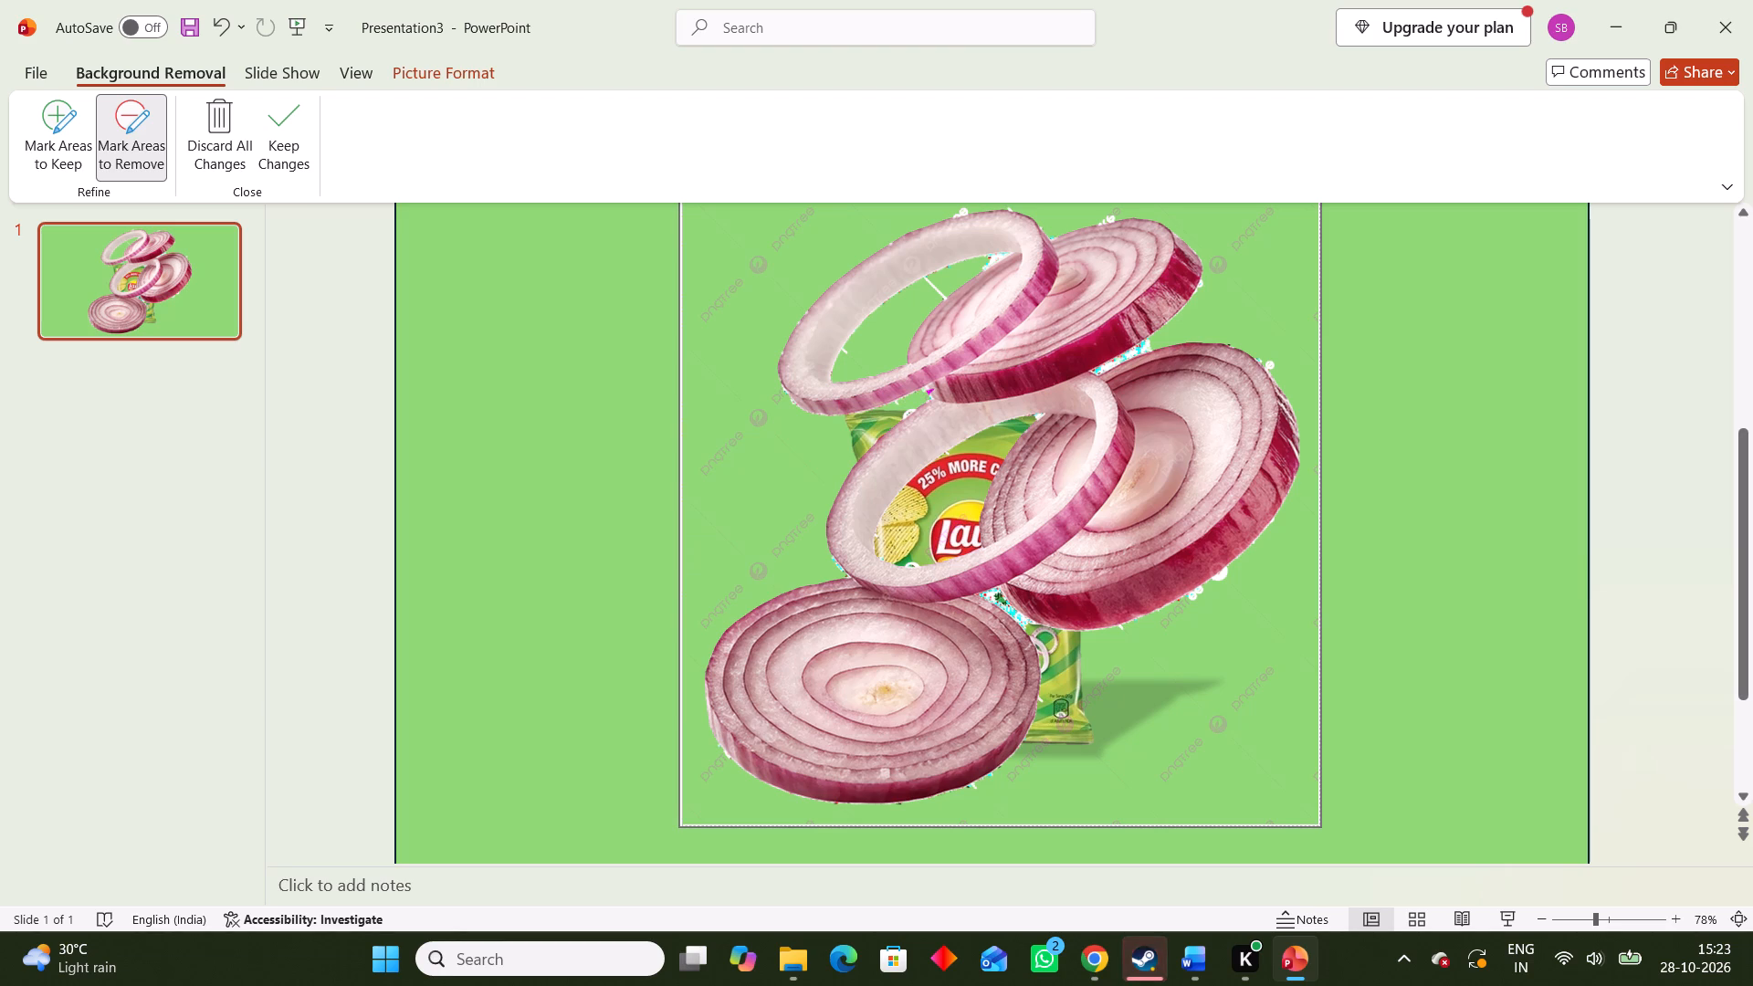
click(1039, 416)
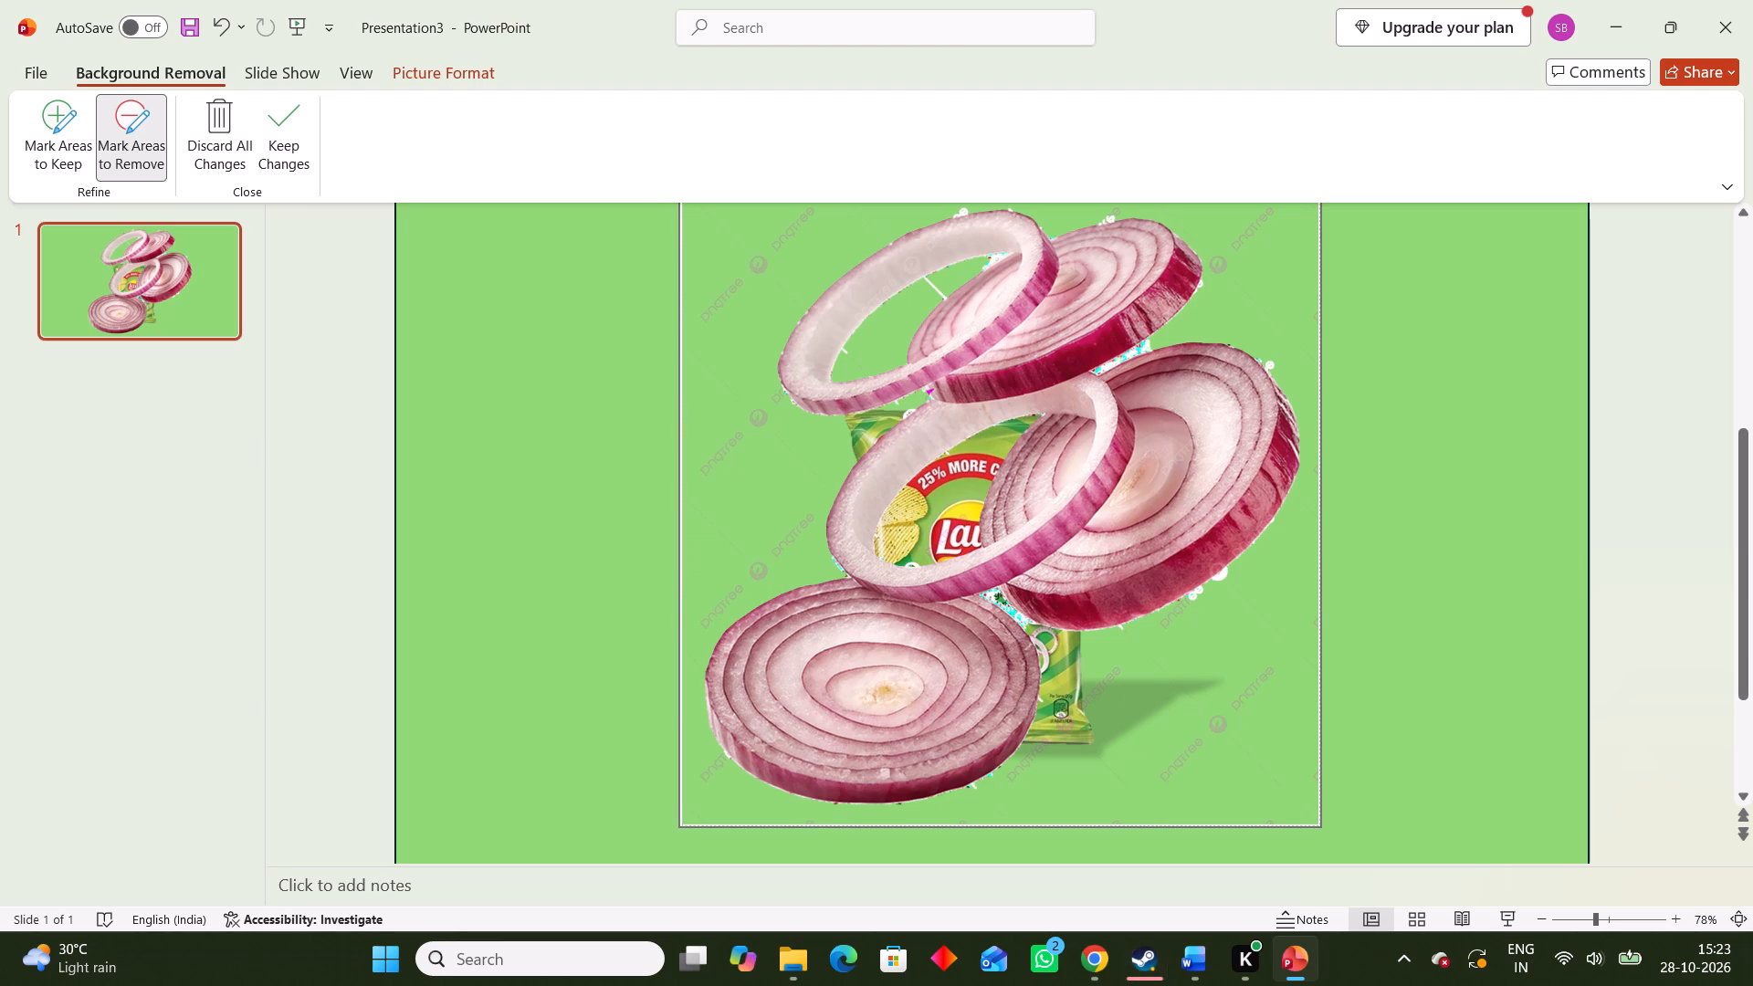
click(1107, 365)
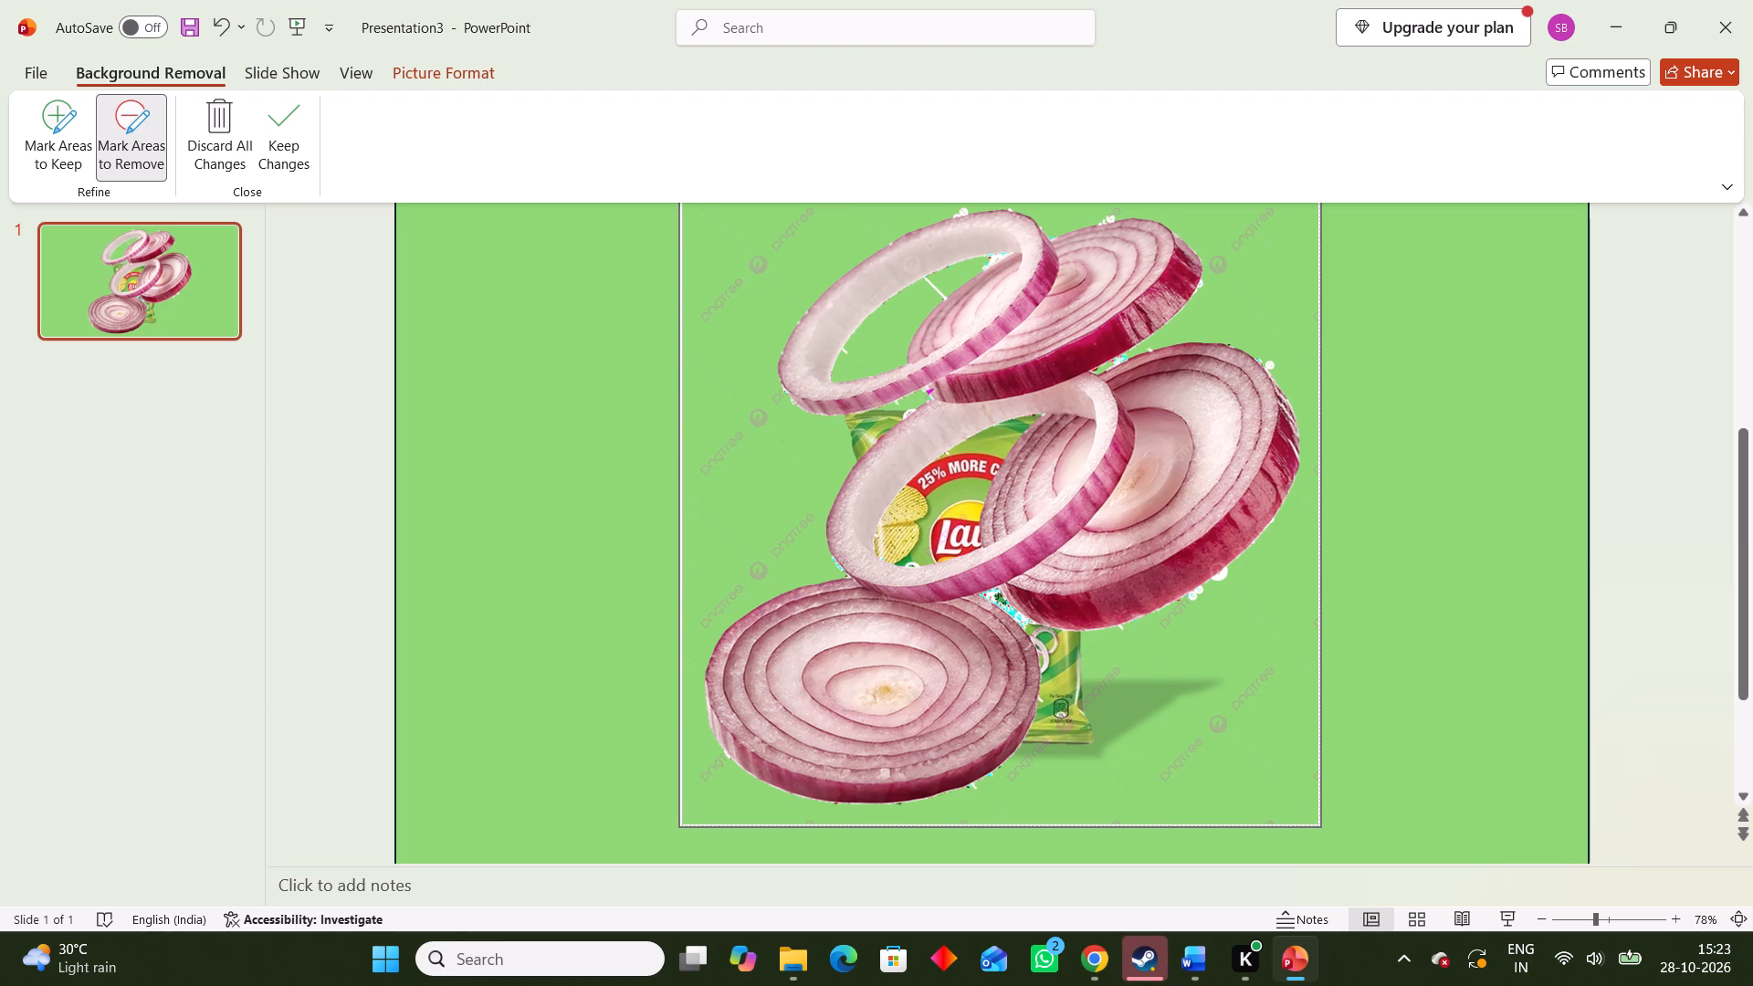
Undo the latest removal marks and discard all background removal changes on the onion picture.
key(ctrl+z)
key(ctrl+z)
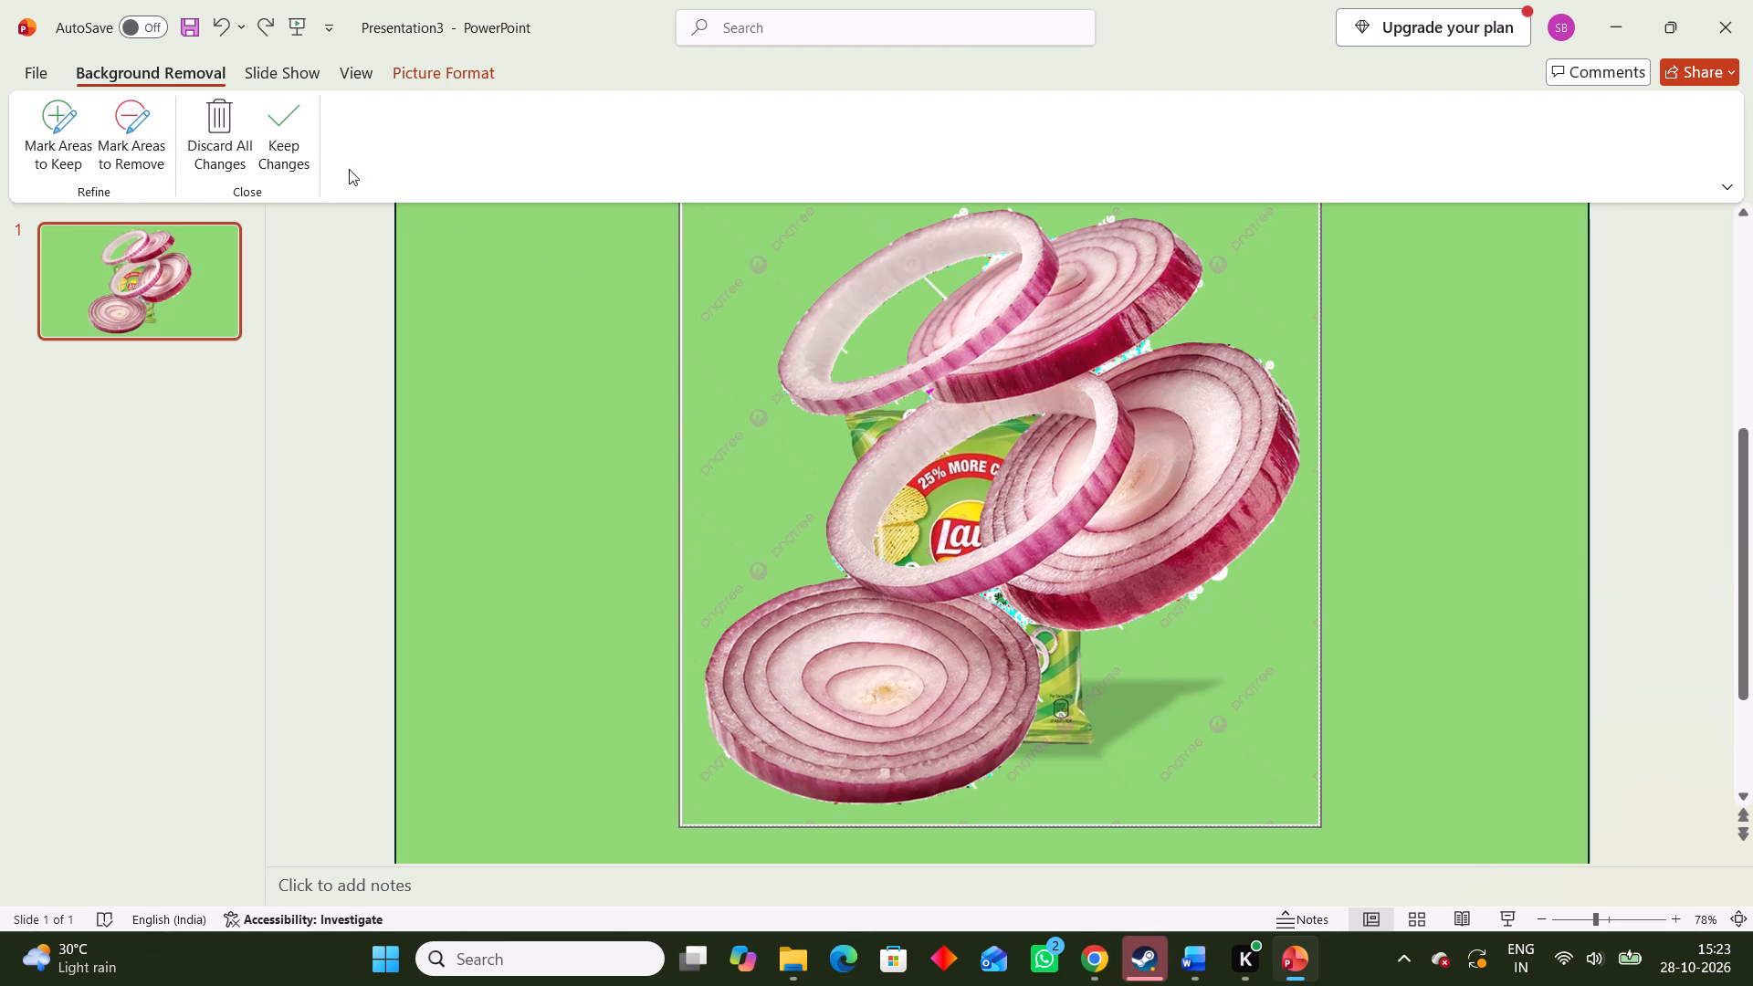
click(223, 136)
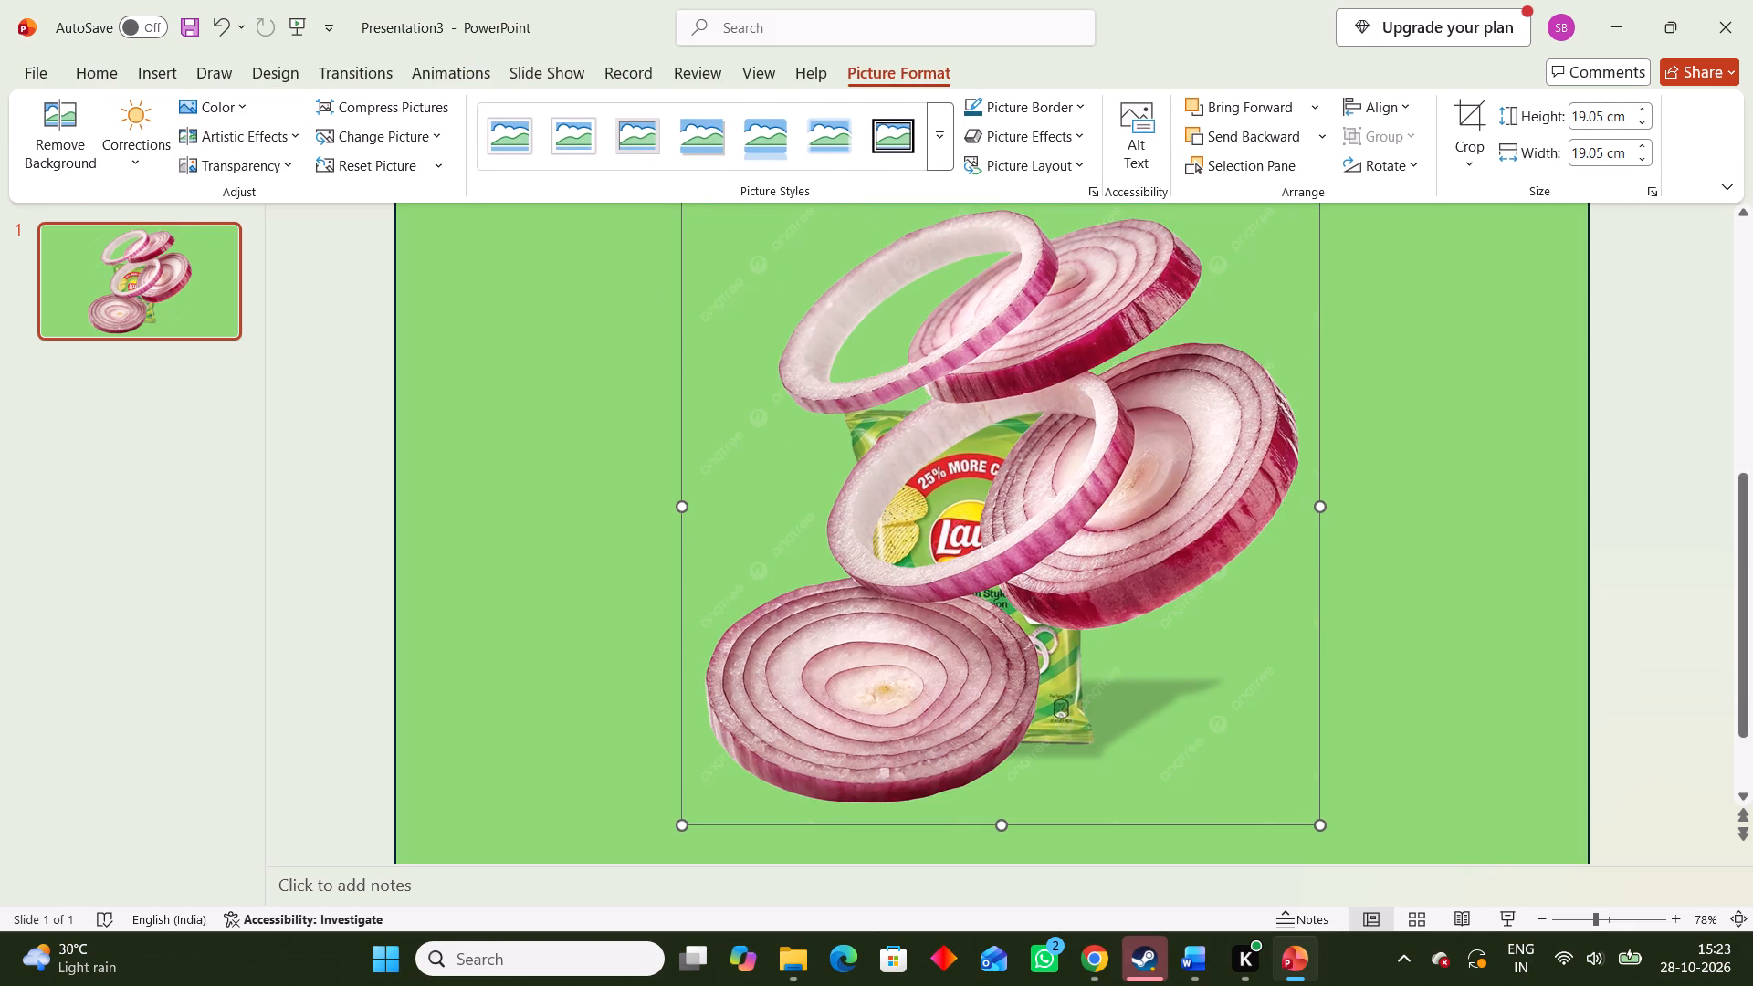
Cut the onion slices picture from the slide, leaving the Lay's packet on the green background.
key(ctrl+z)
key(ctrl+x)
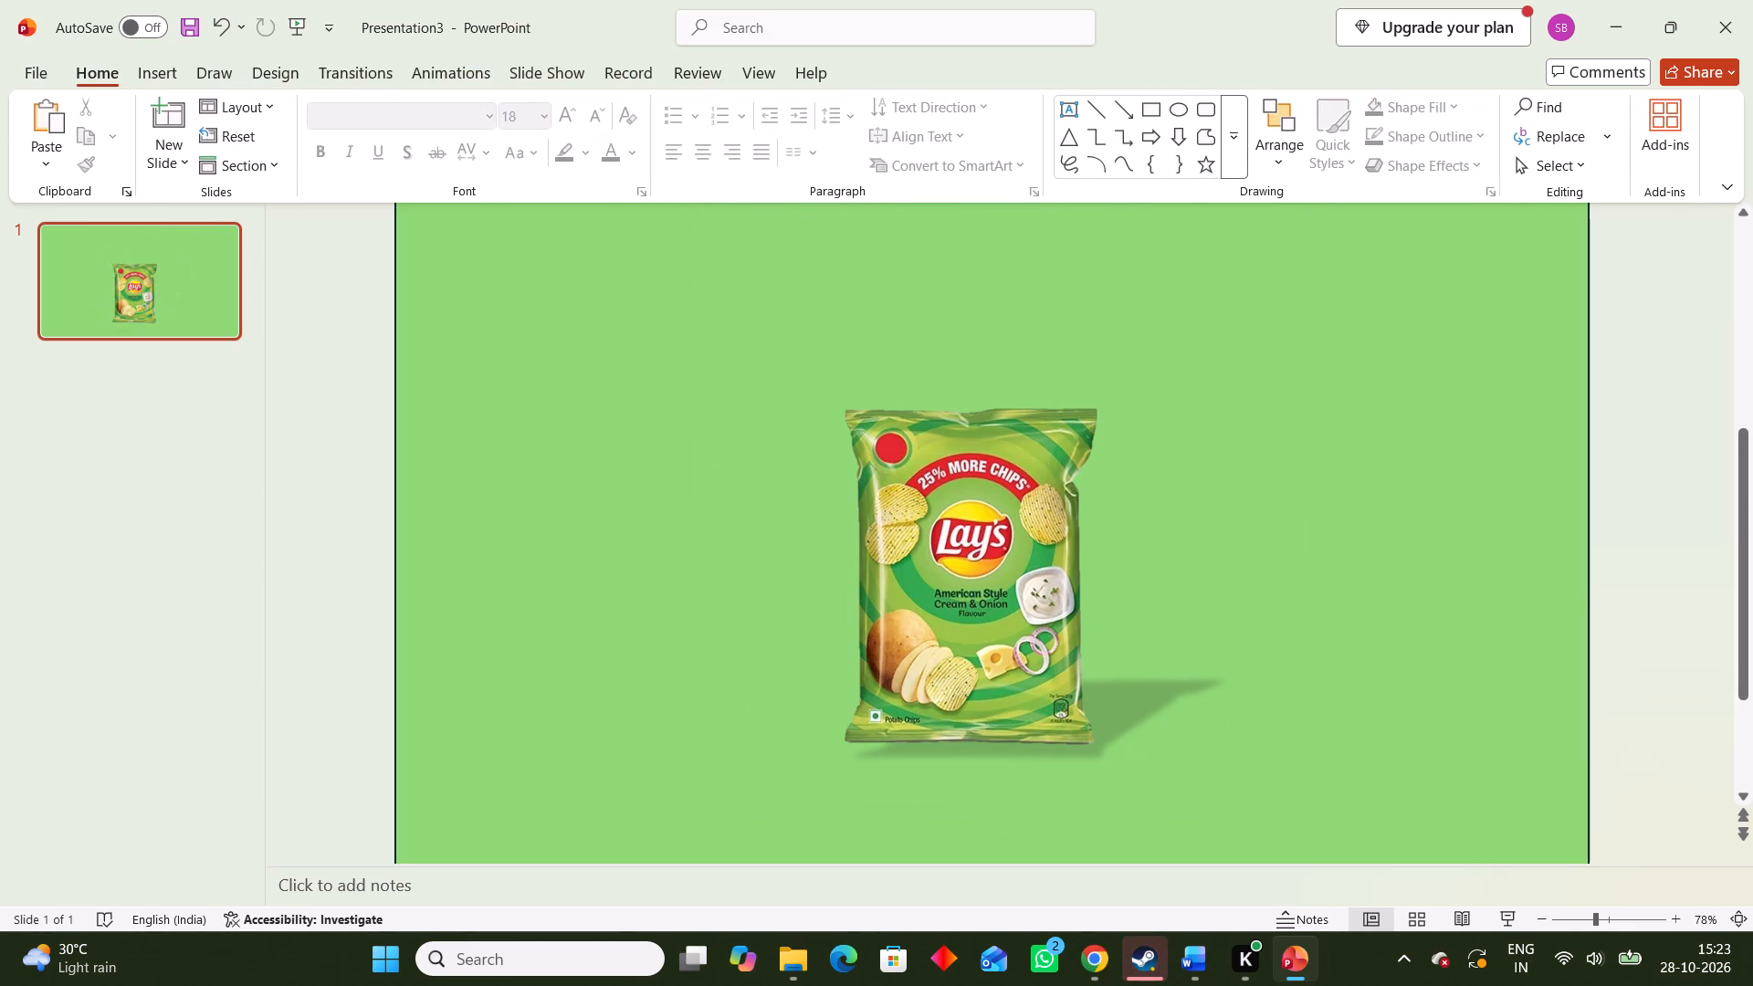
key(ctrl+z)
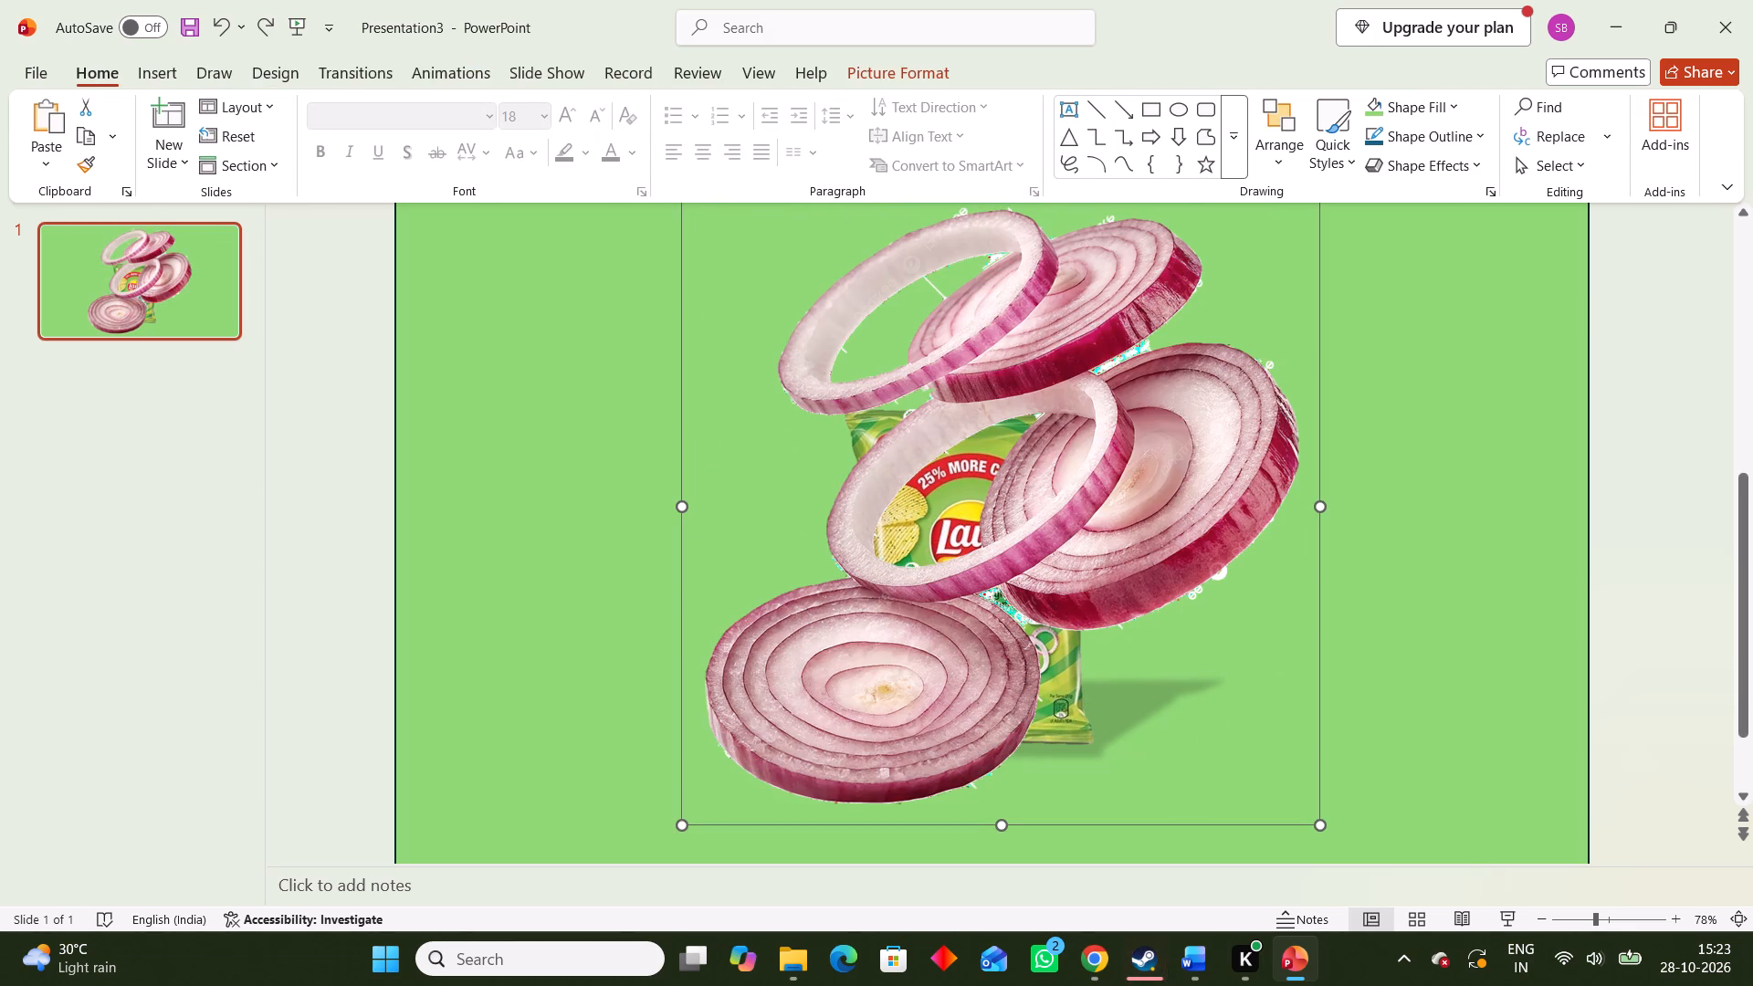
key(ctrl+z)
key(ctrl+z)
key(ctrl+x)
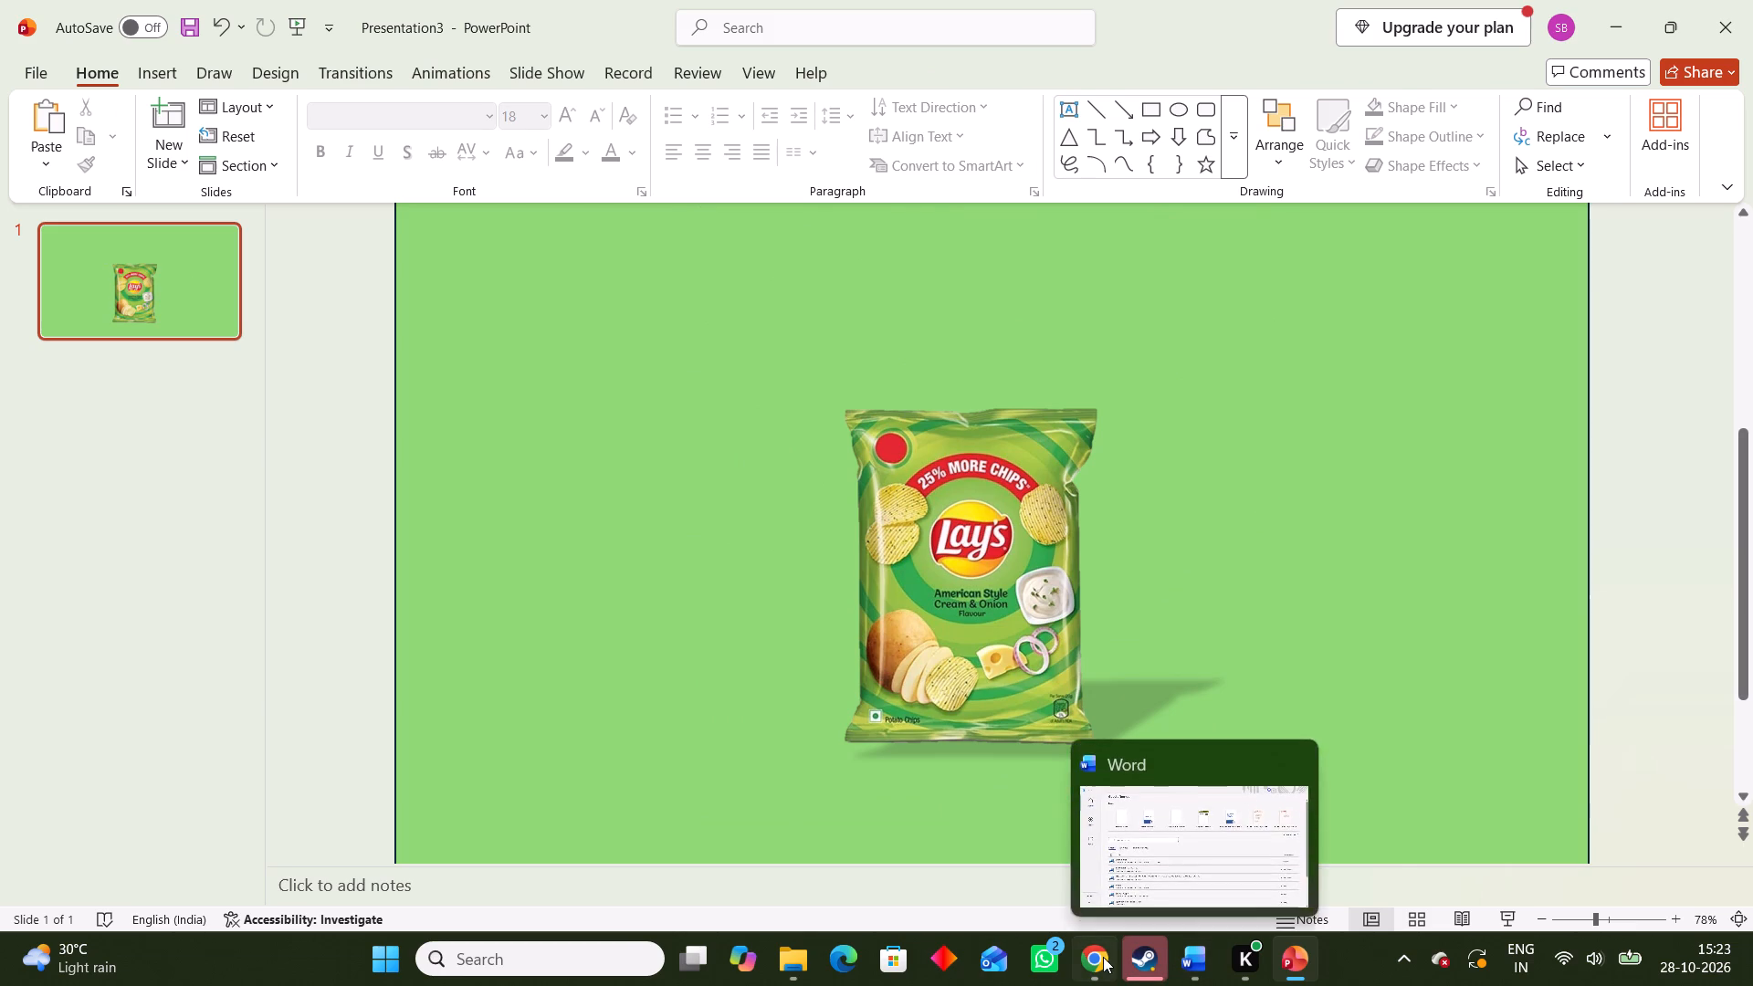
Switch to Chrome and return to the "onion png" search results.
click(1103, 957)
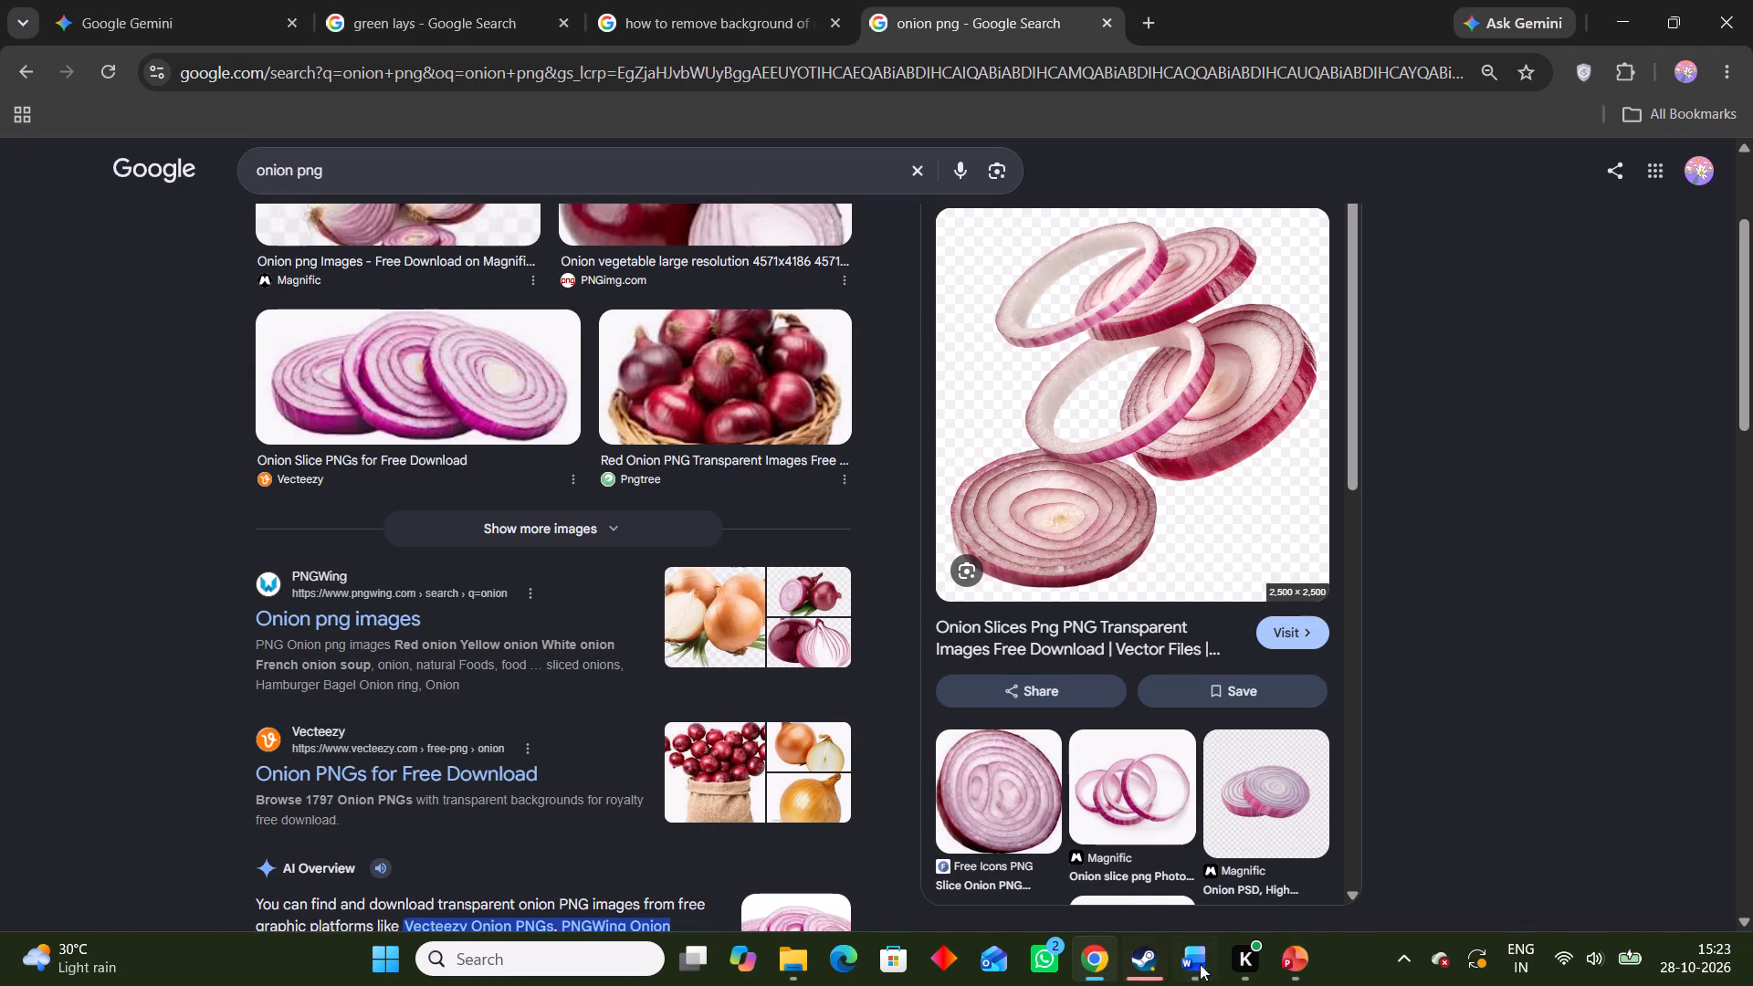
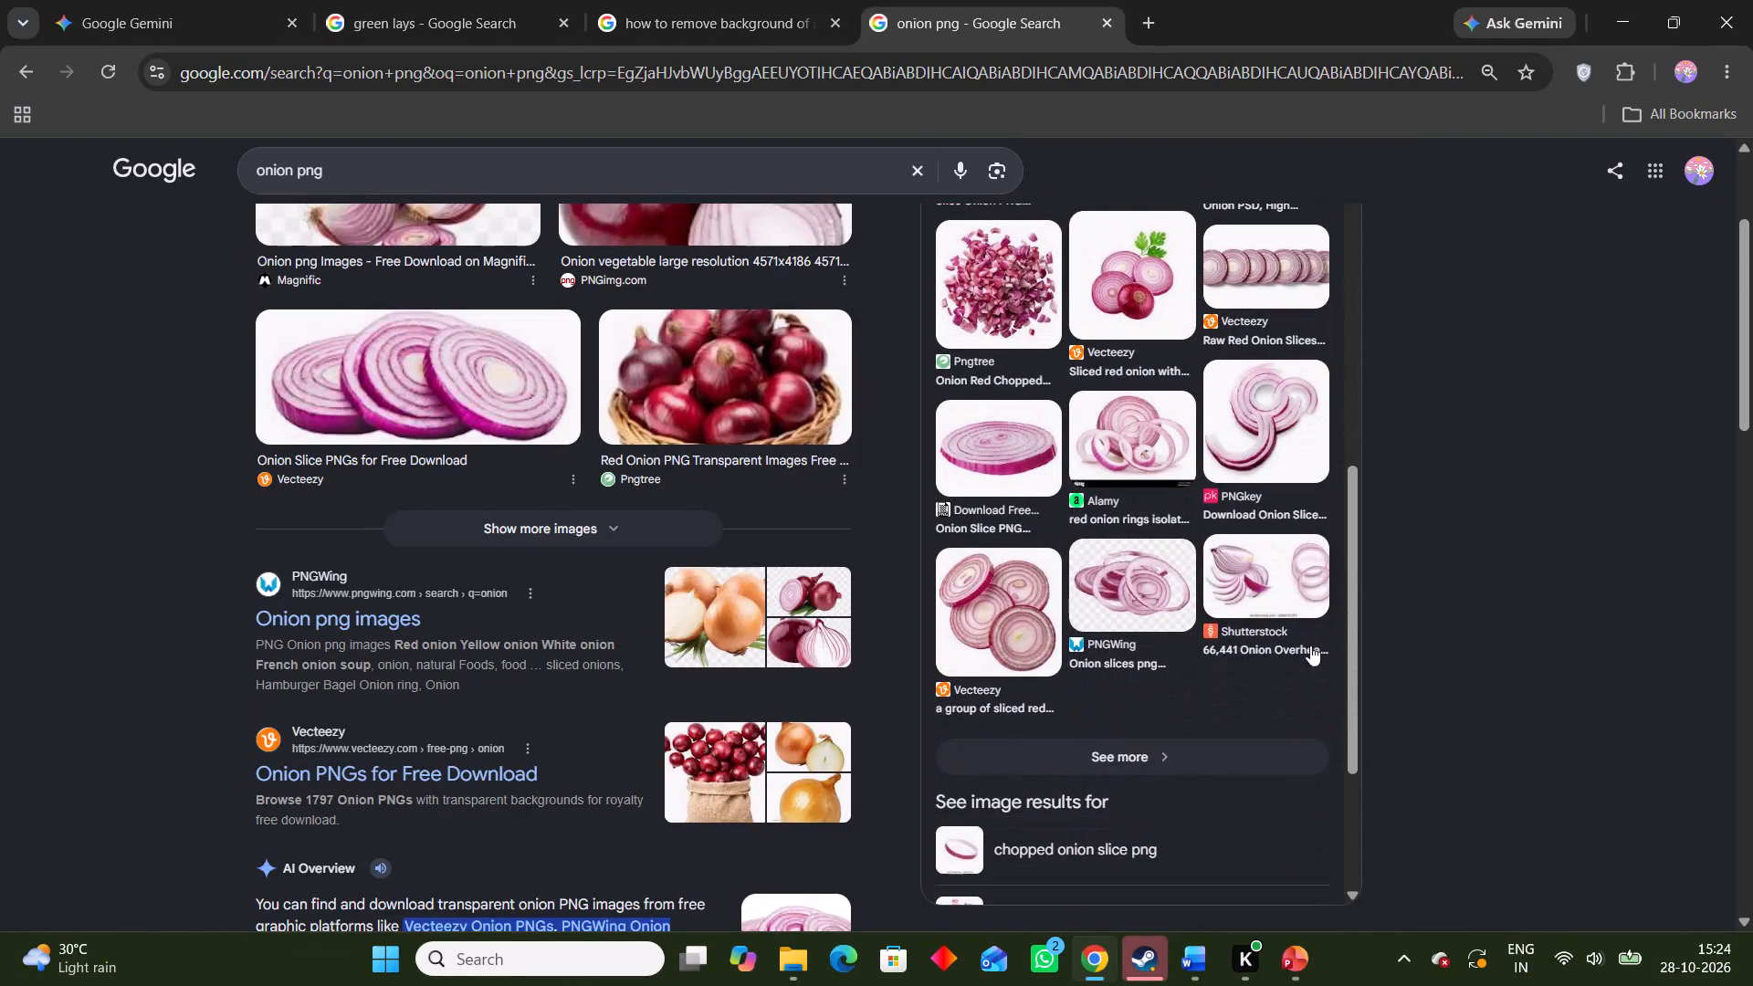
Browse the image results for "onion png" for a suitable picture of cut-out onion slices.
scroll(835, 551, up, 10)
click(357, 258)
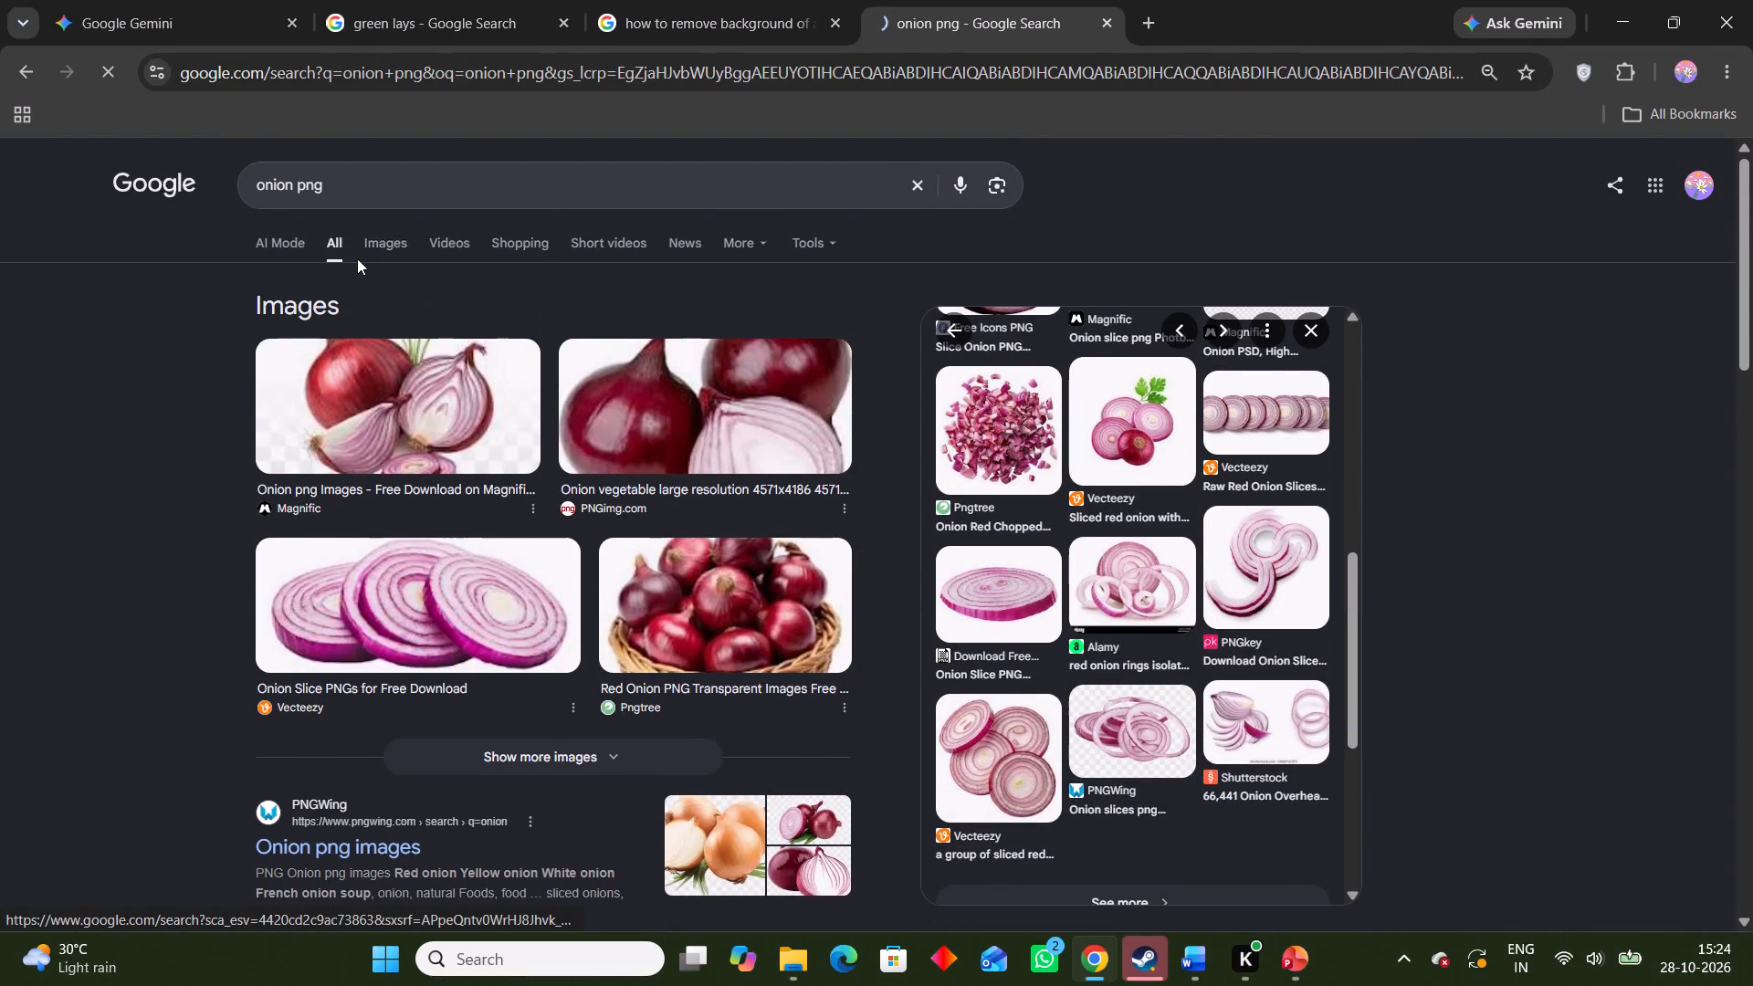
scroll(1029, 451, down, 1)
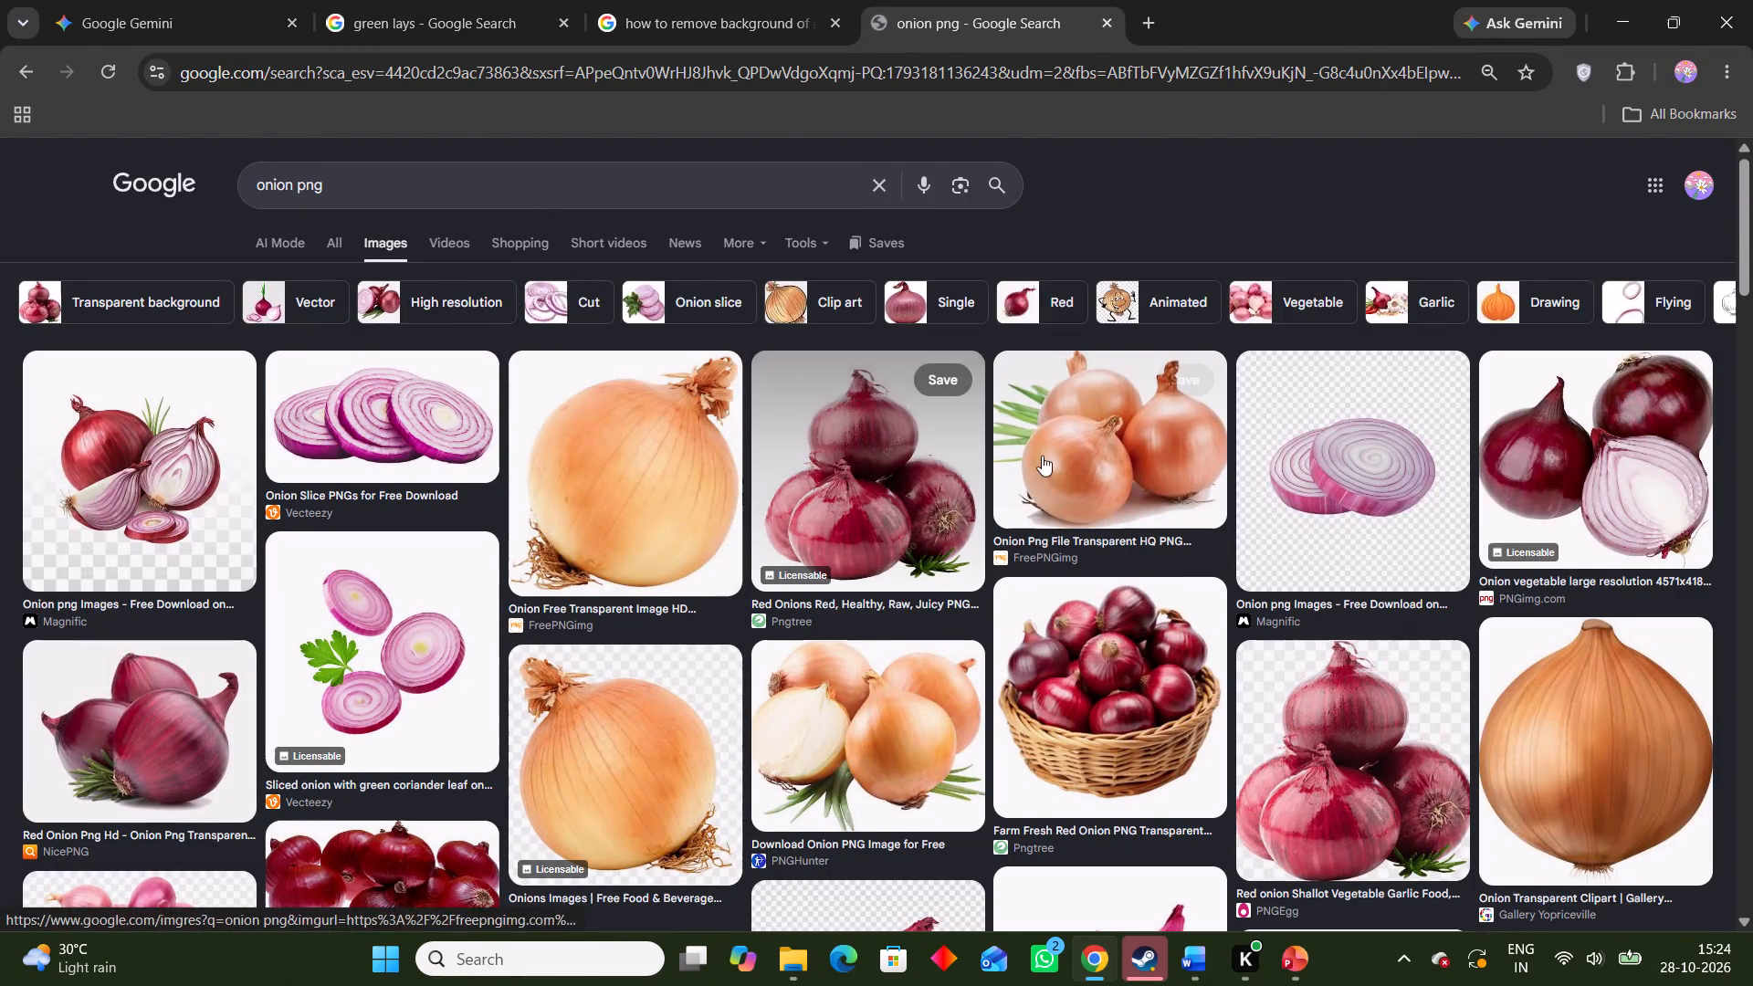
scroll(1042, 456, down, 2)
scroll(745, 414, down, 5)
scroll(1158, 437, up, 4)
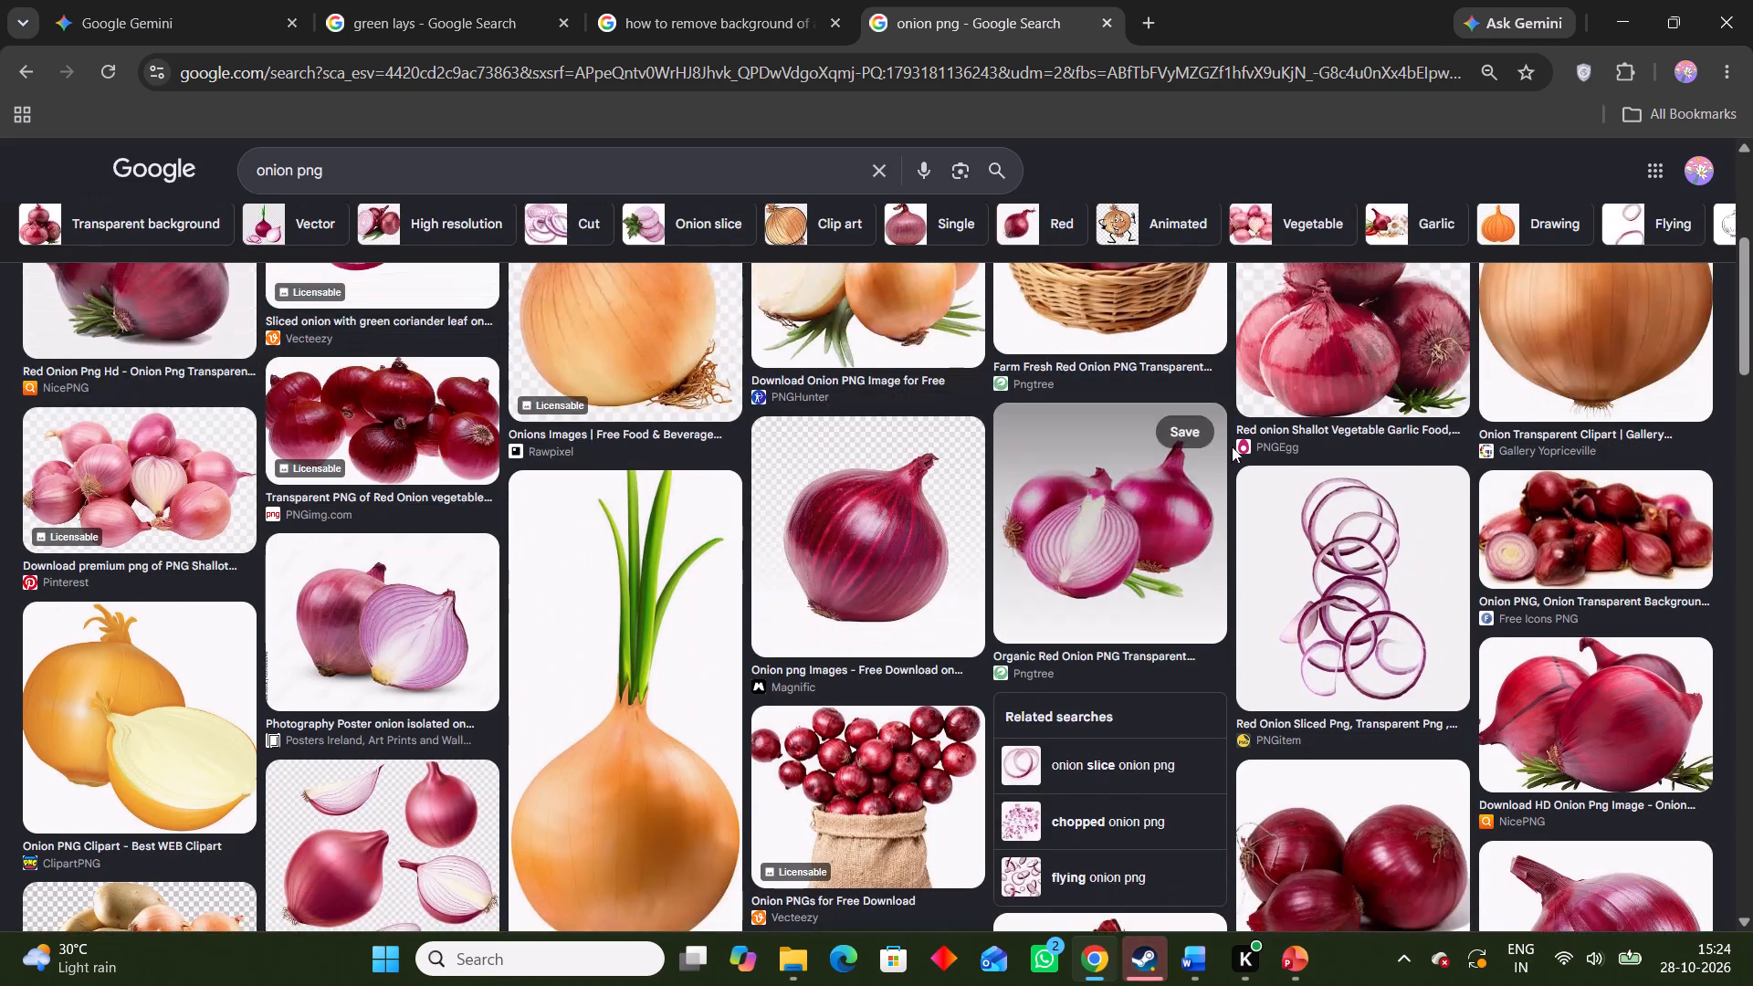
scroll(1253, 468, down, 4)
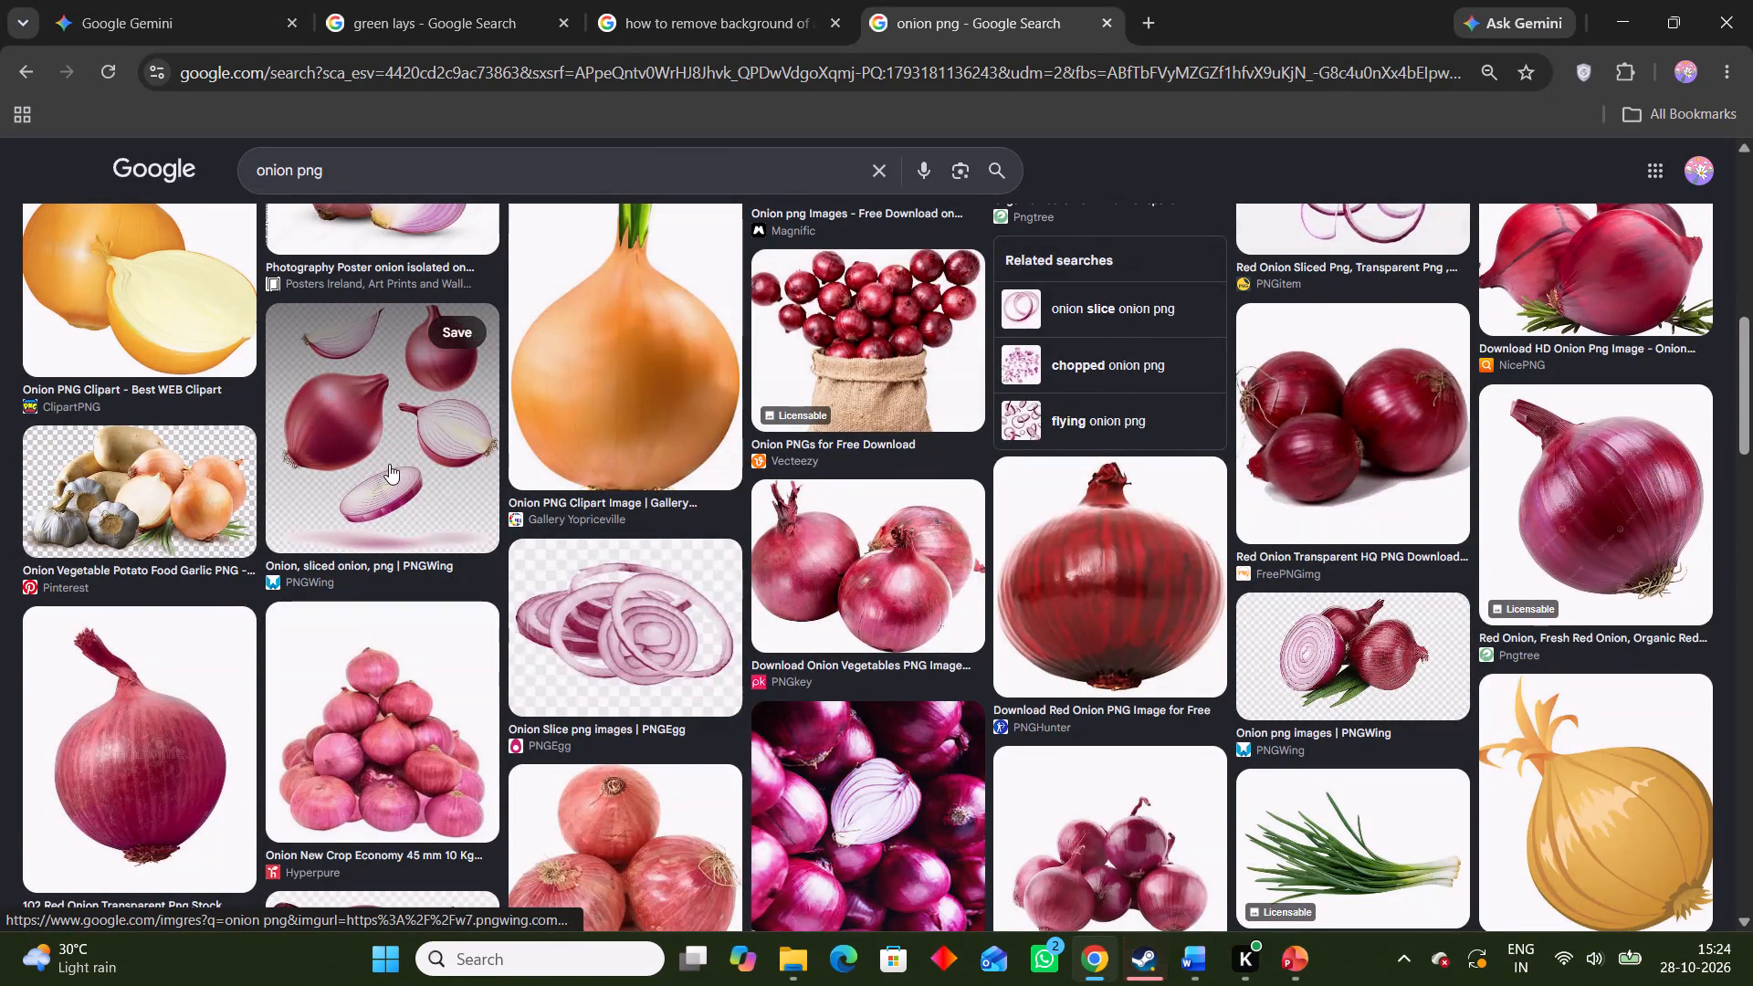
scroll(408, 459, down, 4)
scroll(962, 582, down, 2)
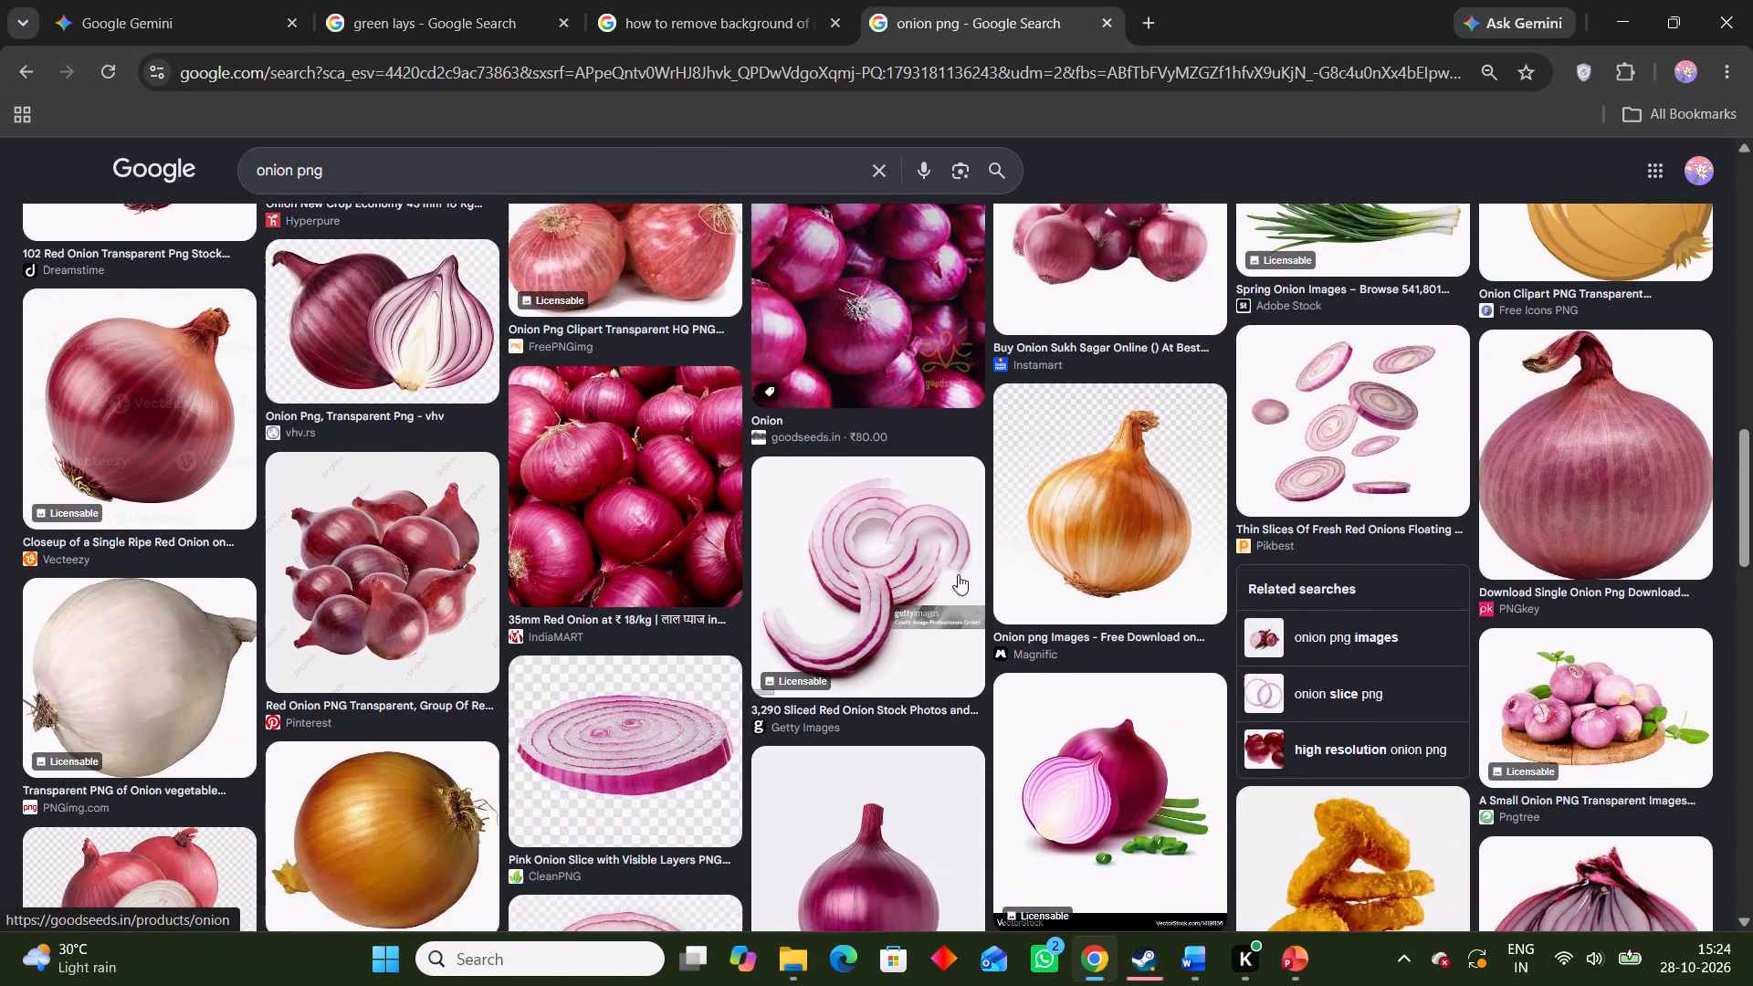
scroll(960, 541, down, 4)
scroll(929, 520, up, 2)
scroll(929, 520, down, 5)
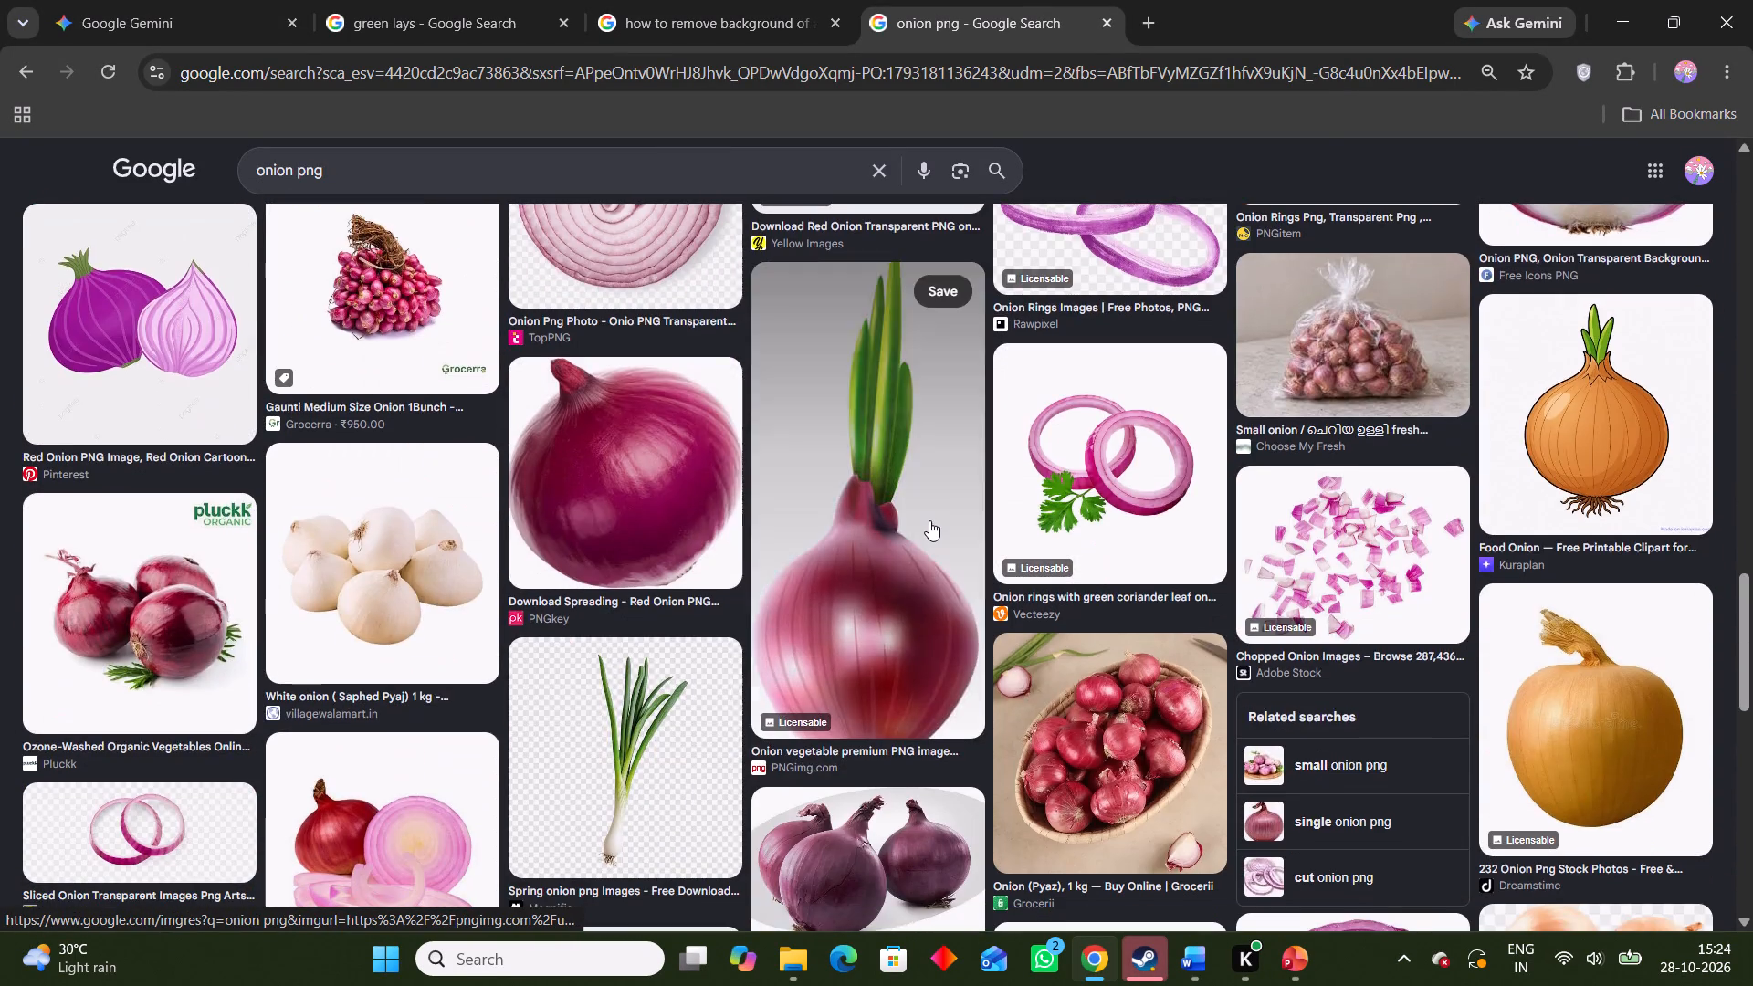
scroll(929, 520, down, 5)
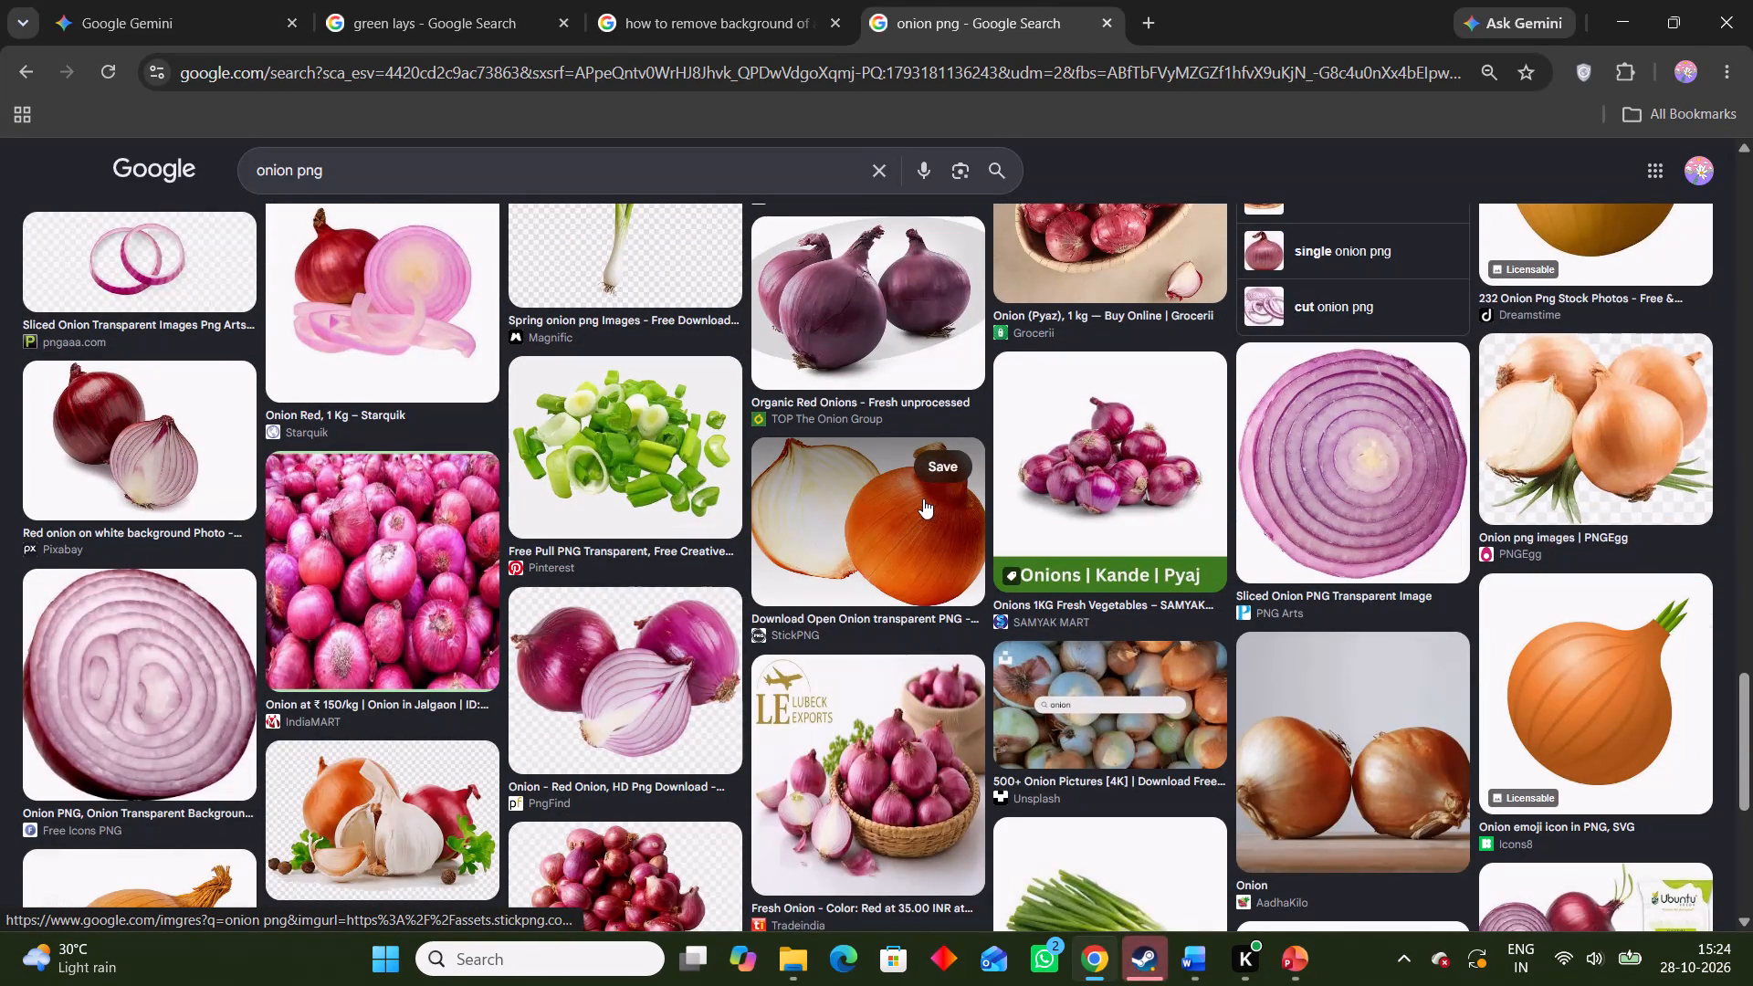
scroll(912, 490, up, 18)
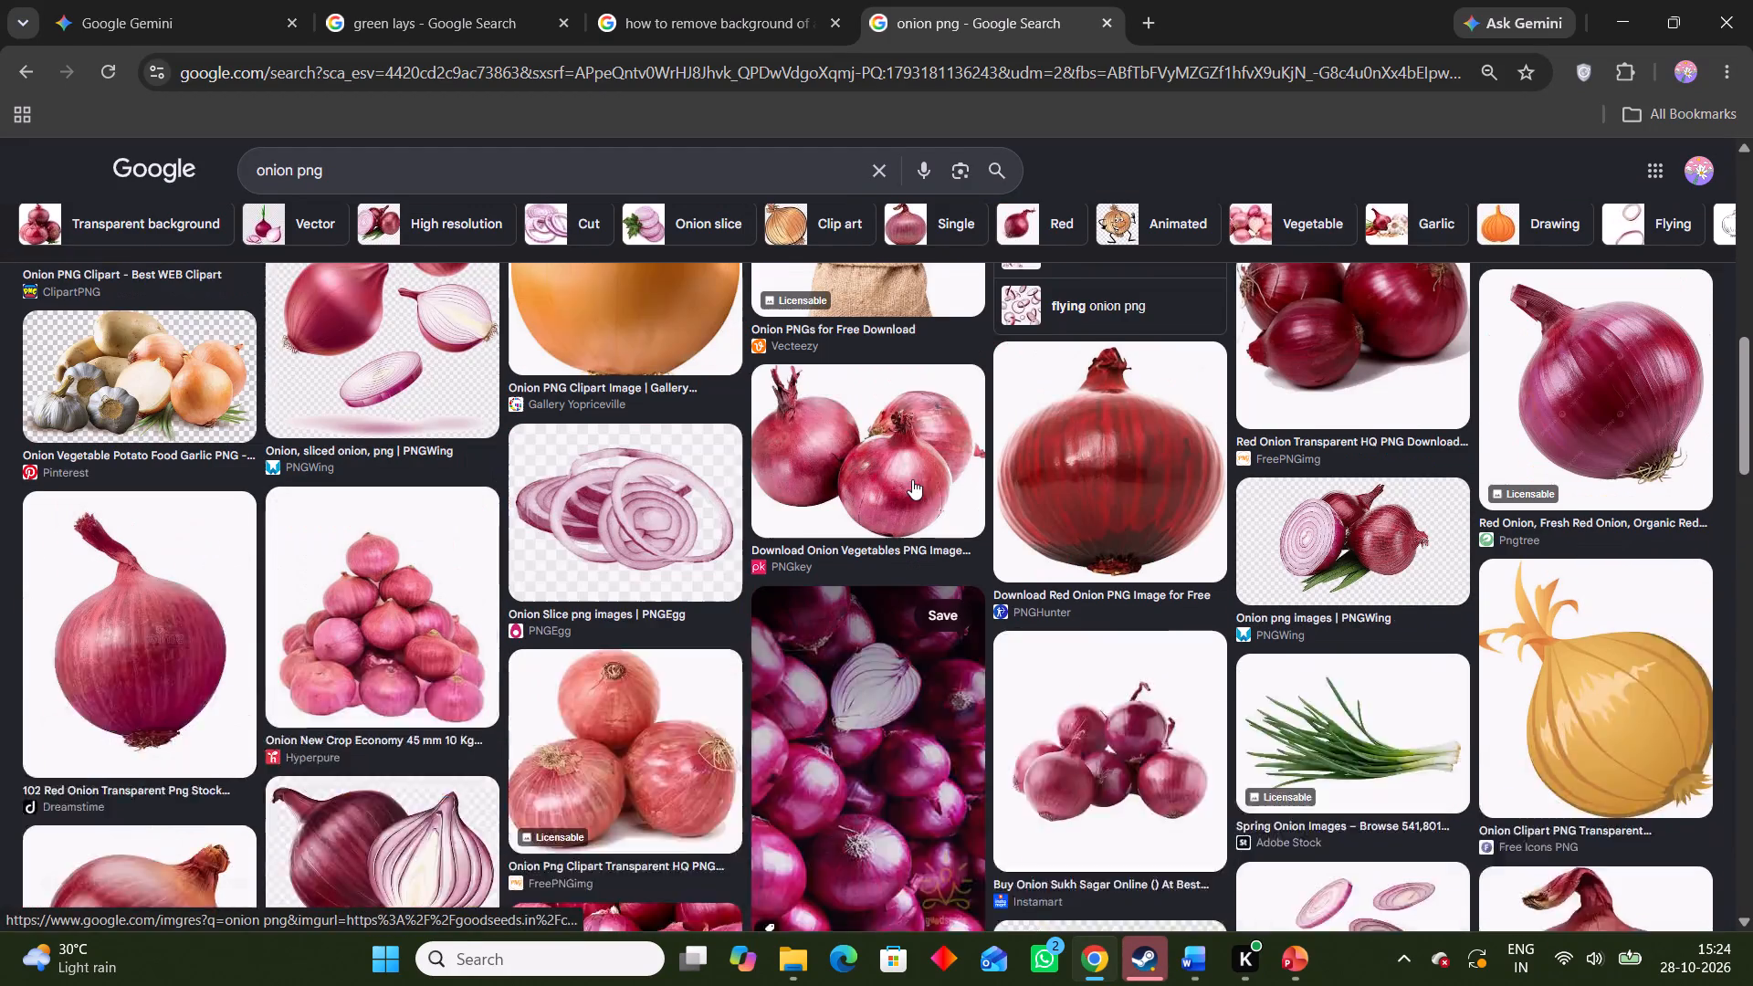
scroll(675, 481, up, 2)
Preview PNGWing's "Onion, sliced onion, png" image and look through its related images and the main results for alternatives.
click(418, 624)
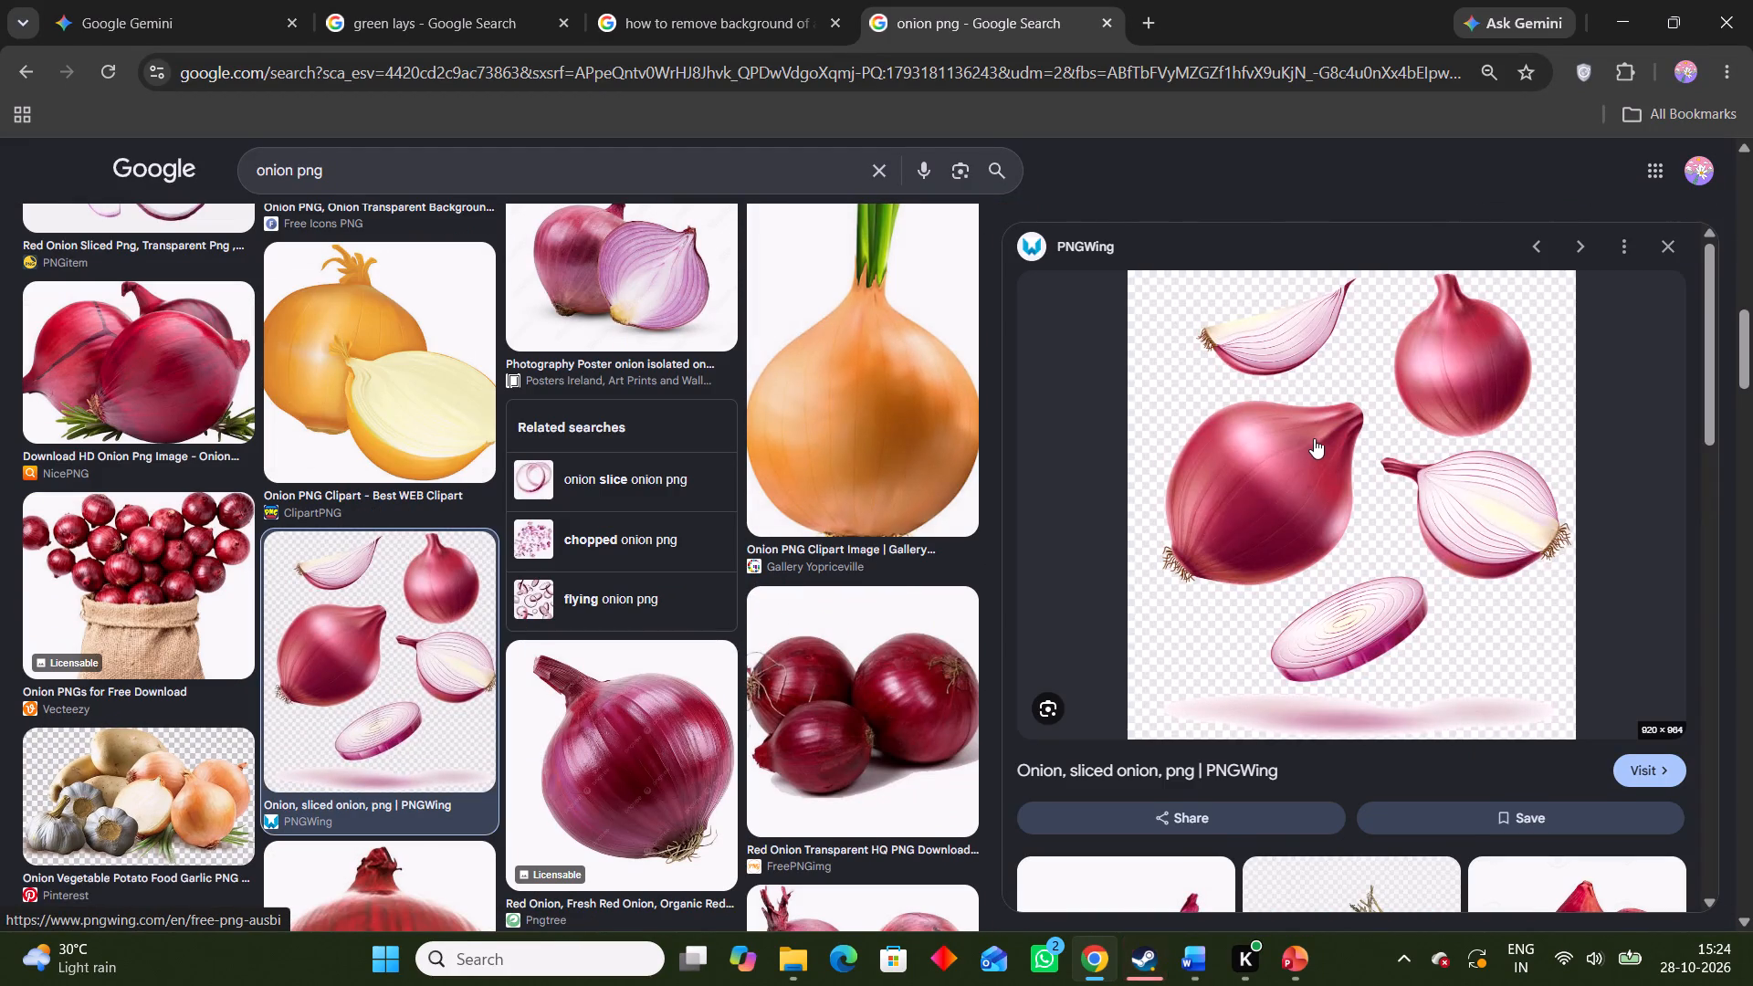
scroll(1314, 438, down, 9)
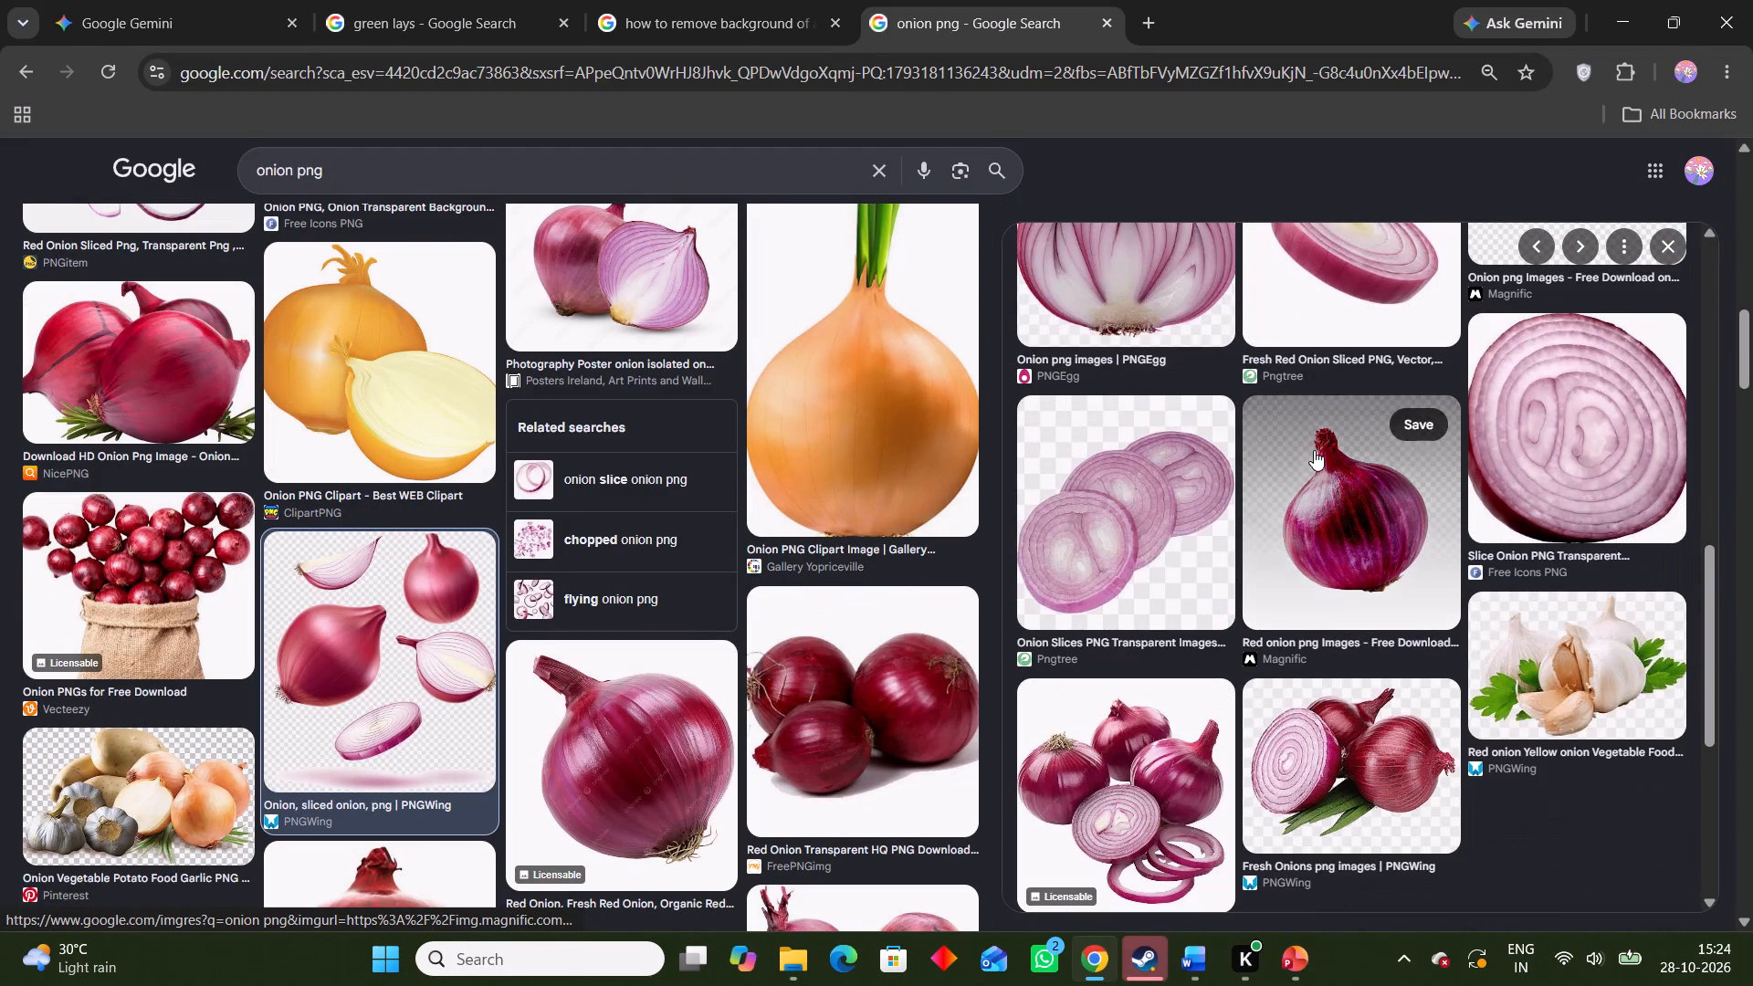
scroll(1150, 494, down, 4)
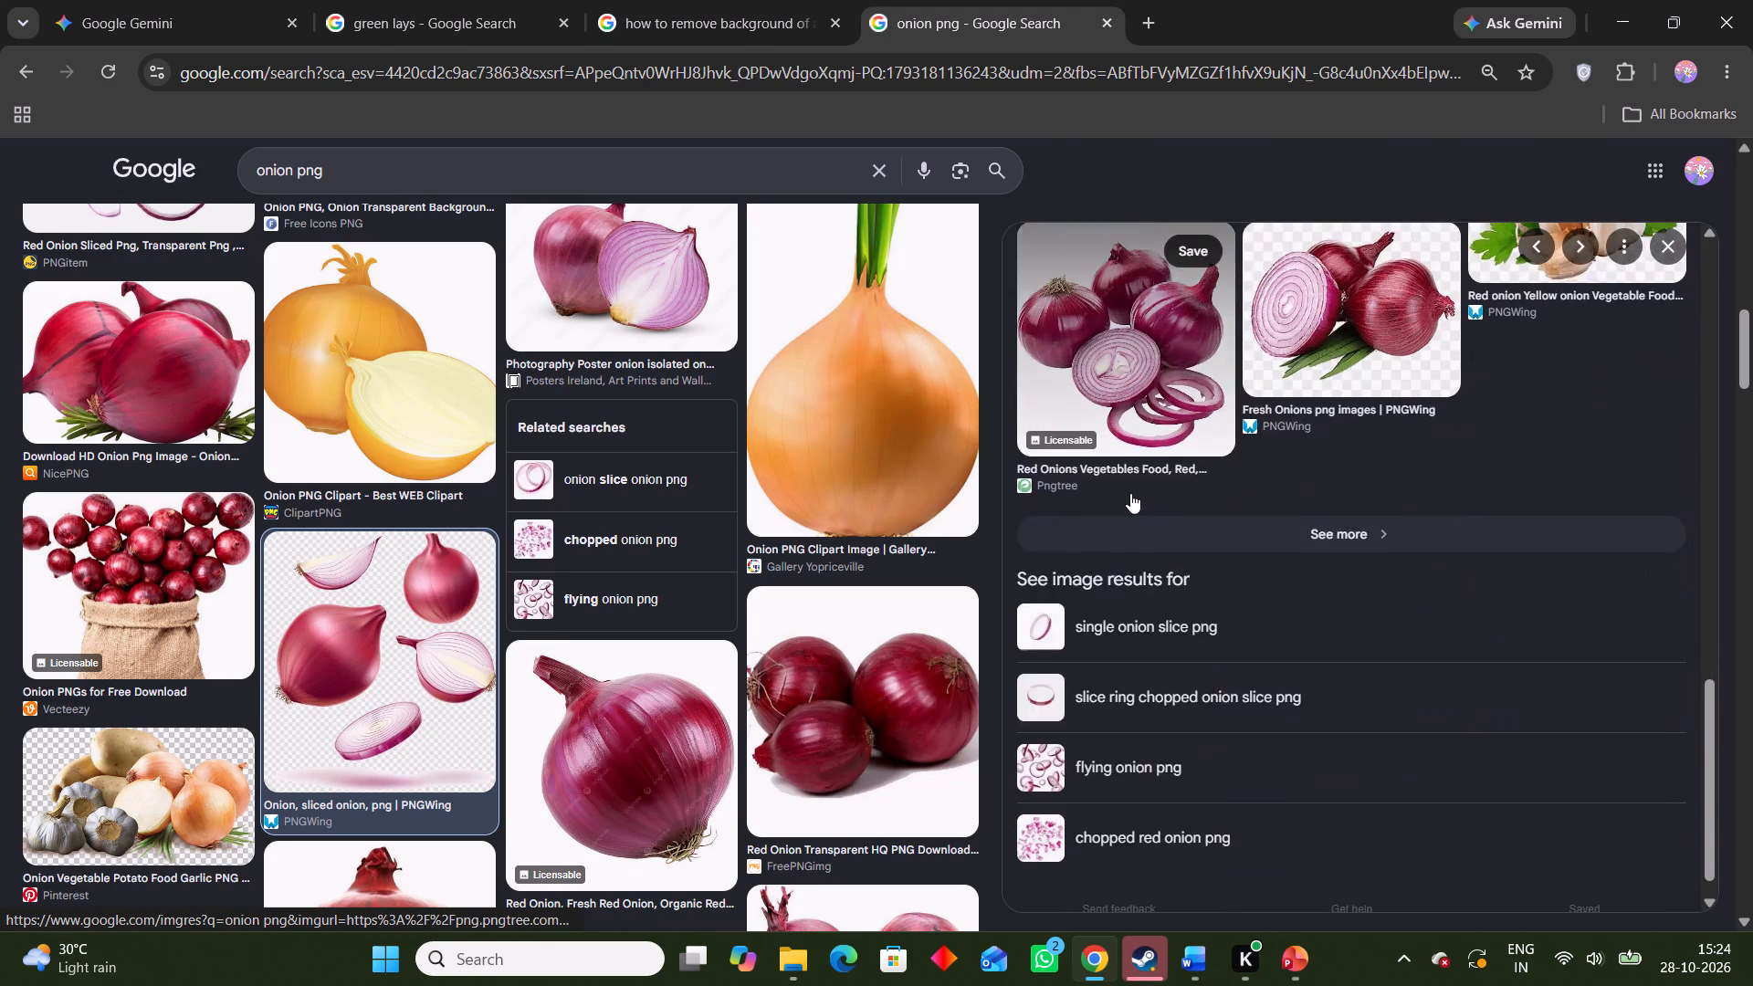
scroll(1130, 493, up, 13)
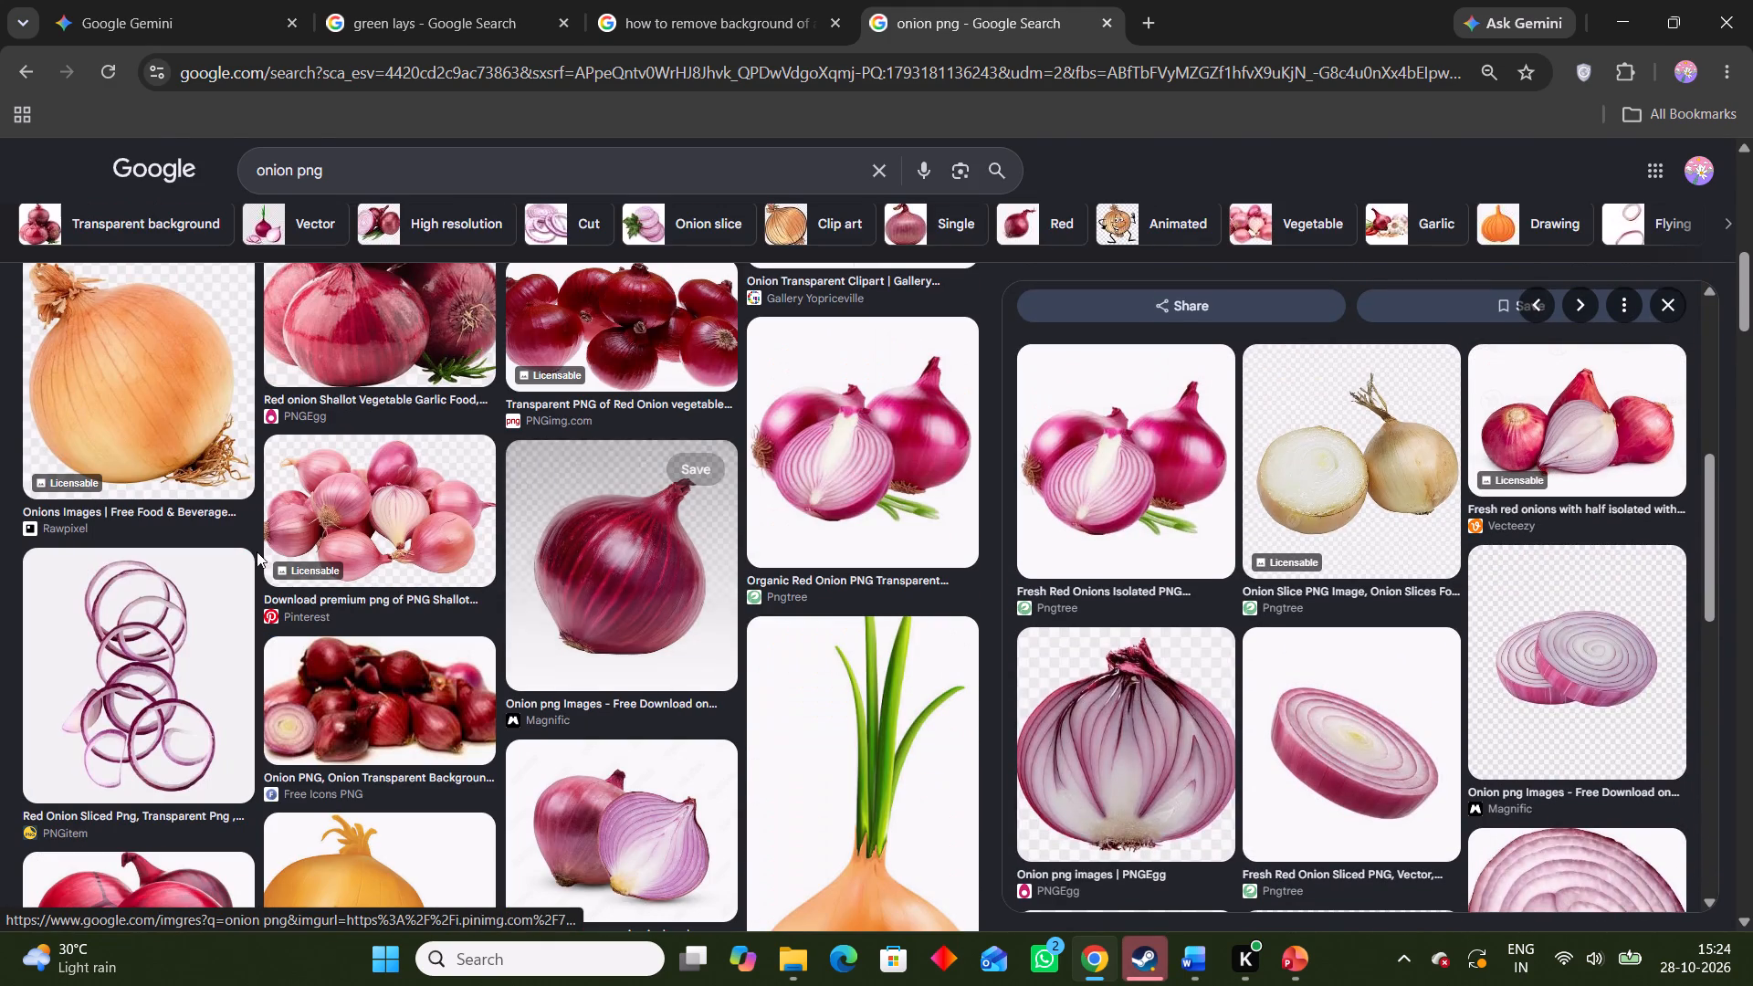
scroll(515, 449, up, 7)
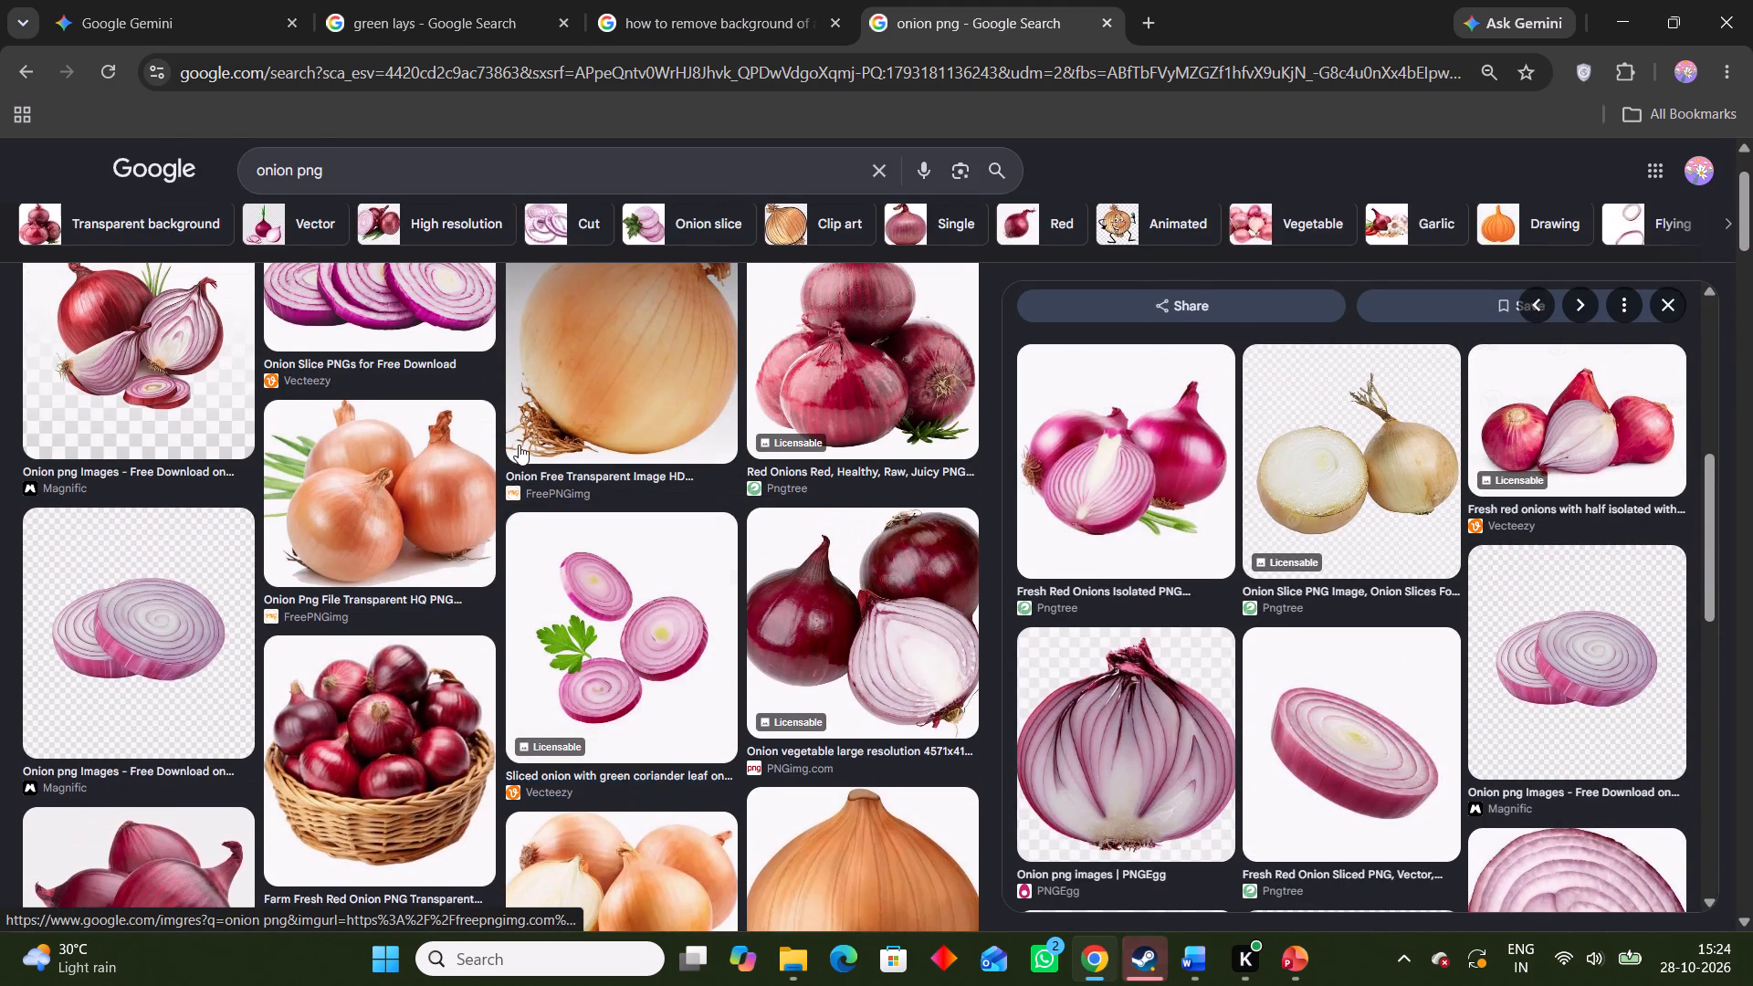
scroll(519, 445, up, 4)
Copy Vecteezy's sliced onion with green coriander leaf image and paste it onto the Lay's slide in PowerPoint.
click(672, 771)
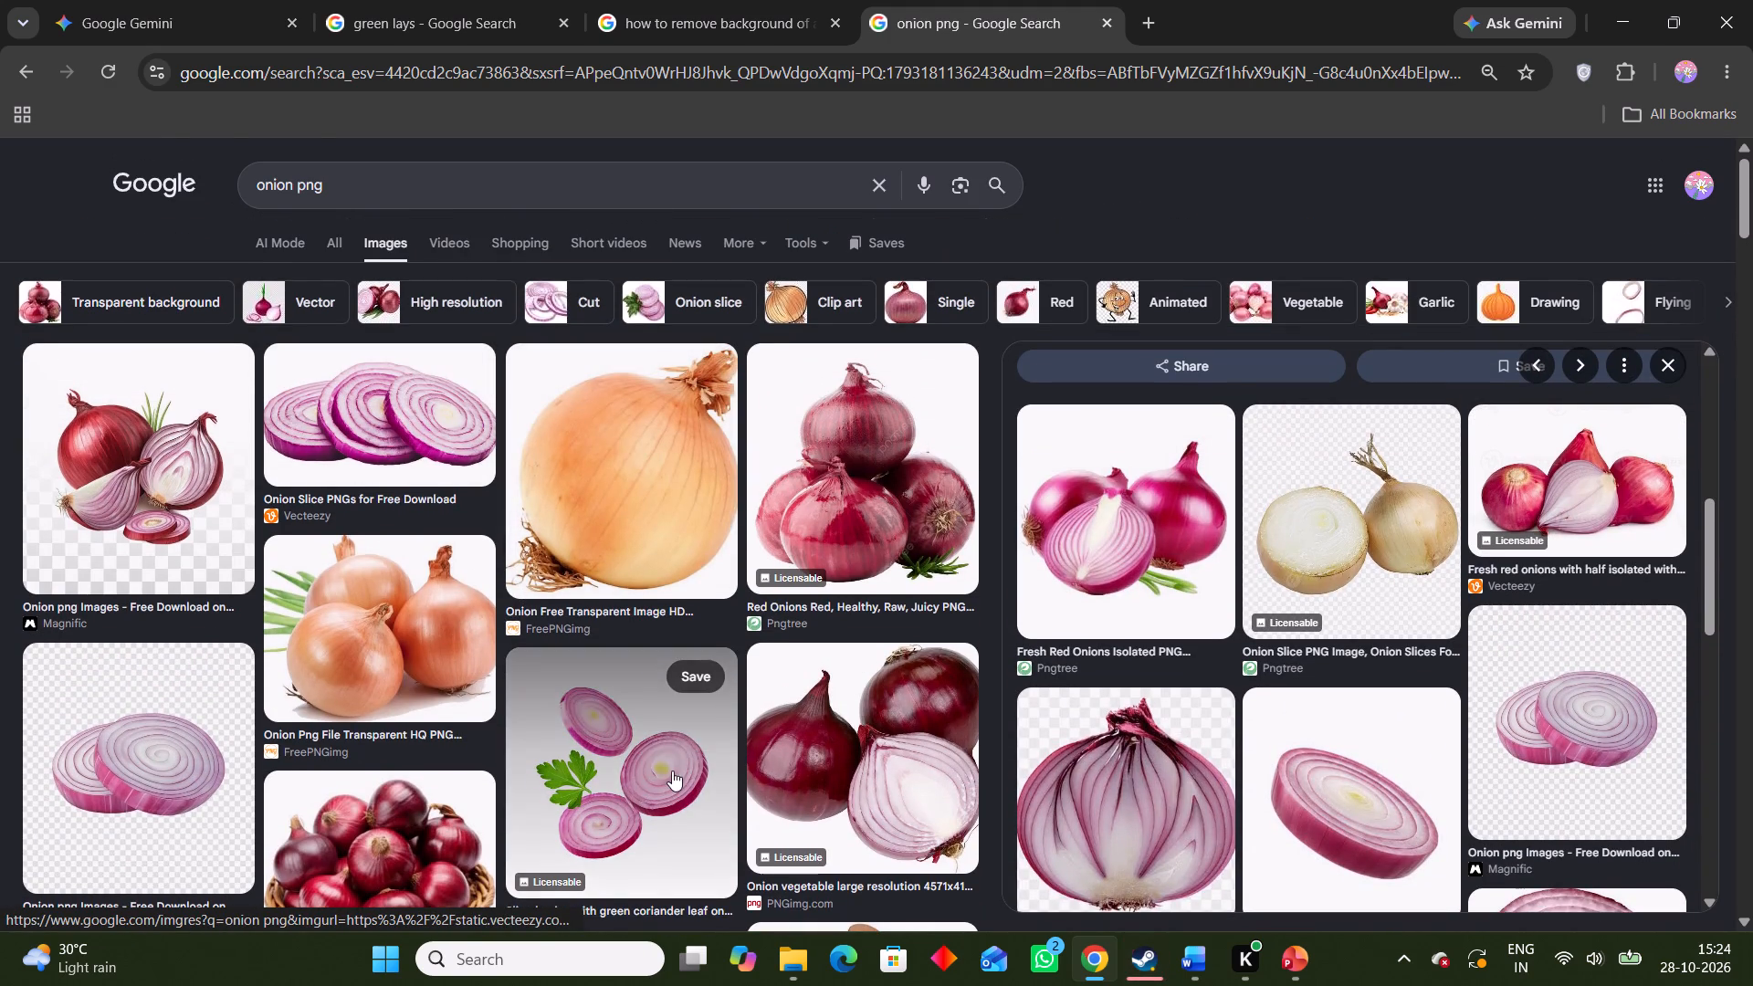
right_click(1318, 578)
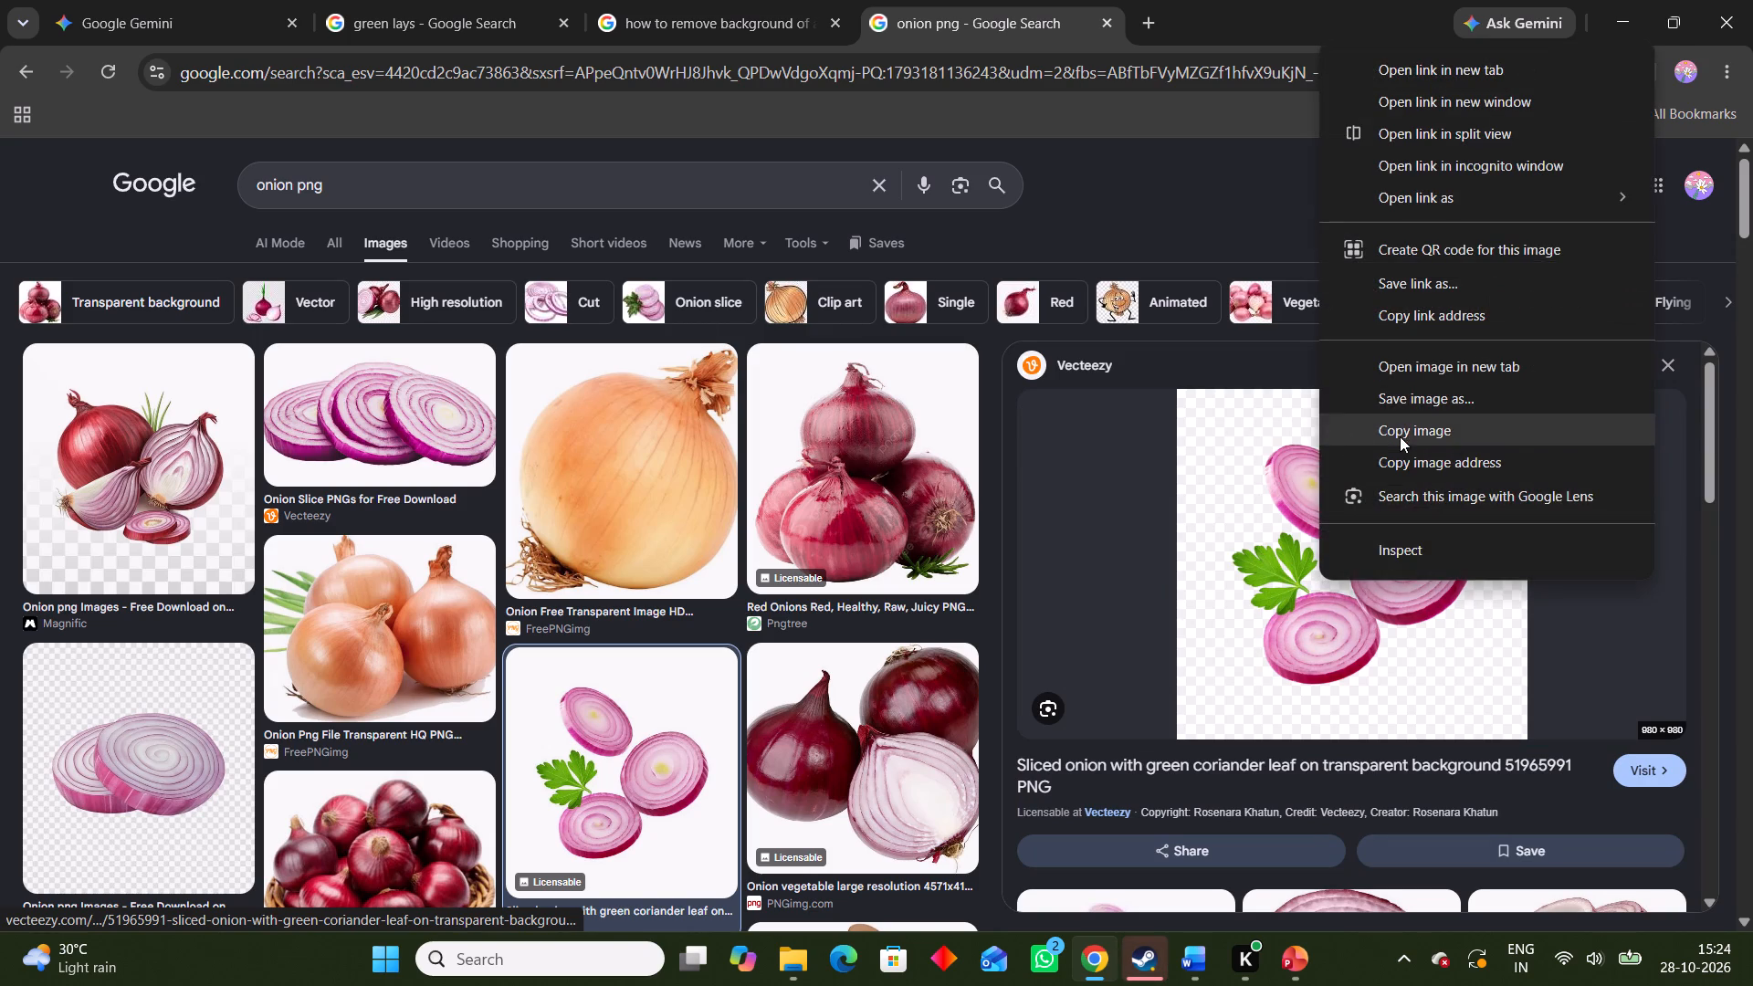
click(1400, 436)
click(1284, 985)
key(ctrl+v)
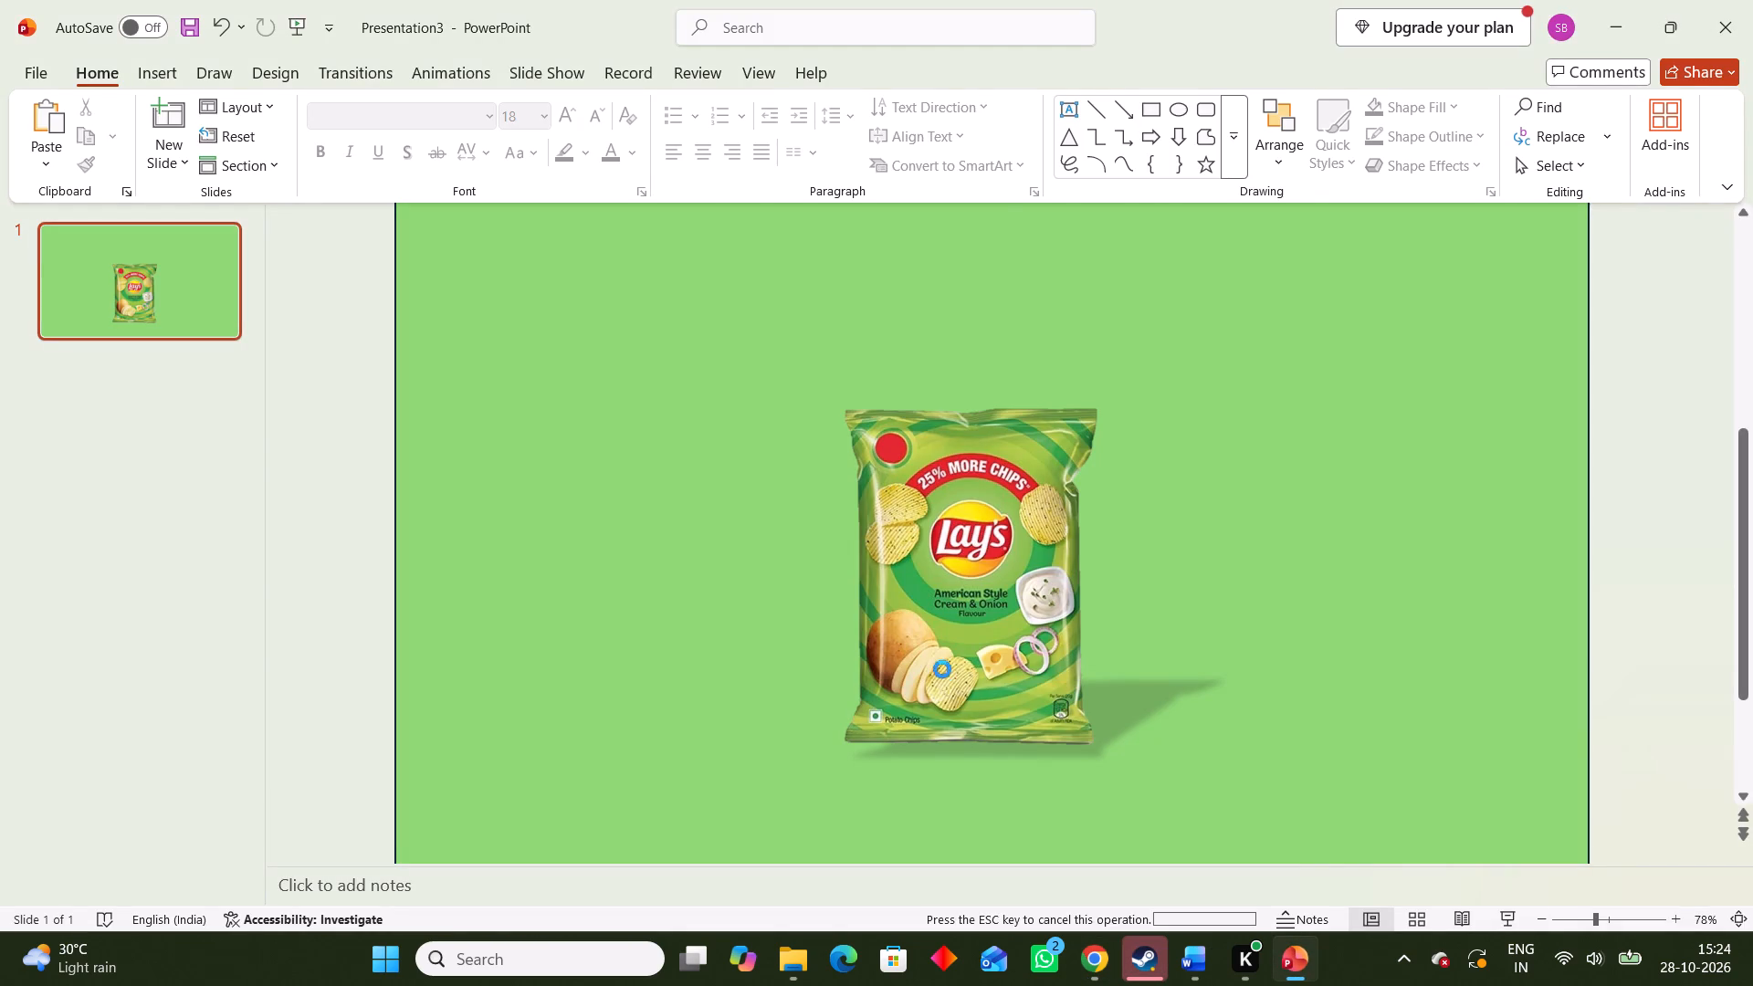
Enlarge the onion slices picture to about 19.7 cm square and position its slices to the left of the Lay's packet.
drag(918, 435, 575, 393)
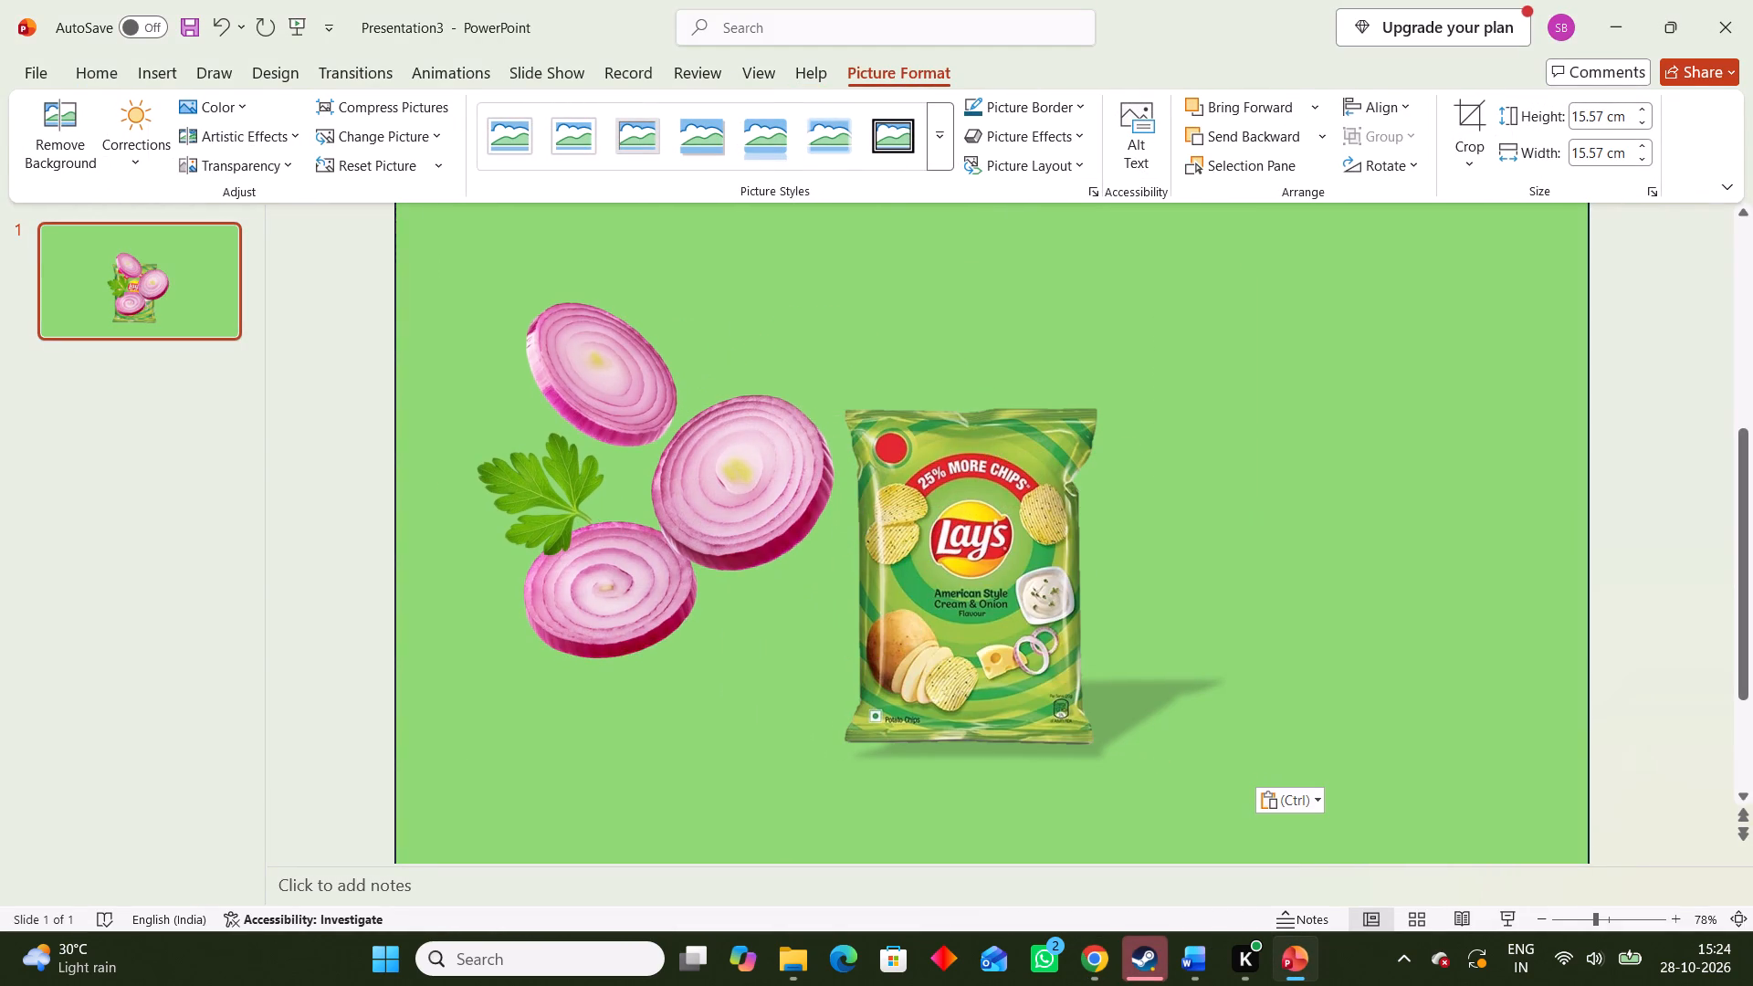
drag(575, 393, 551, 374)
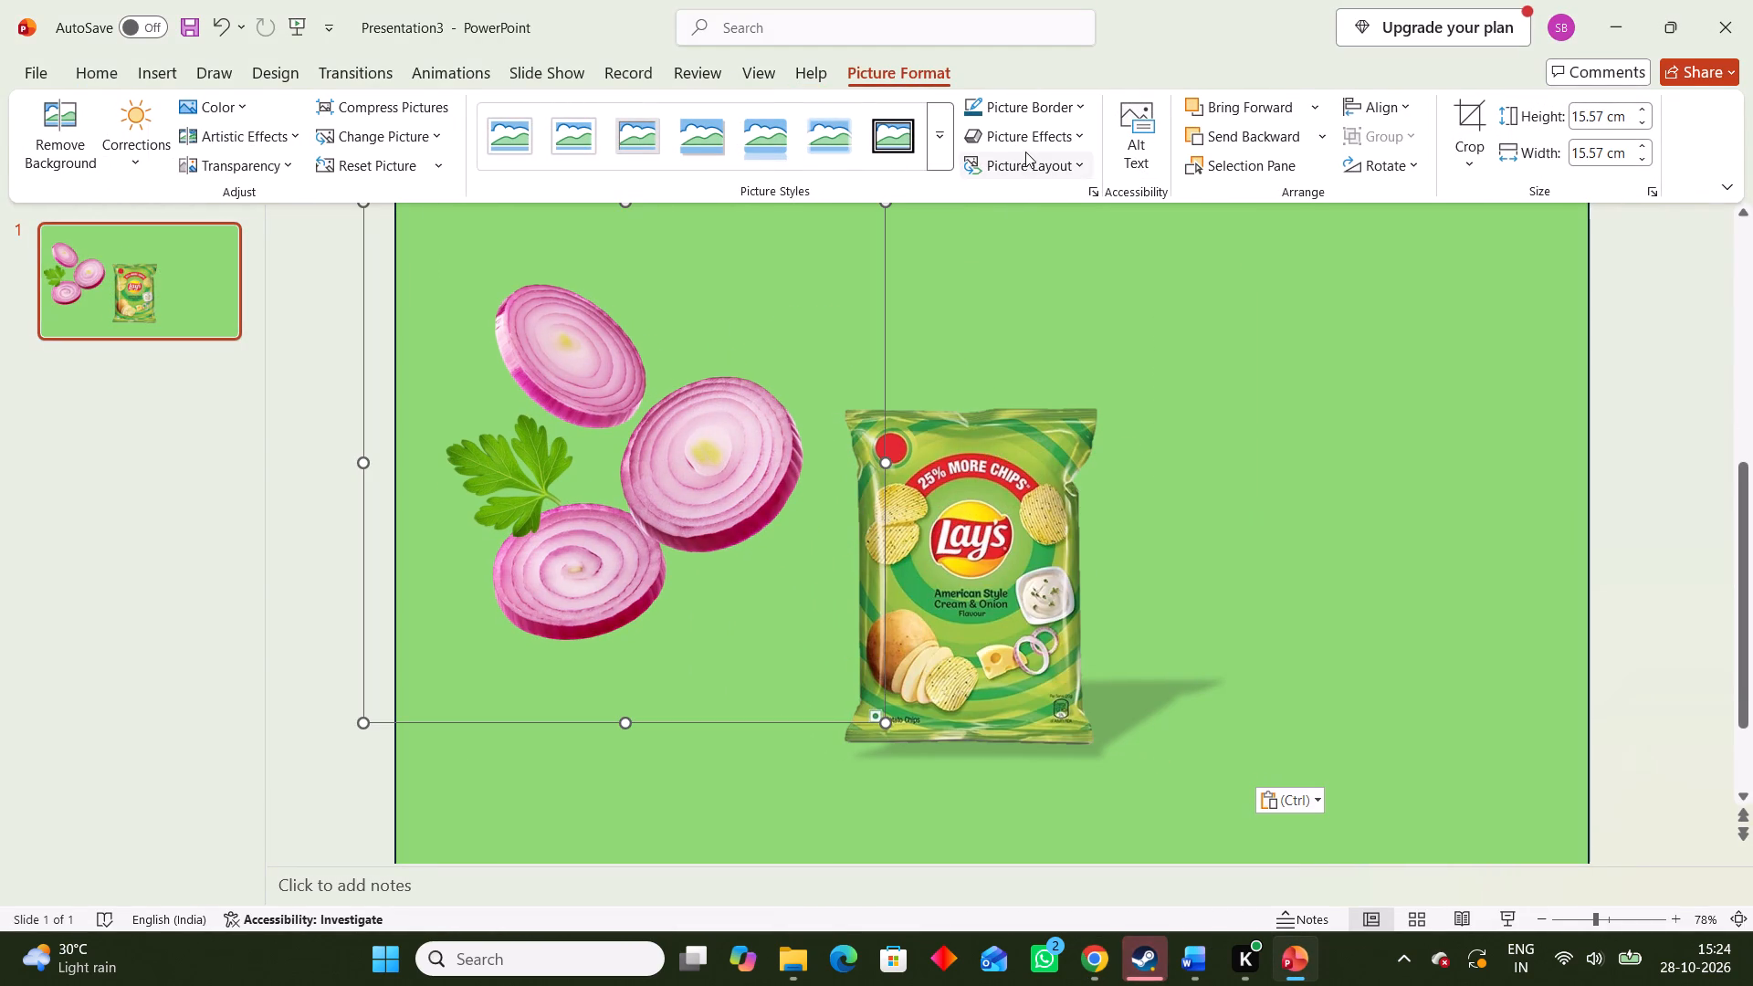
drag(763, 647, 848, 735)
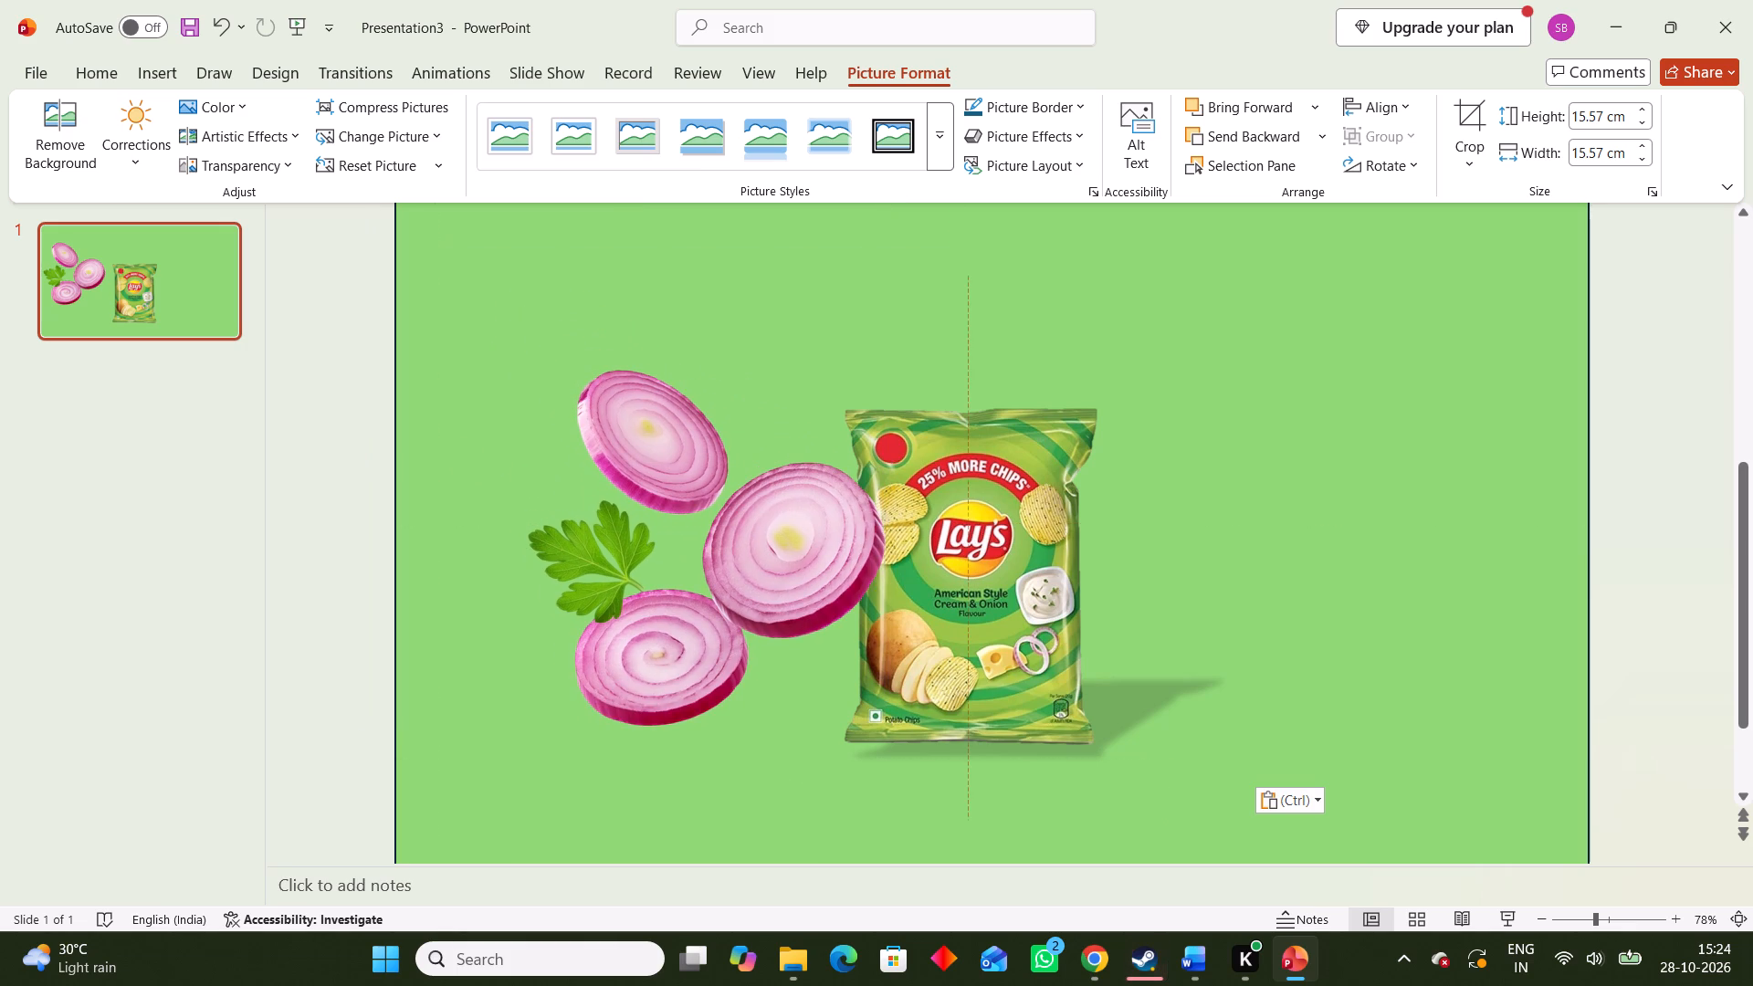
drag(848, 735, 849, 735)
drag(966, 296, 1023, 240)
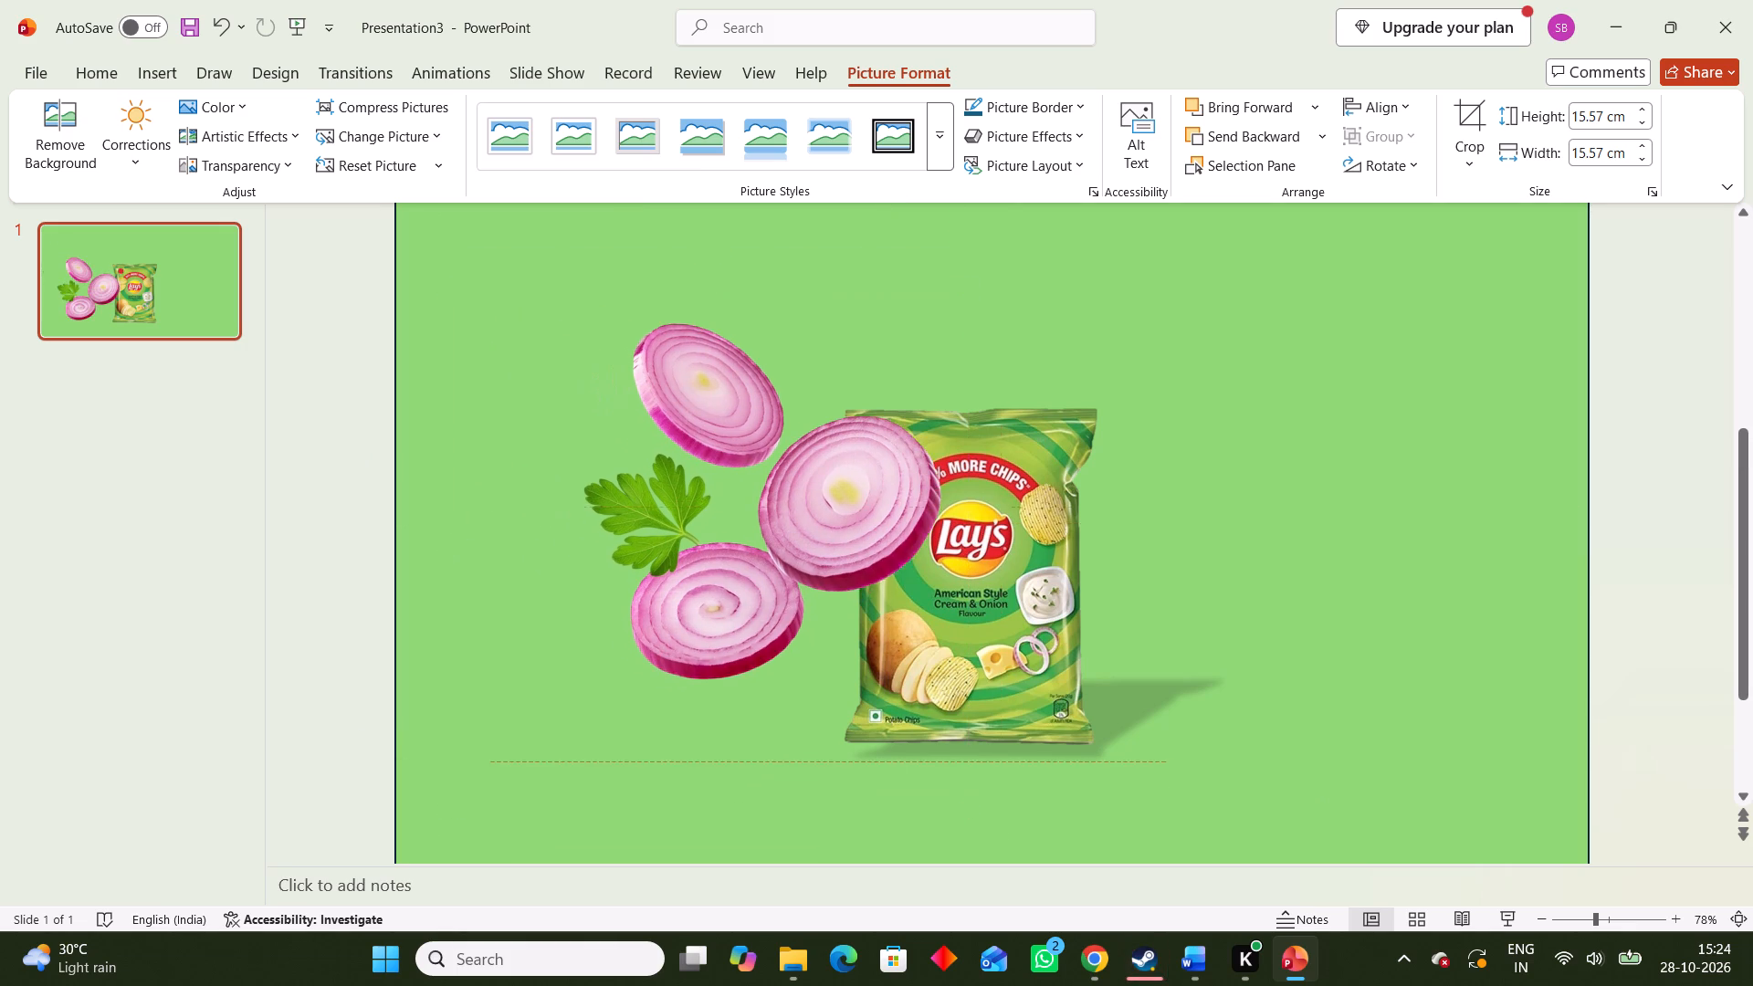
drag(1023, 240, 908, 292)
drag(917, 286, 1022, 215)
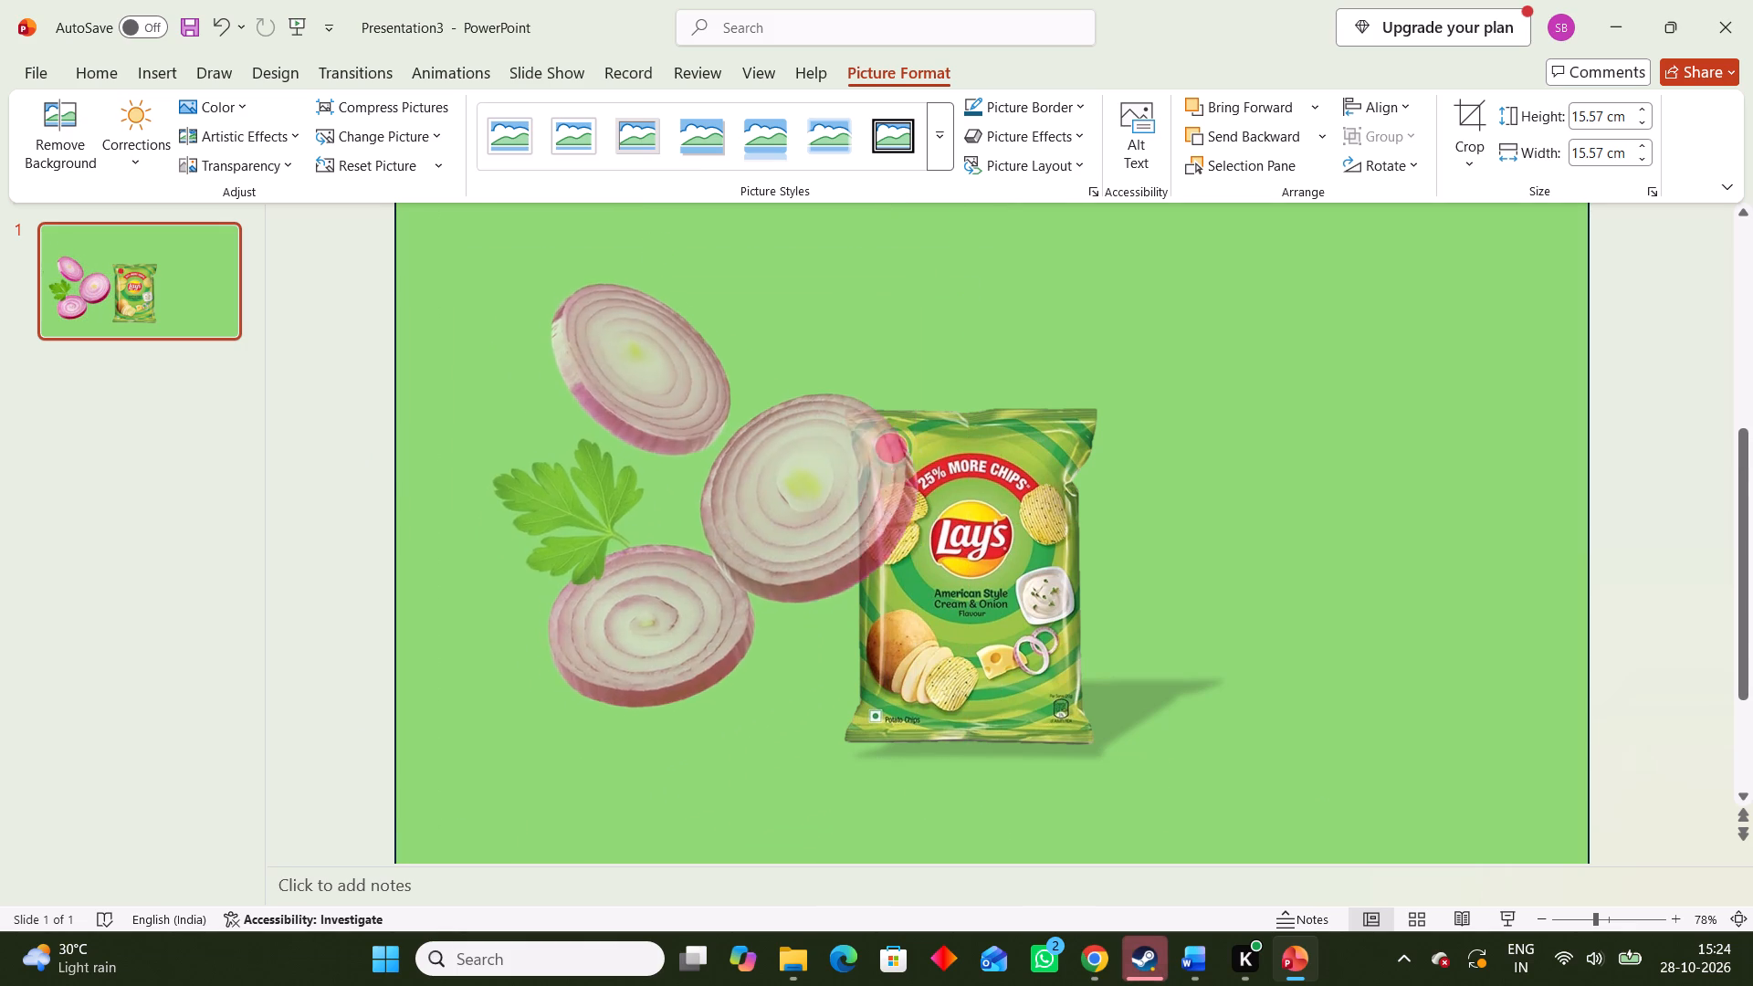
drag(1022, 215, 1057, 193)
drag(903, 430, 803, 420)
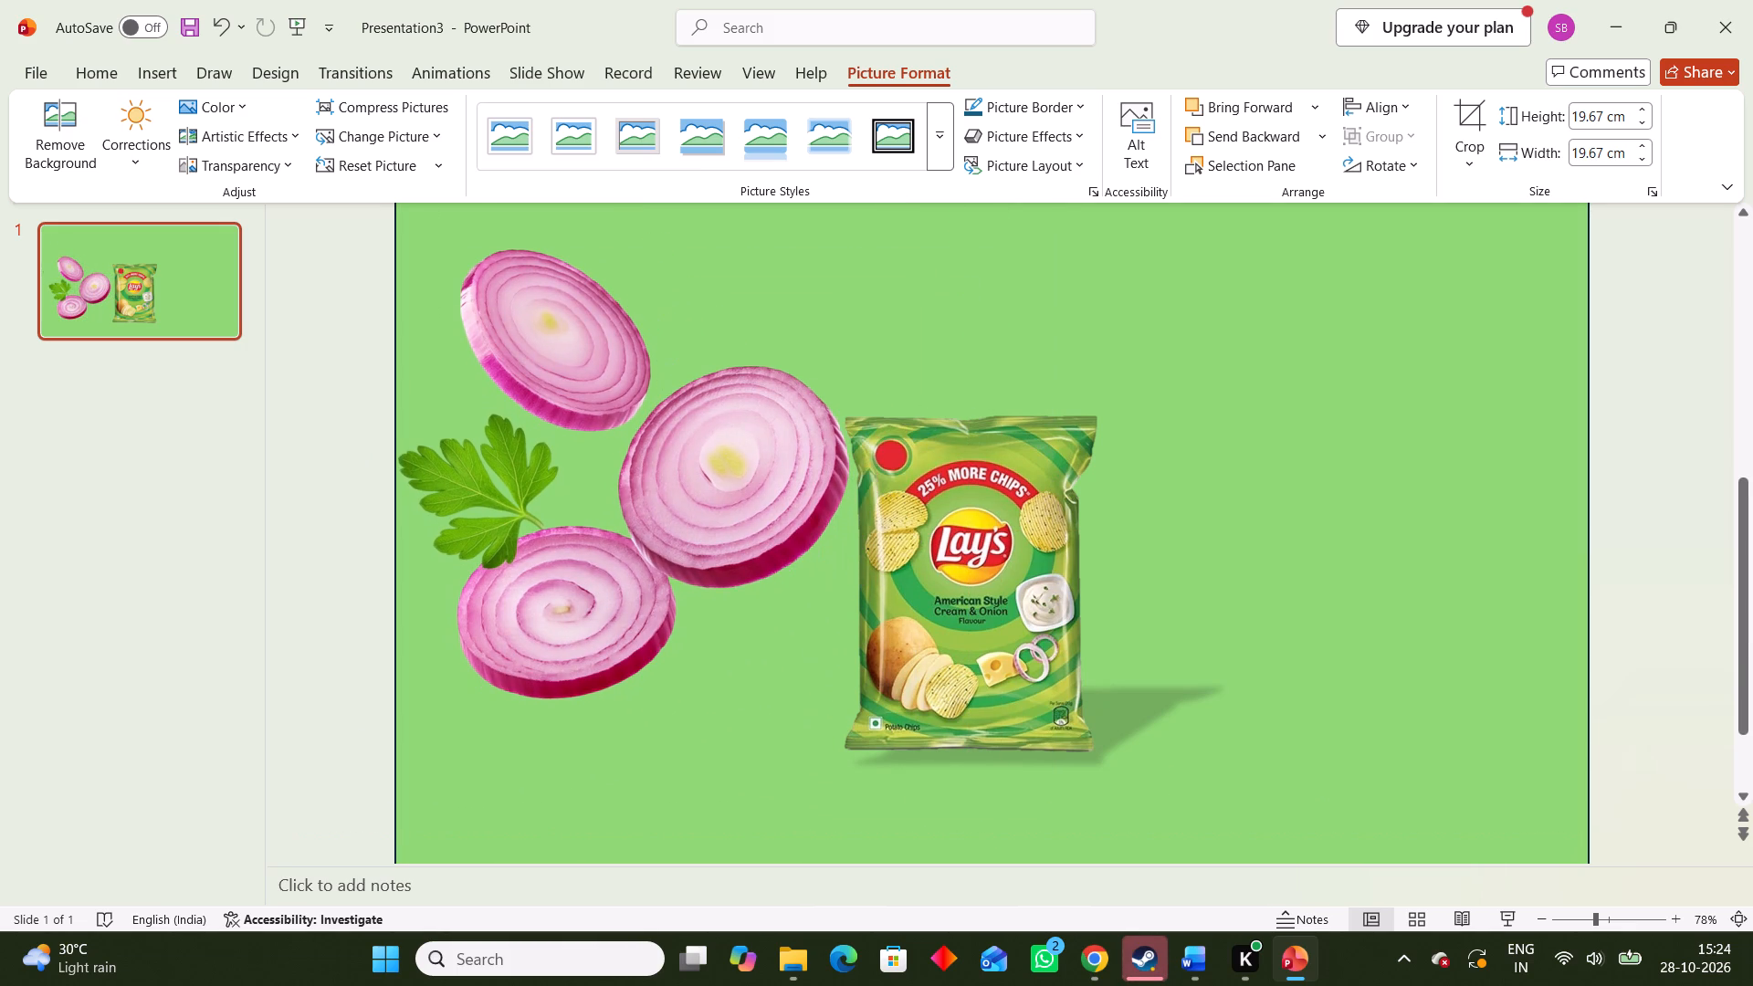
drag(803, 420, 803, 414)
Apply the last inner shadow preset to the onion slices picture.
click(1026, 134)
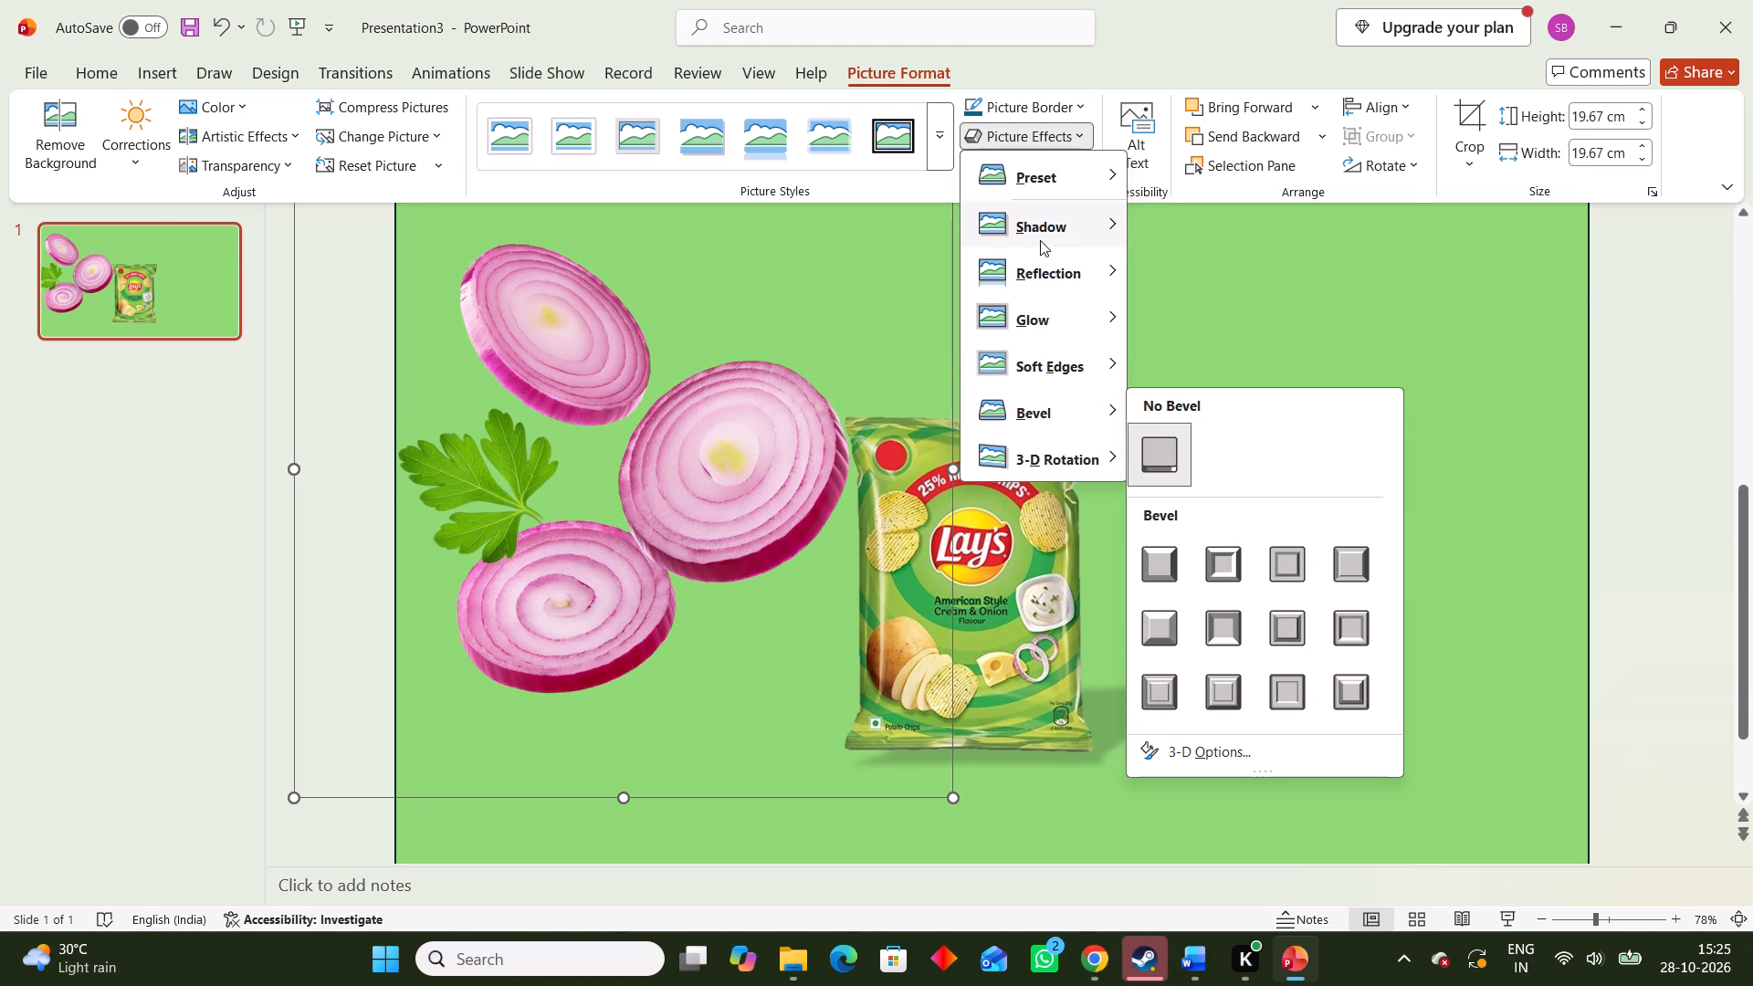
scroll(1249, 779, down, 1)
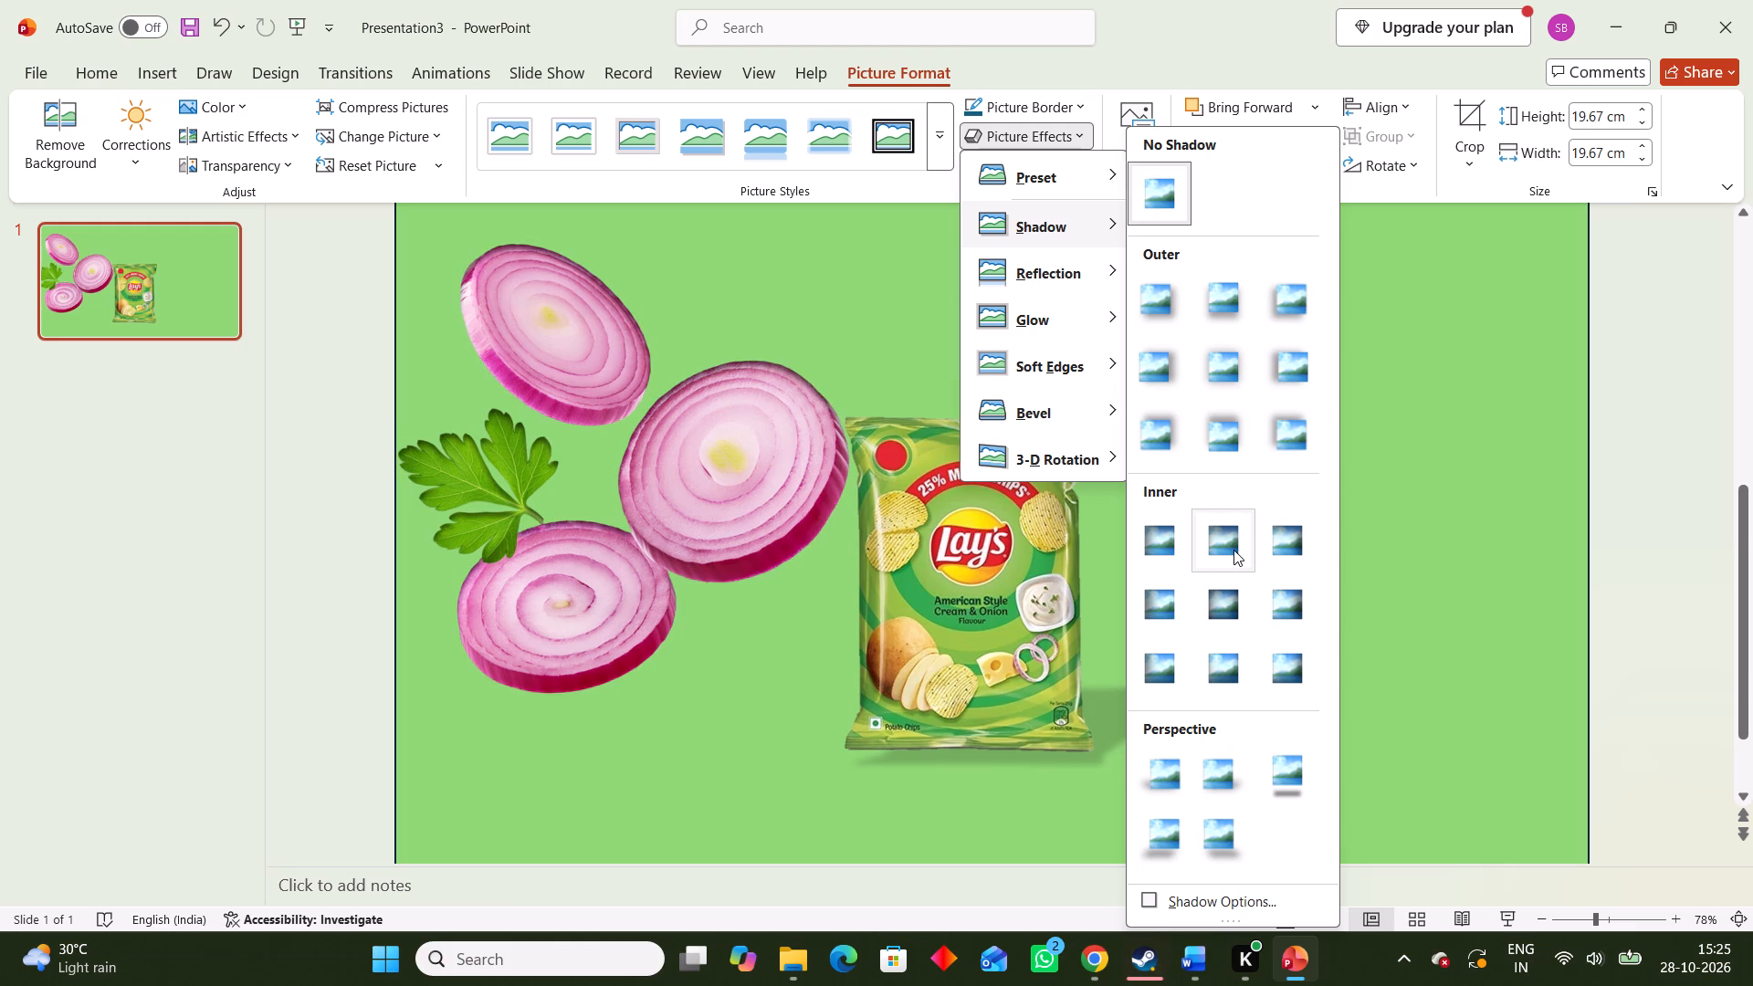
click(1285, 643)
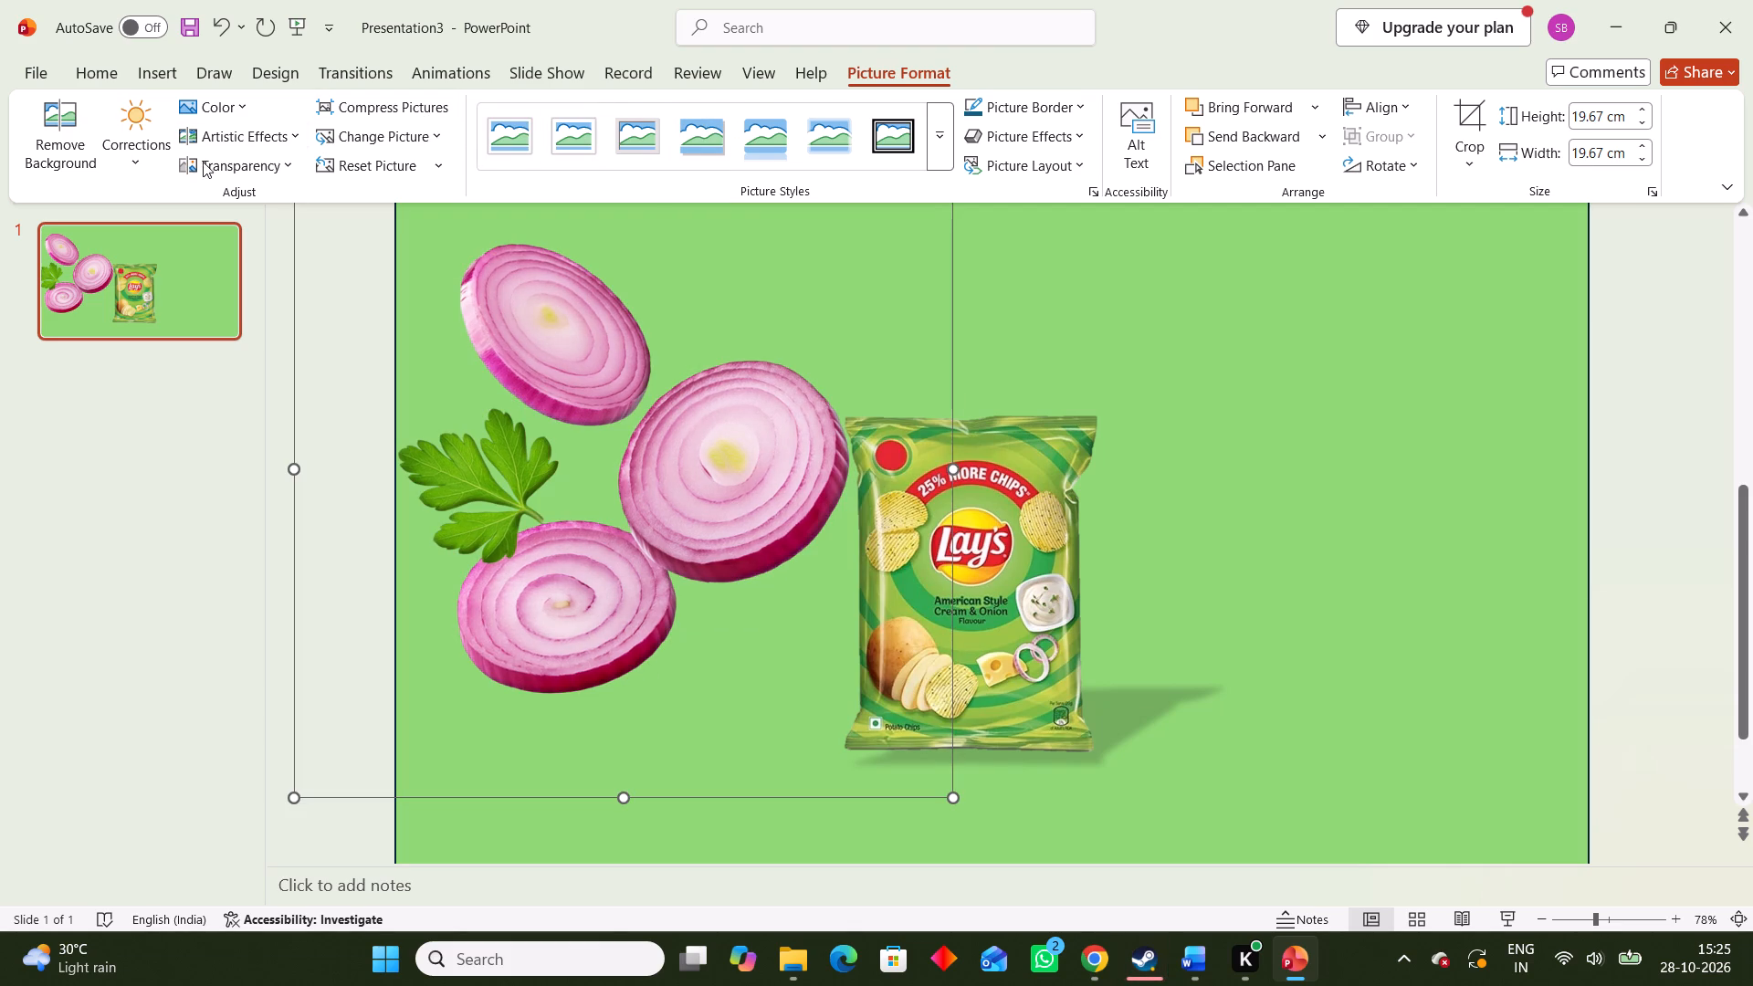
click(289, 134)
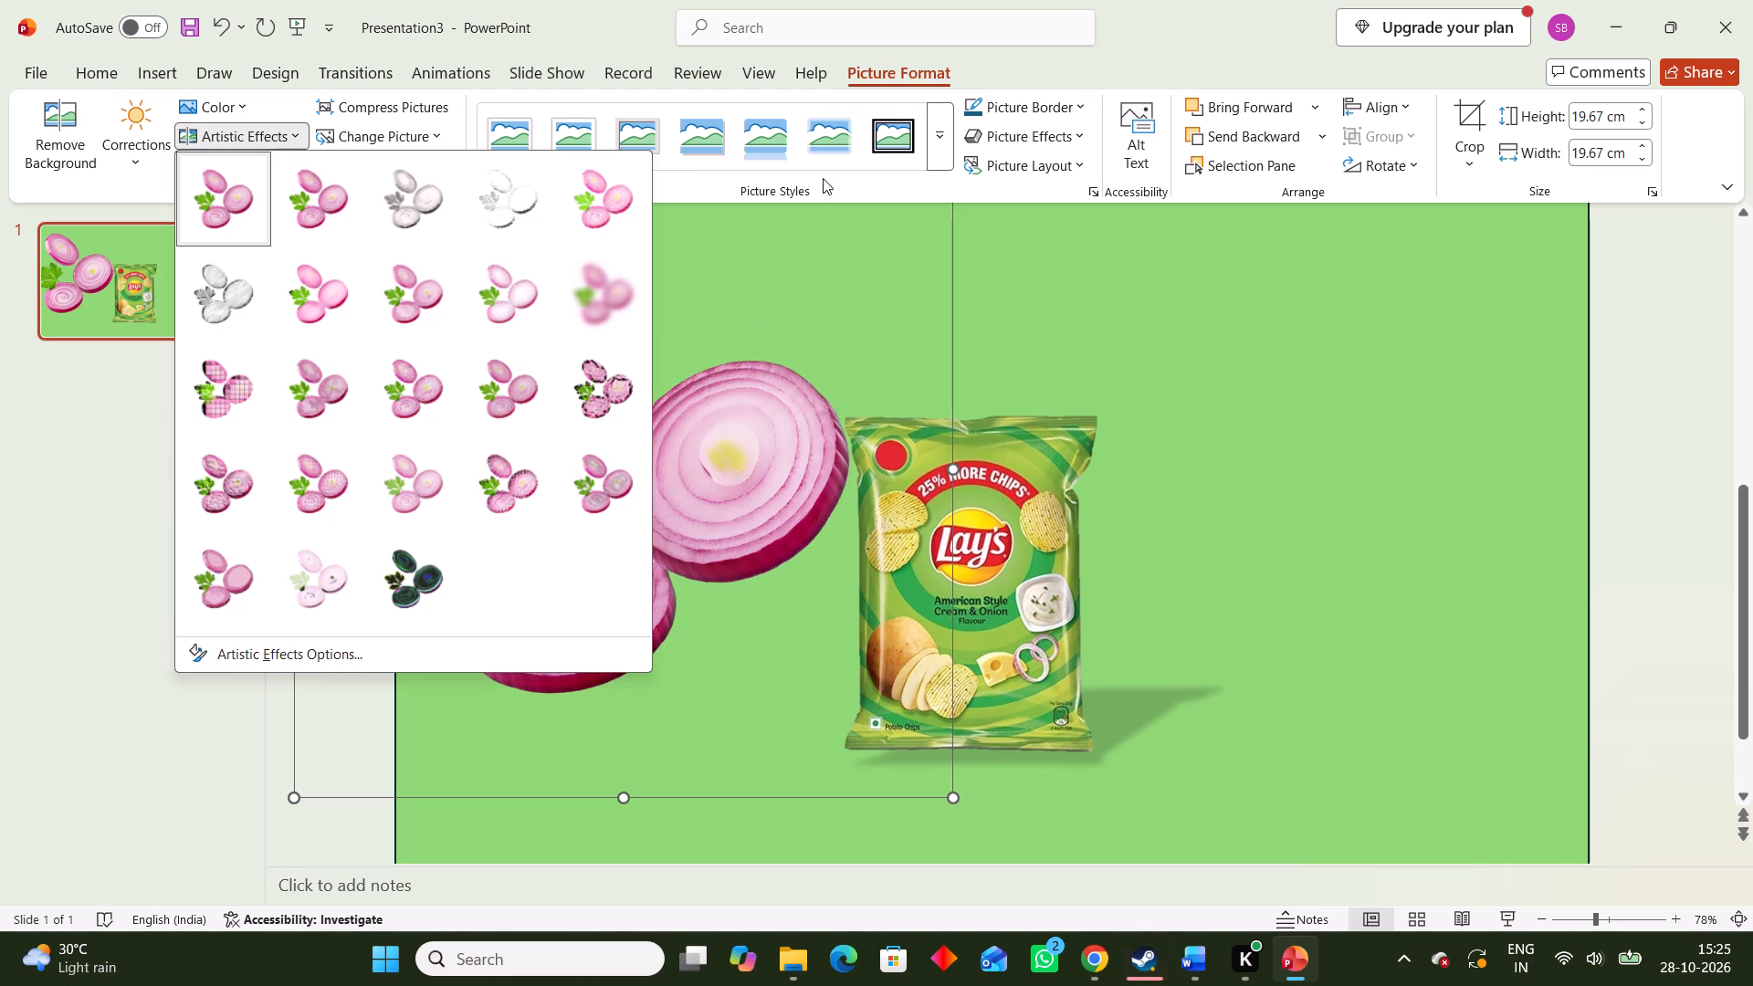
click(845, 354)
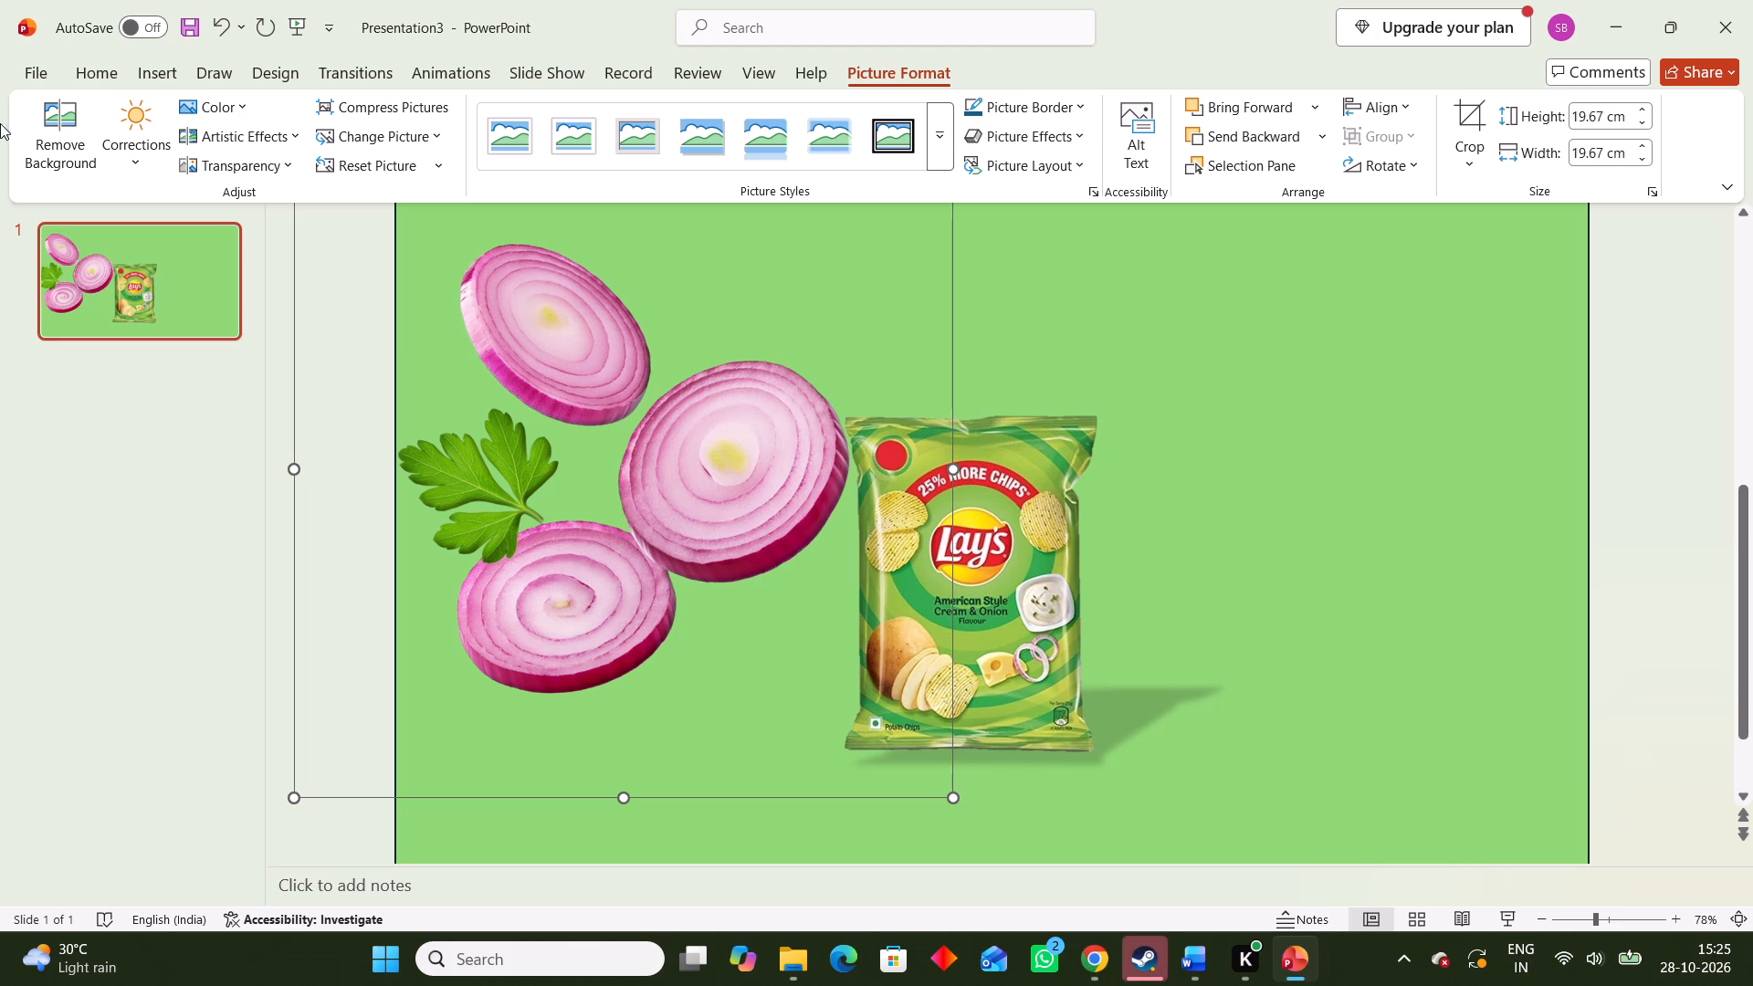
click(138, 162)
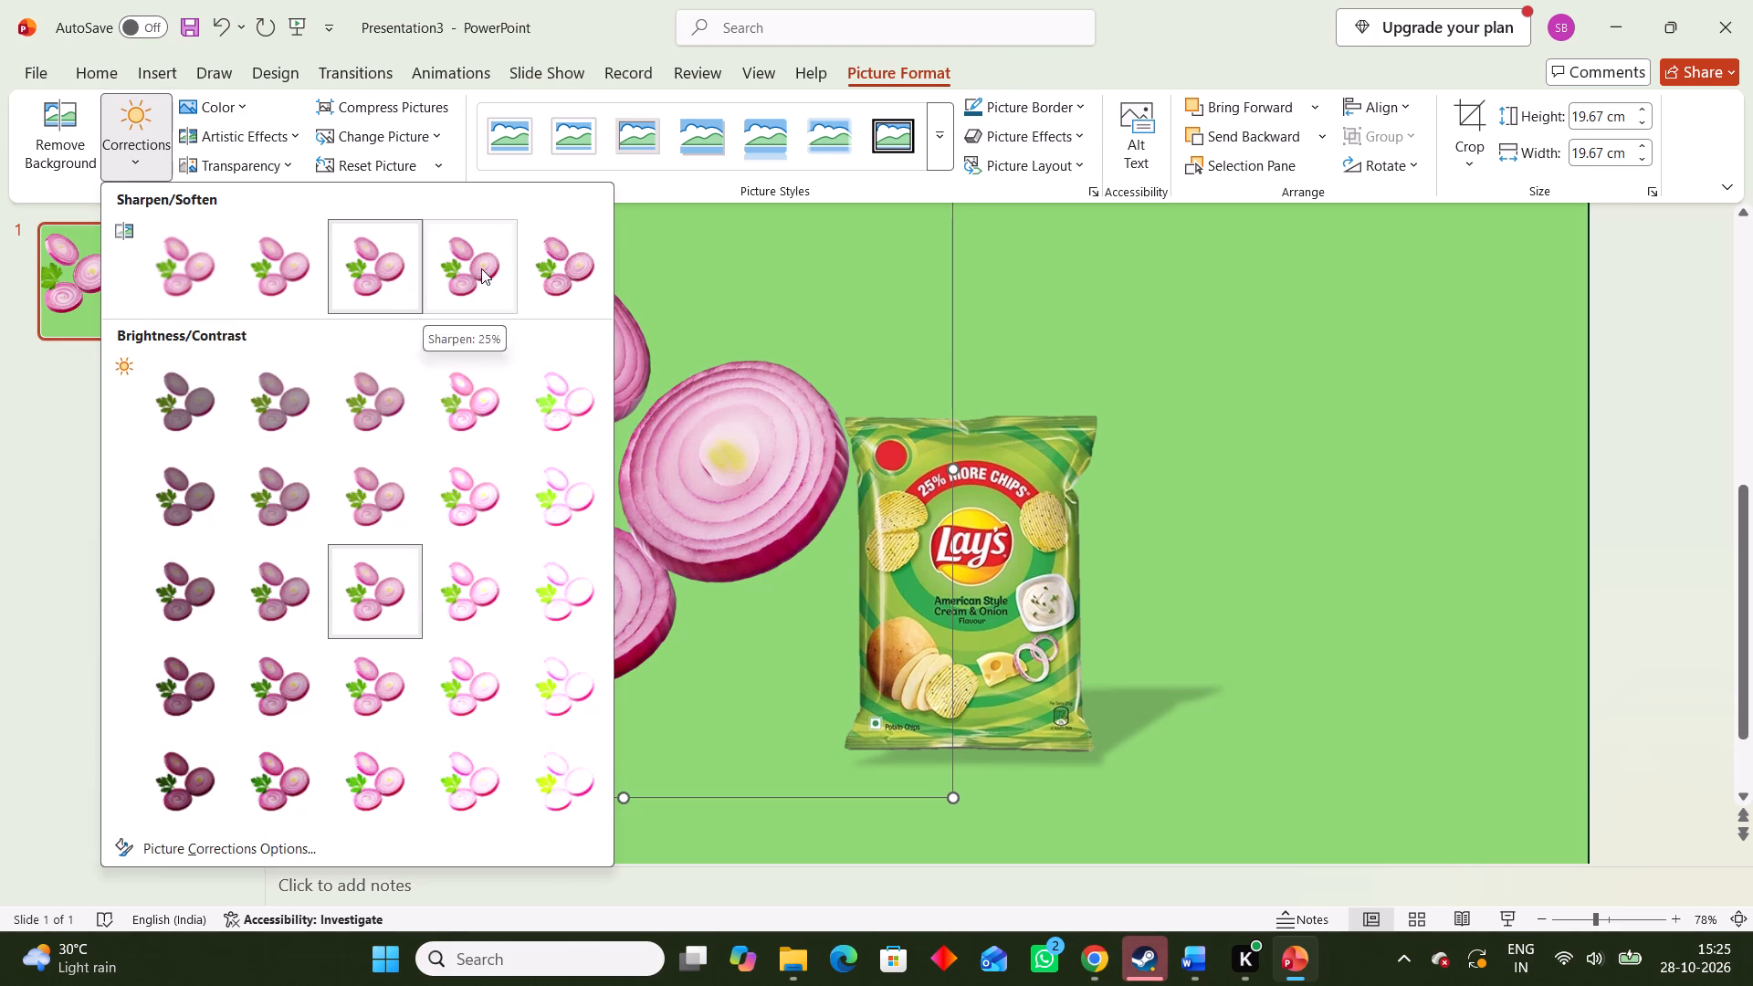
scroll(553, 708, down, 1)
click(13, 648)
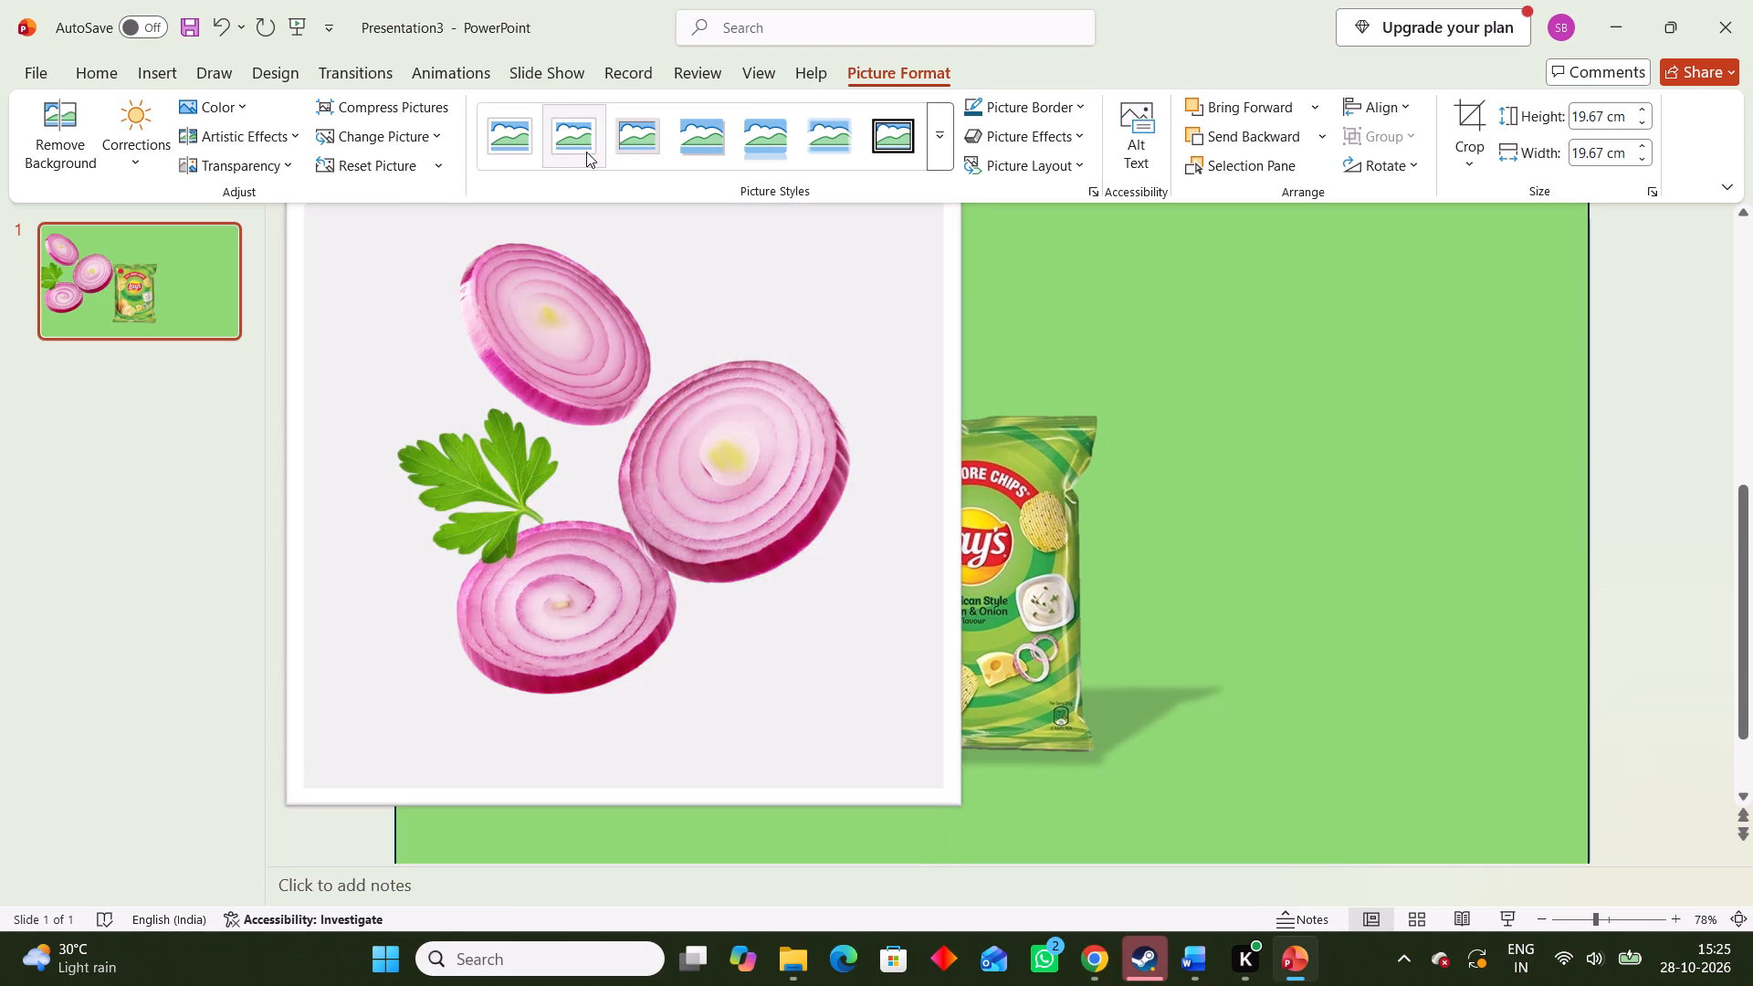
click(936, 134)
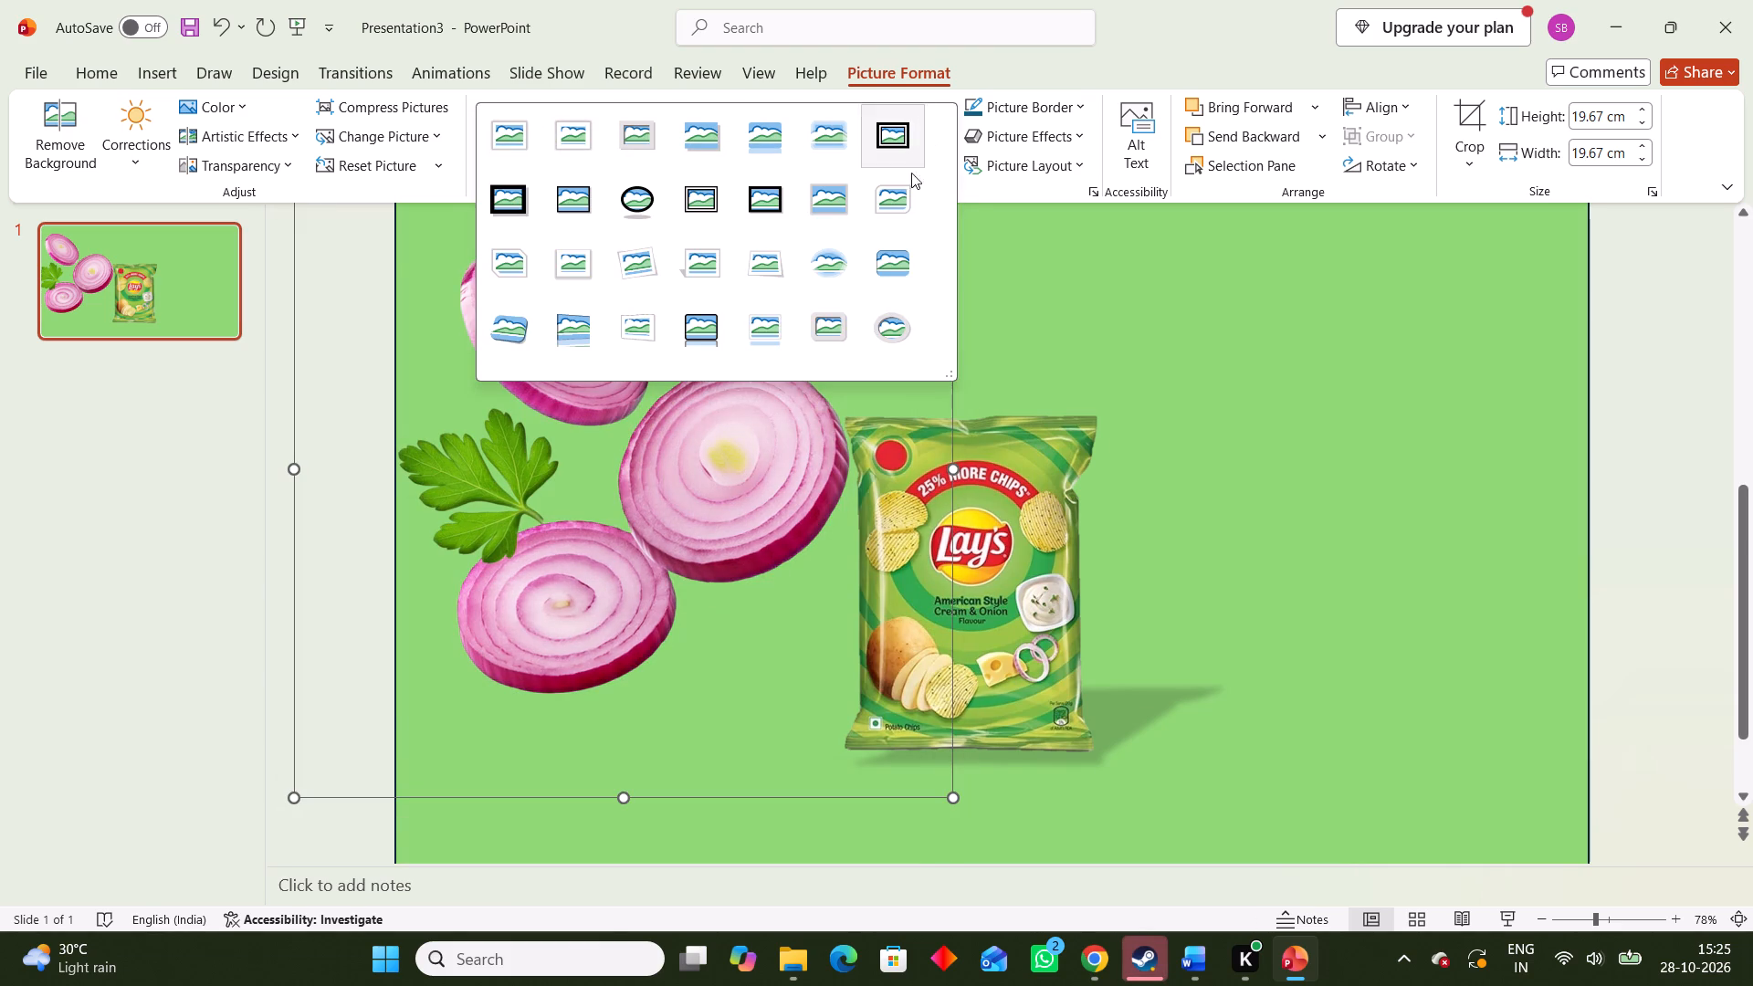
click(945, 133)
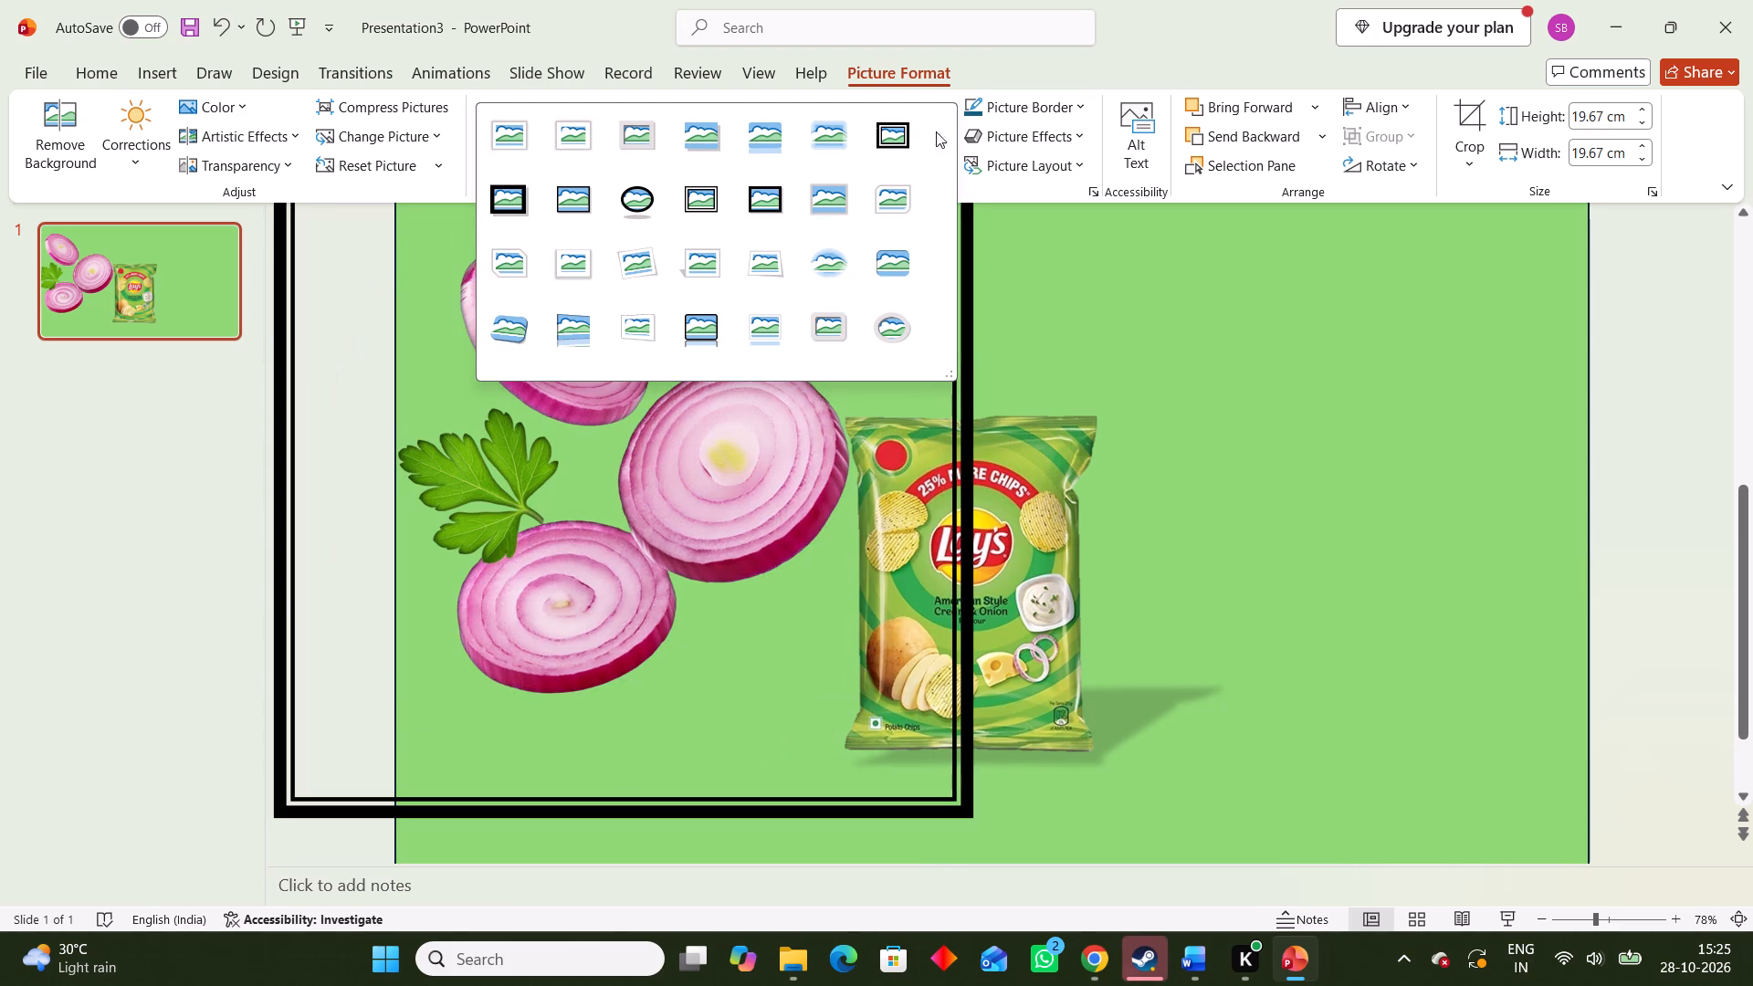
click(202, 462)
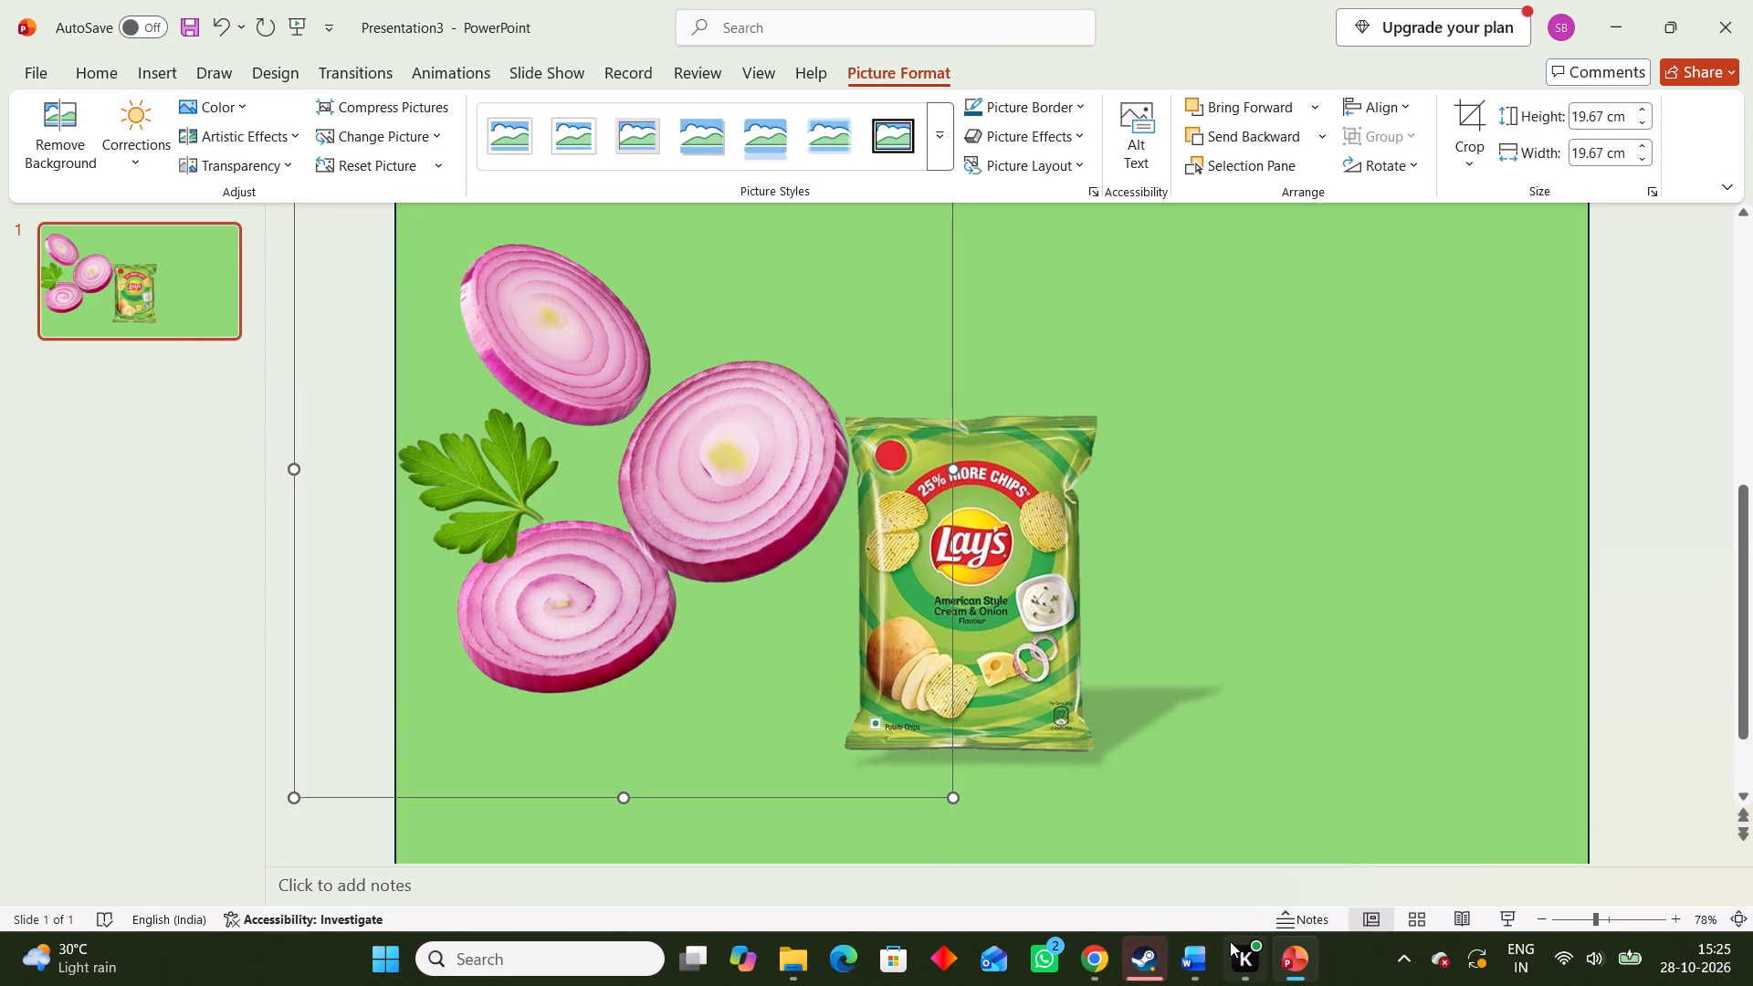
Switch to Chrome and search the web for "how to remove blur a picture in powerpoint".
click(1208, 954)
click(1062, 960)
click(1086, 955)
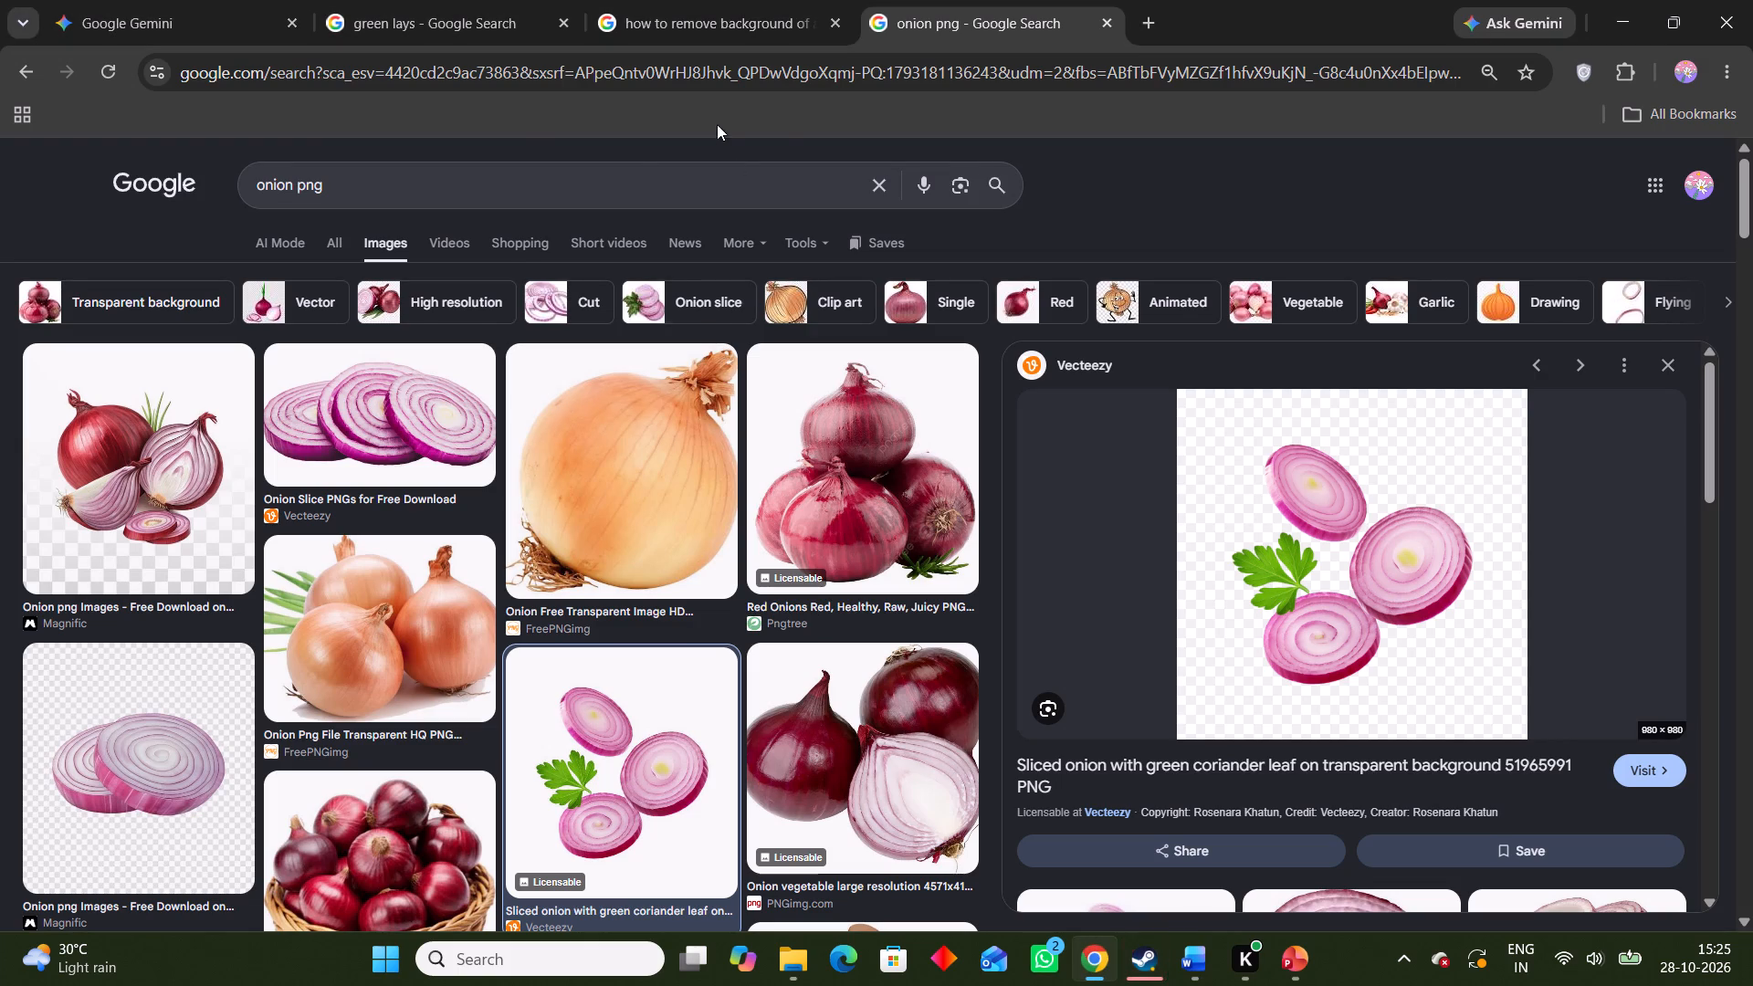
click(711, 12)
scroll(543, 269, up, 8)
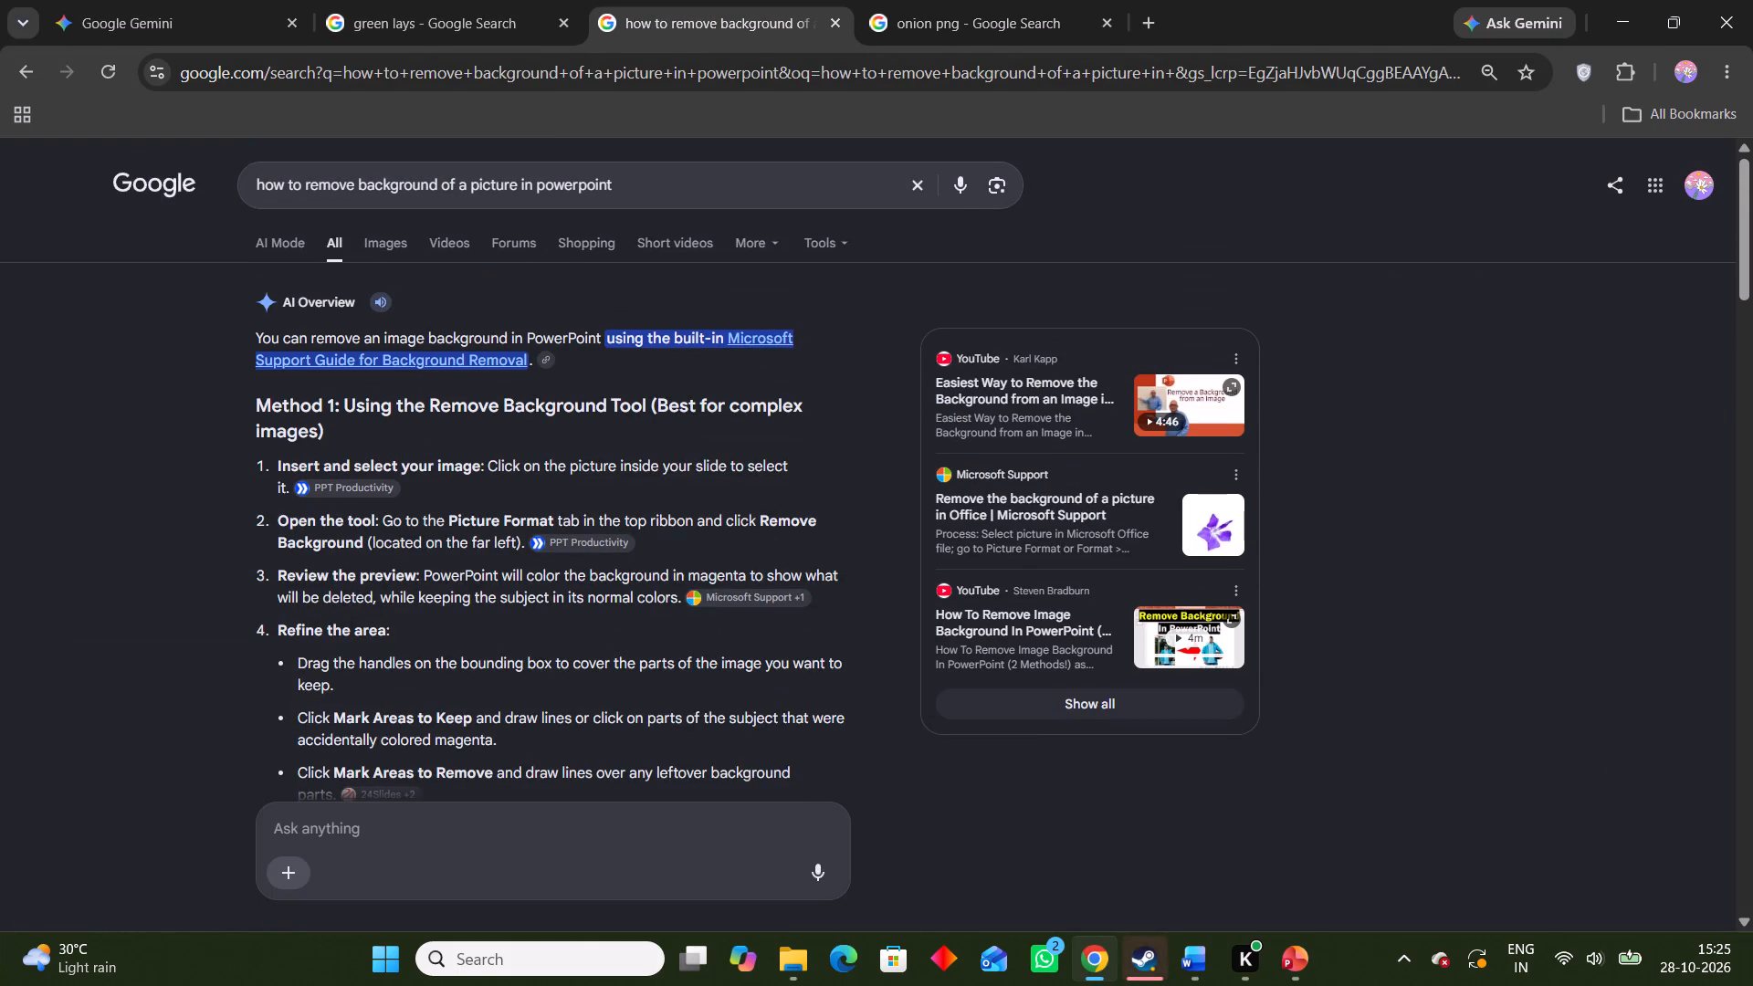
double_click(420, 184)
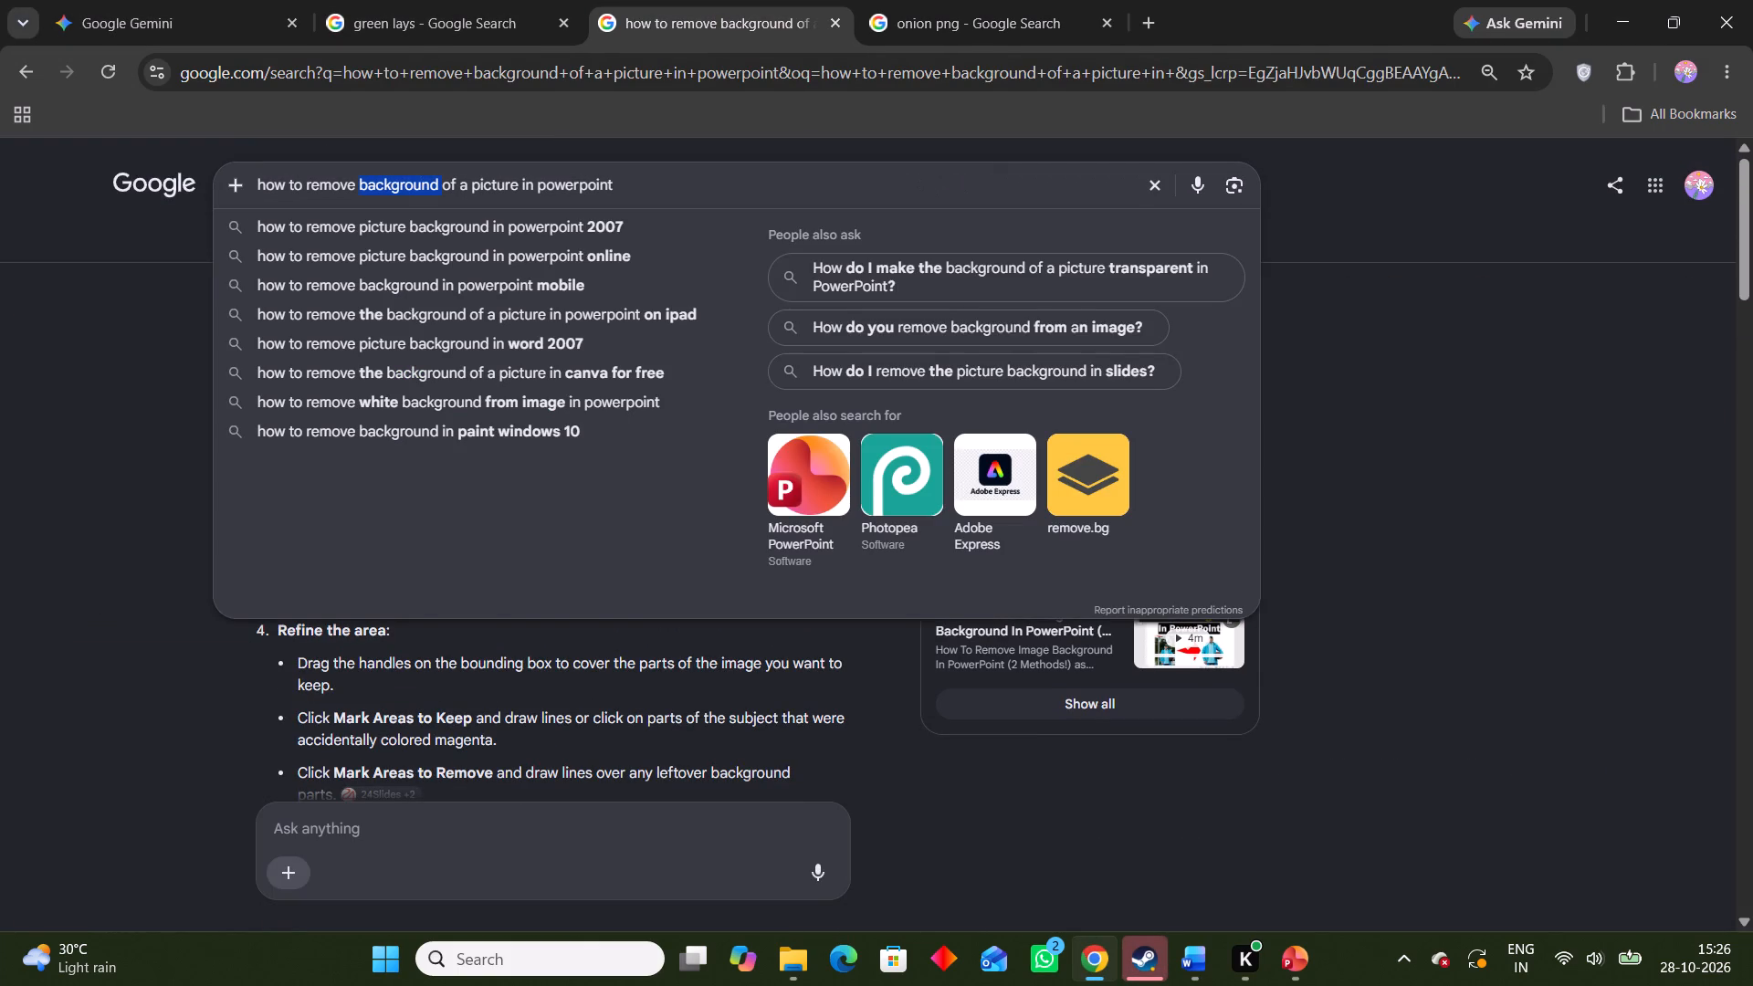
key(BackSpace)
key(Right)
key(Right)
key(BackSpace)
key(BackSpace)
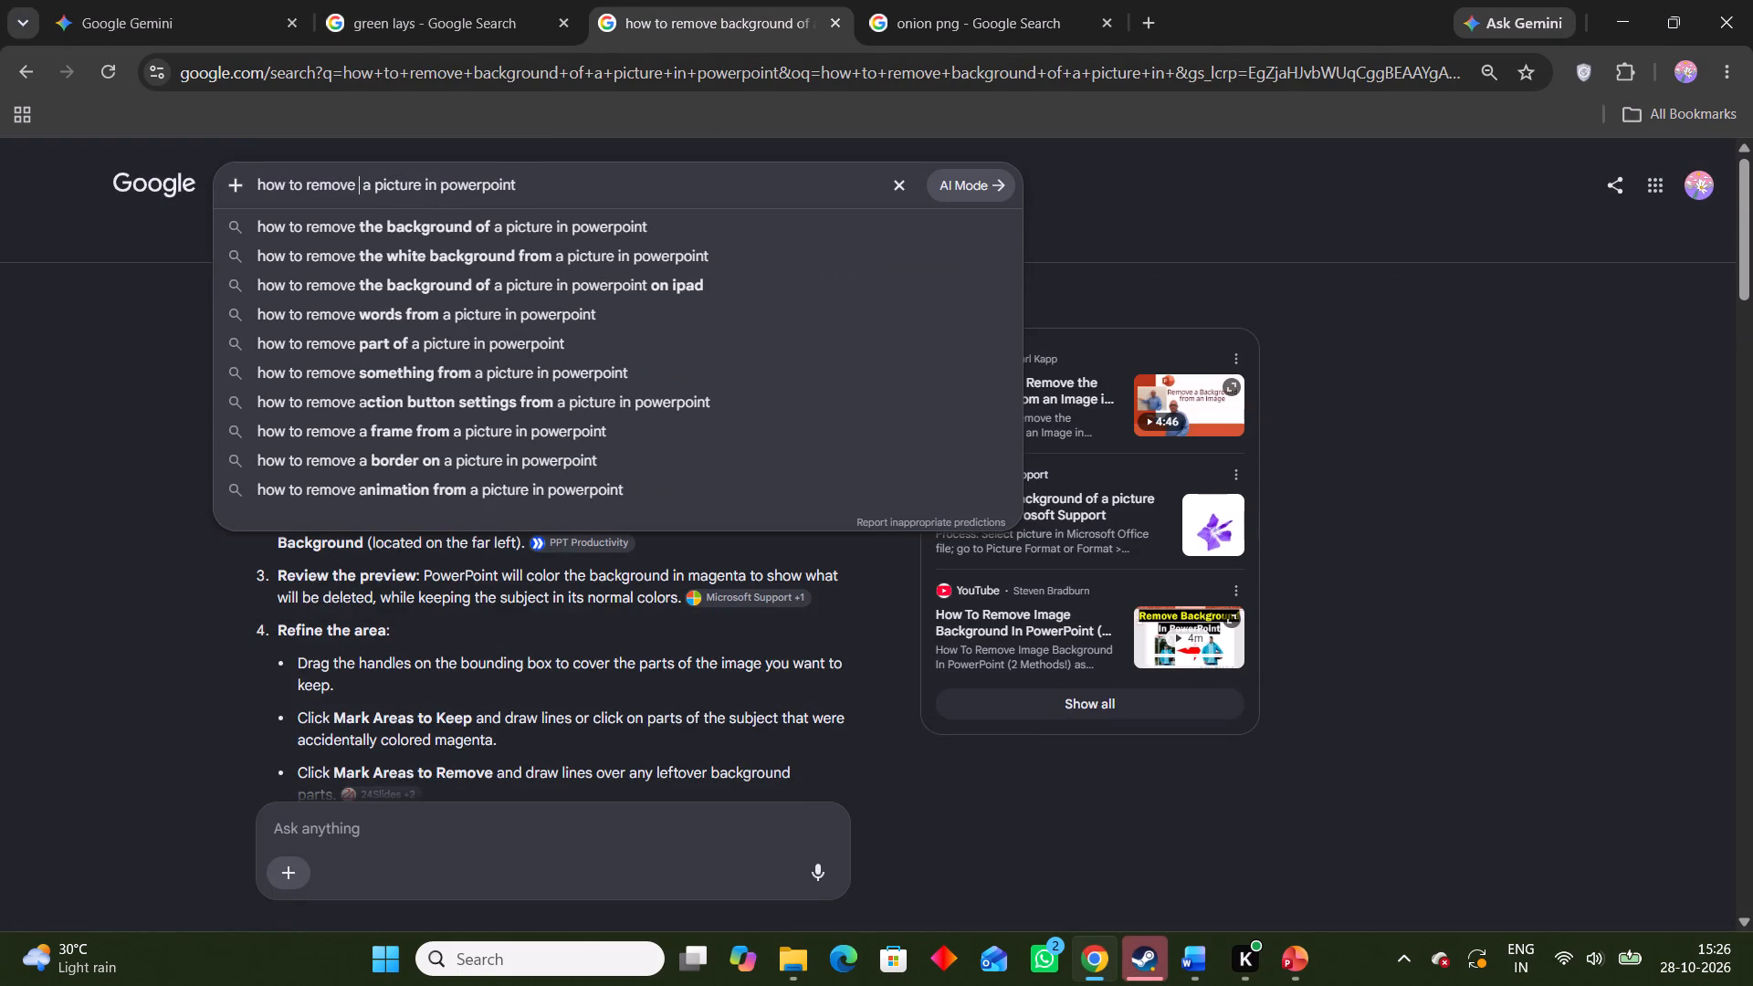
text(blur)
key(Return)
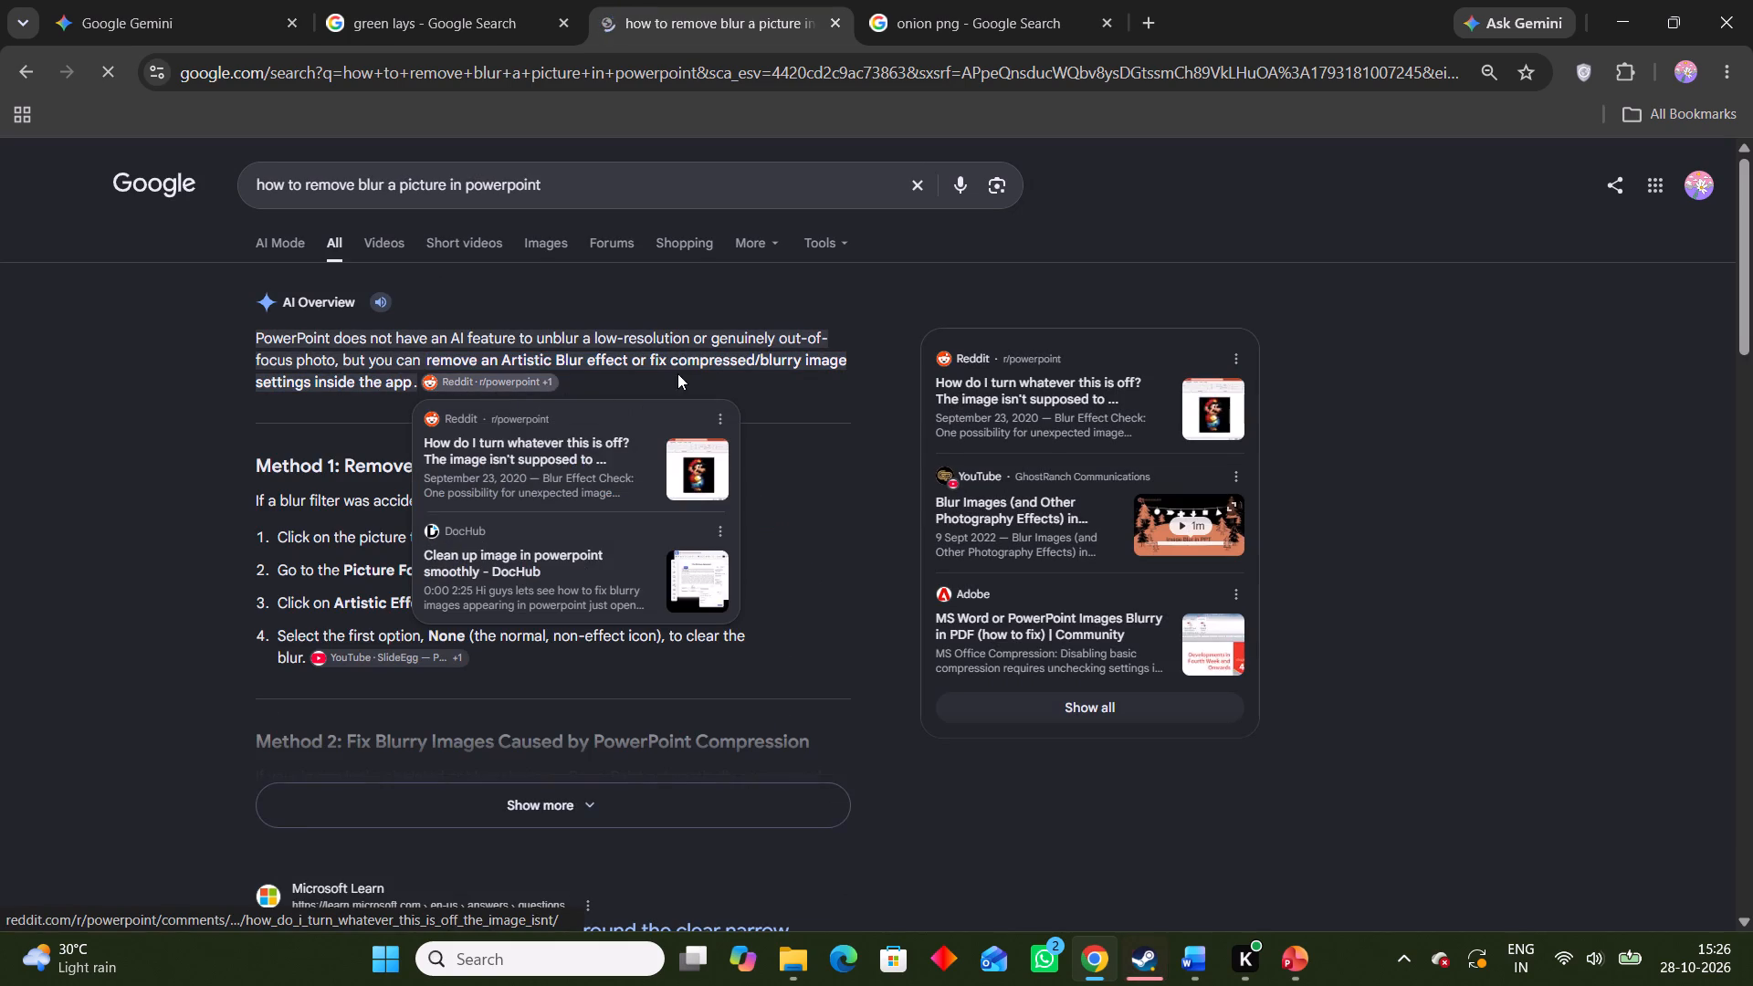
click(758, 376)
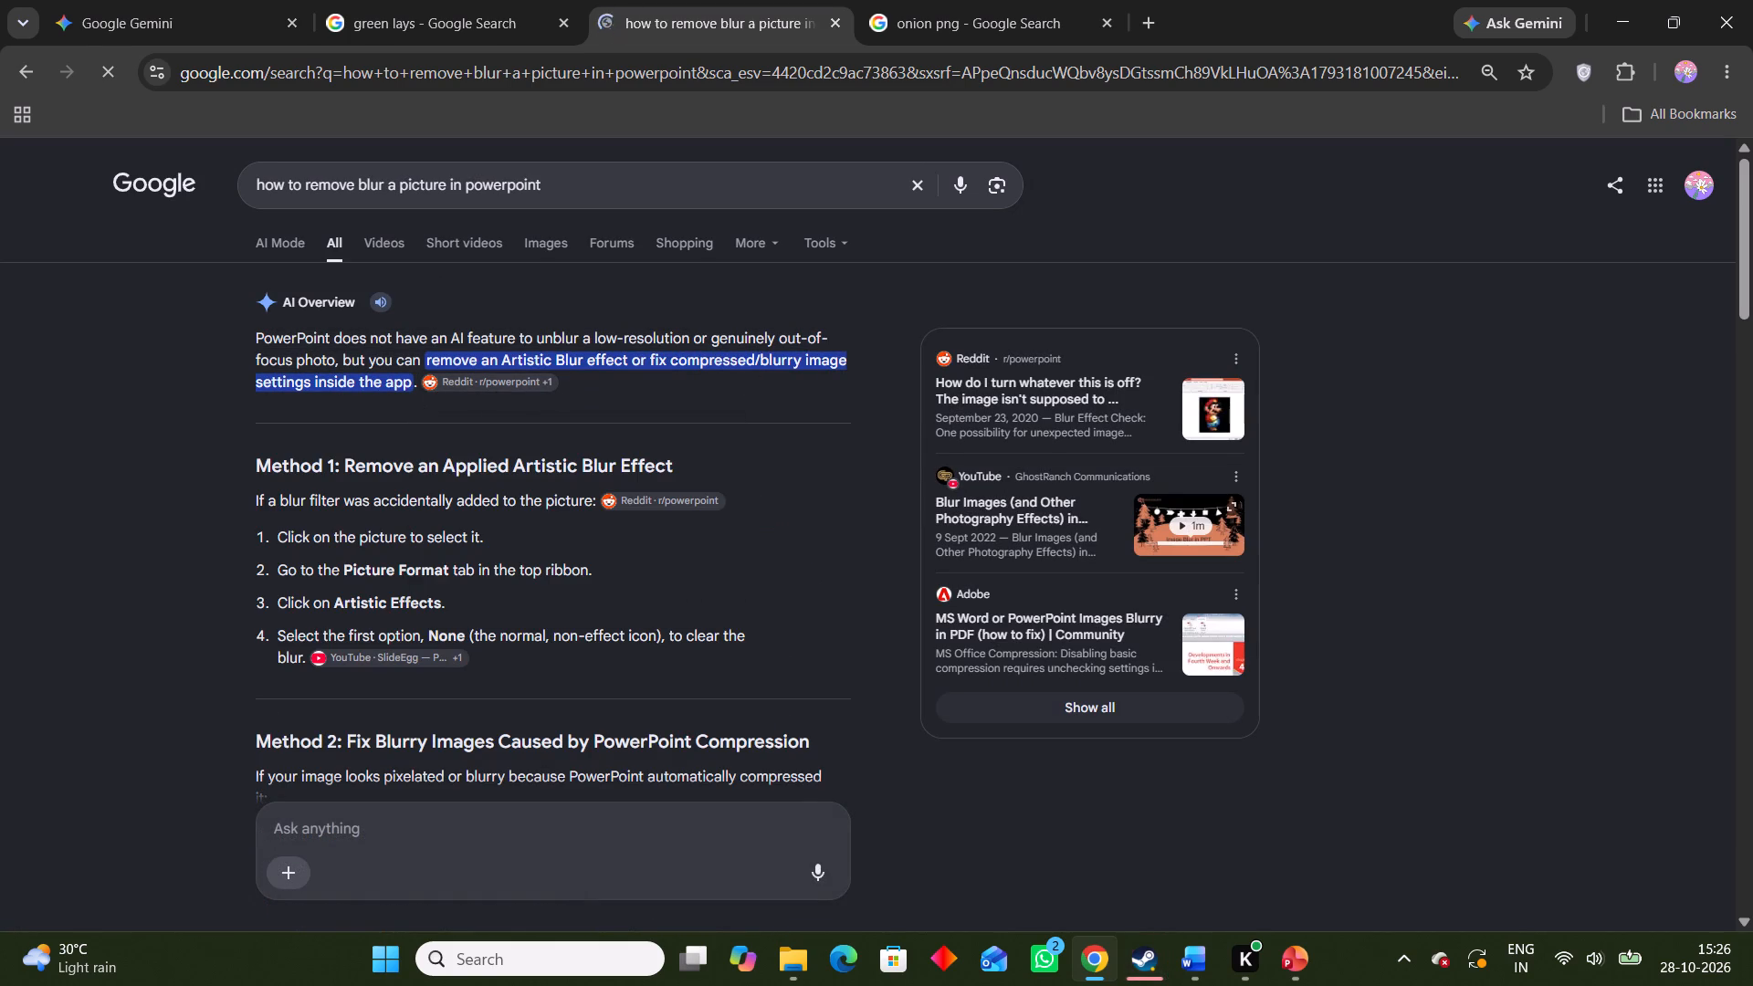
scroll(417, 387, up, 1)
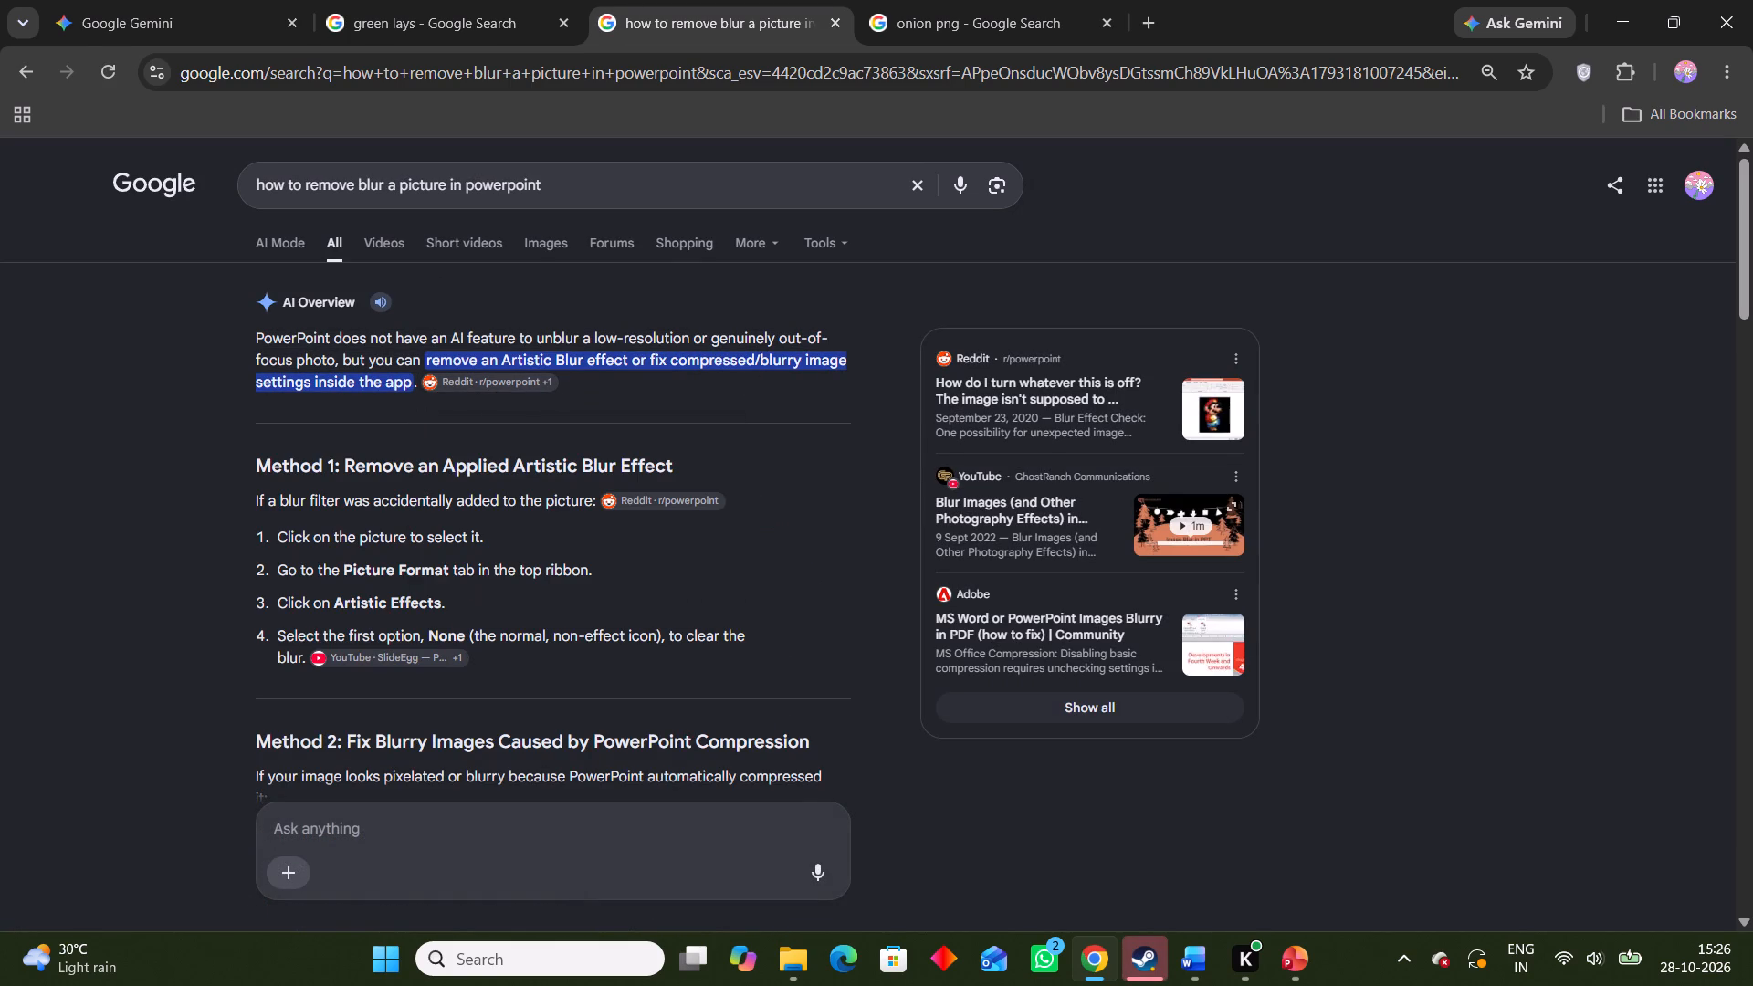
Change the search to "how to blur a picture in powerpoint" and read the full AI Overview instructions.
double_click(344, 191)
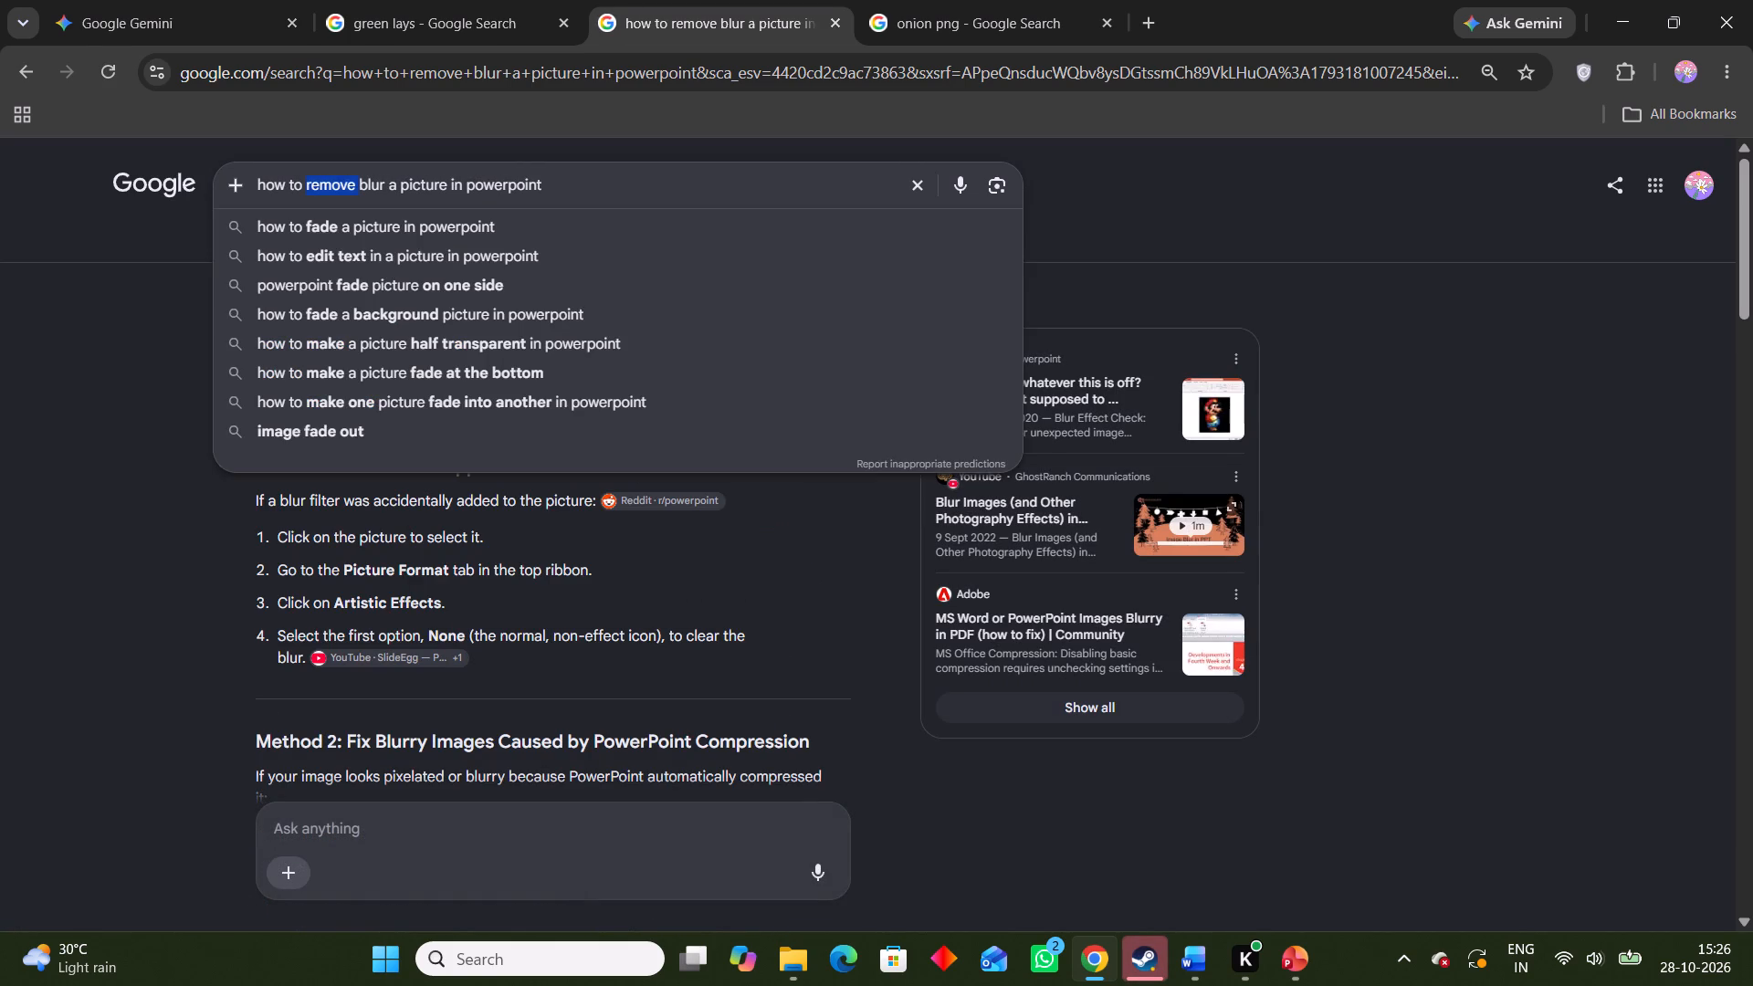
key(BackSpace)
key(Return)
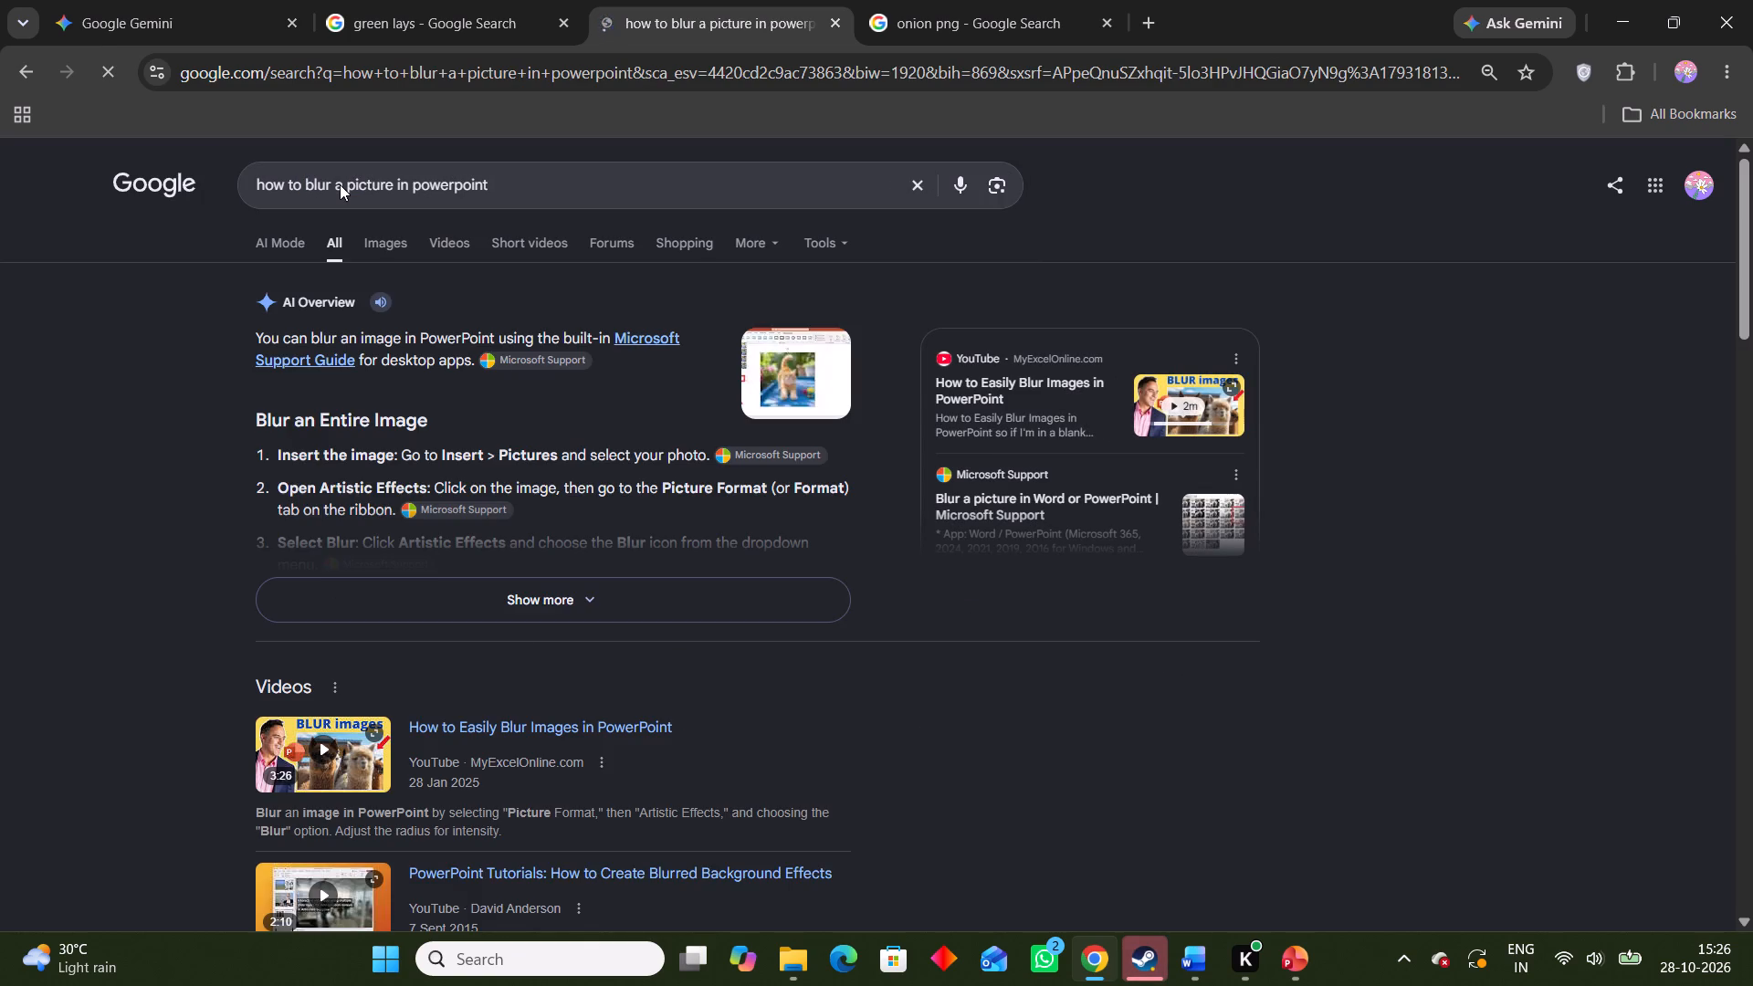
click(691, 605)
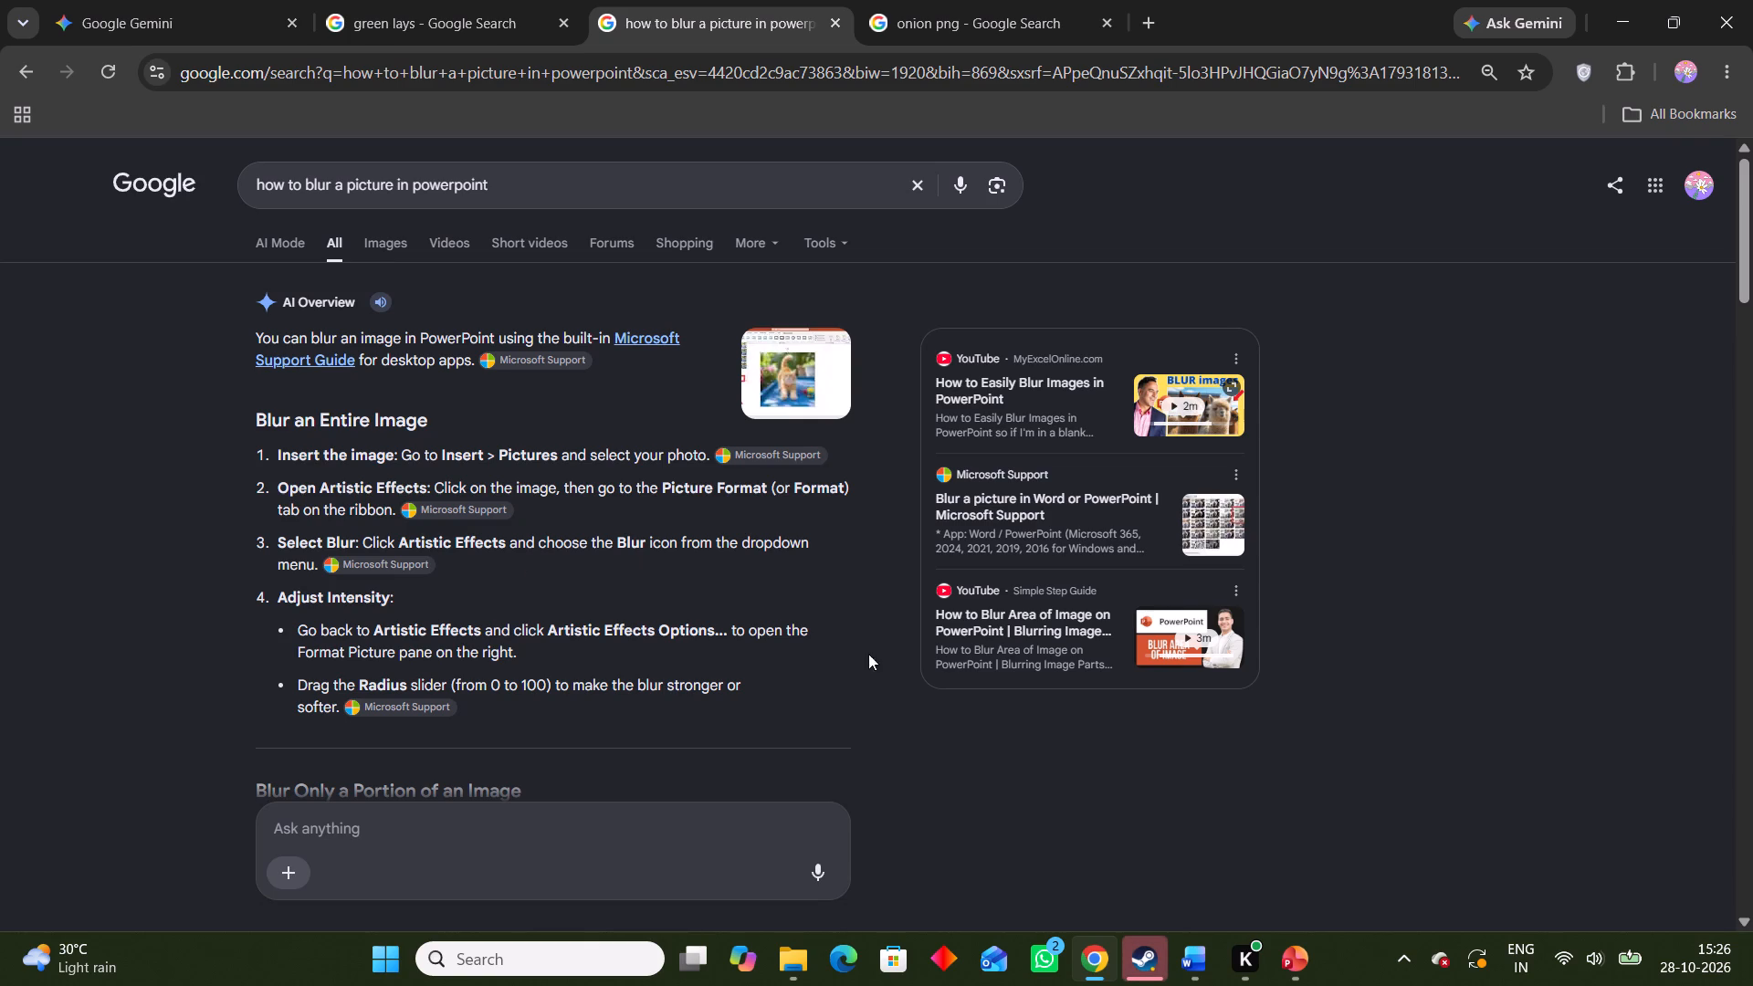
Switch to PowerPoint and apply the Blur artistic effect to the onion slices picture.
click(1276, 982)
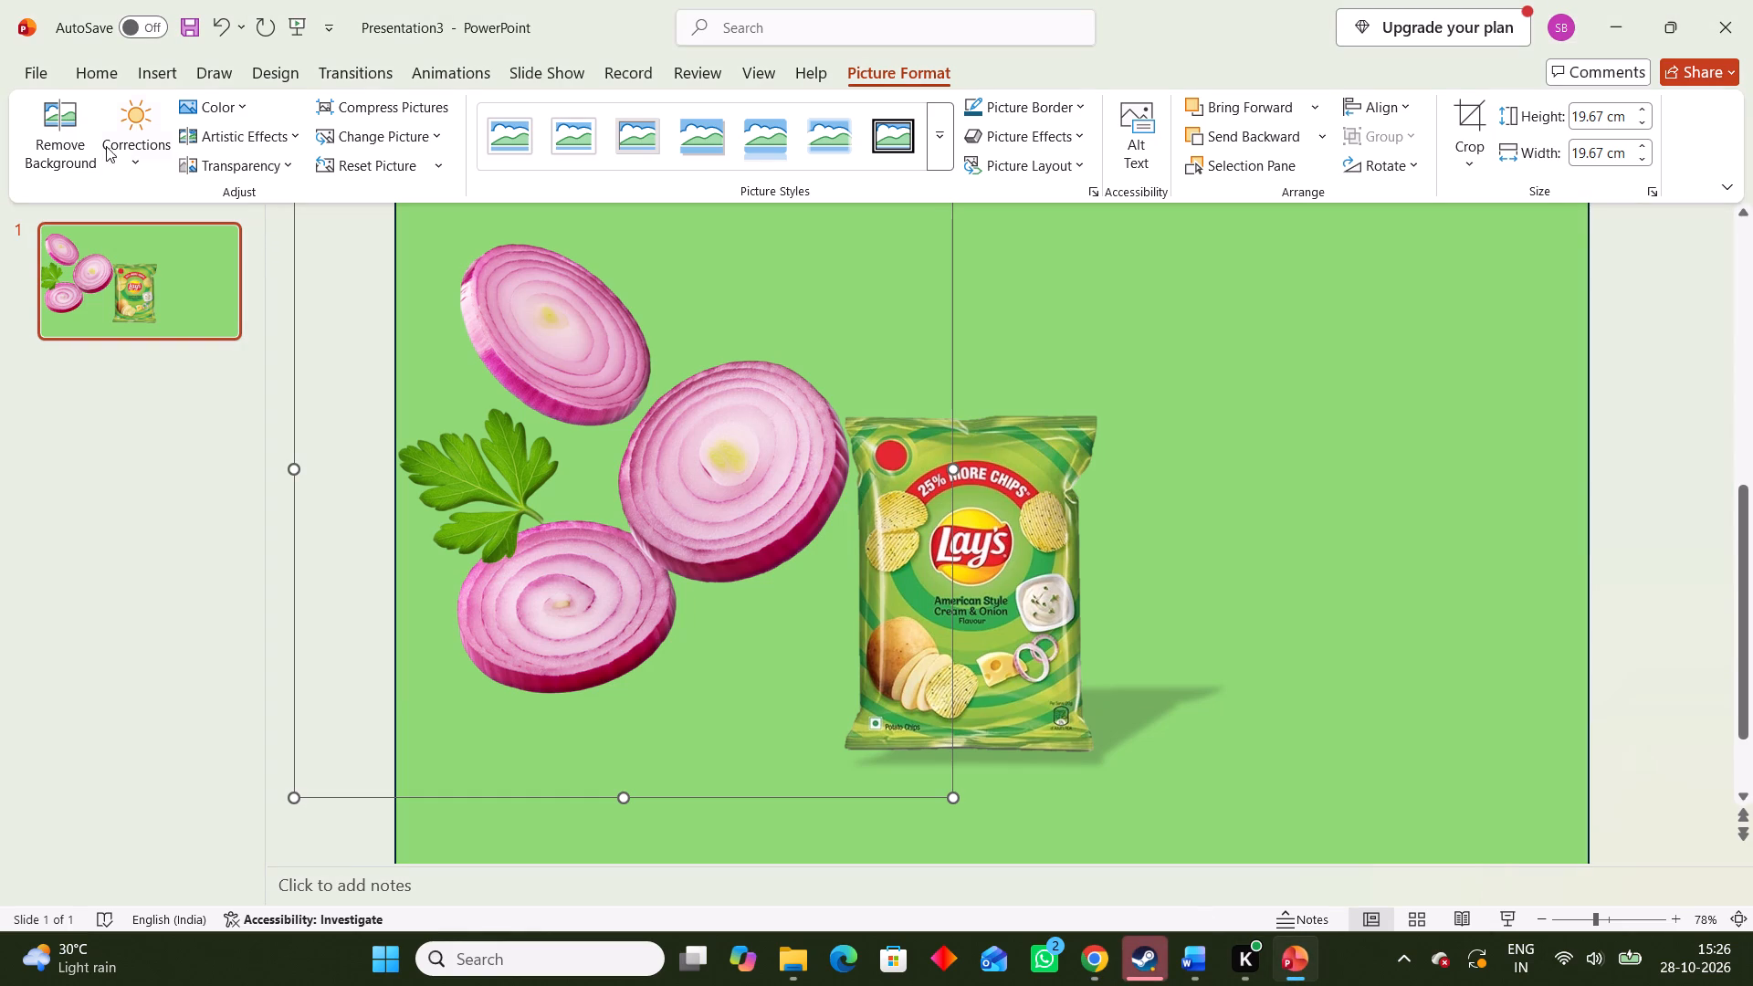
click(295, 134)
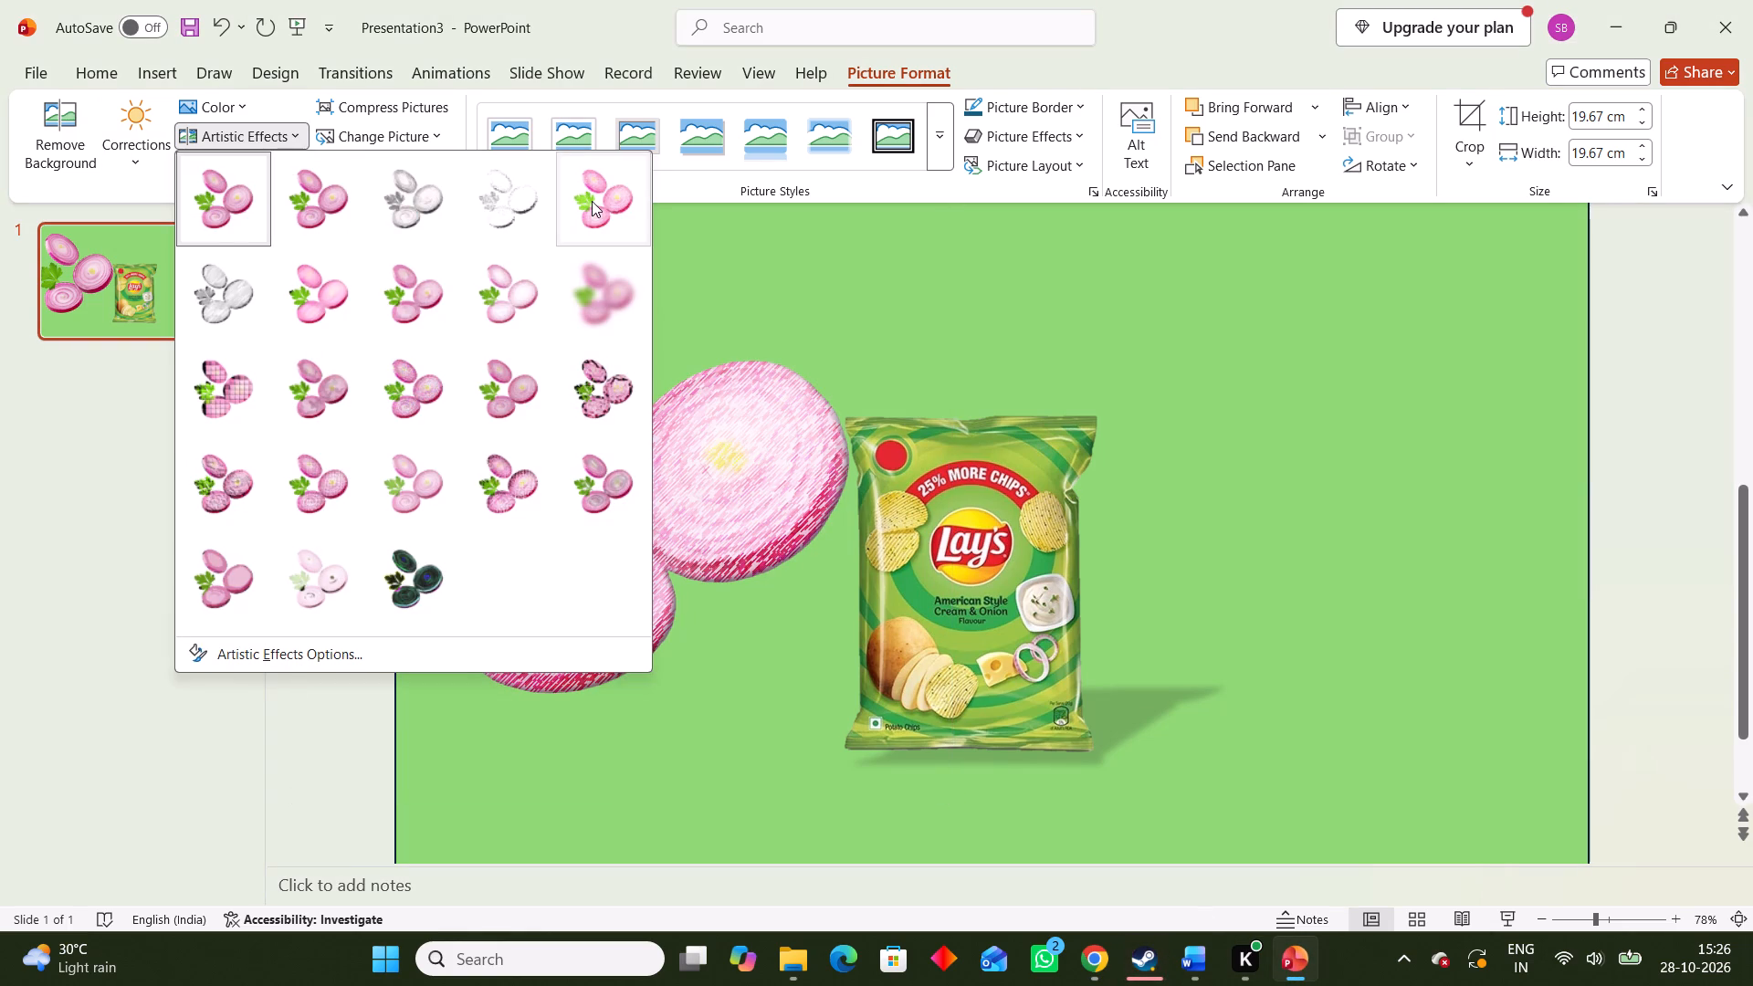
click(589, 299)
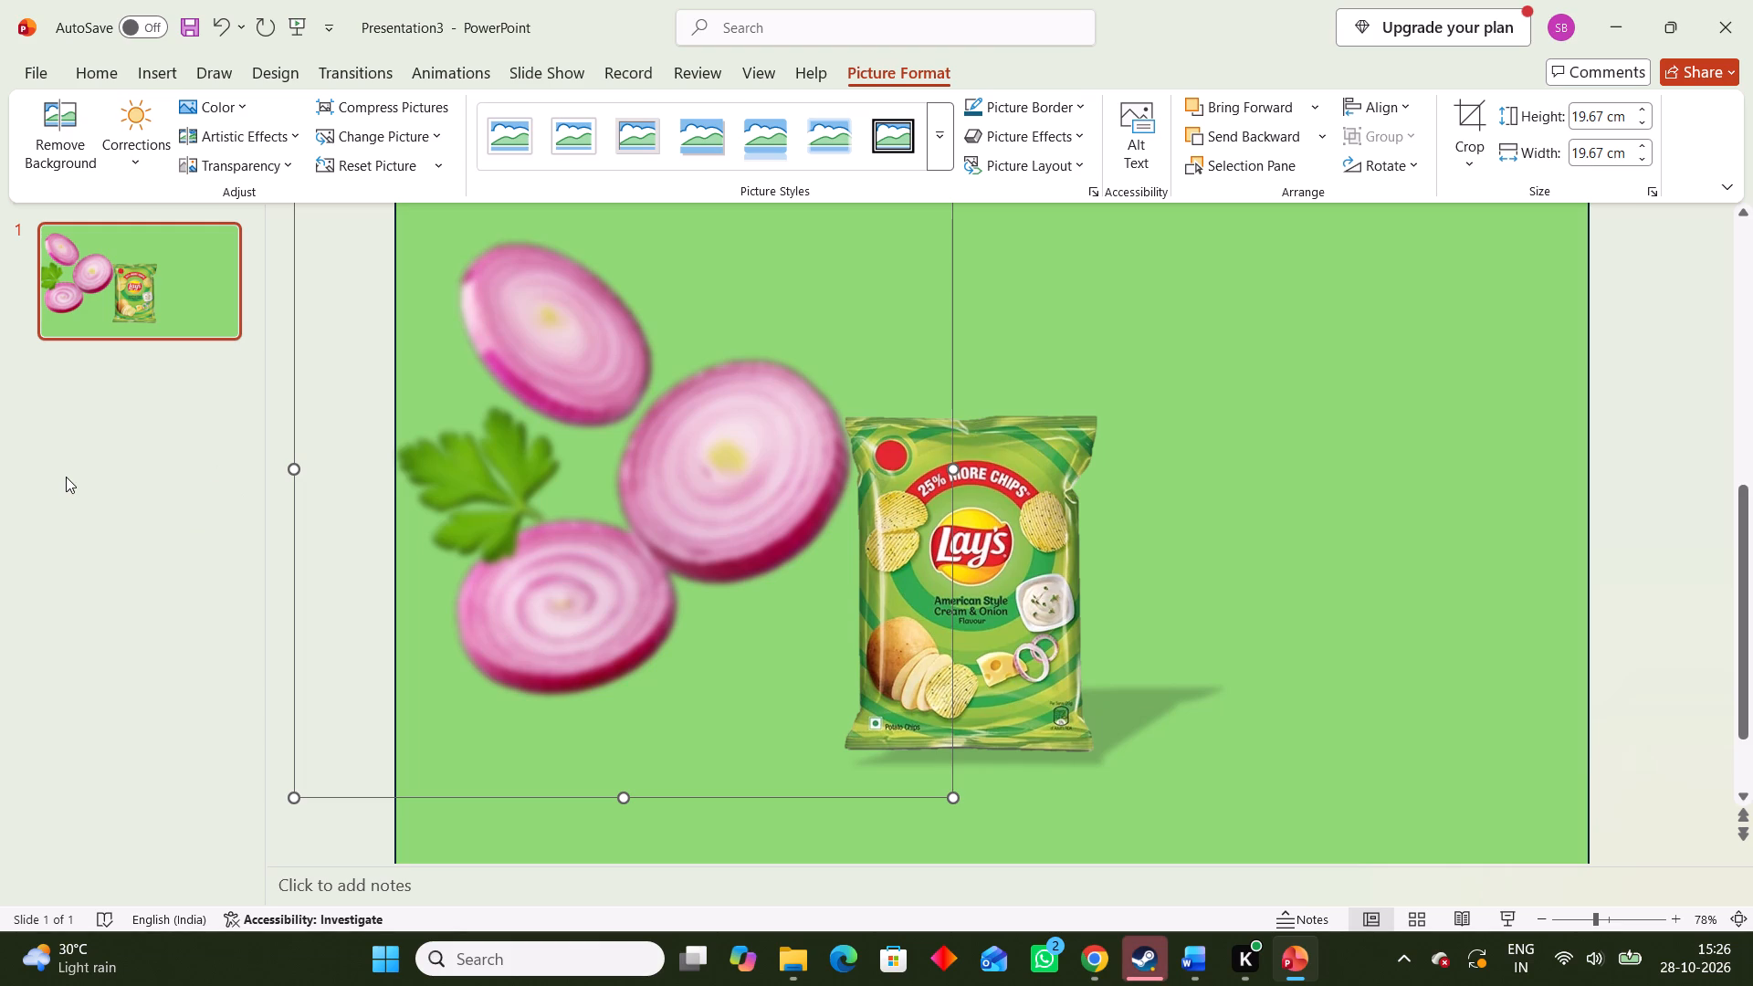
click(86, 550)
Duplicate the blurred onion slices, shrink the copy to about 13.1 cm square, and place it to the right of the Lay's packet.
click(587, 457)
key(ctrl+d)
drag(740, 484, 1395, 444)
drag(1615, 821, 1486, 751)
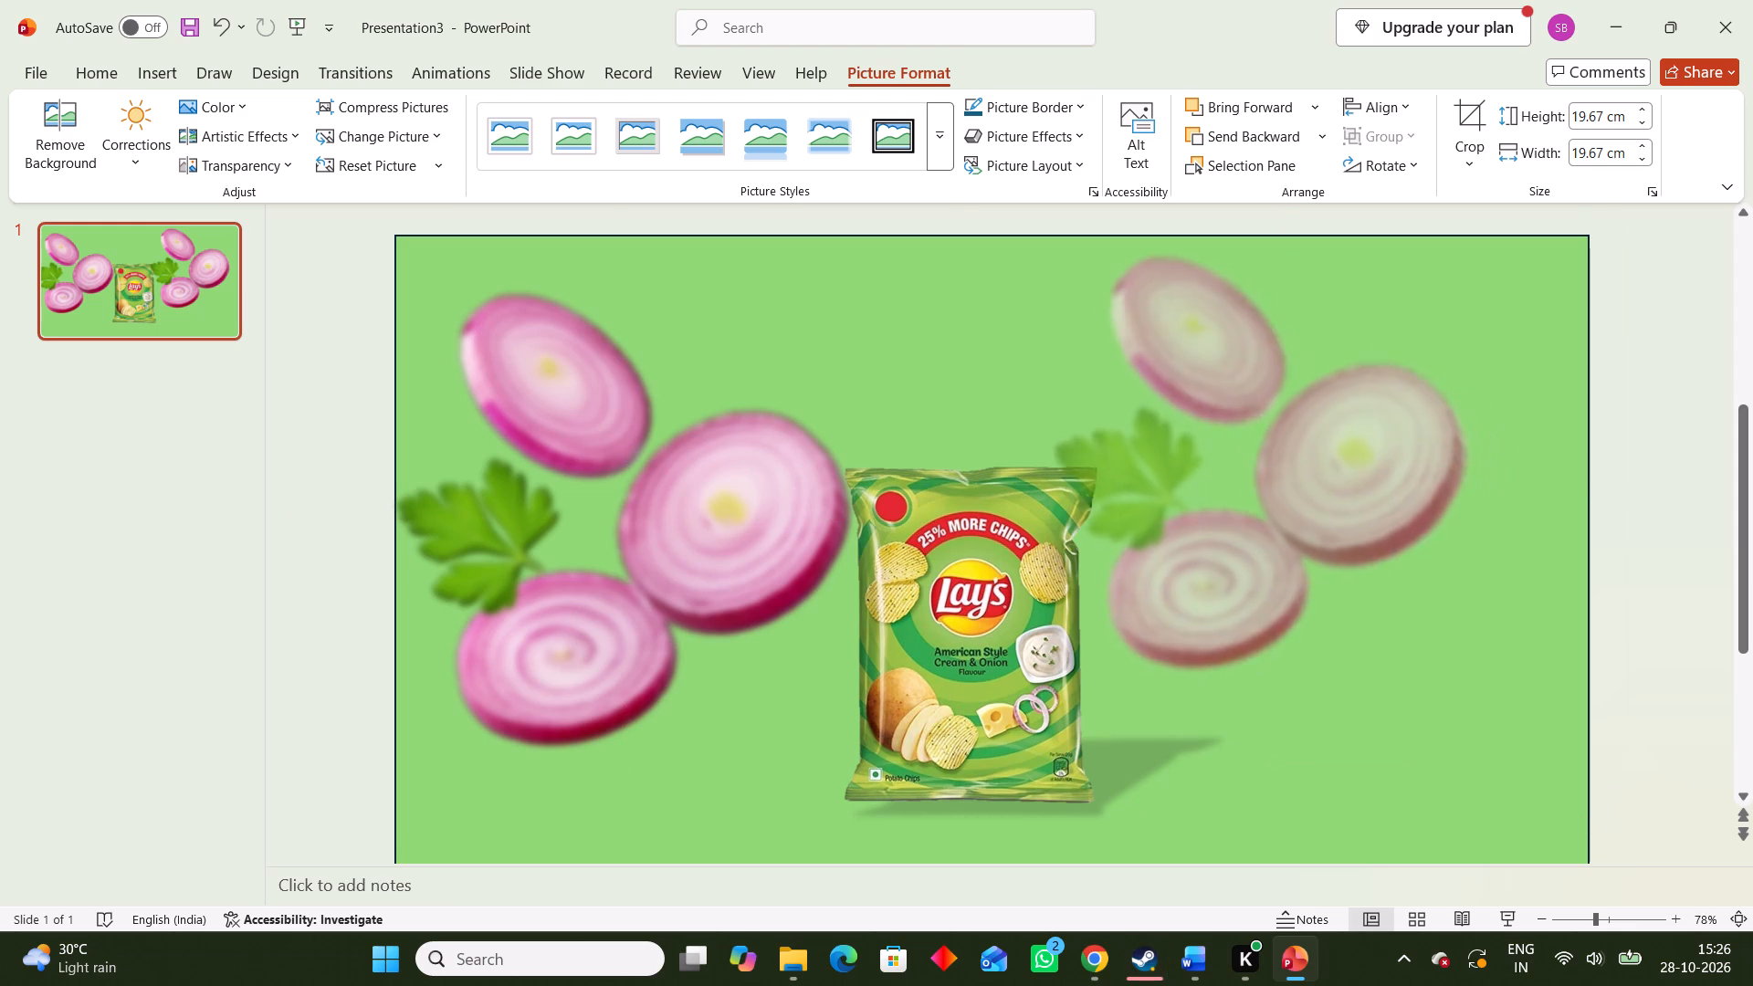
drag(1486, 751, 1254, 572)
drag(1209, 444, 1467, 633)
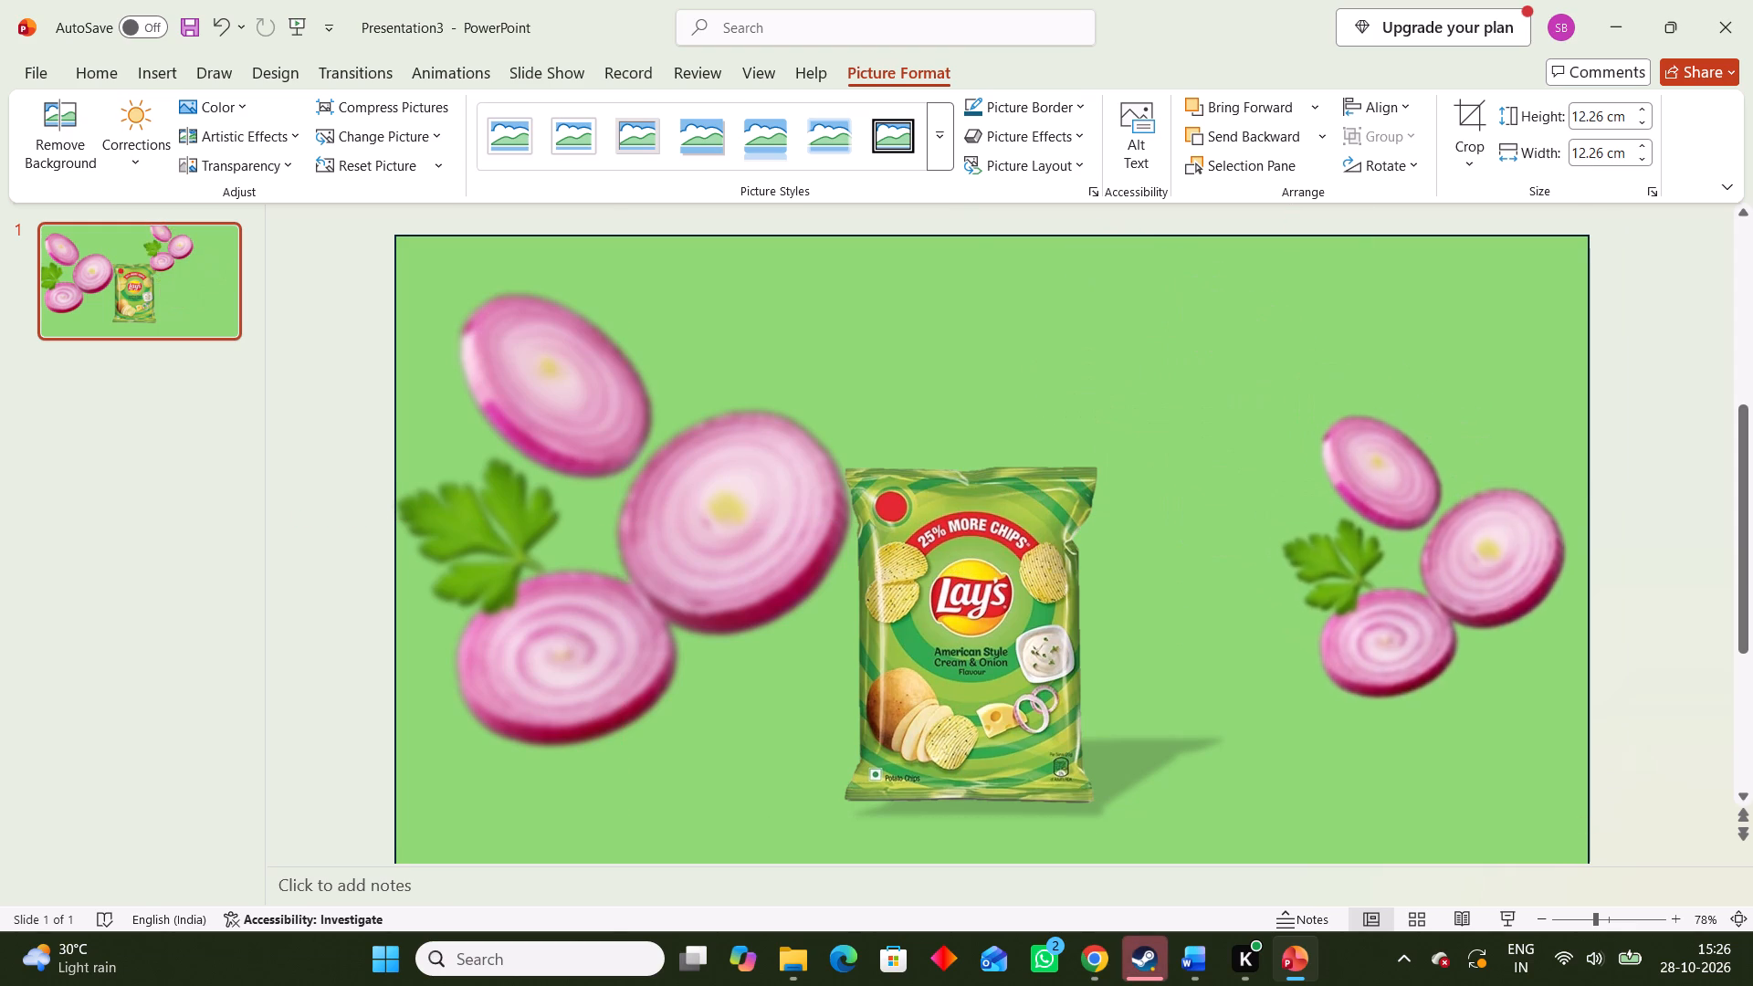
drag(1467, 633, 1400, 663)
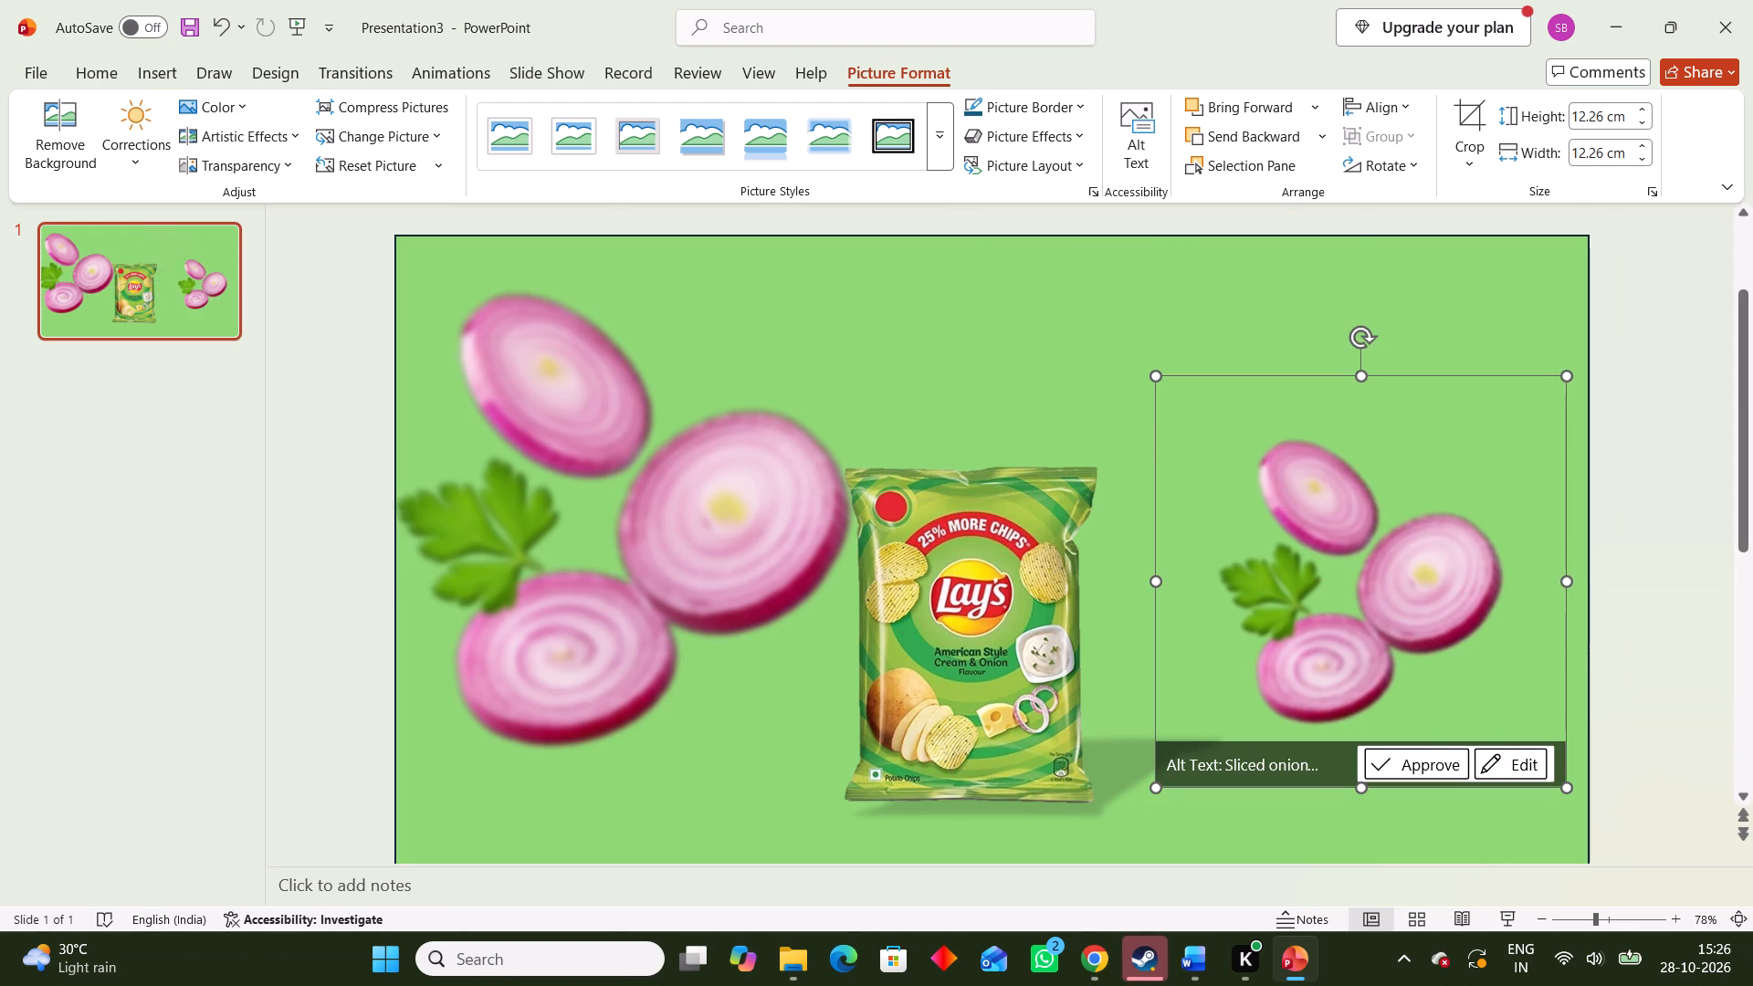
drag(1567, 373, 1590, 347)
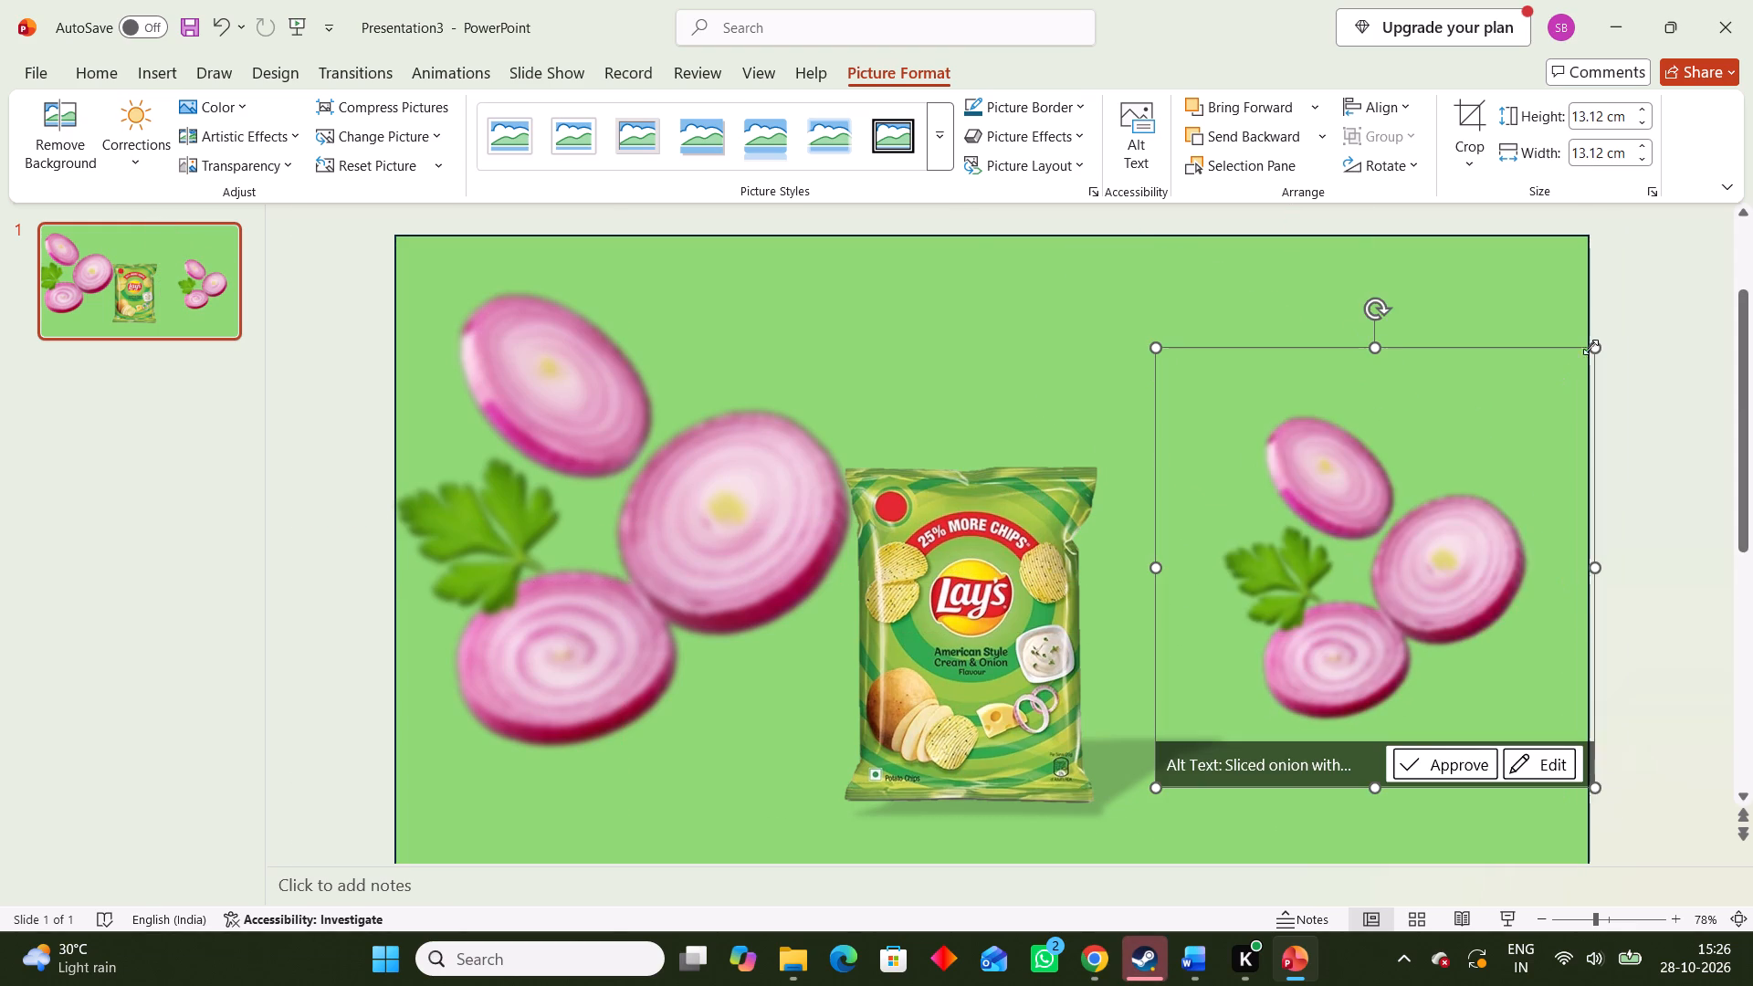
drag(1323, 507, 1277, 488)
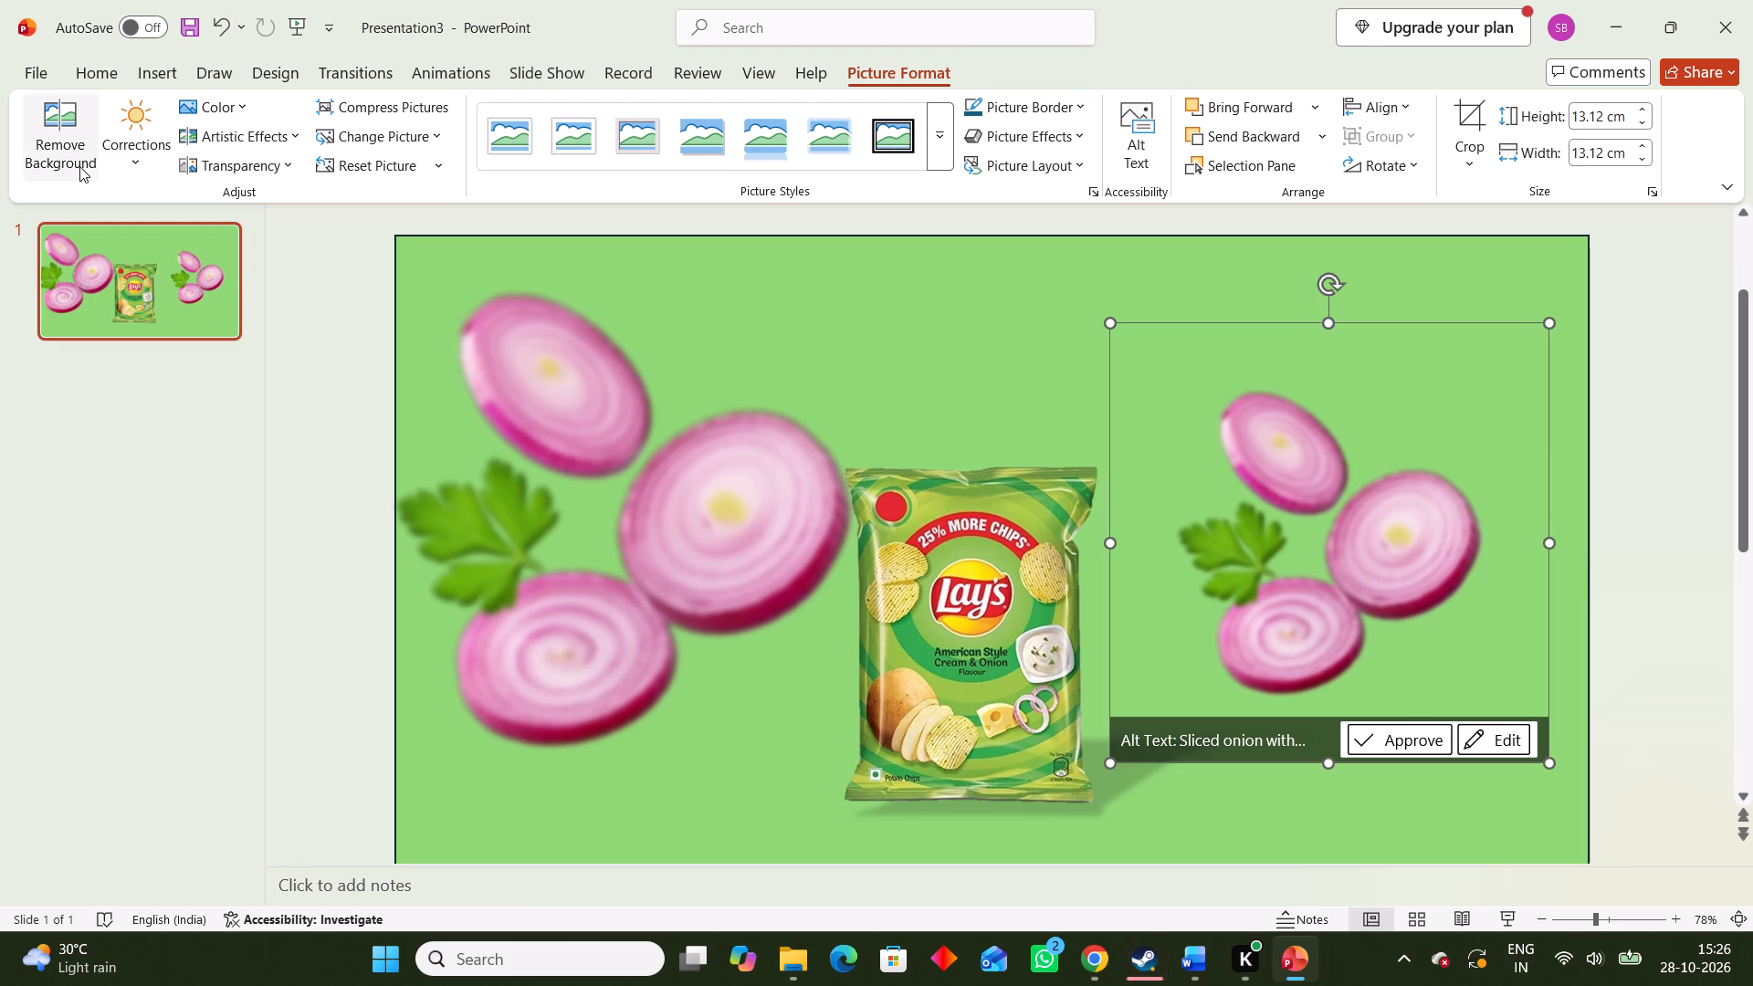
click(56, 535)
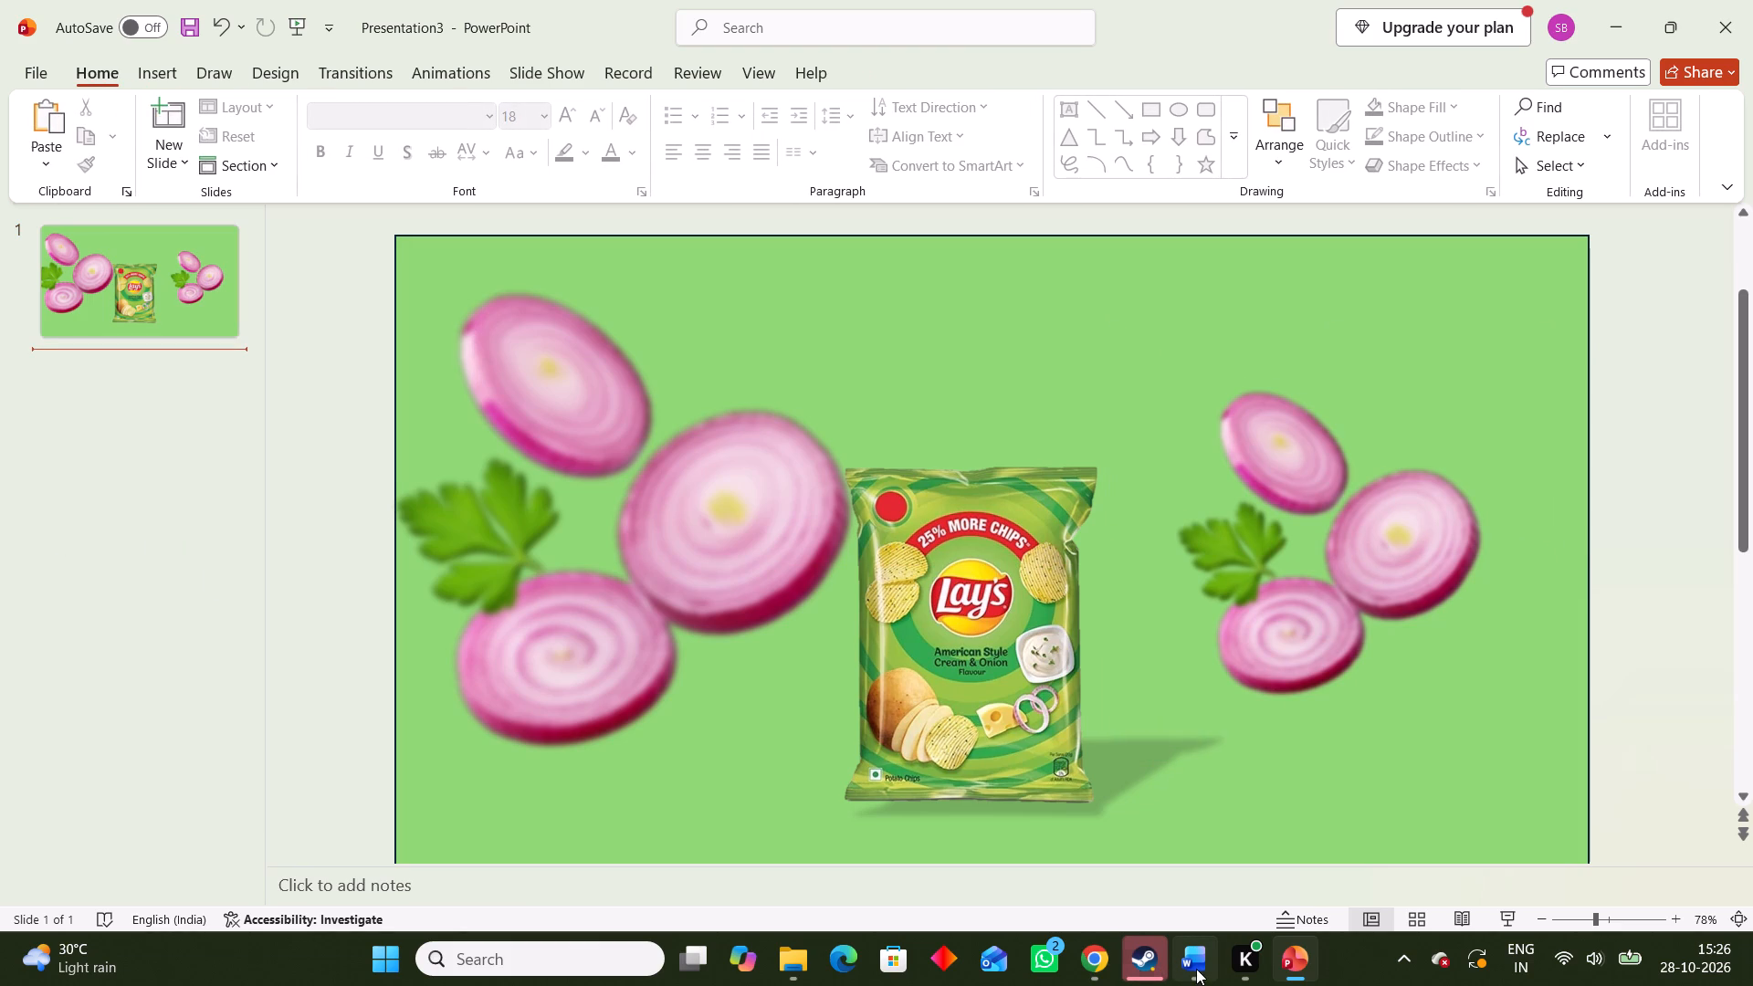
Switch to Chrome and replace the onion image search with an image search for "cheese png".
click(1098, 962)
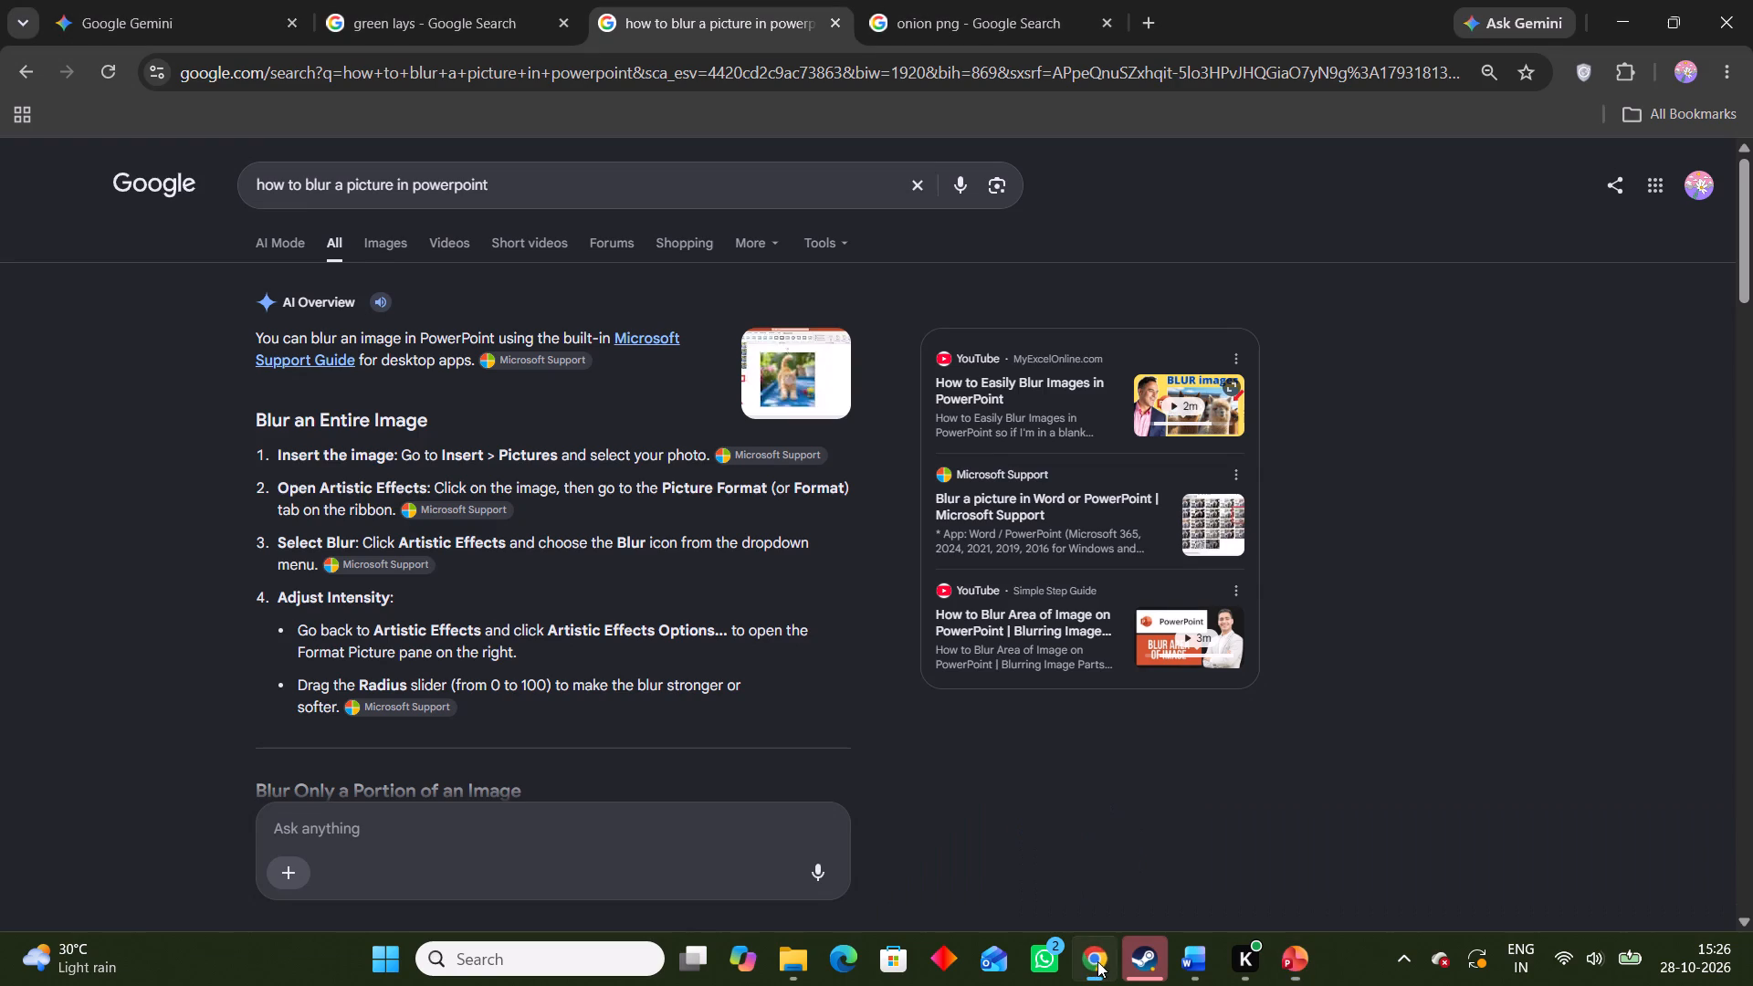
click(939, 0)
double_click(436, 176)
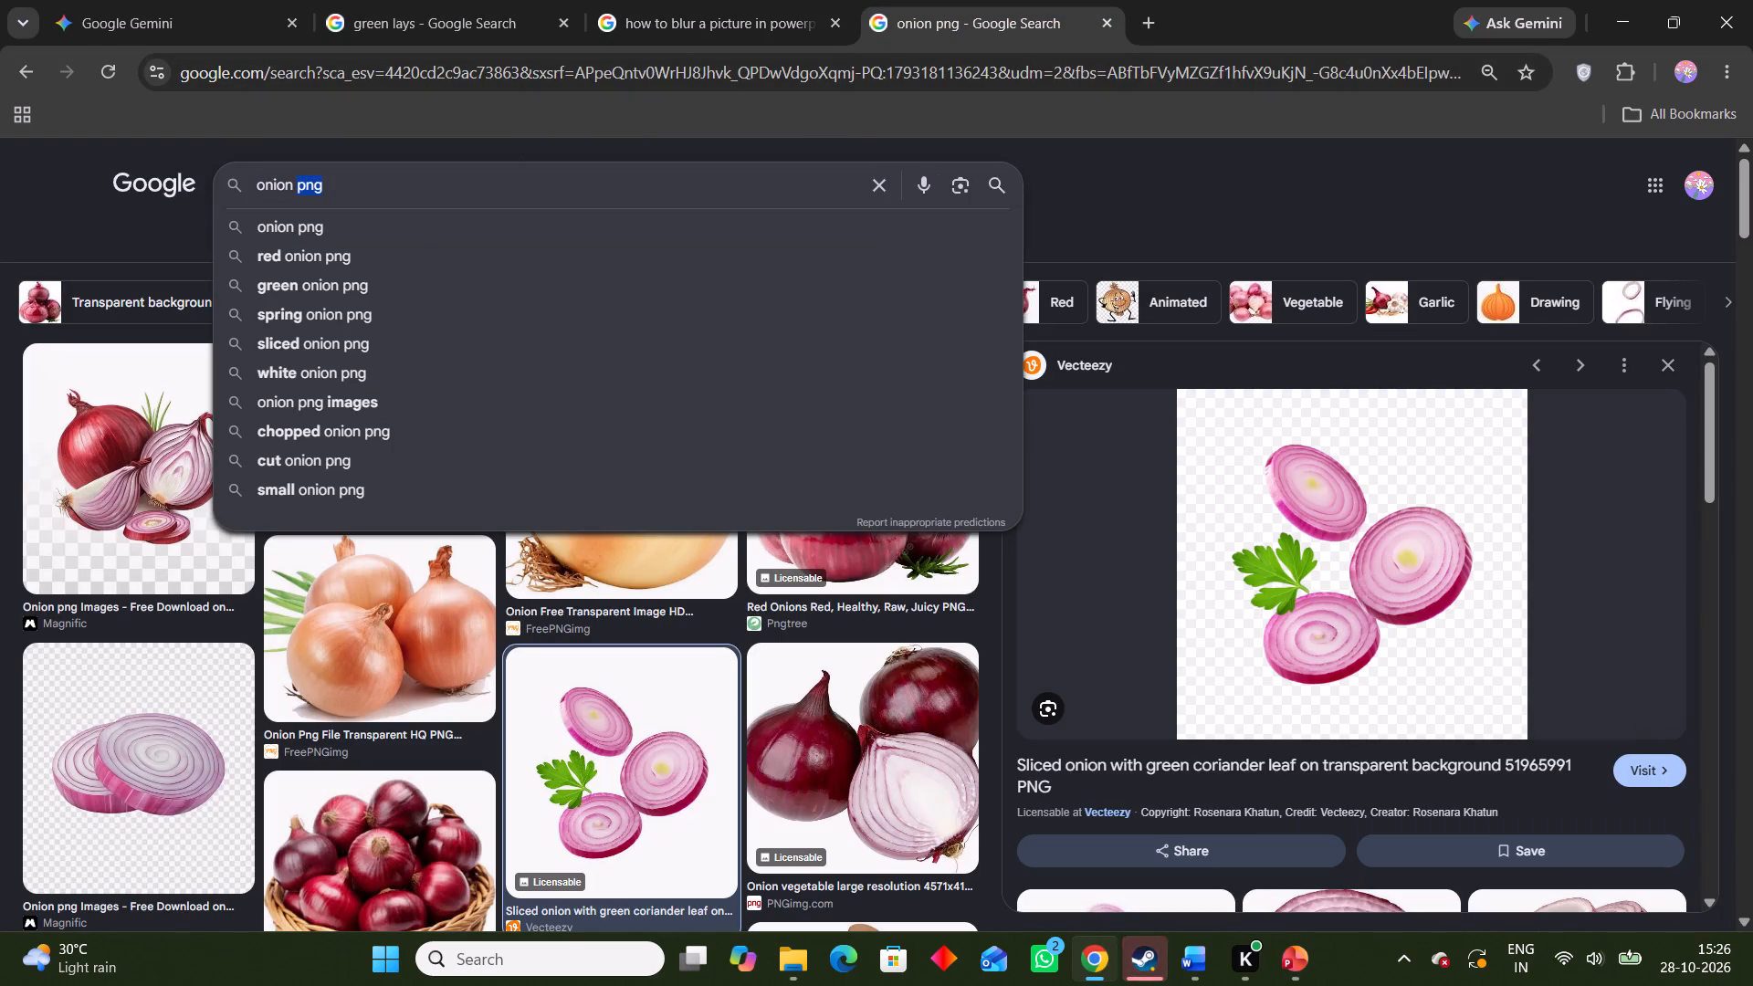
key(BackSpace)
key(BackSpace)
key(BackSpace)
key(BackSpace)
key(BackSpace)
key(BackSpace)
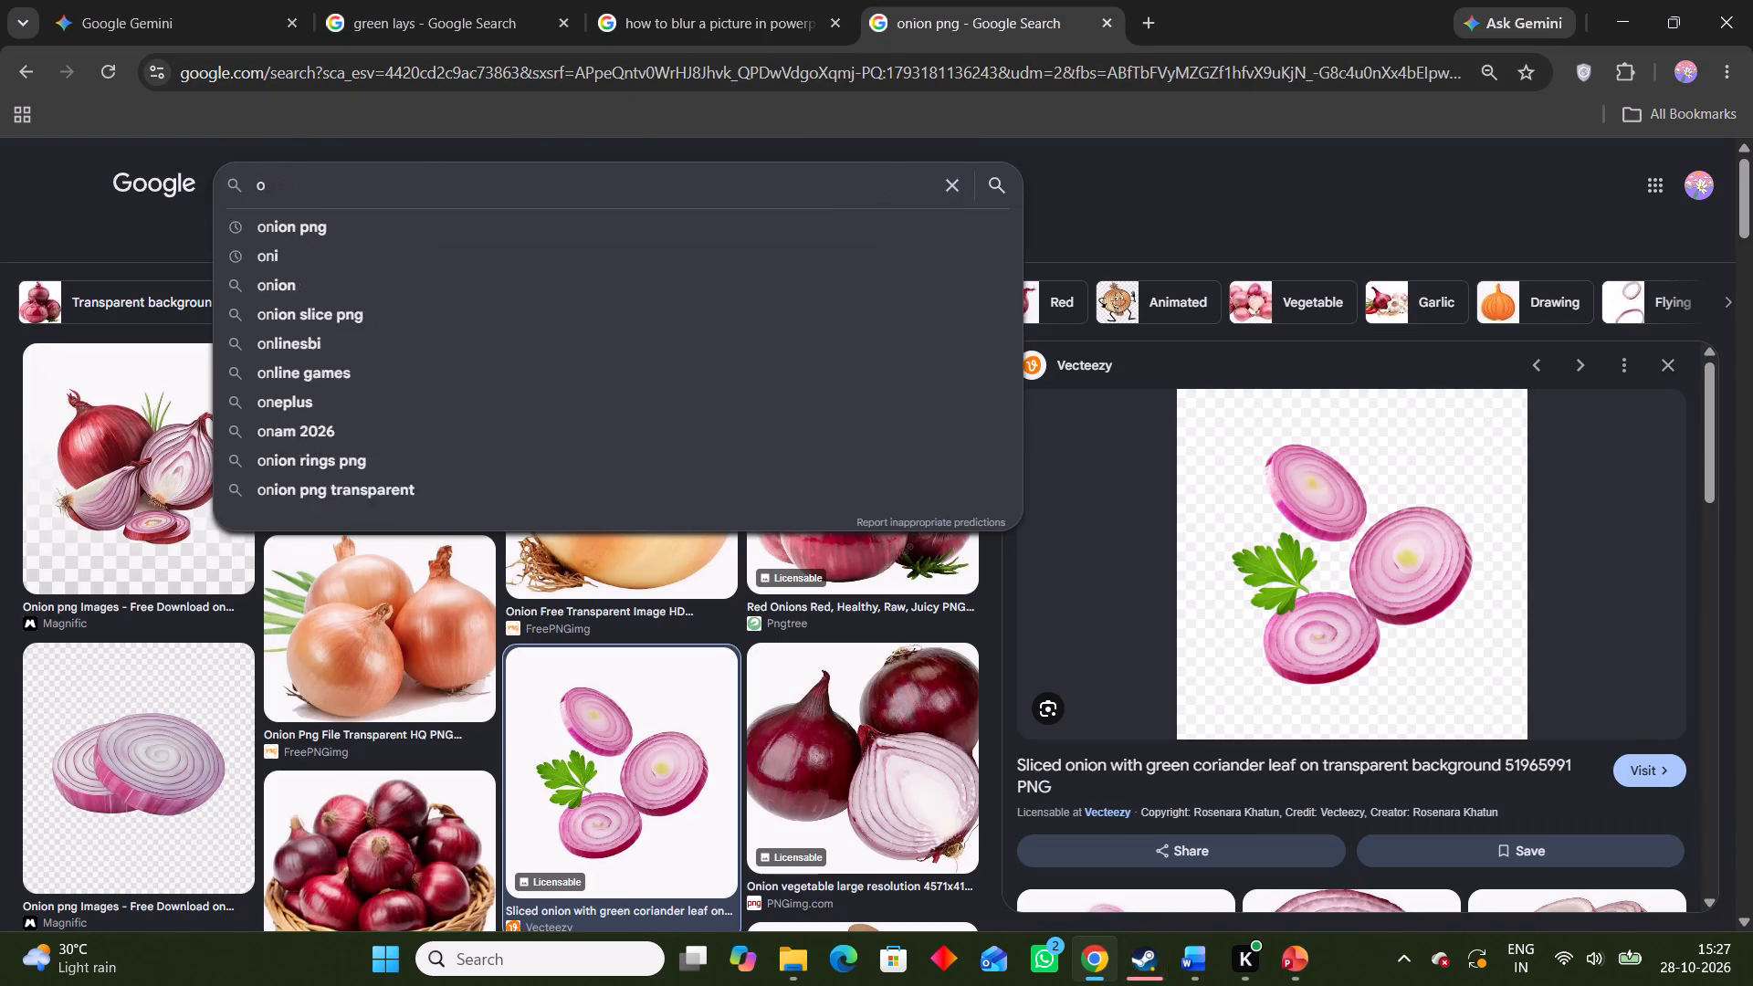
key(BackSpace)
text(cheese)
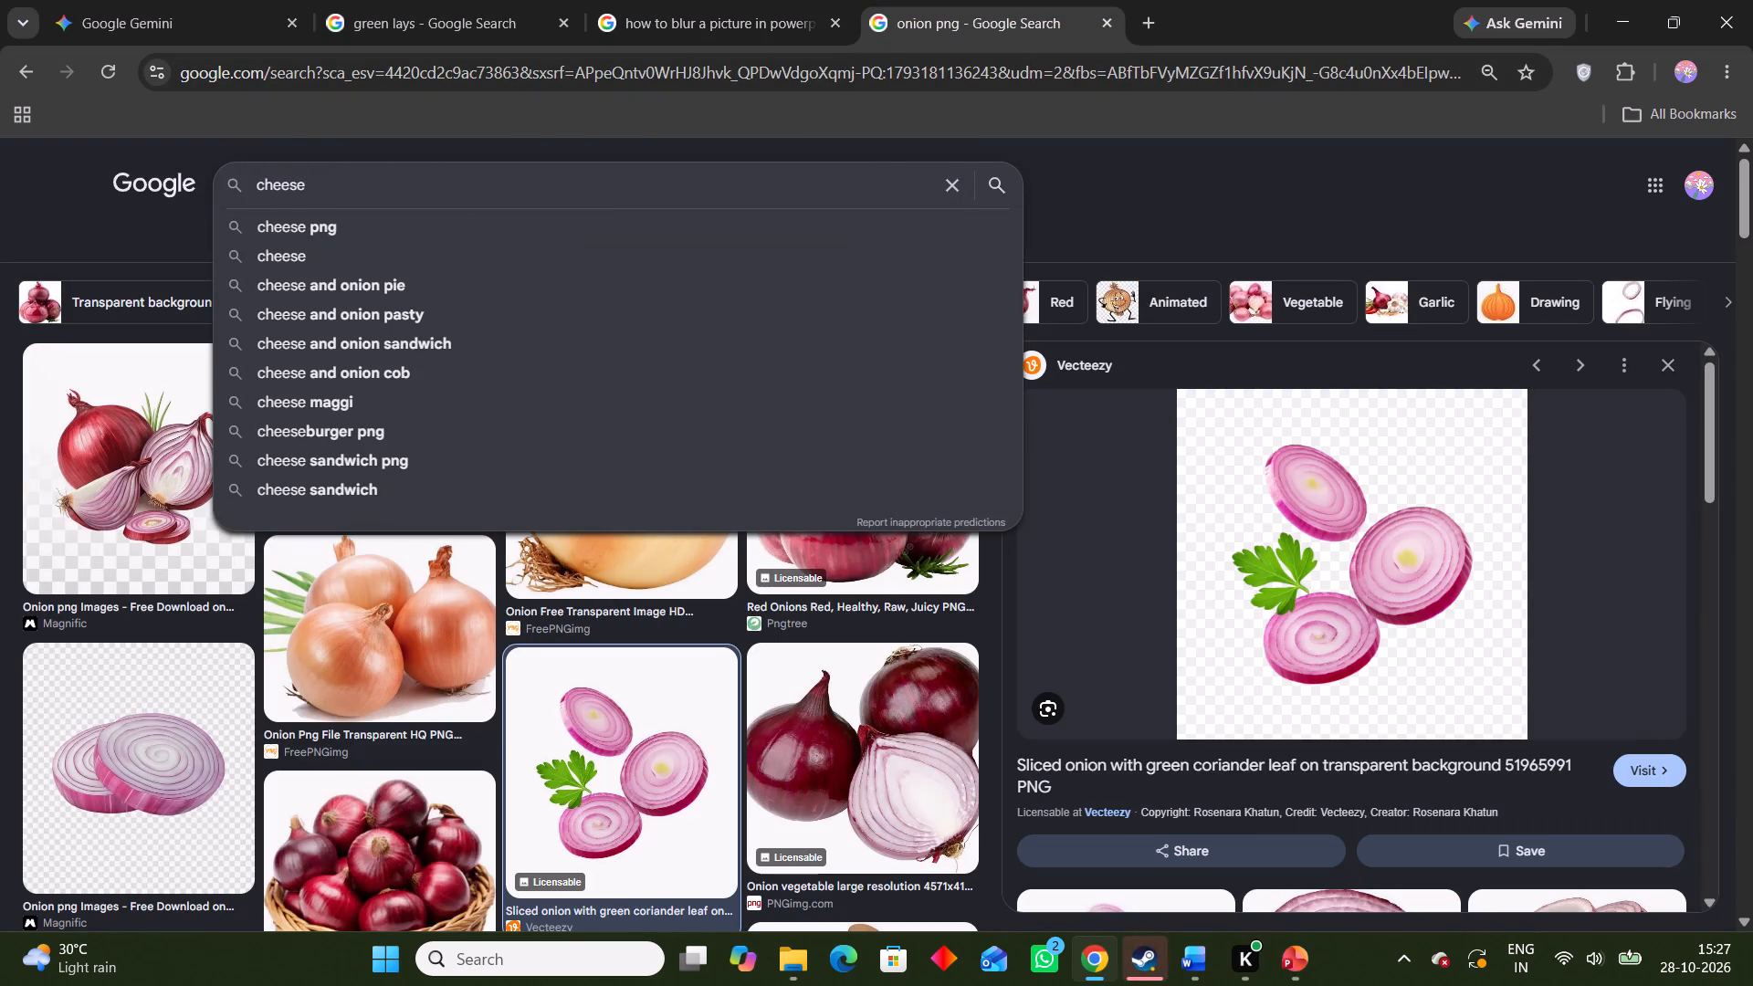
key(Right)
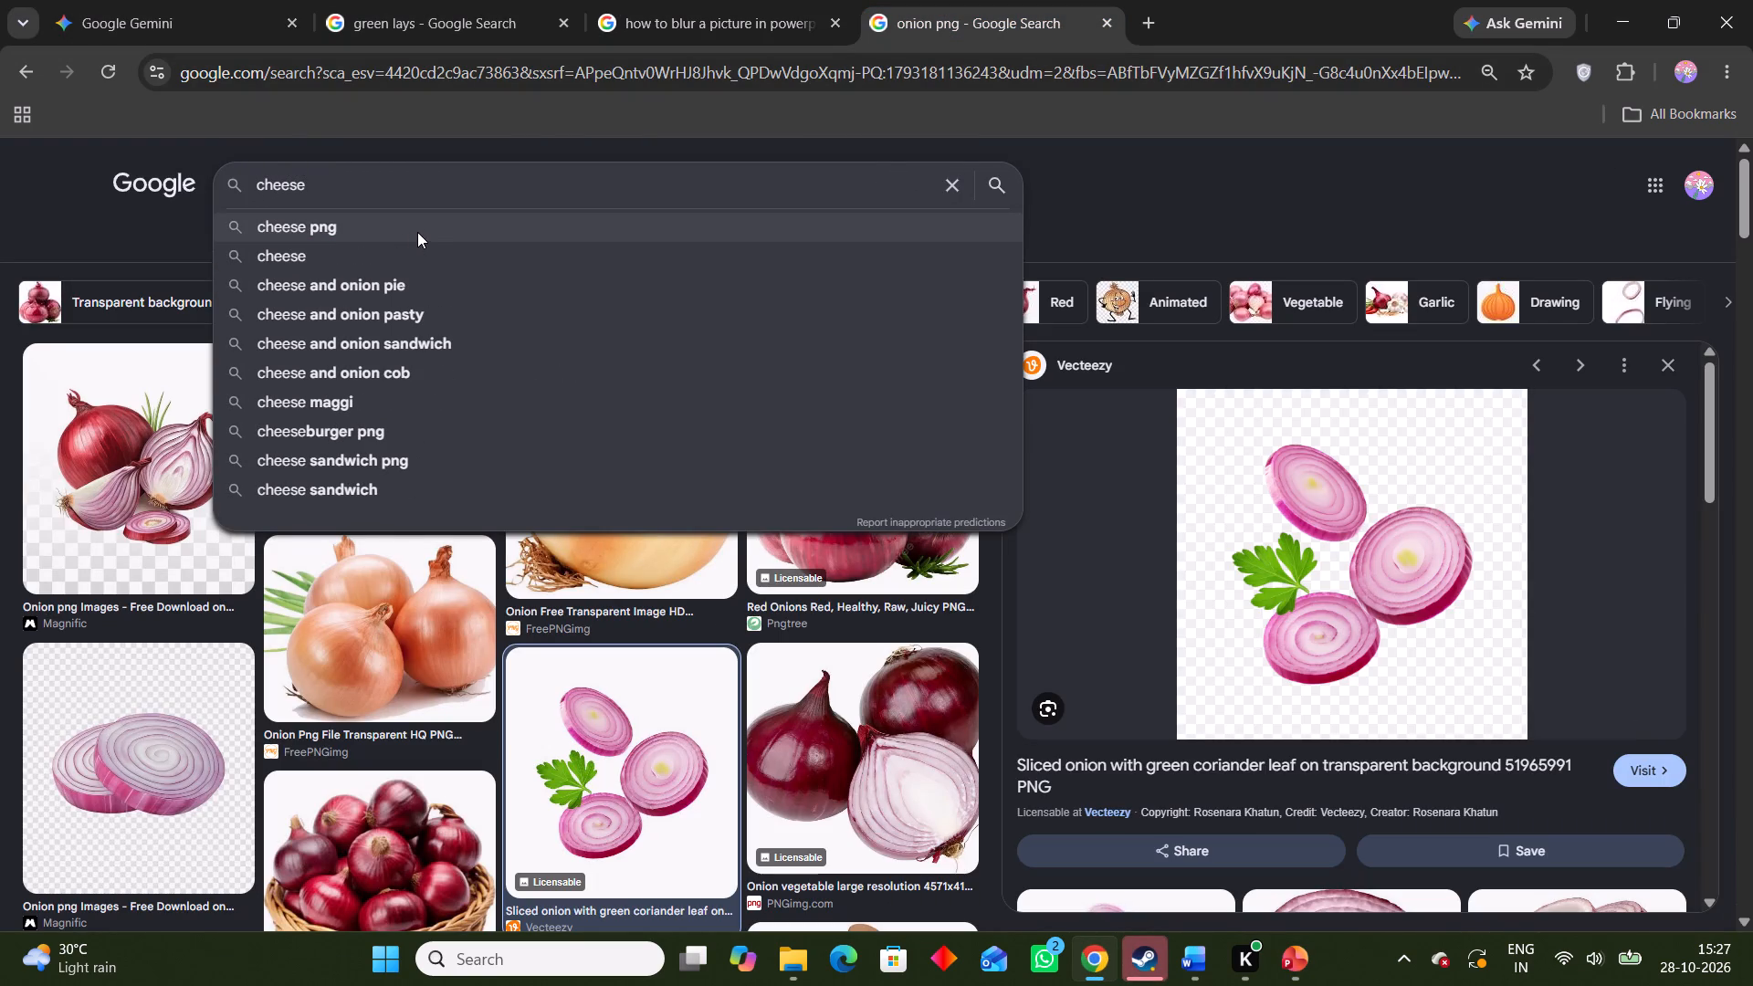
click(417, 232)
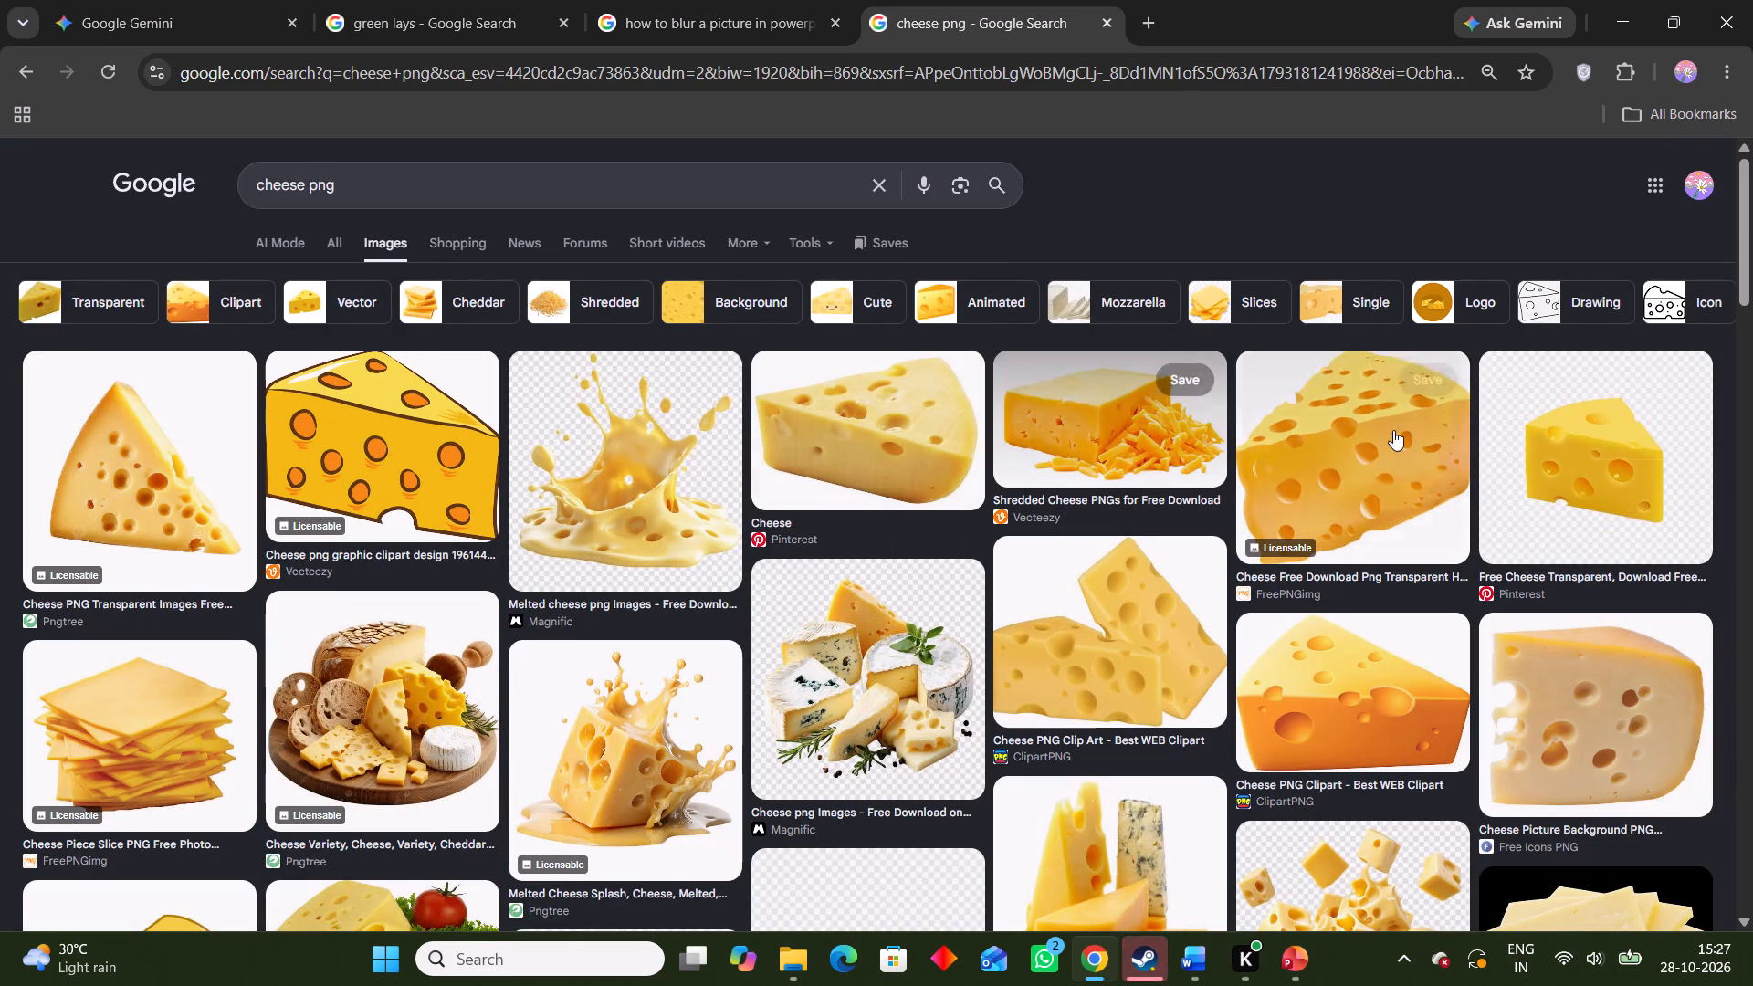
Look through the cheese image results, preview SimilarPNG's "Cheese splash on transparent PNG", and examine its related images.
scroll(1328, 507, down, 2)
scroll(803, 510, down, 3)
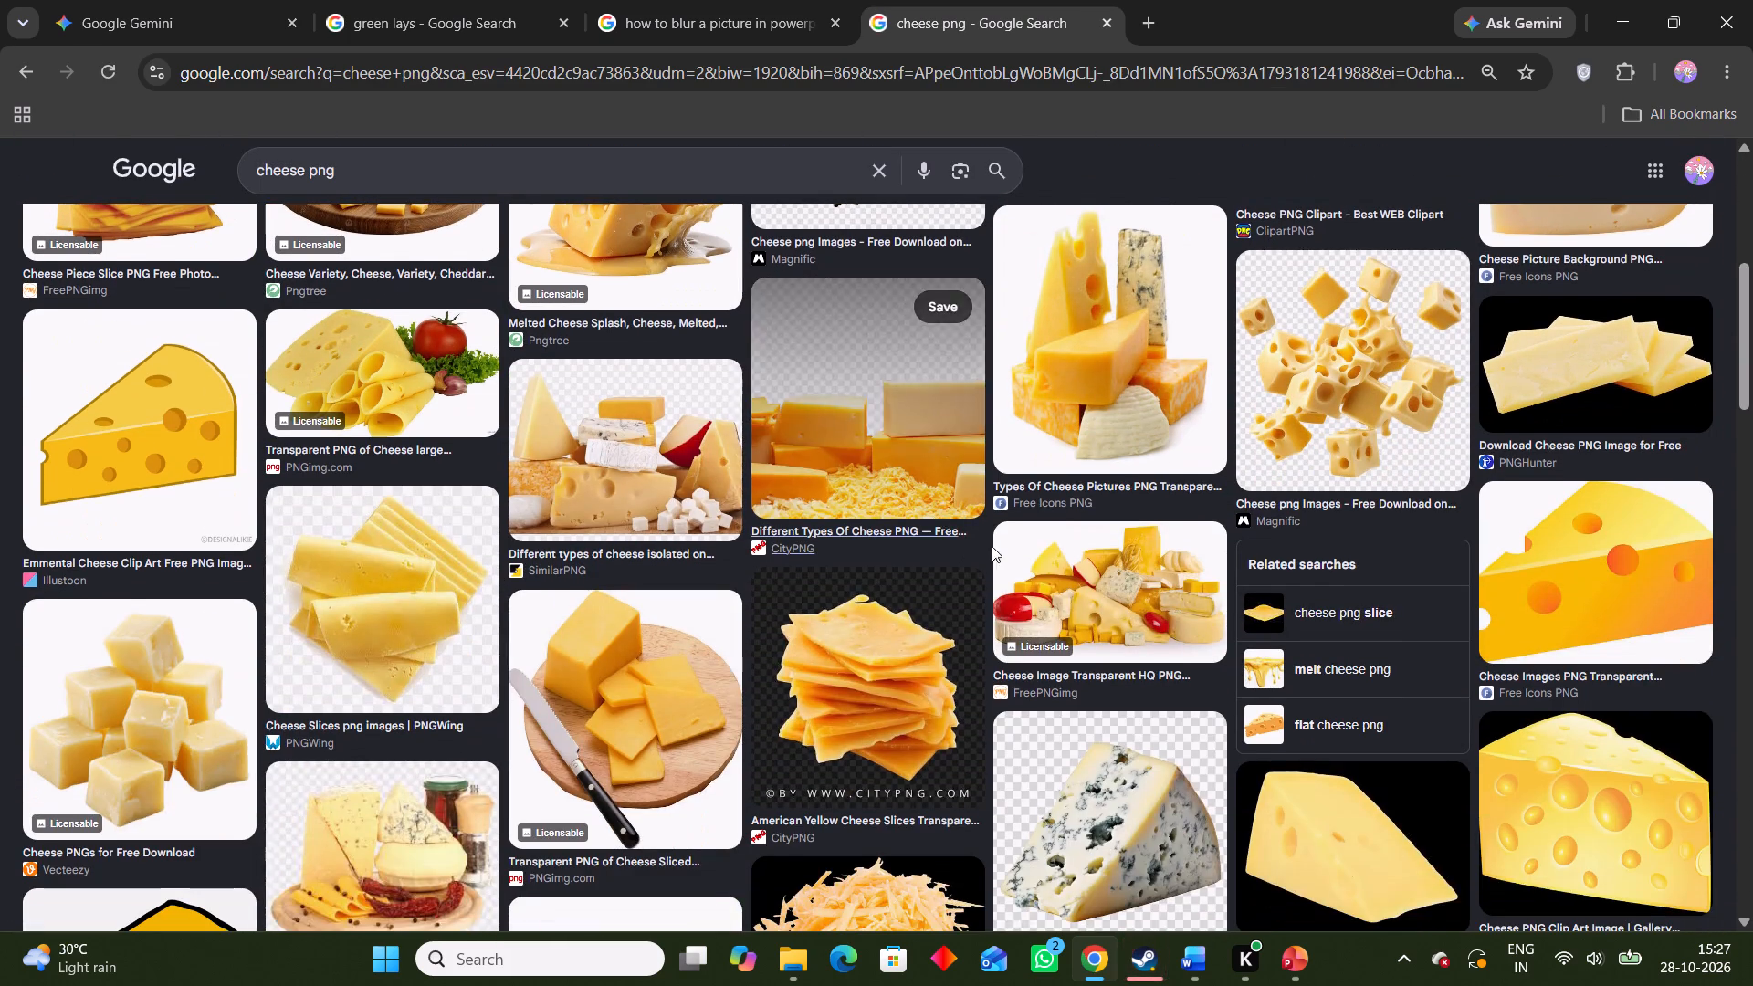
scroll(901, 517, down, 10)
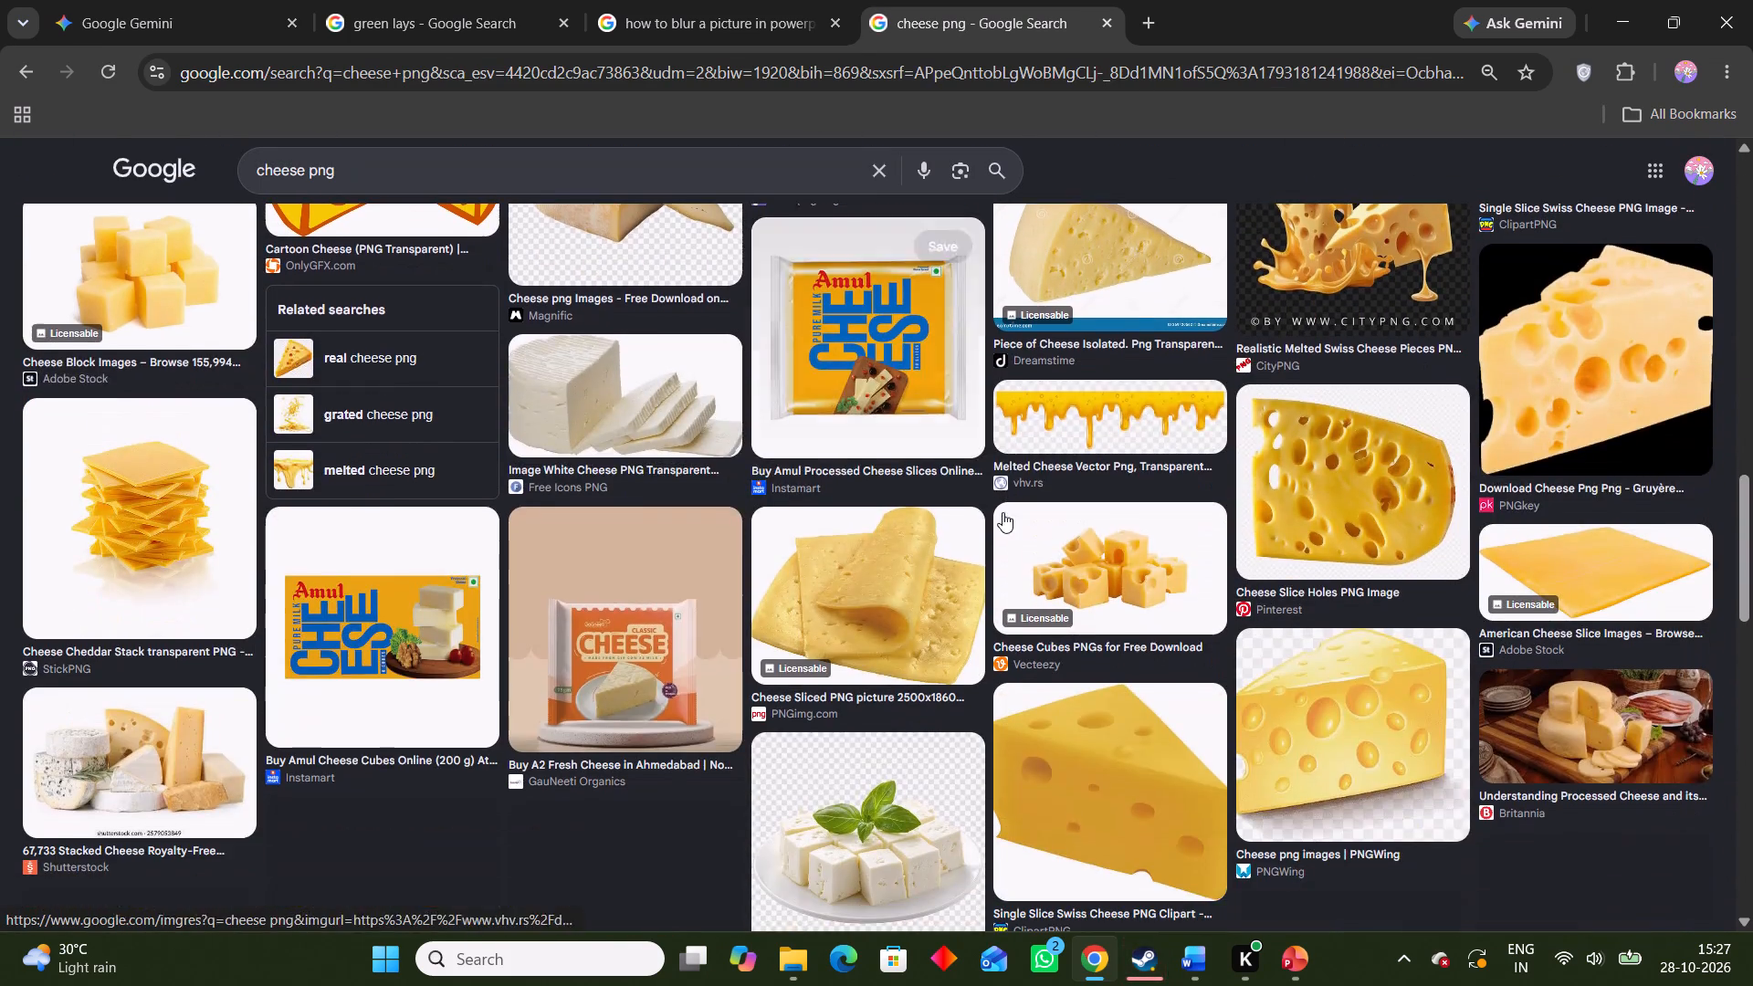
scroll(1013, 495, down, 8)
scroll(1019, 486, up, 5)
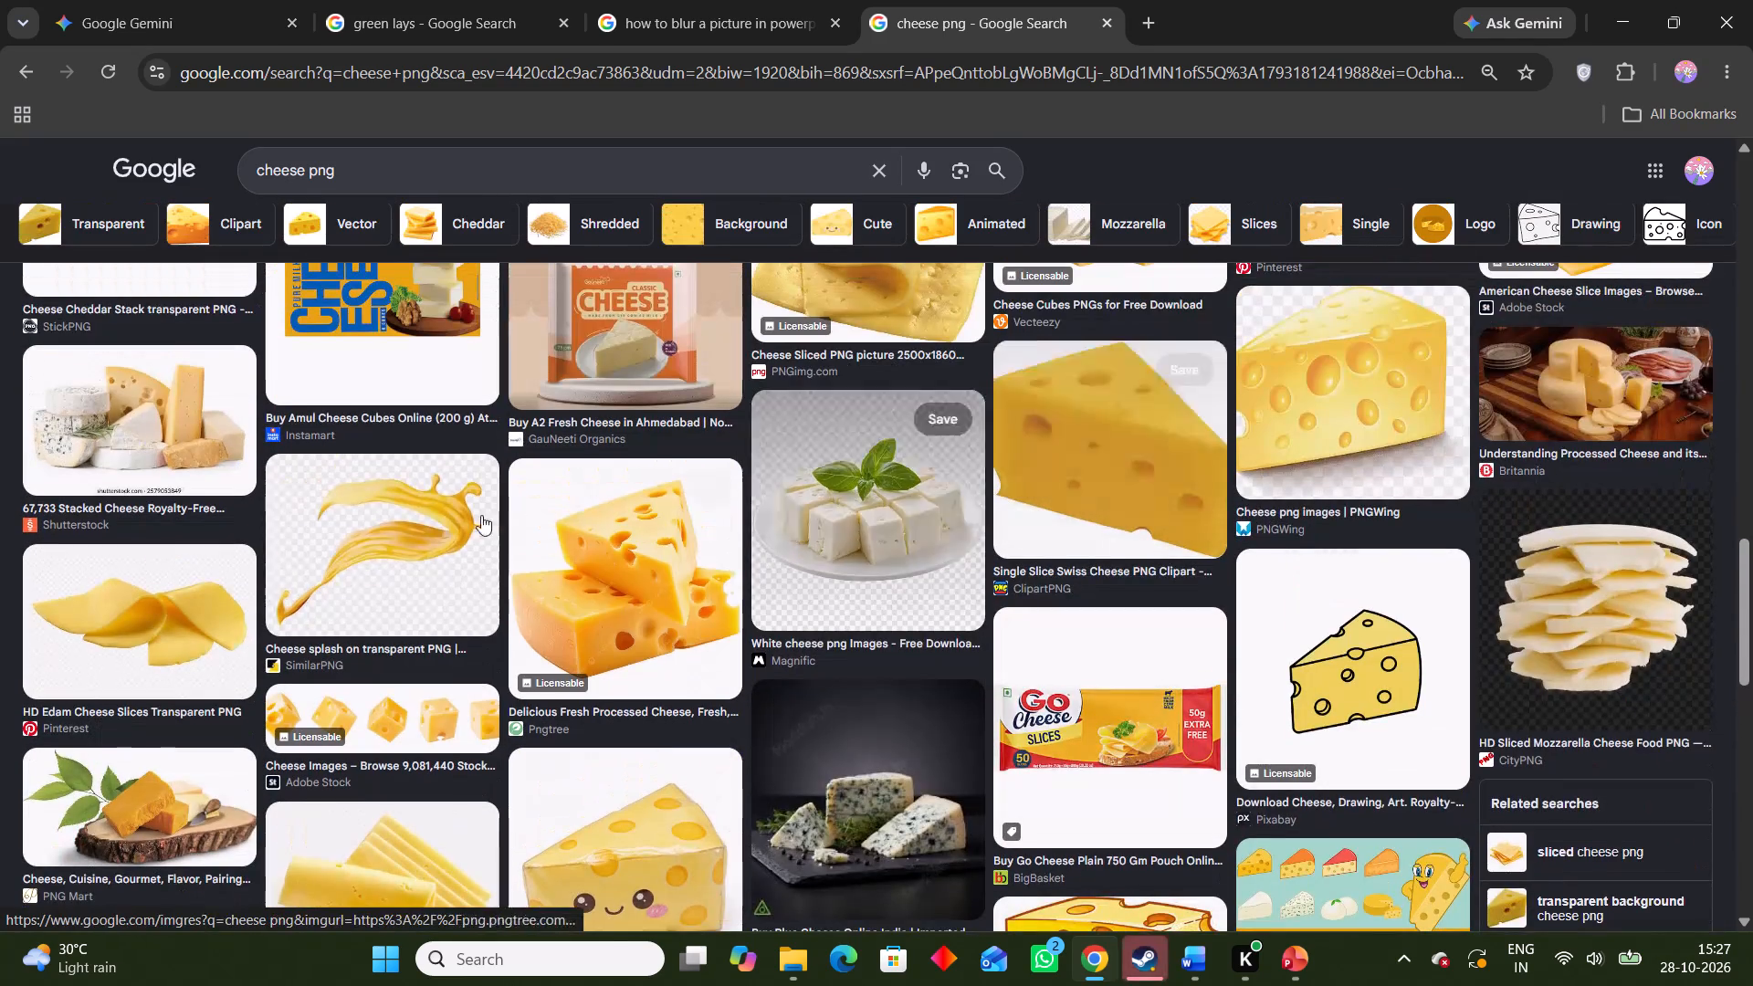
click(406, 547)
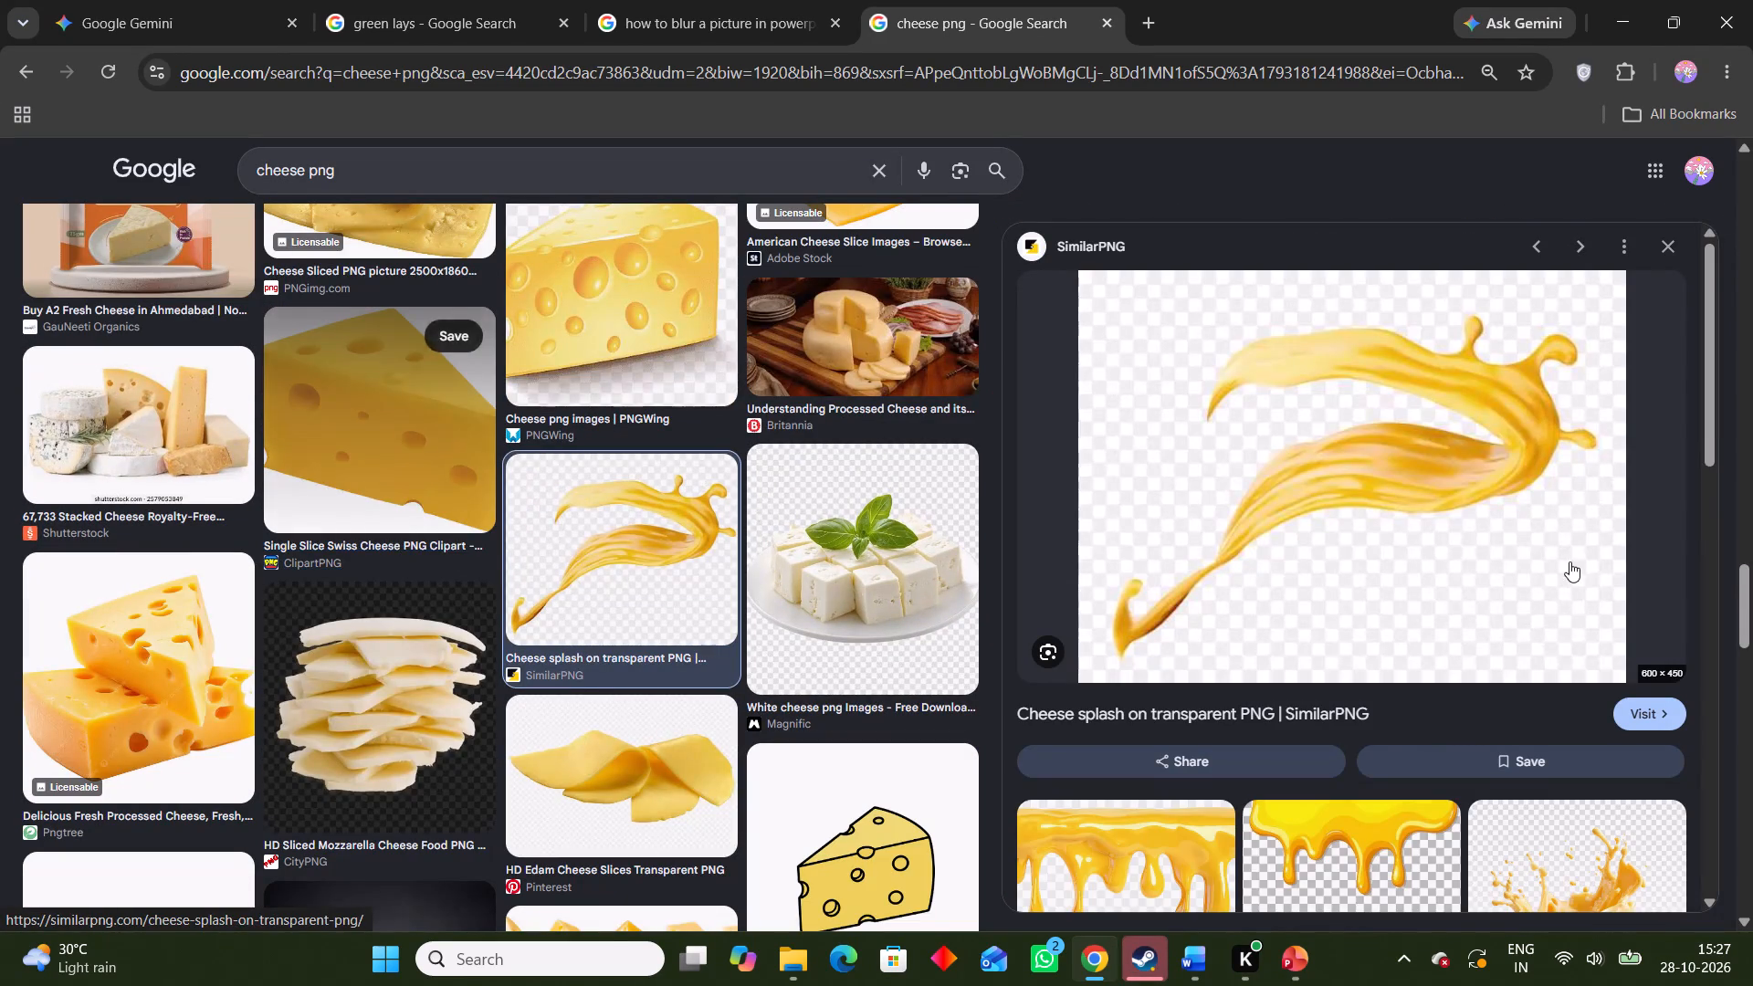
scroll(835, 540, down, 4)
scroll(1271, 560, up, 1)
scroll(1283, 572, down, 7)
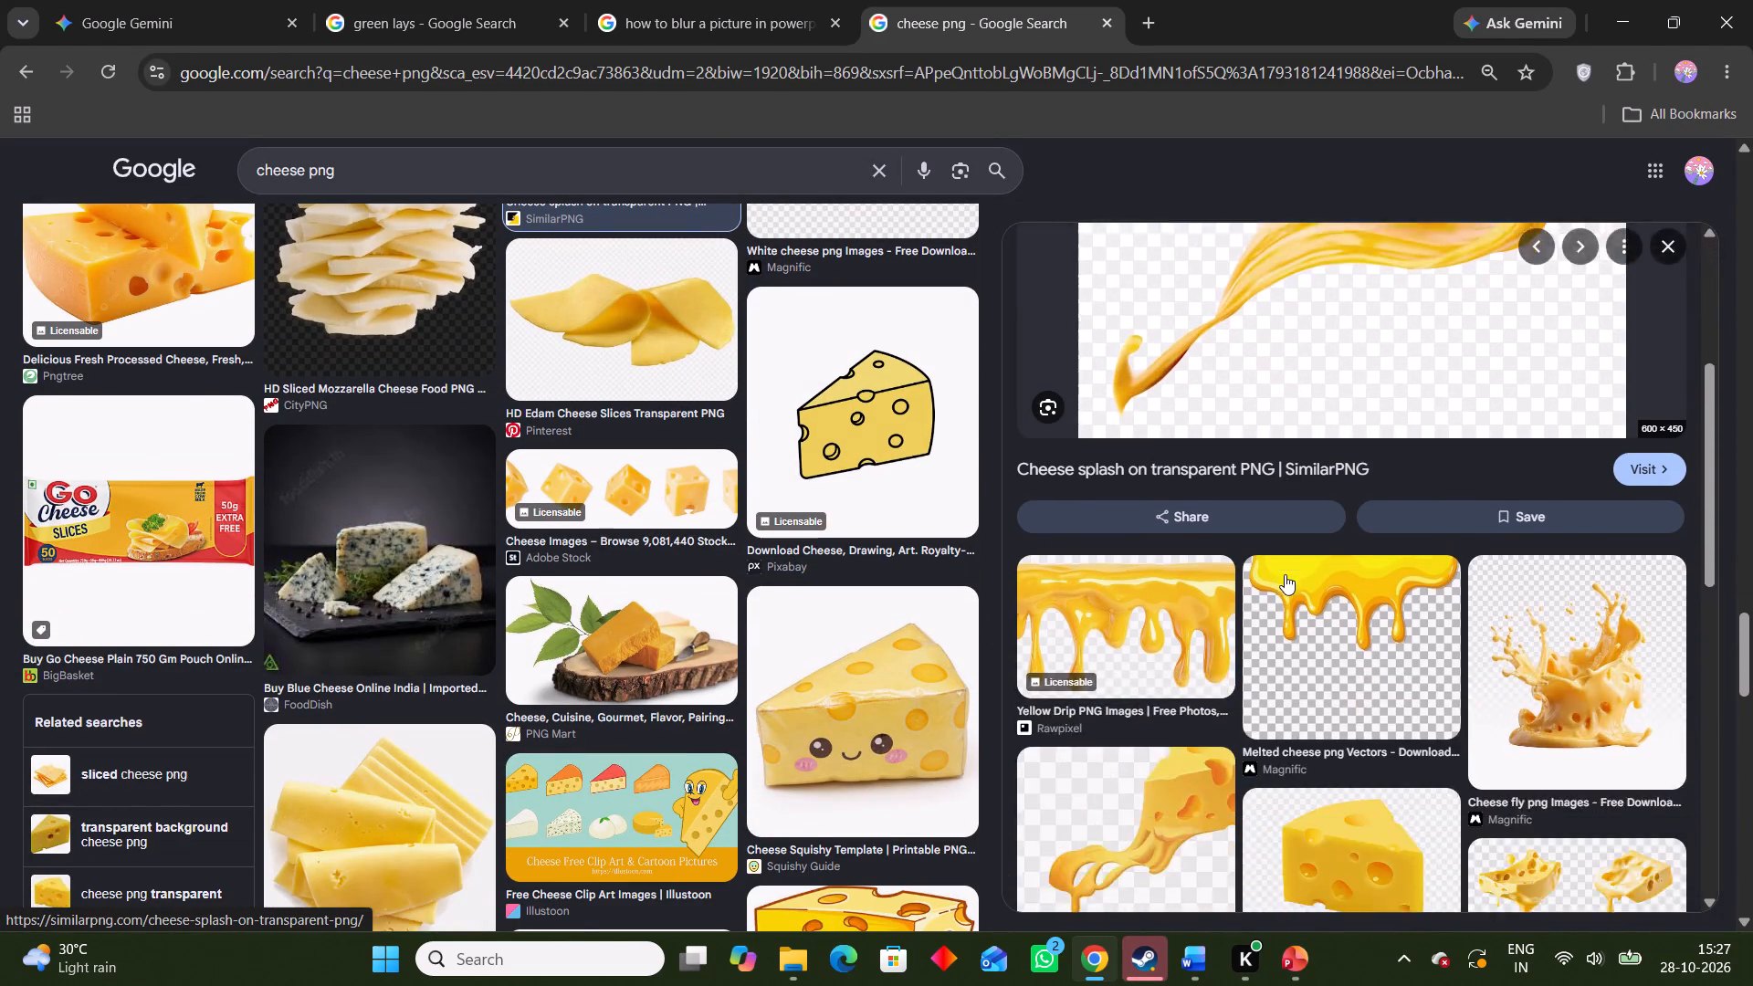
scroll(1288, 564, up, 3)
scroll(1293, 535, down, 9)
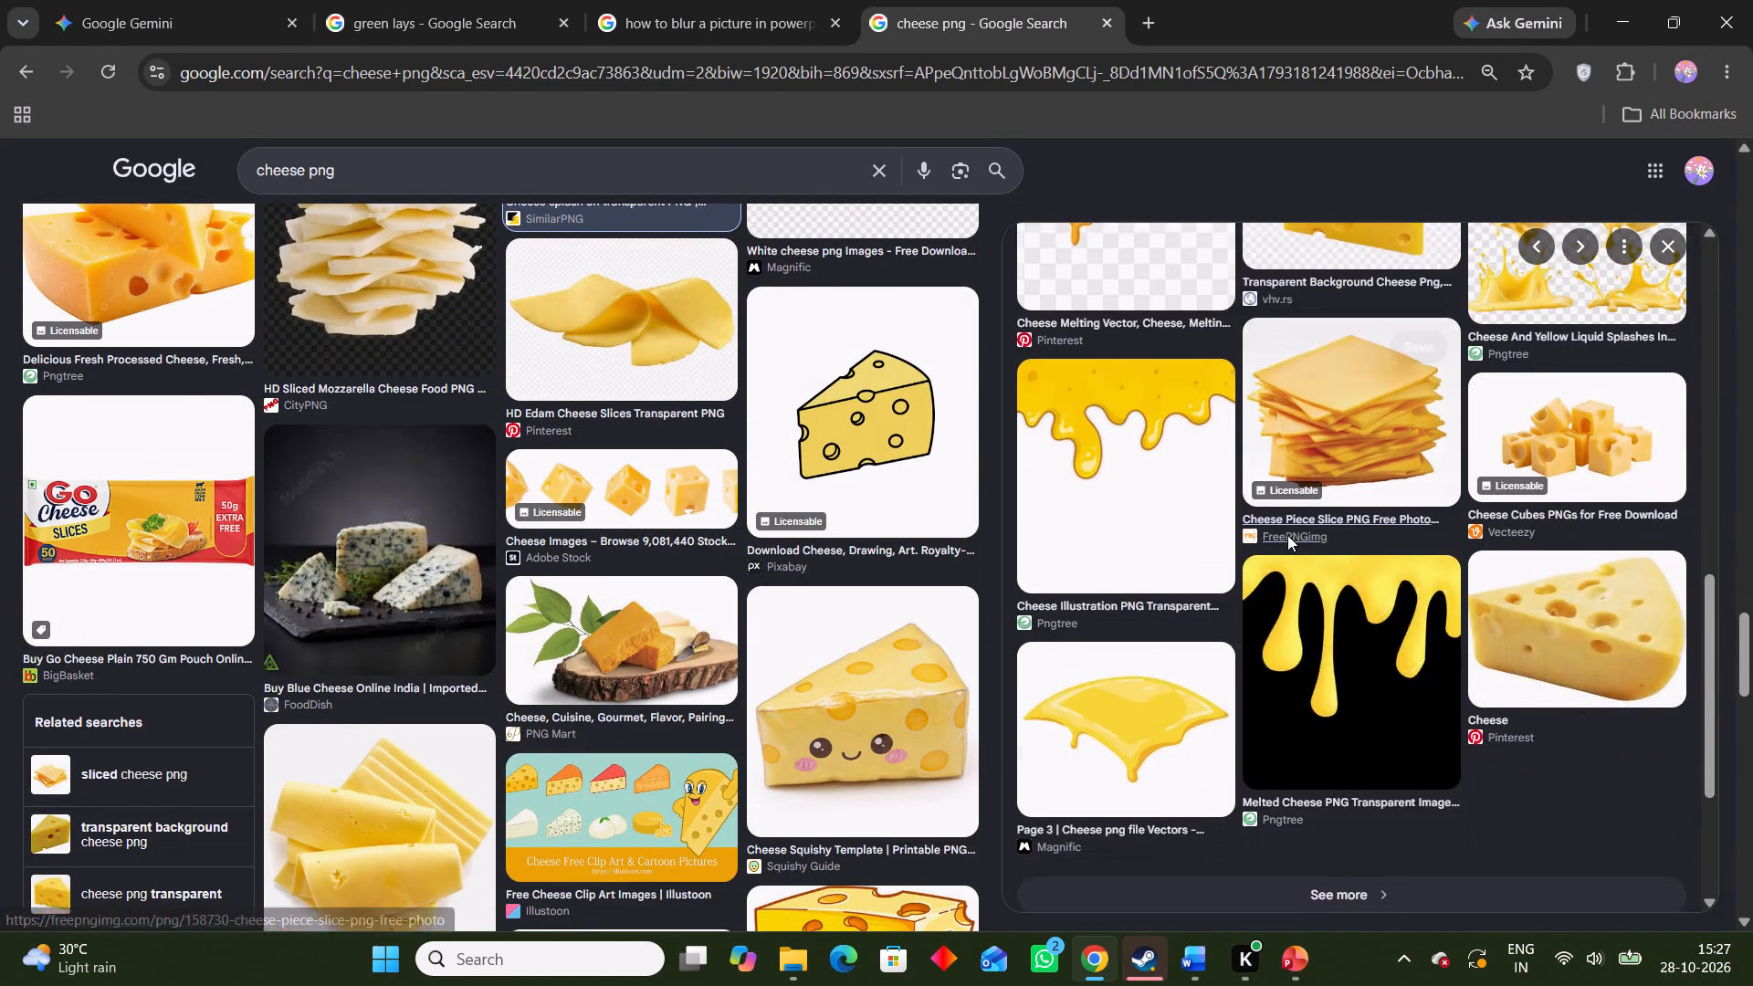
scroll(1287, 535, down, 1)
scroll(1275, 515, up, 19)
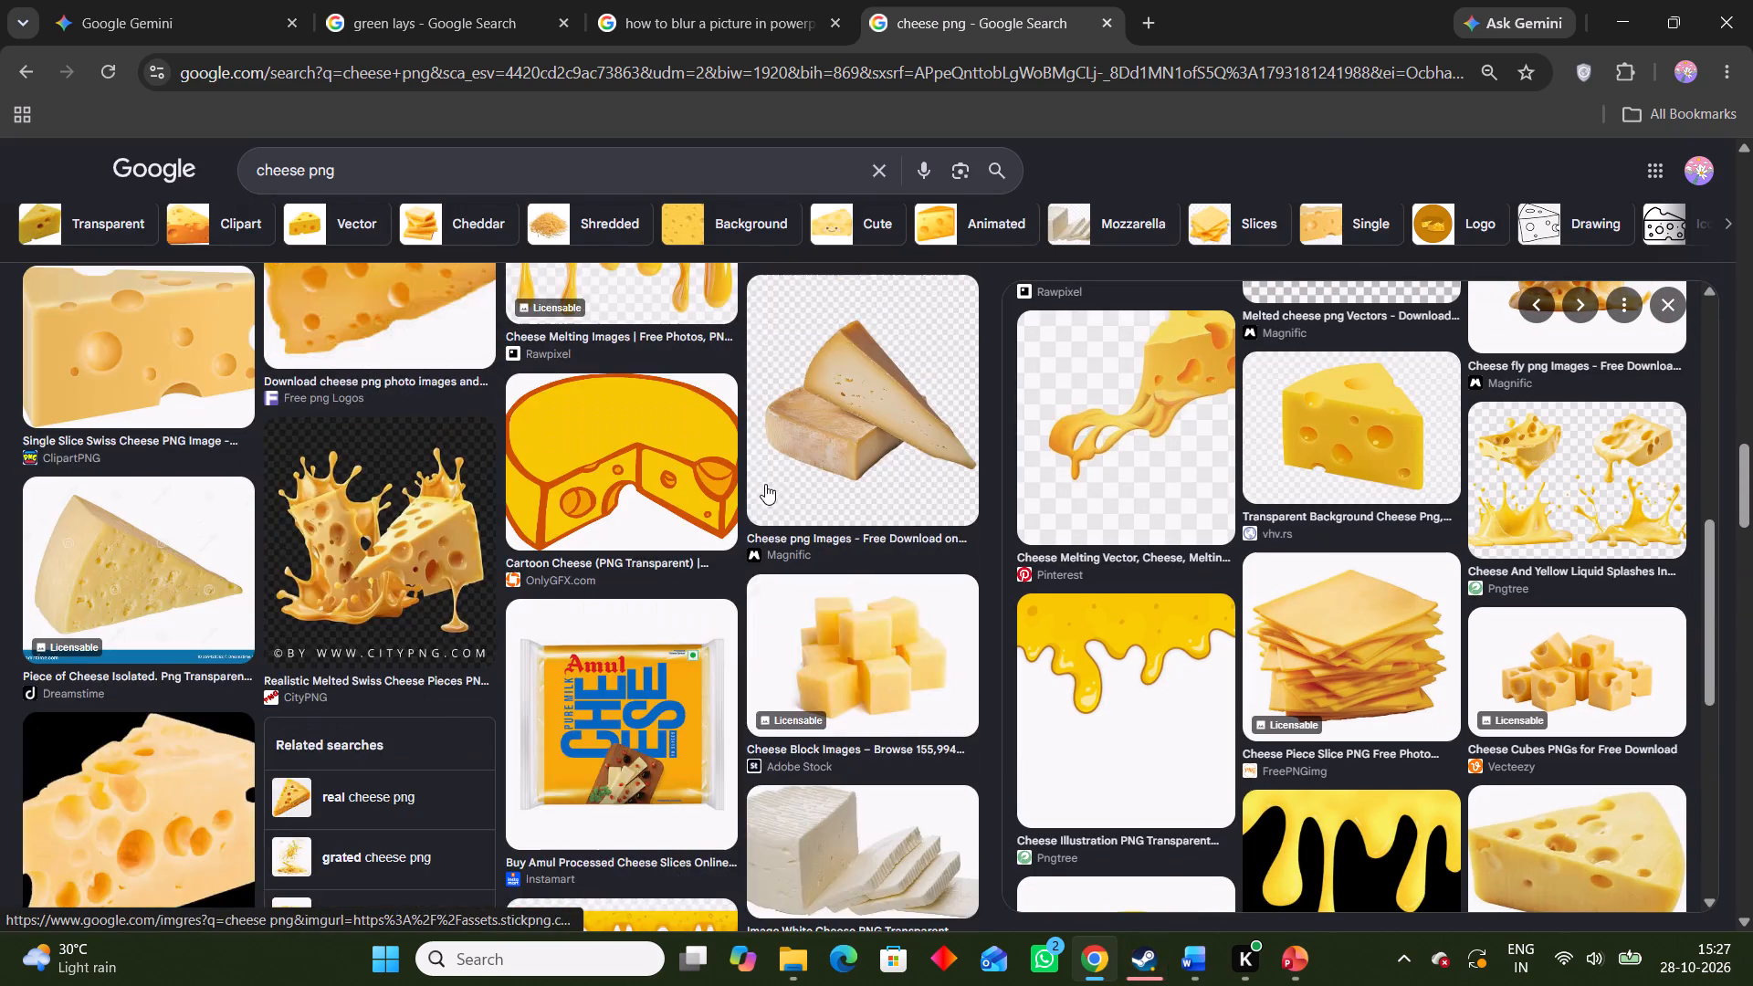
Return to the earlier cheese results and preview Magnific's image of scattered flying cheese cubes.
scroll(669, 505, up, 19)
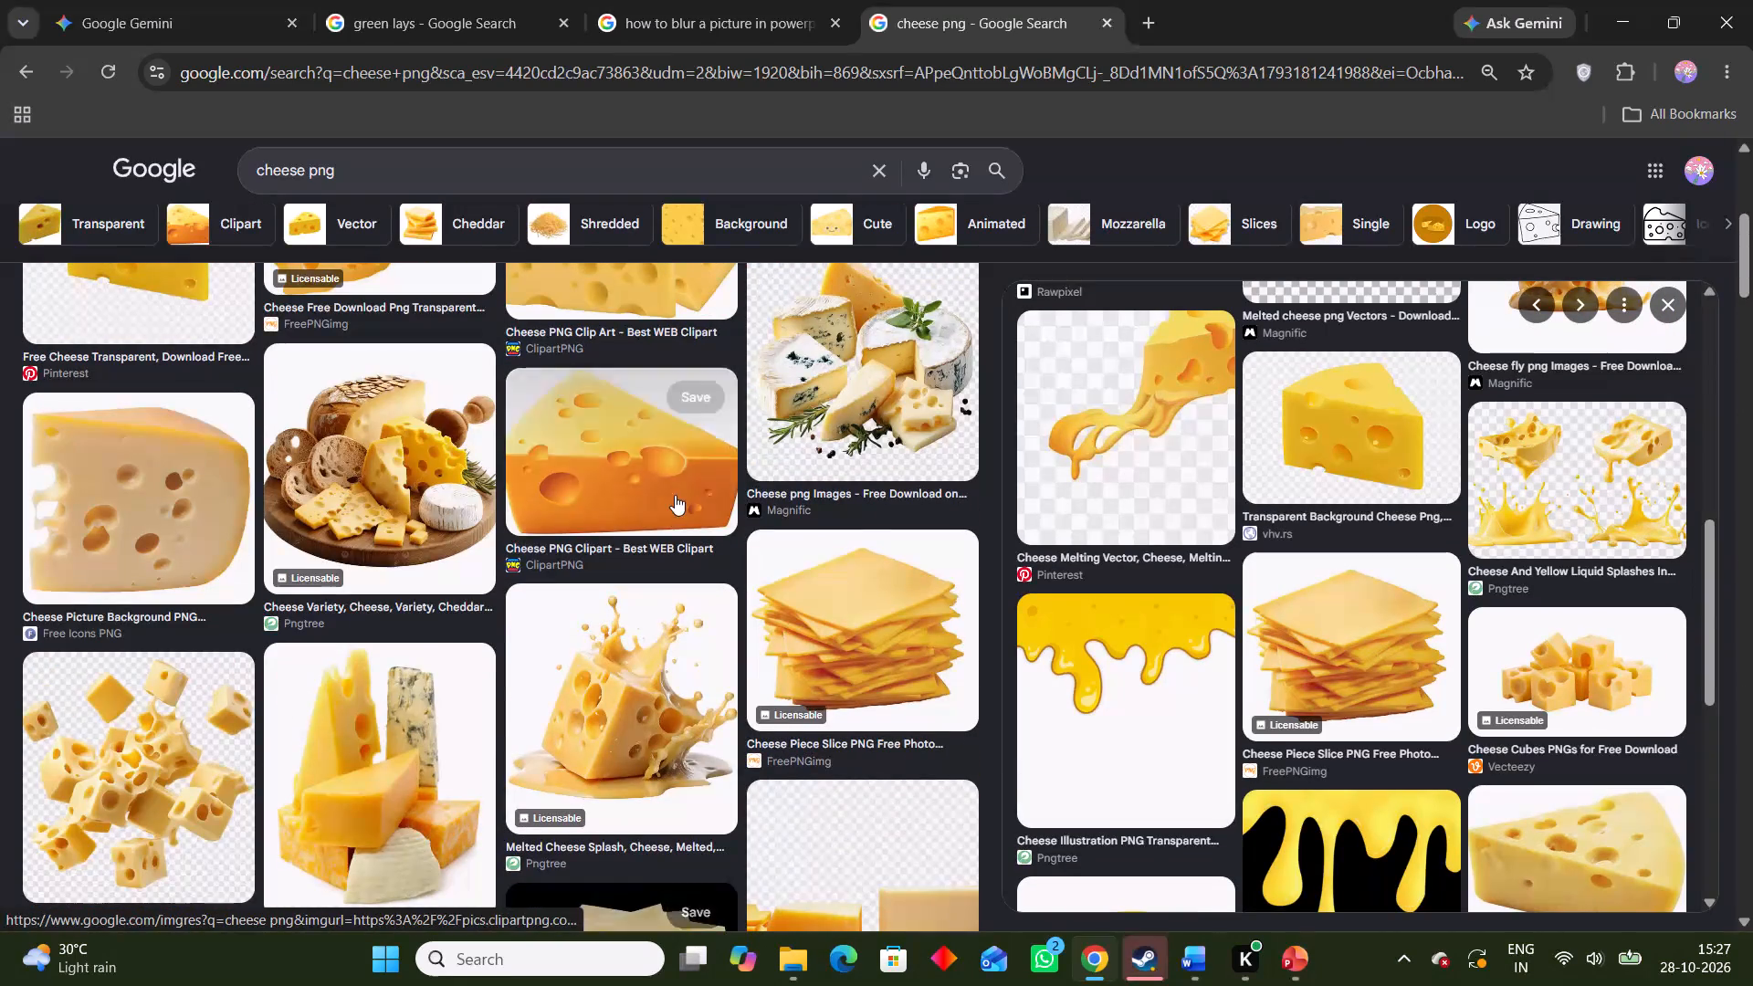
click(166, 718)
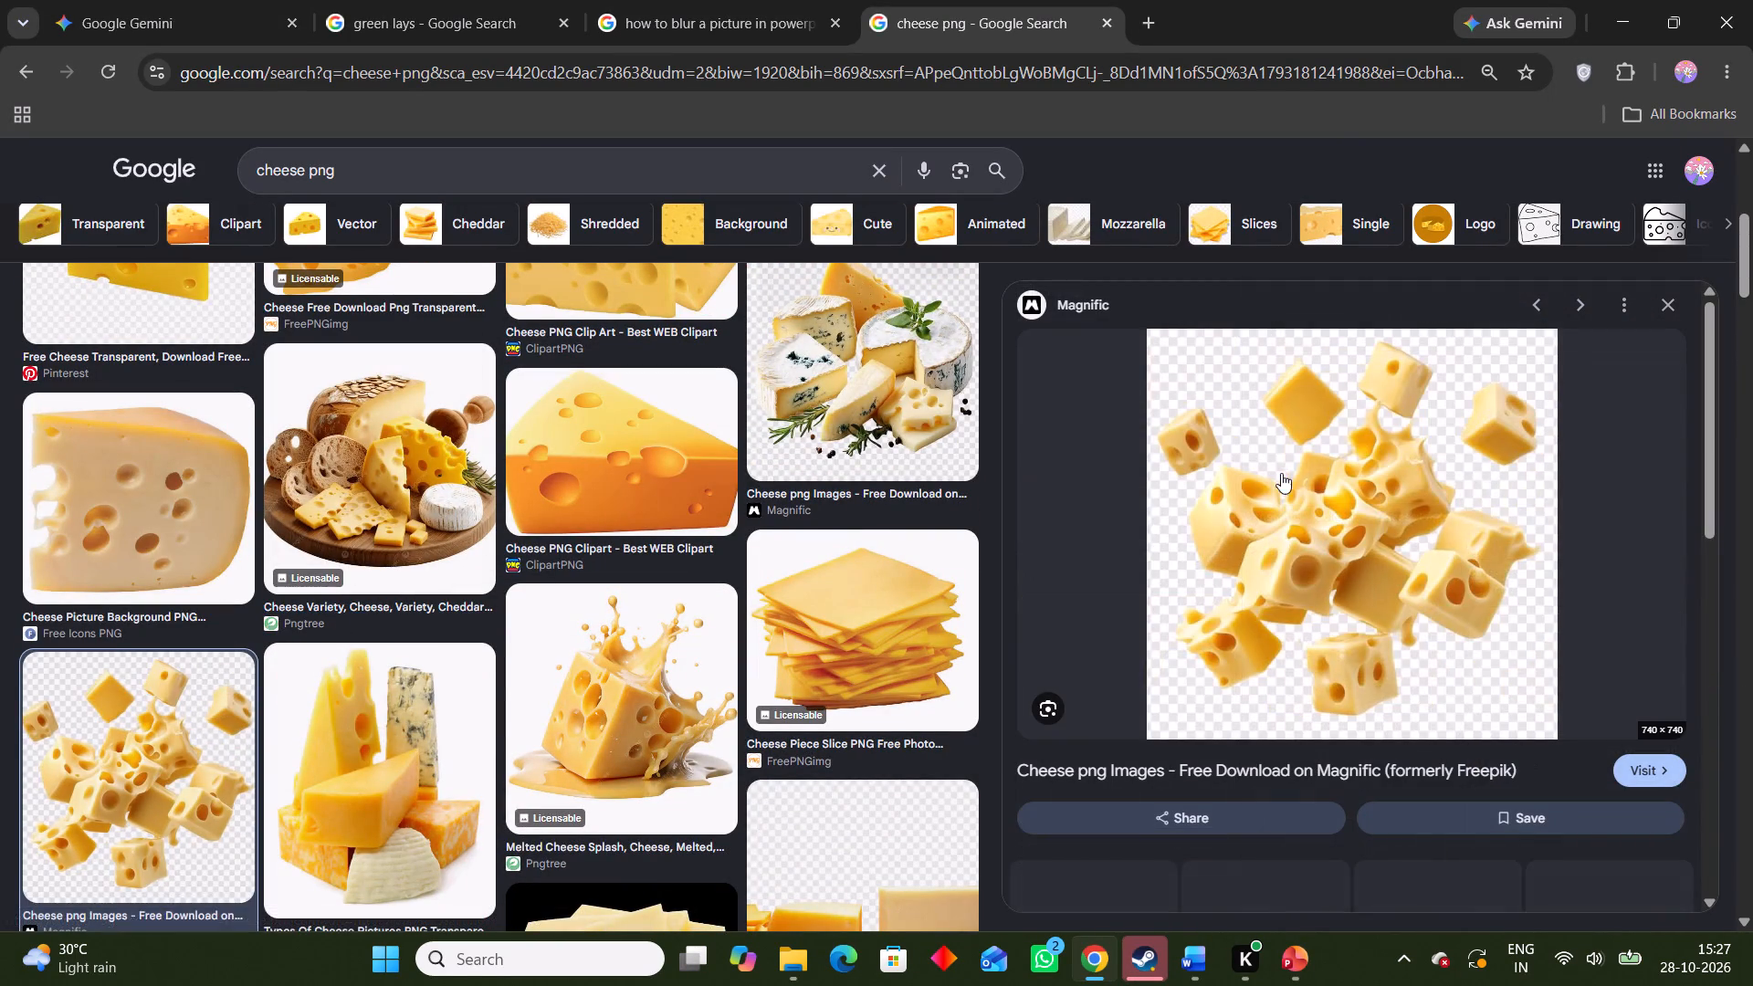
Copy Magnific's image of scattered flying cheese cubes and paste it onto the PowerPoint slide.
right_click(1338, 519)
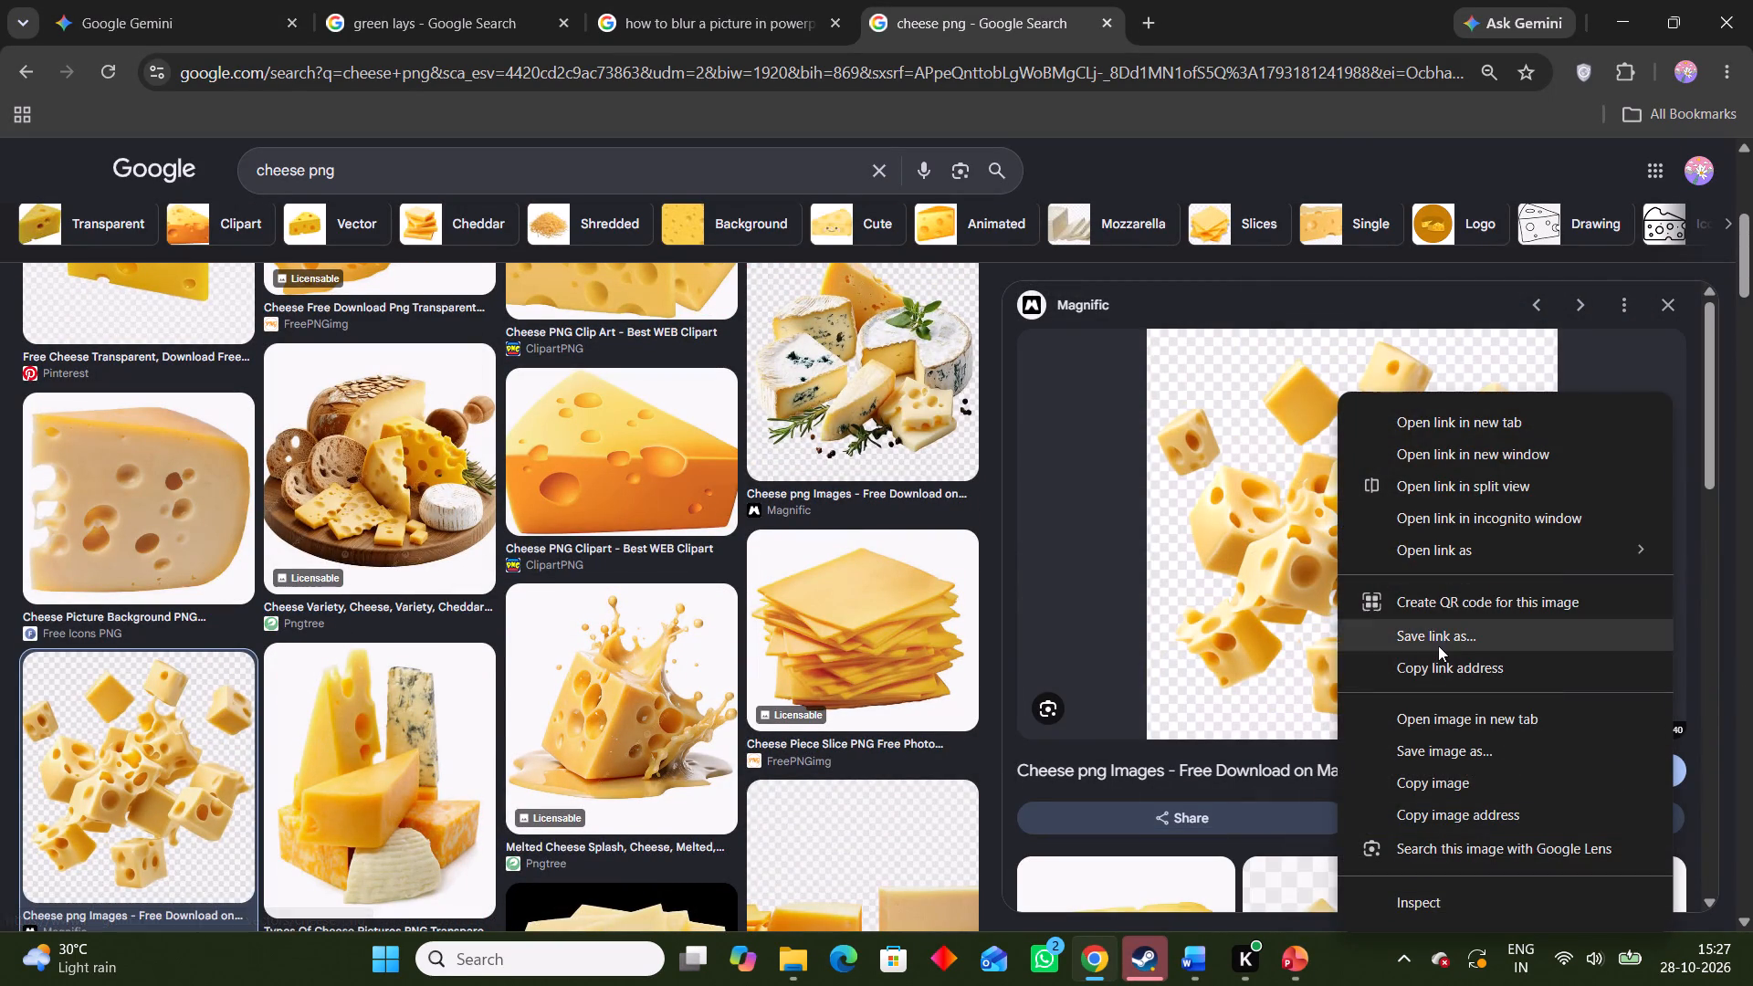
click(1445, 784)
scroll(1438, 722, down, 3)
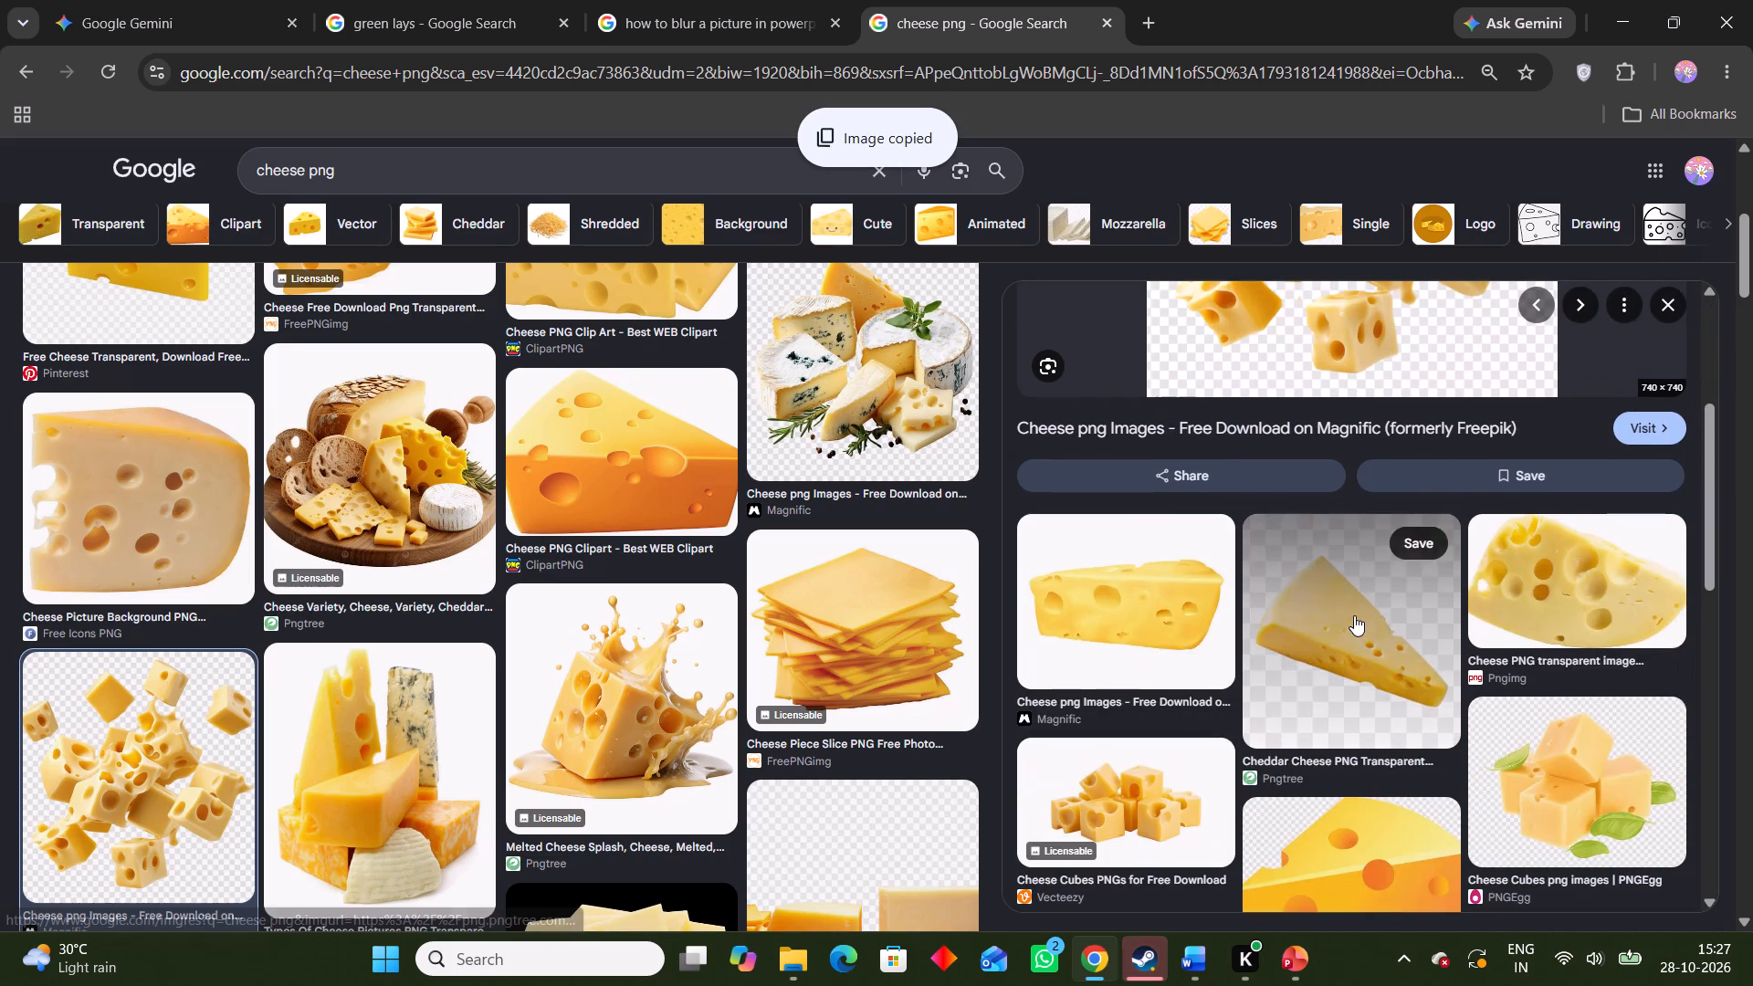
scroll(1375, 616, down, 3)
scroll(464, 586, up, 10)
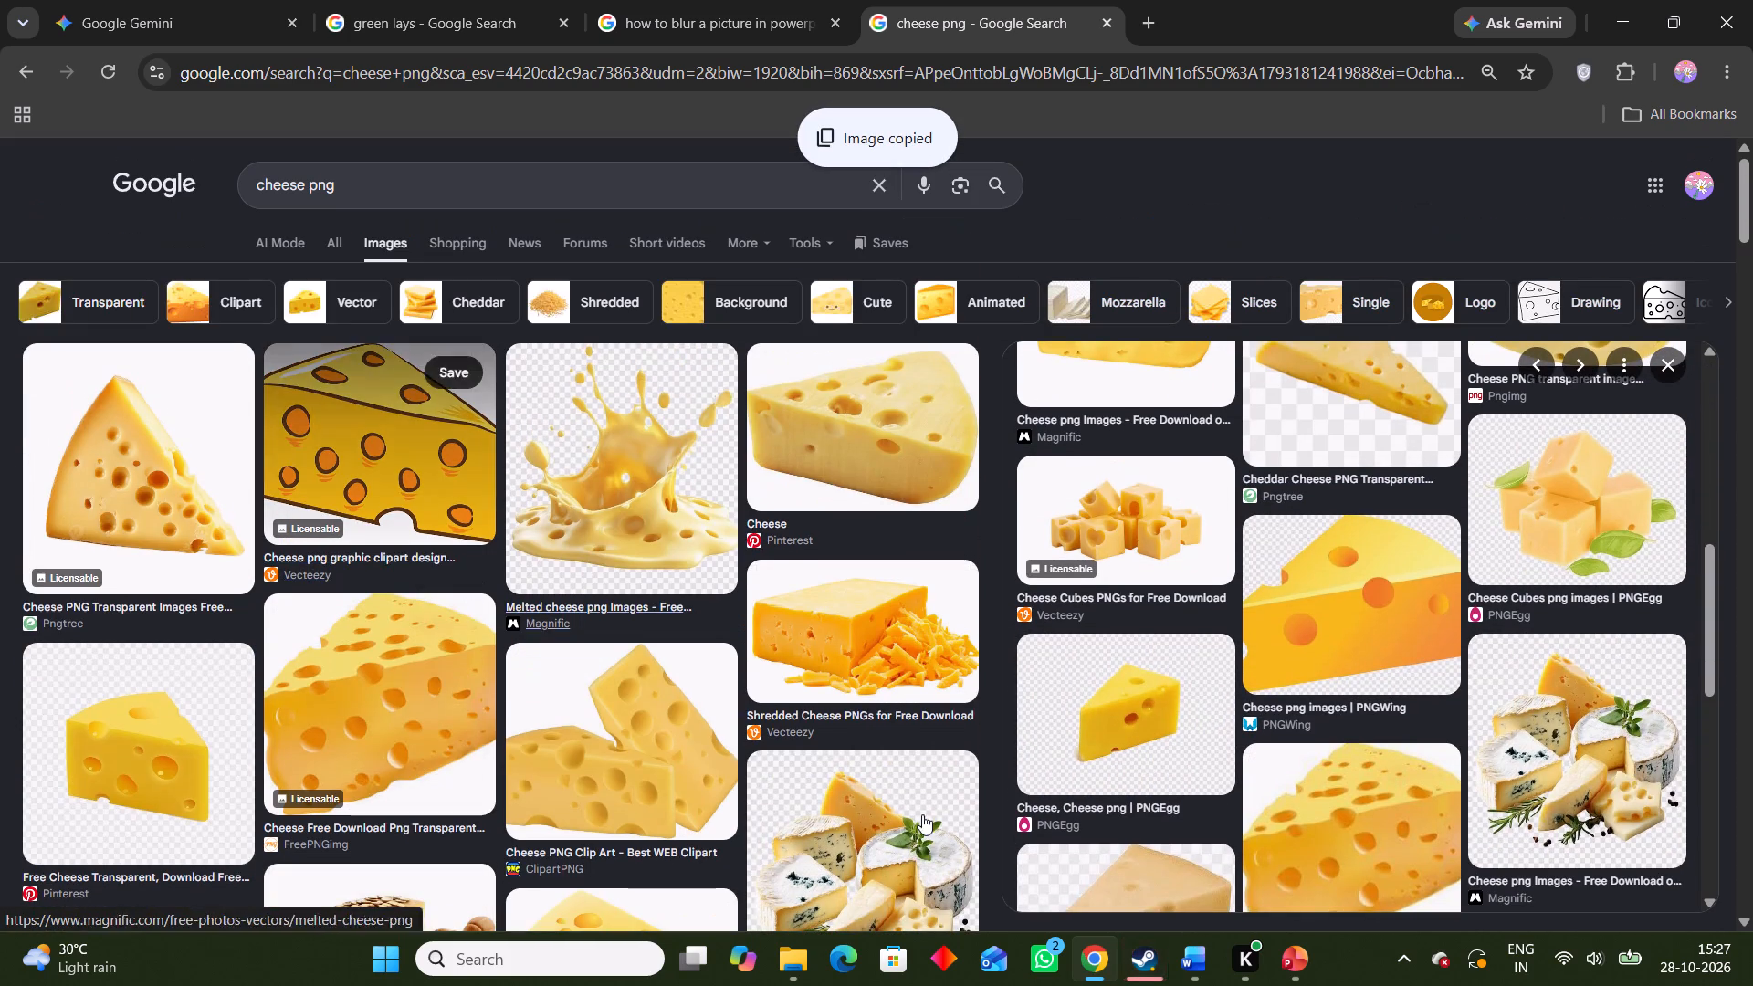
click(1301, 944)
key(ctrl+v)
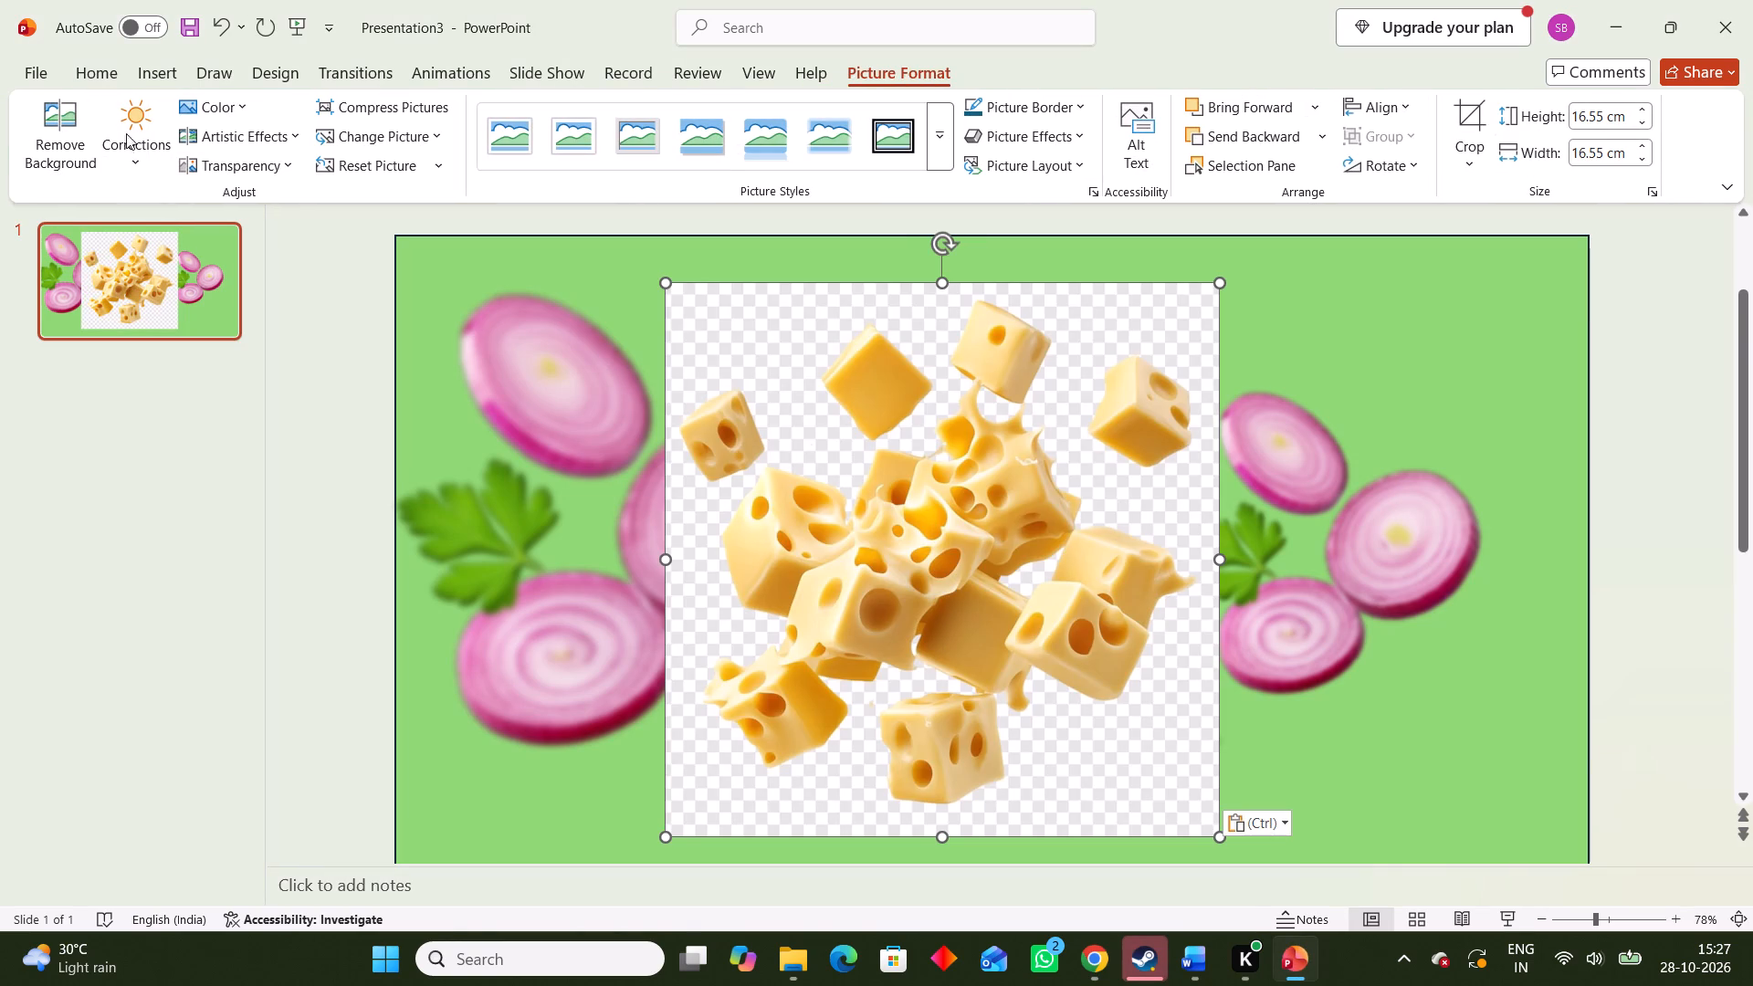
Start removing the cheese picture's background, marking the far-left cube and the plain upper-left cube as areas to keep.
click(86, 145)
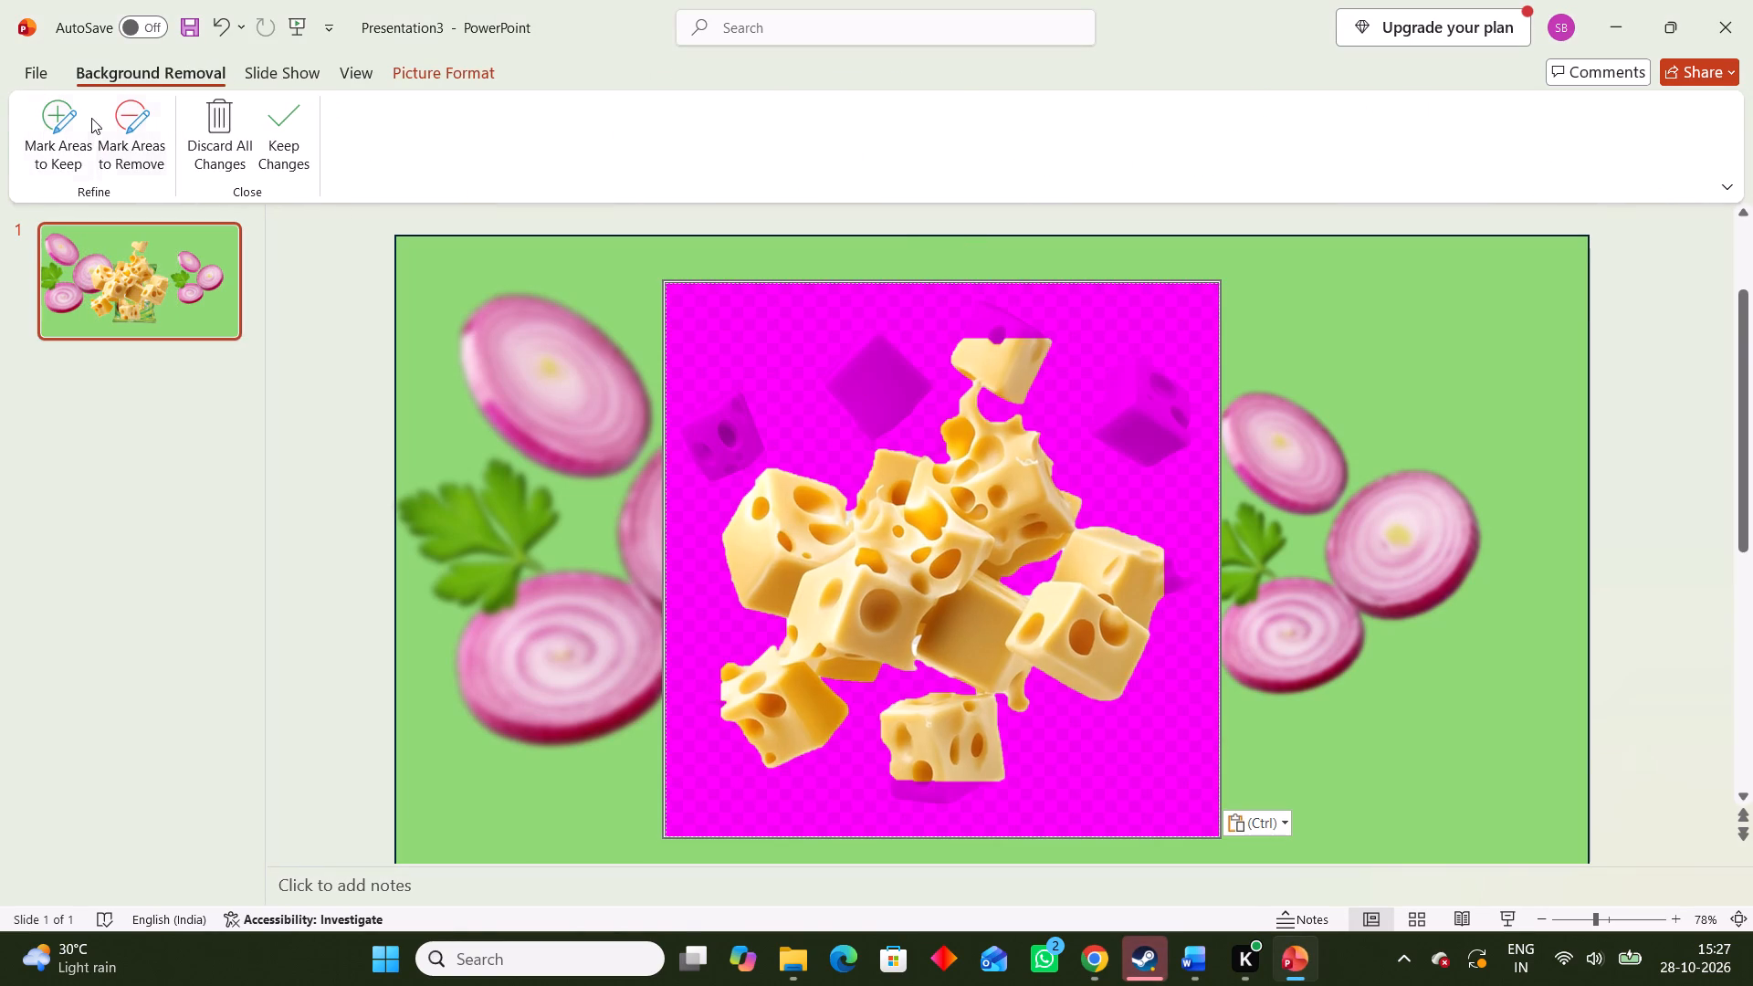
click(45, 148)
drag(710, 425, 733, 460)
drag(709, 408, 712, 408)
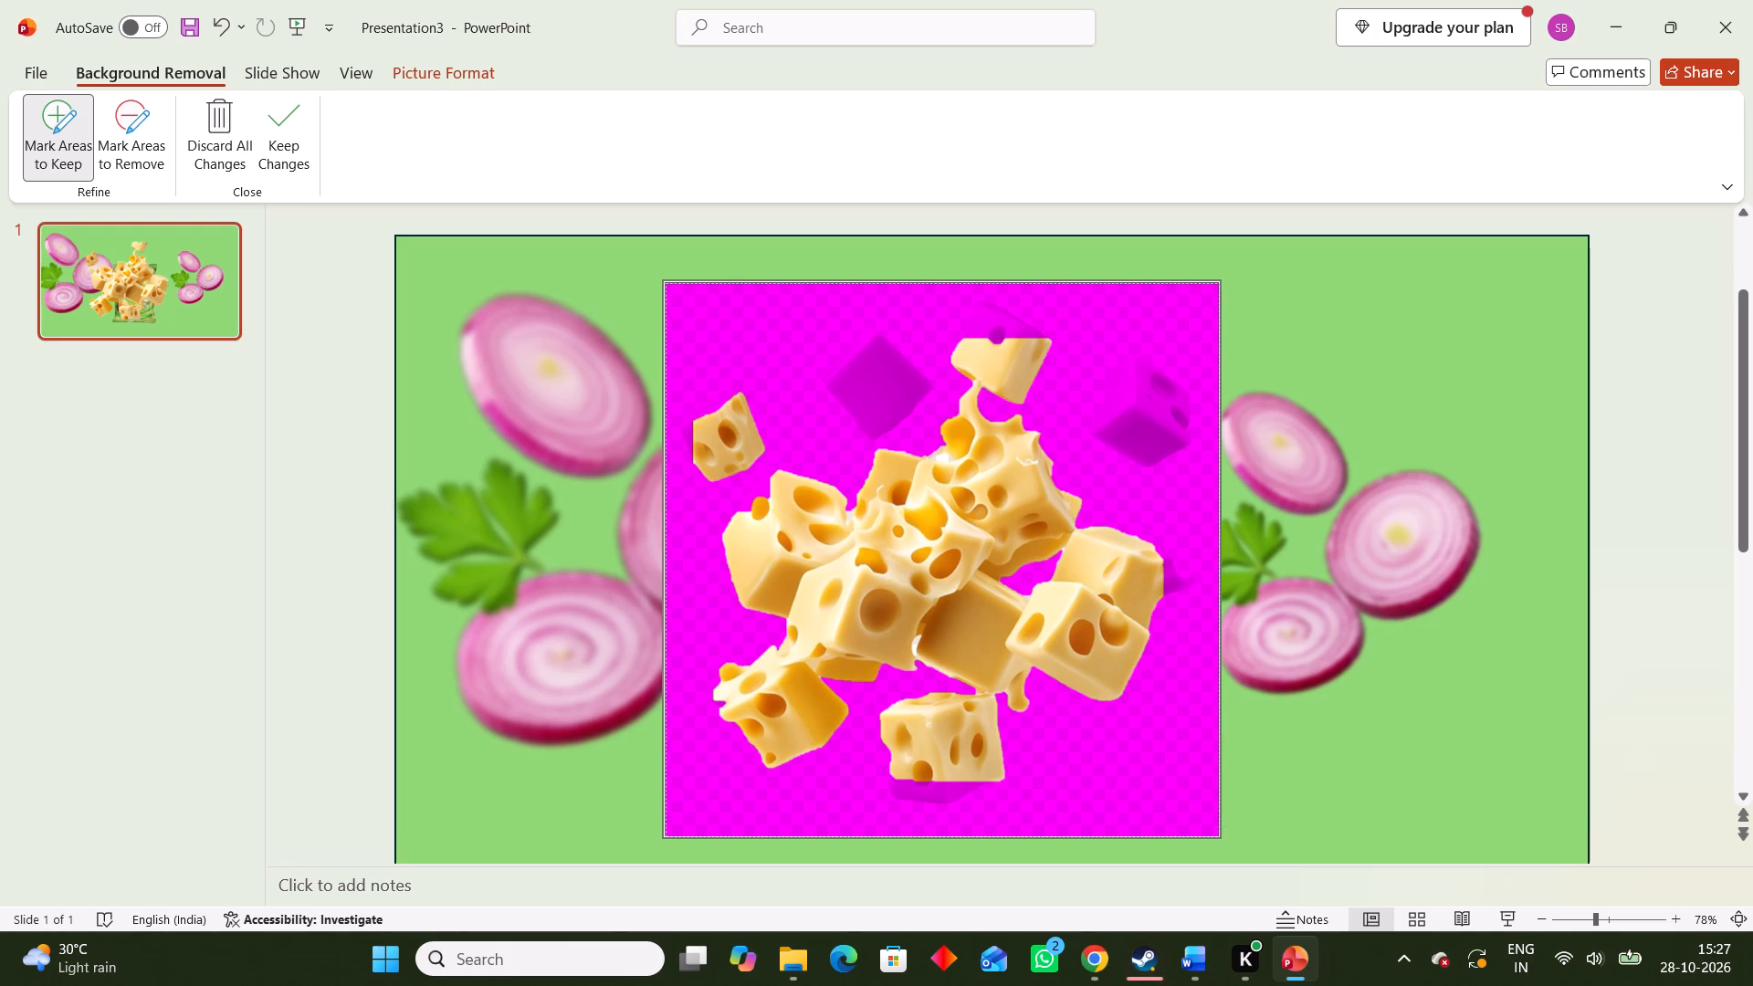
drag(712, 408, 726, 400)
drag(697, 417, 695, 441)
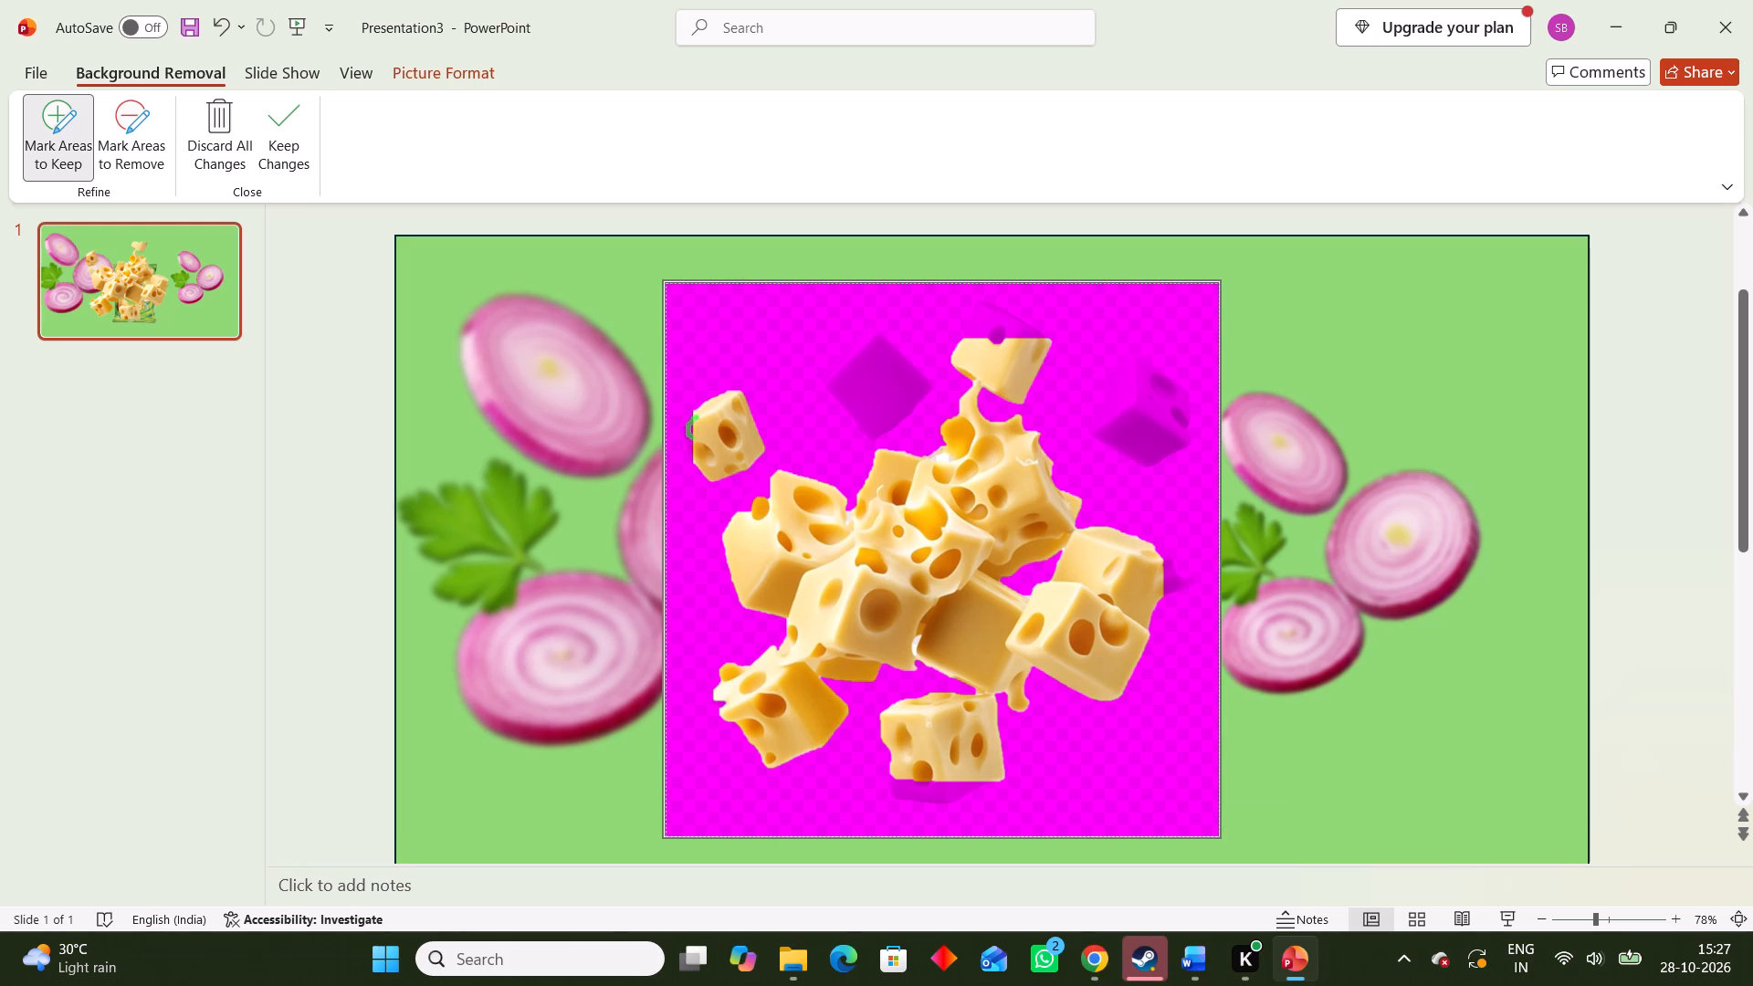
drag(872, 366, 884, 380)
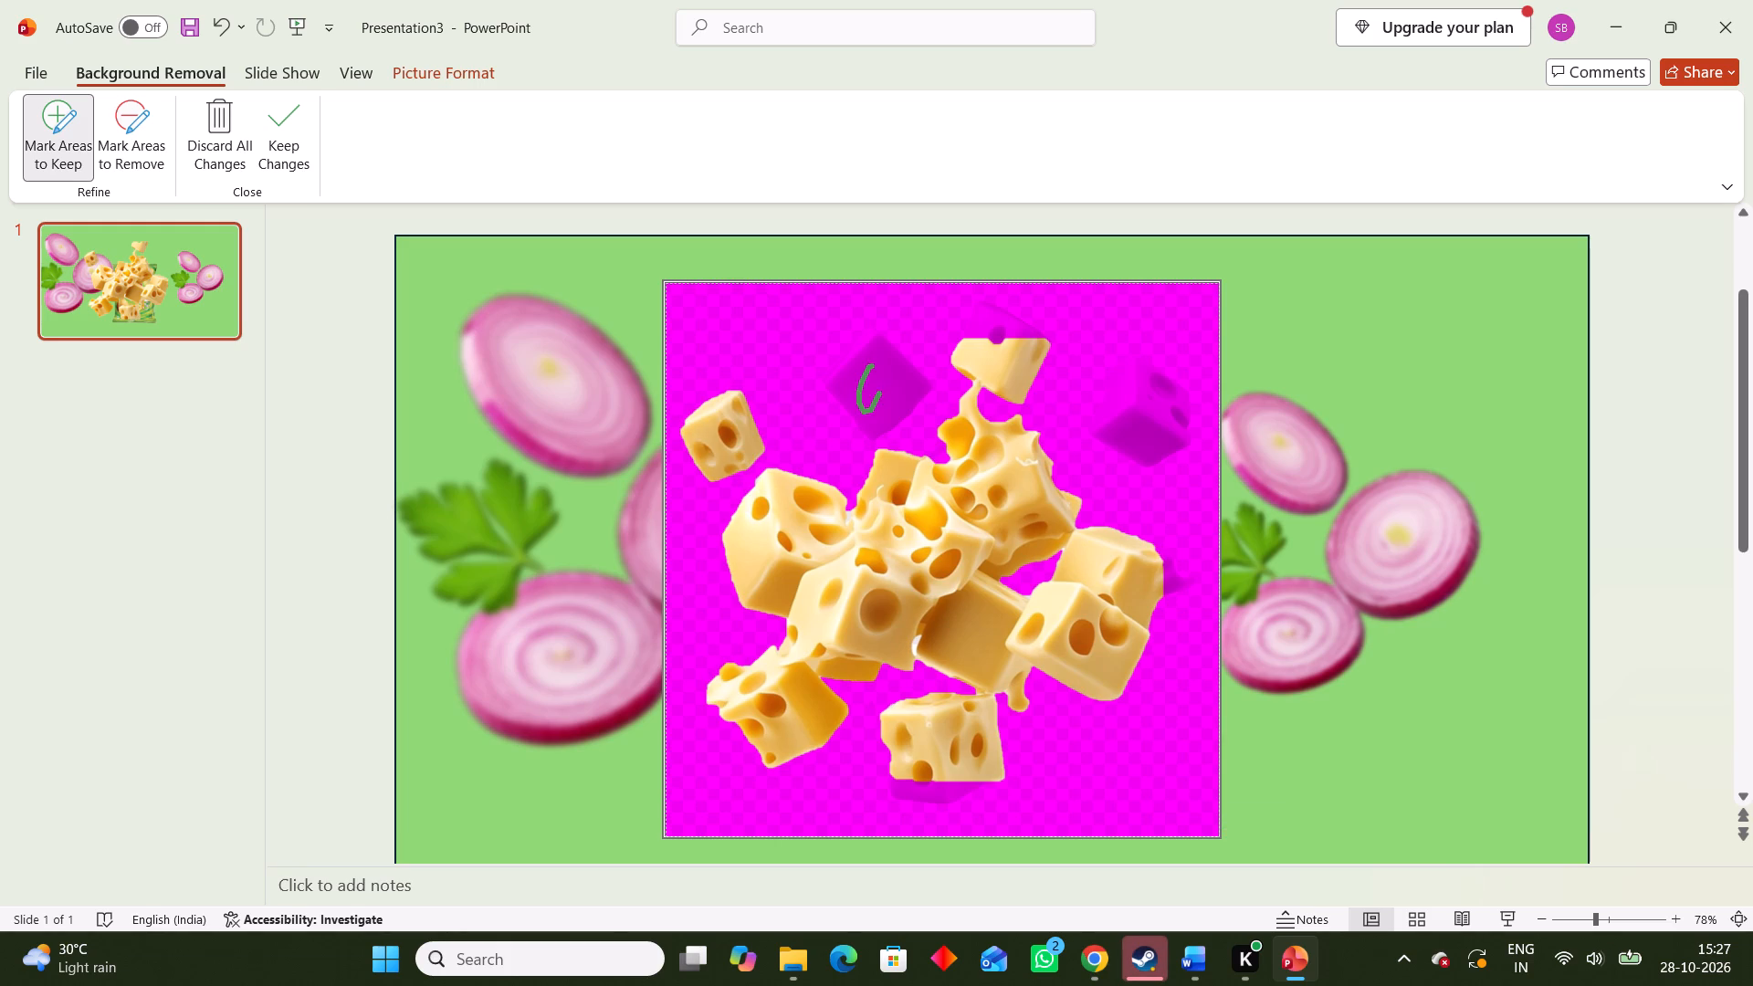
drag(884, 380, 862, 339)
drag(855, 347, 836, 372)
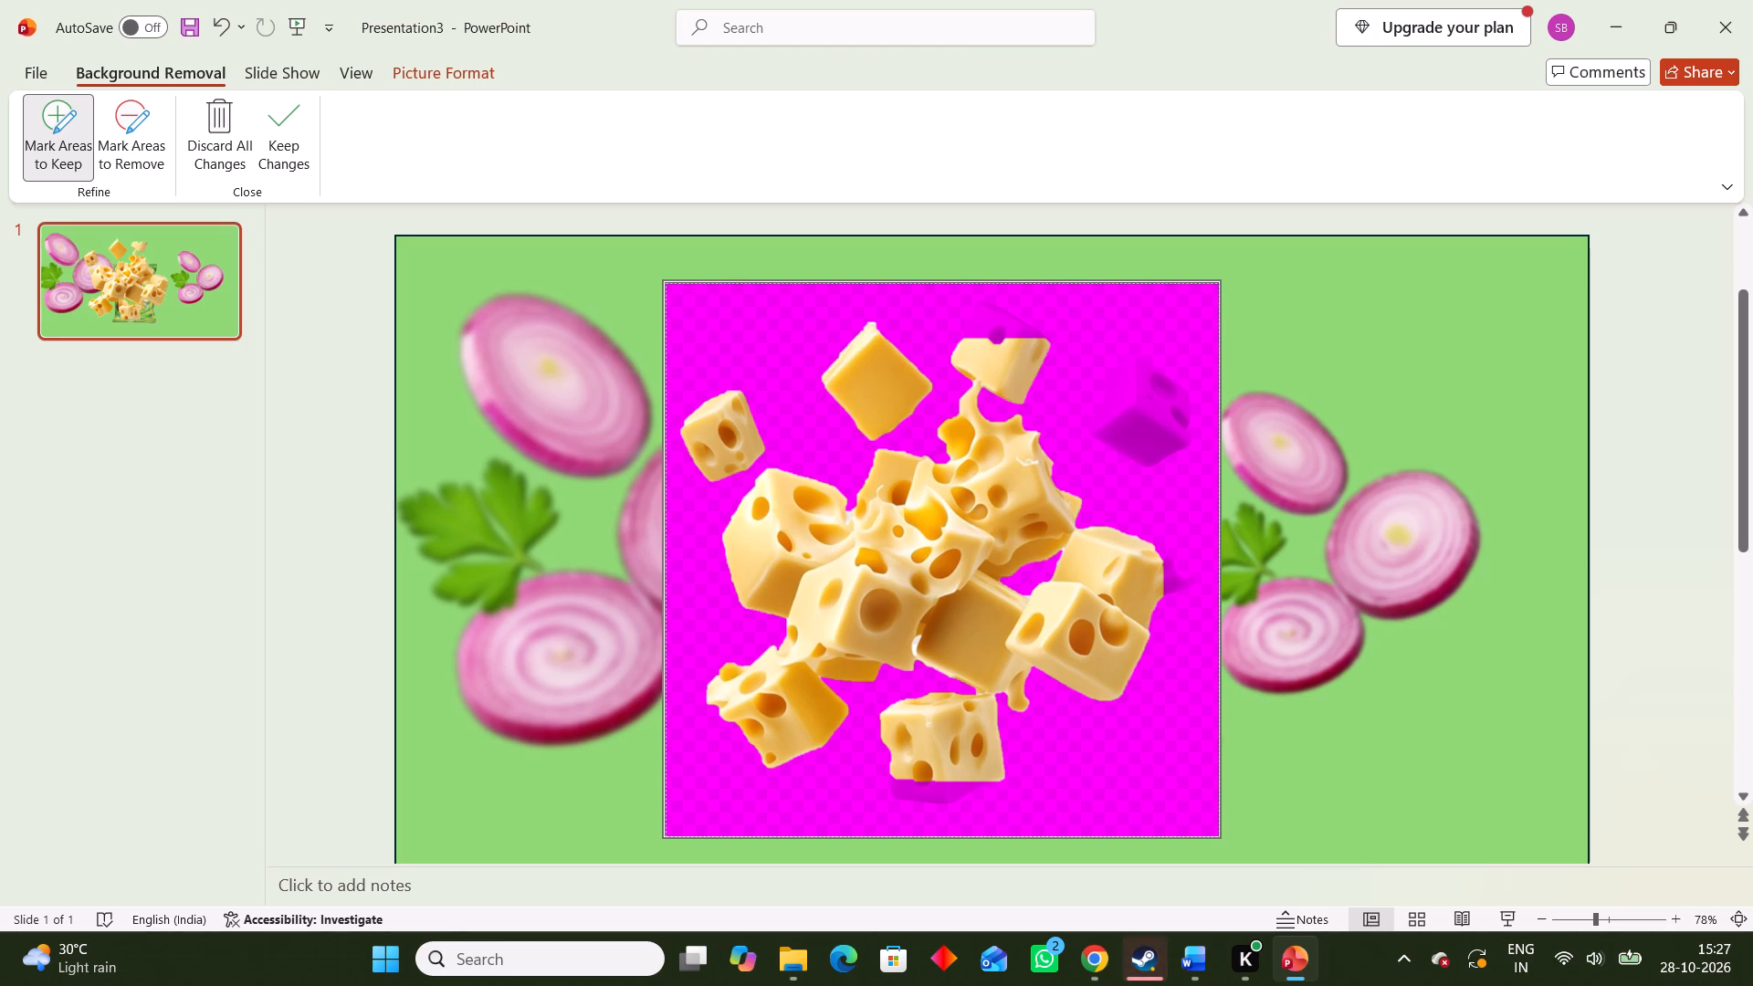
Mark the topmost cheese cube and the upper-right cube, including their missing edges, as areas to keep.
drag(984, 310, 1023, 337)
drag(983, 307, 1017, 329)
click(1145, 372)
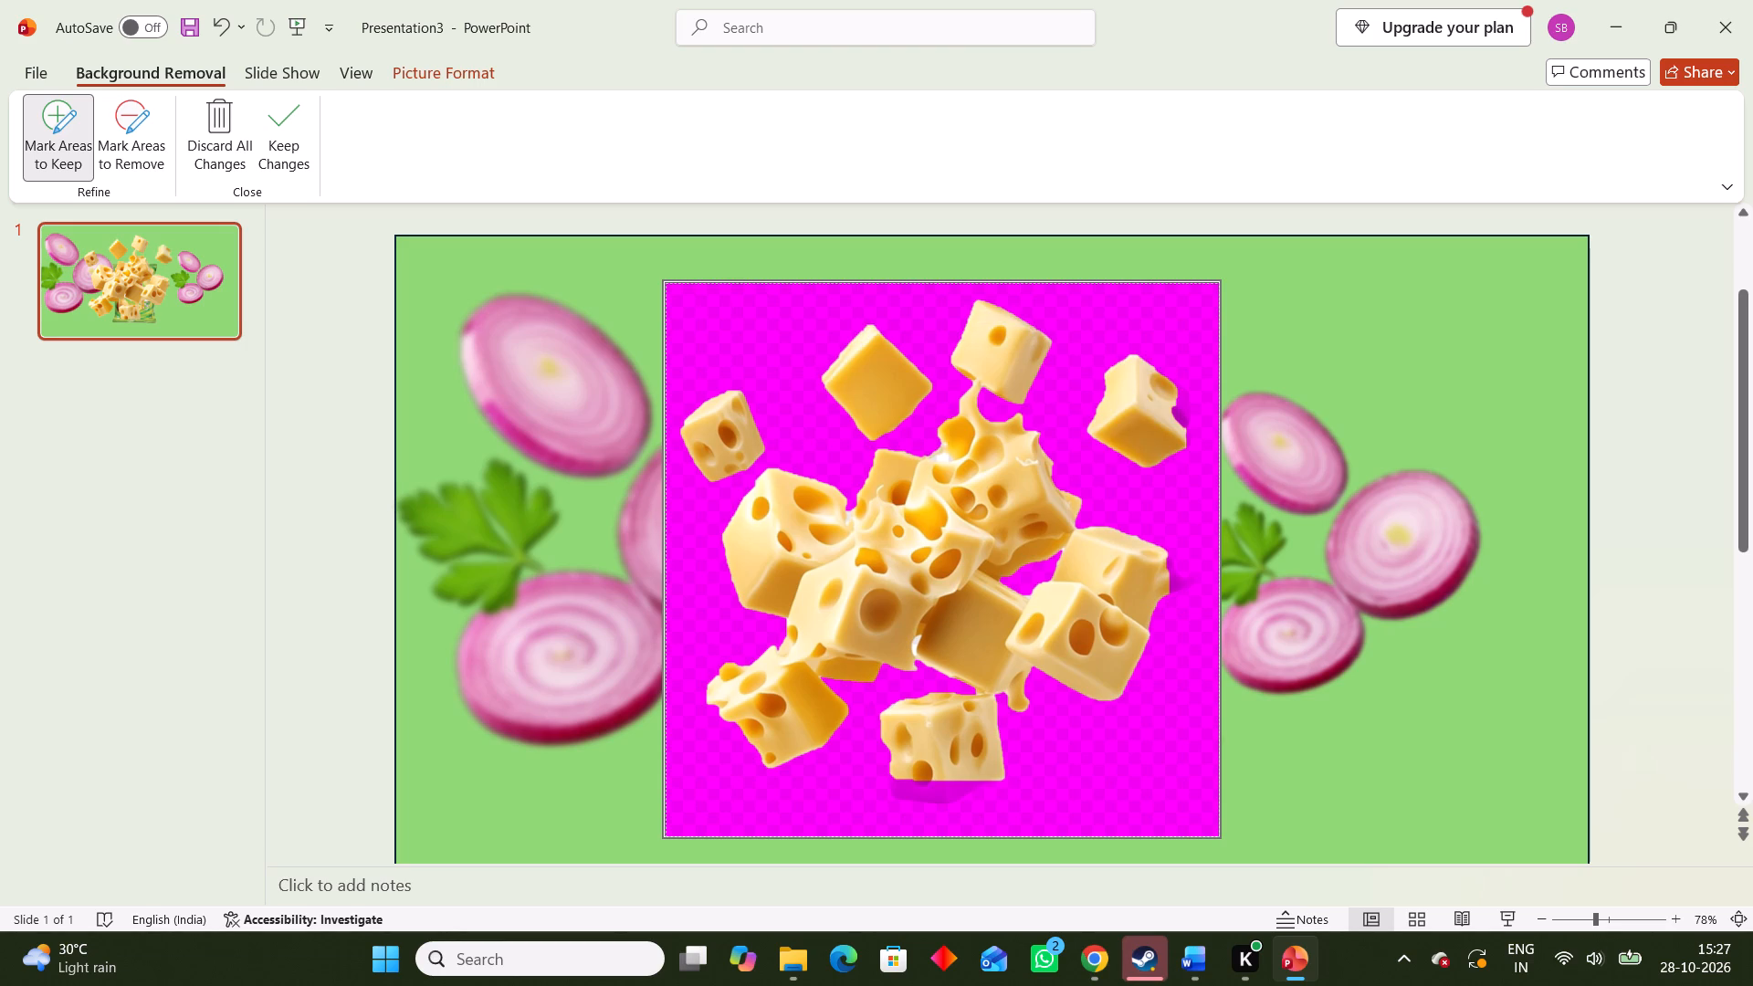
drag(1113, 376, 1186, 409)
drag(1186, 409, 1147, 372)
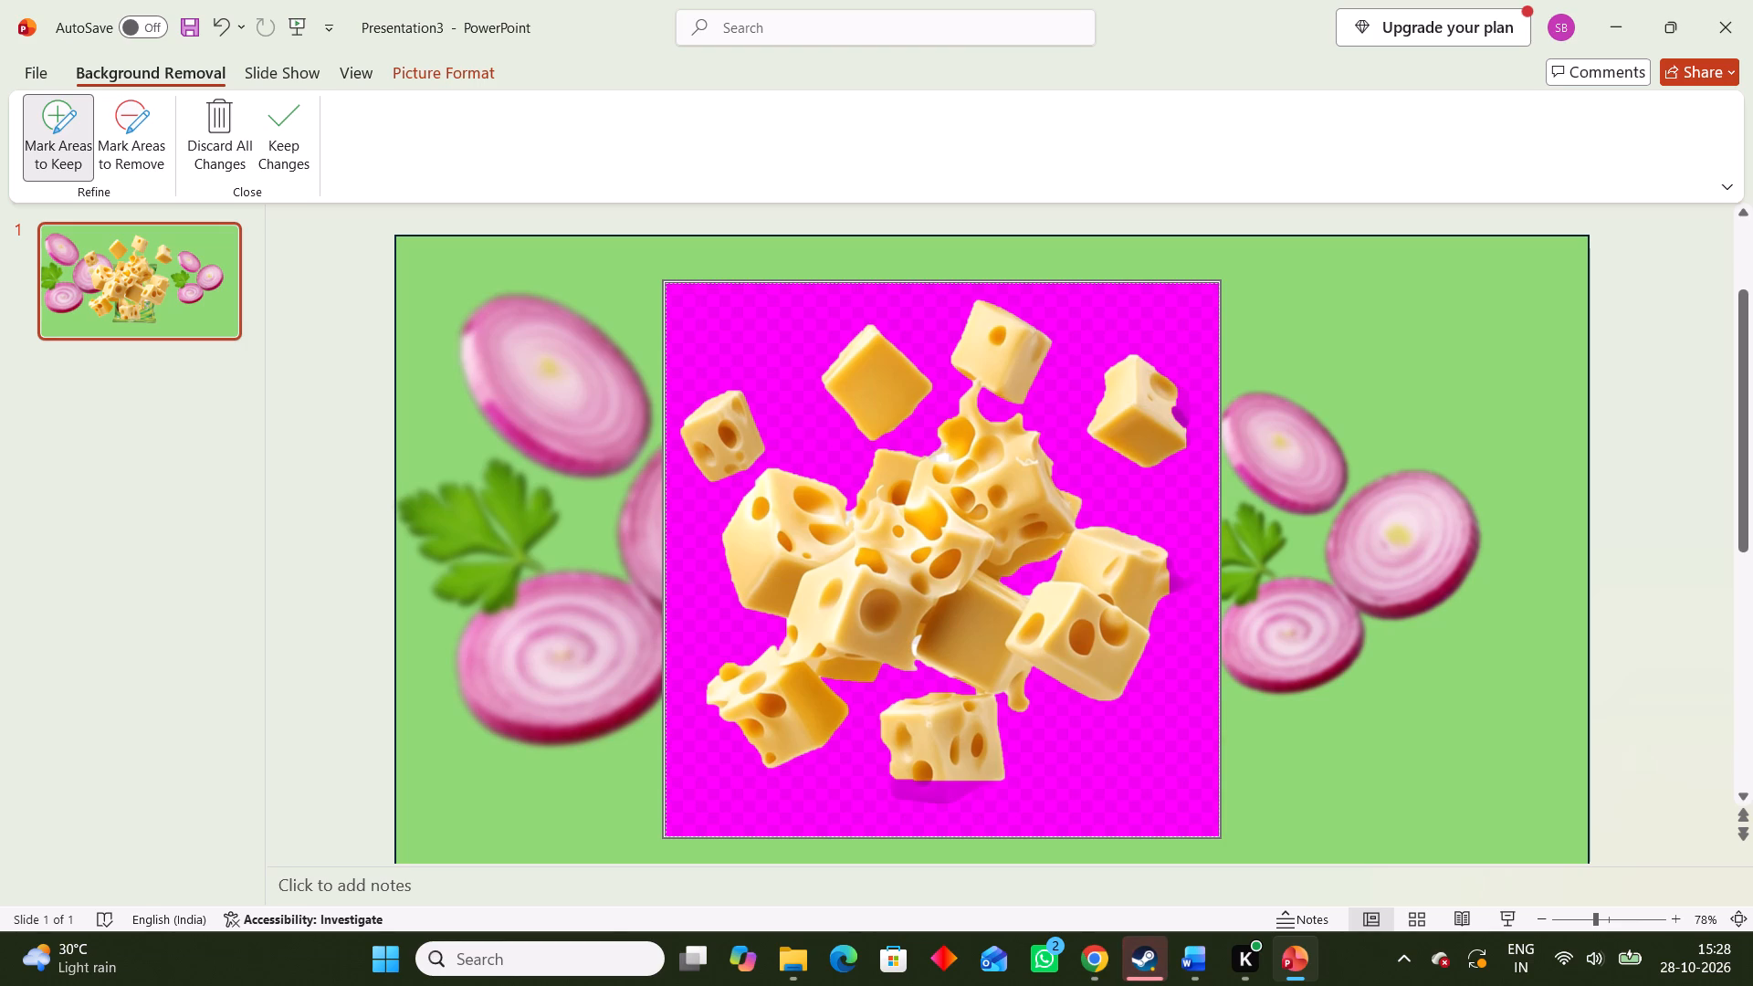
click(1153, 372)
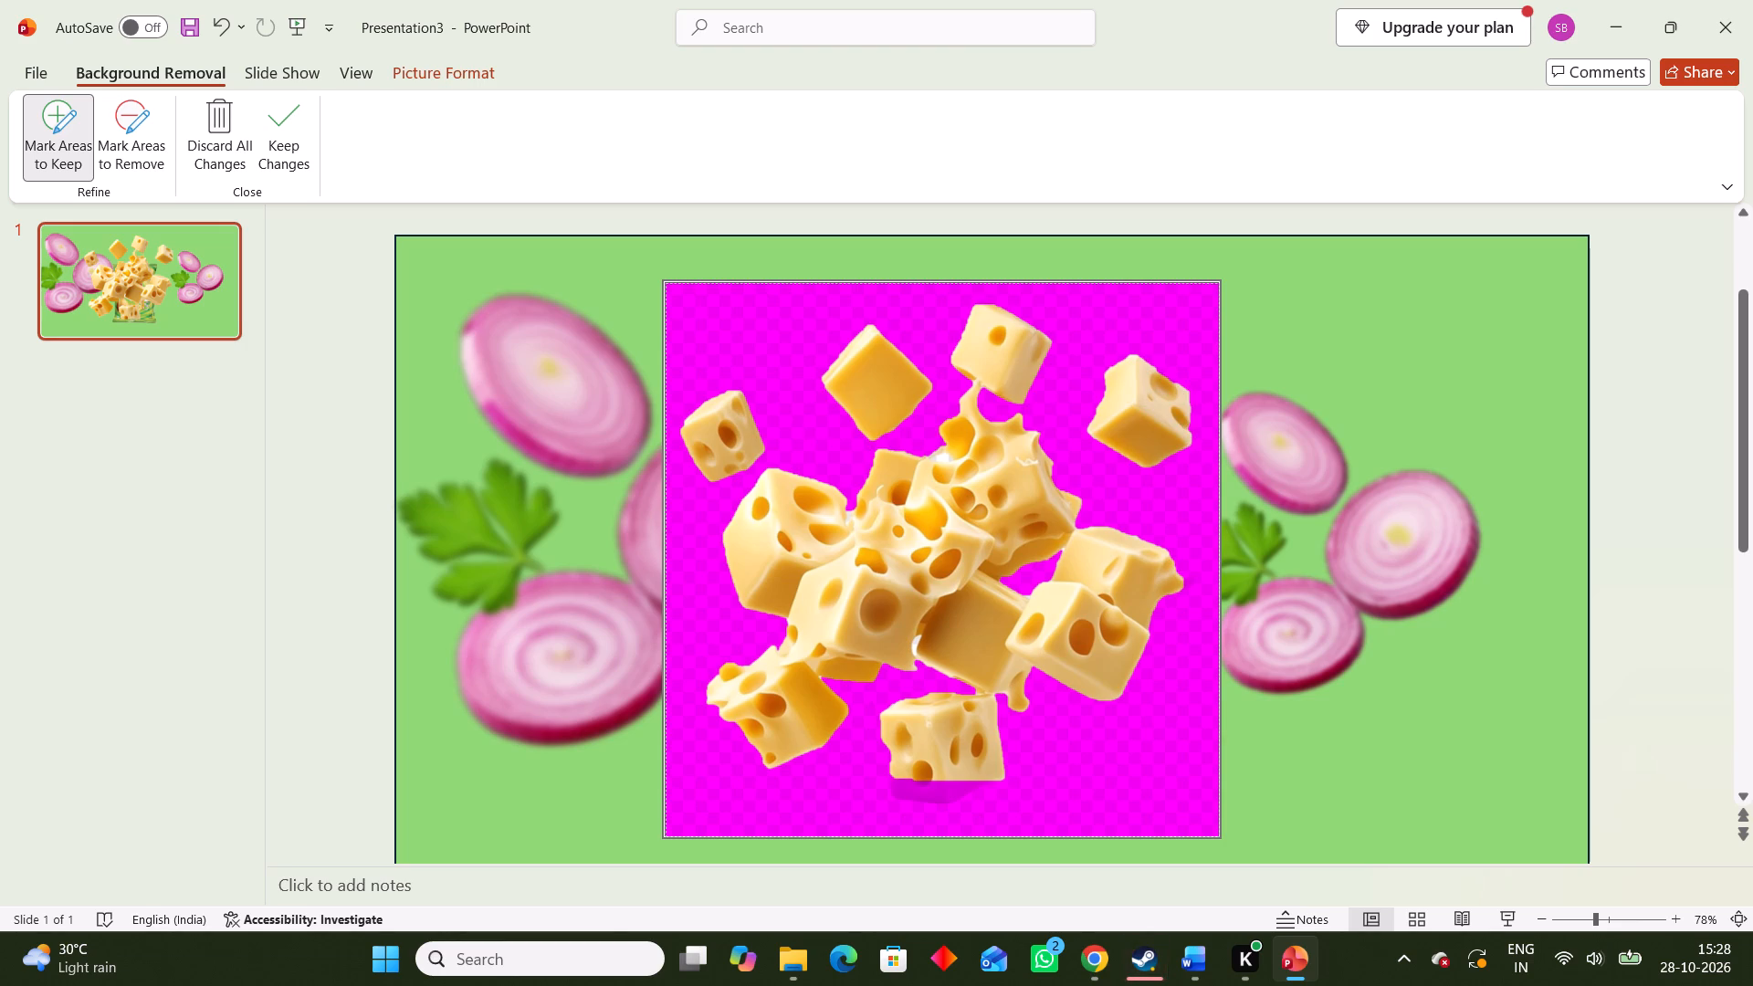
Mark the spot beside the central cheese cubes as an area to remove, and keep the background removal changes.
click(131, 146)
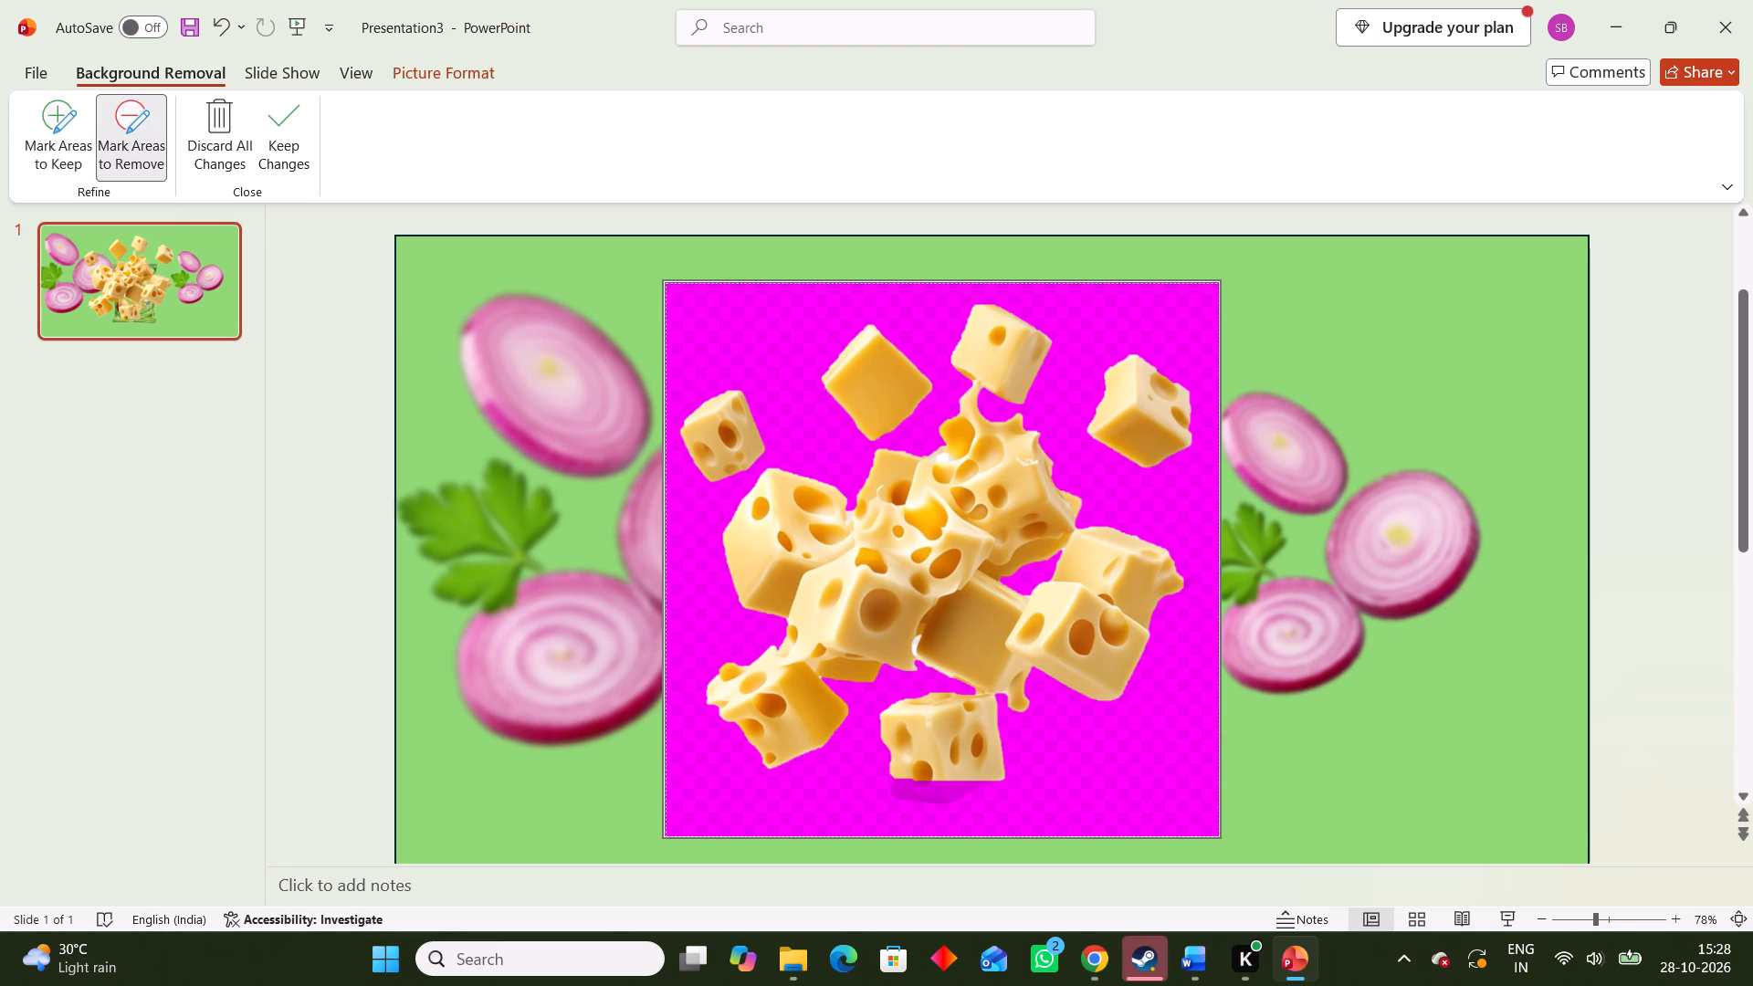
click(915, 643)
click(269, 115)
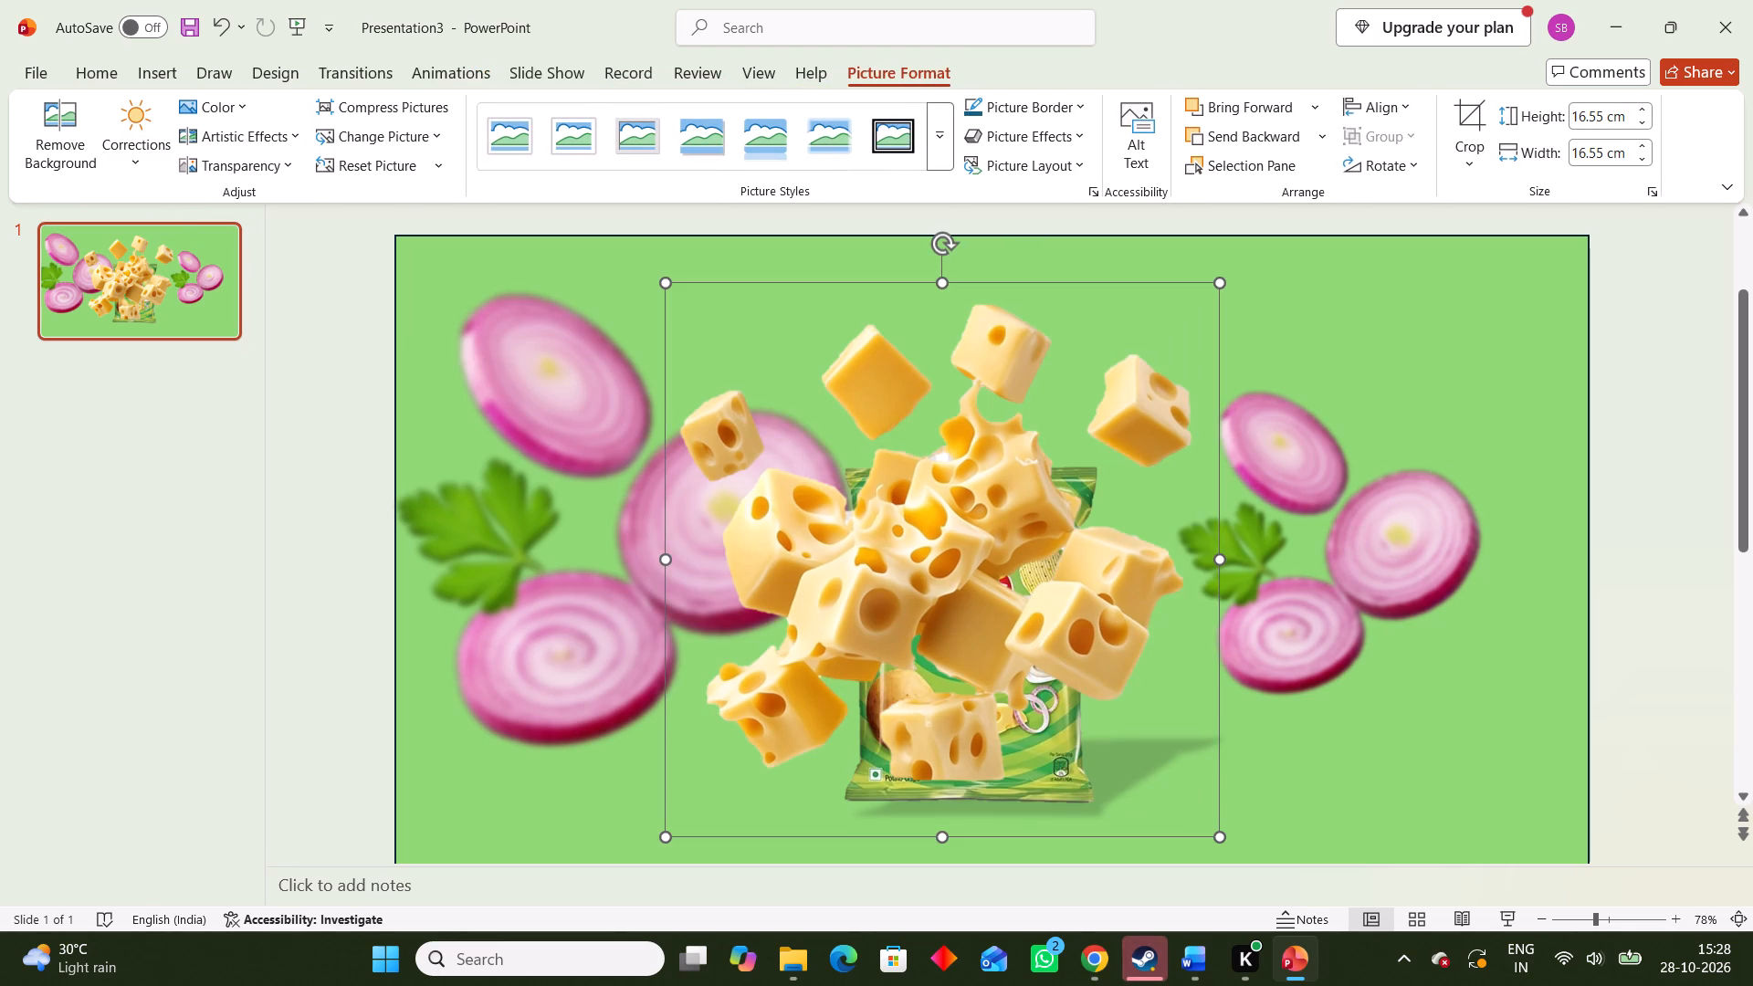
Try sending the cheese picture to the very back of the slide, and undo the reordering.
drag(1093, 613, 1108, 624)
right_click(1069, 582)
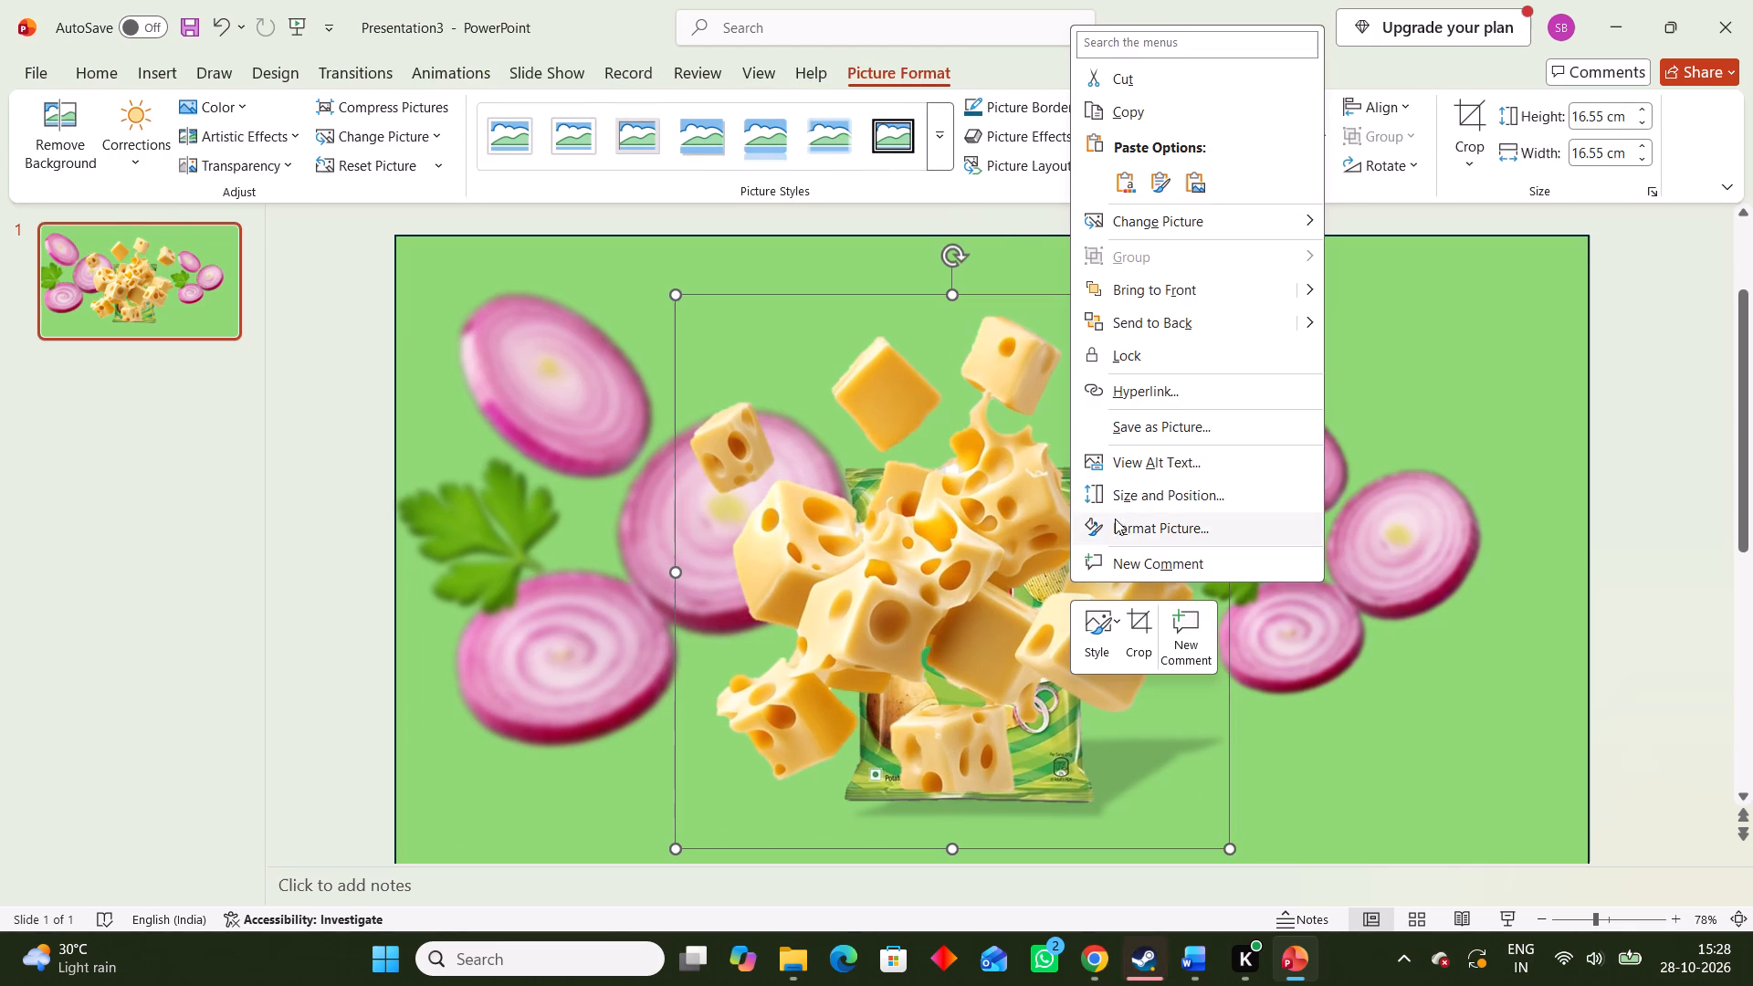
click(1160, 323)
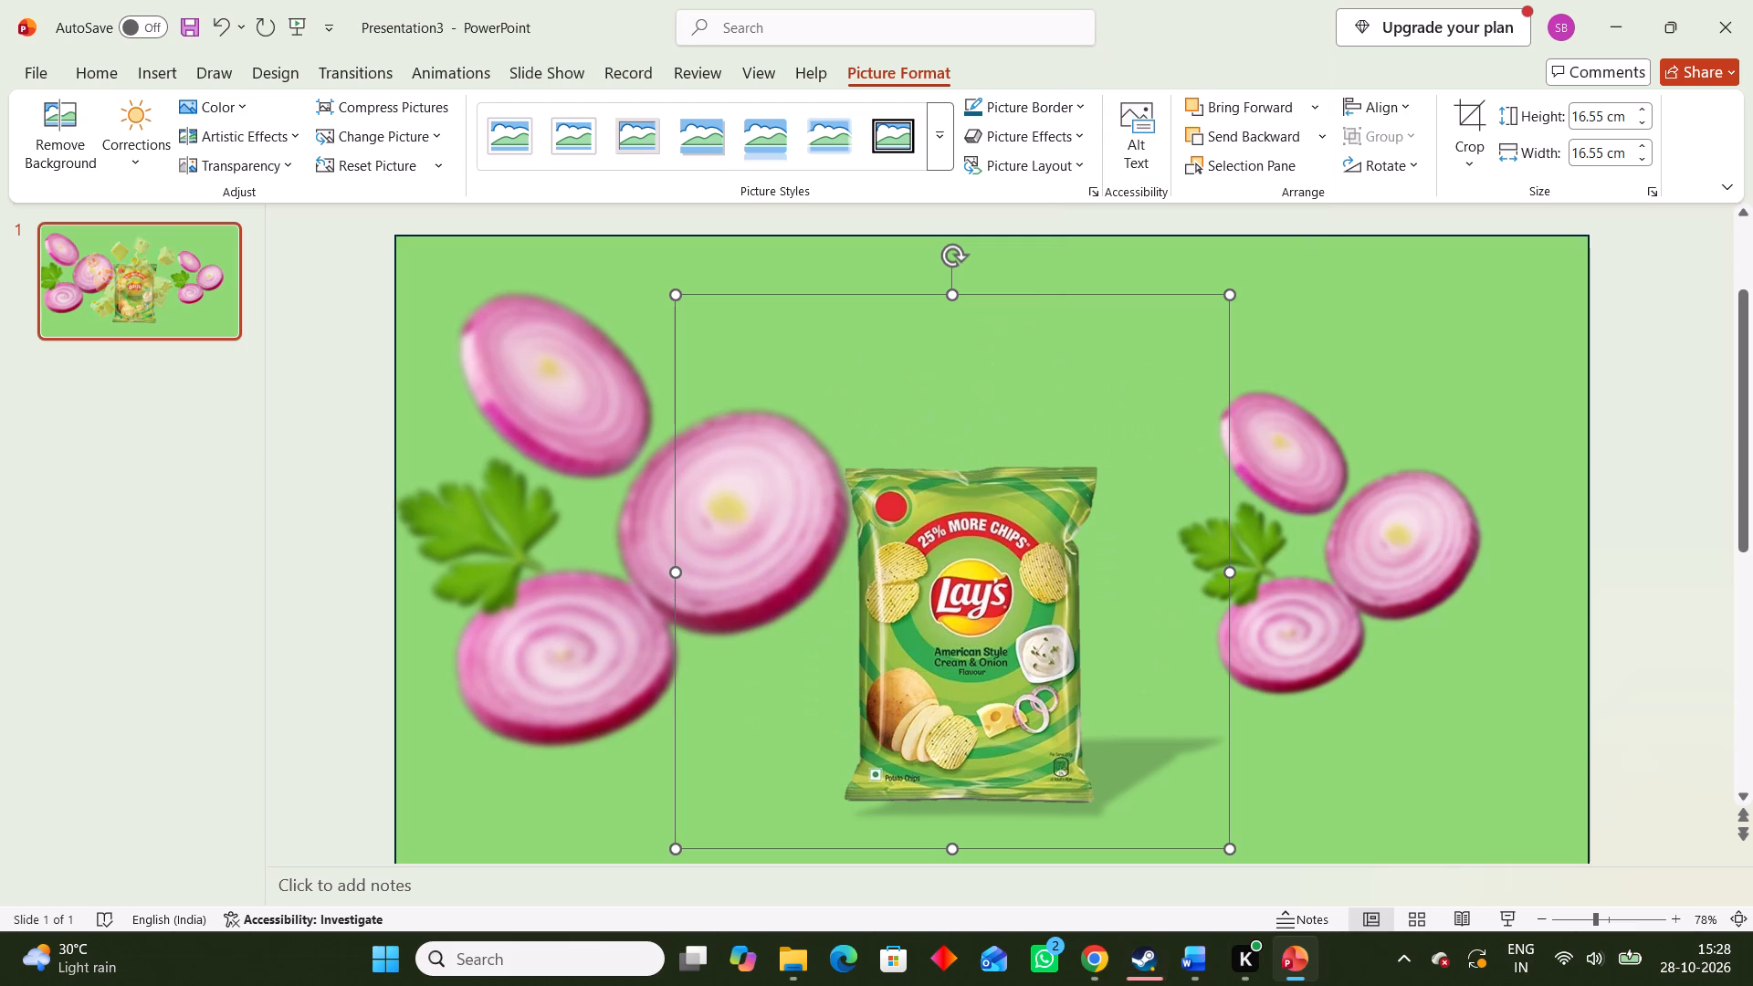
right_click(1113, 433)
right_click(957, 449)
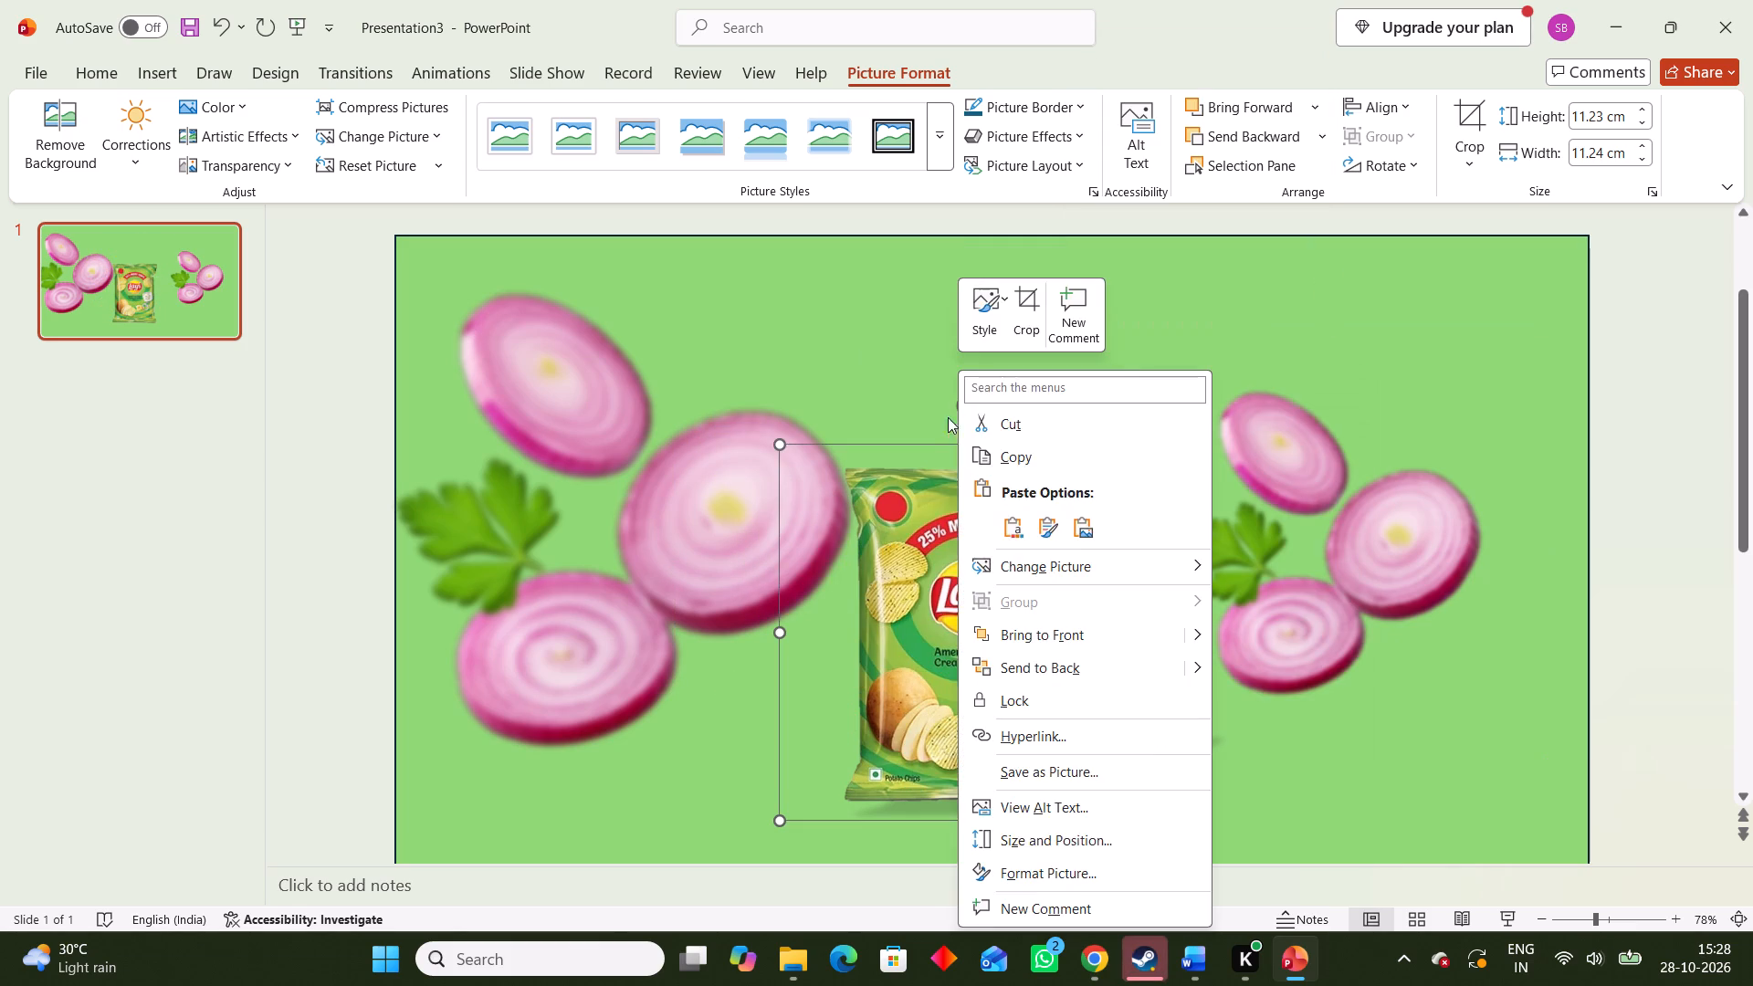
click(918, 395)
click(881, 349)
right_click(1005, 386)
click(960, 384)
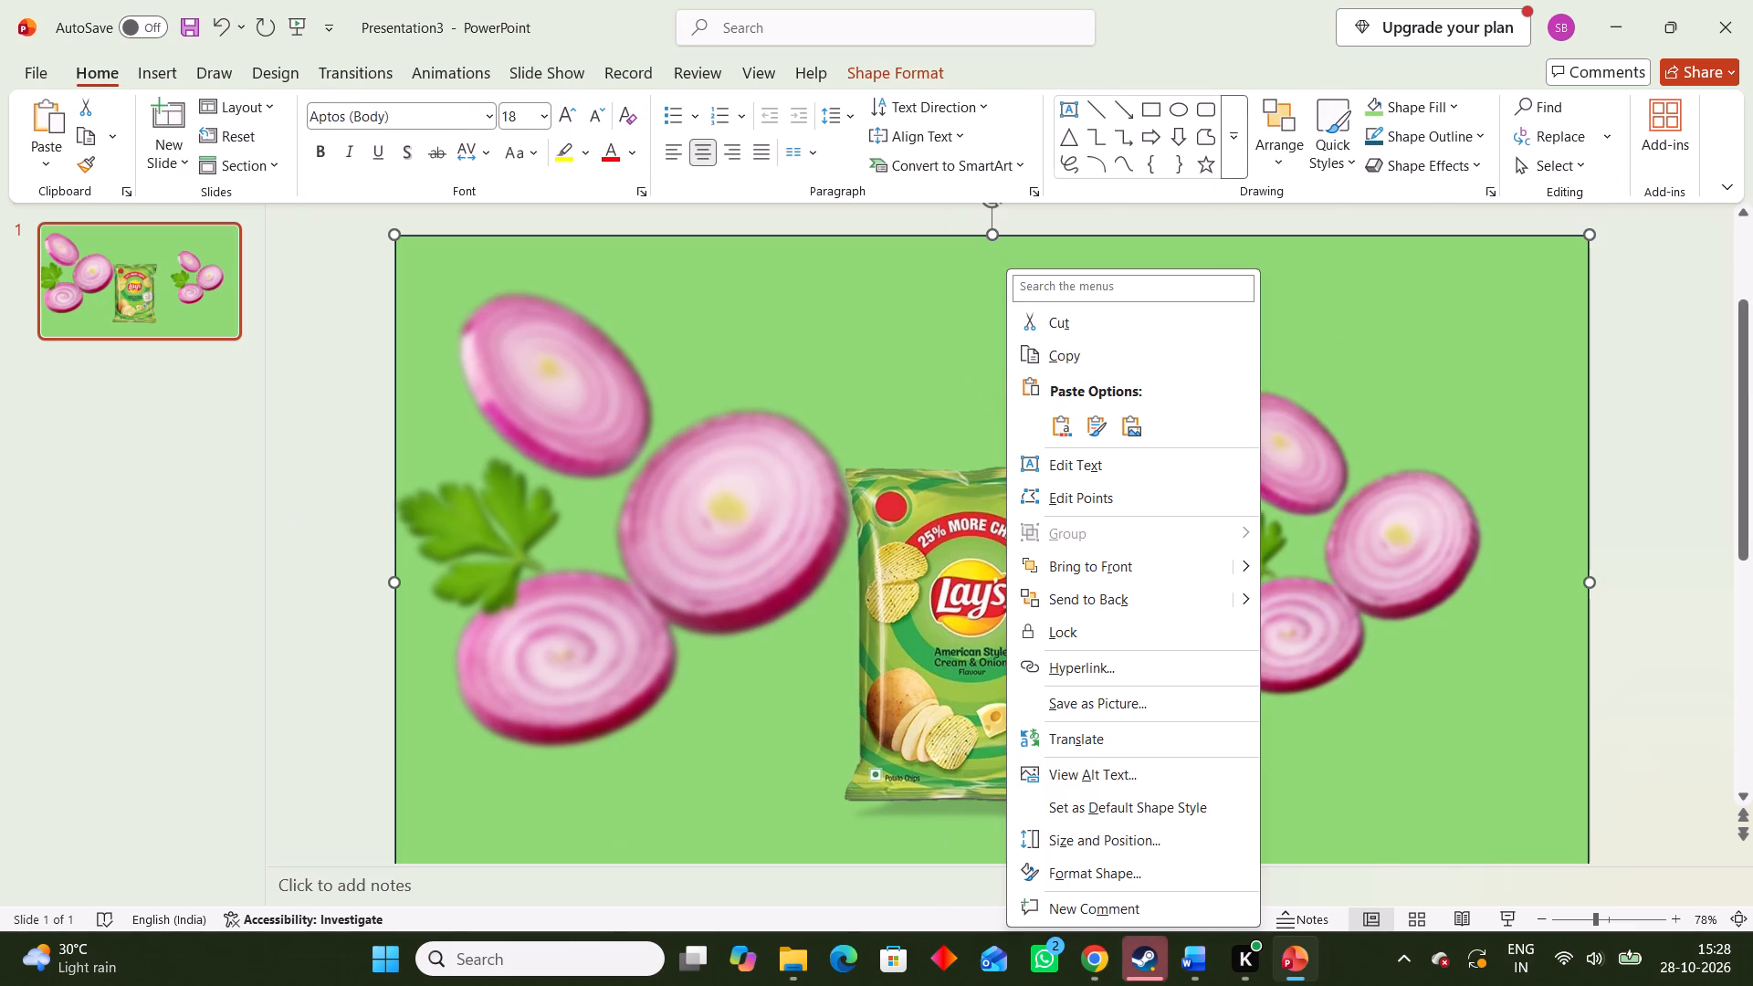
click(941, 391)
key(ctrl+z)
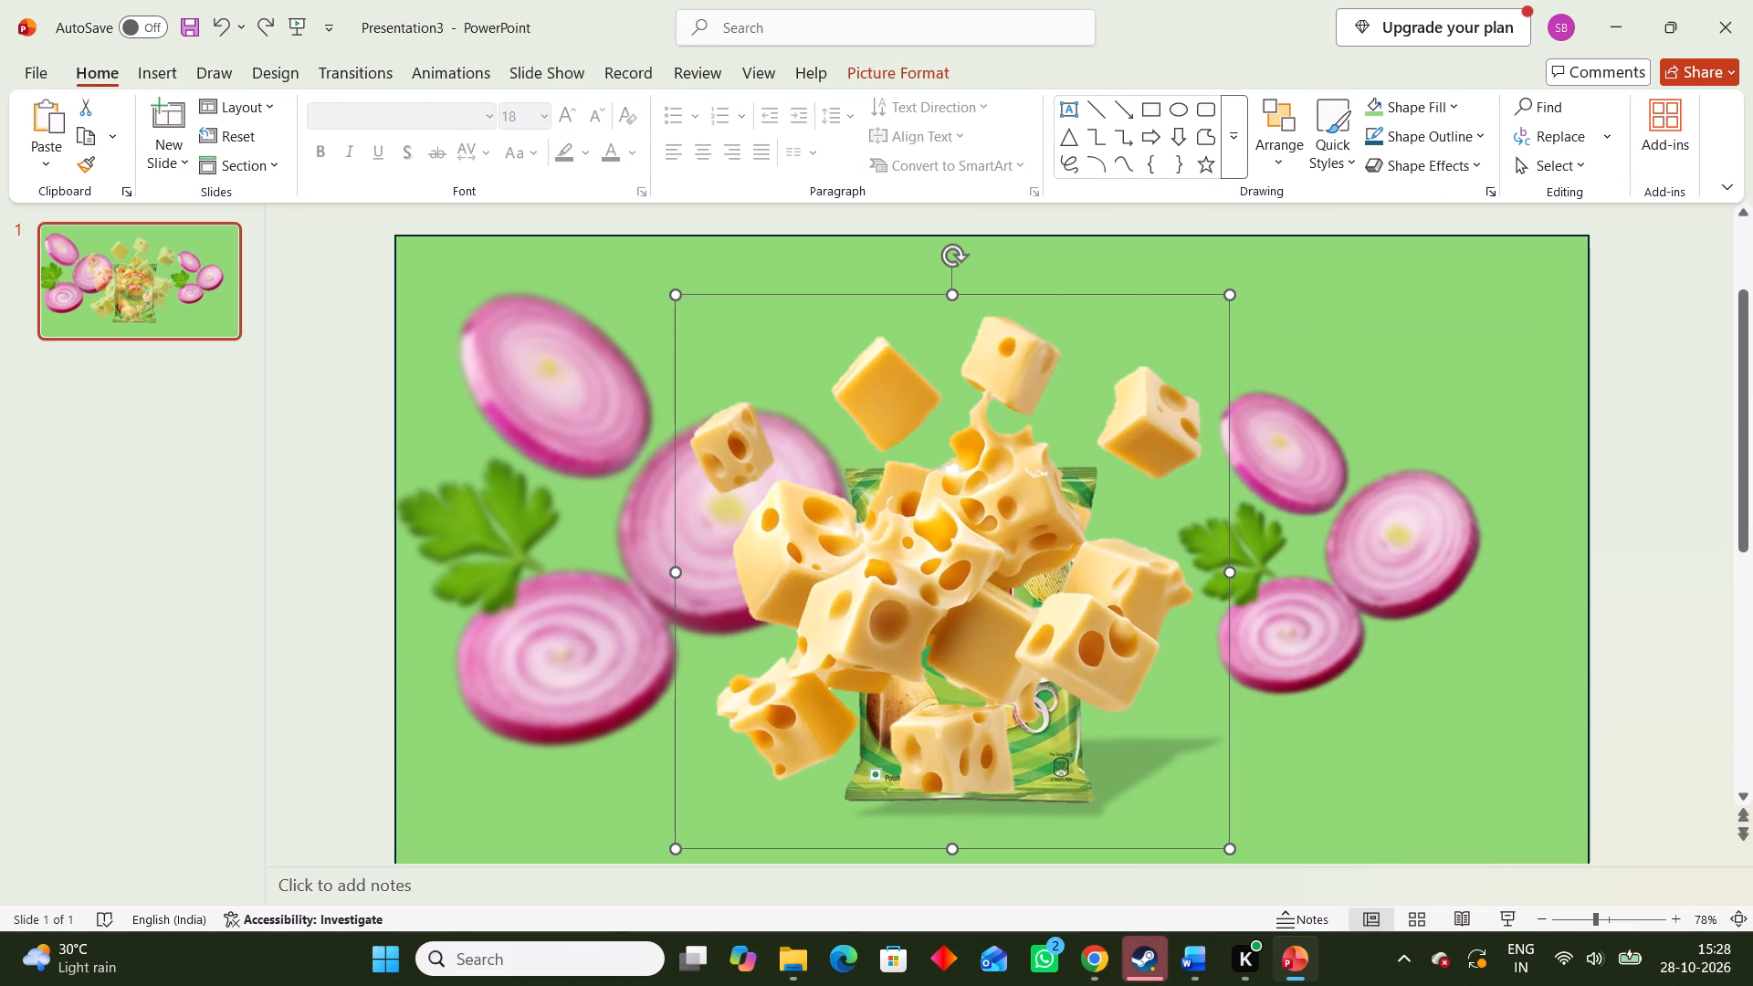
Shift the cheese picture right and send it backward three levels, behind the onion slices and the Lay's packet.
right_click(992, 484)
drag(1113, 642, 1134, 642)
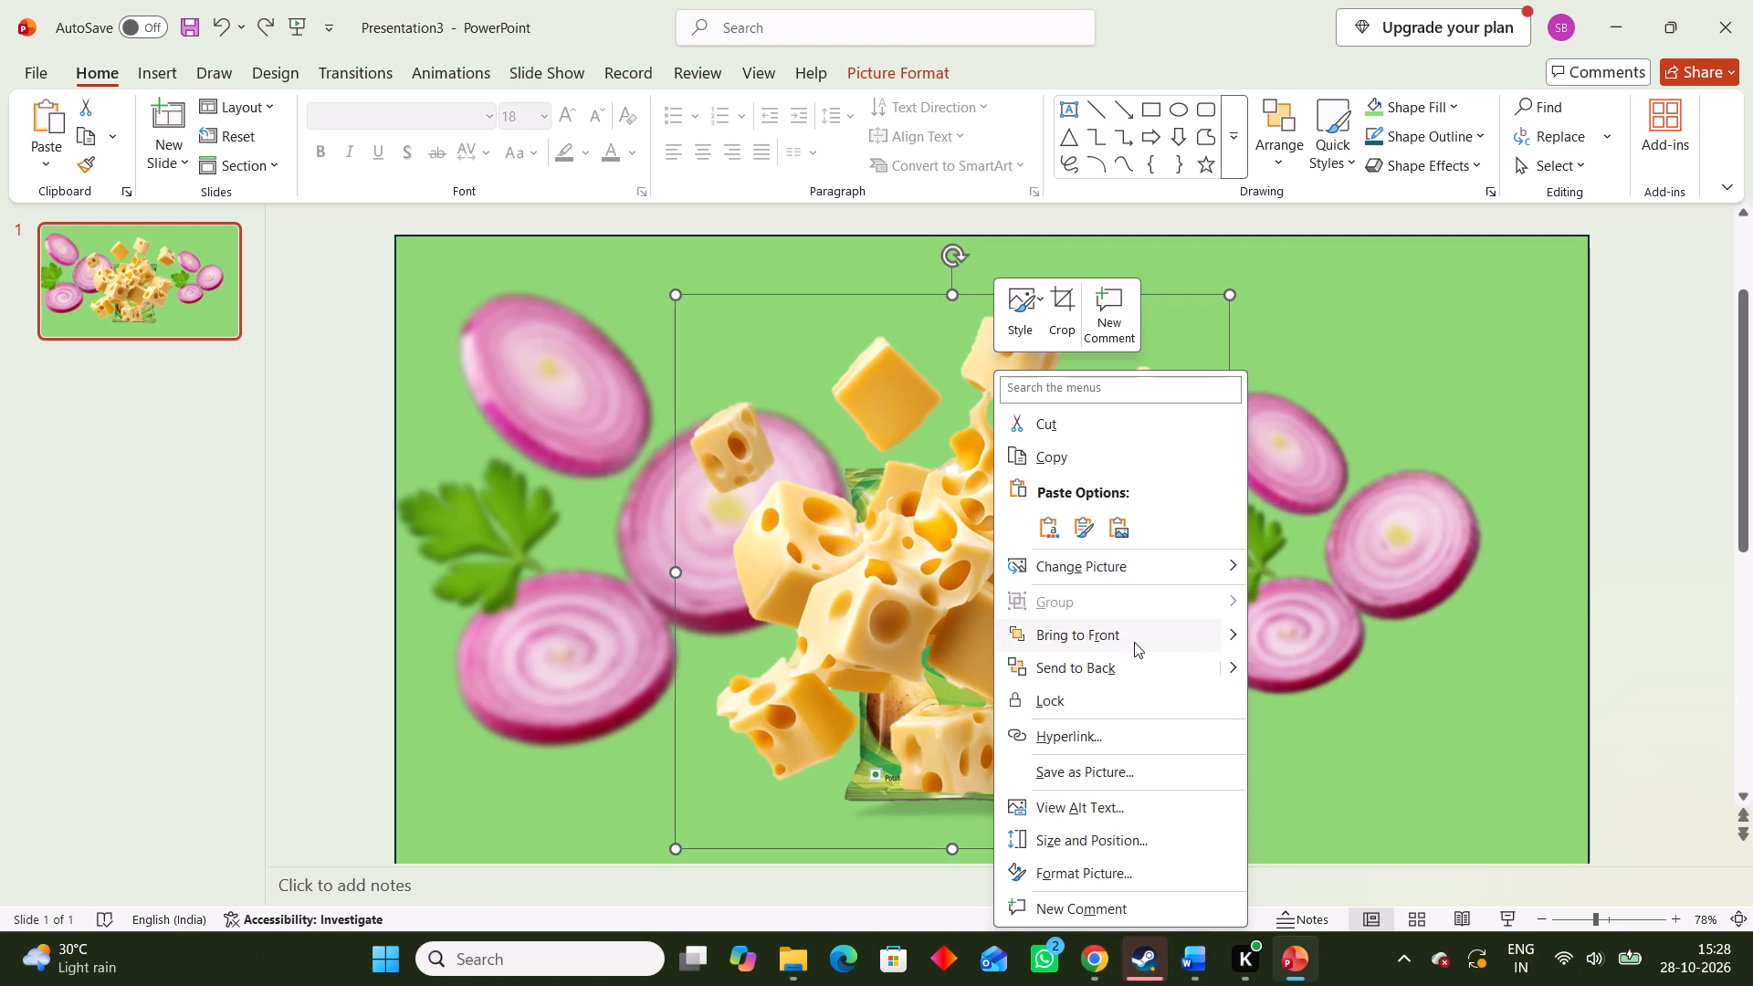
drag(1134, 642, 1219, 639)
right_click(1020, 524)
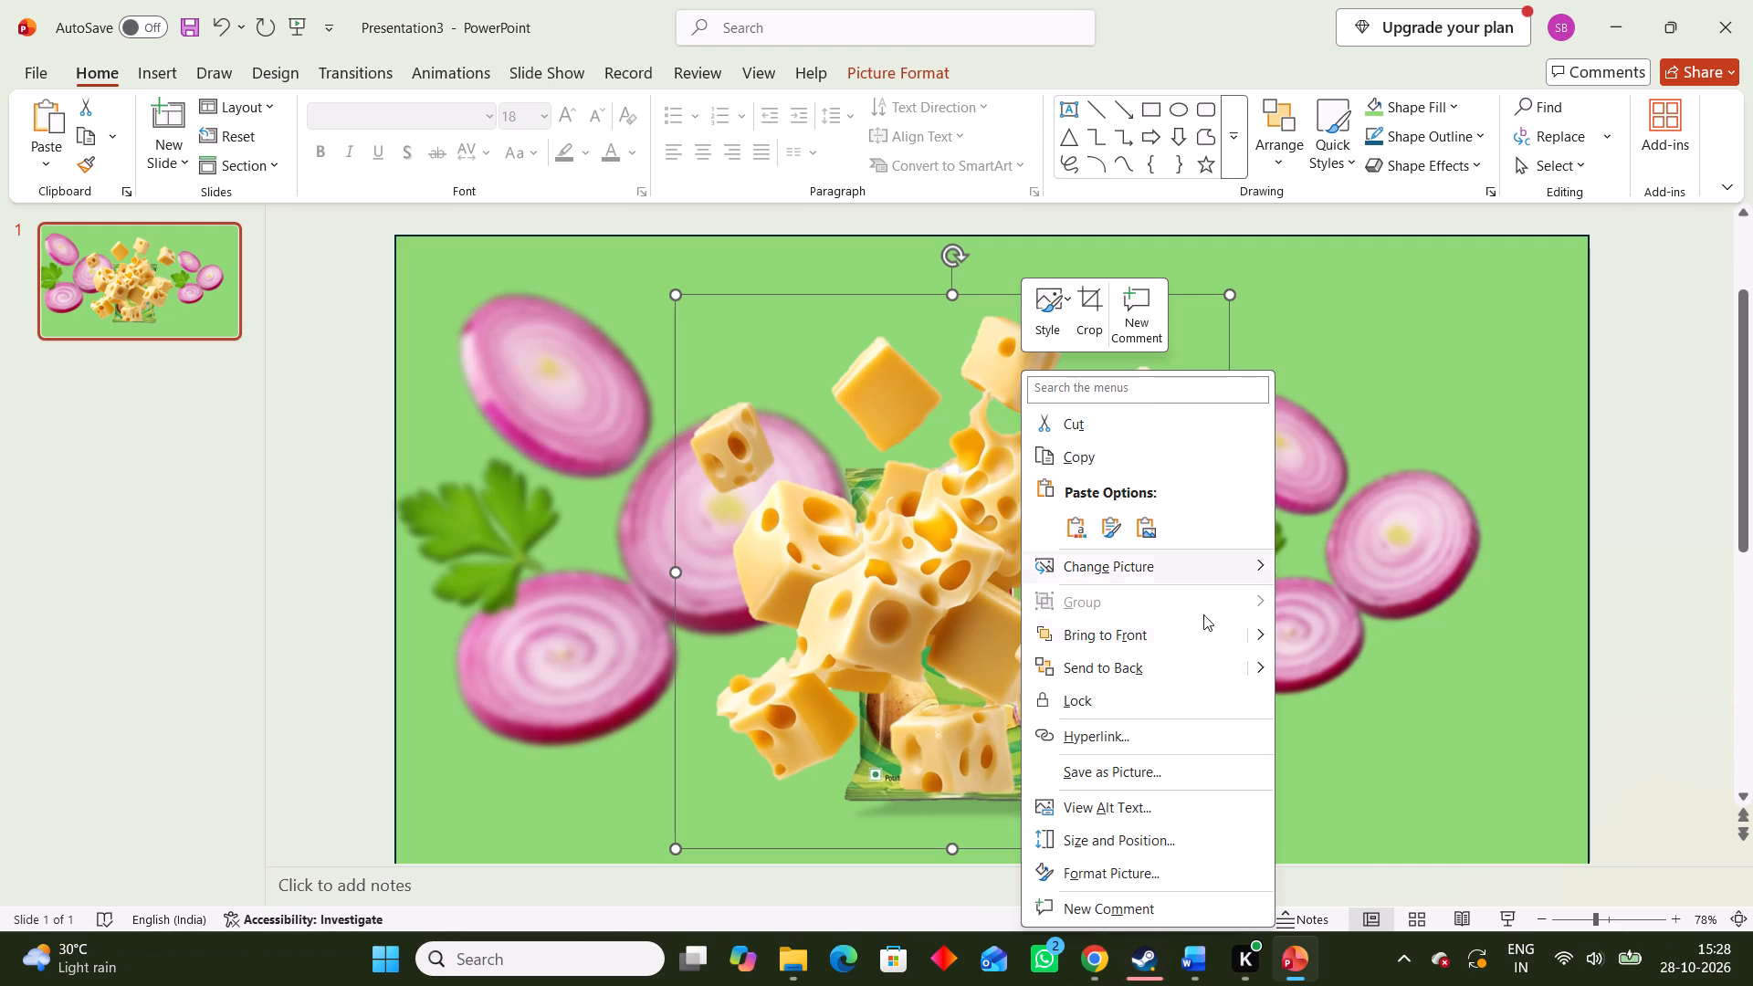
click(1258, 662)
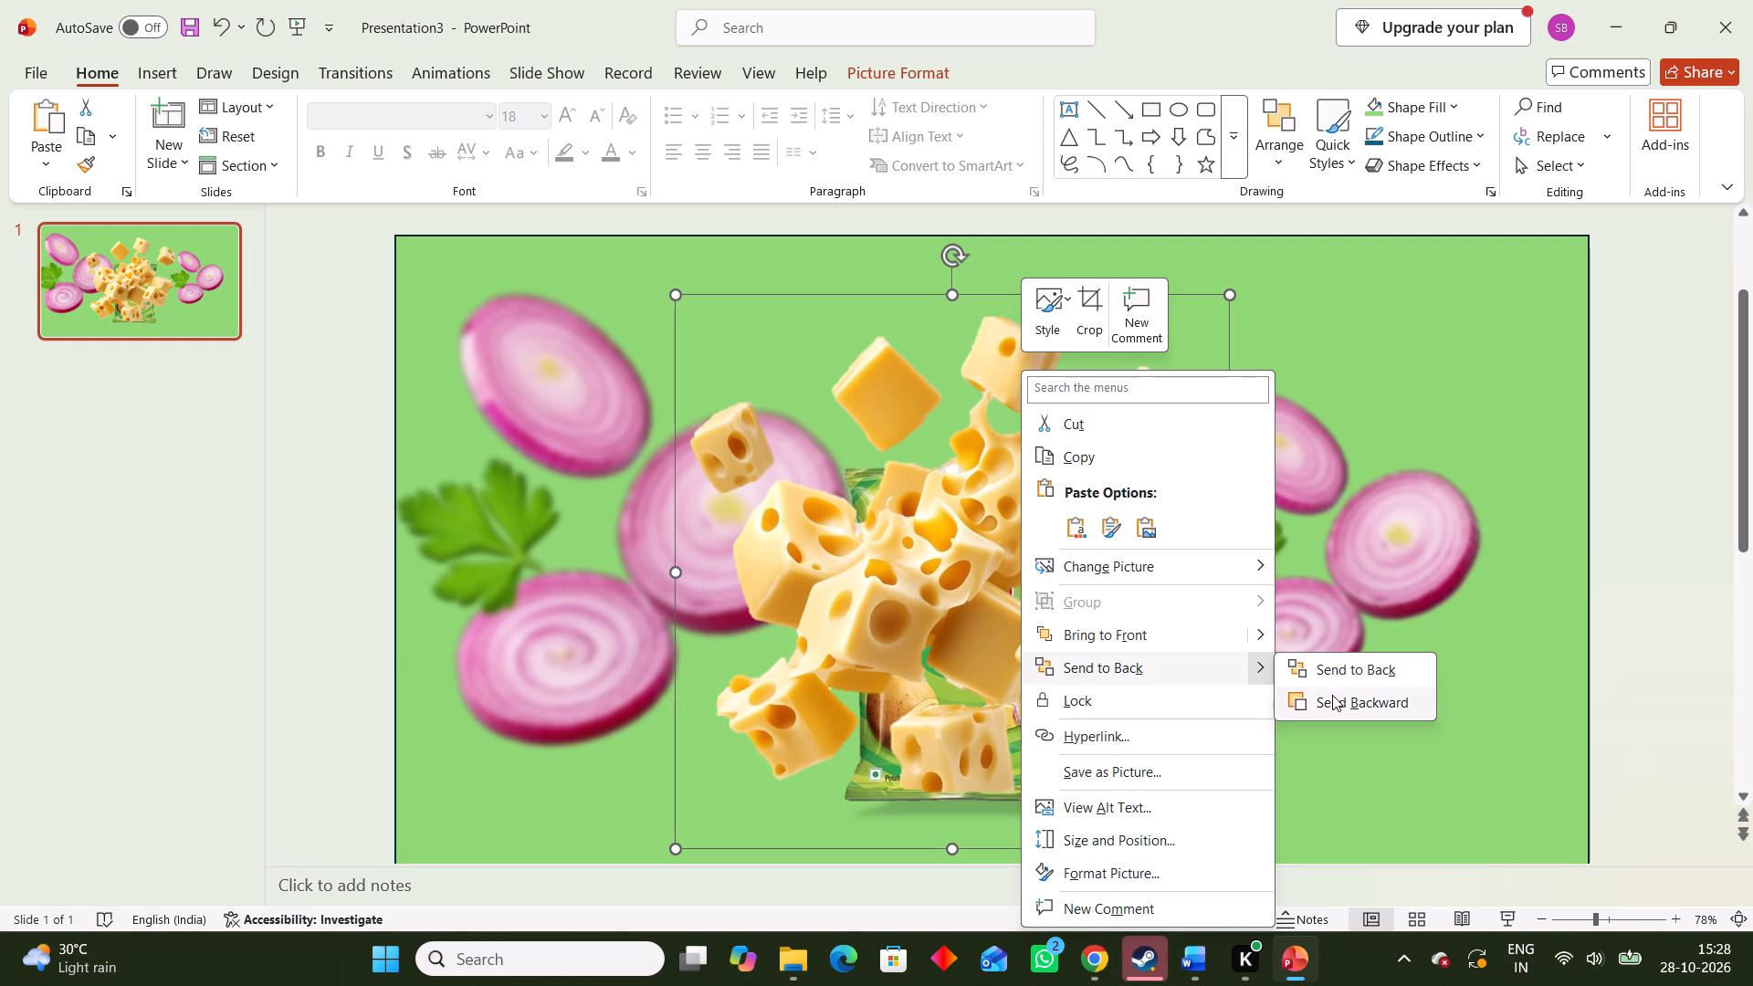
click(1332, 696)
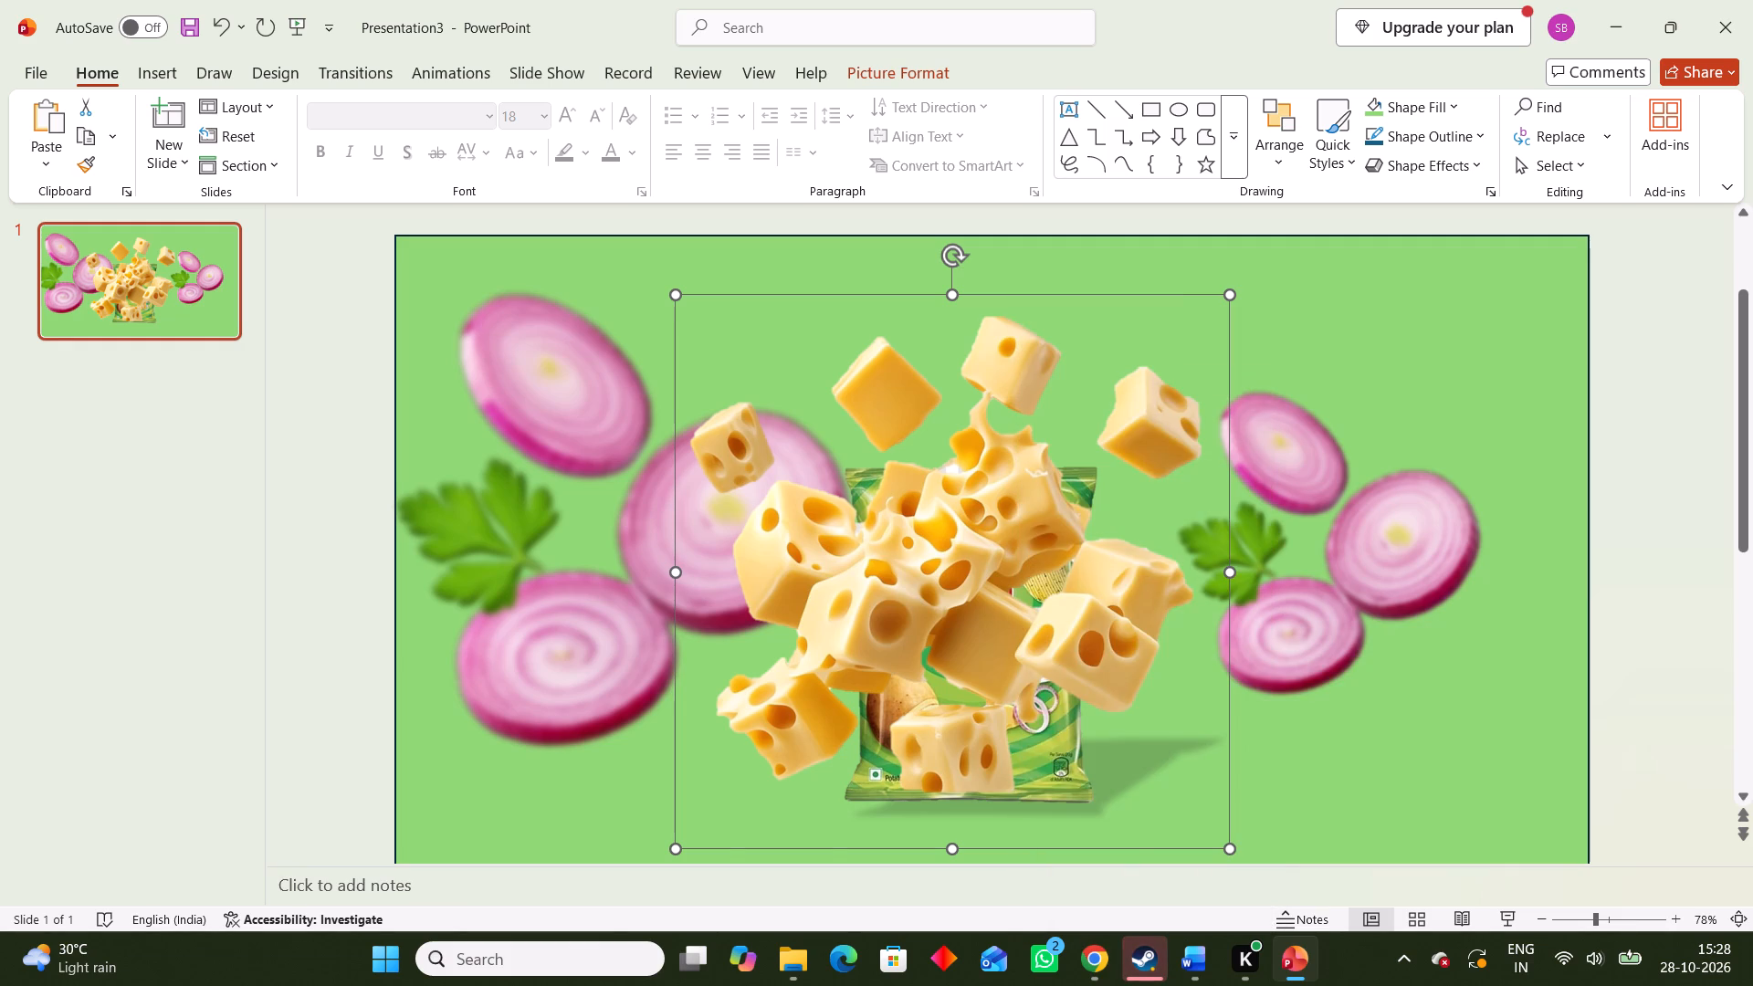
drag(1053, 577, 1148, 593)
right_click(1105, 582)
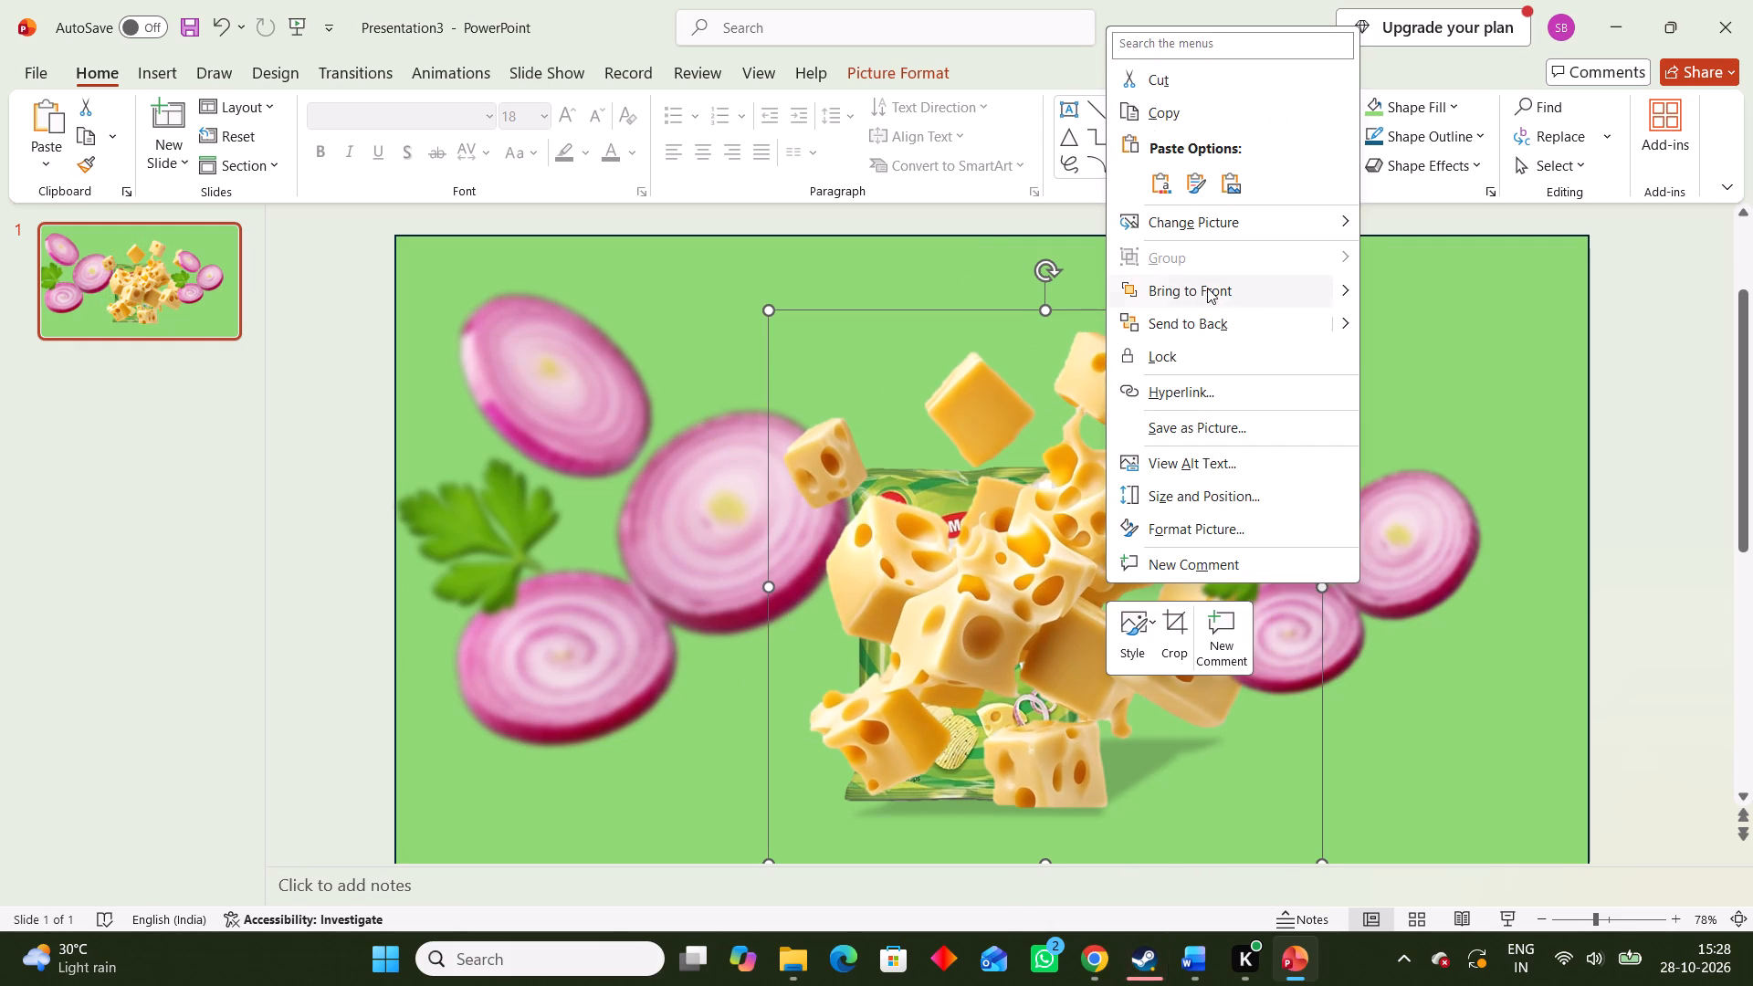
click(1349, 324)
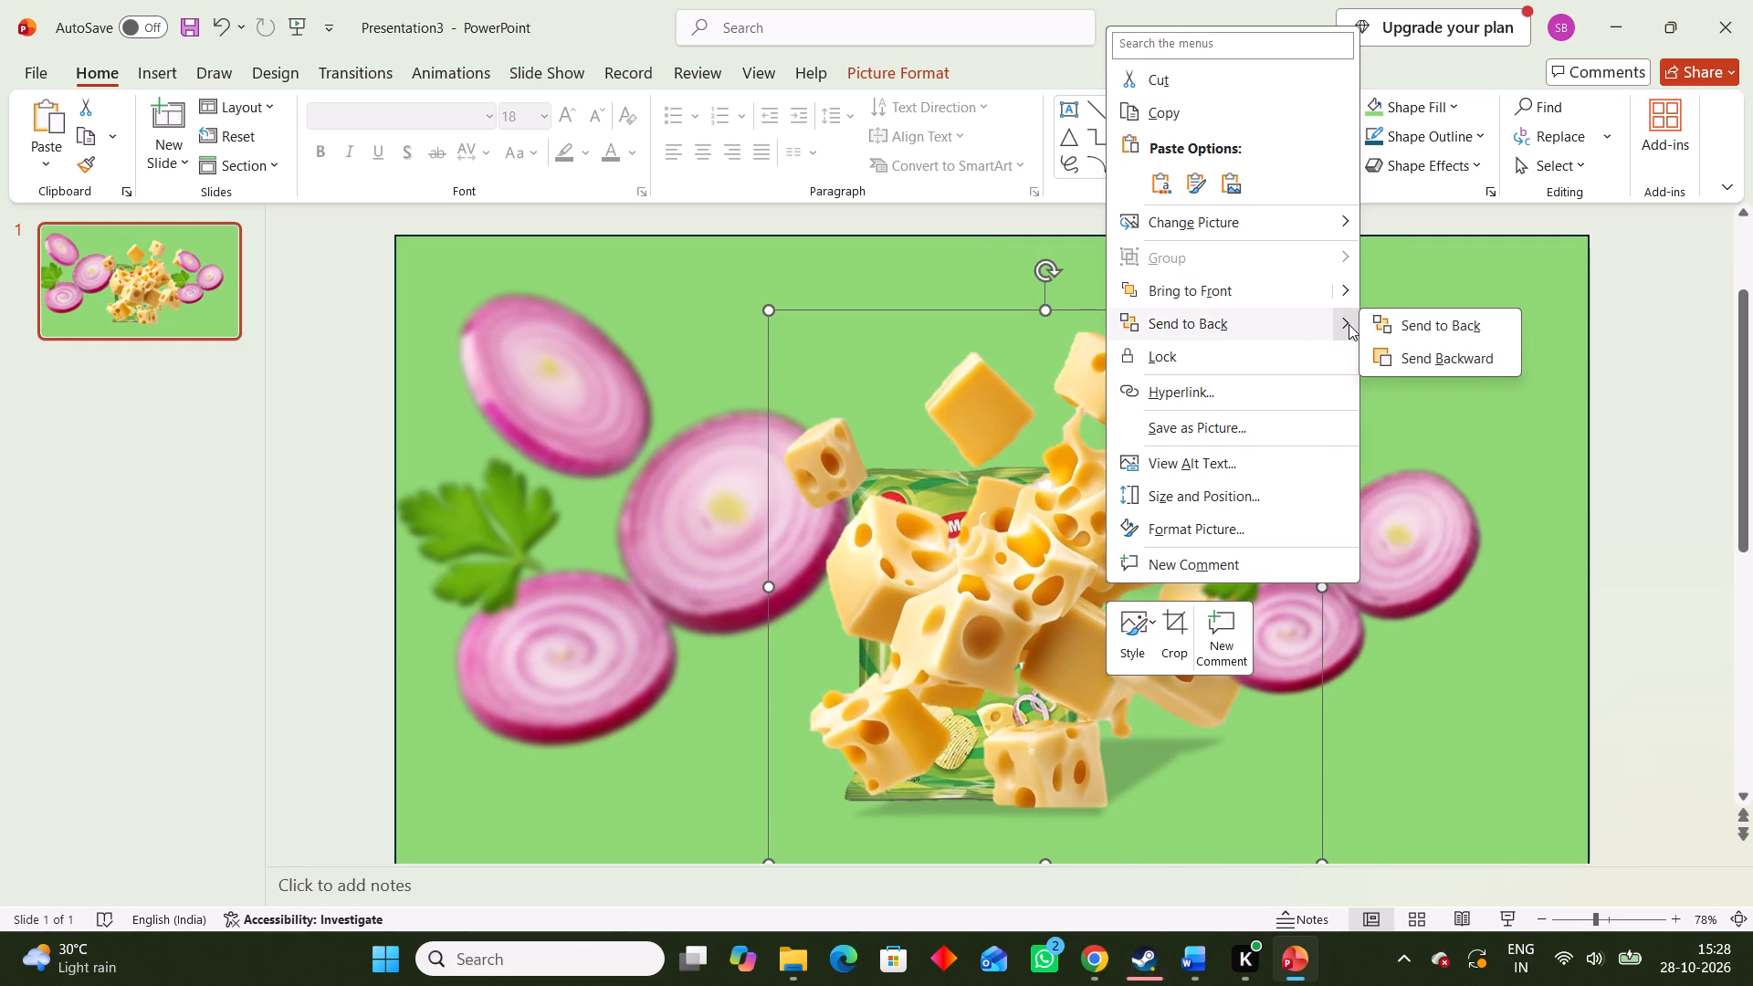
click(1467, 353)
right_click(1073, 512)
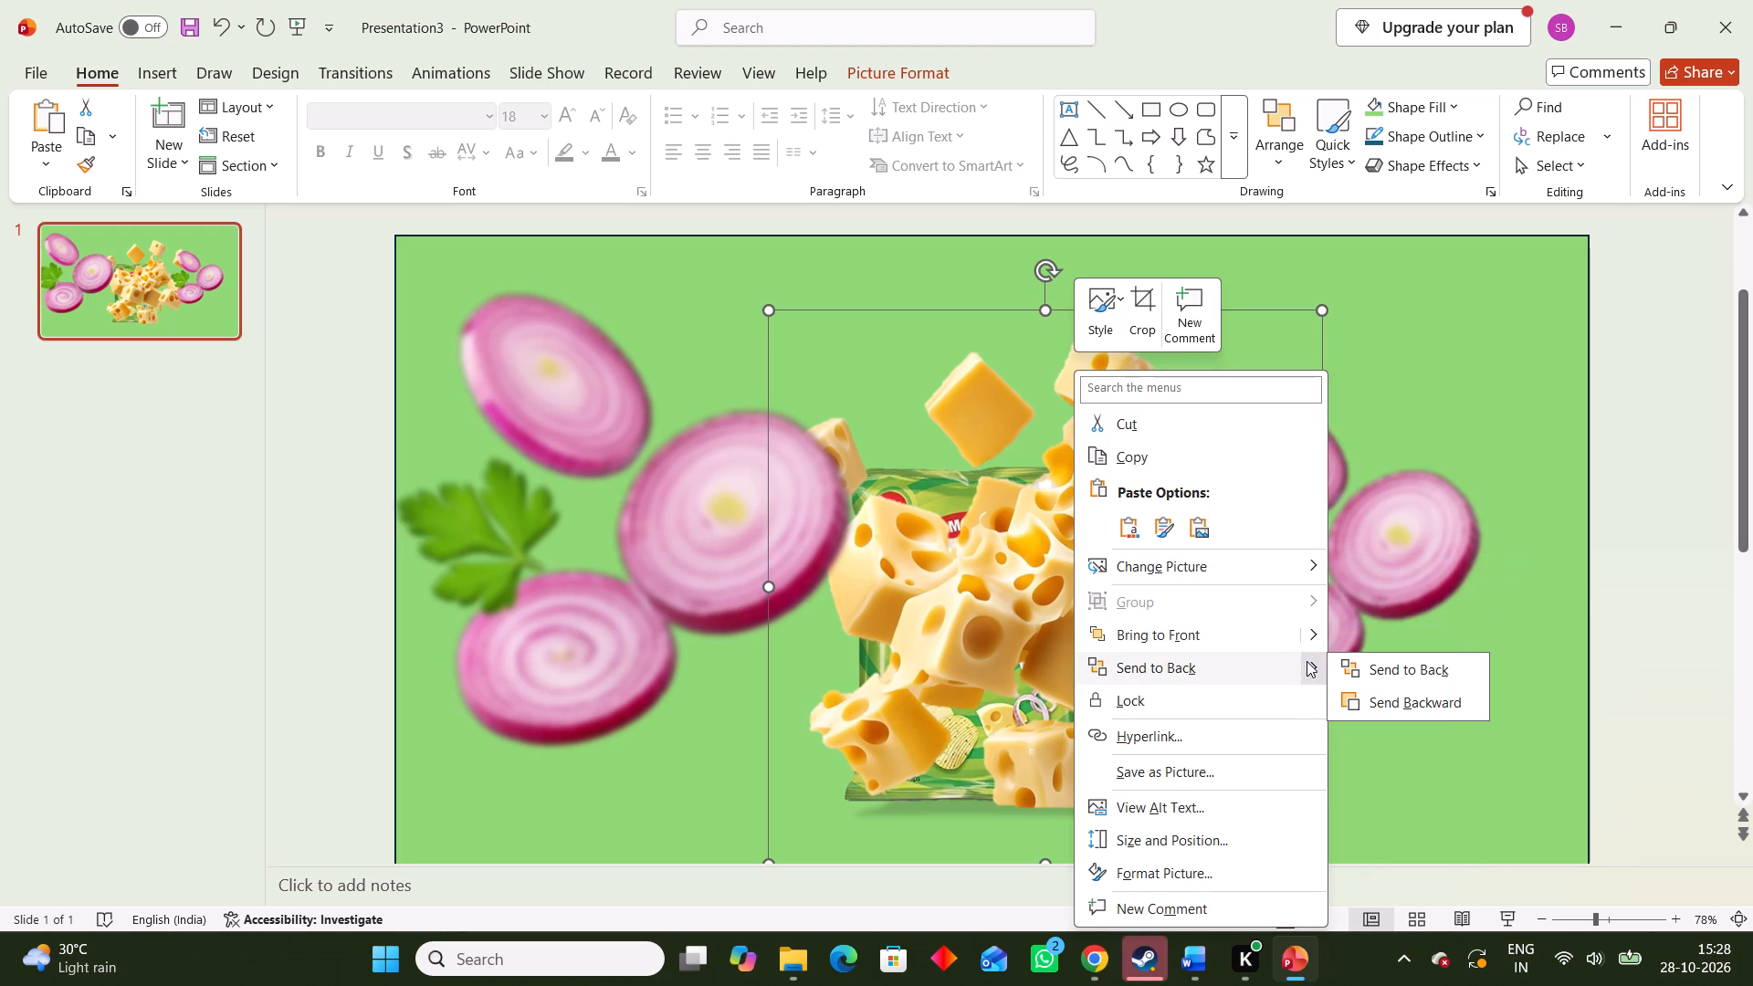
click(1385, 699)
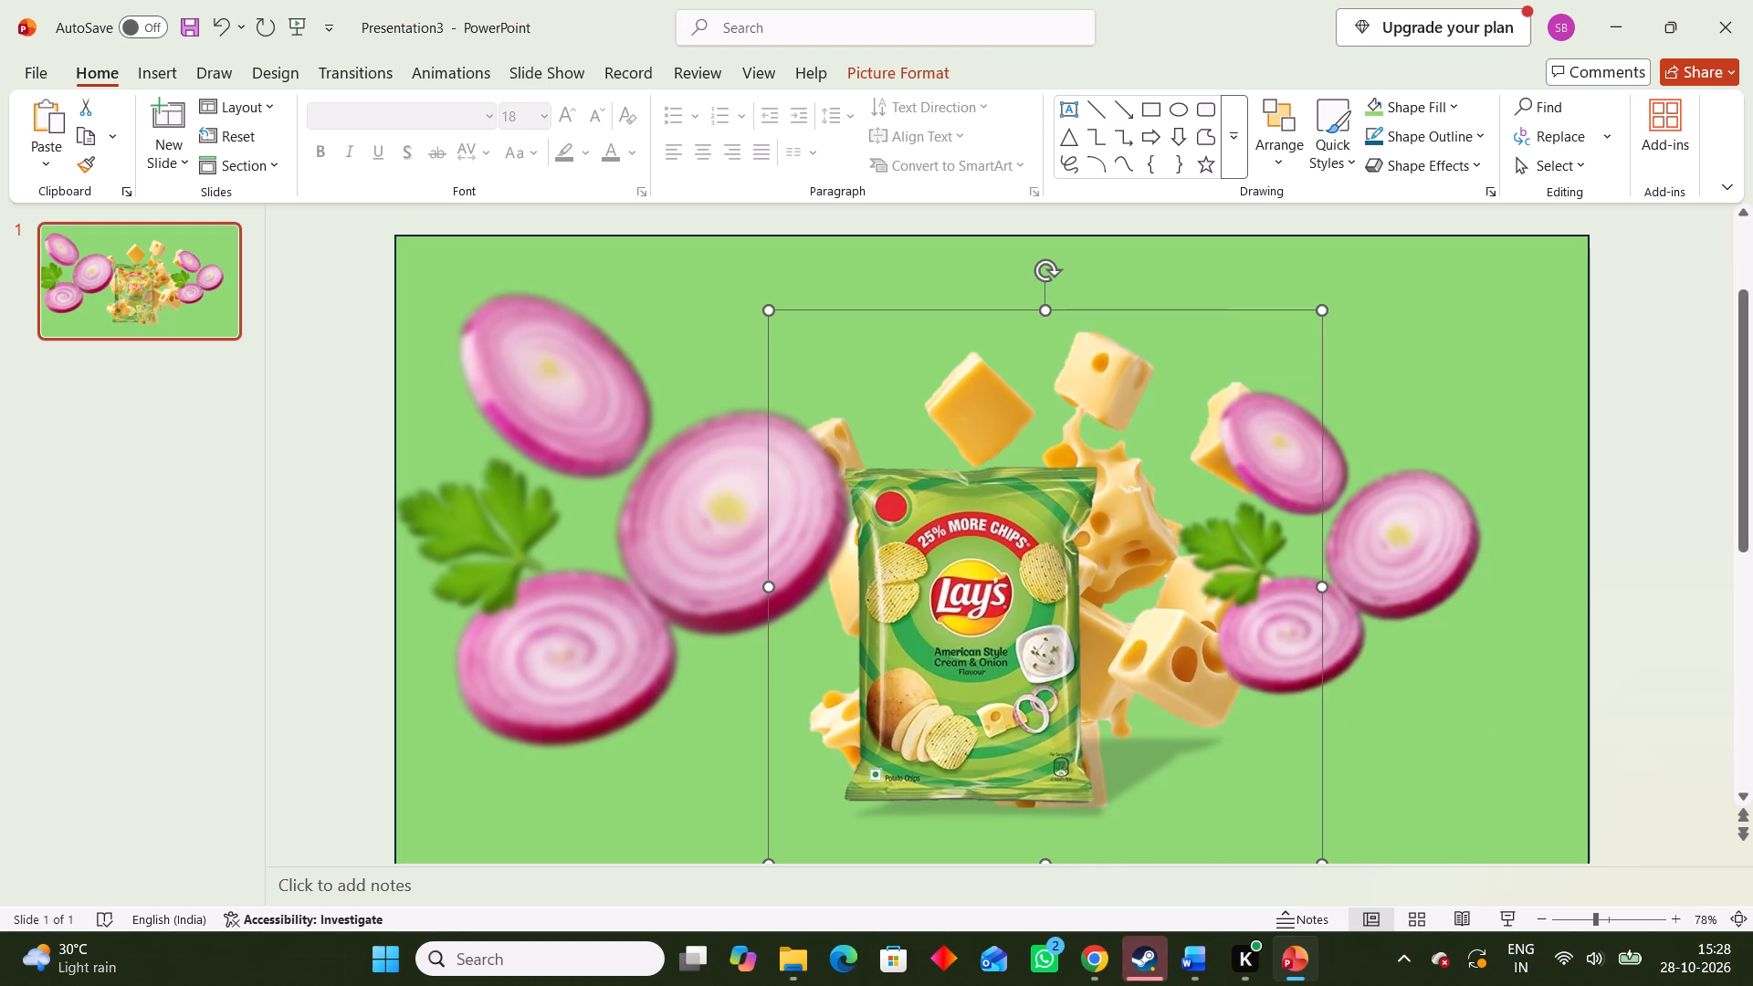
Nudge the right-hand onion slices and centre the cheese picture behind the Lay's packet, with cubes showing above and on both sides.
drag(1163, 599, 1153, 593)
click(1021, 394)
drag(1018, 392, 980, 379)
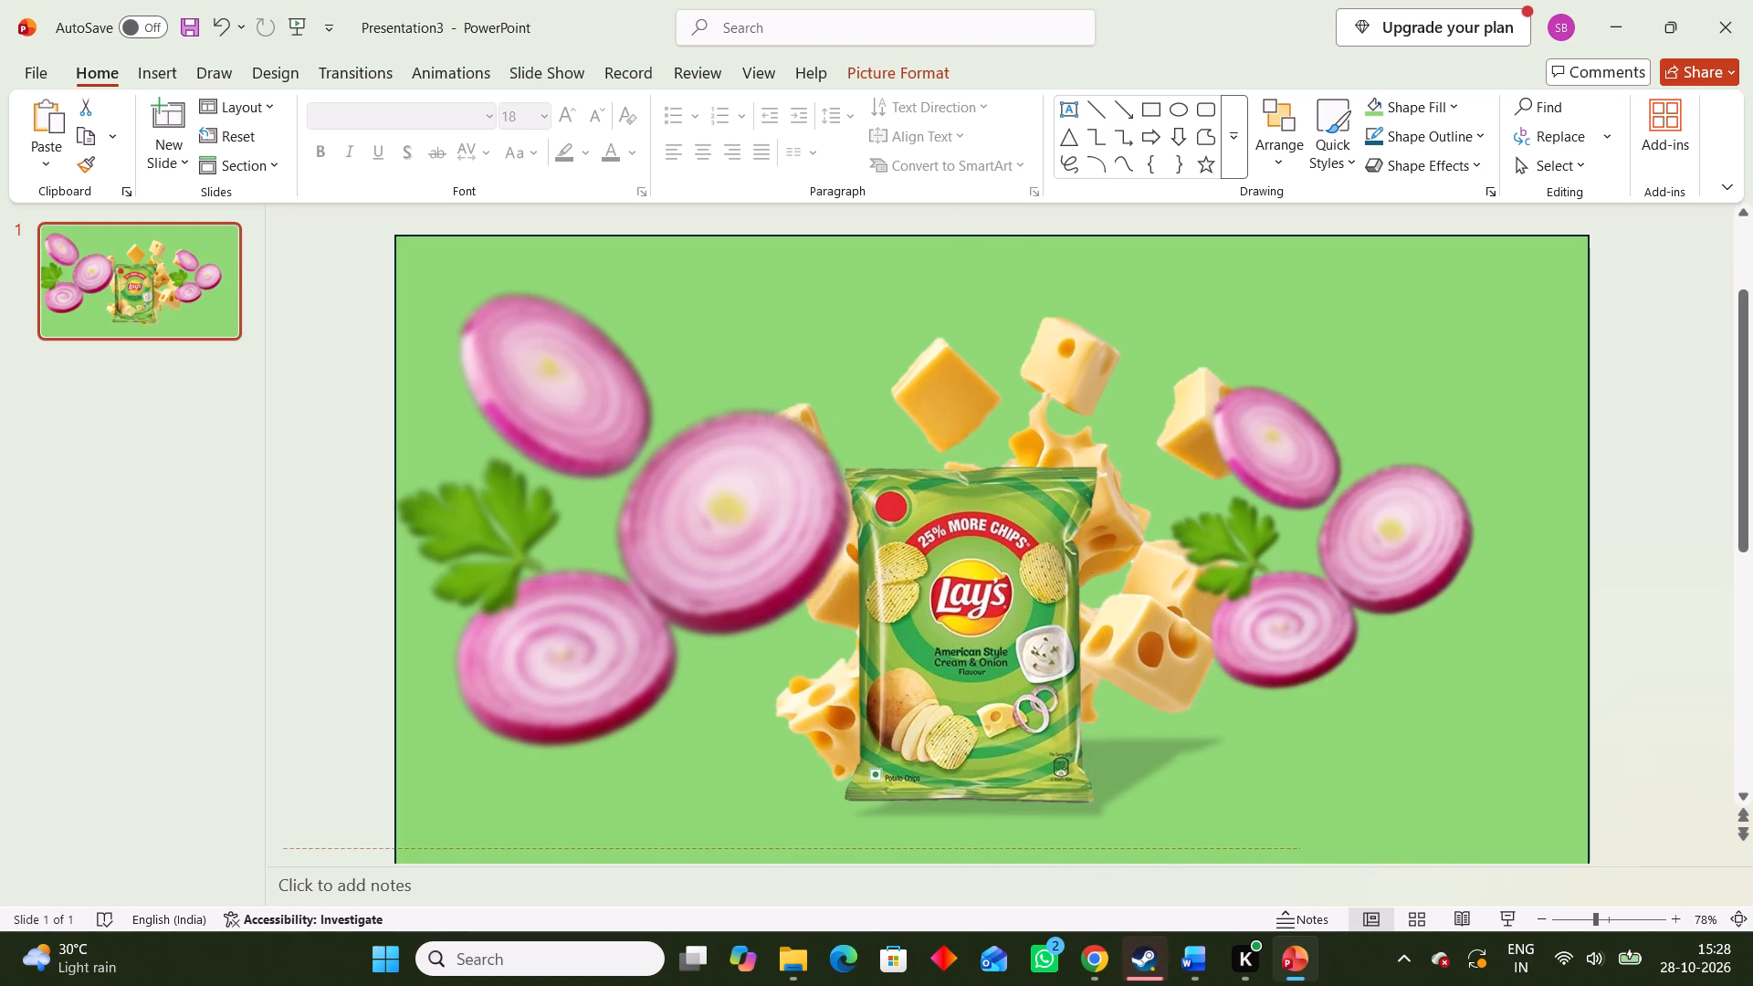
drag(980, 379, 954, 419)
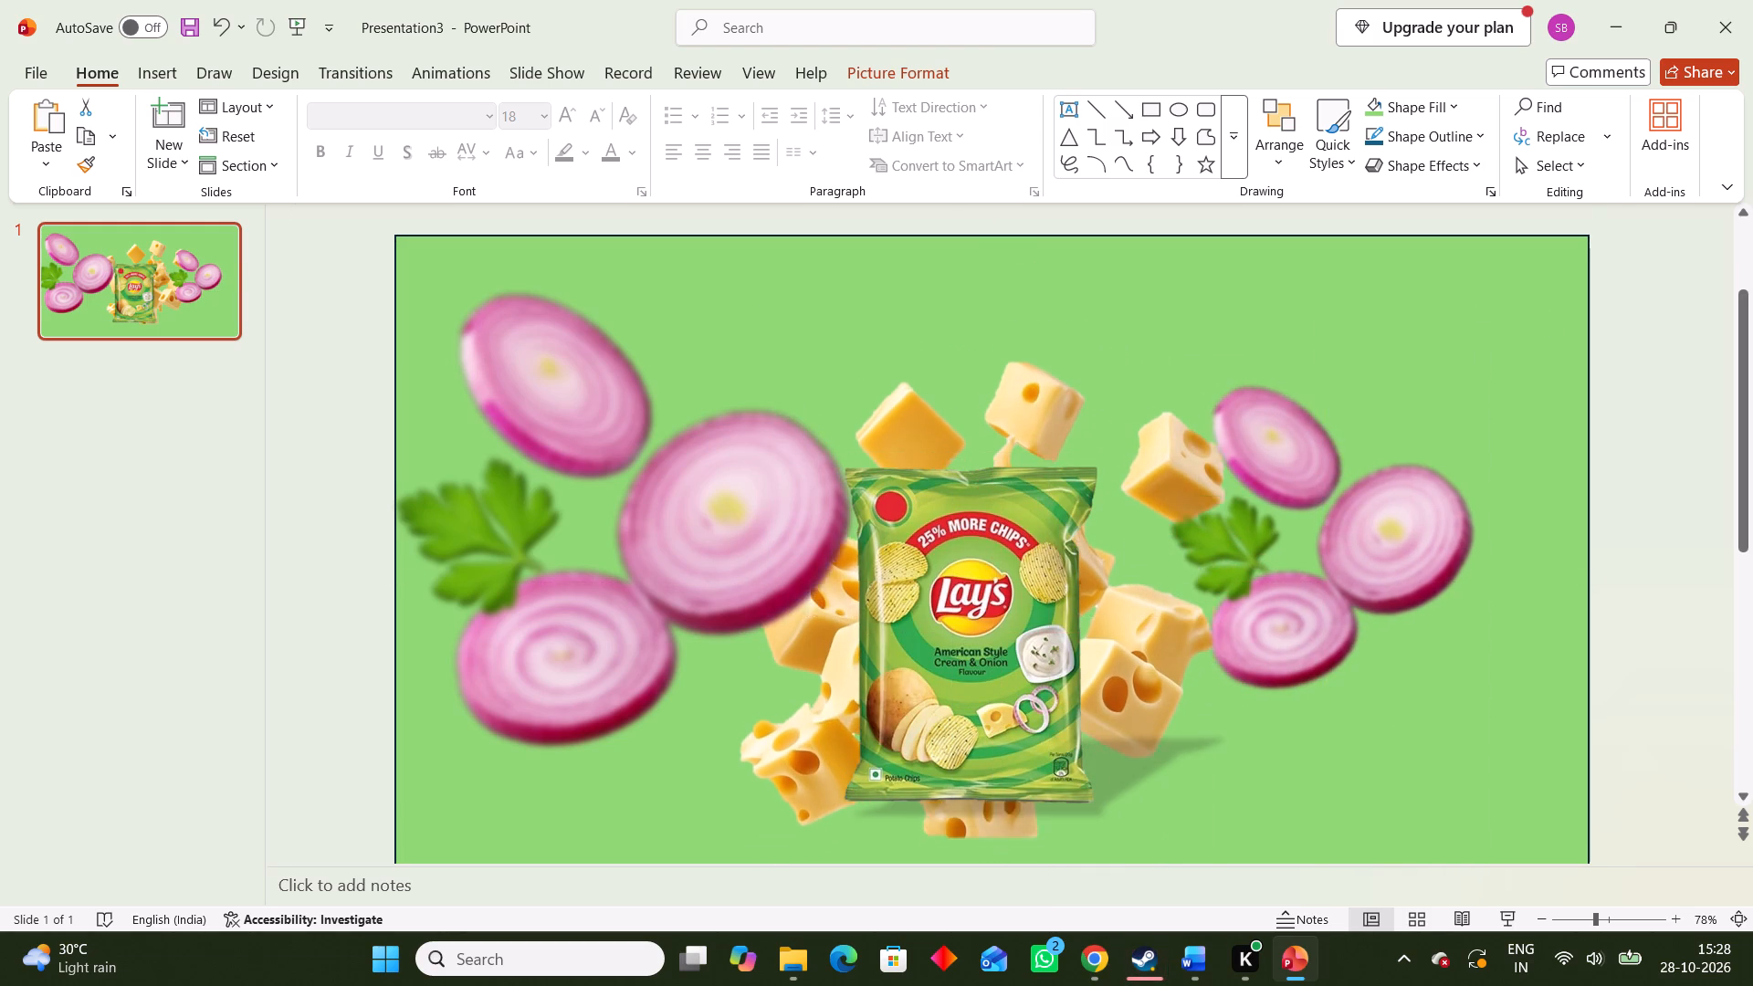
drag(954, 419, 946, 358)
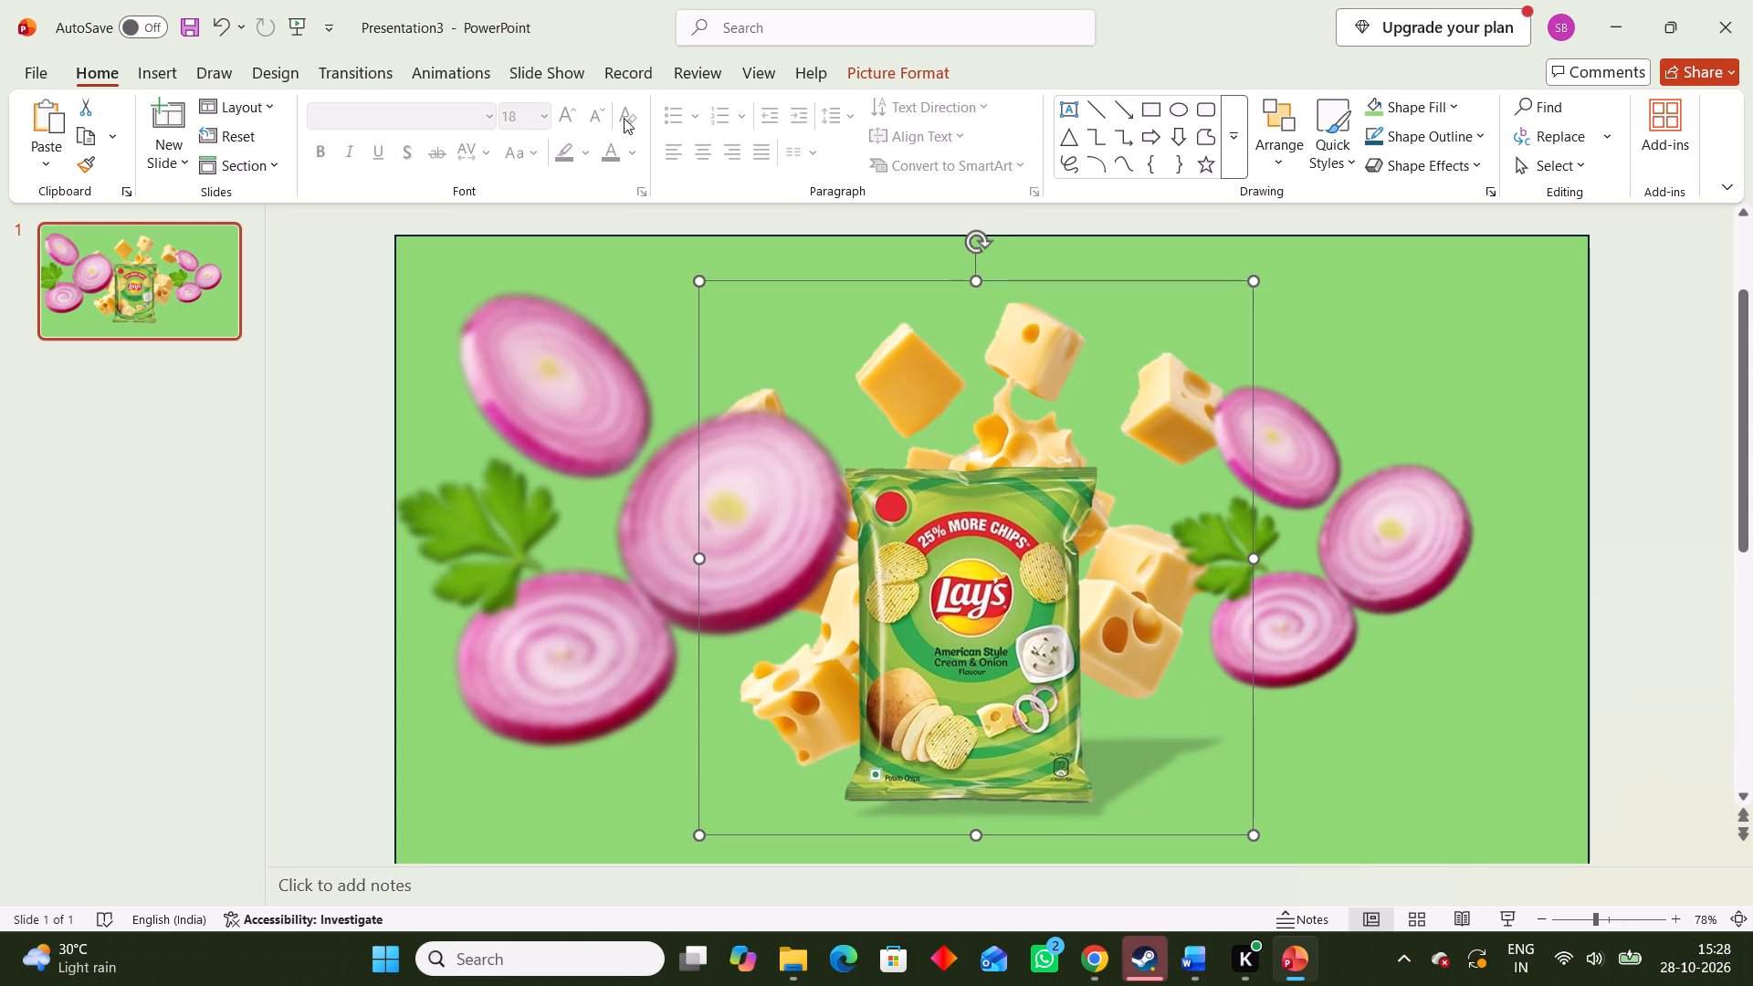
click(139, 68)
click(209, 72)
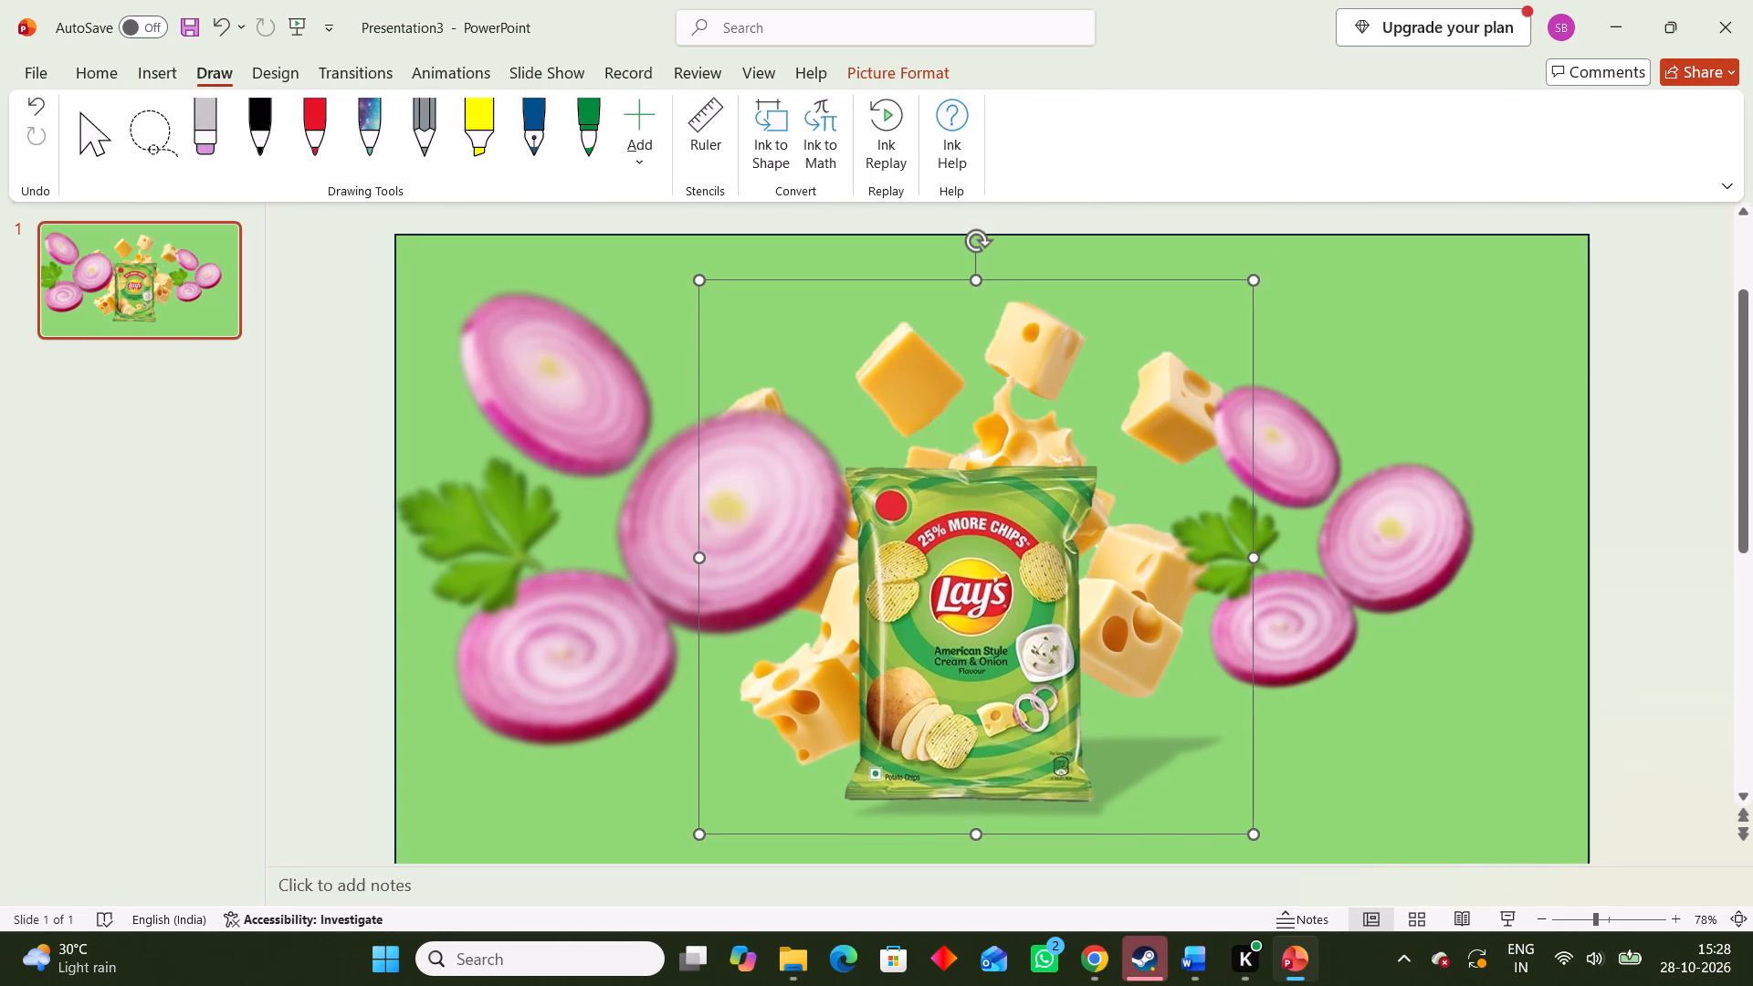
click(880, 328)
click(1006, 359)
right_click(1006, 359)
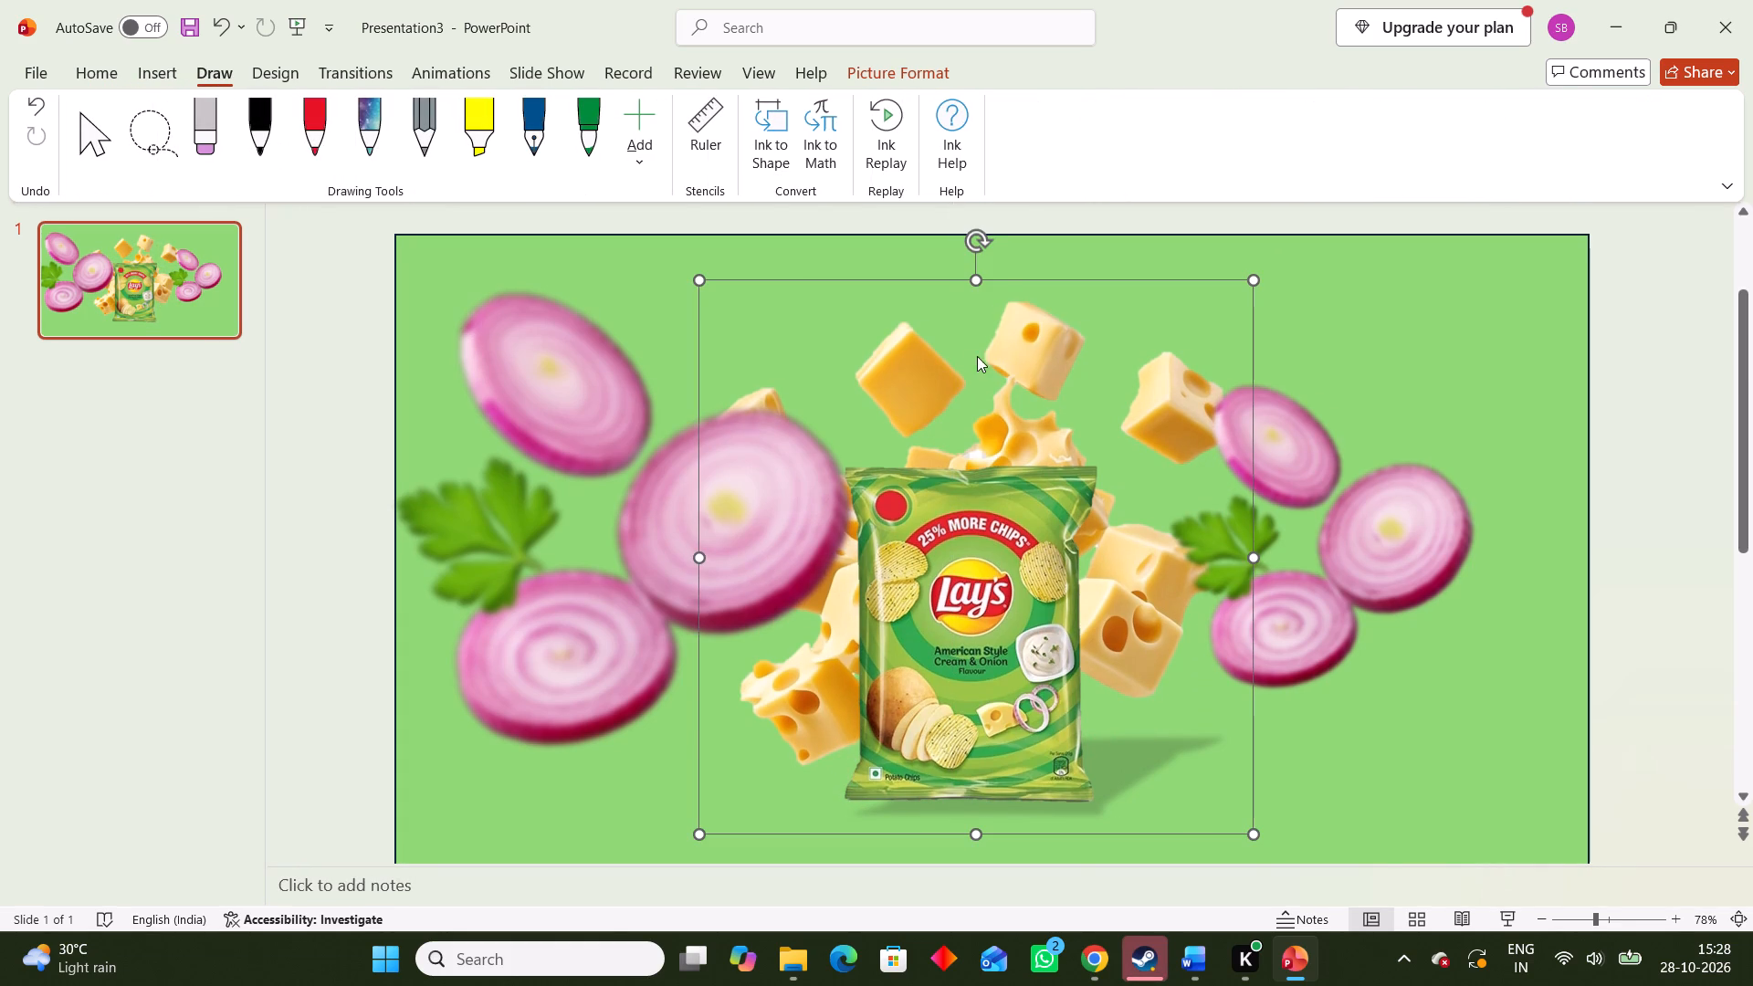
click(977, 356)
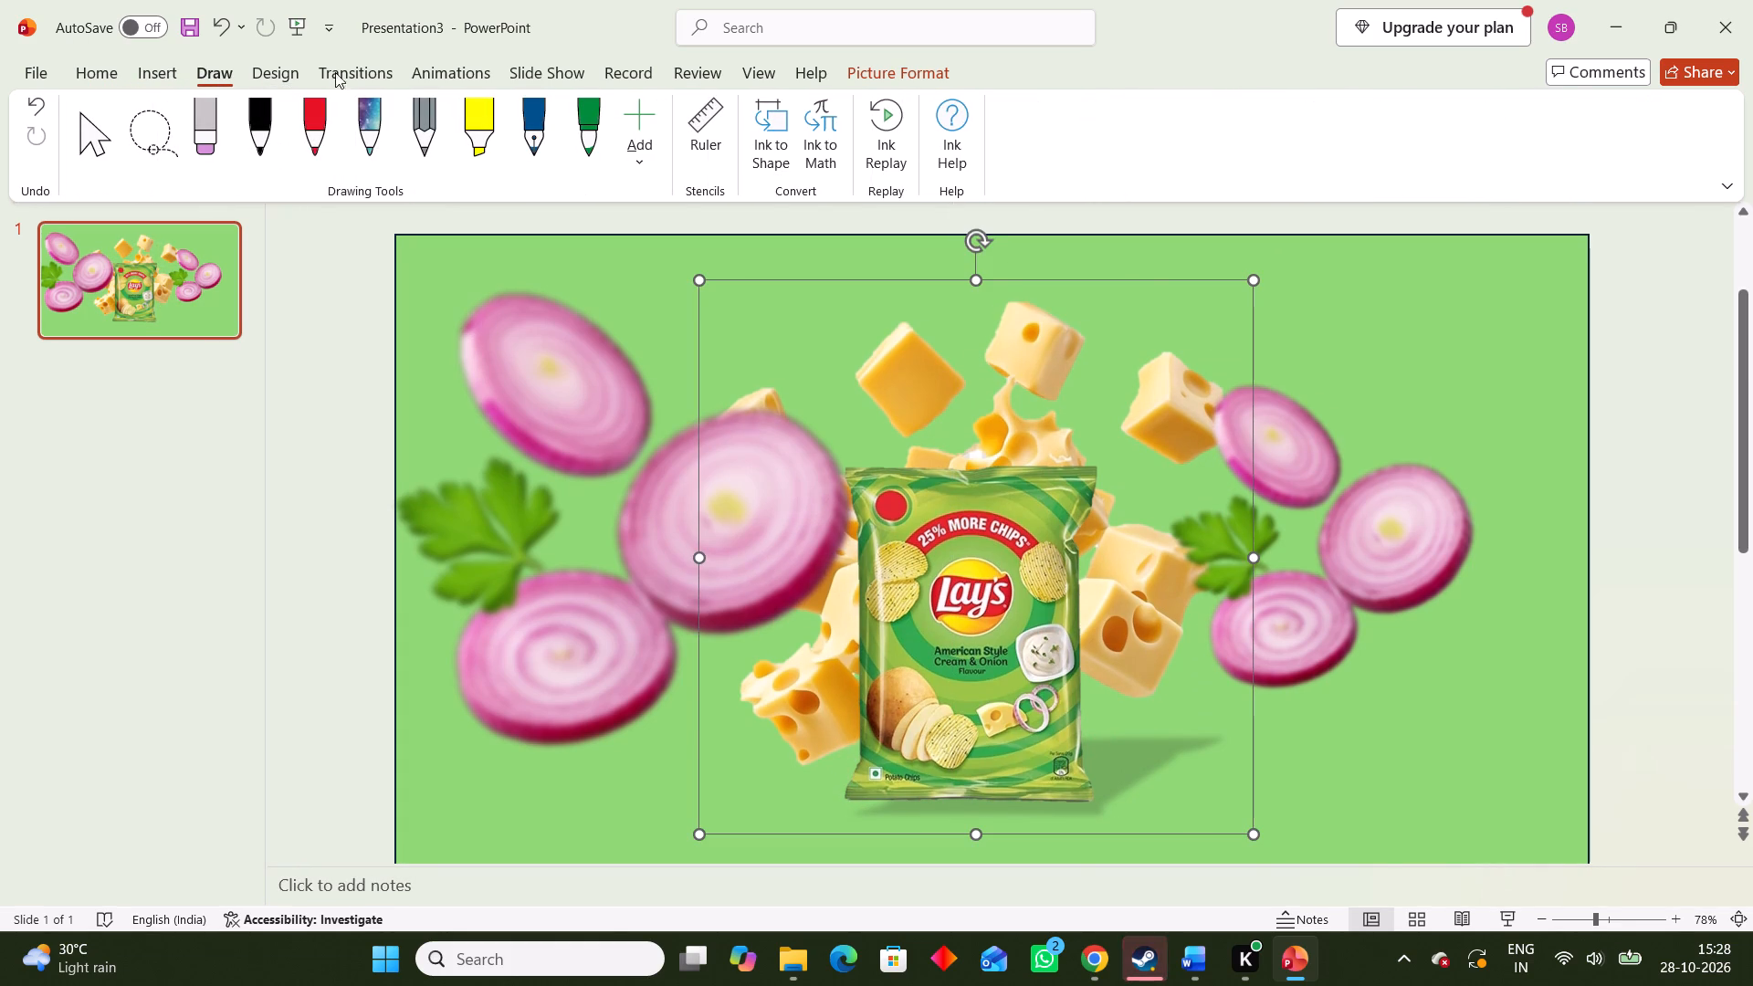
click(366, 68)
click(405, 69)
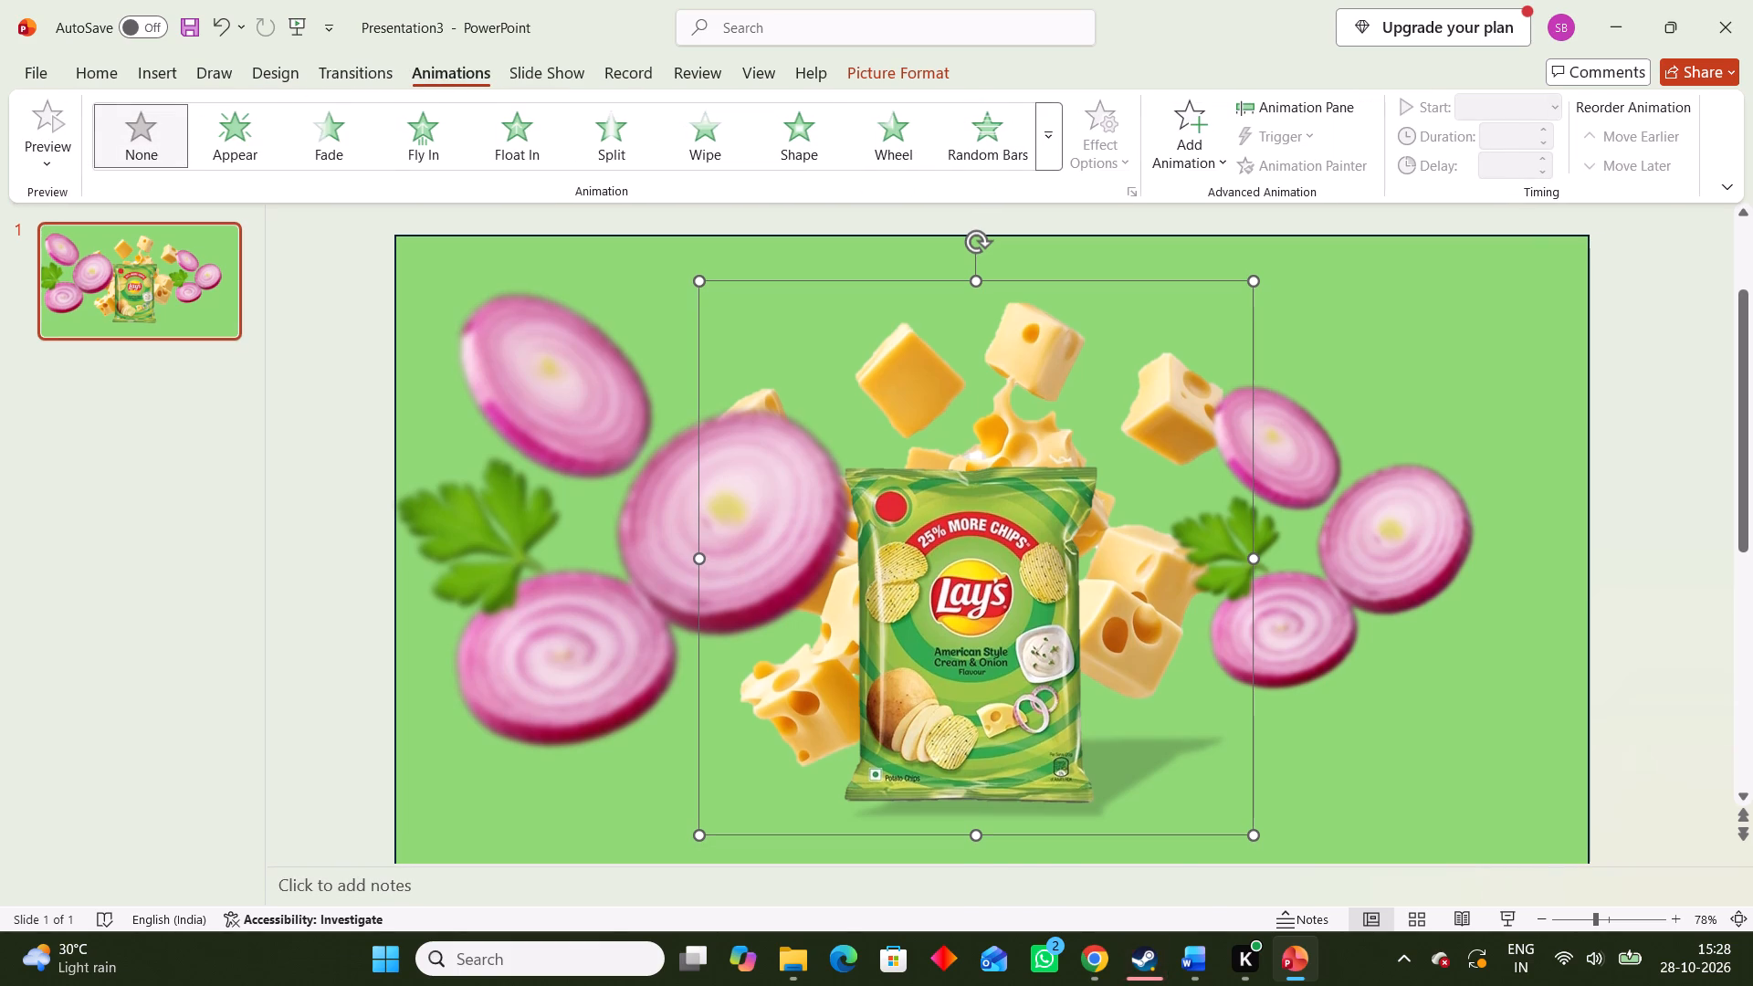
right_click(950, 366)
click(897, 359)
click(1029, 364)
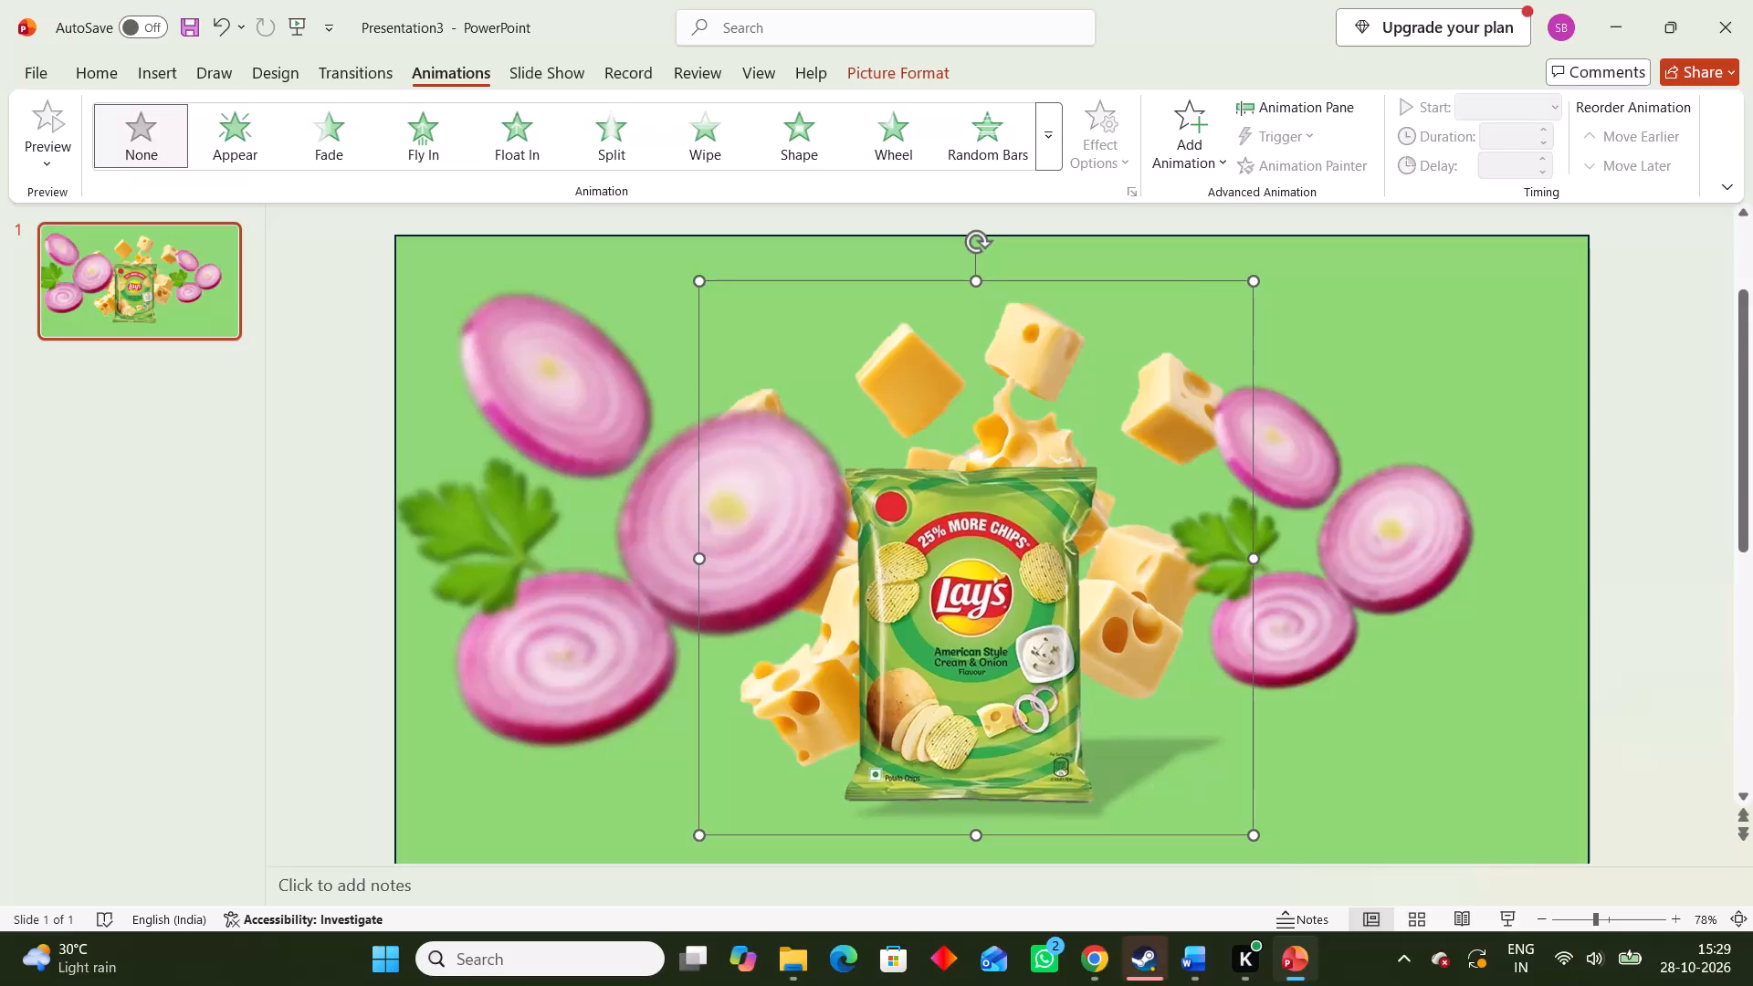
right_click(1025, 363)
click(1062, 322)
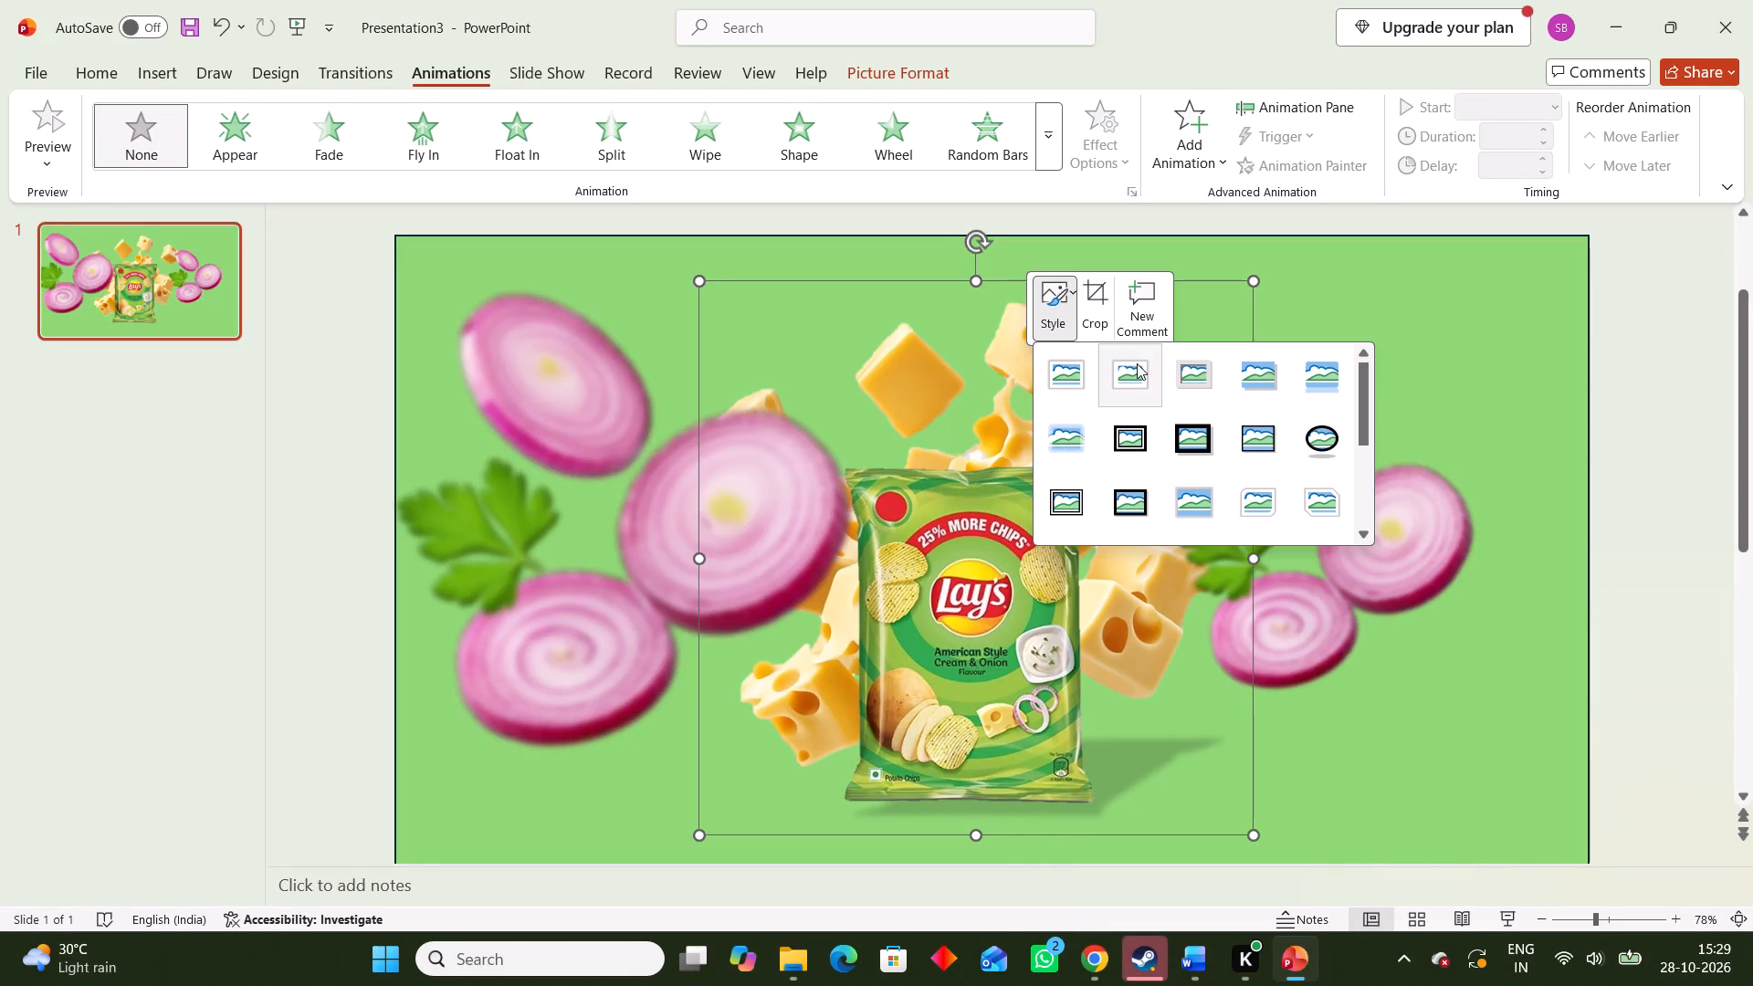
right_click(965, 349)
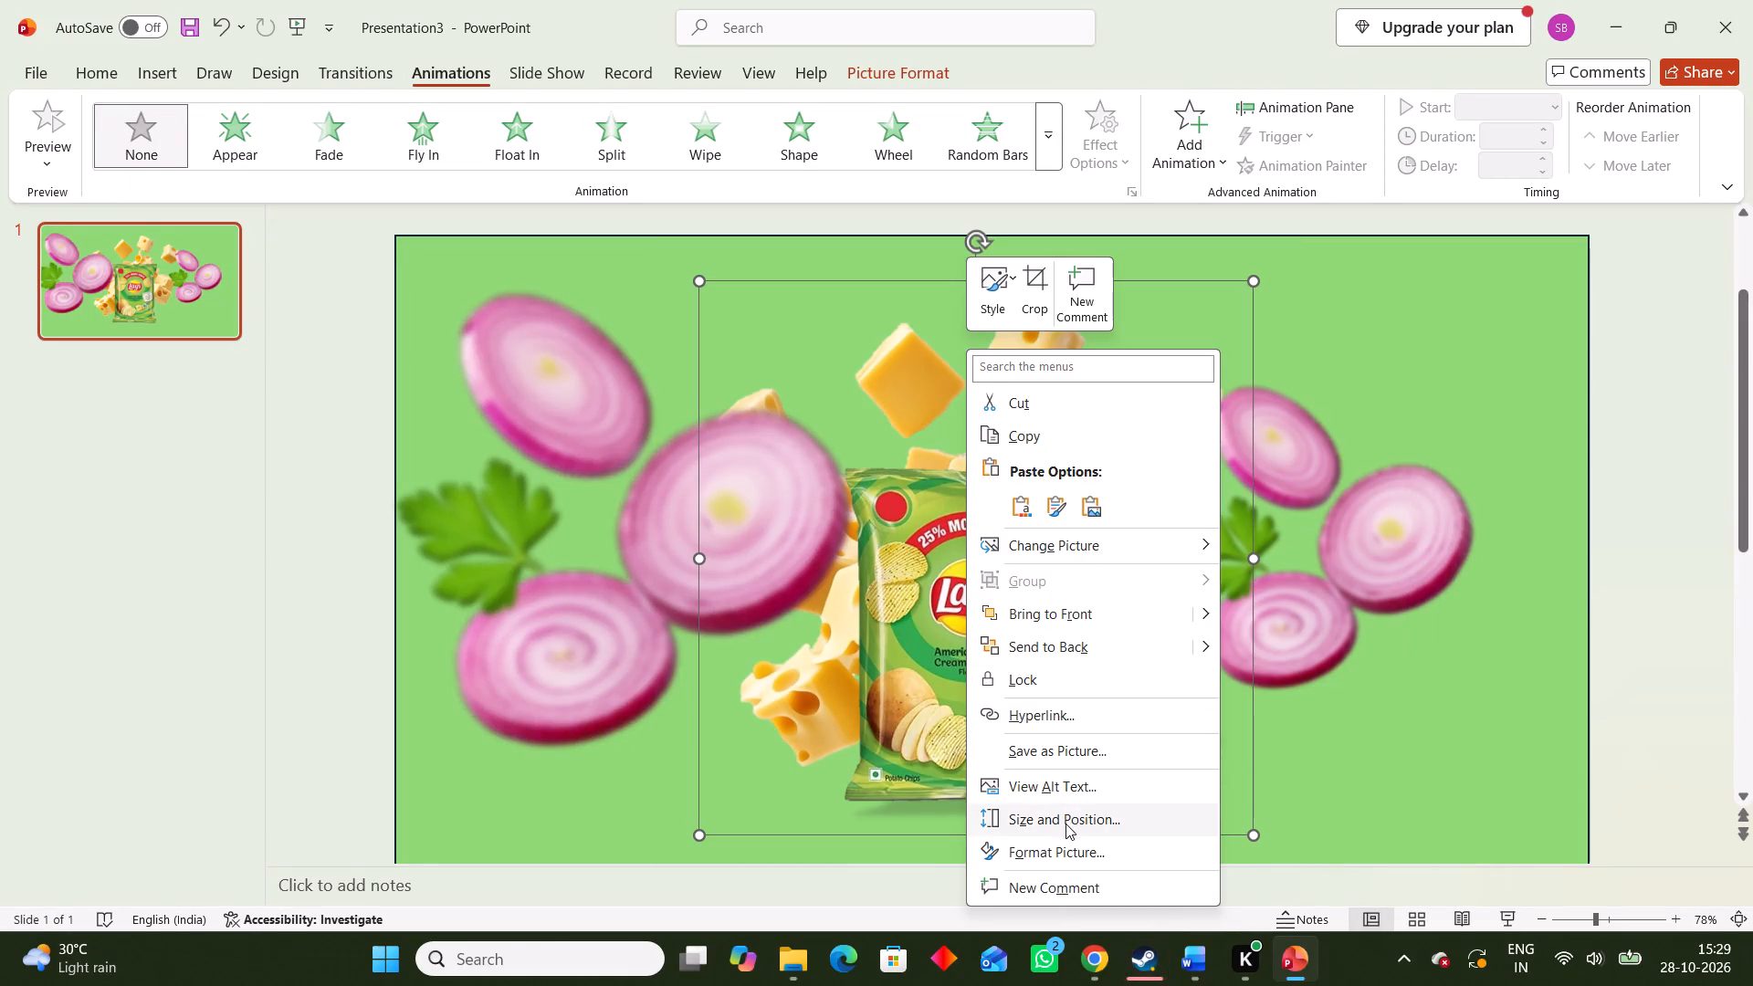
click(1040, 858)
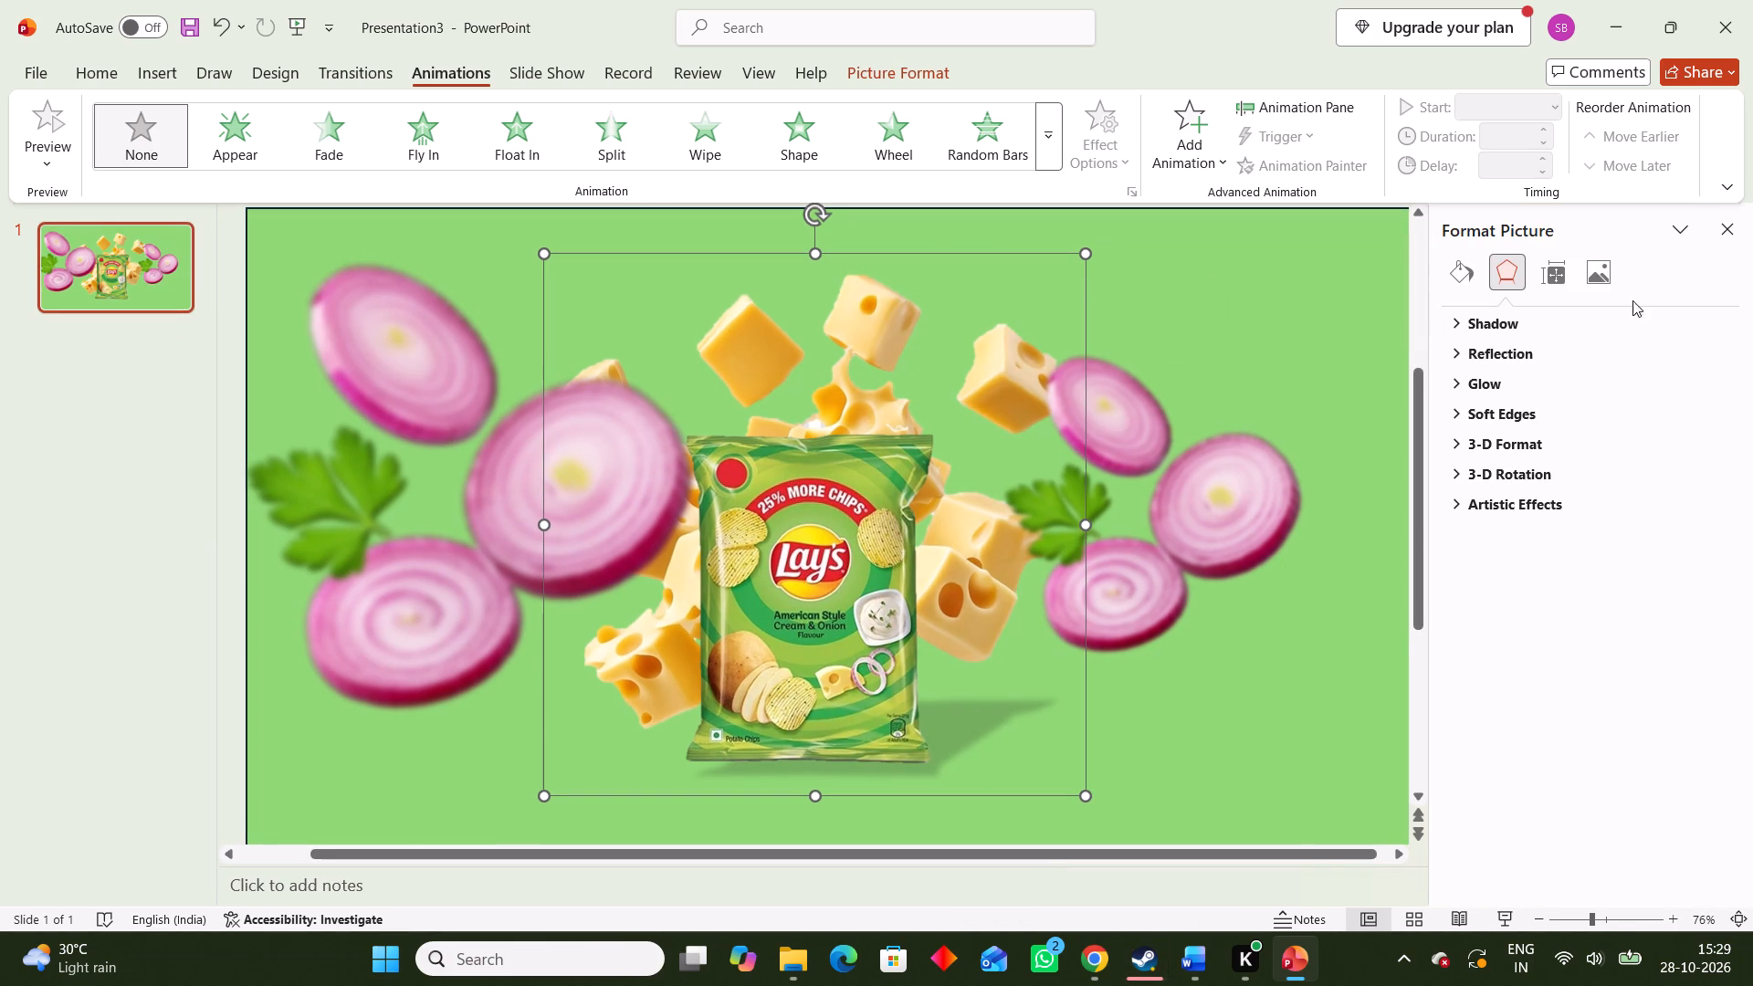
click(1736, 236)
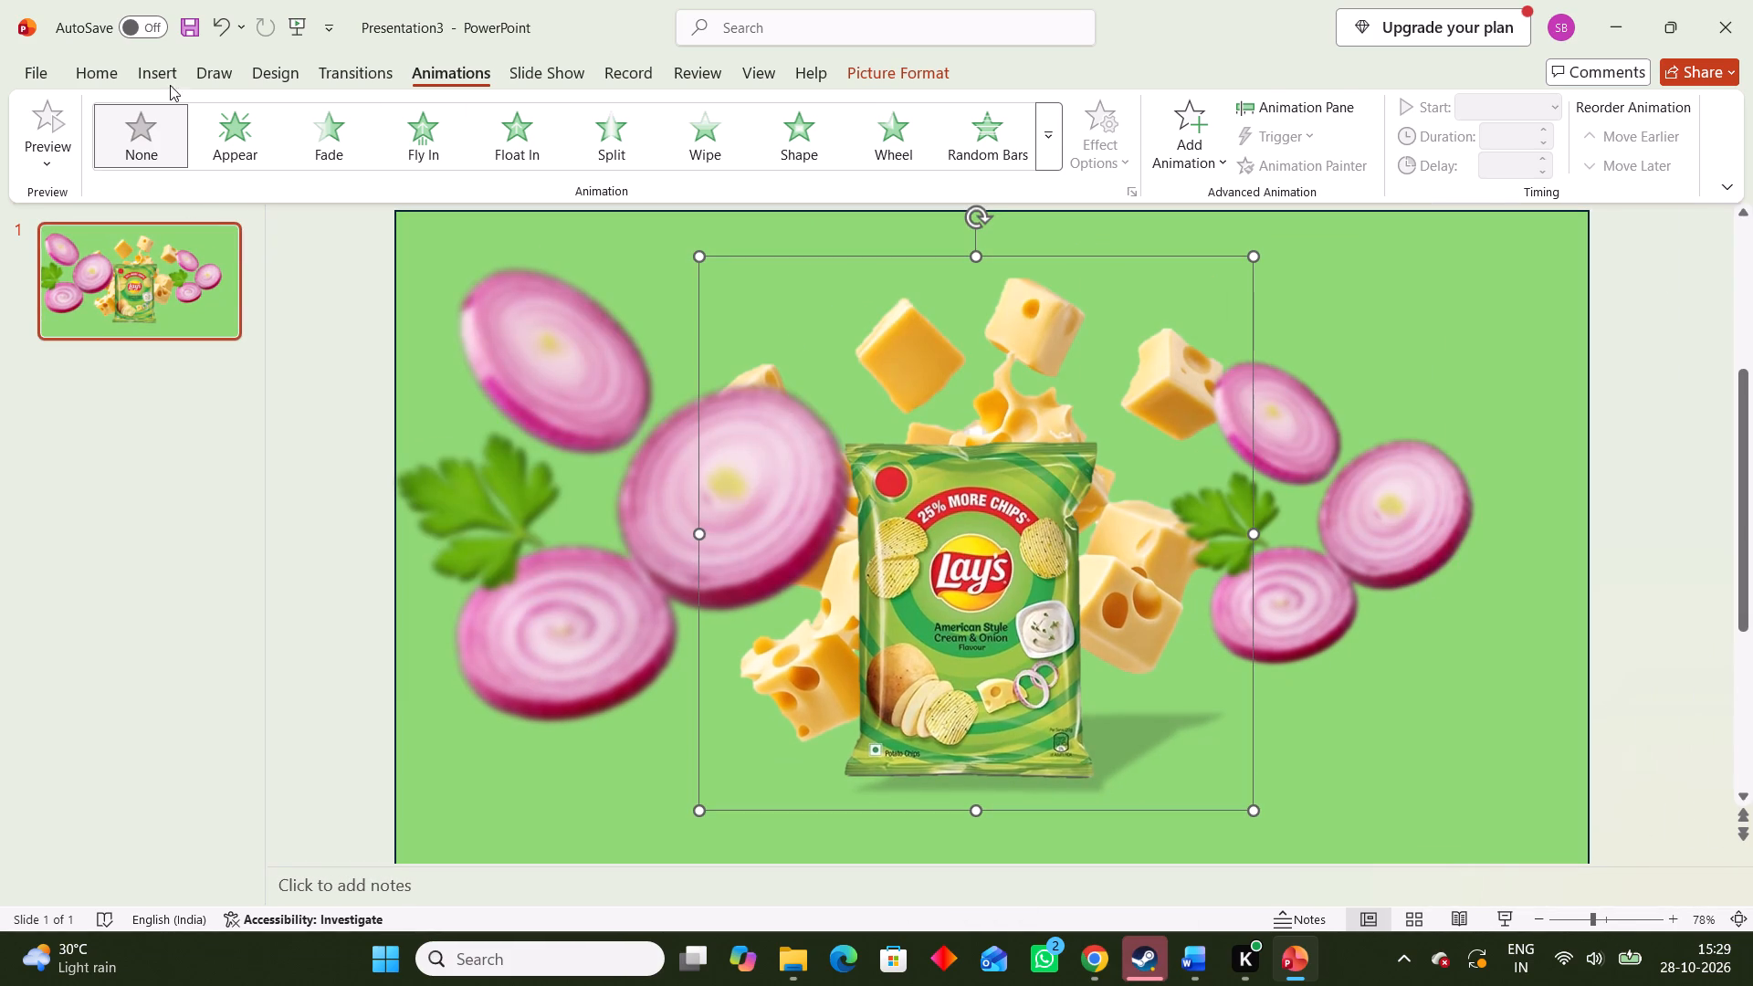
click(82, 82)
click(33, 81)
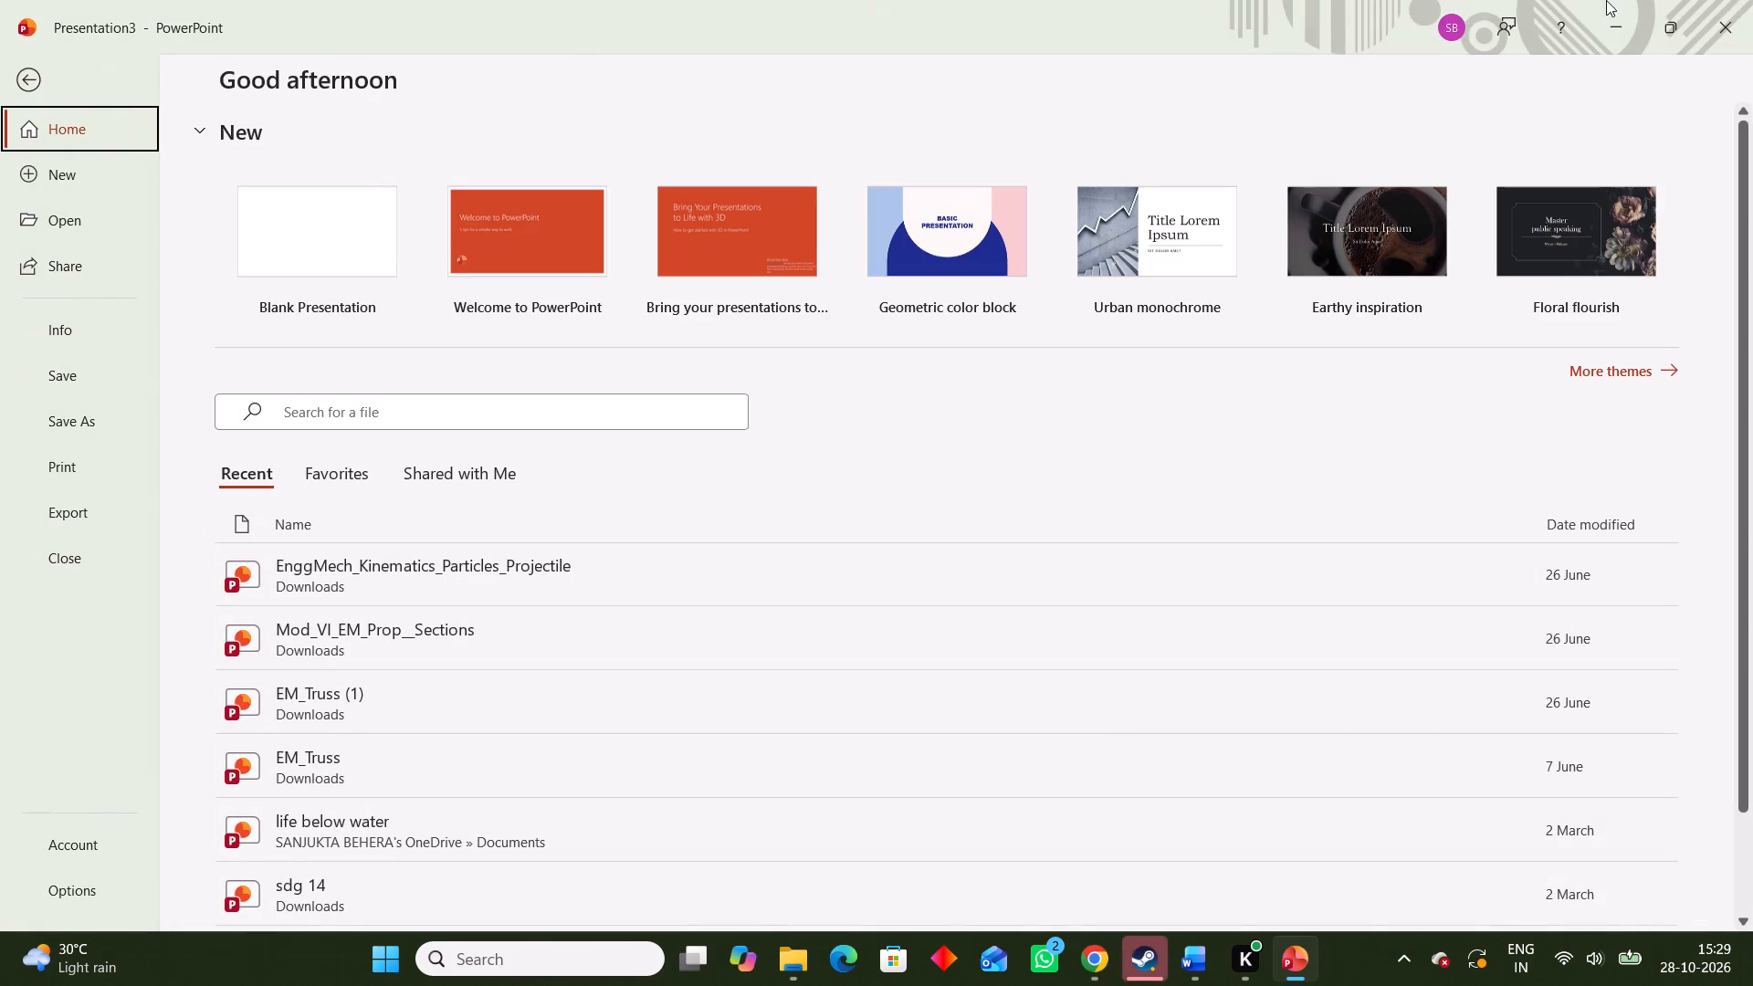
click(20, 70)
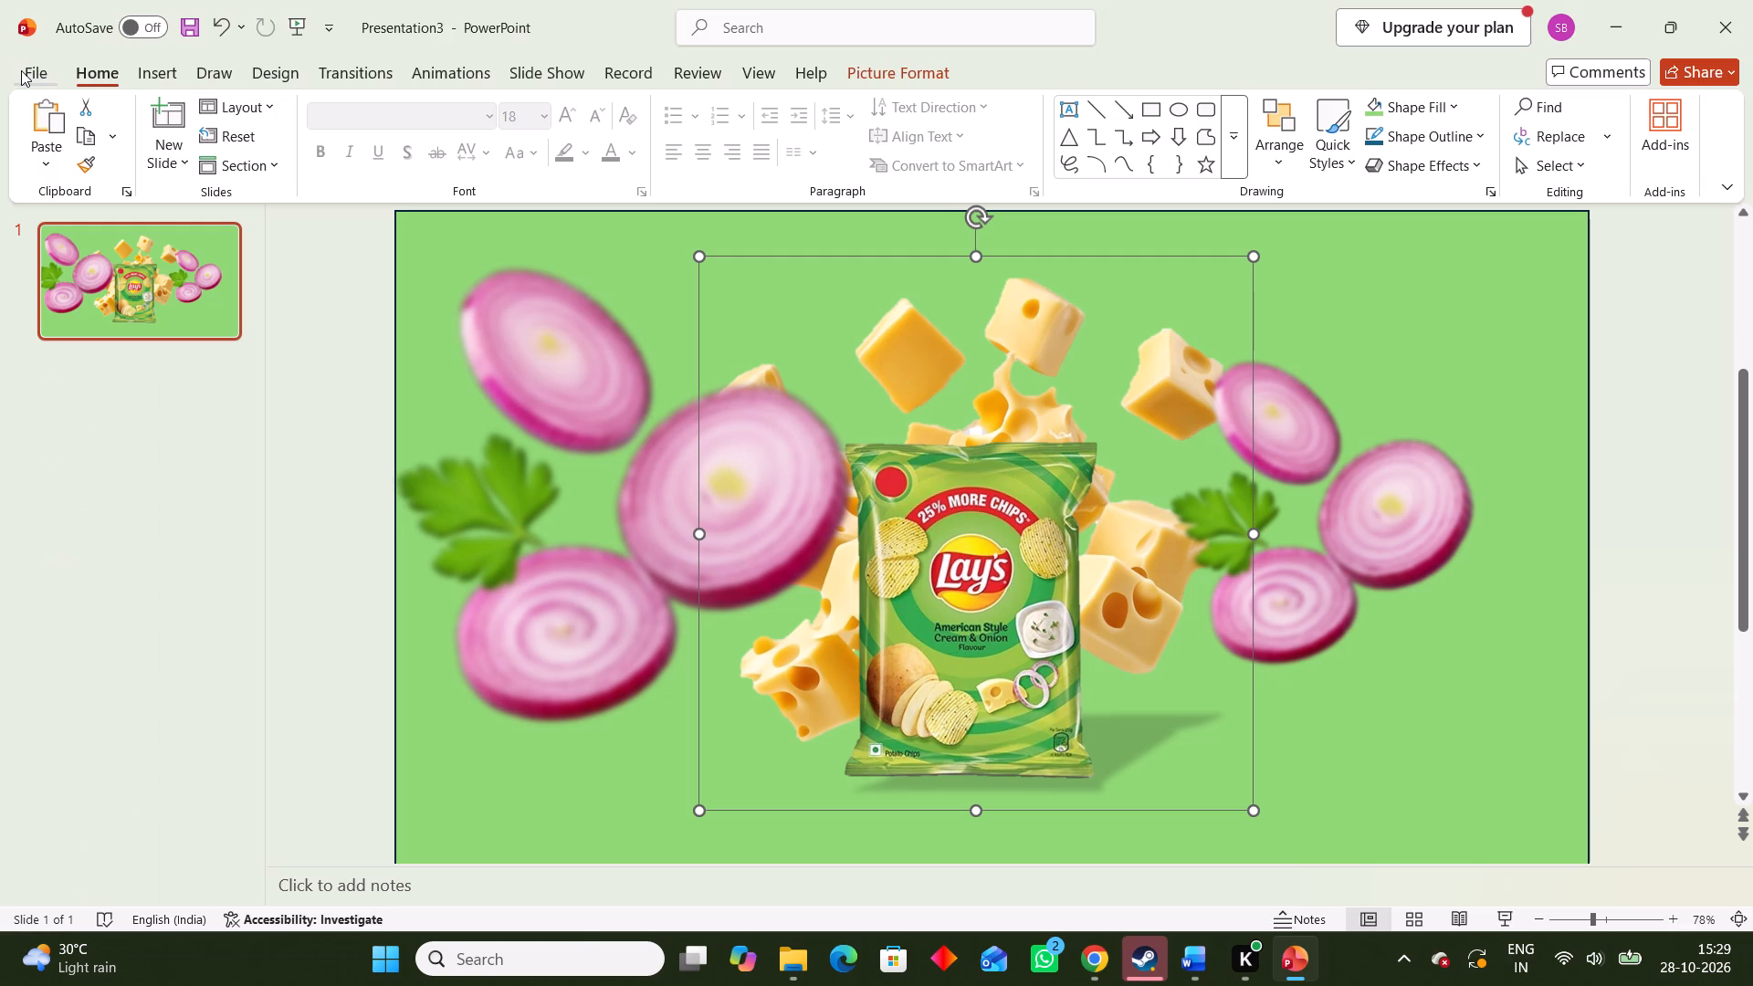
Raise the cheese picture slightly, shift the left onion slices outward past the slide edge, and move the right onion slices down and outward.
drag(985, 384, 985, 427)
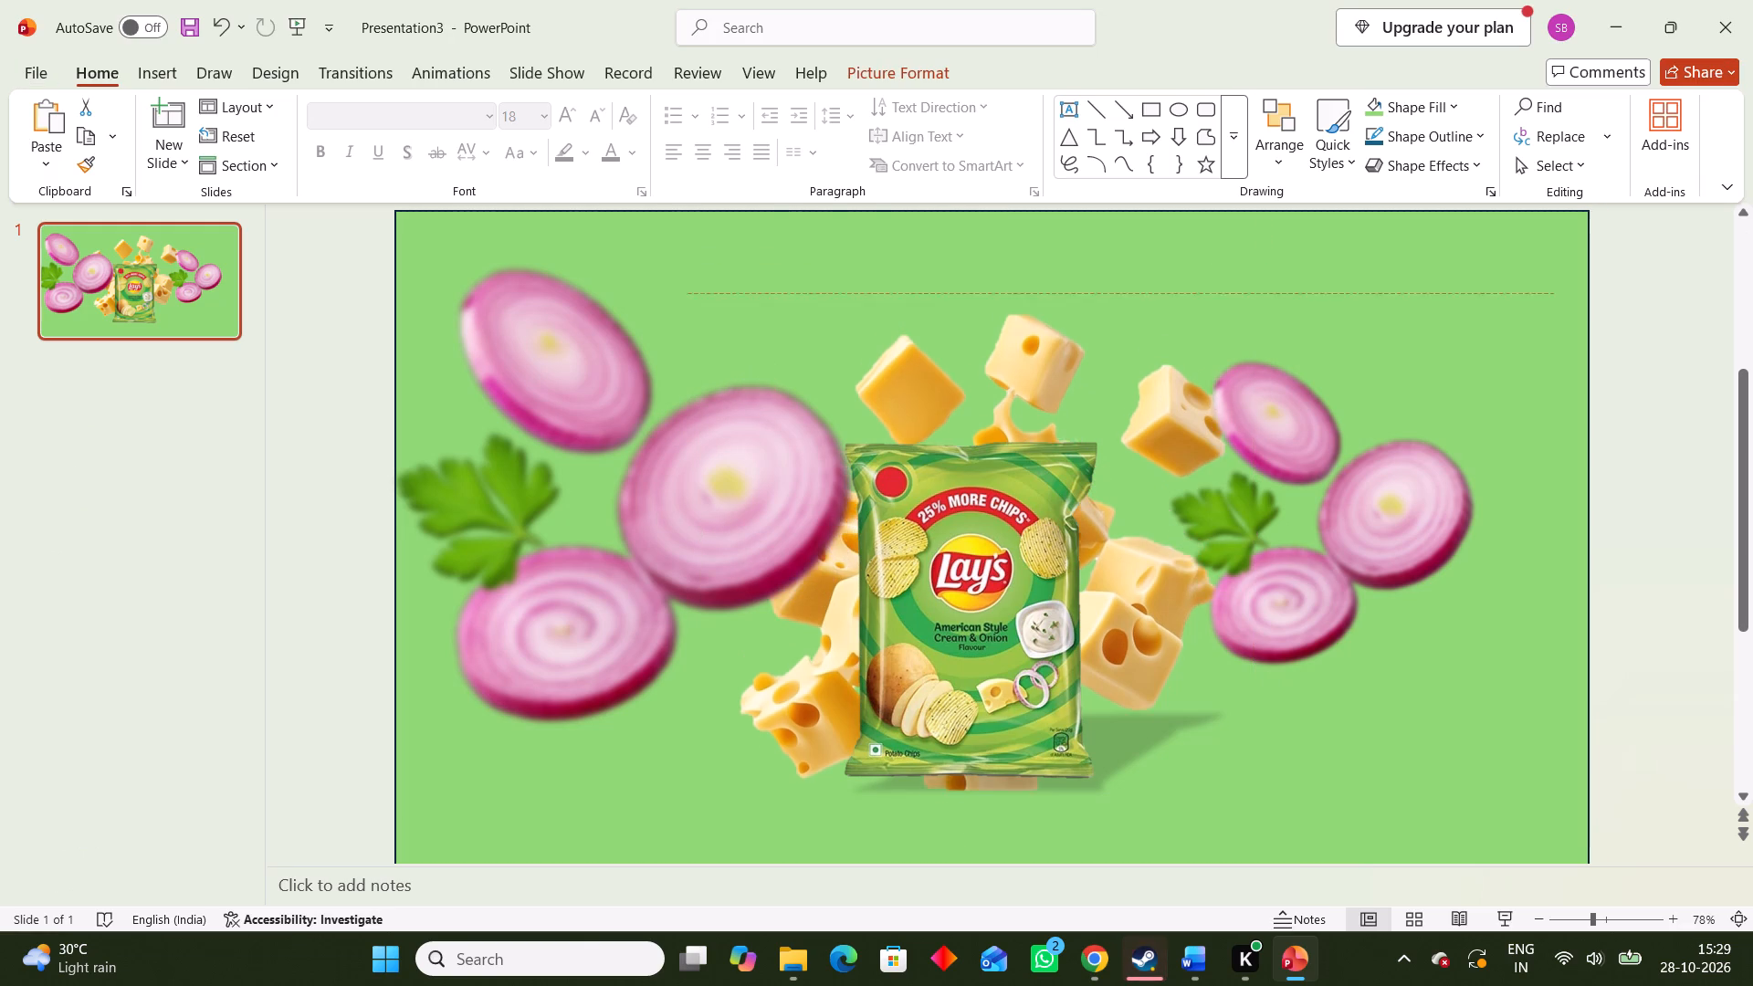
drag(985, 427, 986, 370)
drag(643, 444, 618, 458)
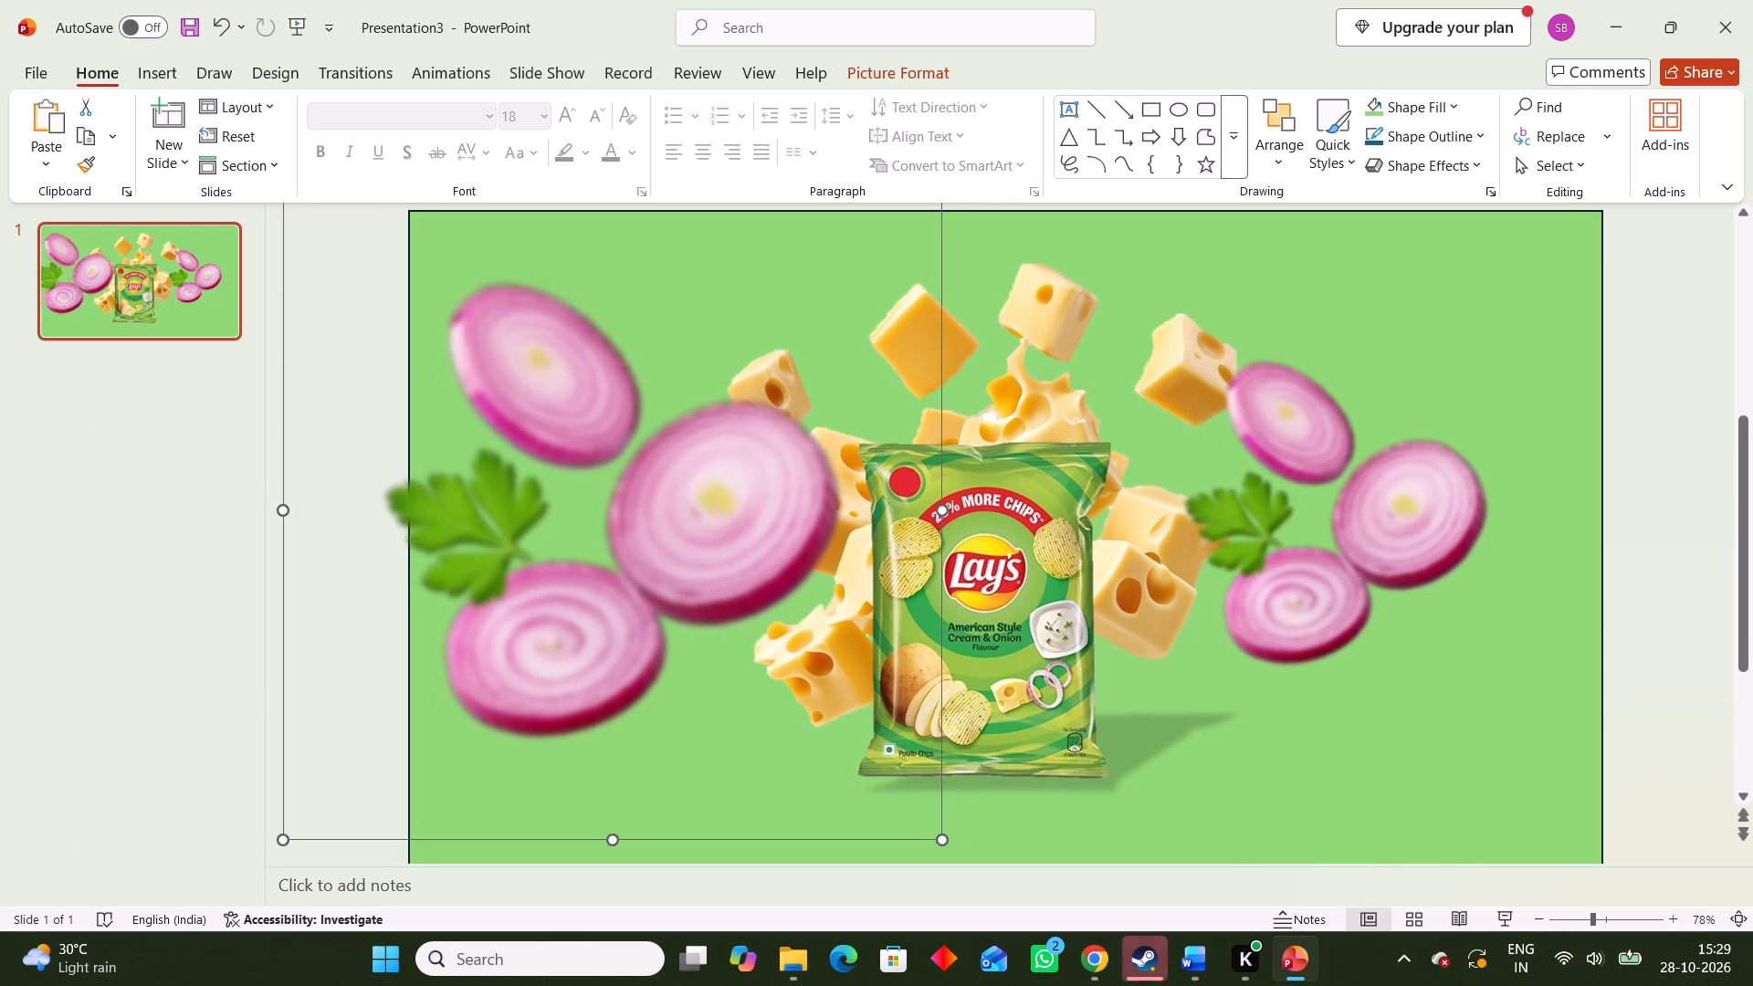
drag(1389, 528, 1449, 611)
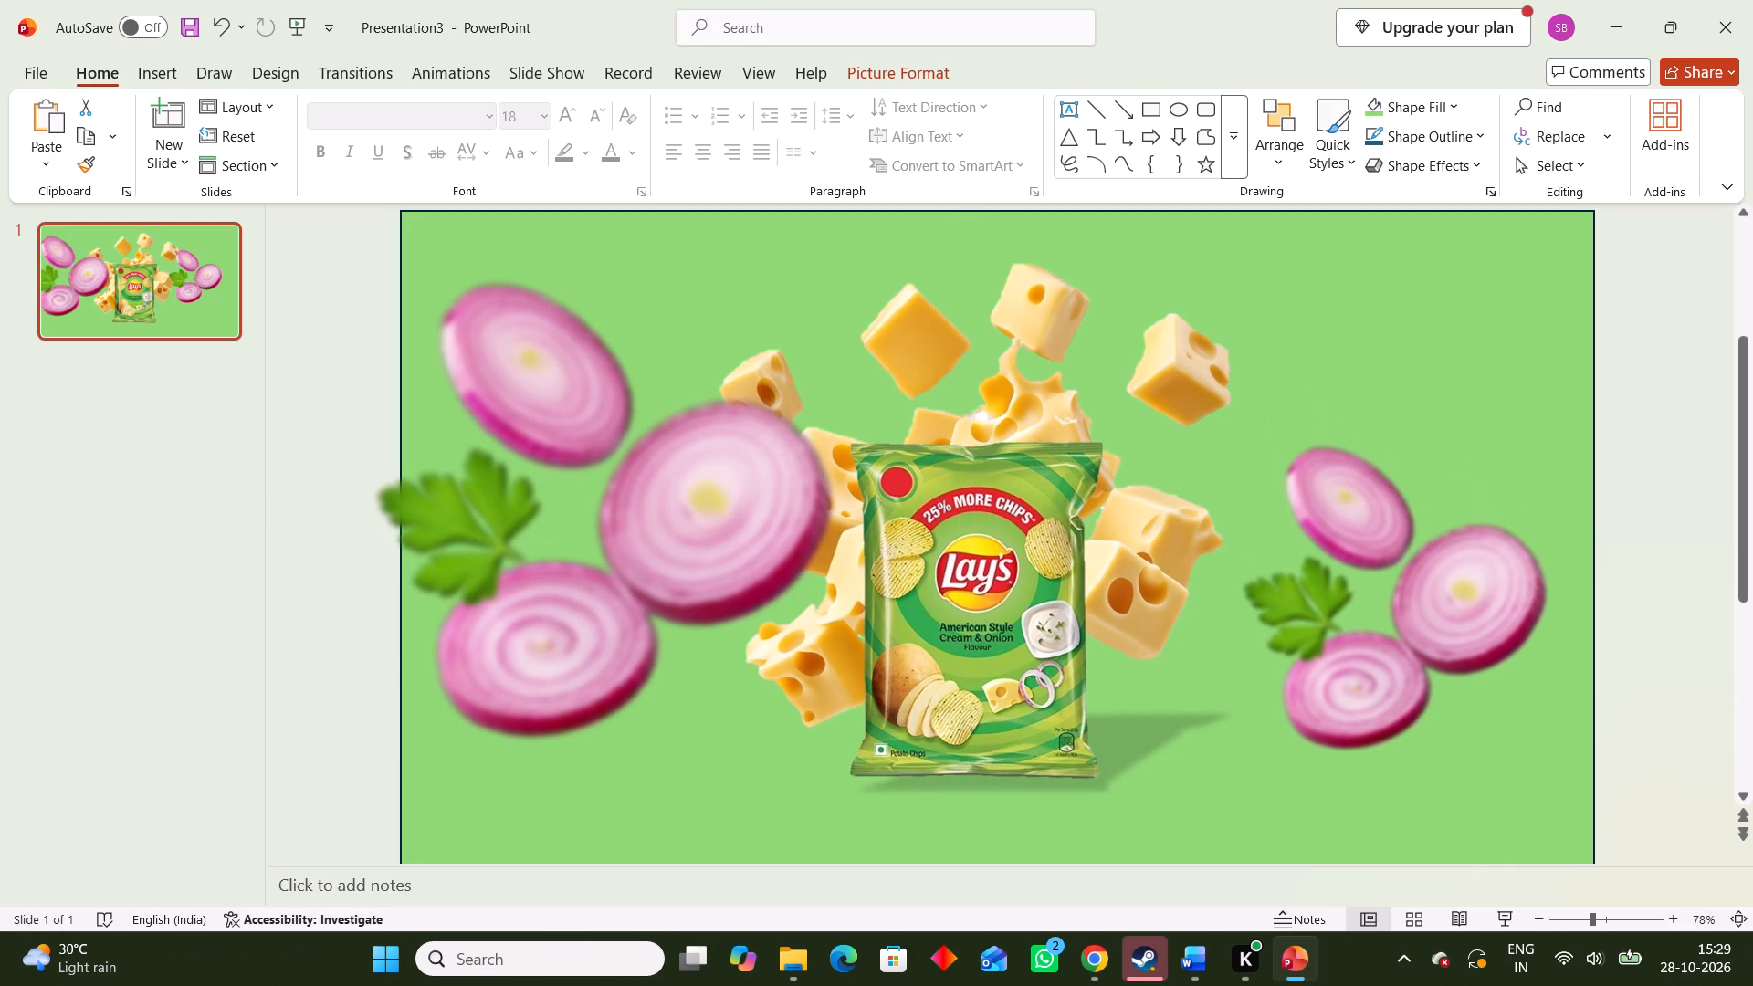
drag(1449, 611, 1449, 612)
Switch to Google Chrome and search Google Images for "ppotato slice png".
click(1180, 954)
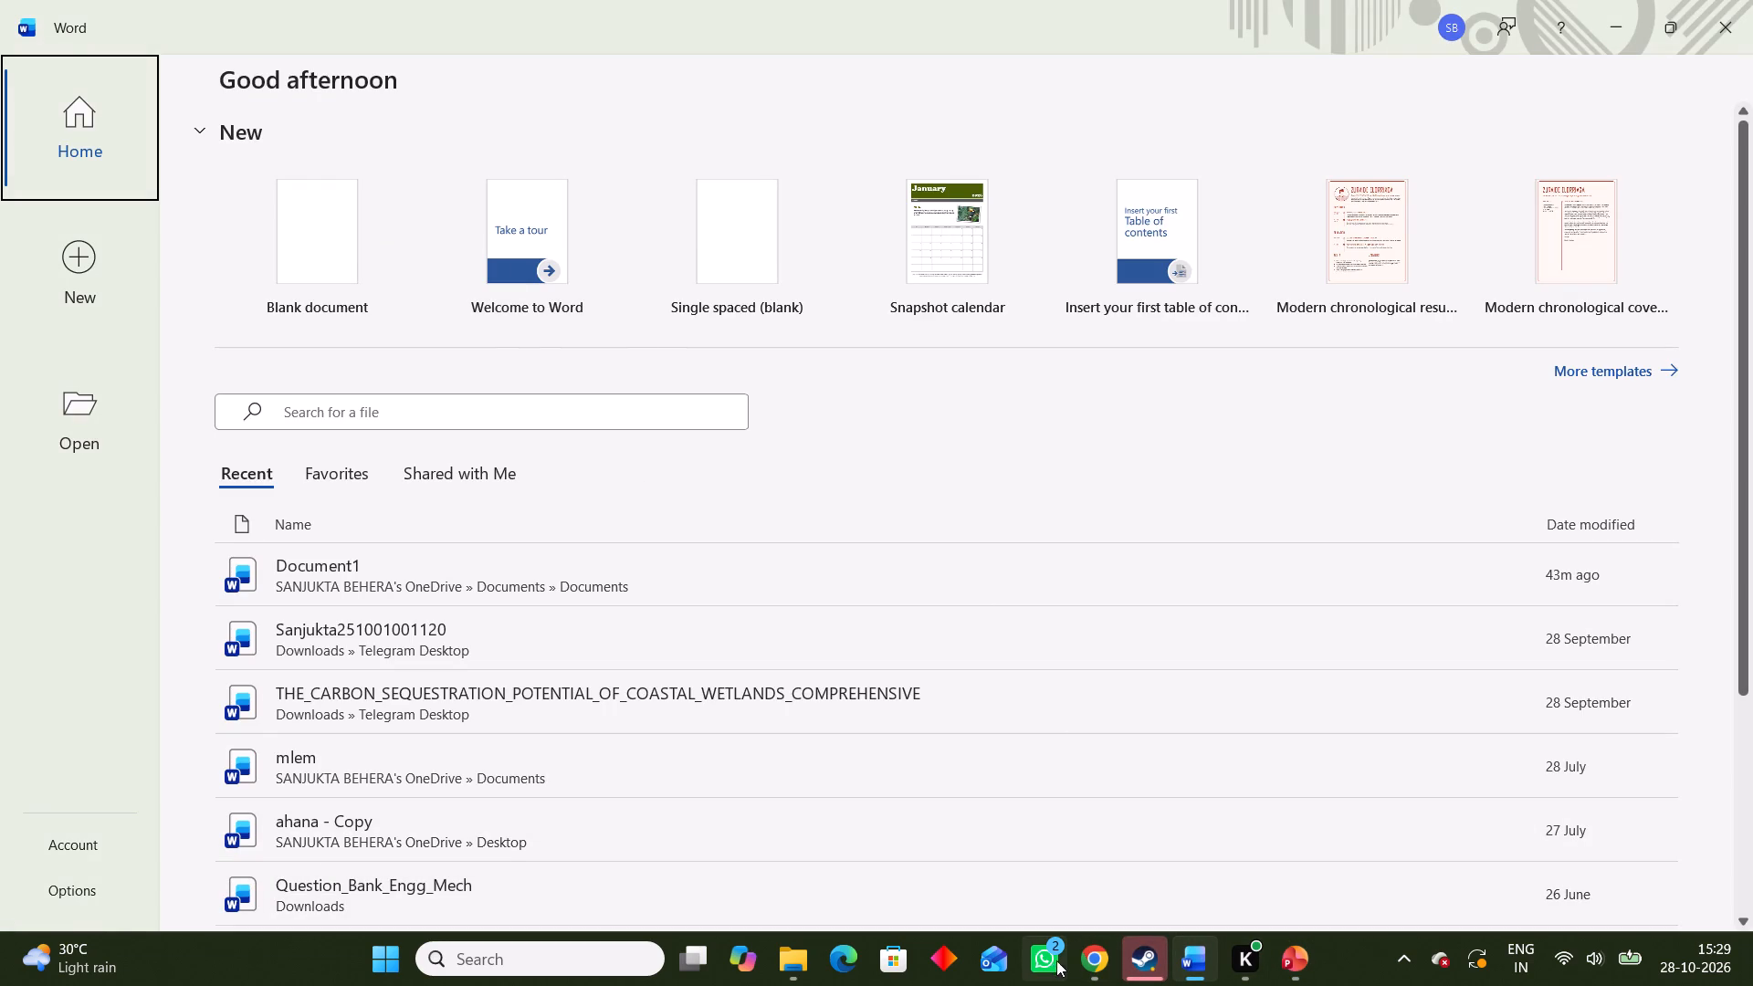
click(1112, 962)
click(870, 174)
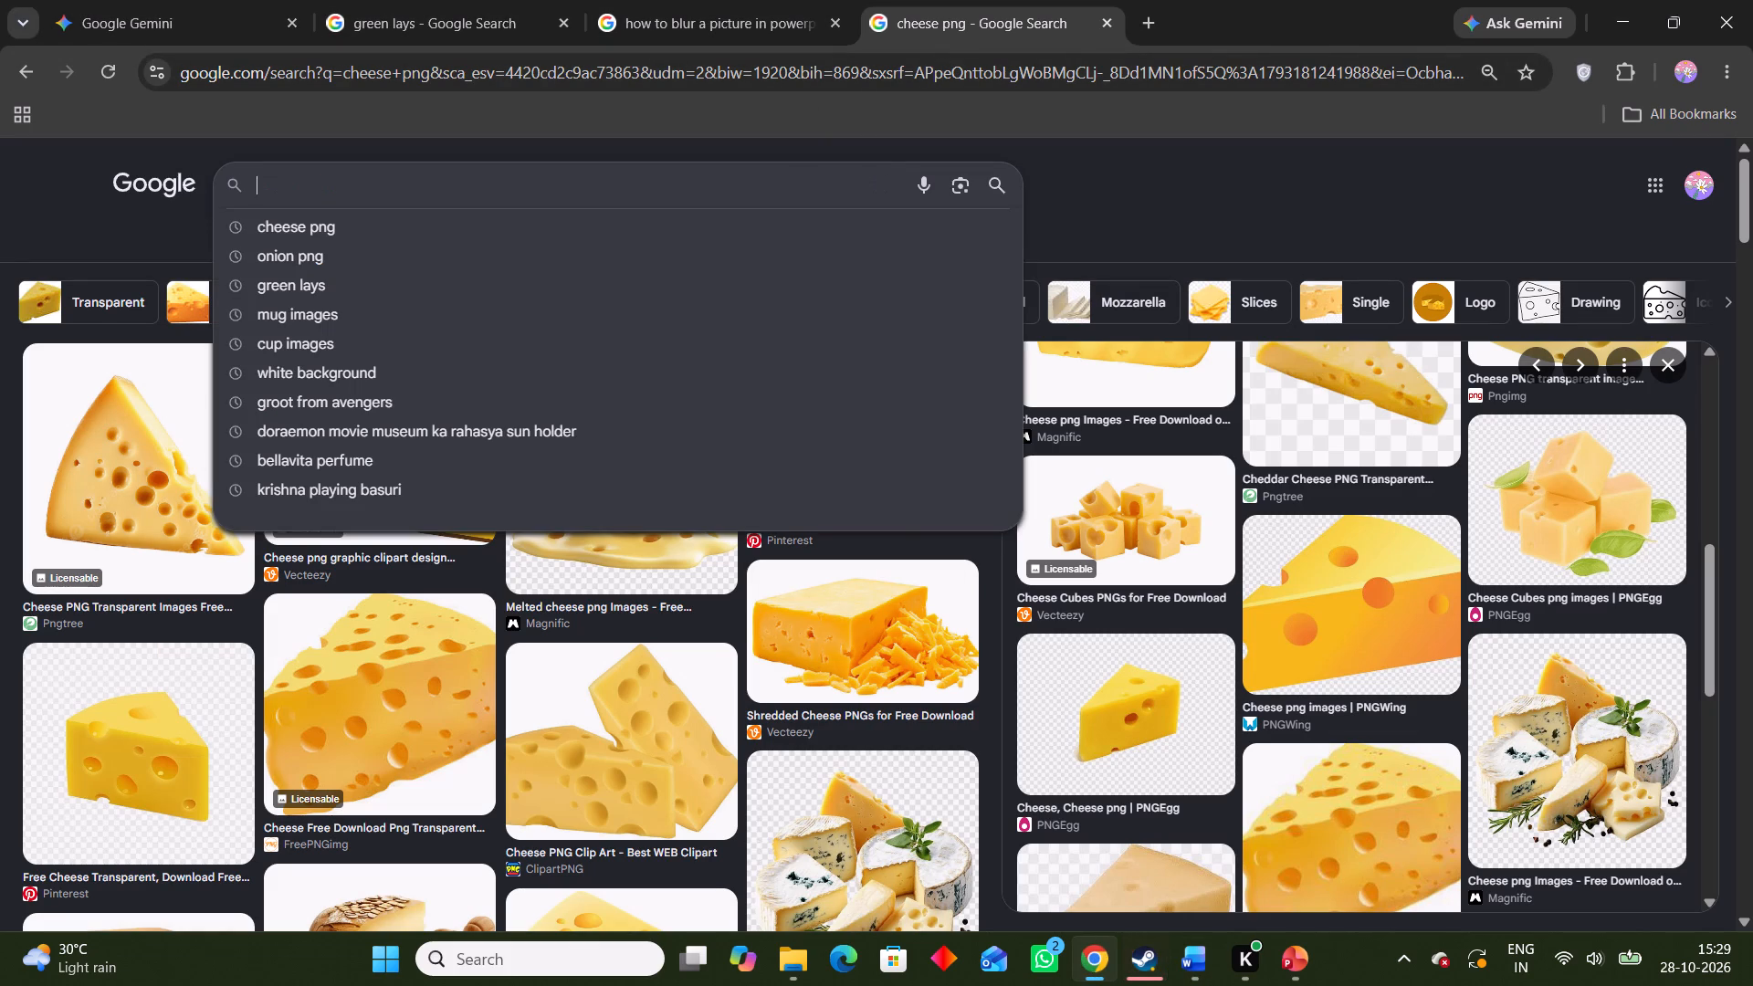
text(ppotato slide)
key(space)
key(BackSpace)
key(BackSpace)
key(BackSpace)
text(ce png)
key(Return)
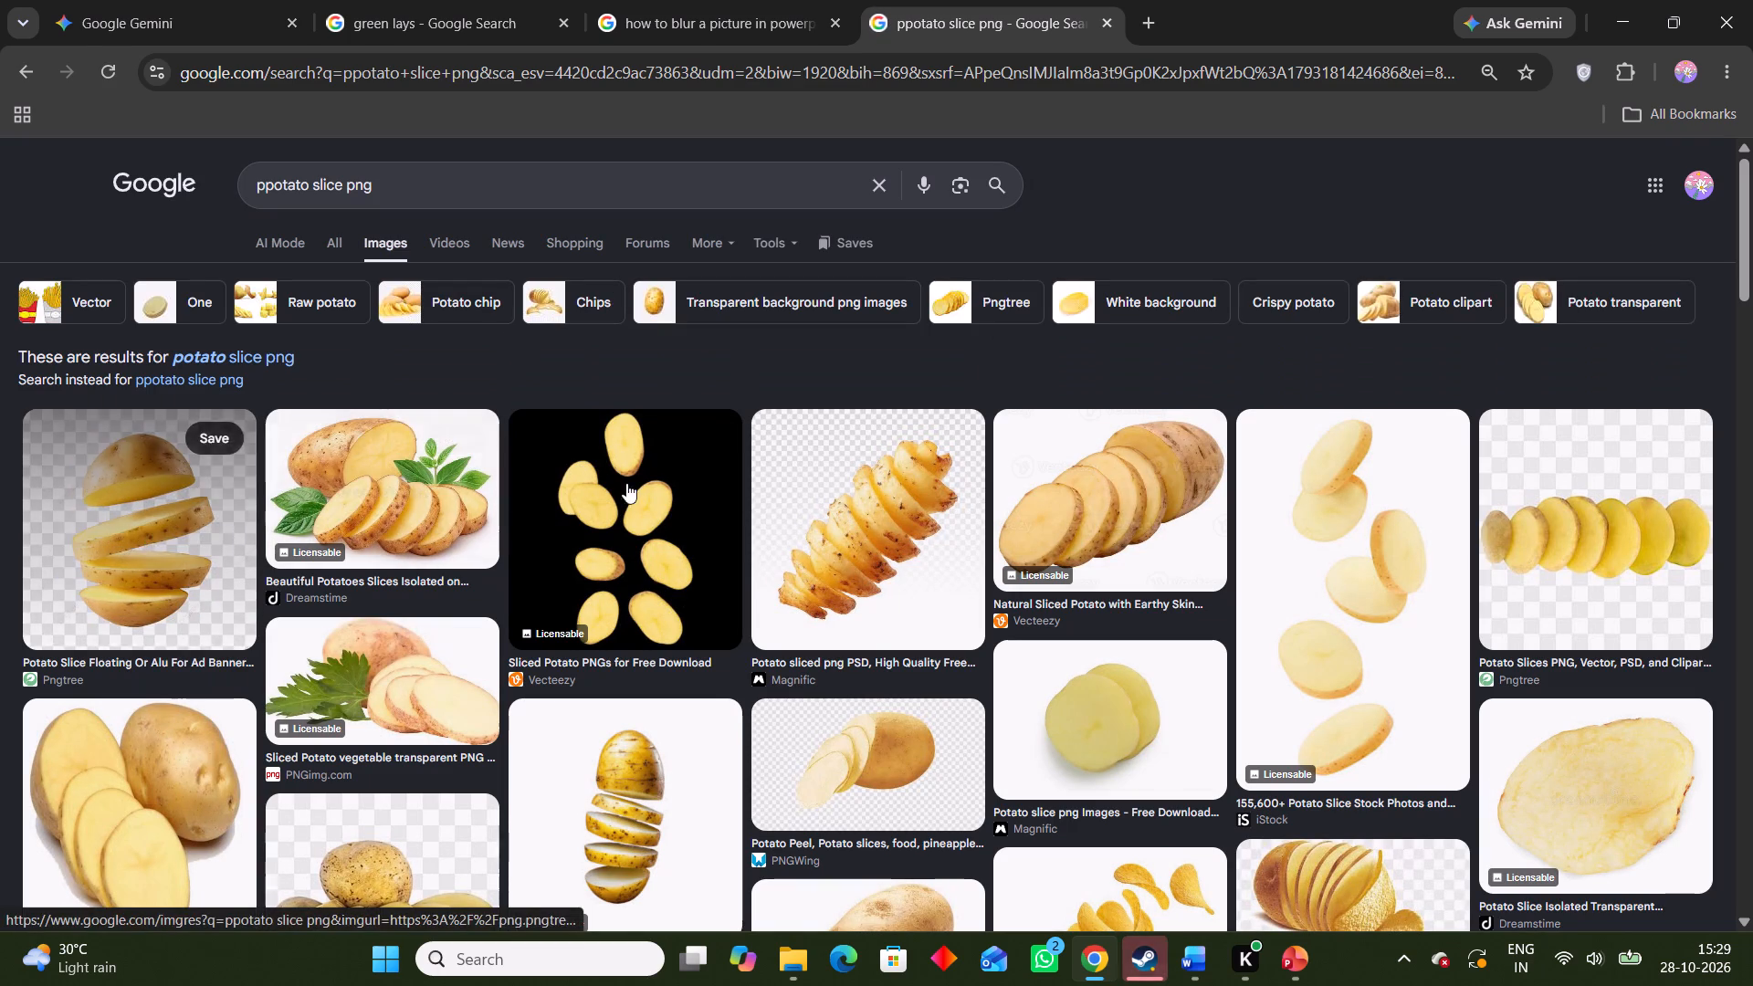
Copy the iStock image of falling potato slices on white and paste it onto the PowerPoint slide.
right_click(1363, 634)
click(1456, 500)
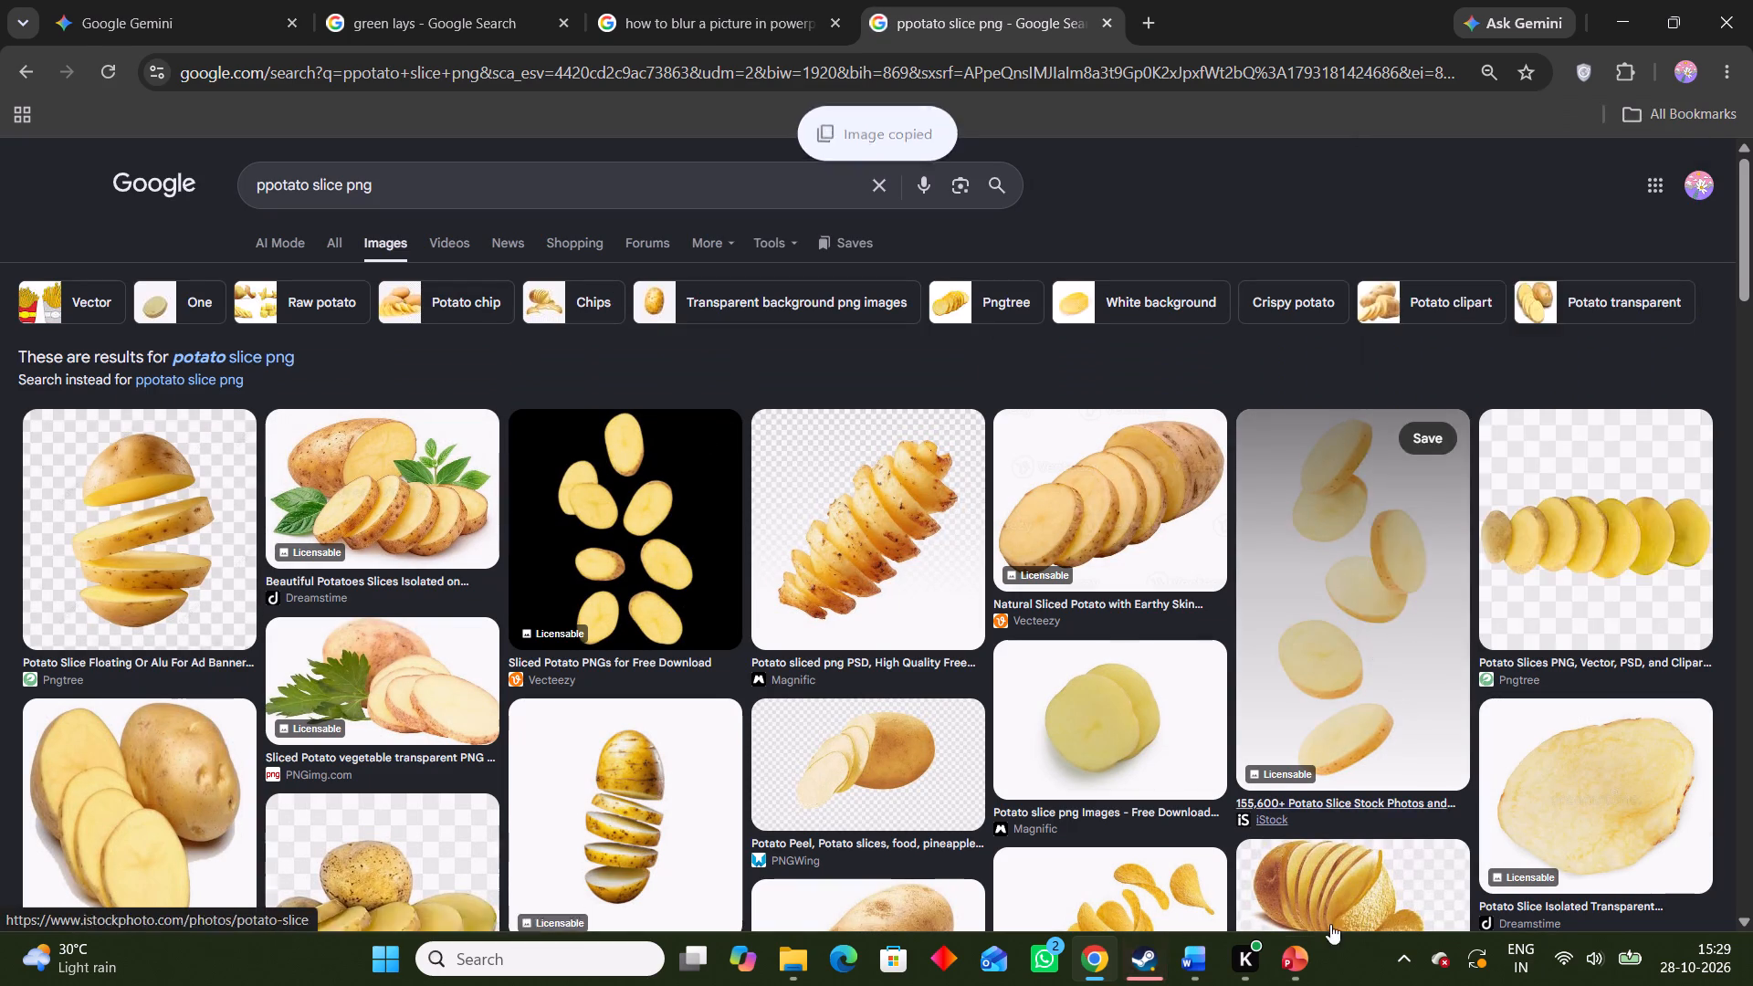
click(1308, 980)
key(ctrl+v)
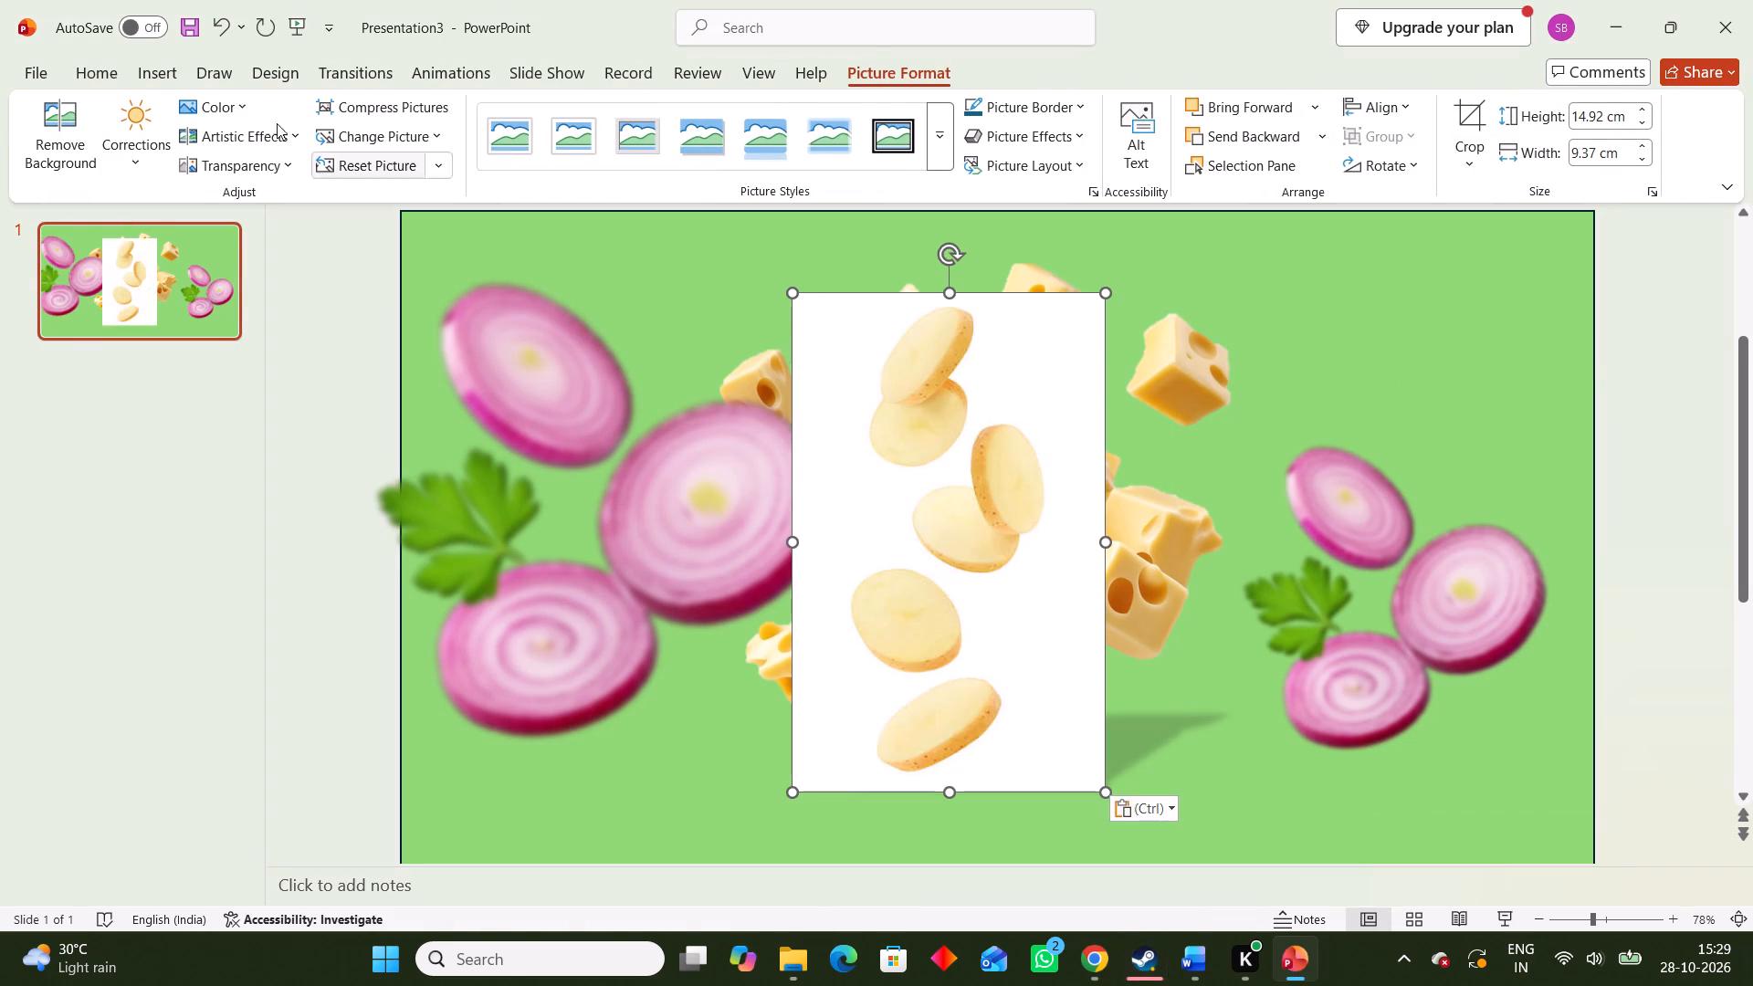
Start background removal on the potato picture and mark the top two, the fifth and the bottom slices as areas to keep.
click(58, 123)
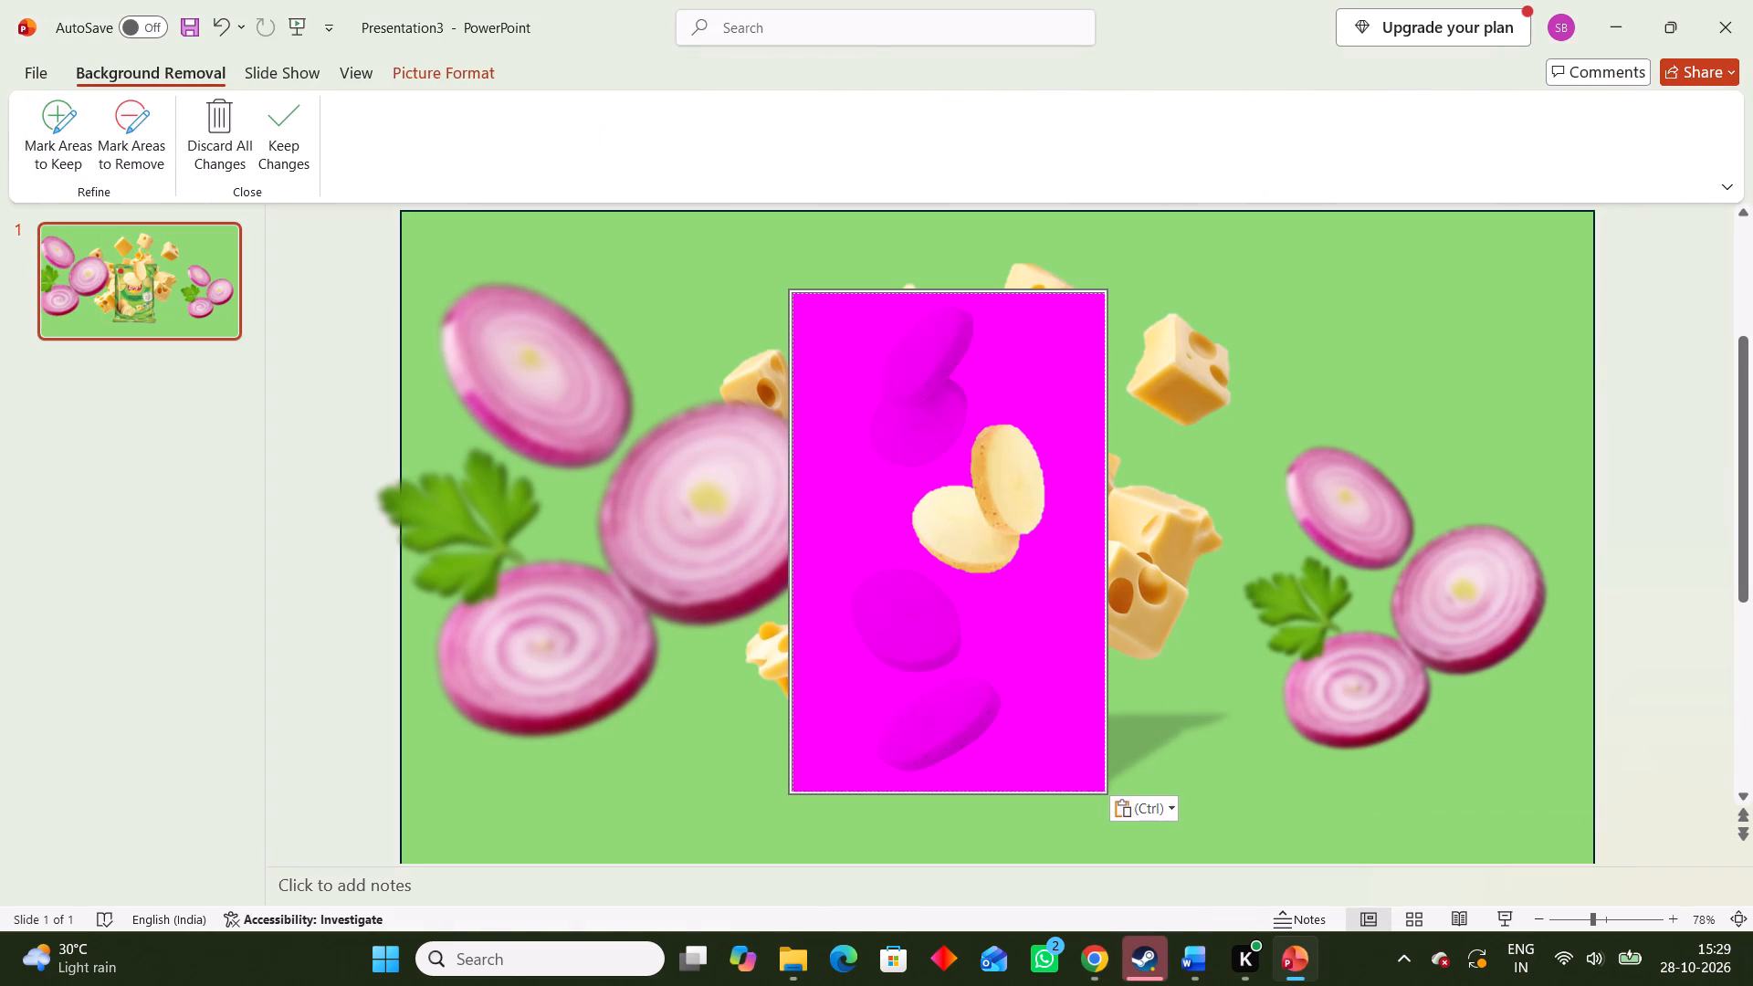
click(26, 111)
drag(938, 309, 885, 372)
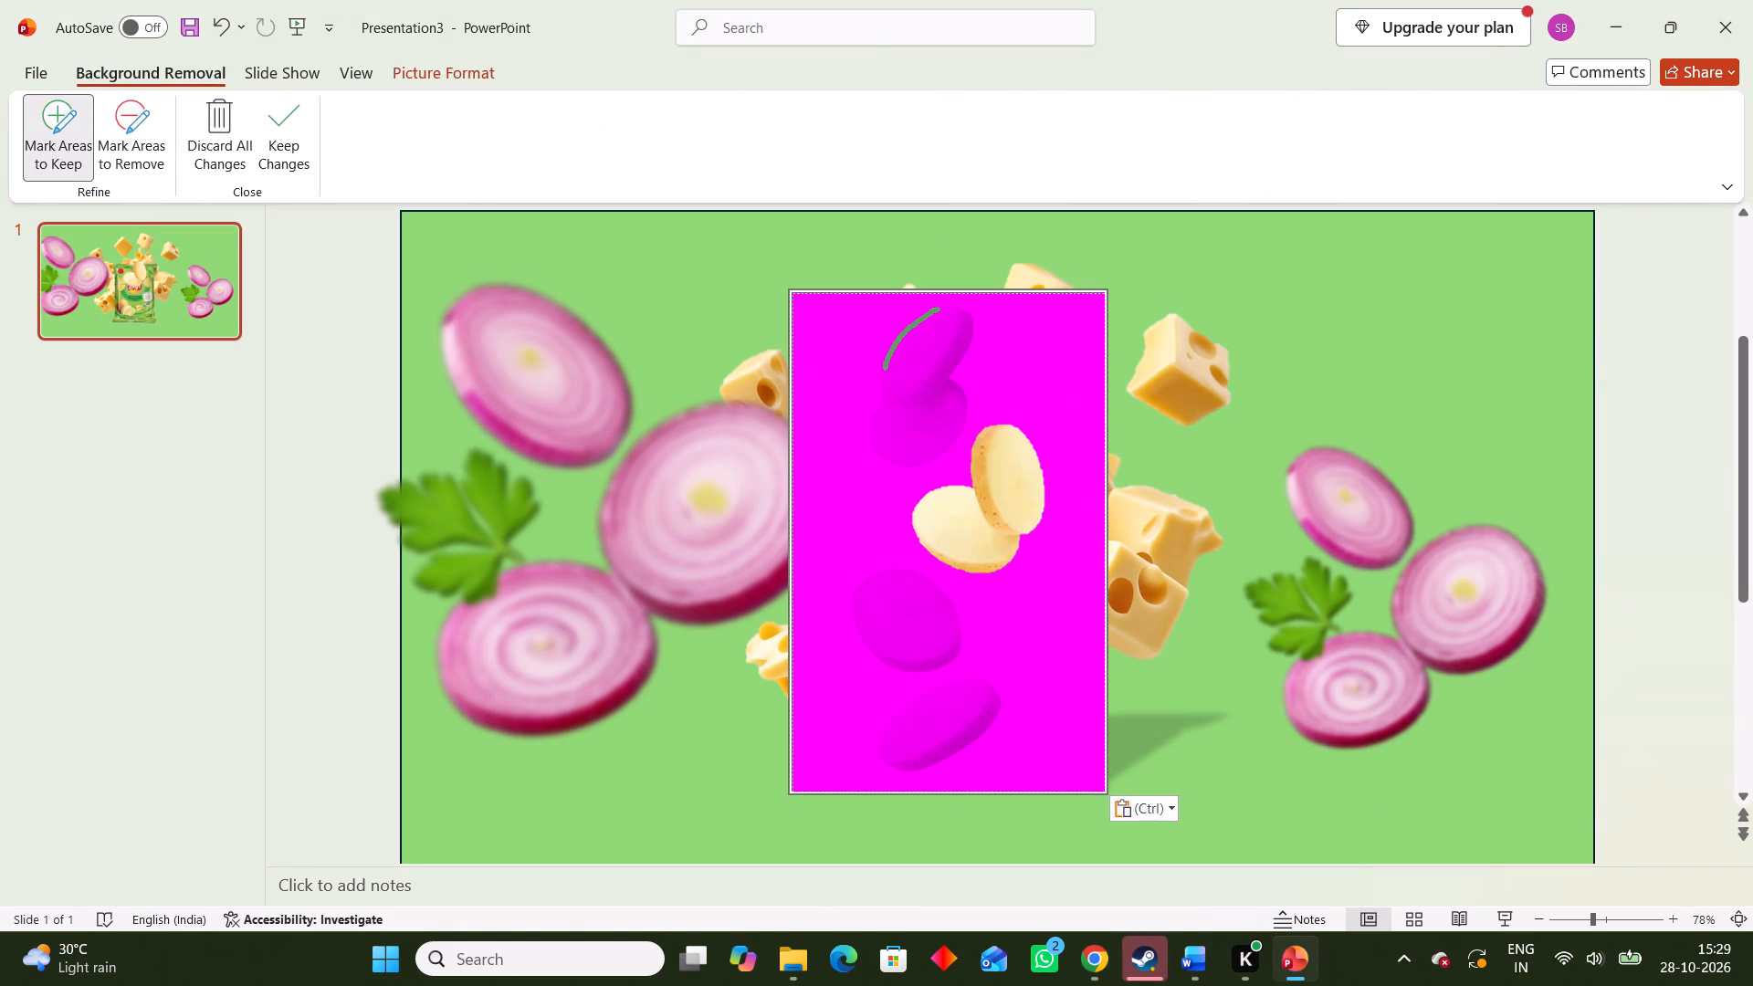
drag(885, 372, 936, 459)
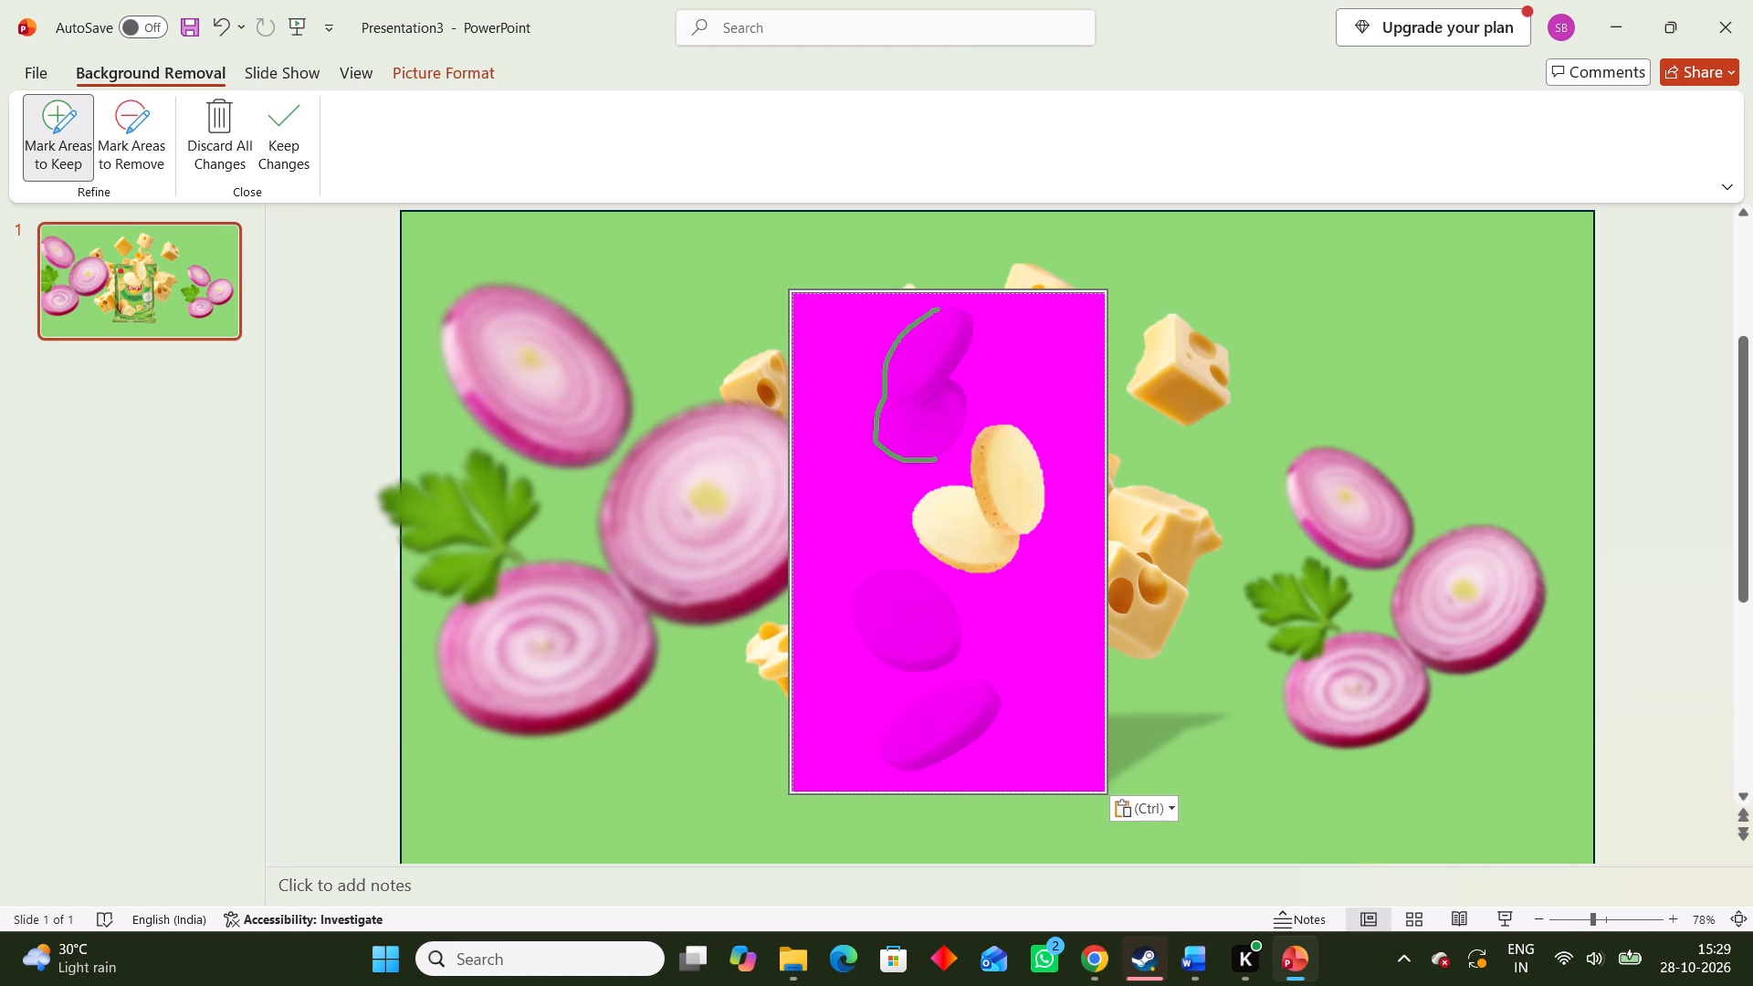
drag(936, 459, 980, 329)
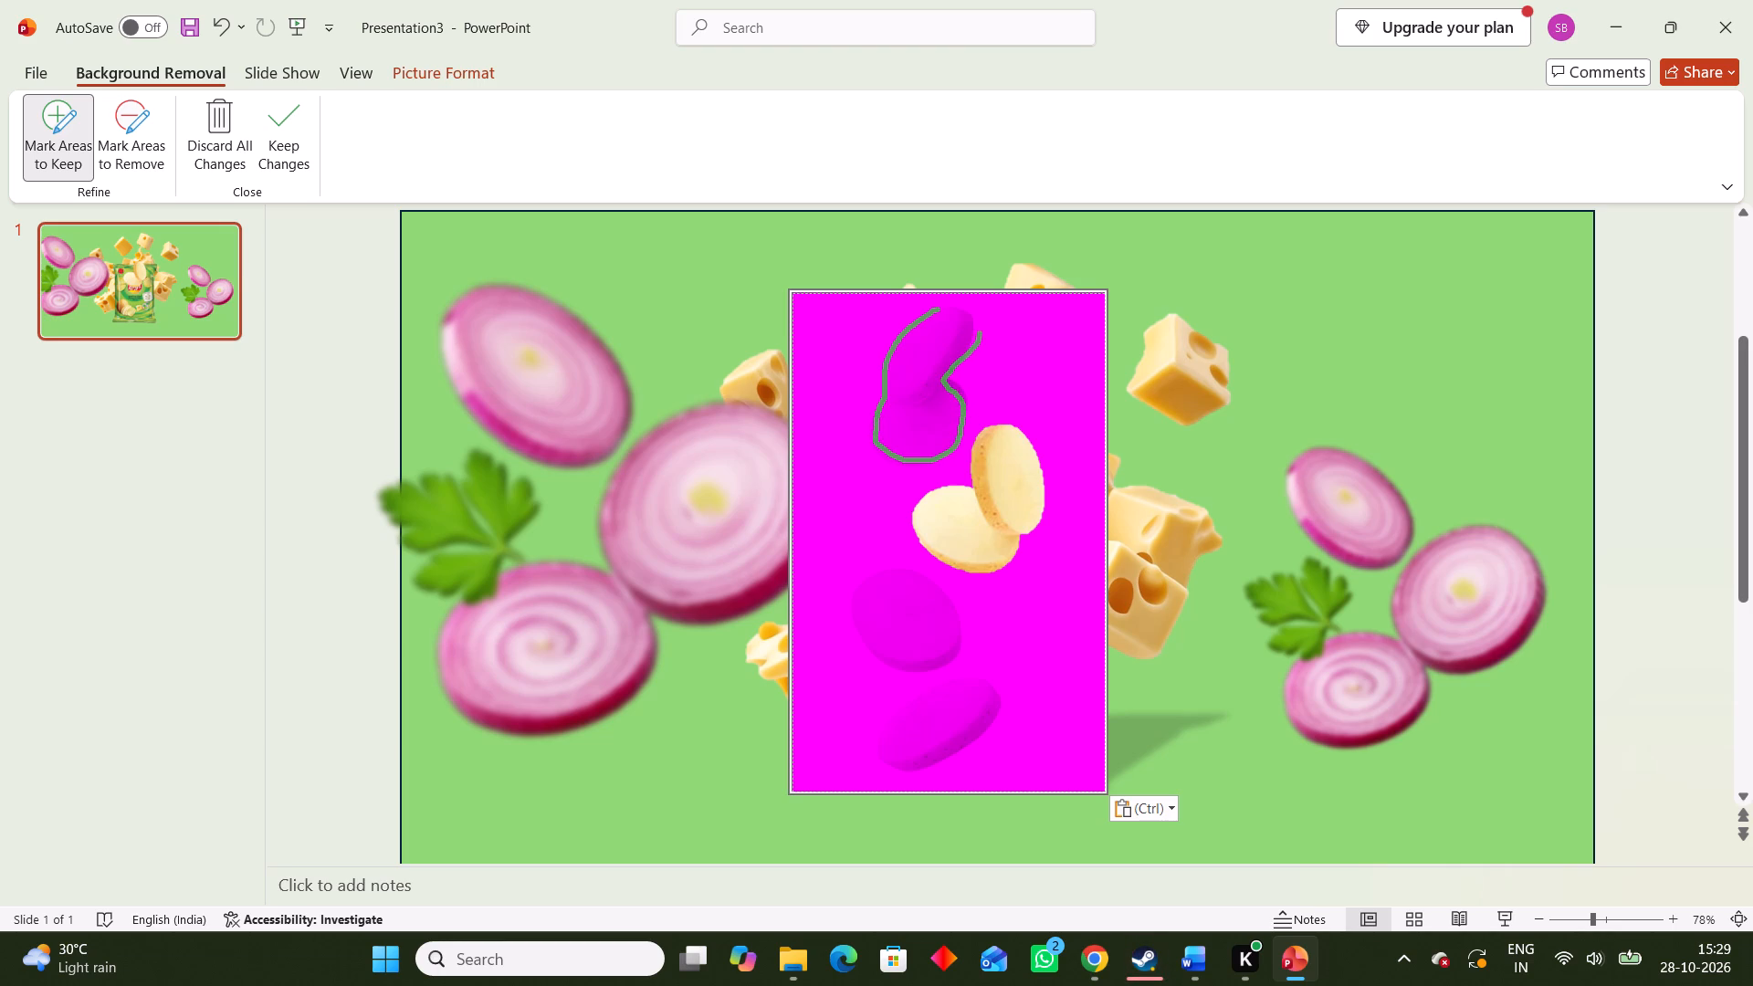
drag(980, 329, 920, 311)
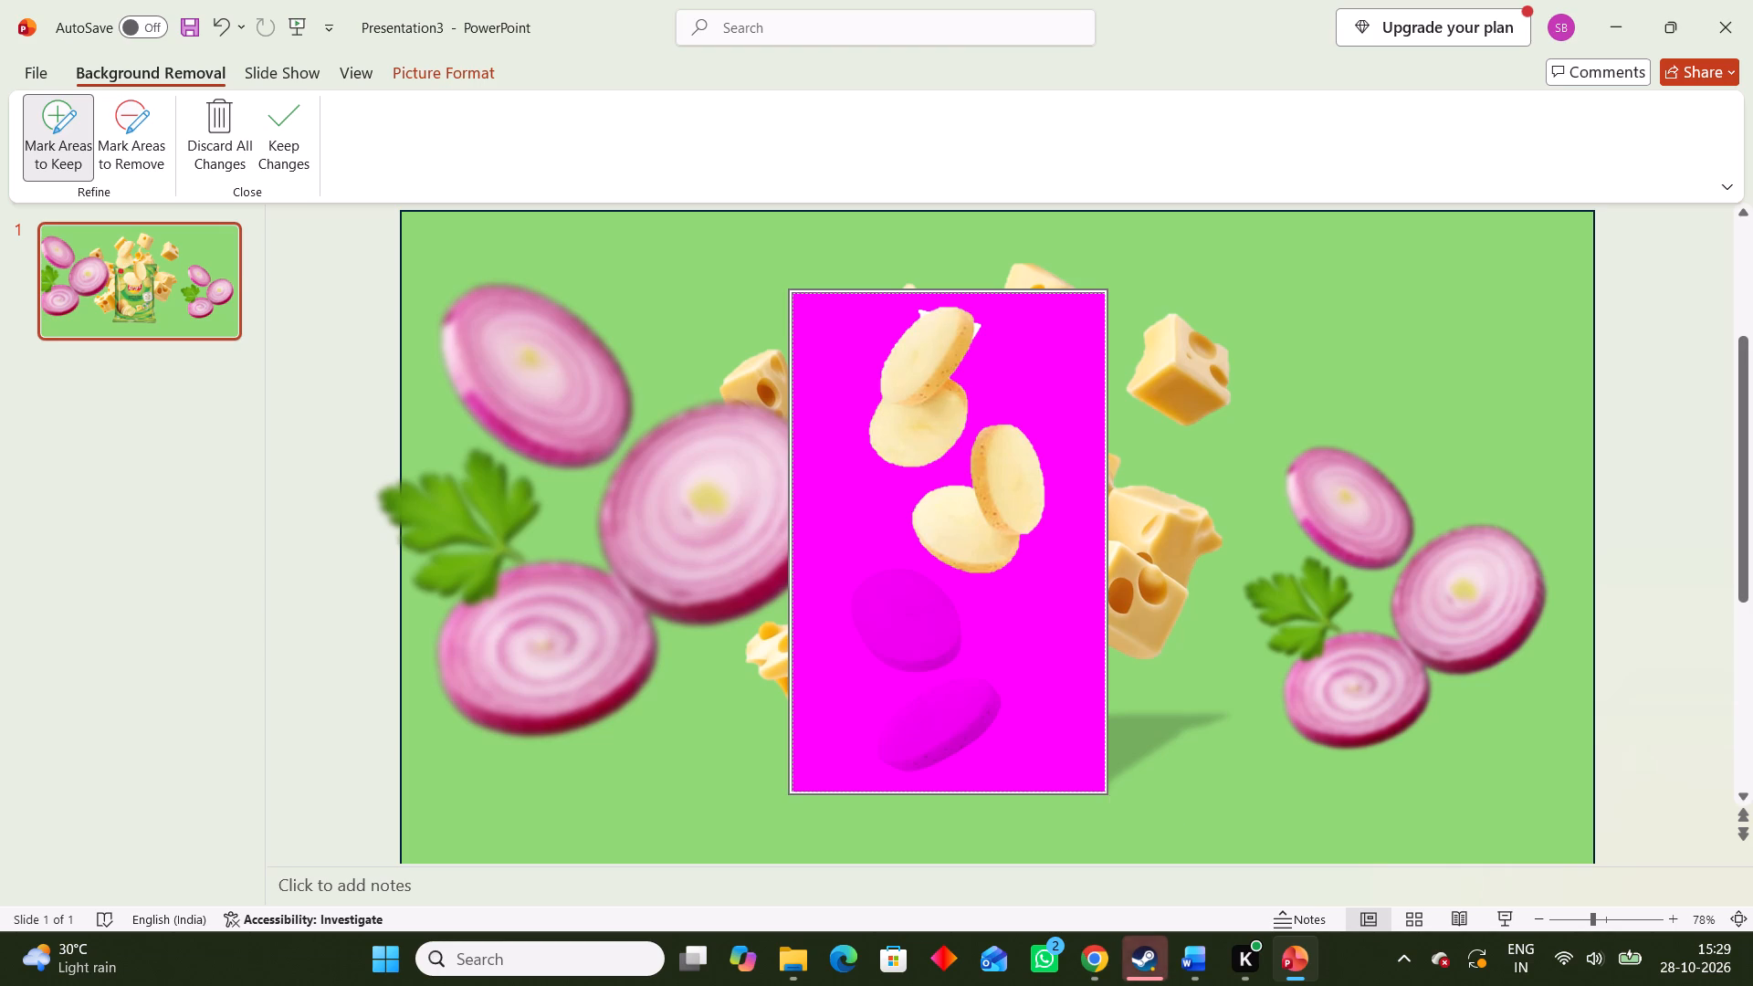
click(901, 571)
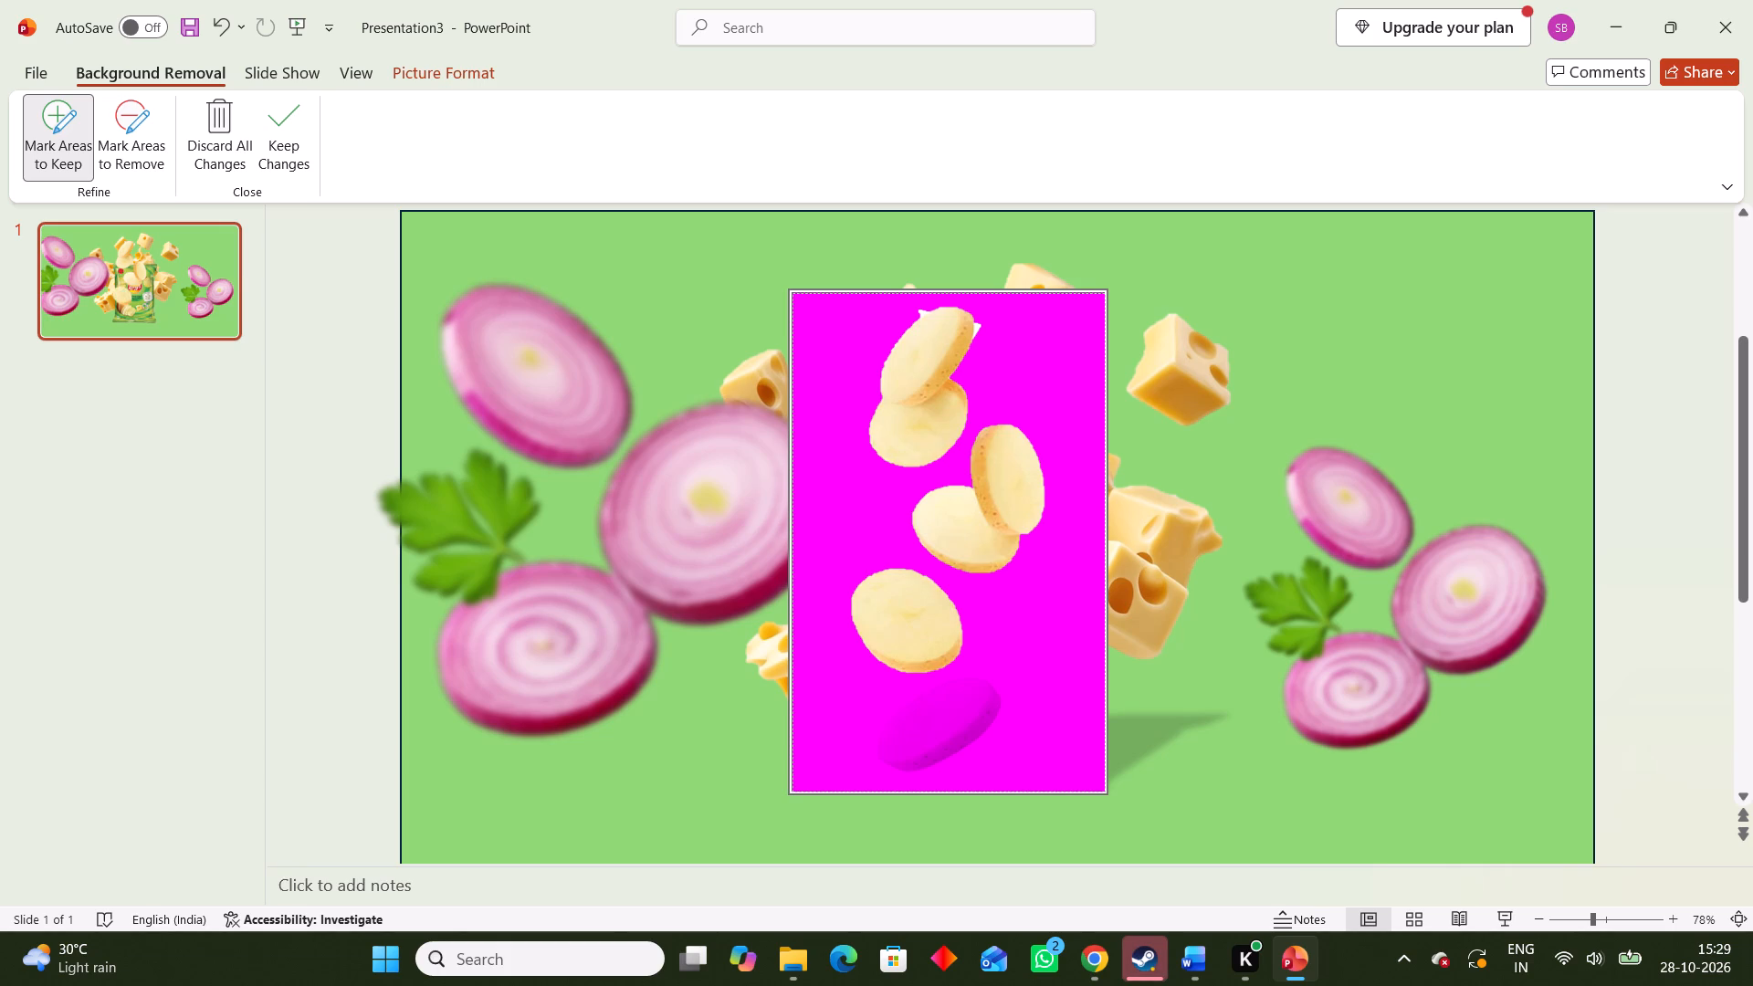
drag(940, 687, 992, 717)
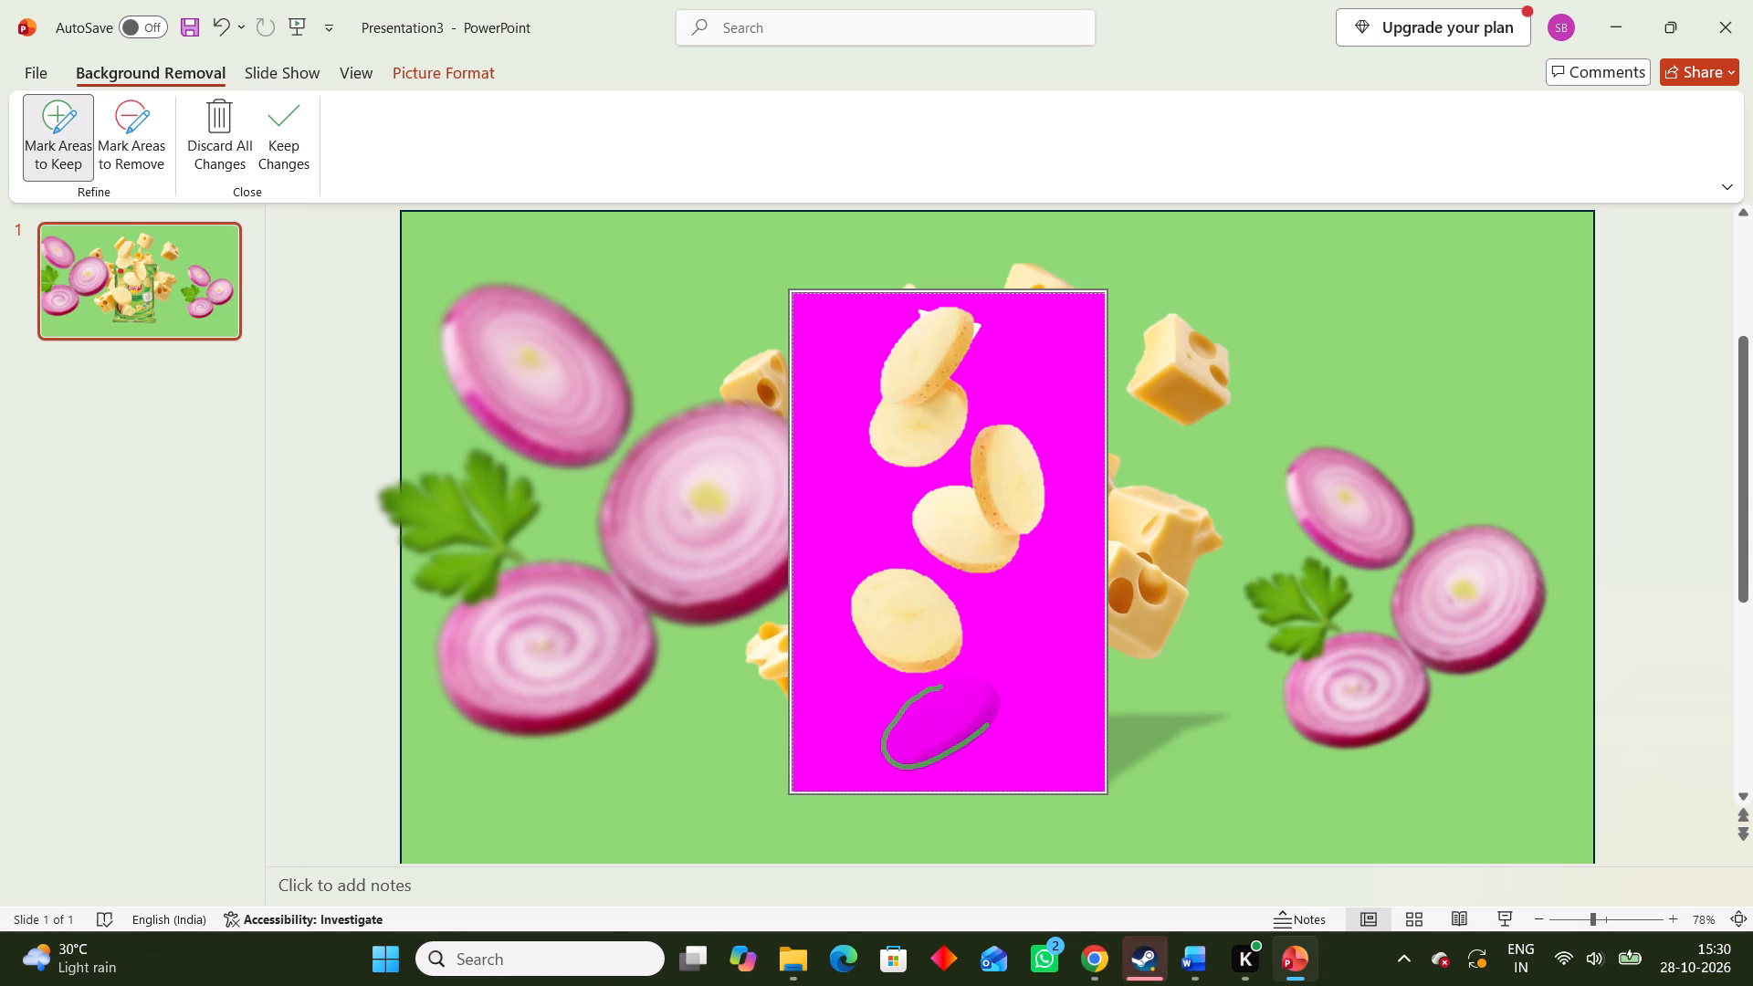
drag(992, 717, 929, 688)
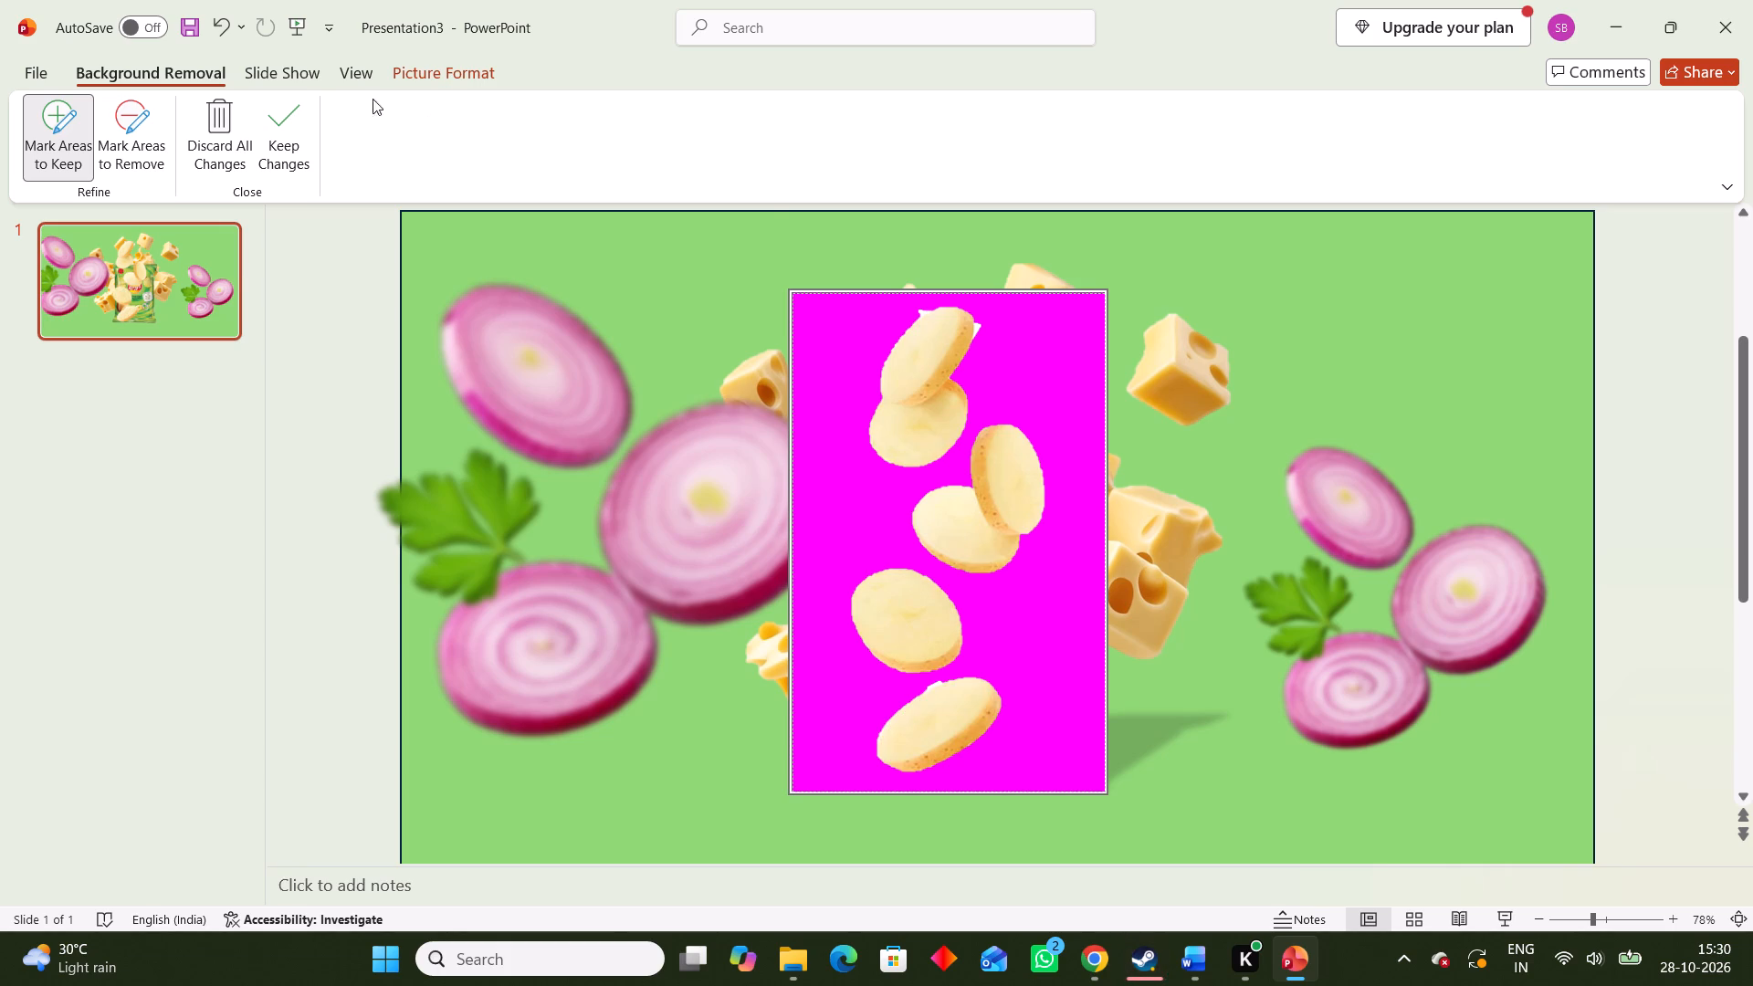
Mark the leftover white bits around the top potato slice for removal, restore its upper edge, and keep the background removal changes.
click(139, 121)
drag(976, 317, 976, 341)
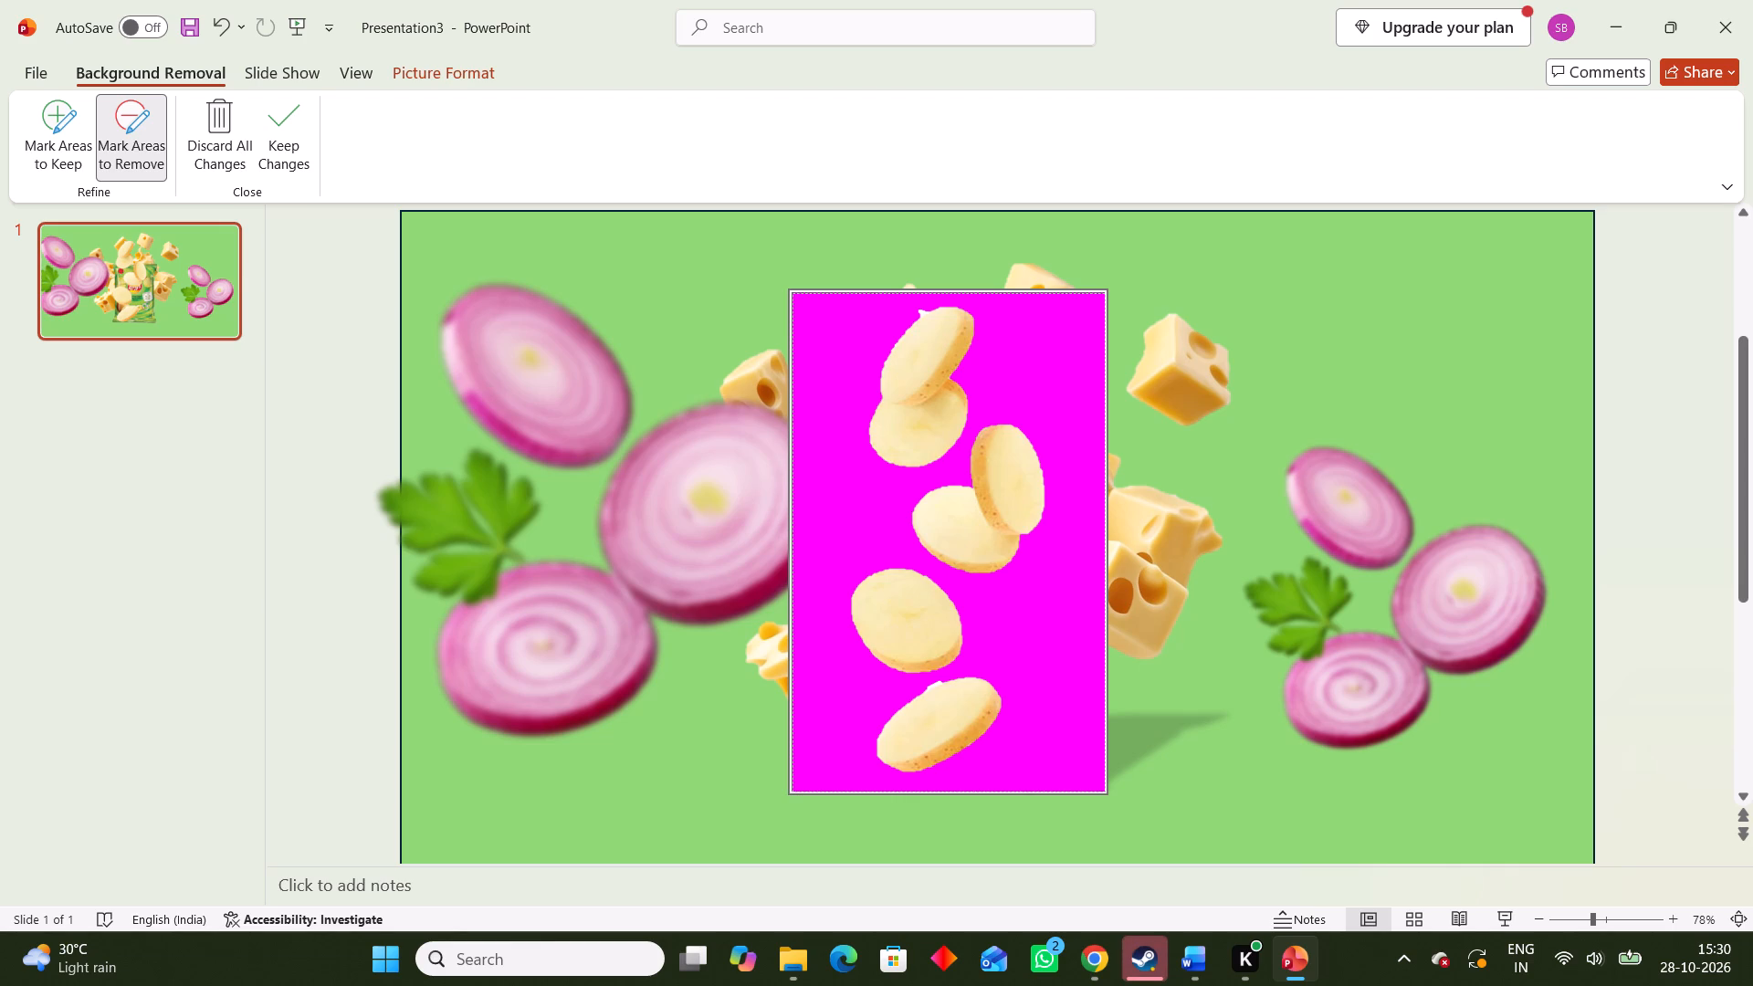
drag(917, 319, 938, 313)
click(82, 132)
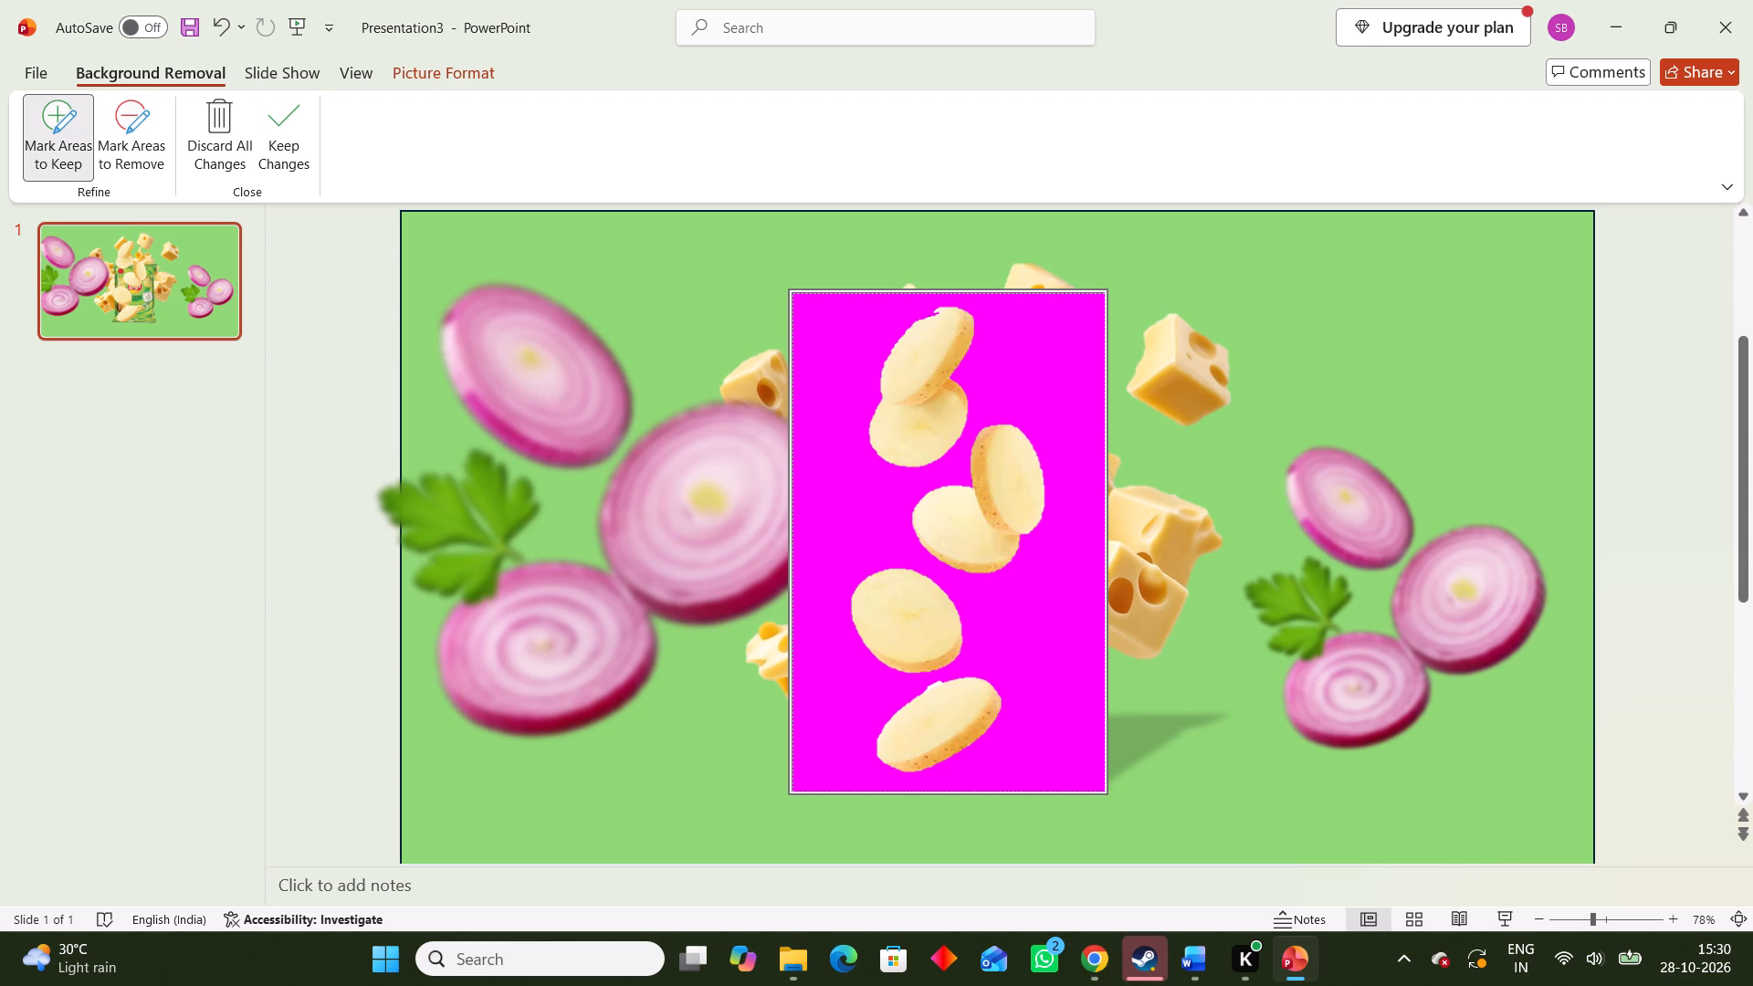
drag(937, 313, 907, 328)
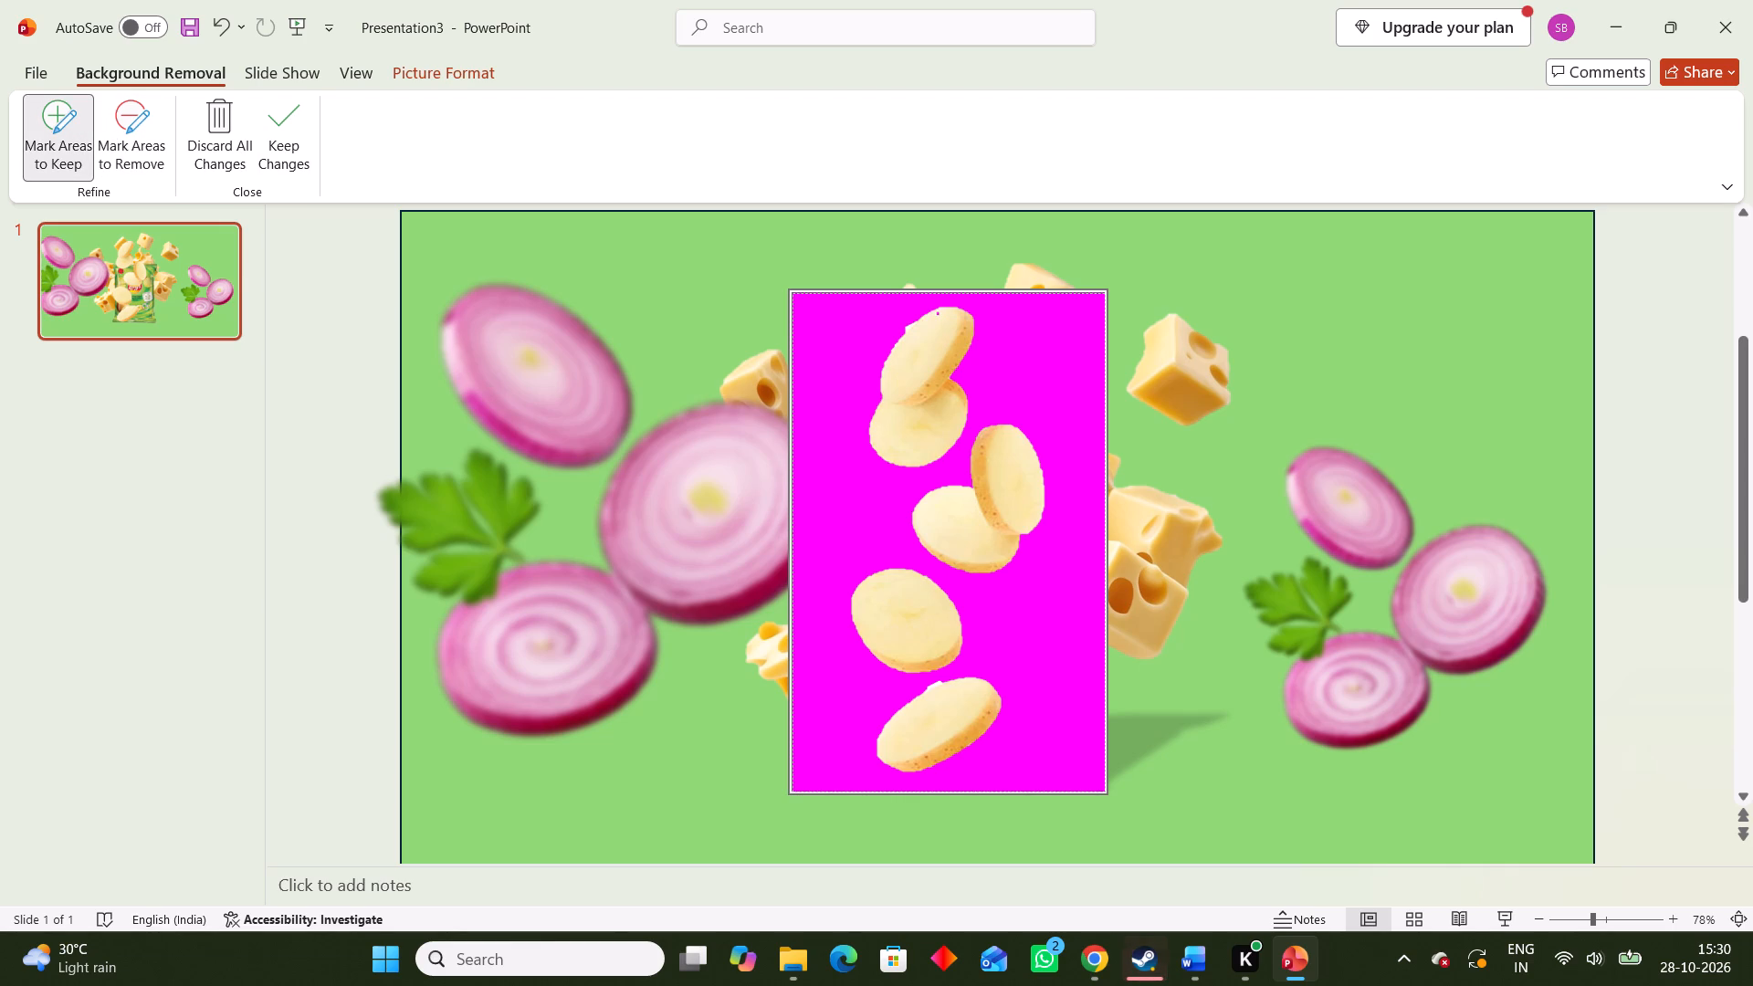
click(289, 129)
Rotate the potato slices picture about 45° clockwise and place it diagonally over the Lay's packet.
drag(962, 495, 889, 591)
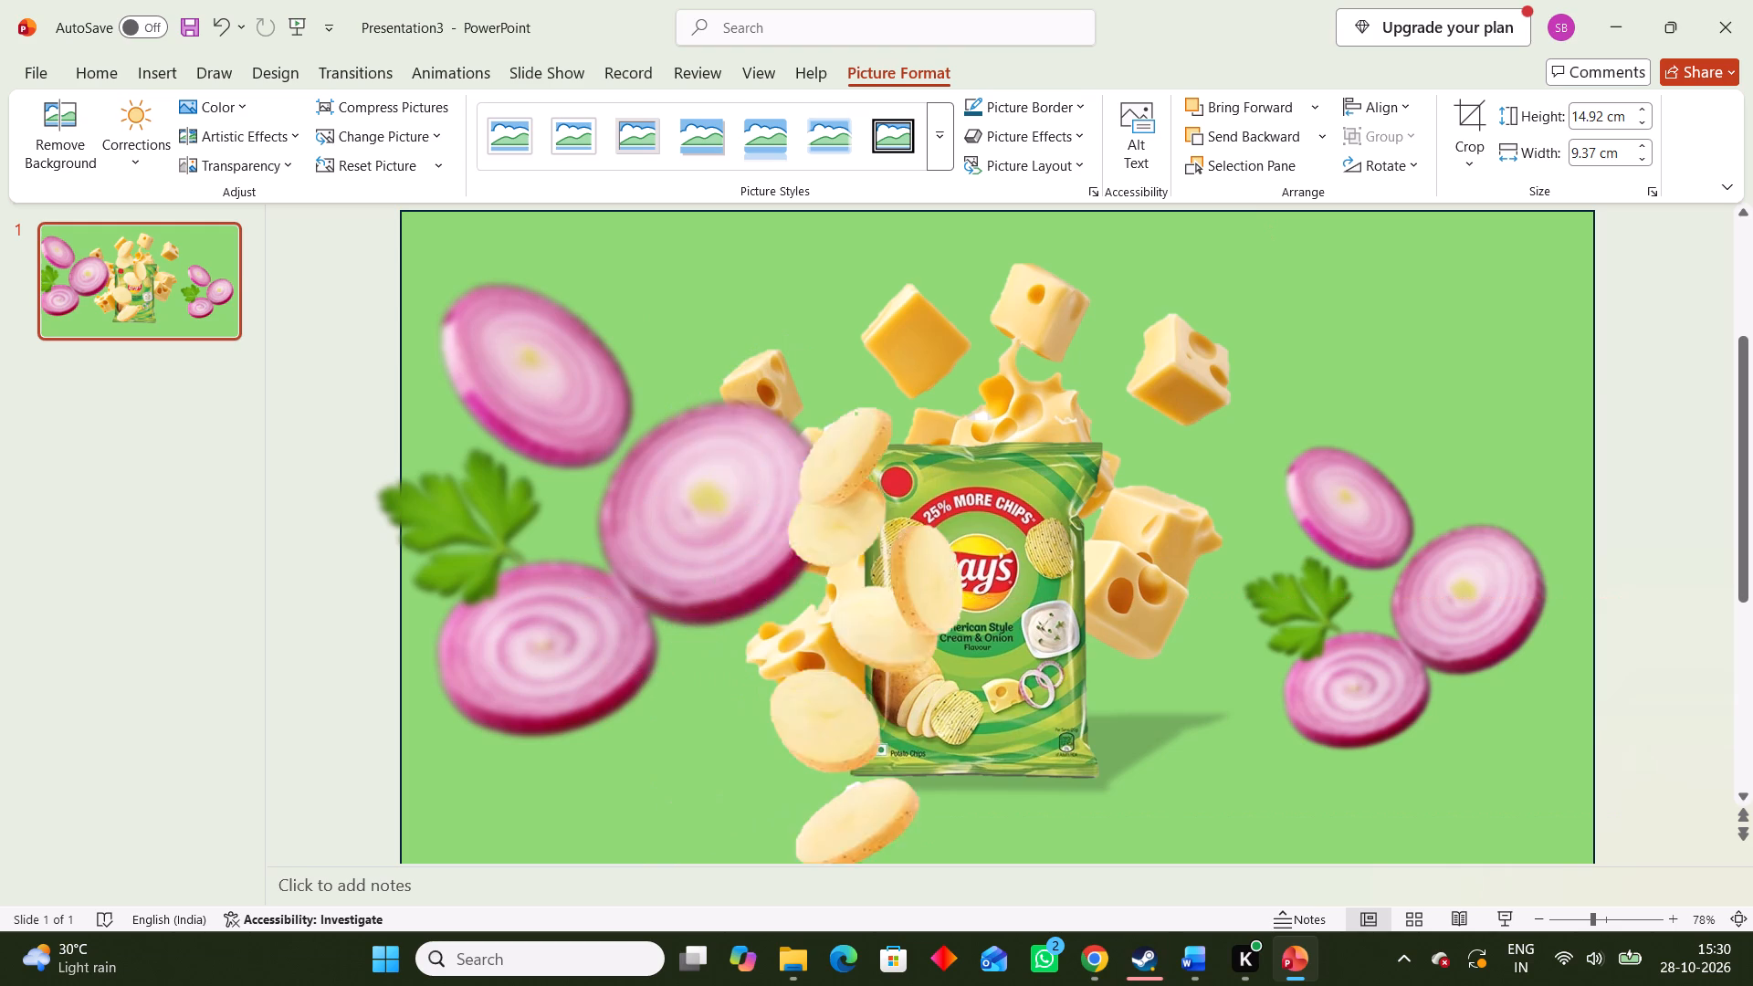
drag(889, 591, 1161, 492)
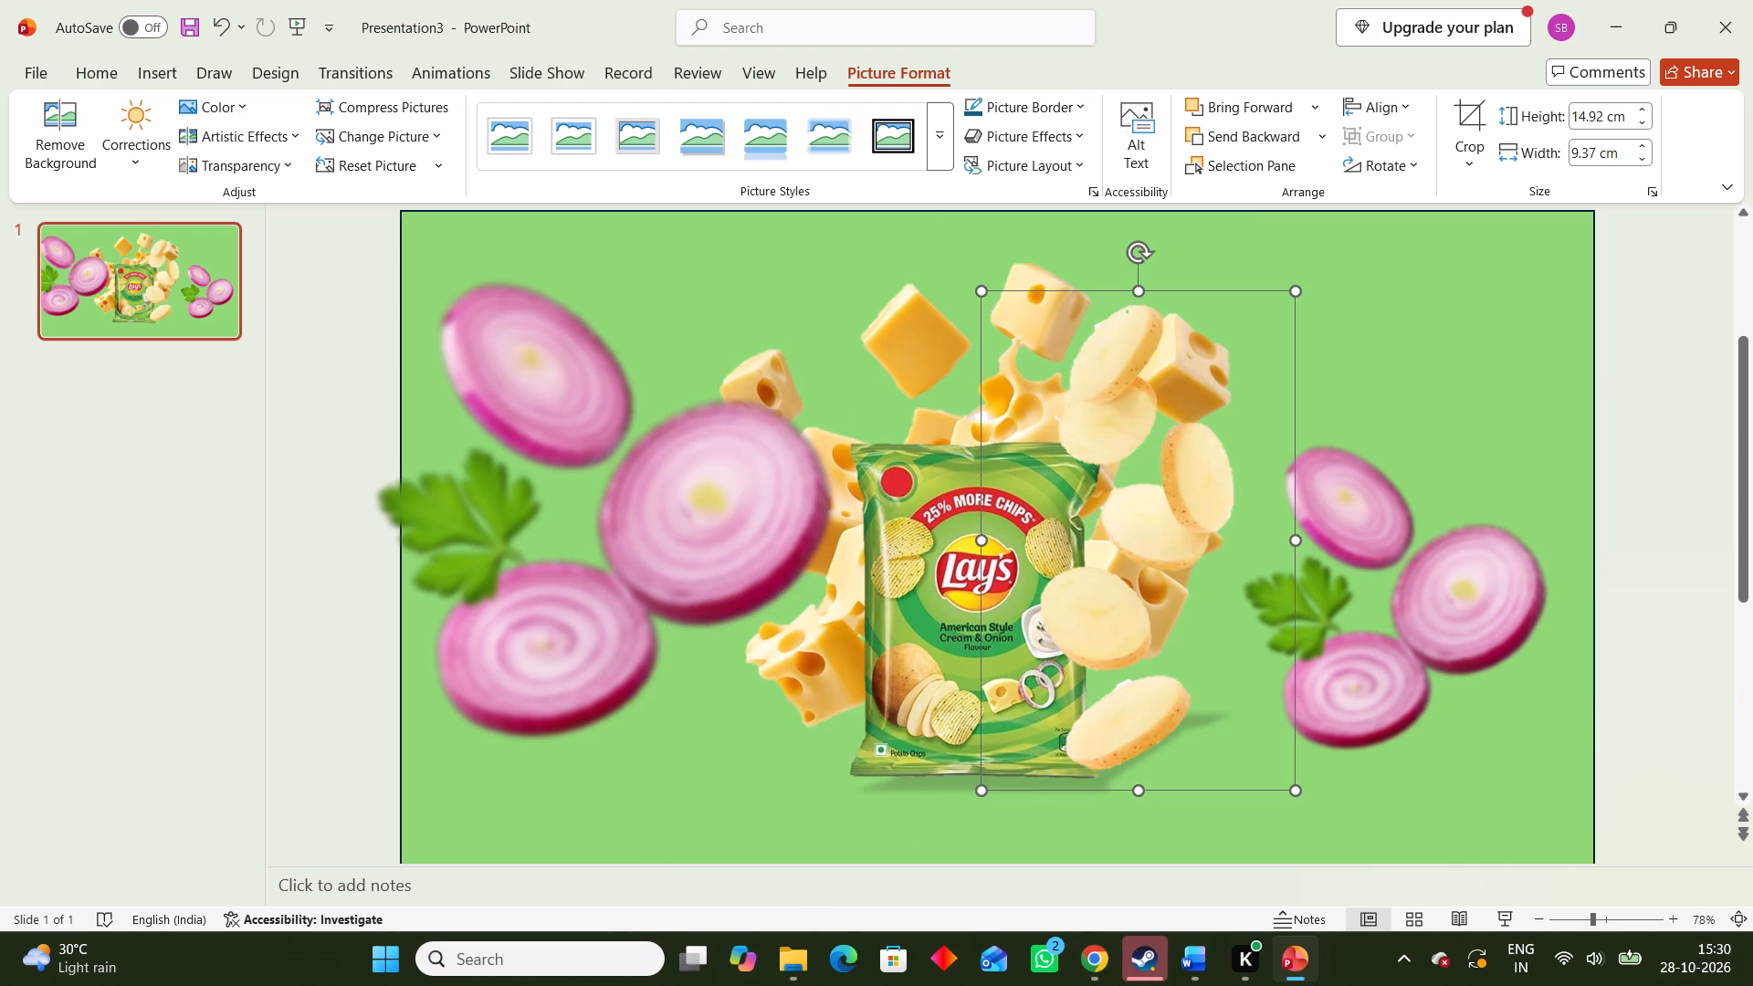
drag(1136, 258, 1364, 314)
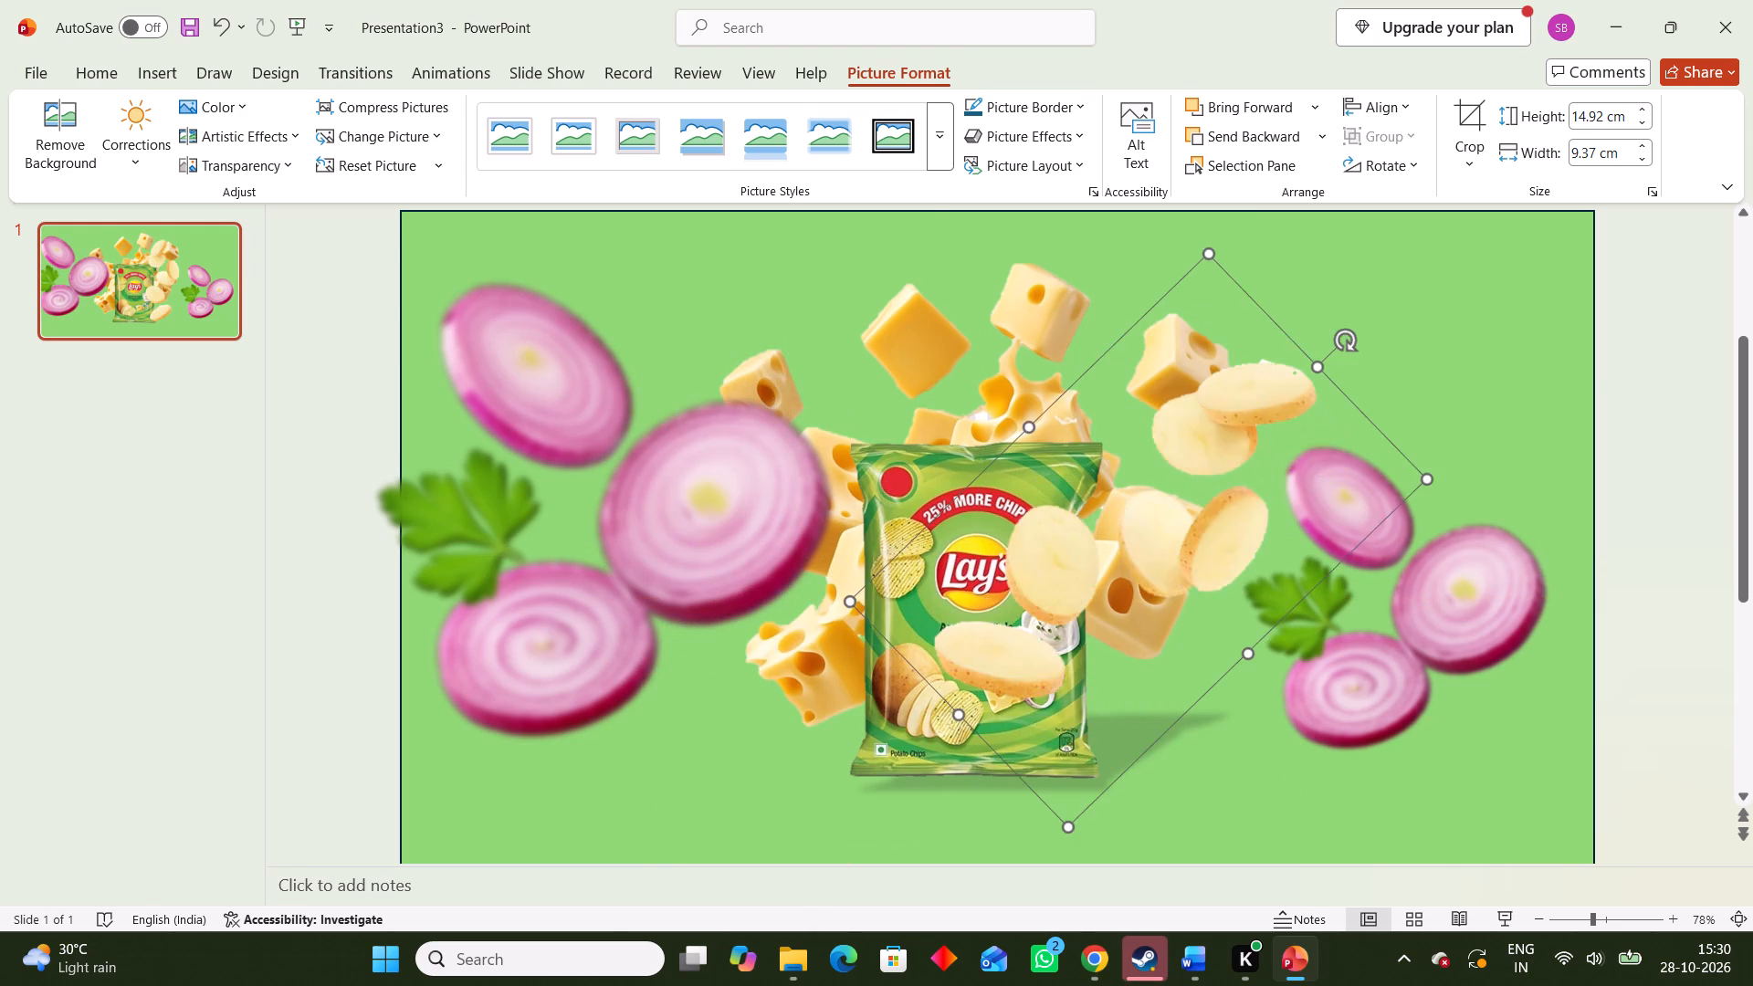
drag(1224, 440, 1348, 338)
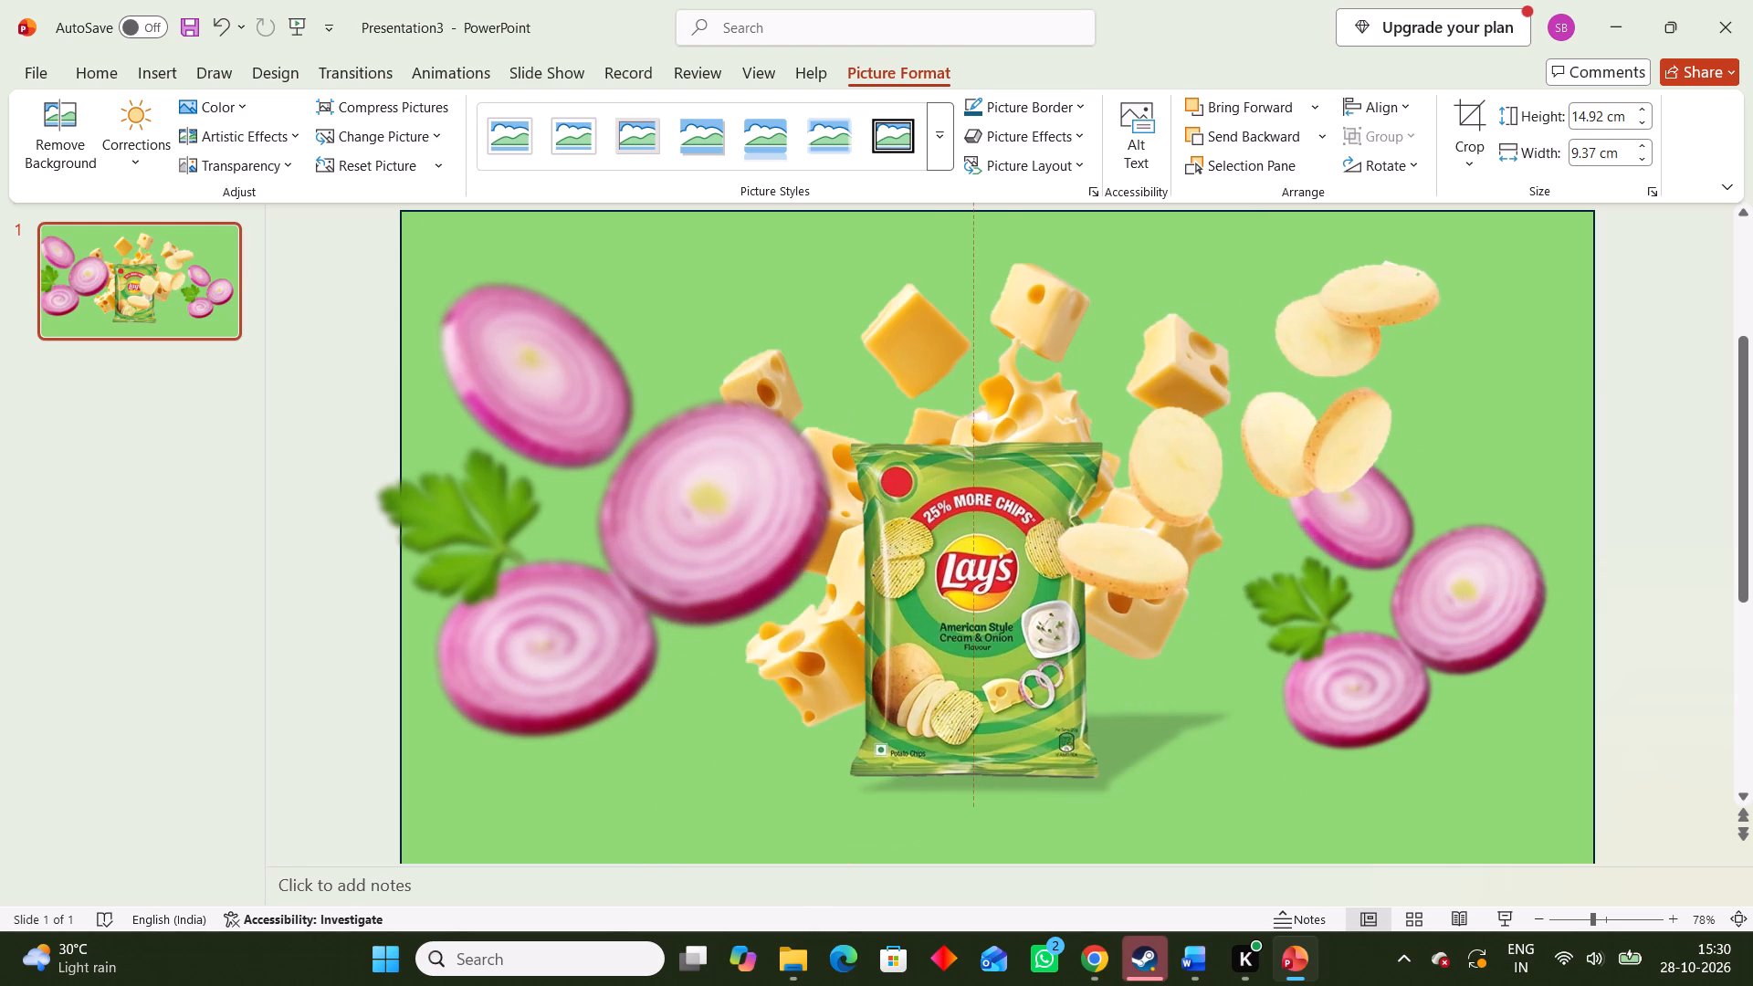
drag(1348, 338, 1094, 427)
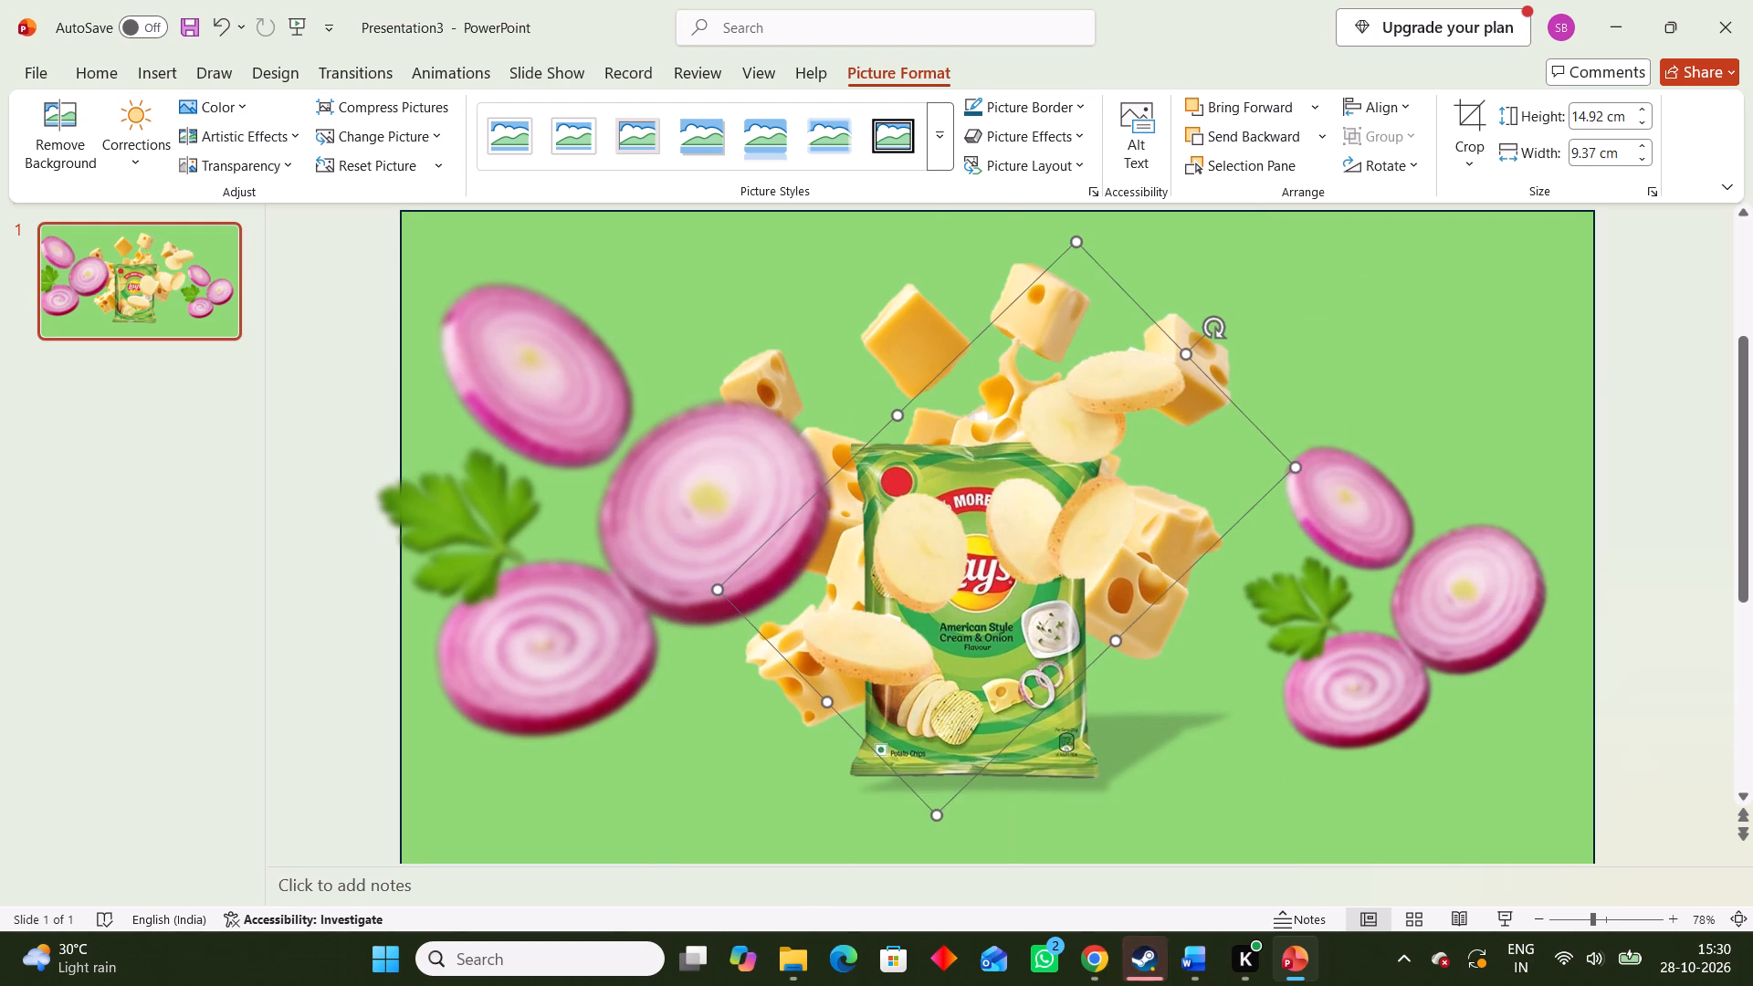
Apply the Blur artistic effect to the flying cheese cubes picture.
click(878, 353)
click(1023, 262)
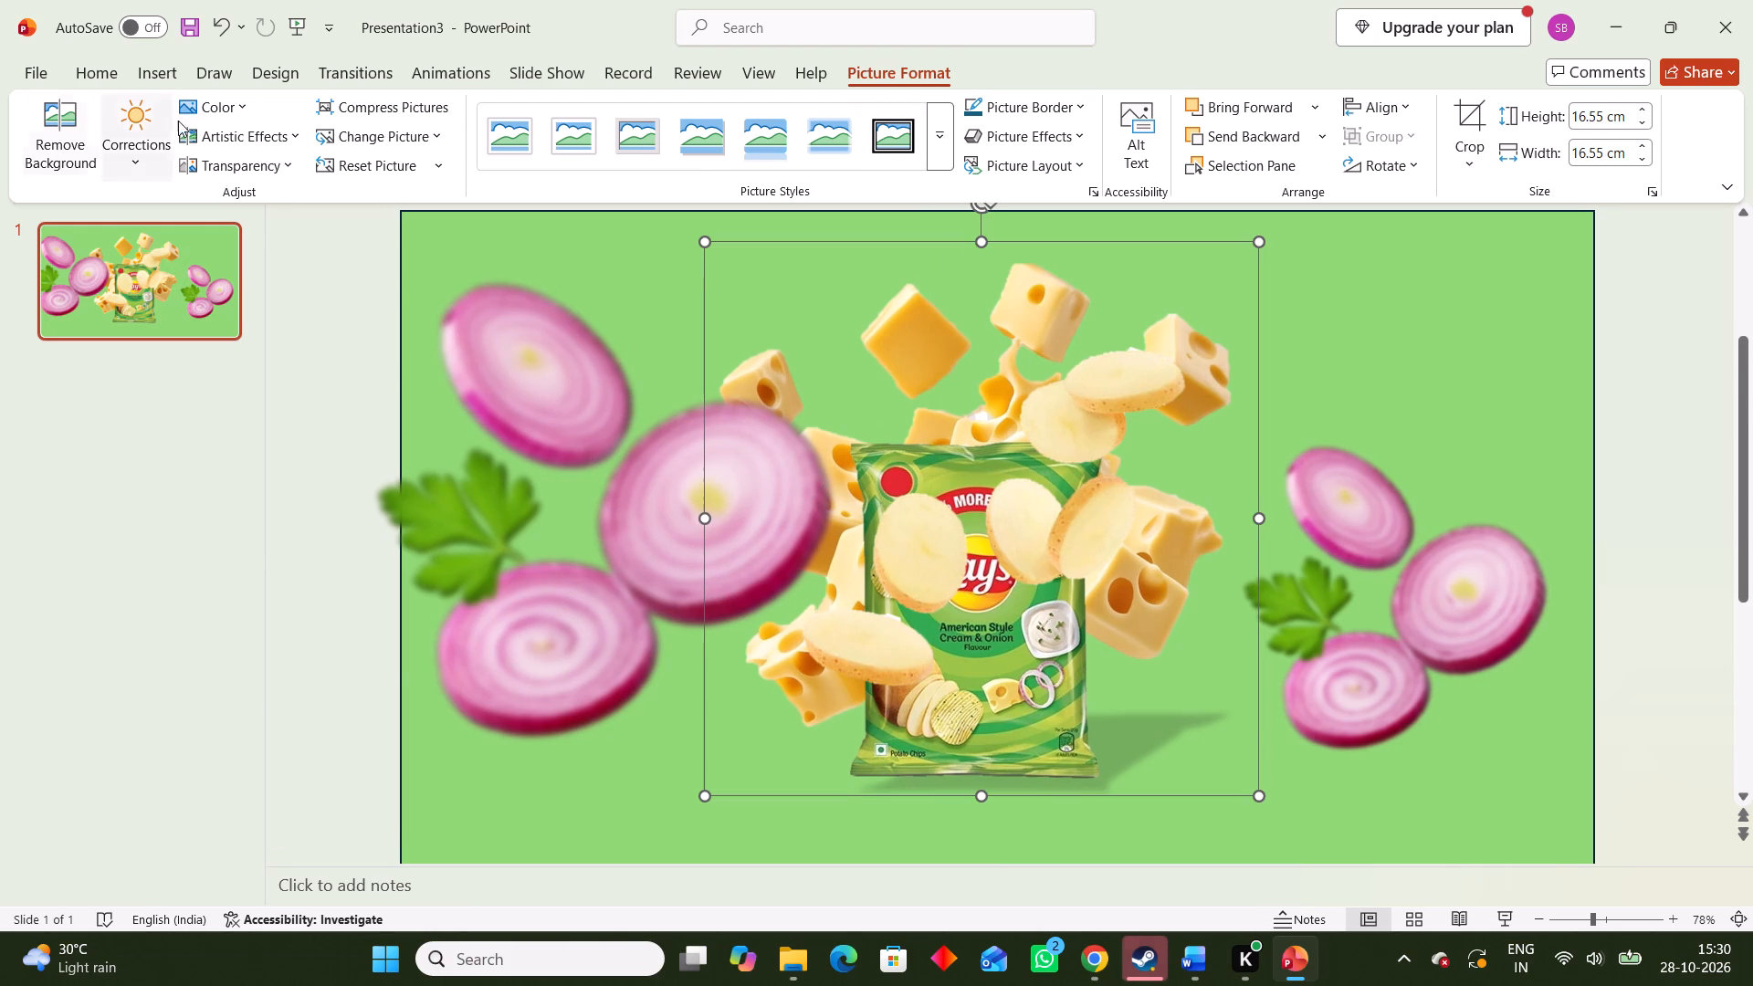
click(237, 135)
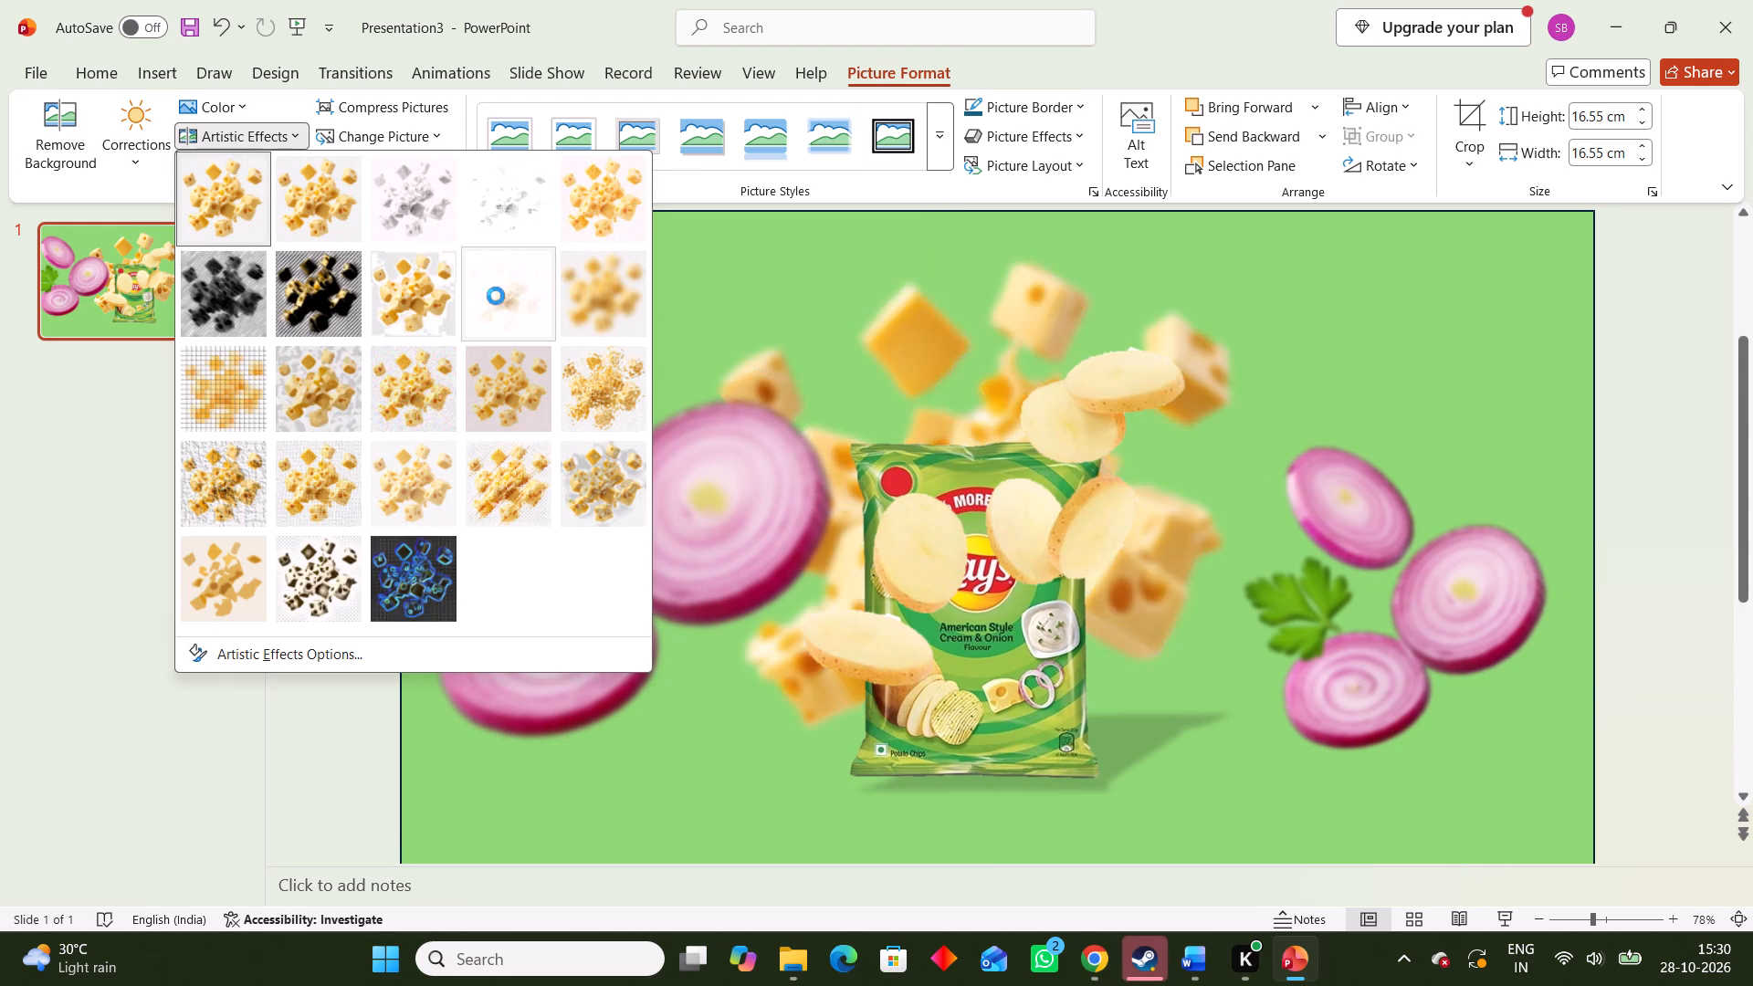
click(609, 302)
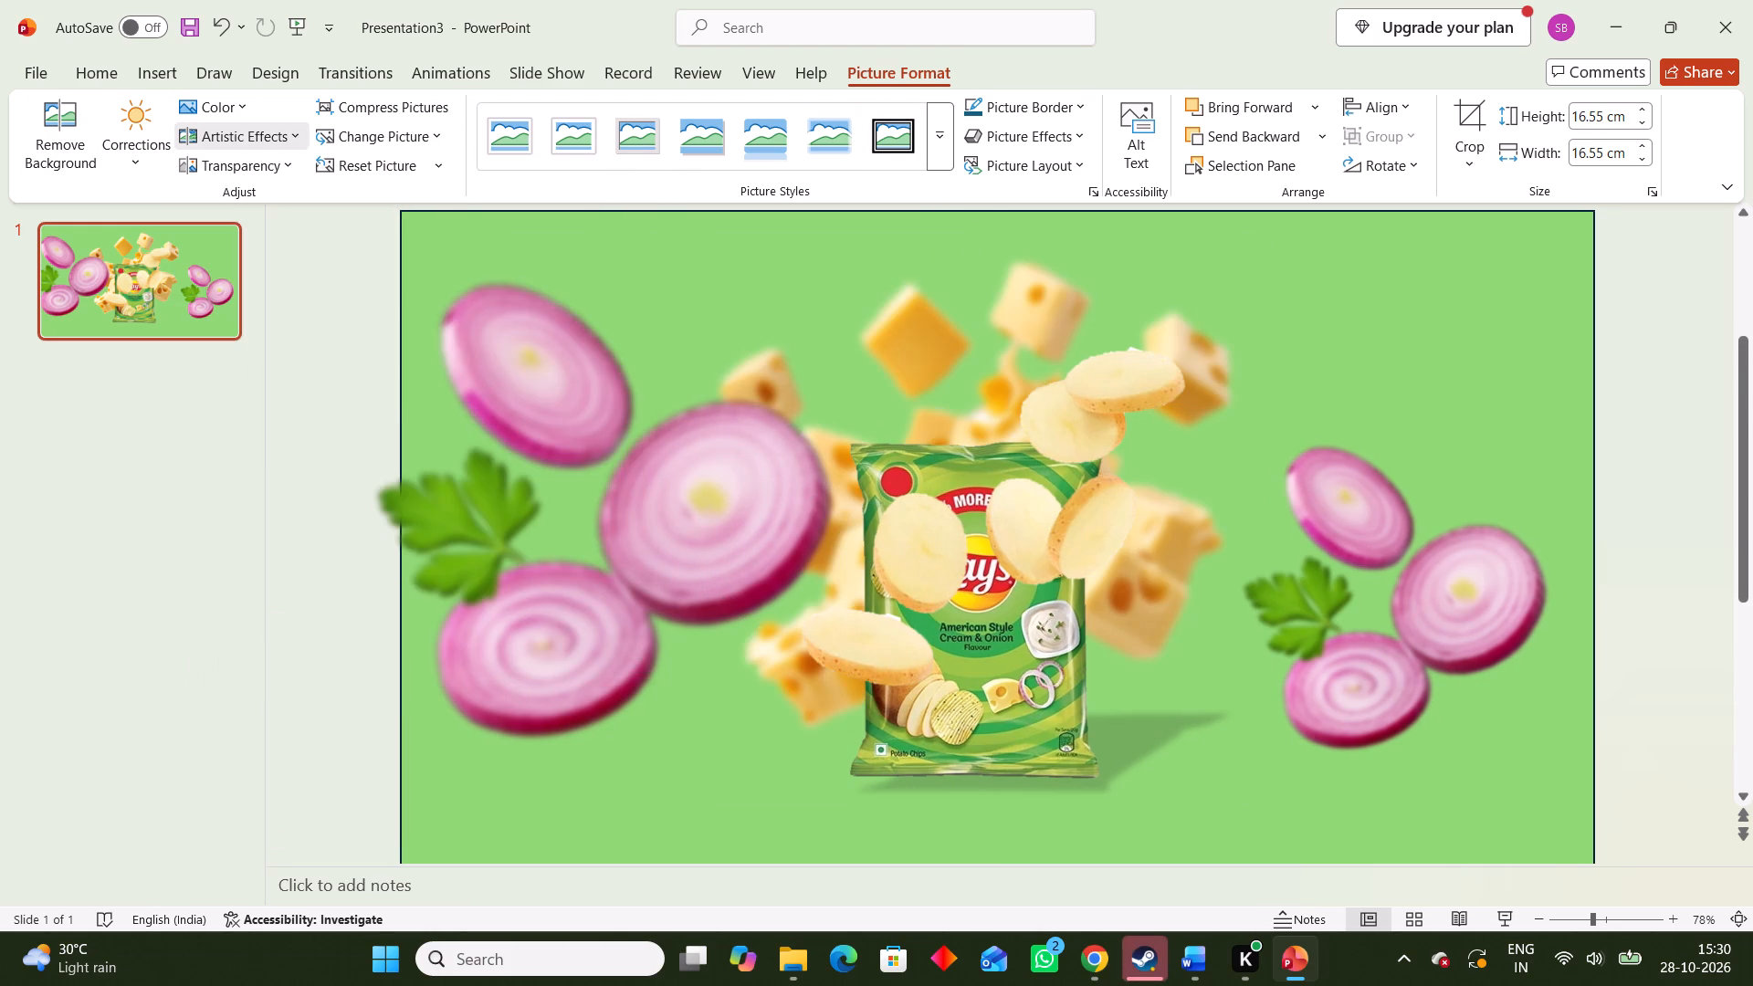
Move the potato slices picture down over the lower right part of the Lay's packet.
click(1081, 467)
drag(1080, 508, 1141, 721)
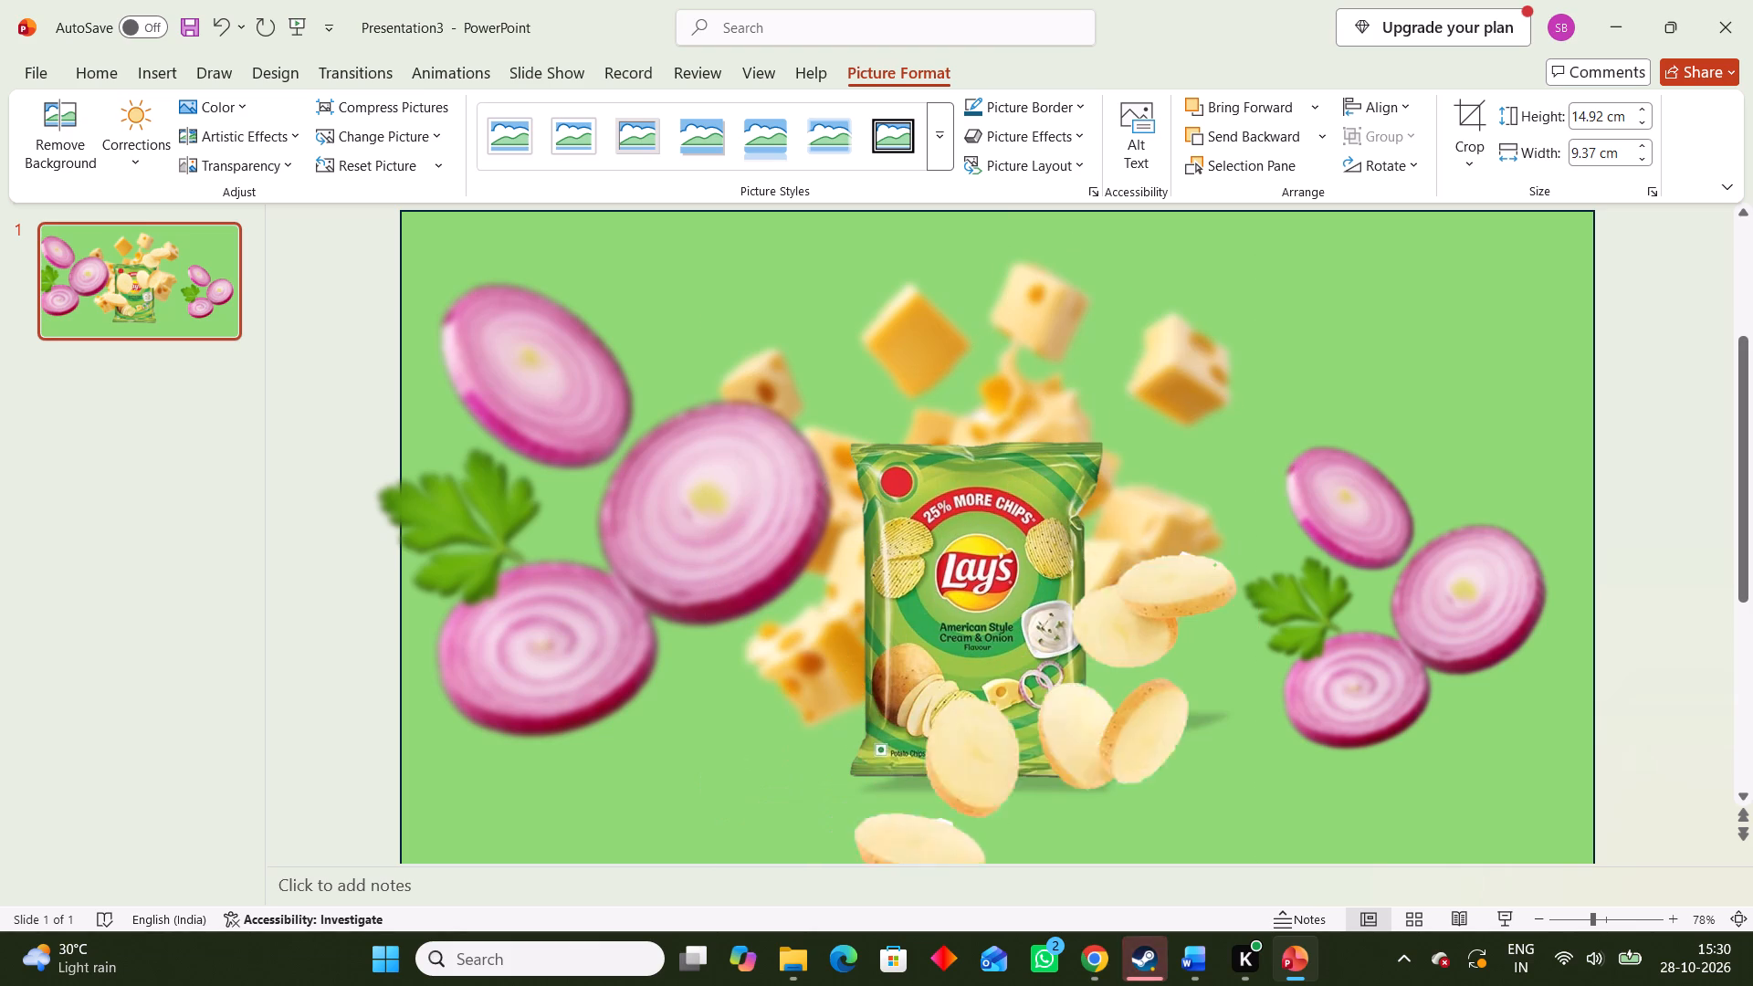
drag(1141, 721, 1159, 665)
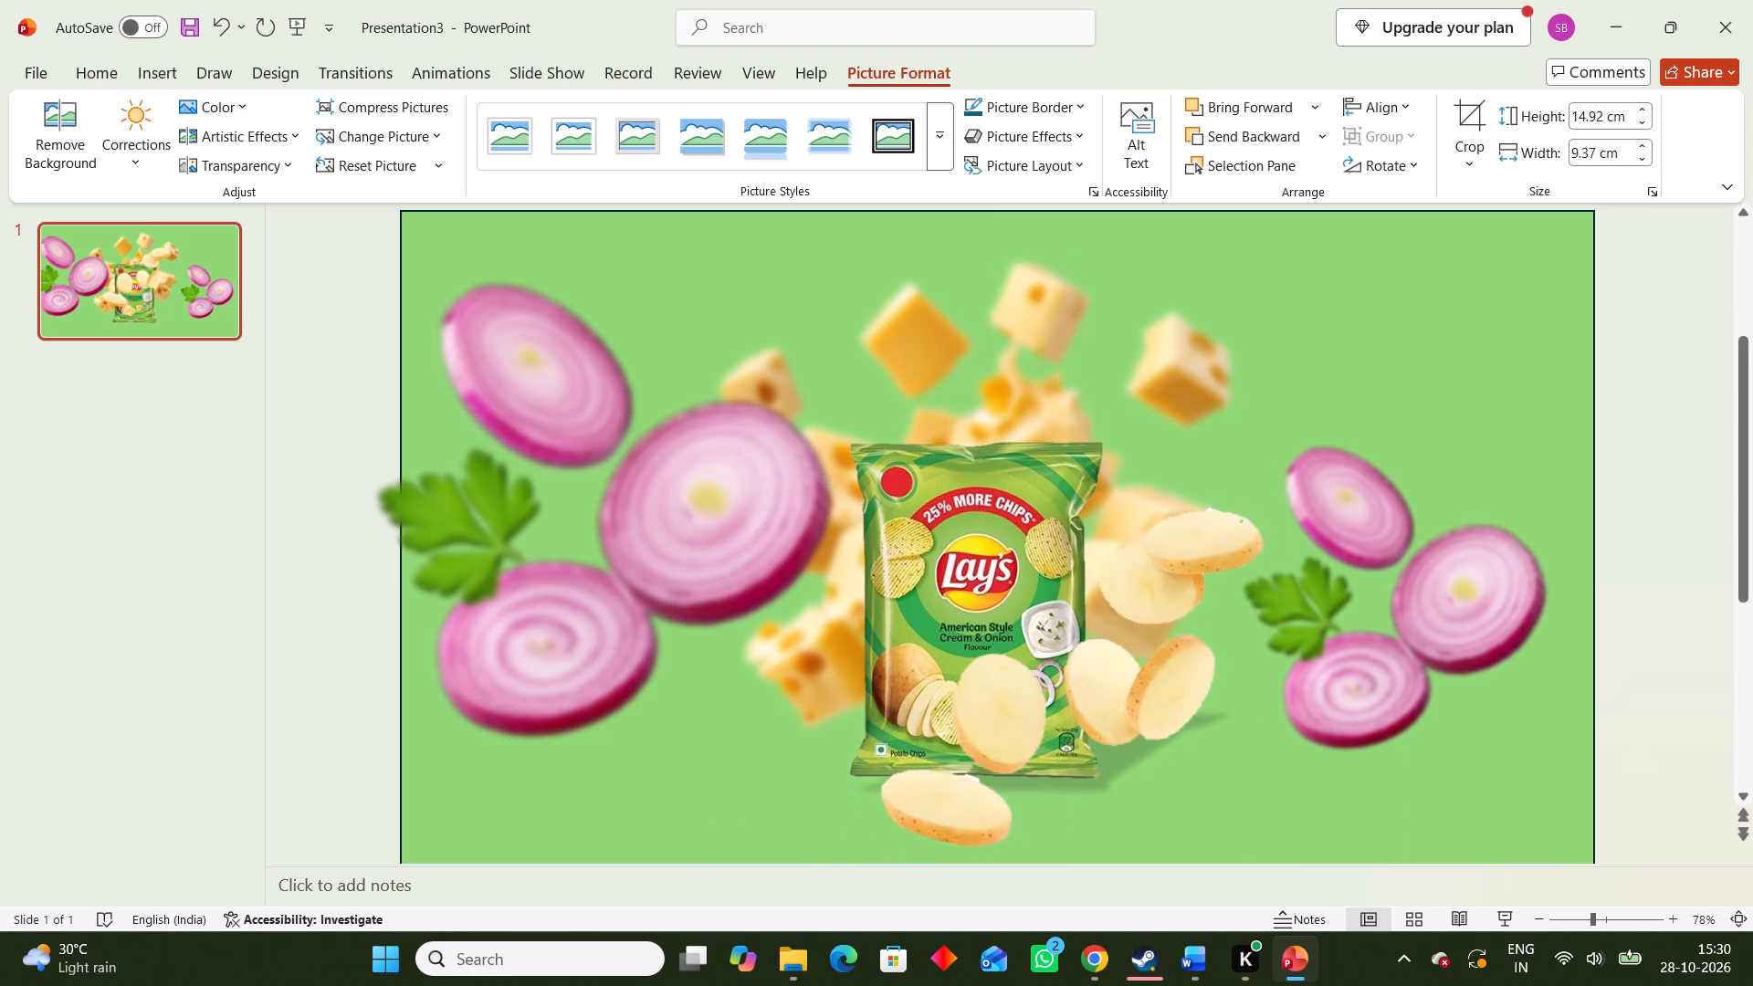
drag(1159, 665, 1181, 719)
Apply the third outer shadow preset of the first row to the cheese cubes picture.
click(945, 371)
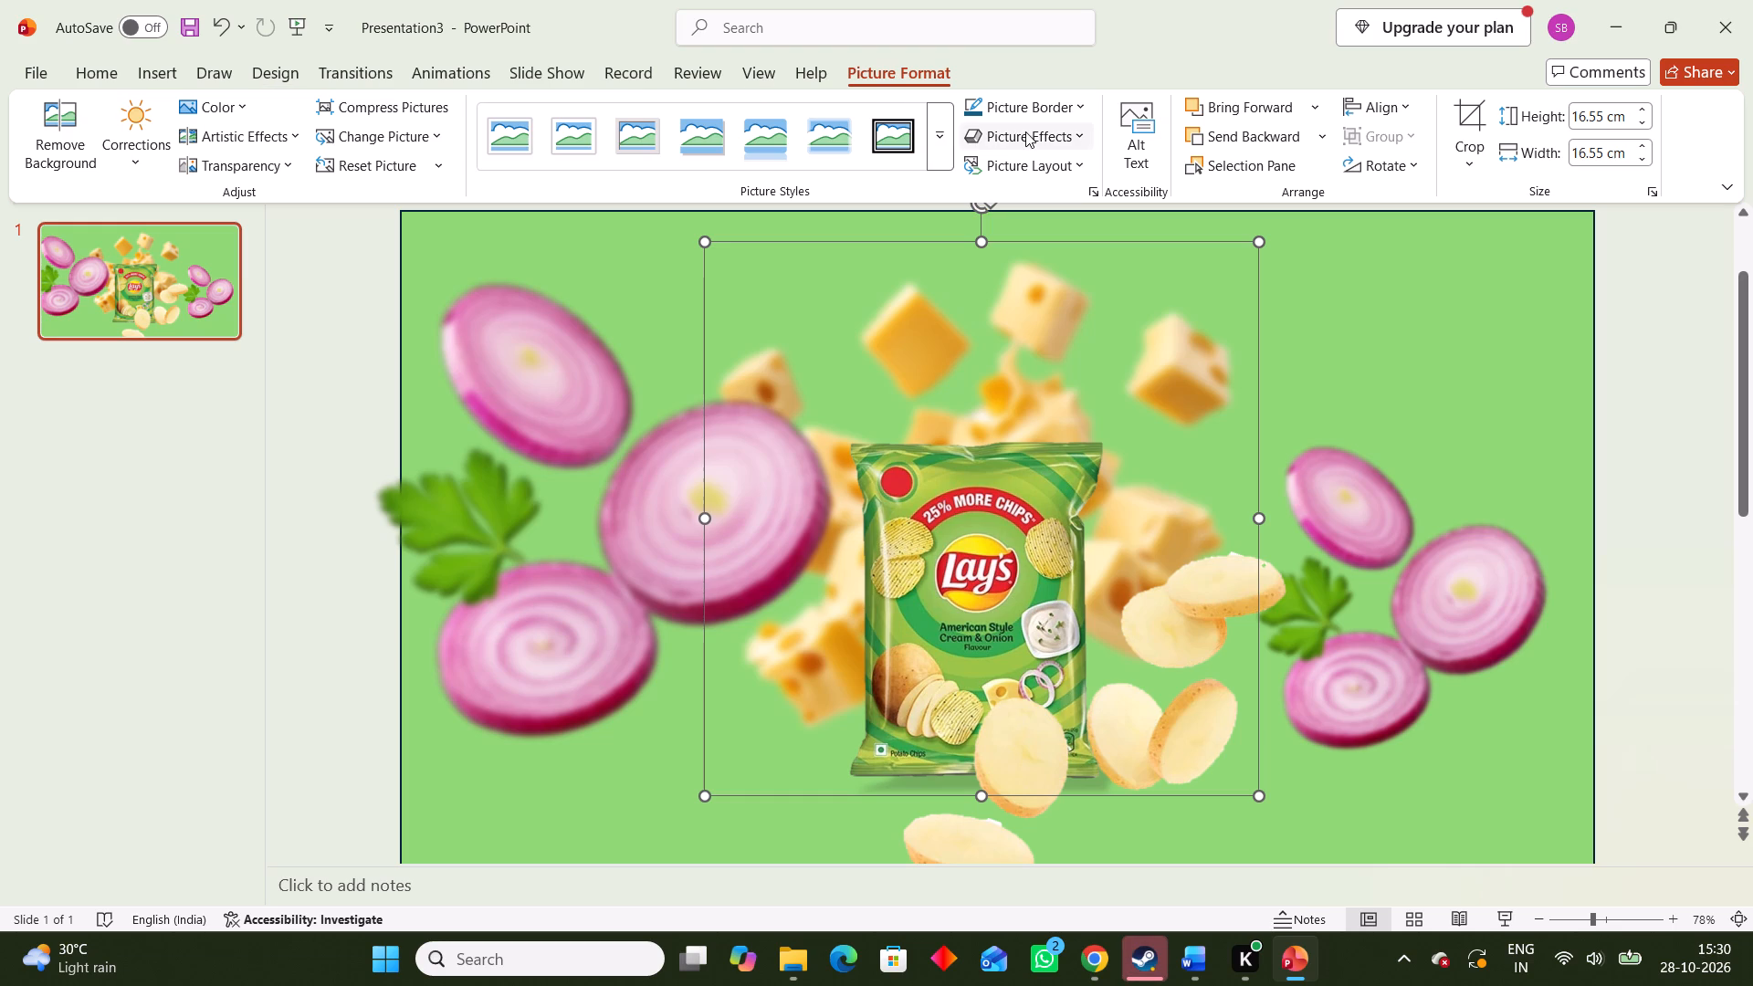
click(1074, 131)
click(1086, 231)
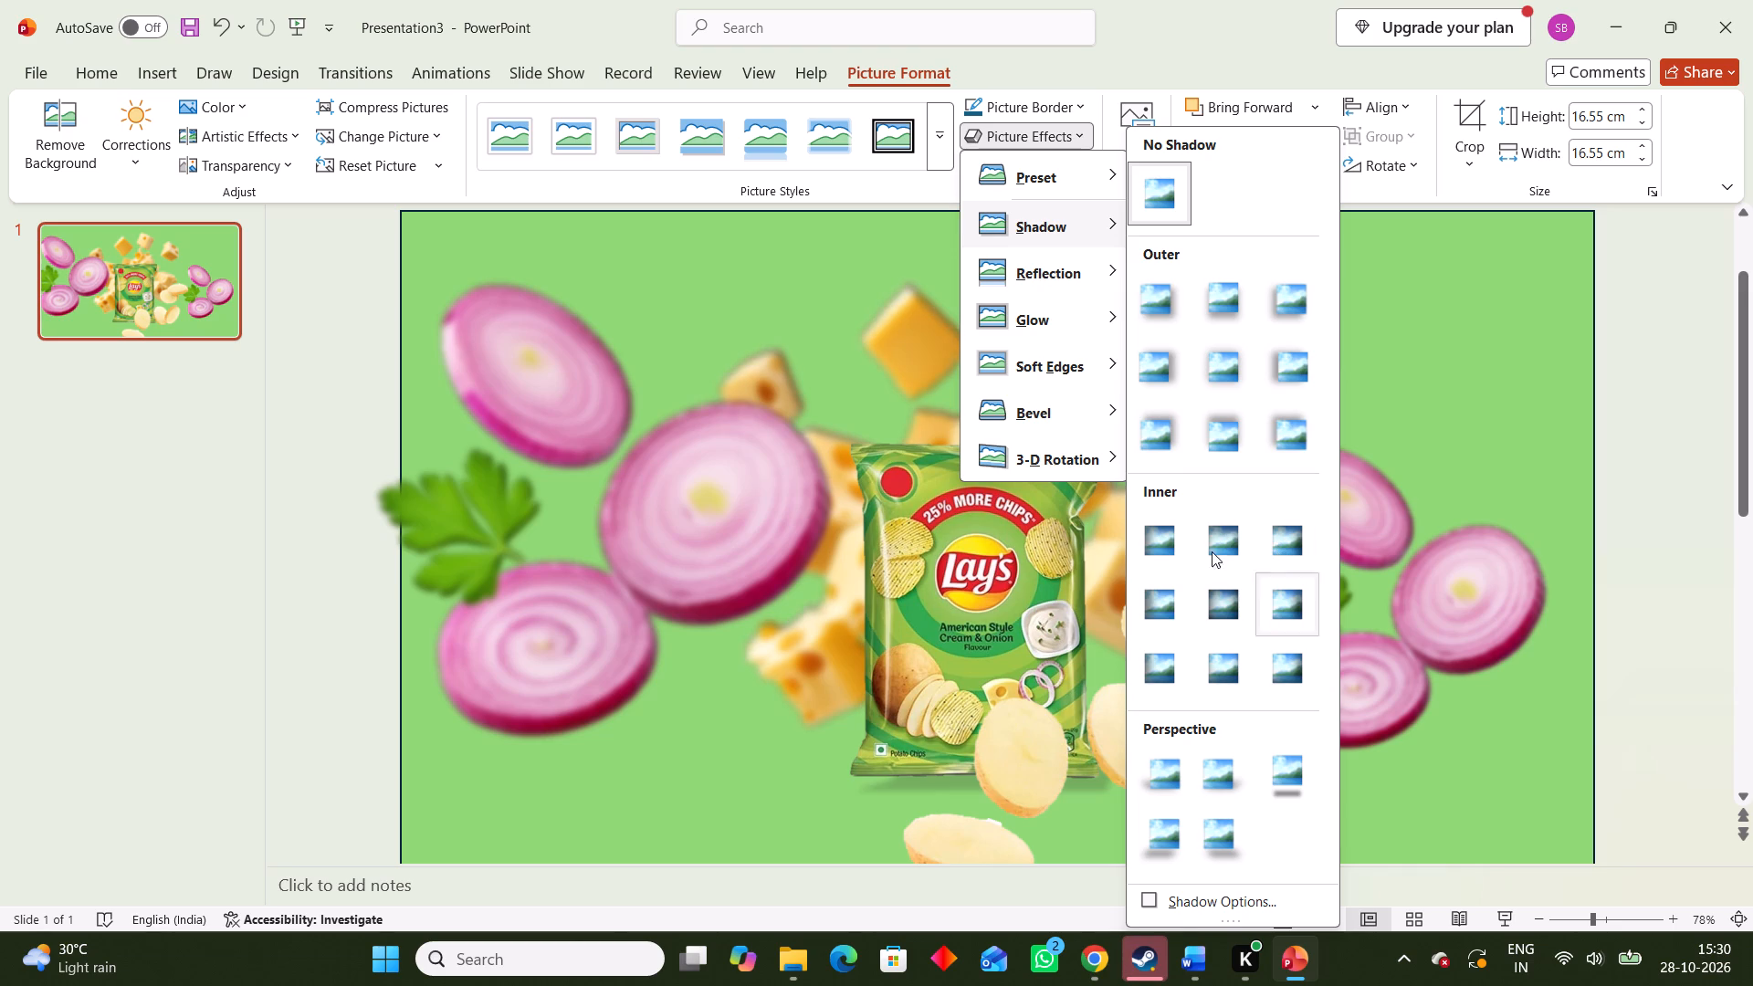
click(1279, 309)
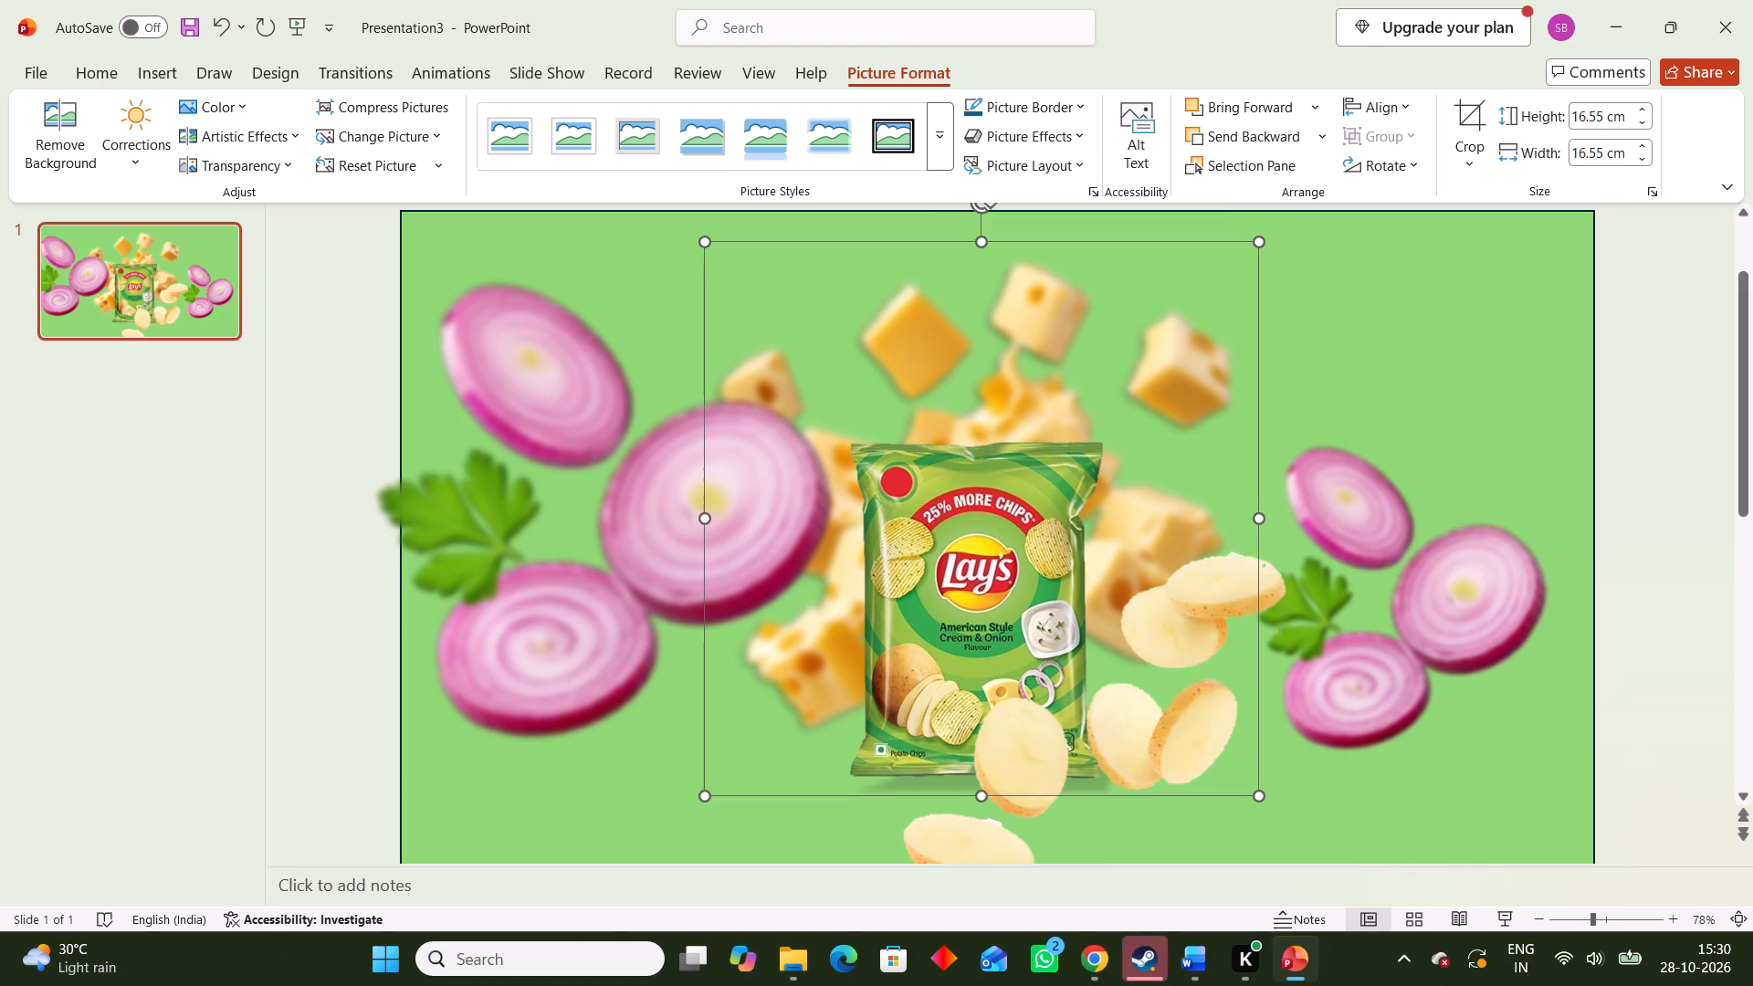
click(219, 596)
Try the potato slices at several spots around the slide and settle them over the lower right part of the Lay's packet.
click(1097, 714)
drag(1132, 689, 1220, 446)
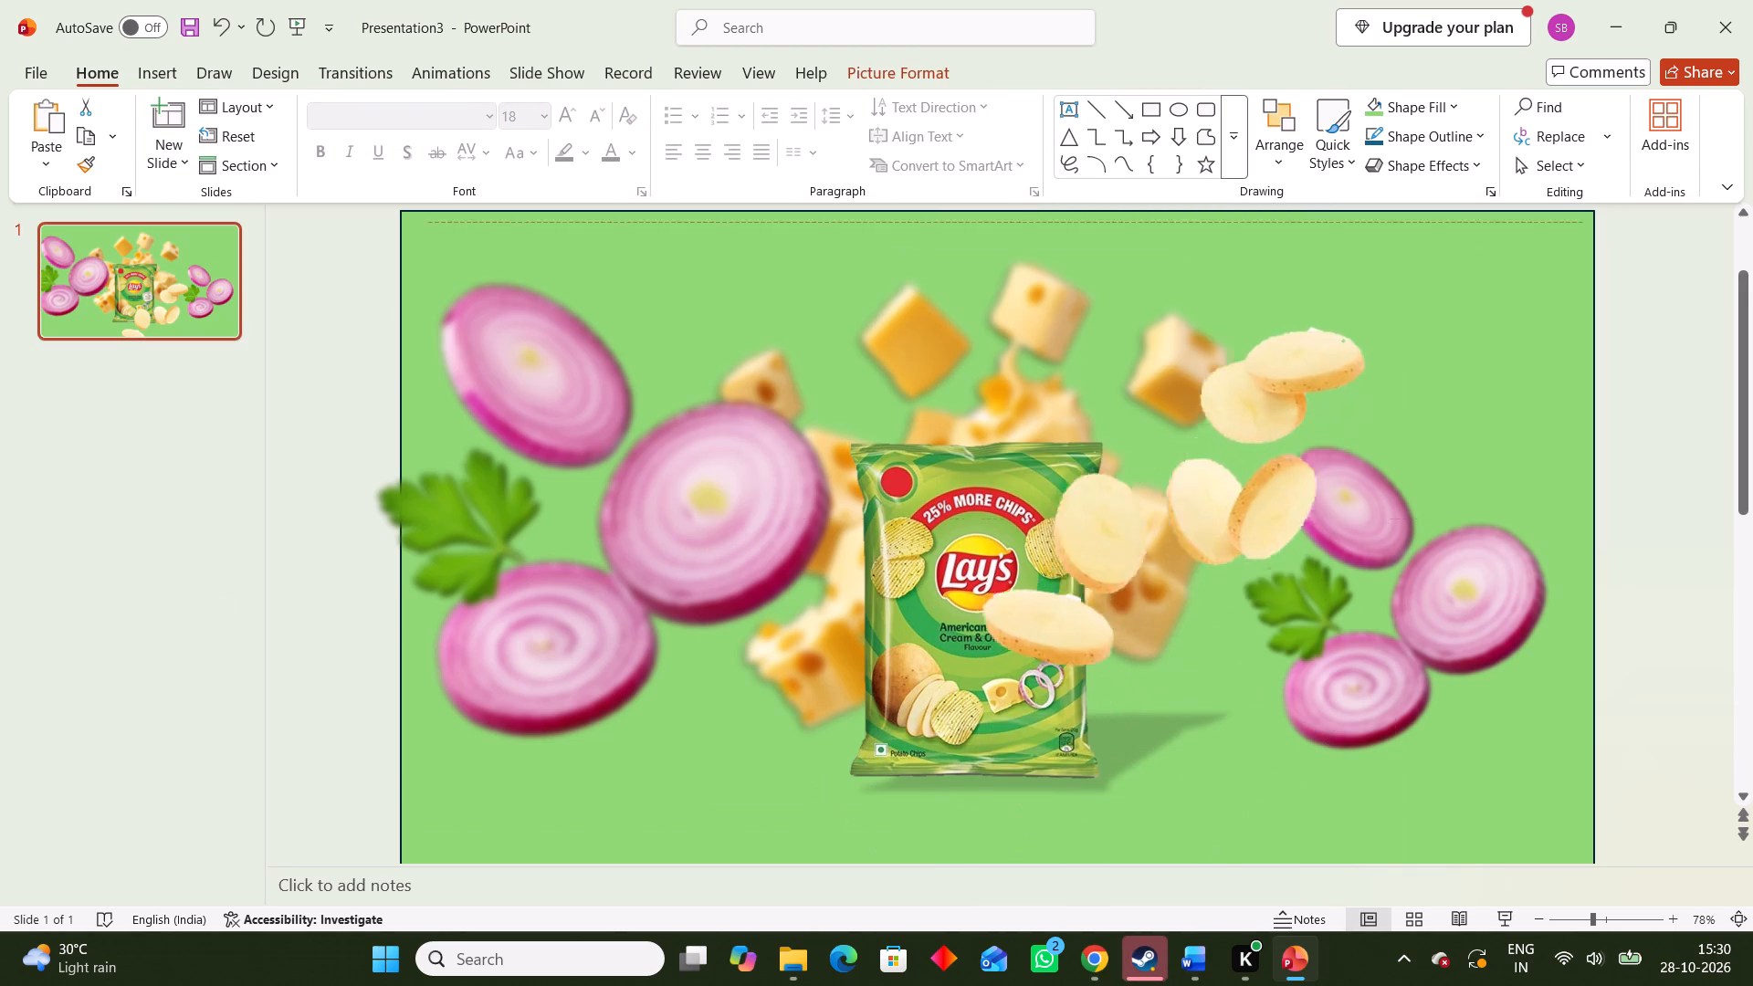
drag(1220, 446, 1415, 361)
drag(1420, 365, 643, 640)
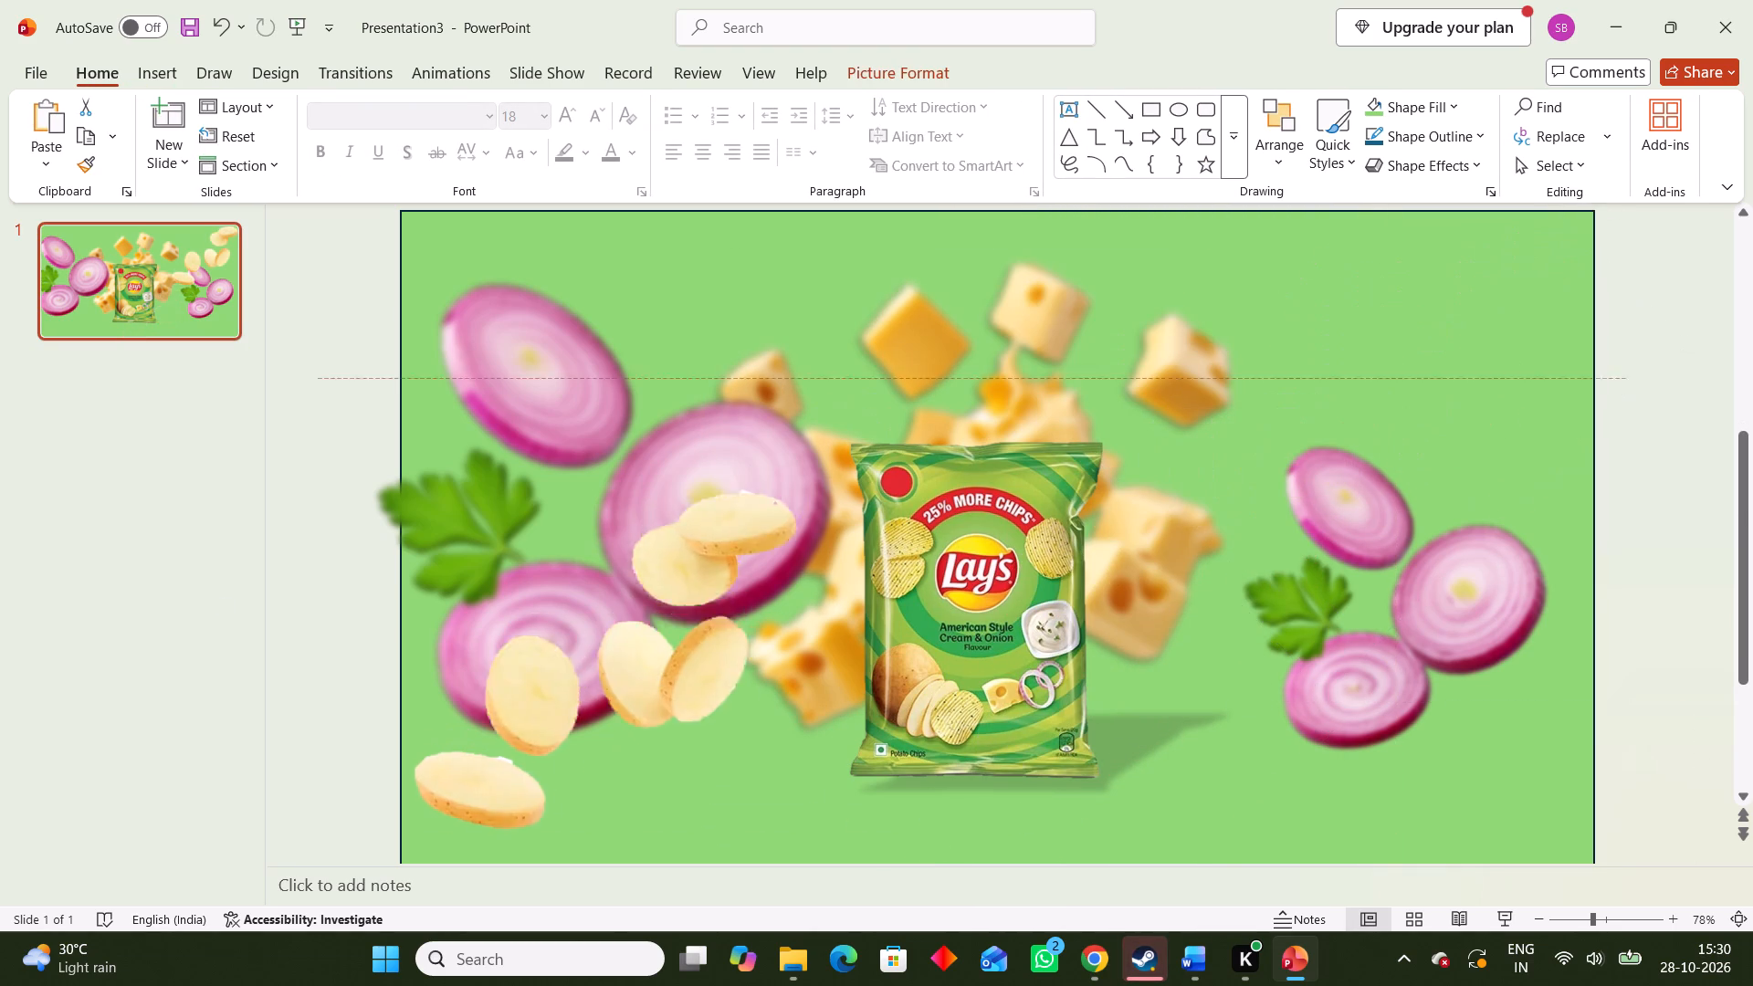
drag(643, 640, 730, 670)
drag(721, 664, 714, 668)
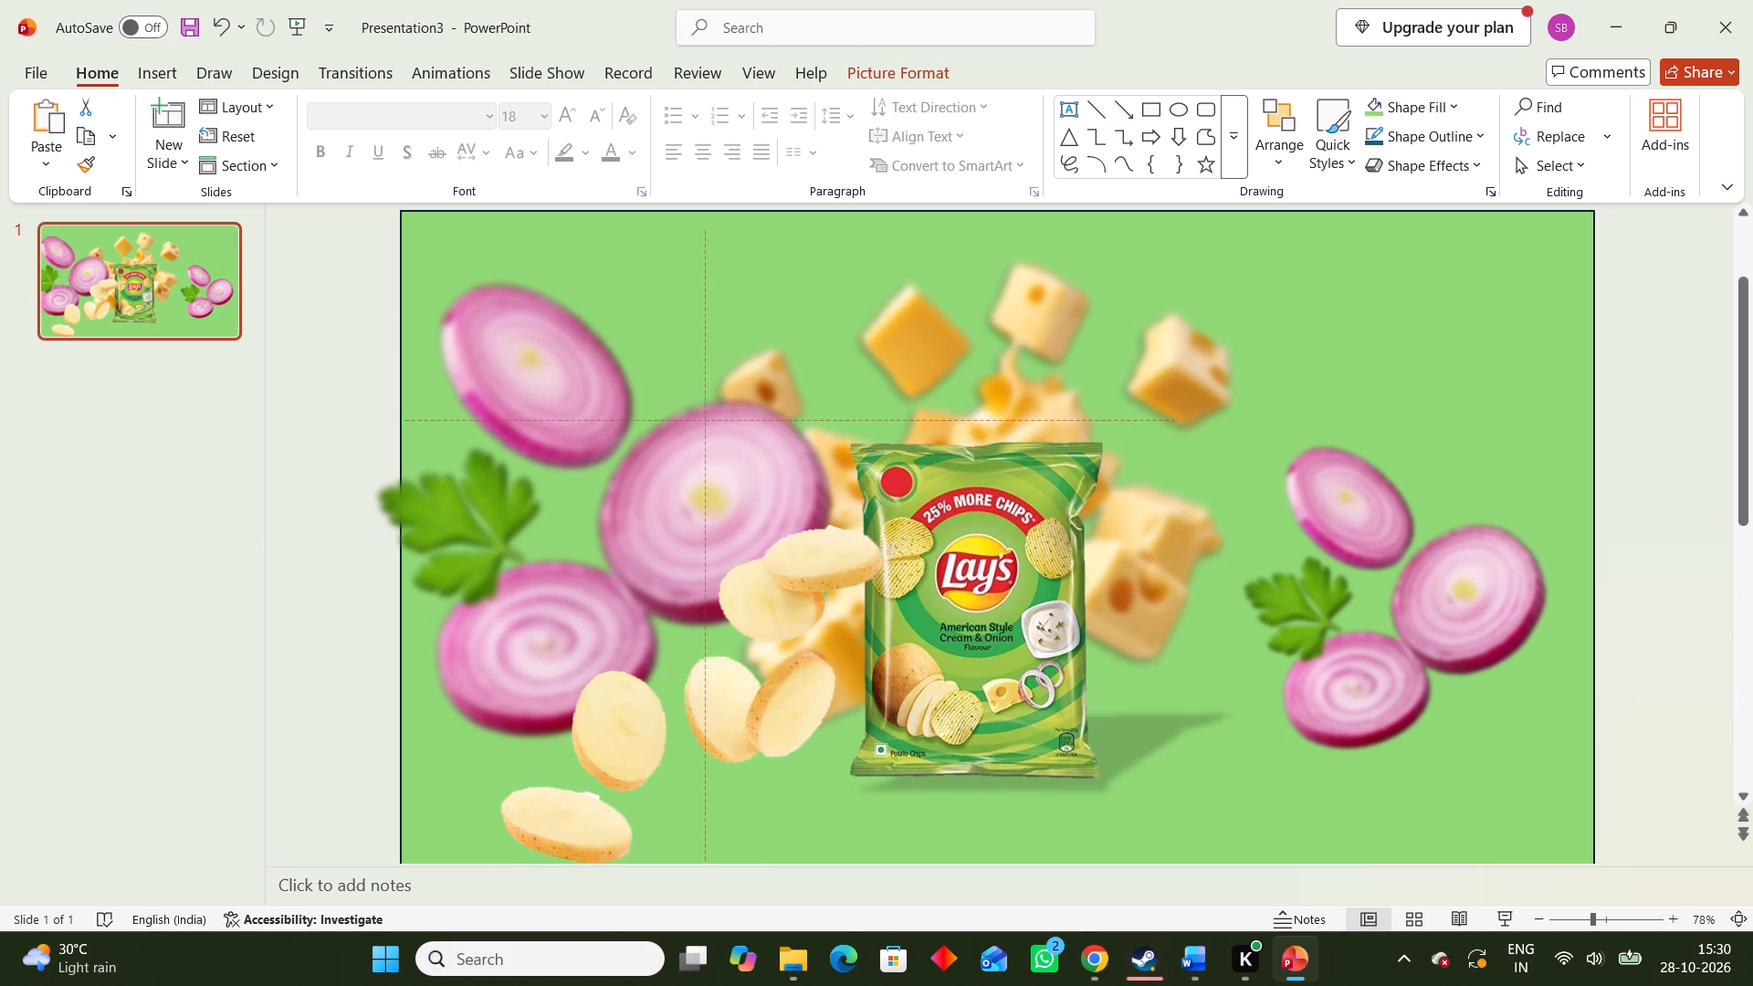
drag(714, 668, 1085, 676)
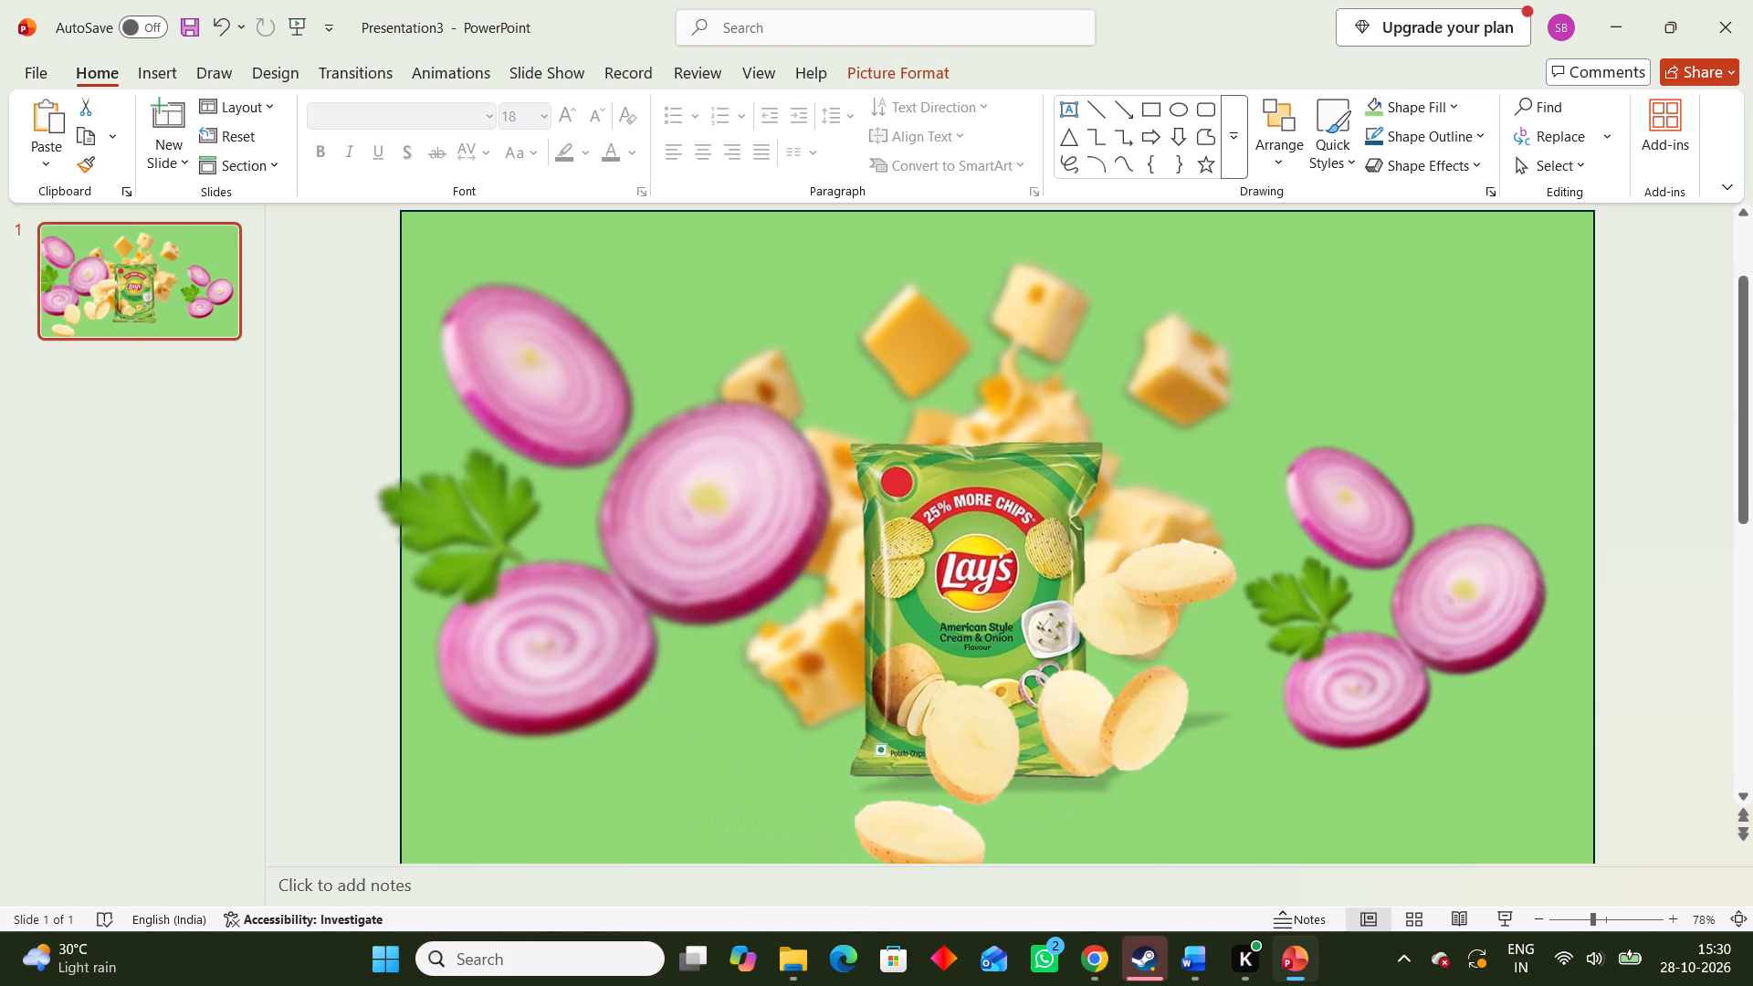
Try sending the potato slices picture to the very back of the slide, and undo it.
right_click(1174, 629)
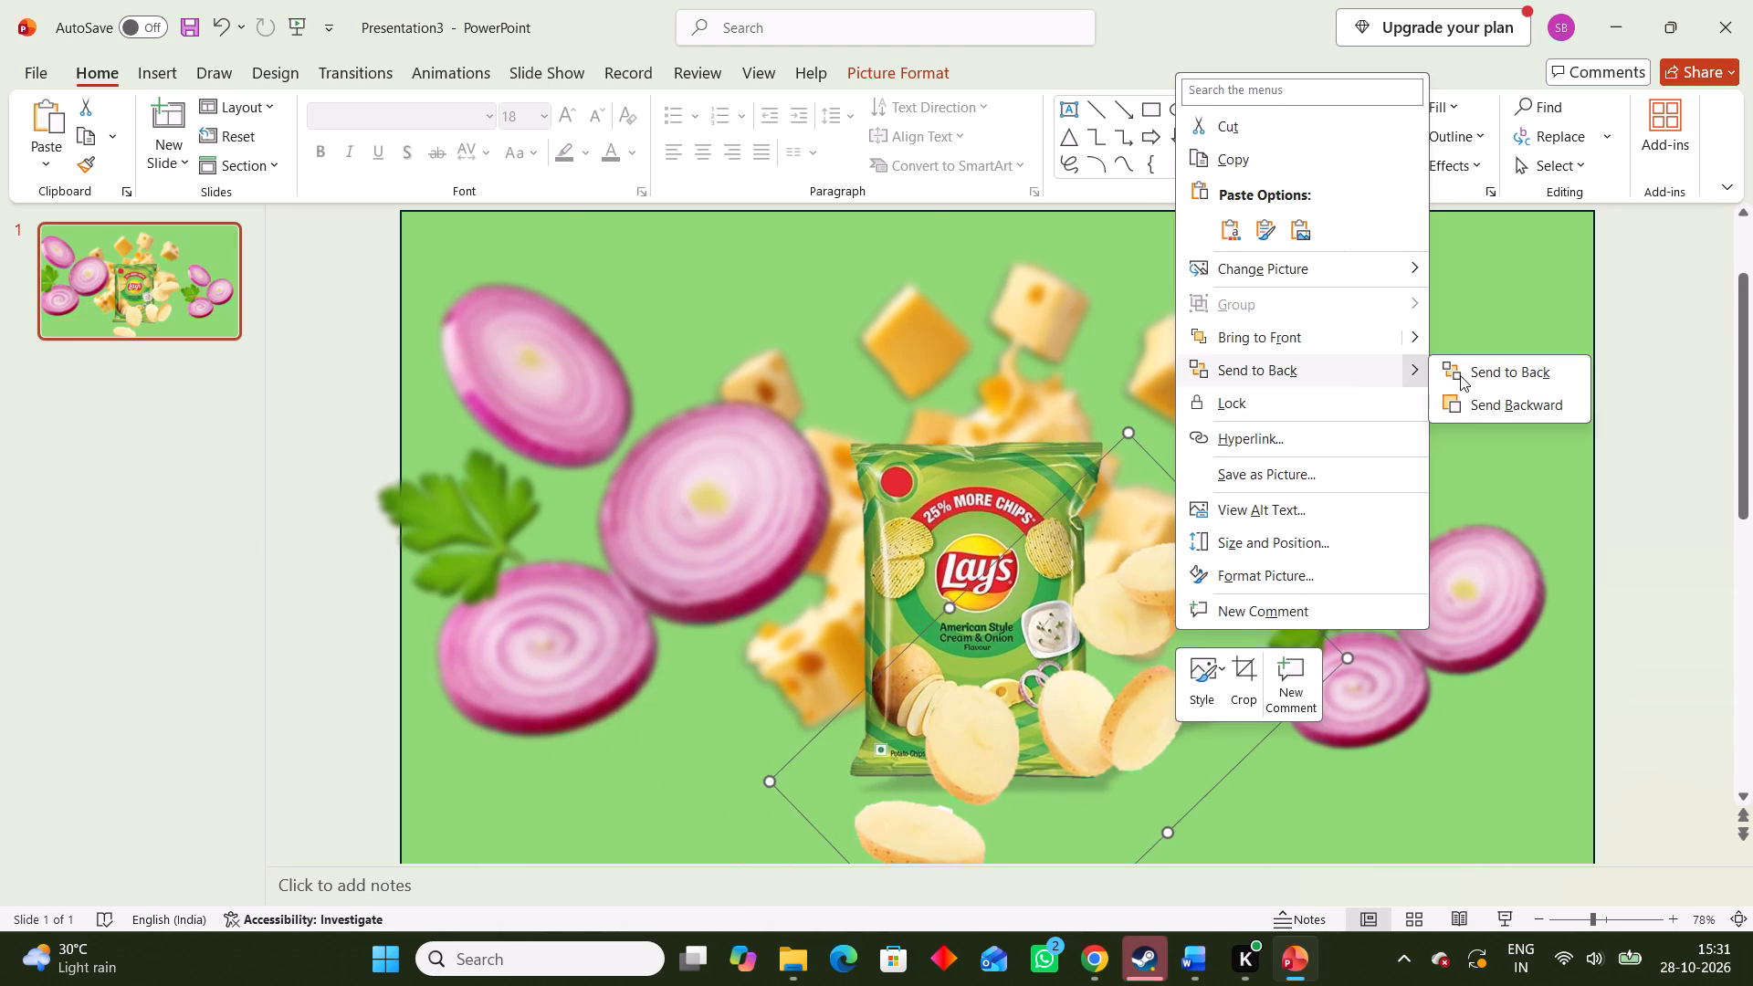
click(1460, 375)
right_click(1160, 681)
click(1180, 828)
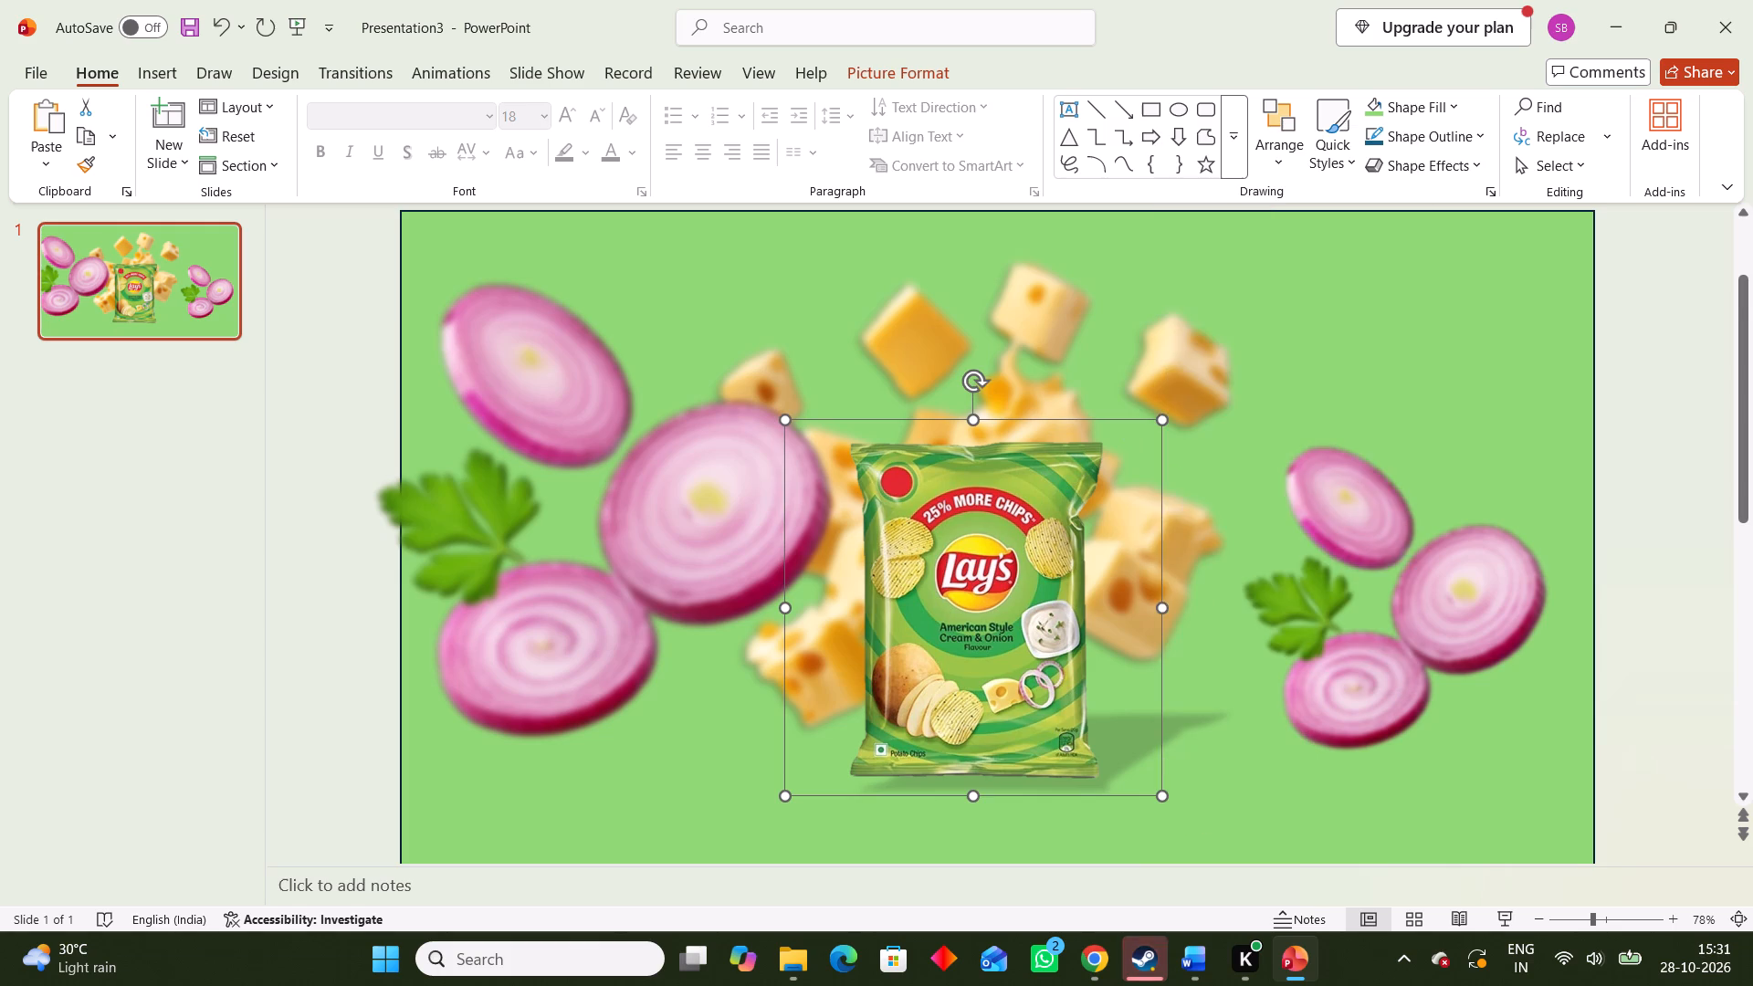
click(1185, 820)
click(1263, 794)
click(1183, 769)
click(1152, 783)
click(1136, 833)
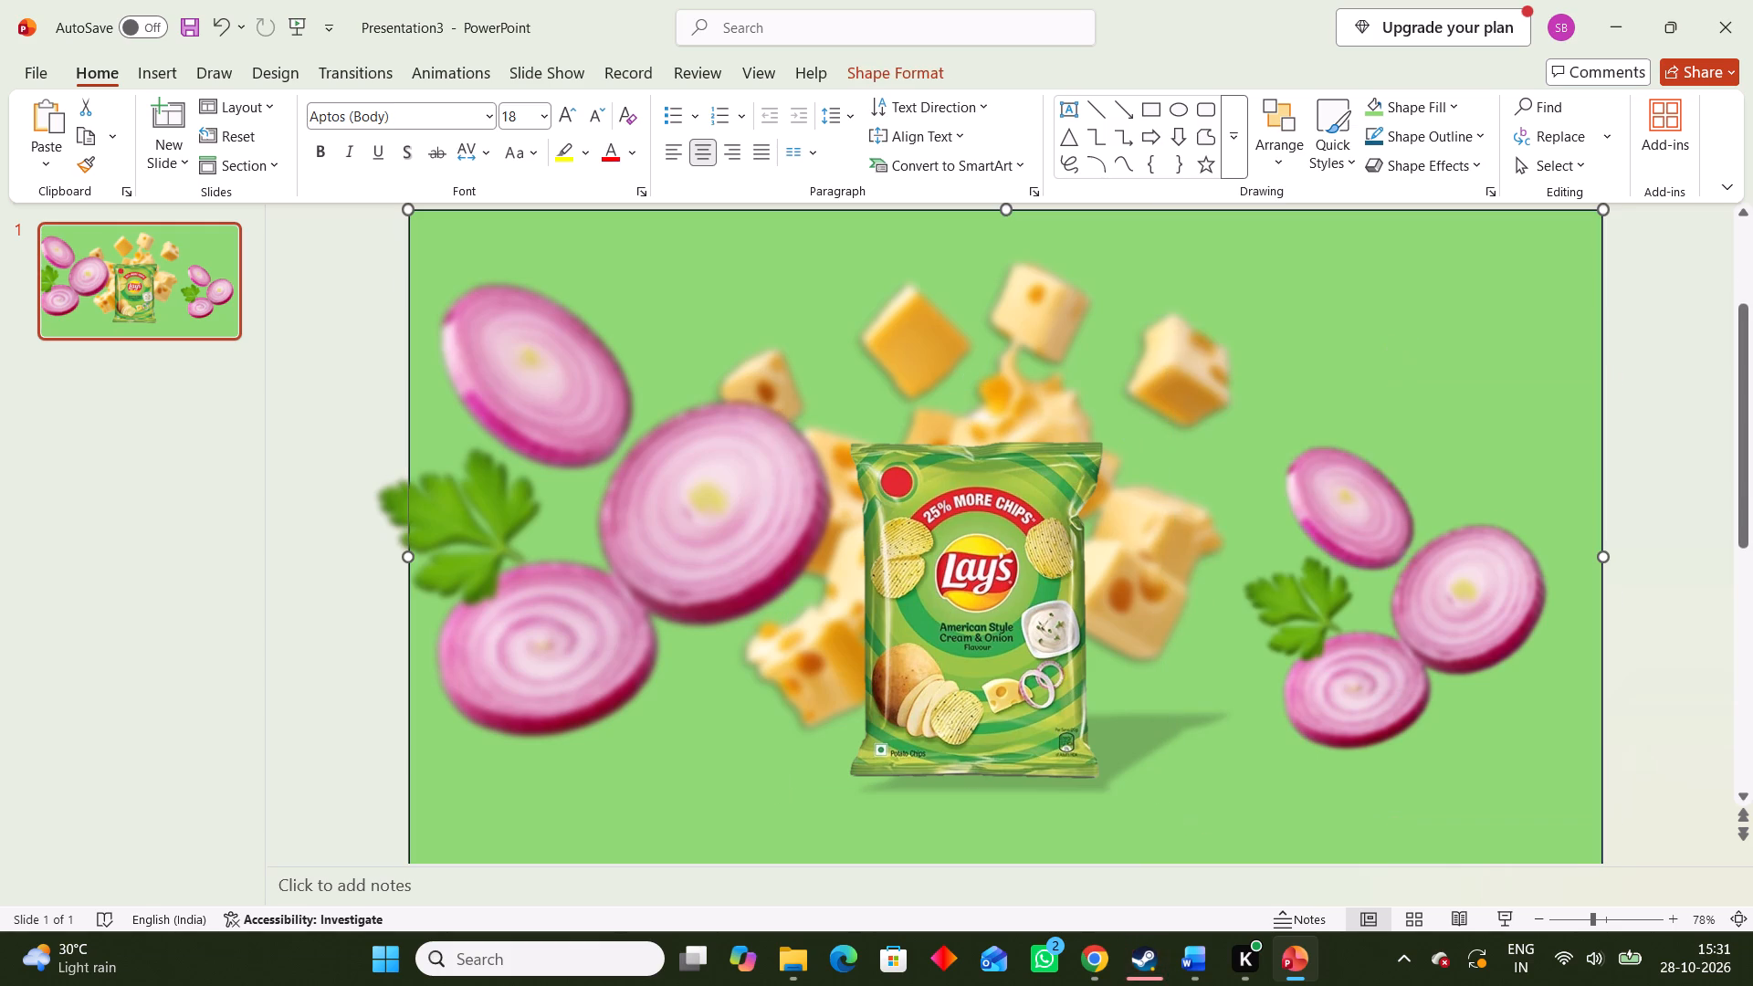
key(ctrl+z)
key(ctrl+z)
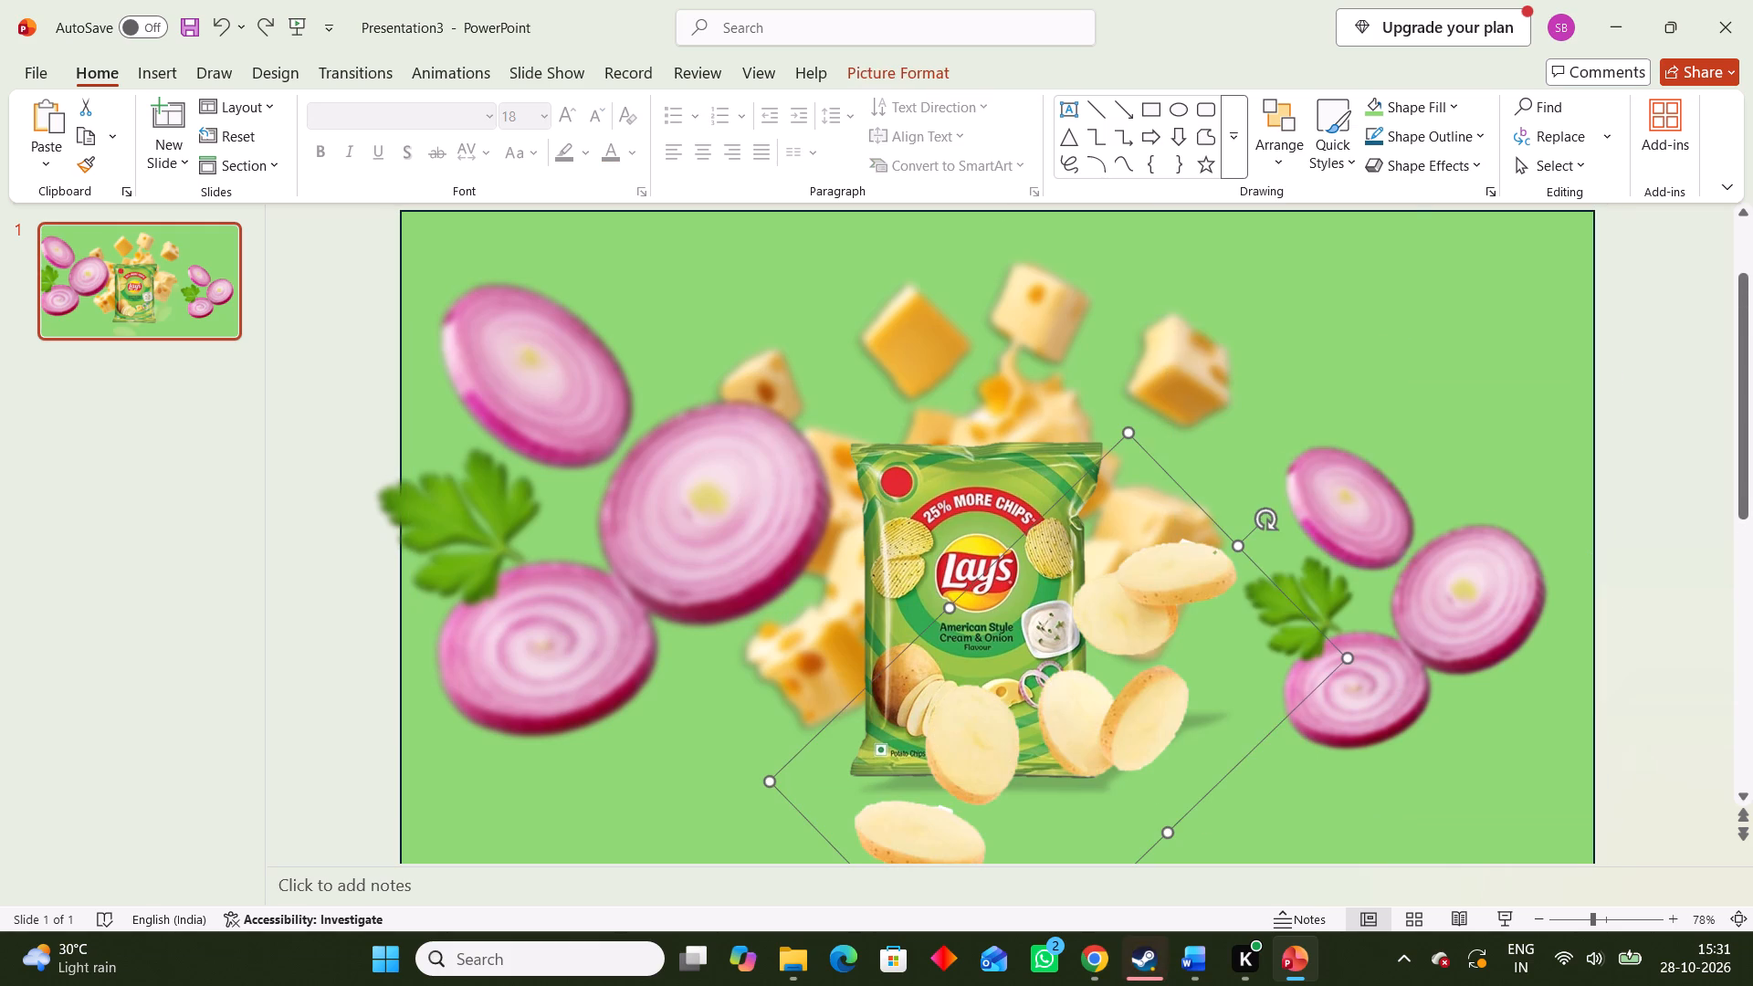
Send the potato slices picture one level backward.
right_click(1165, 663)
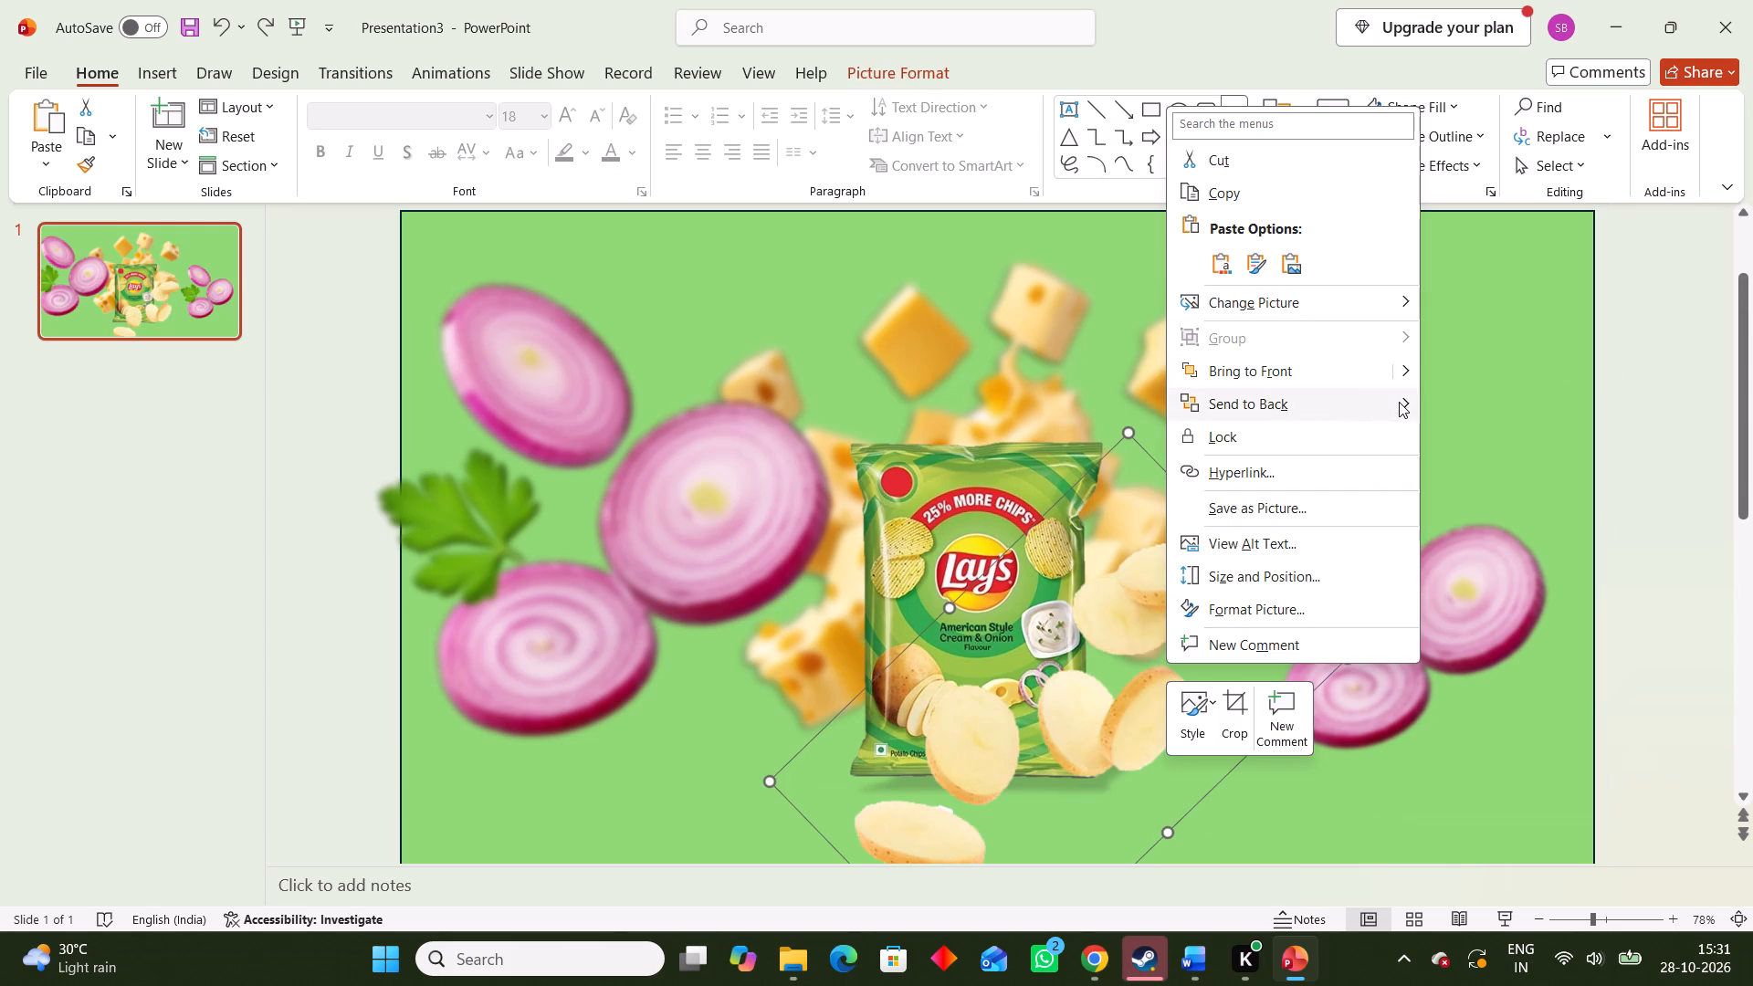
click(1480, 430)
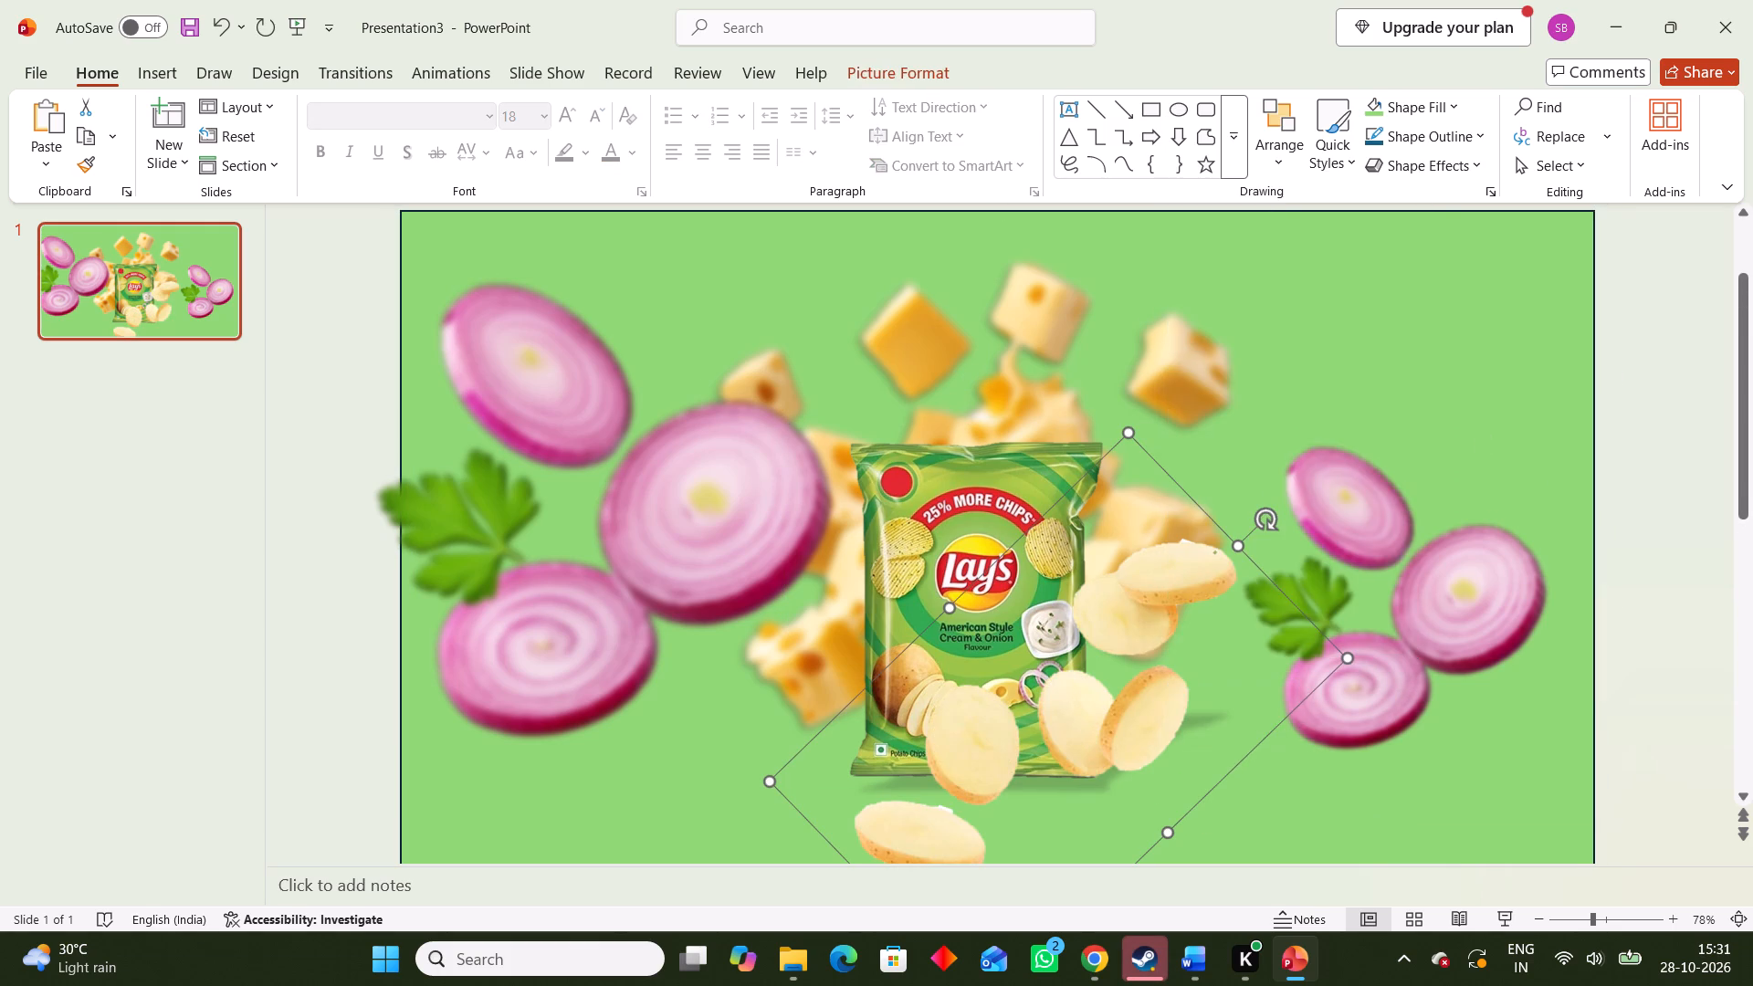
right_click(1190, 714)
click(1100, 792)
click(1065, 748)
drag(1281, 717, 1272, 719)
click(1098, 702)
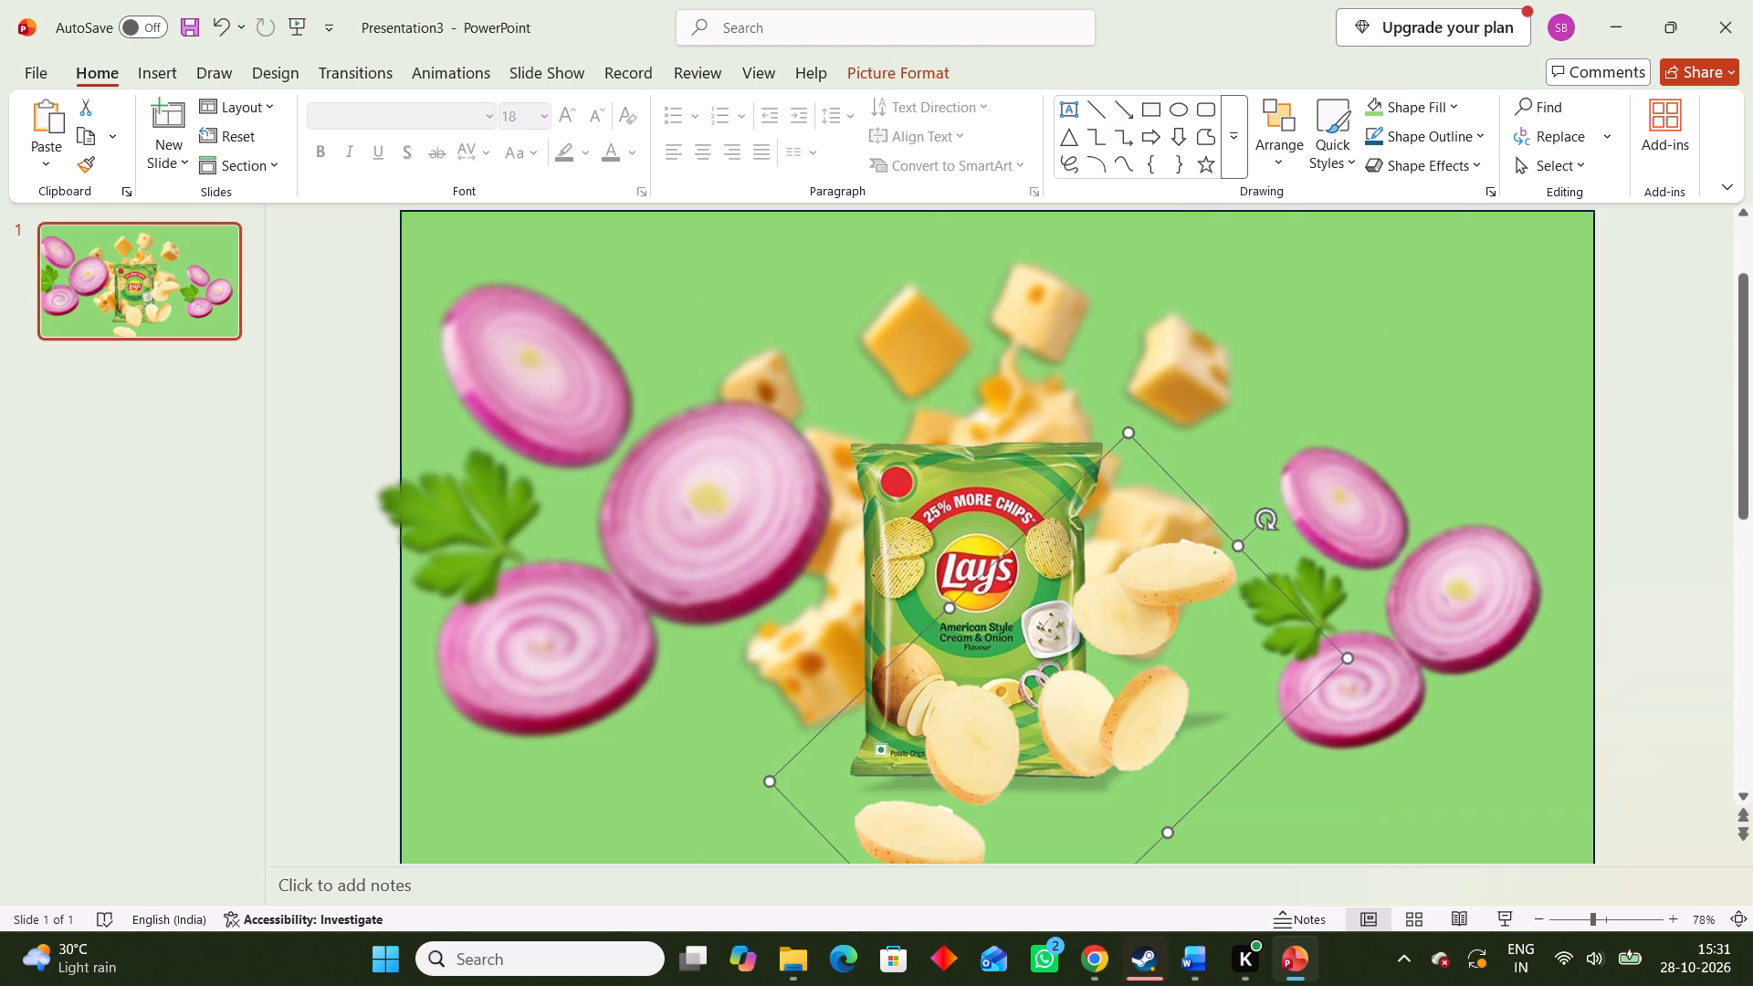
right_click(1172, 655)
click(1011, 761)
click(1076, 746)
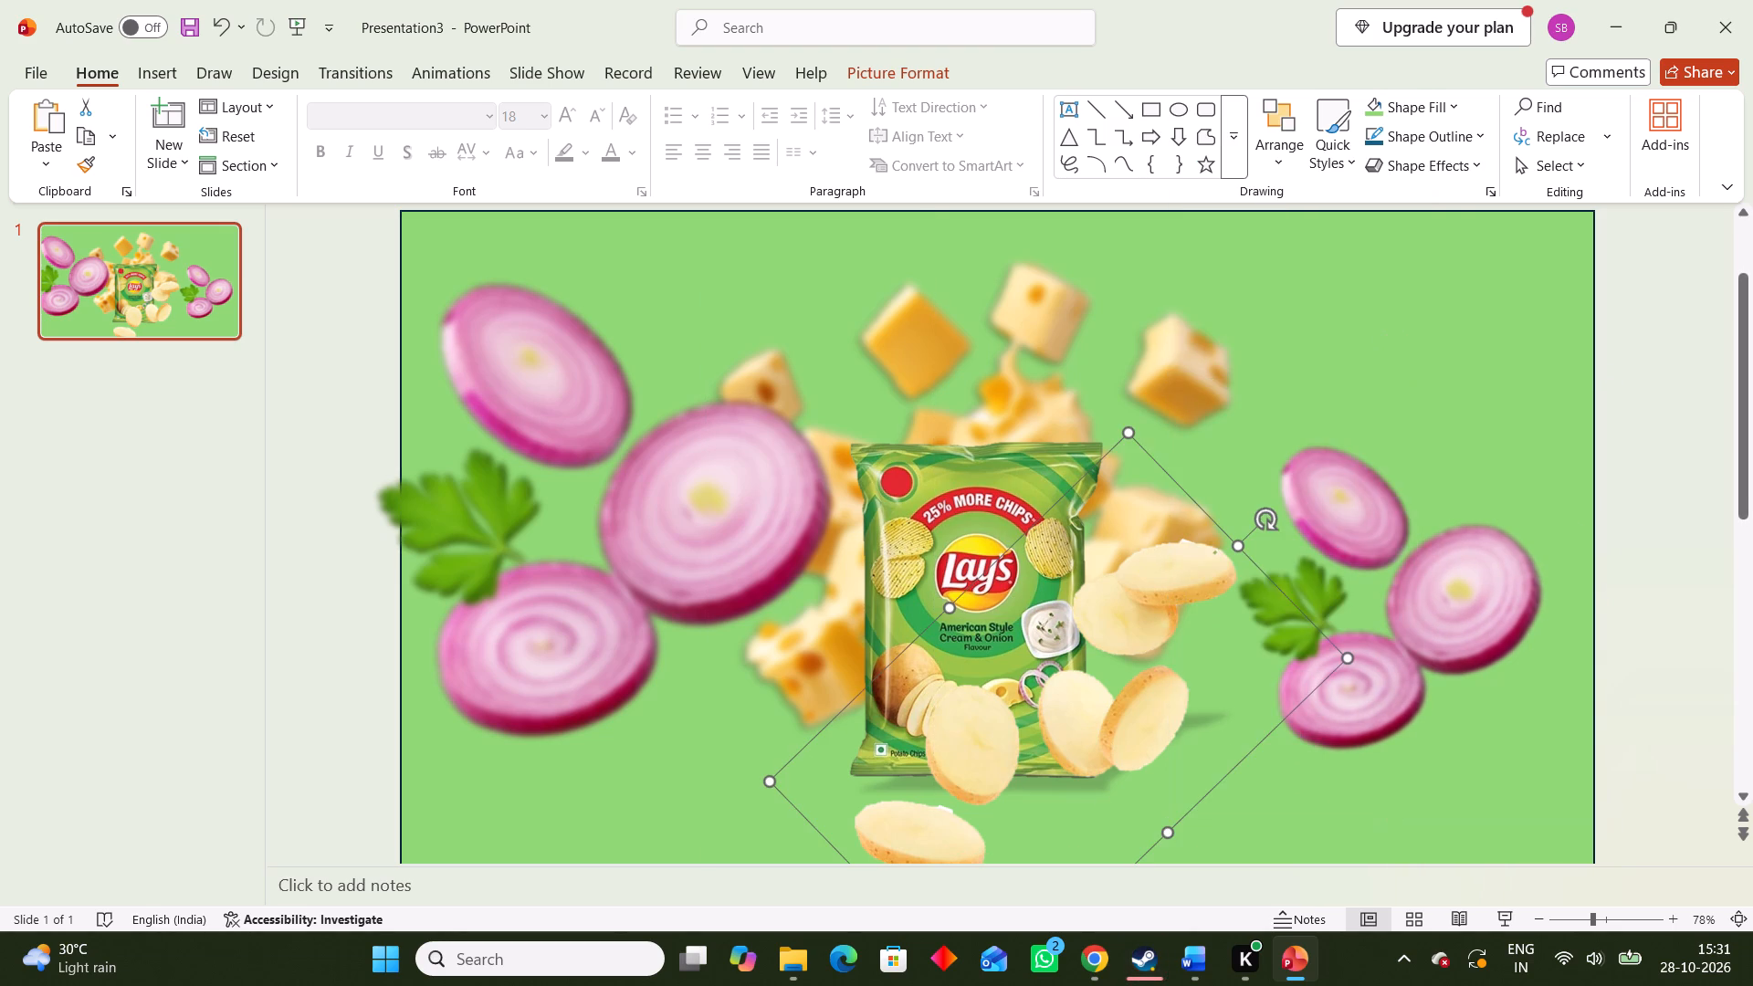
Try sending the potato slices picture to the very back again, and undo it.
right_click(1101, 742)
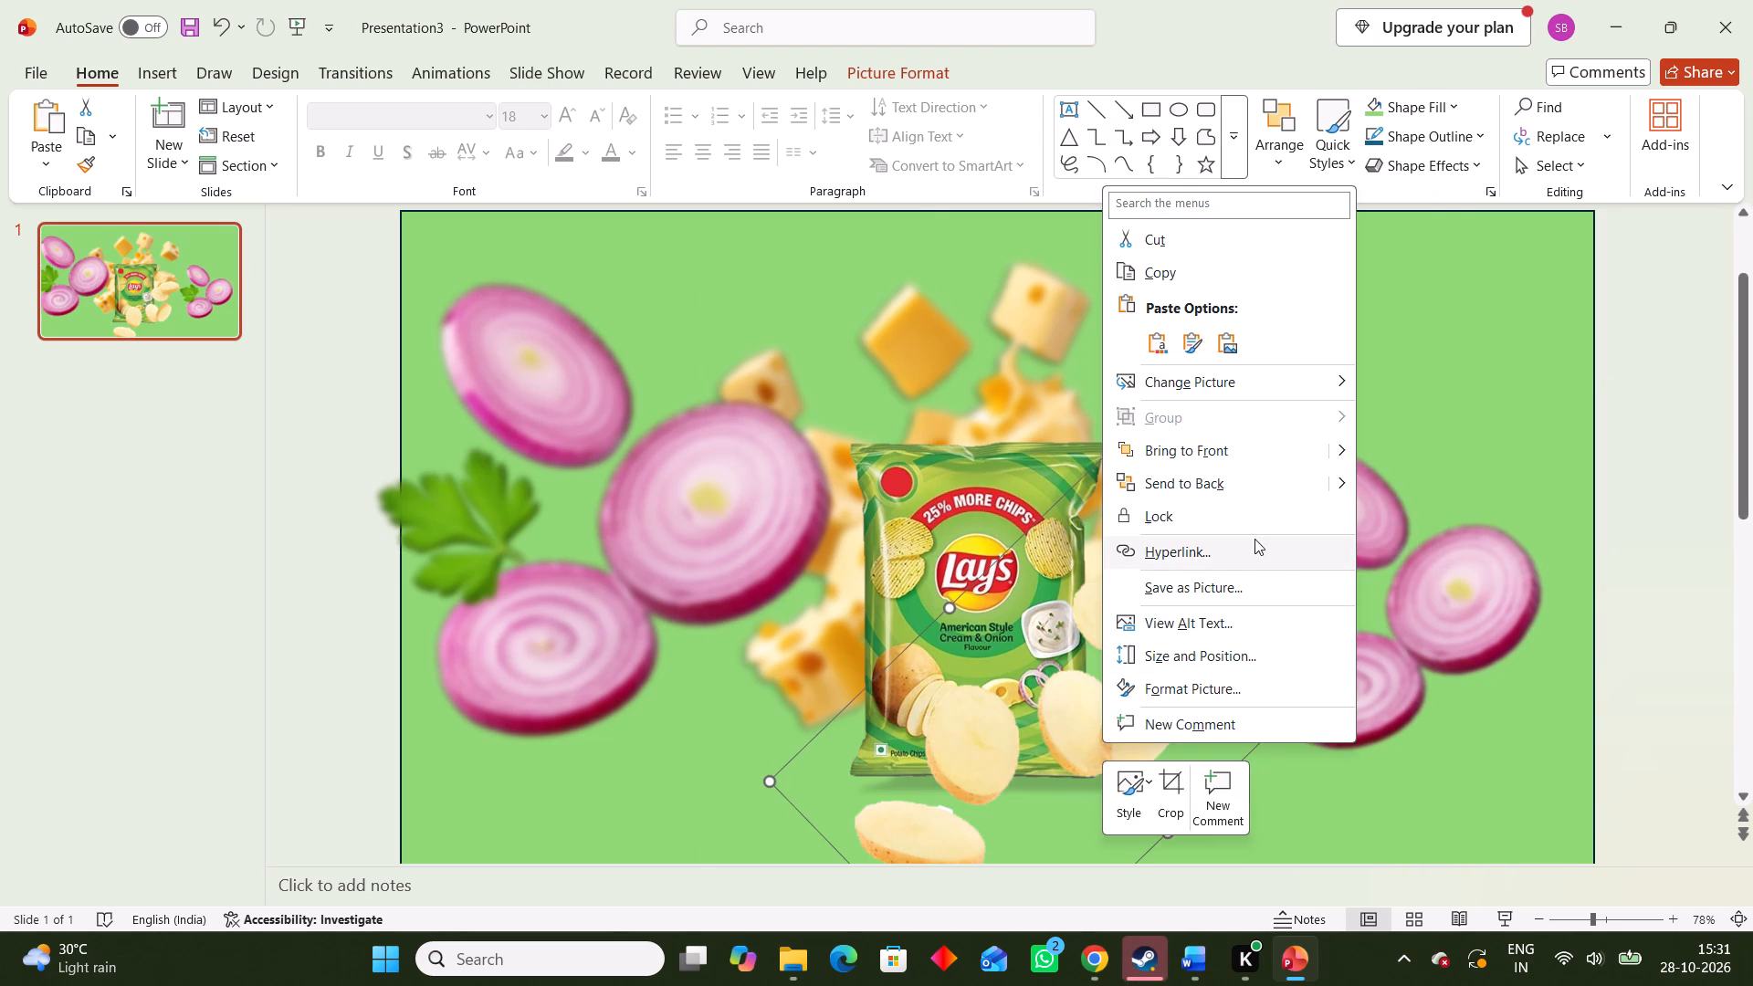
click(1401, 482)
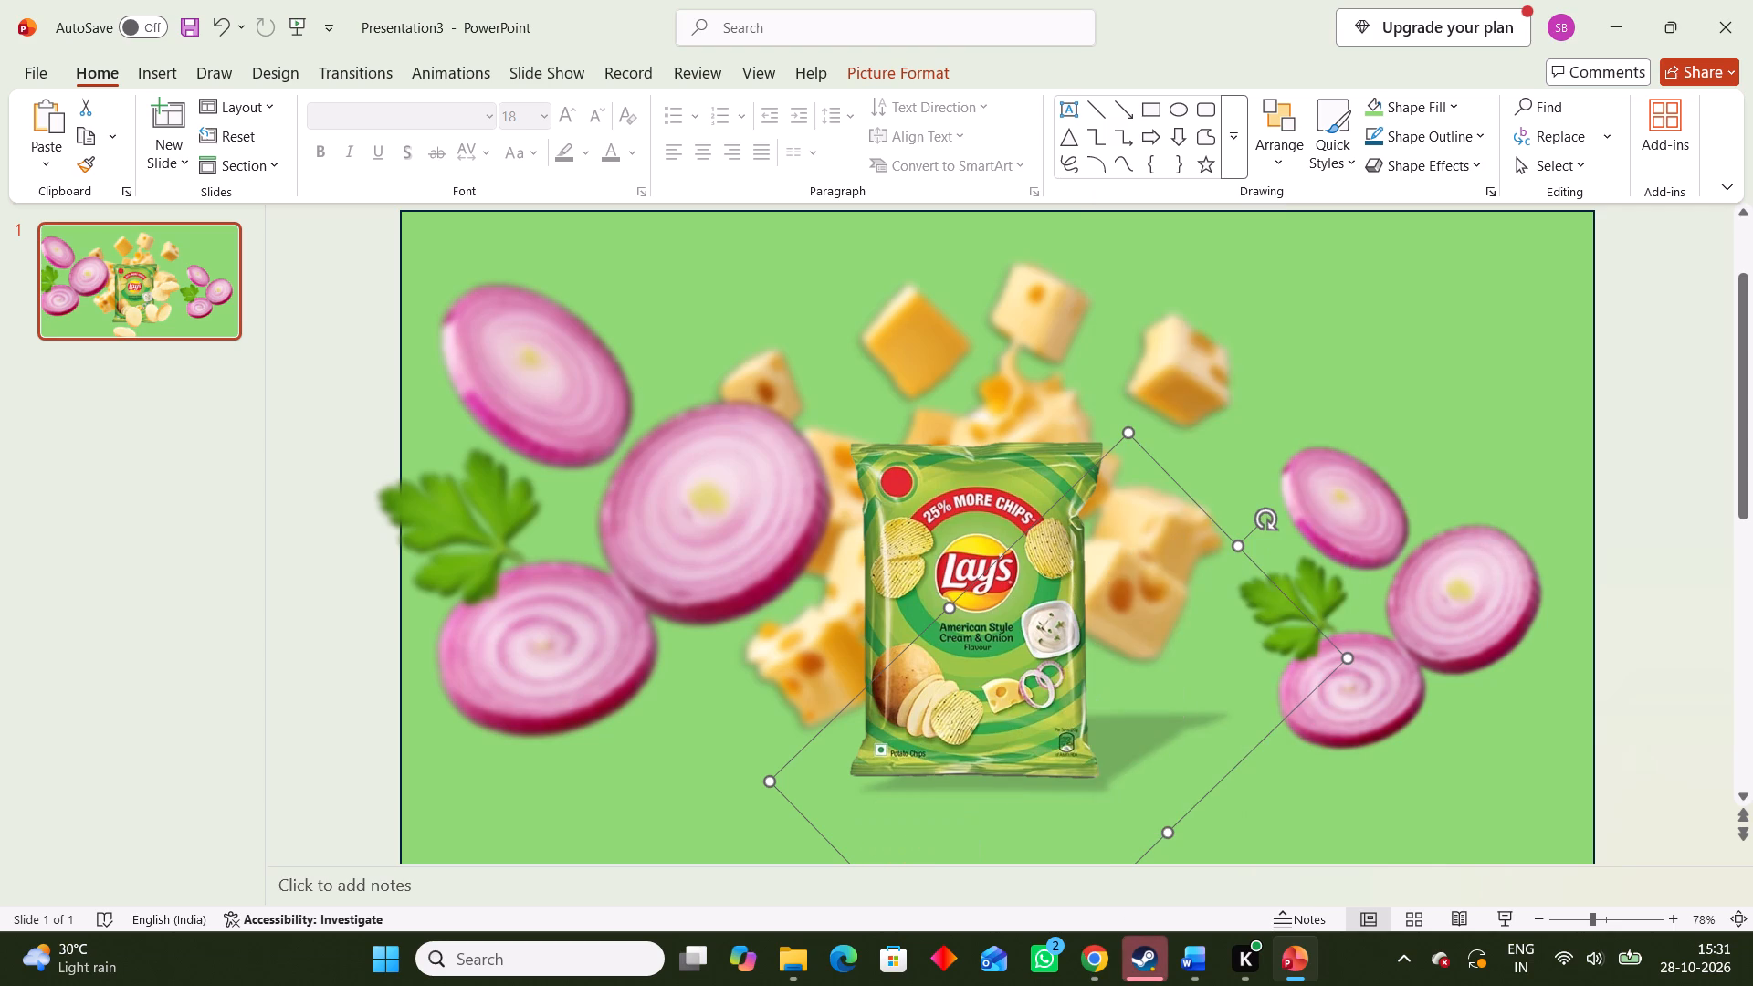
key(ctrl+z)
Send the potato slices picture further backward, level by level, to place it behind the Lay's packet.
right_click(1129, 656)
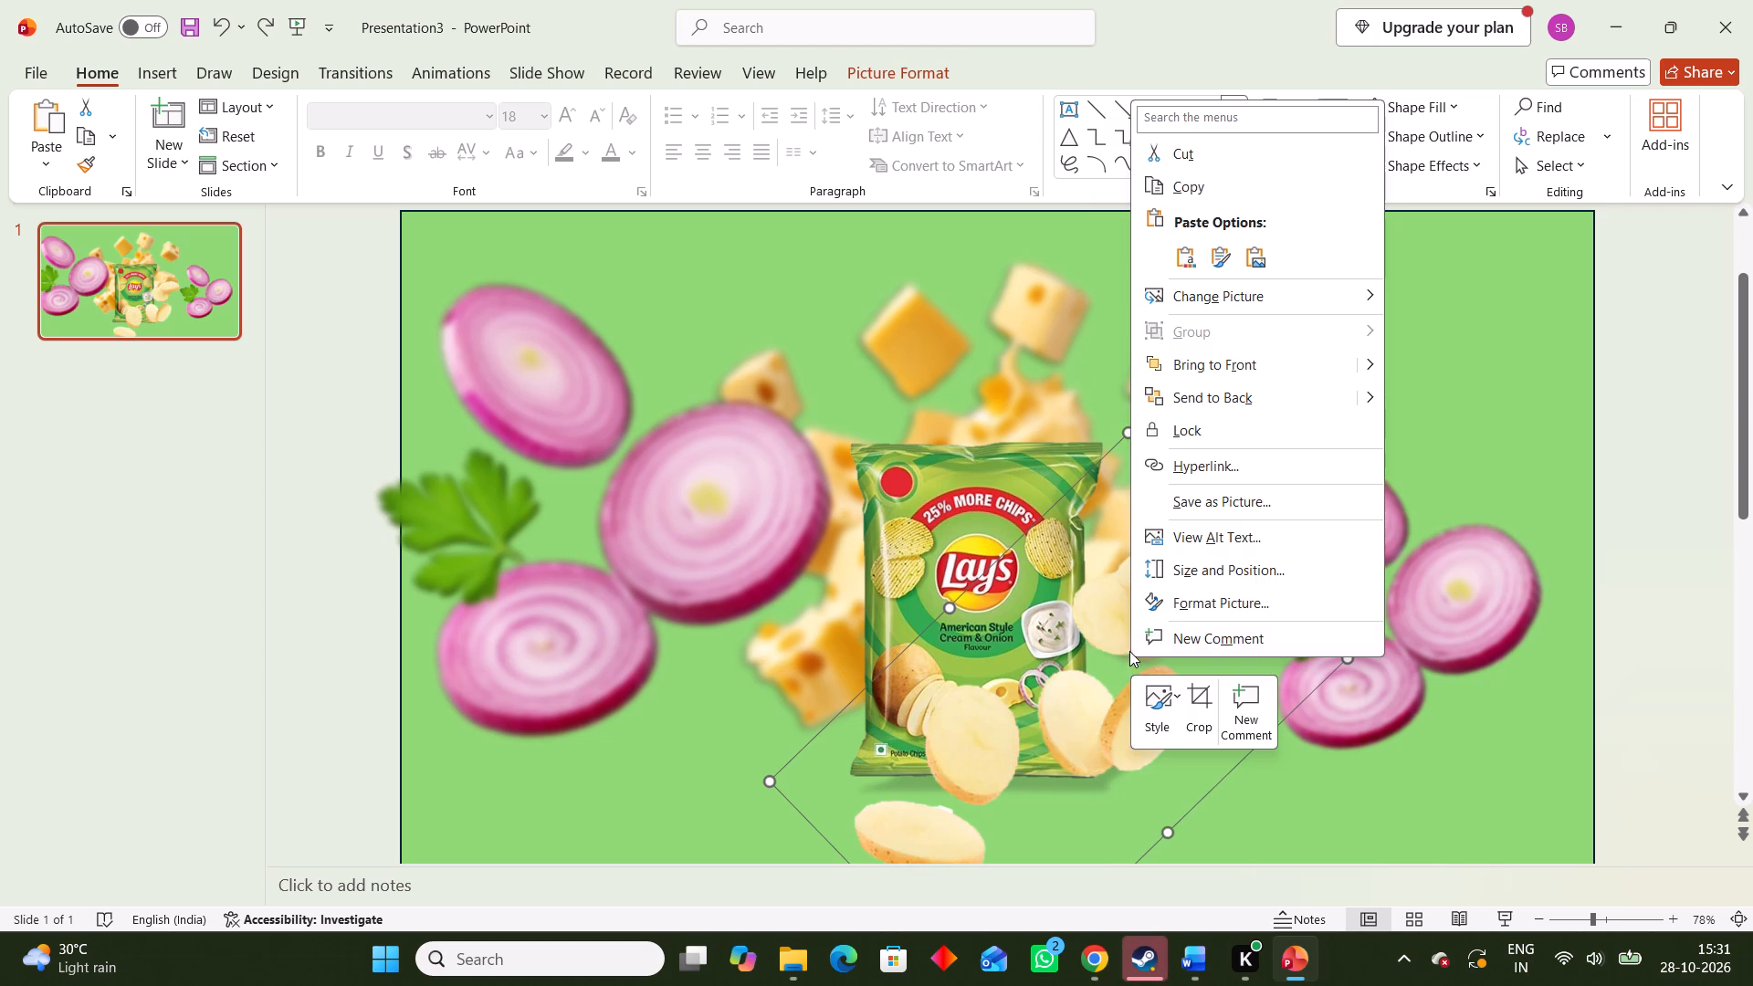
click(1422, 431)
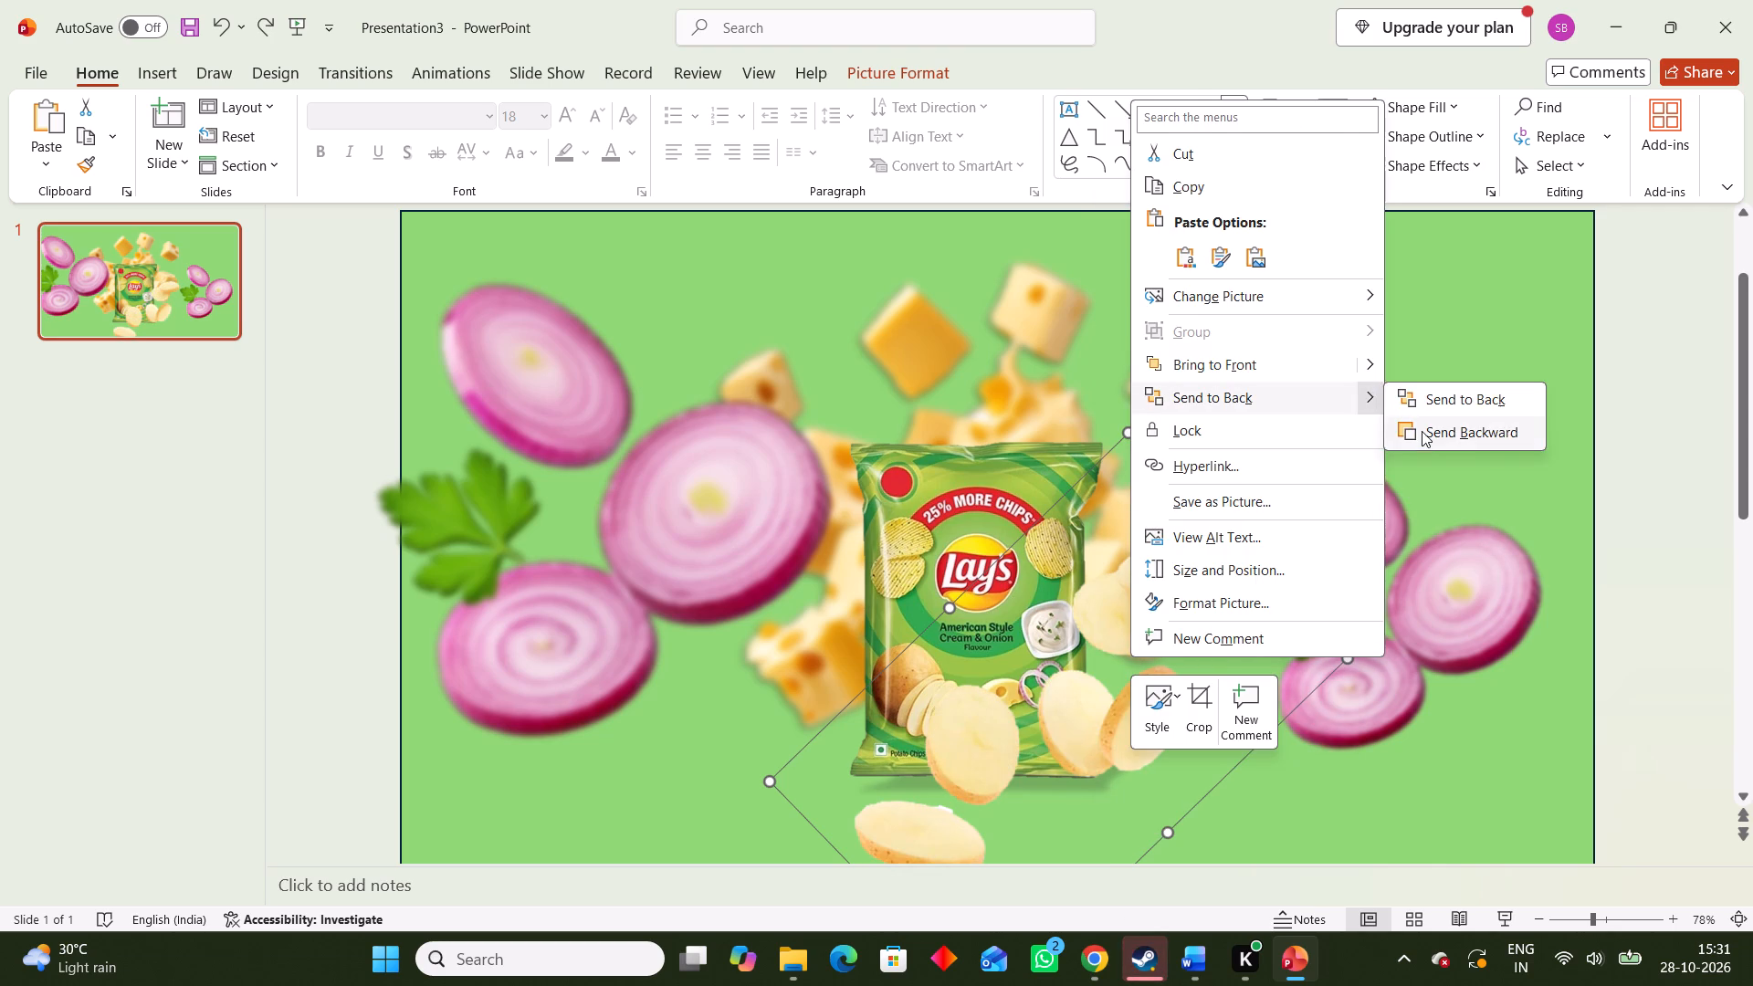
right_click(1219, 609)
click(1127, 687)
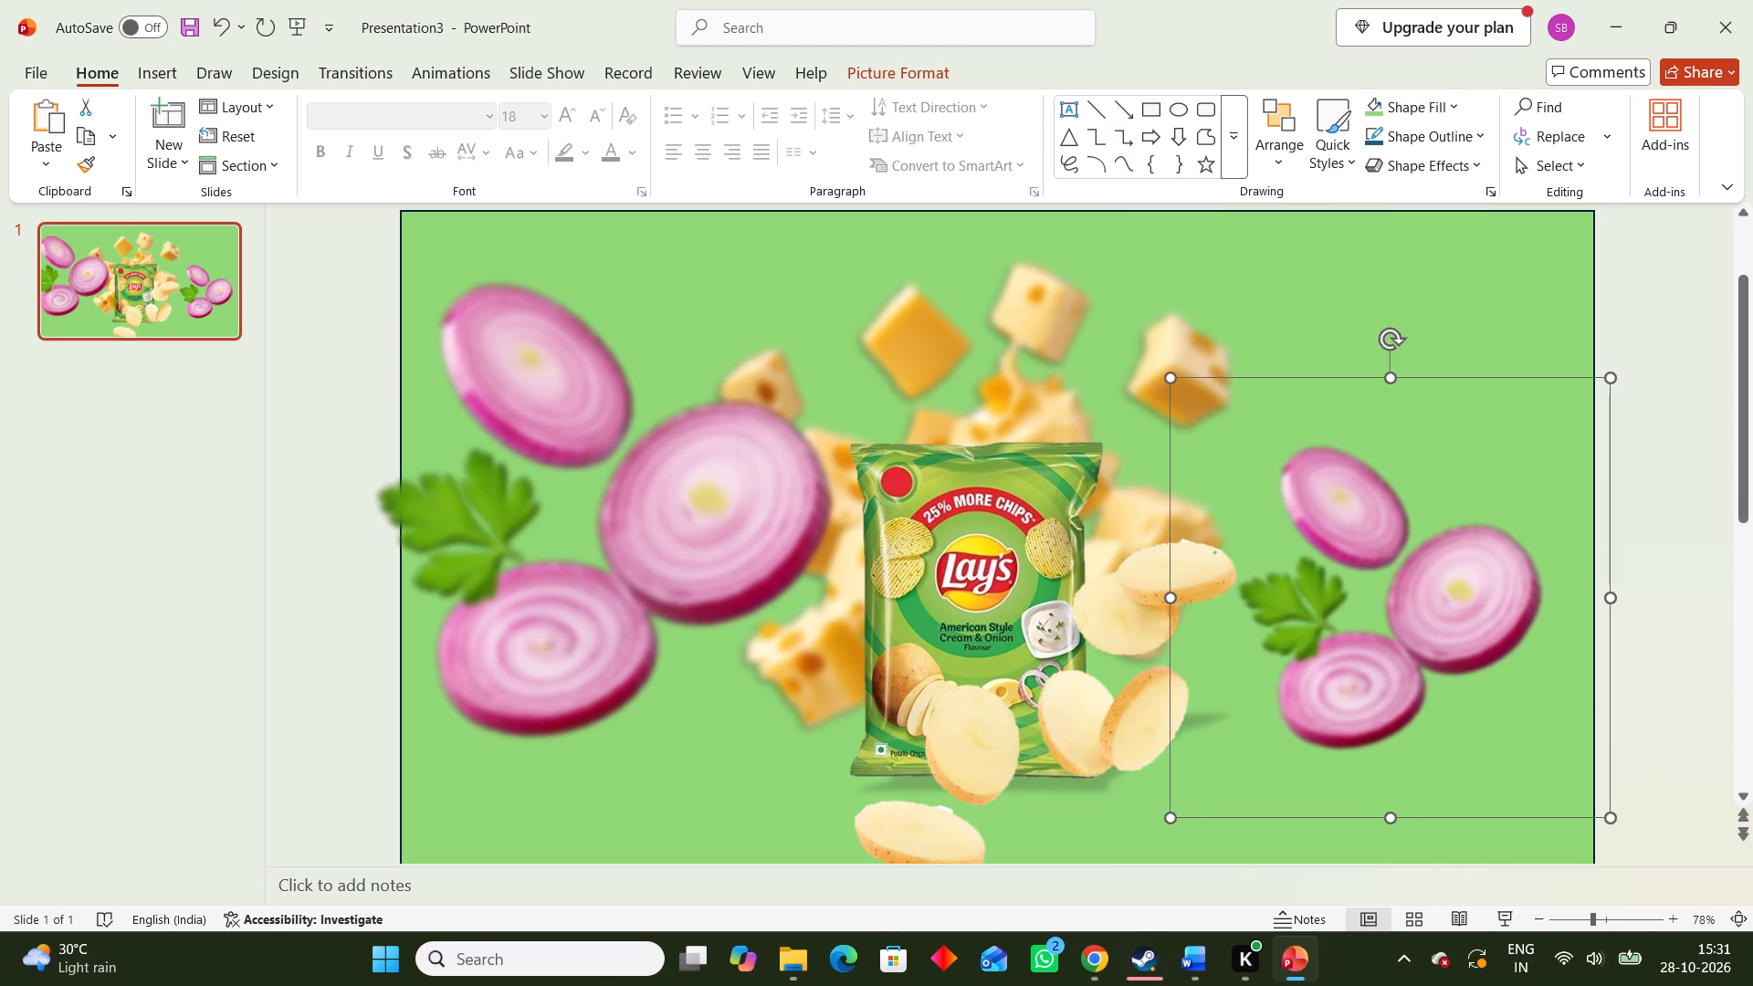
click(1126, 687)
right_click(1126, 687)
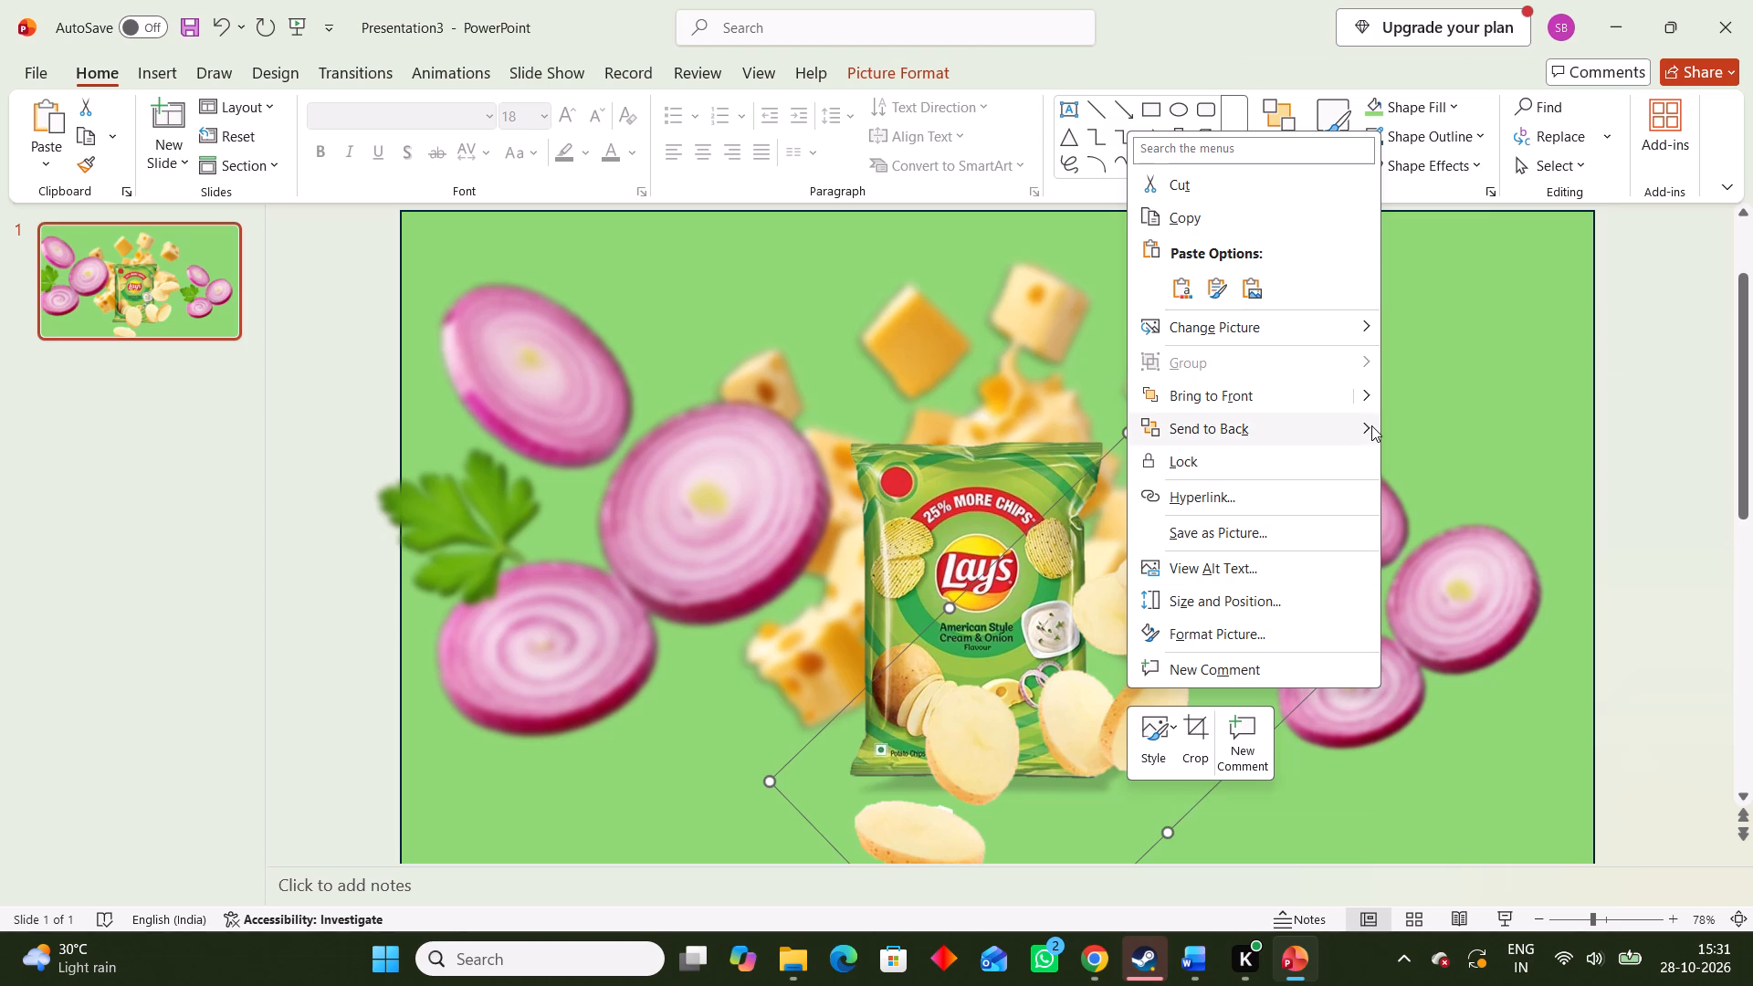
click(1371, 425)
click(1364, 432)
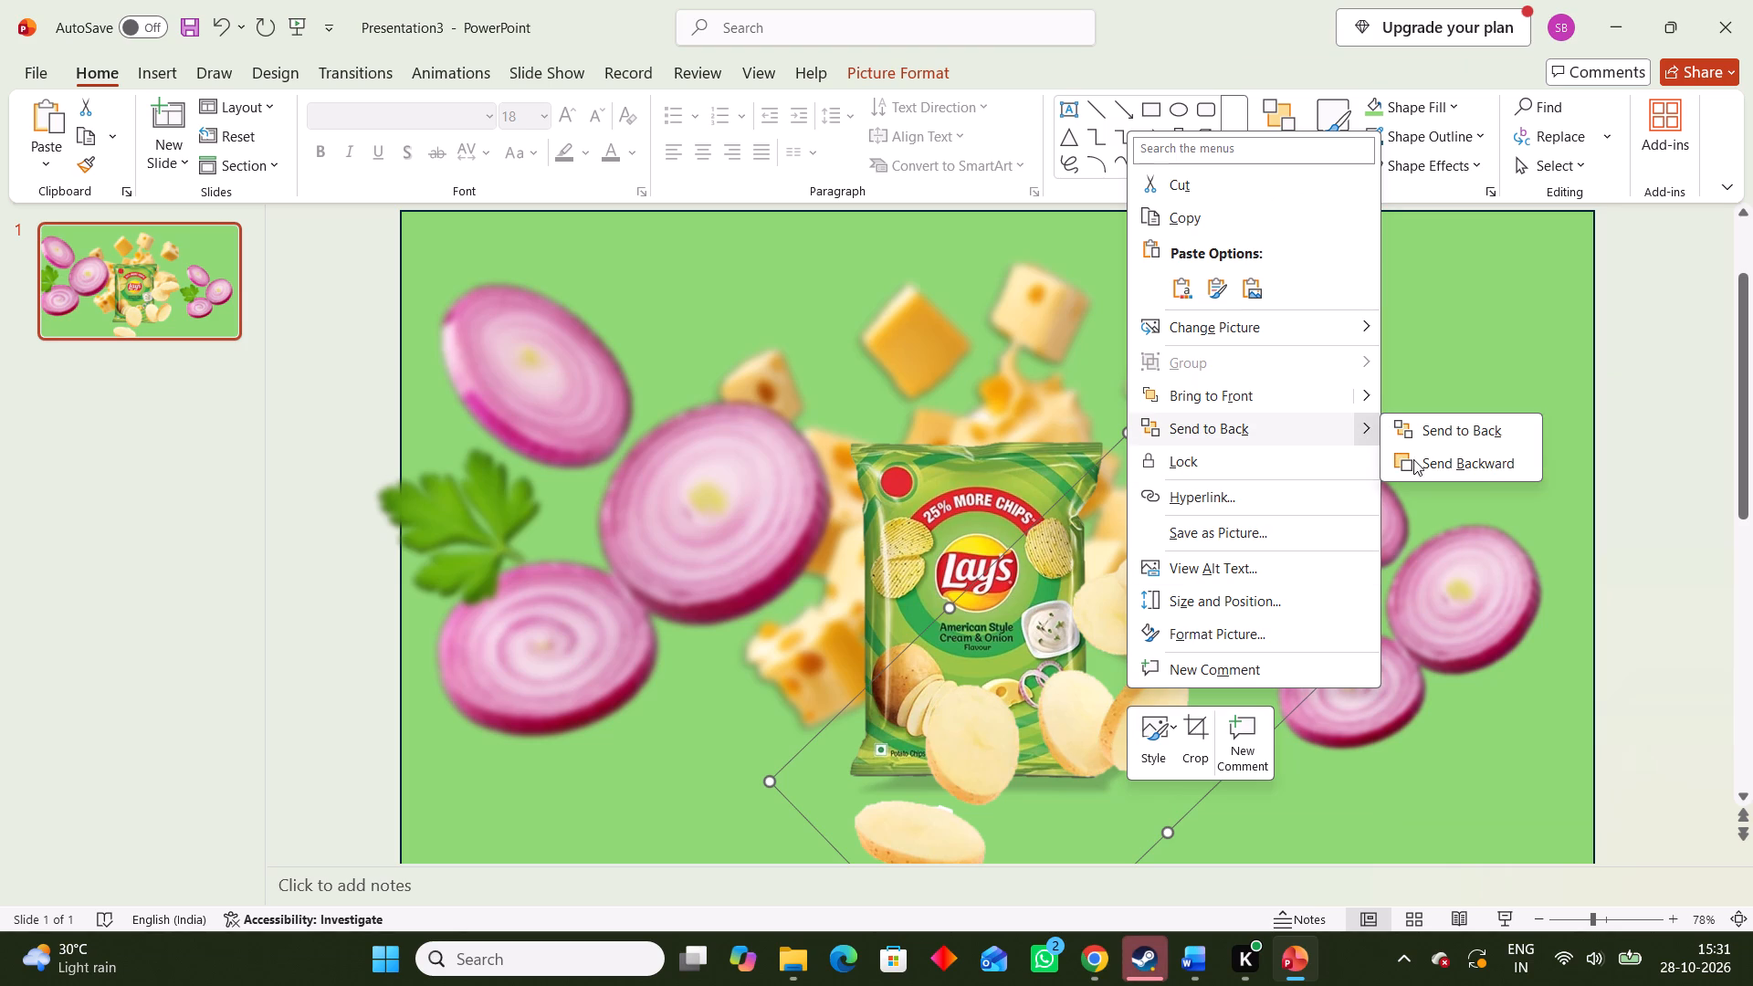
click(1416, 462)
Move the smaller onion slices picture on the slide's right side slightly down.
drag(1183, 627, 1185, 627)
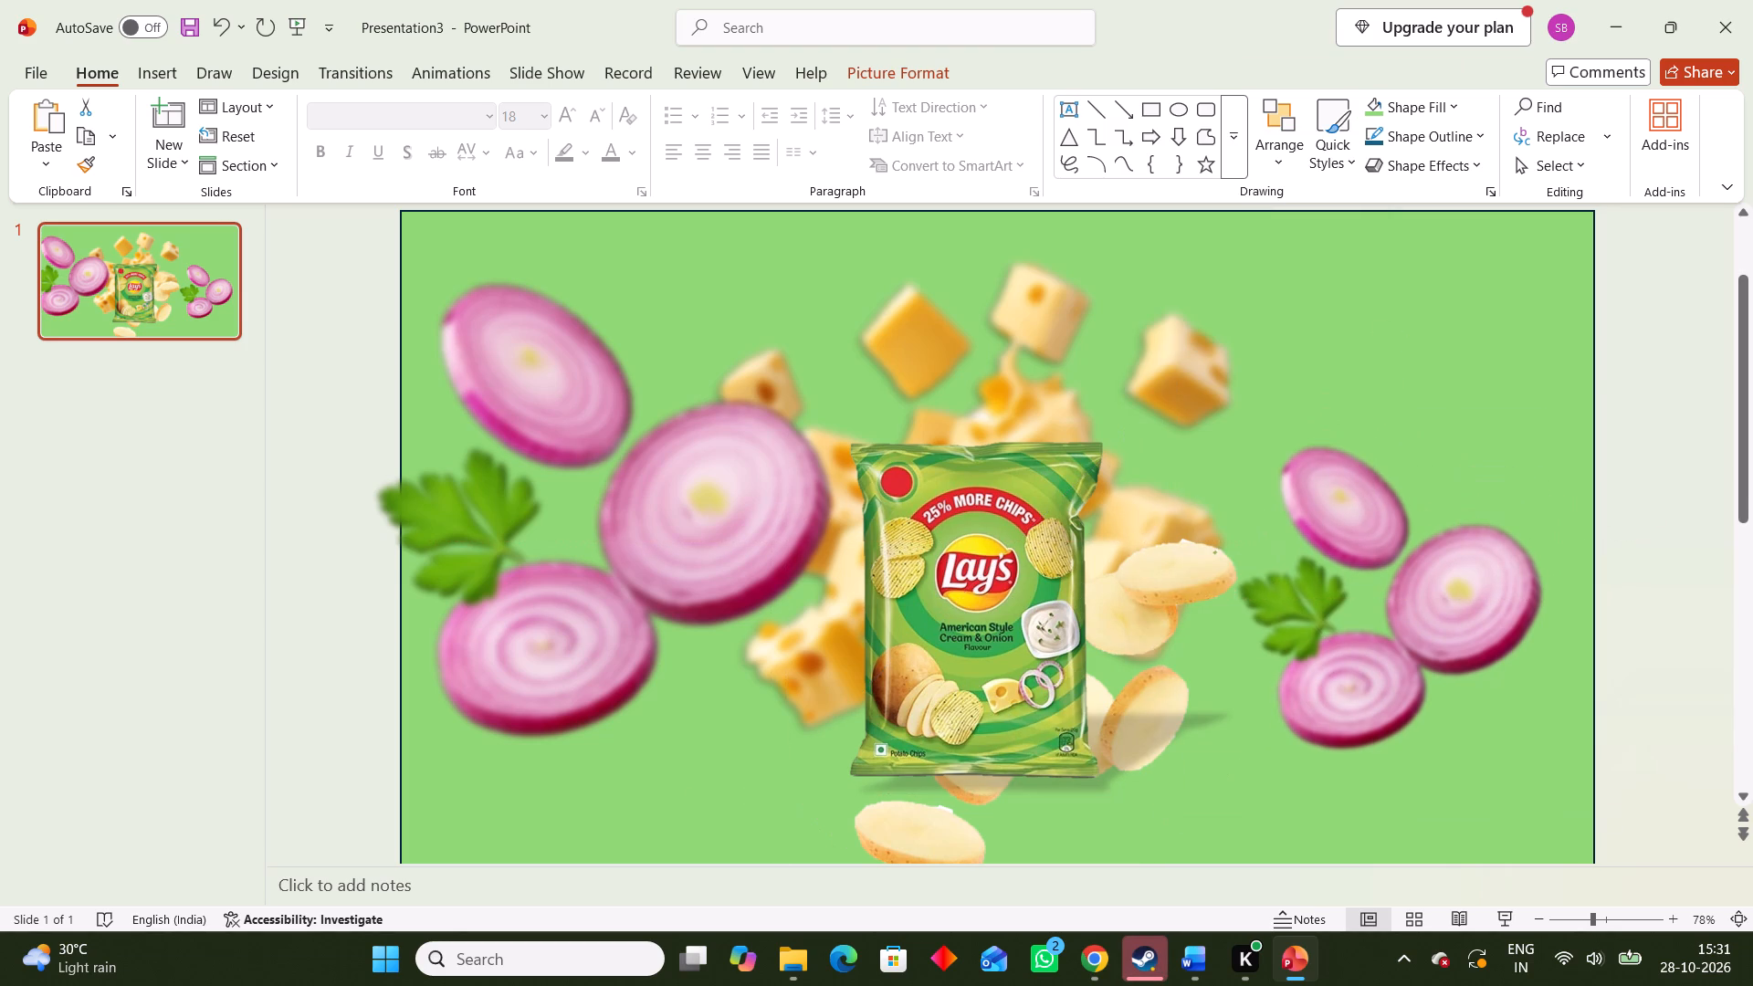
drag(1185, 627, 1180, 648)
click(1145, 609)
click(1238, 570)
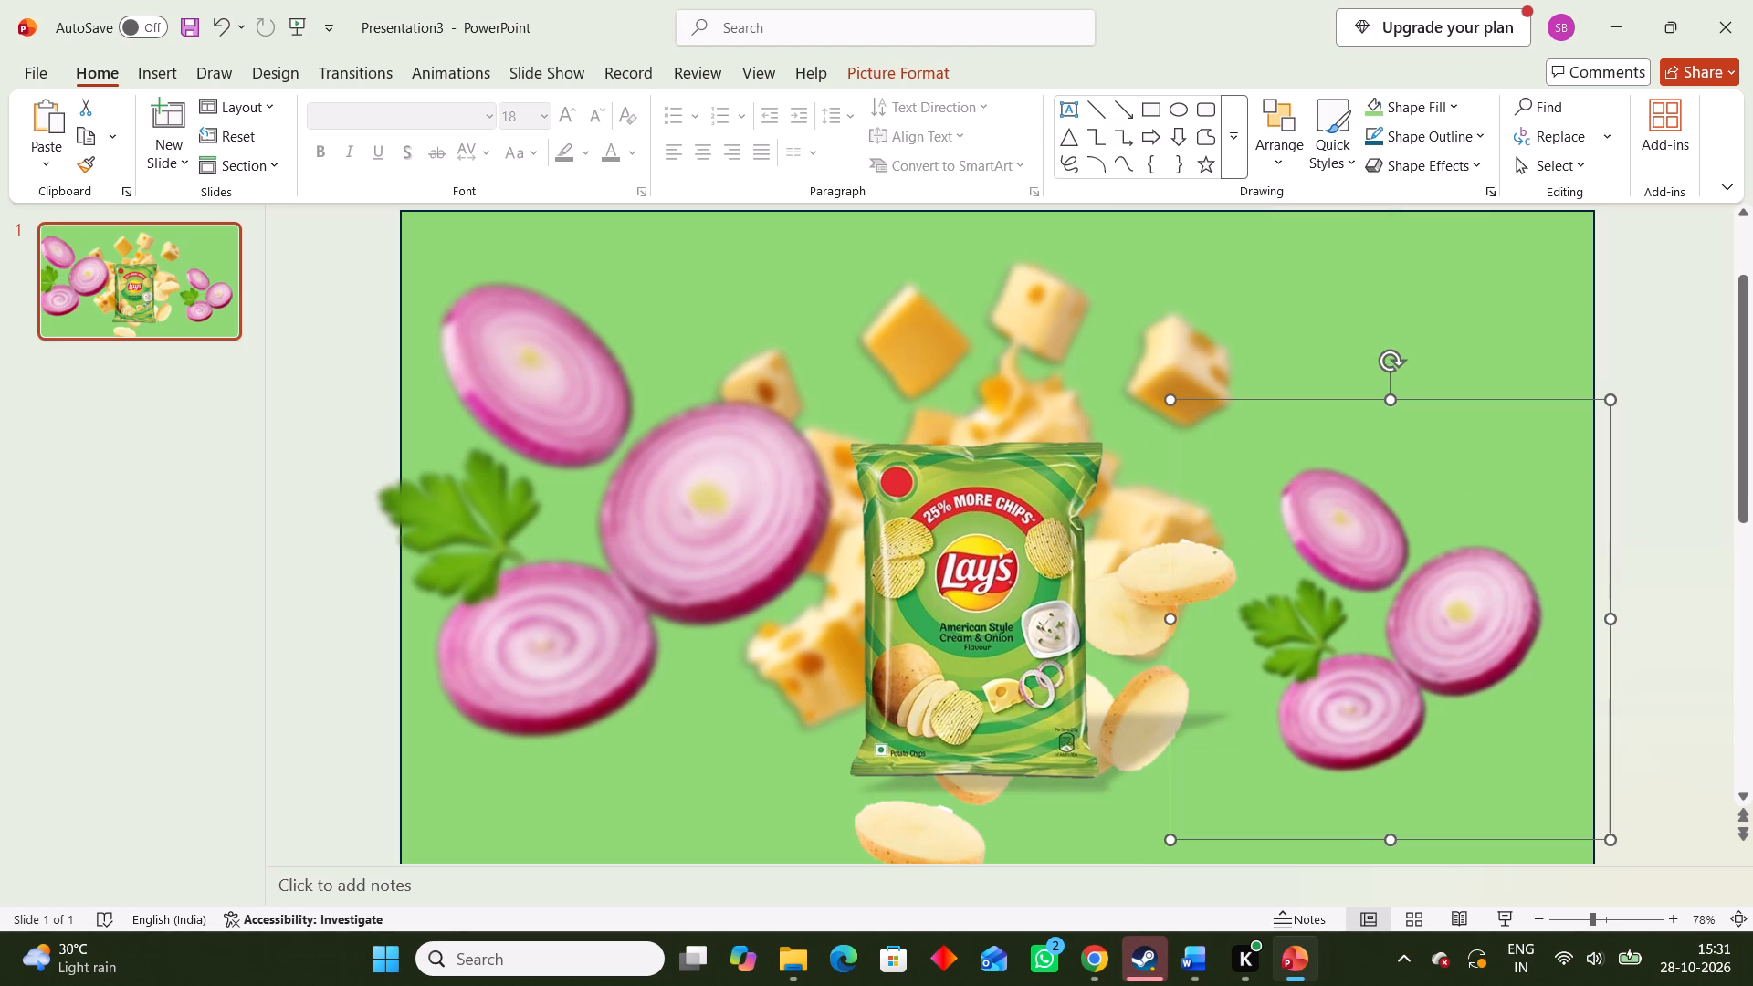
Move the potato slices picture from behind the Lay's packet to the slide's upper-right area, above the smaller onion slices.
click(1157, 580)
click(1187, 578)
click(1158, 575)
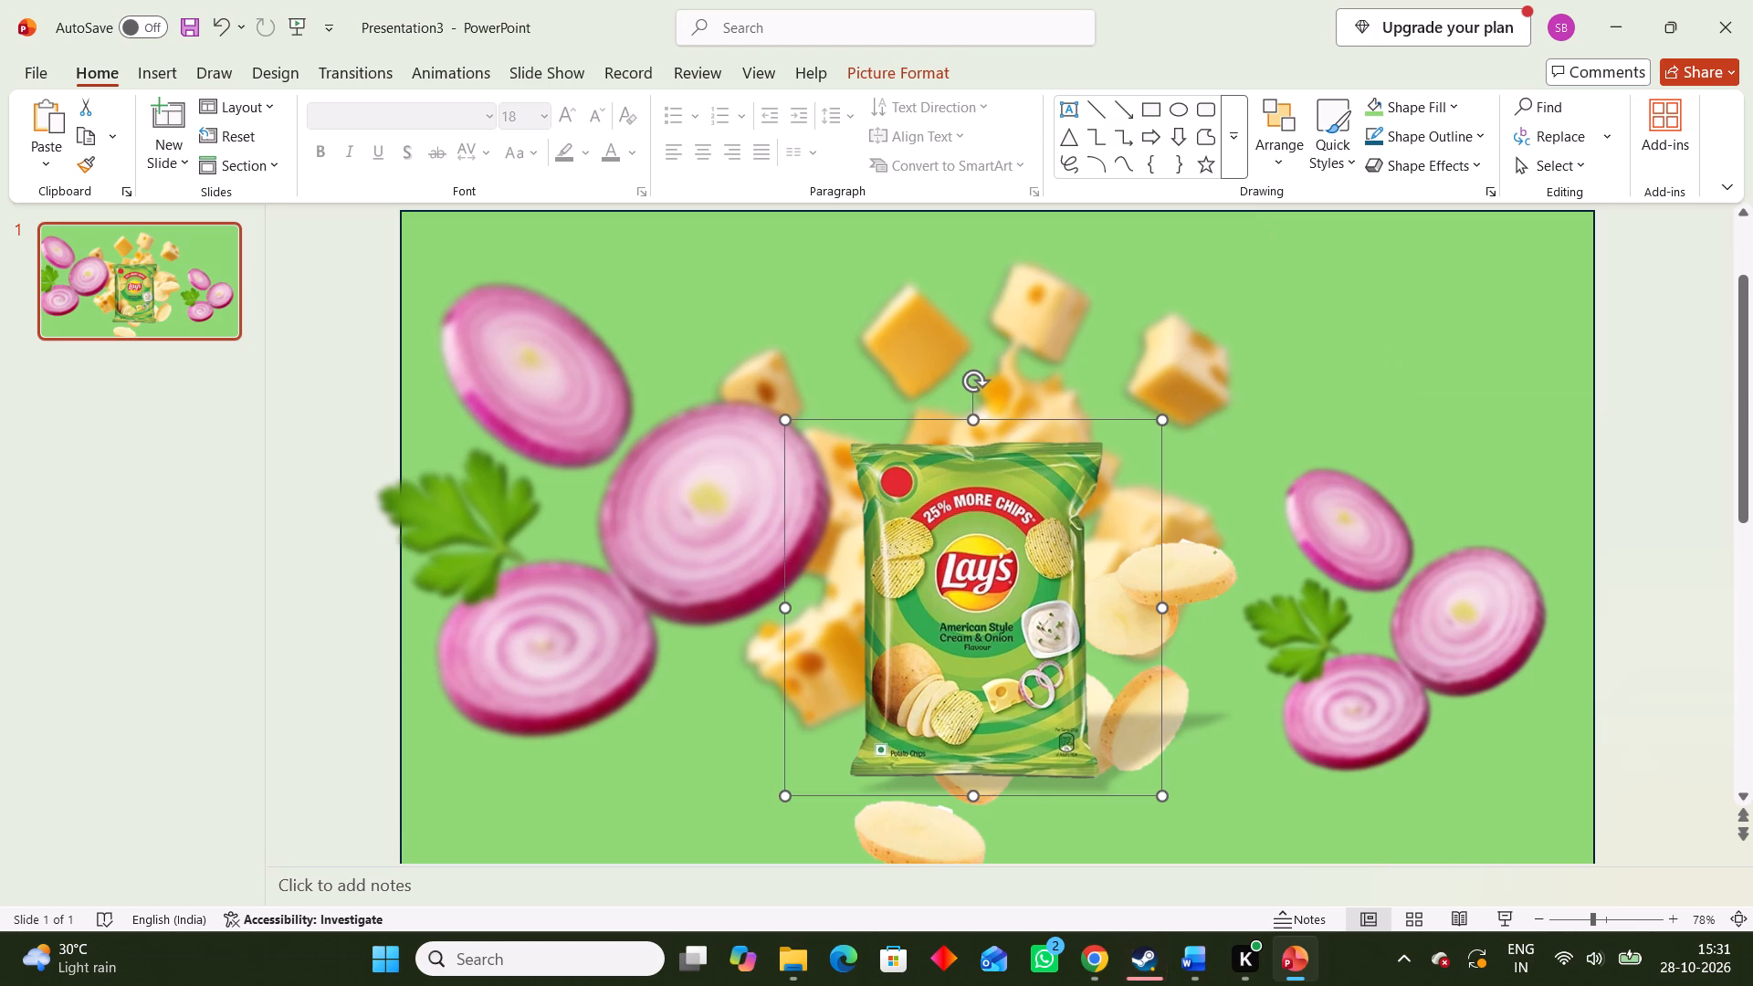
click(951, 841)
drag(946, 842, 1231, 530)
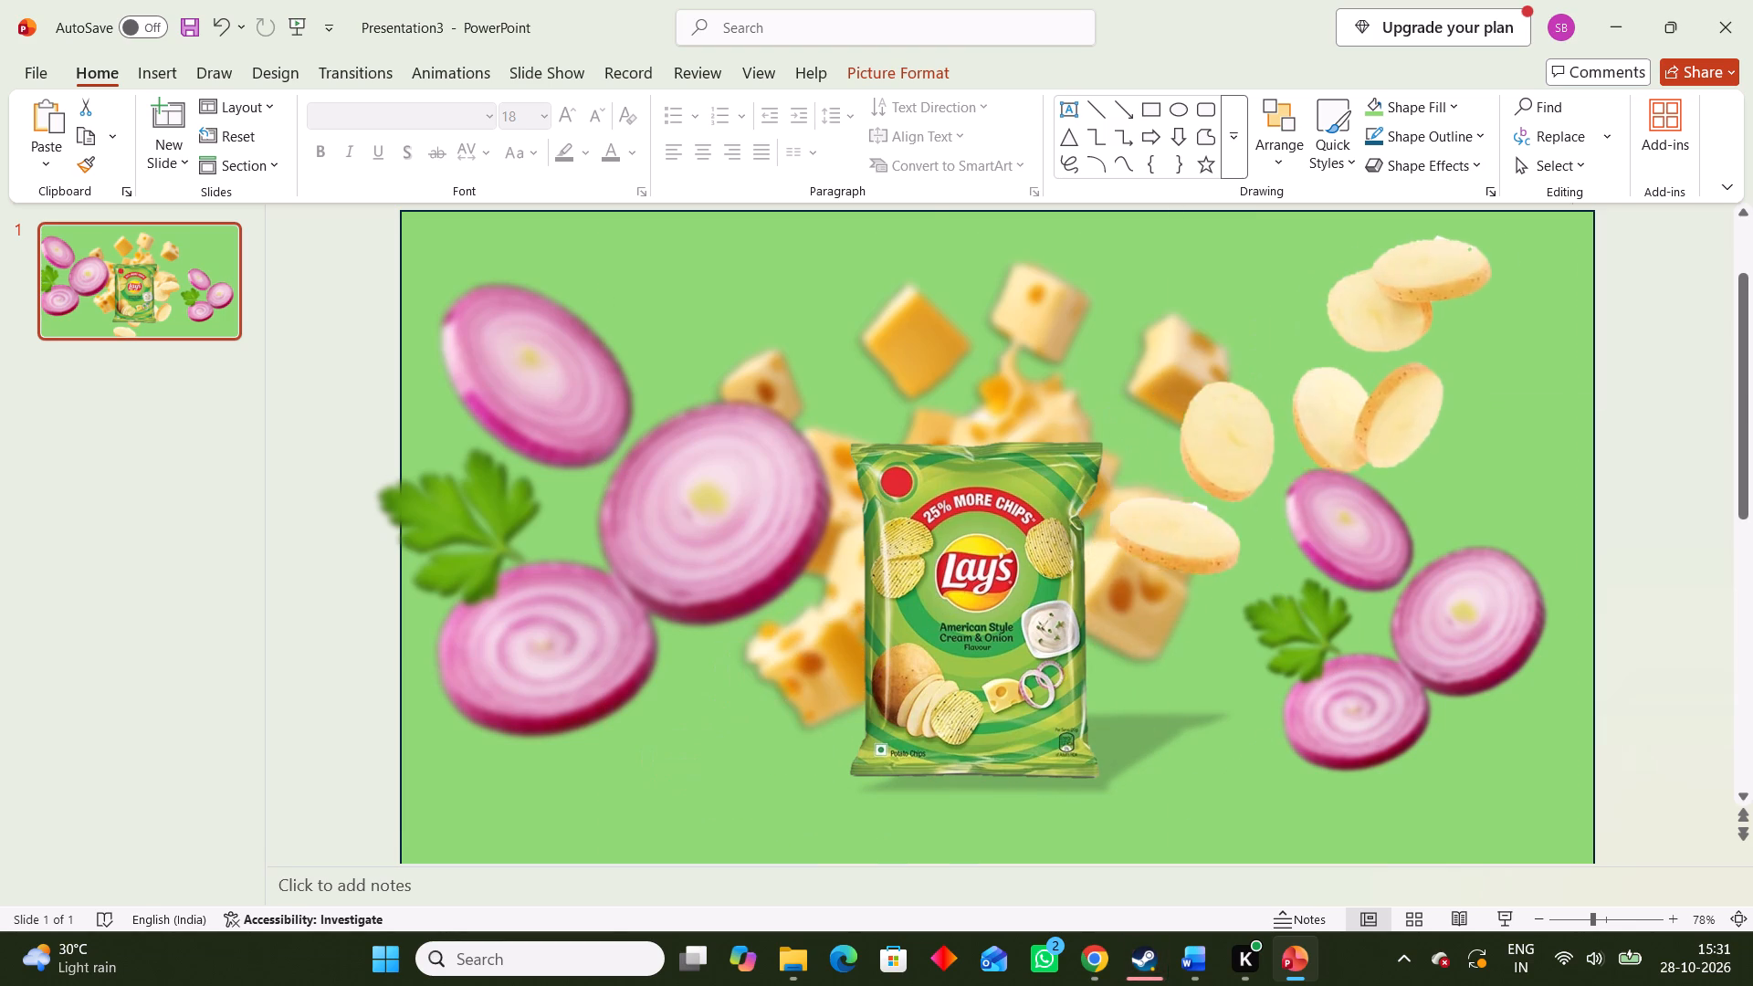
drag(1231, 530, 1287, 527)
Move the blurred cheese cubes picture slightly down behind the Lay's packet.
drag(999, 369, 992, 412)
Apply the first outer shadow preset to the potato slices picture.
click(1453, 306)
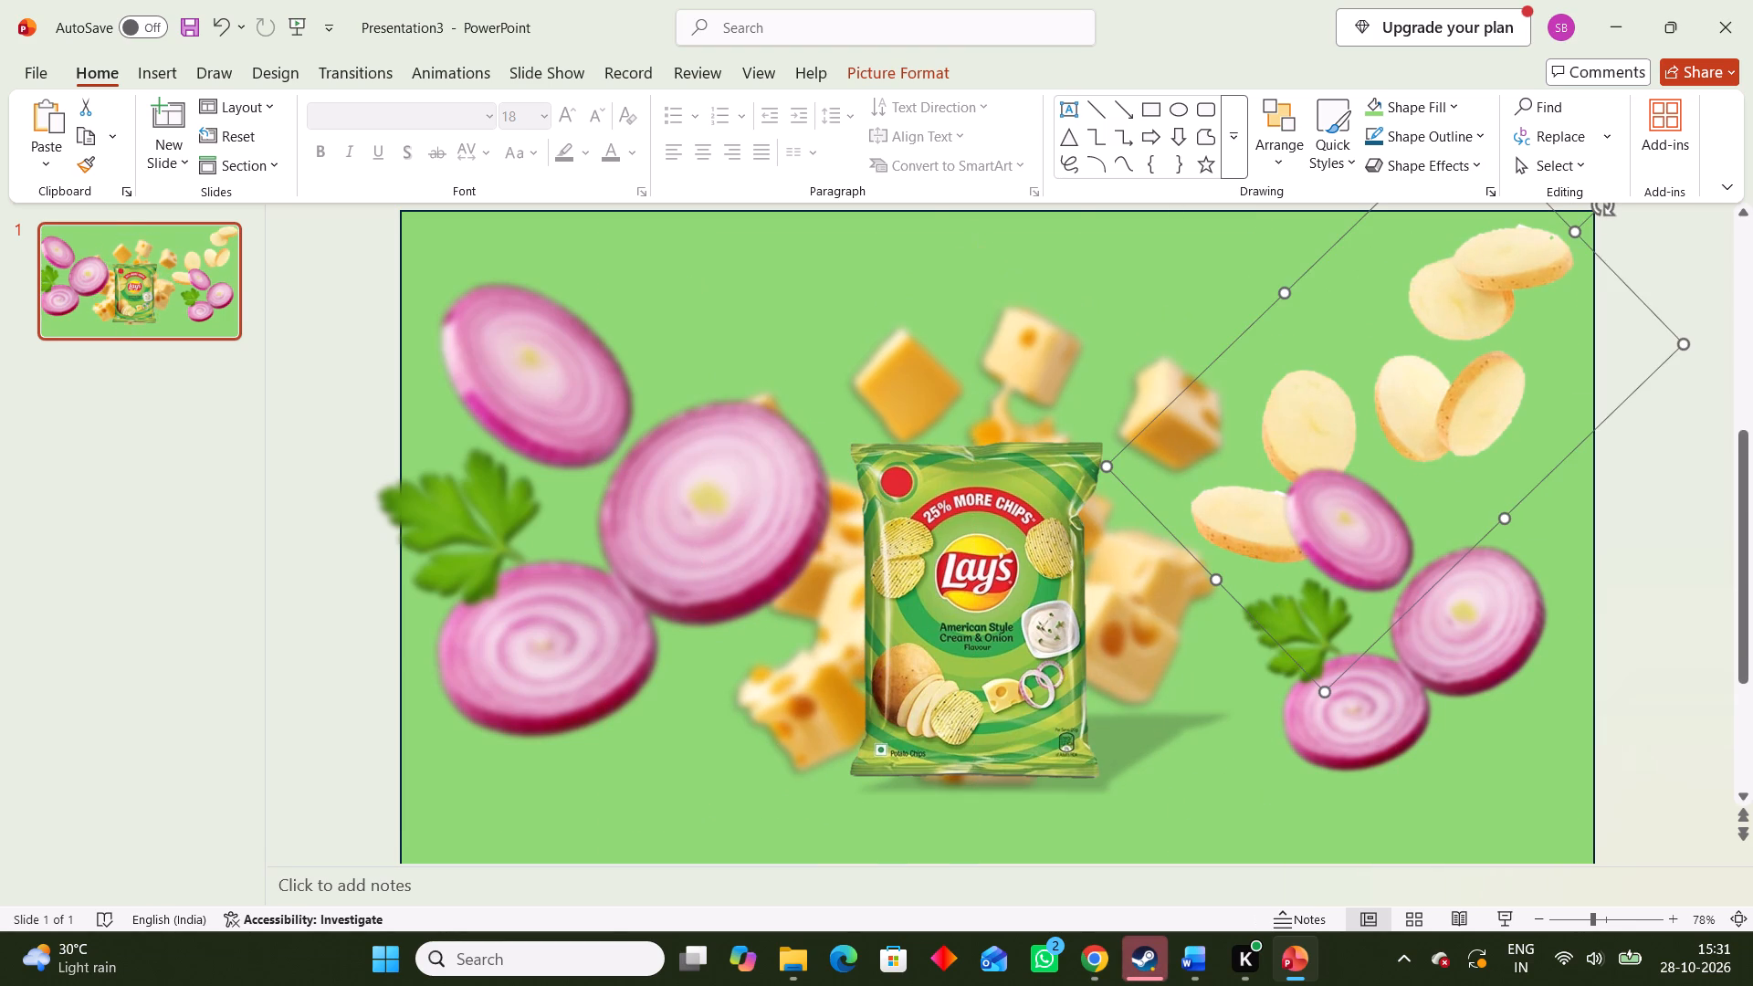
click(905, 74)
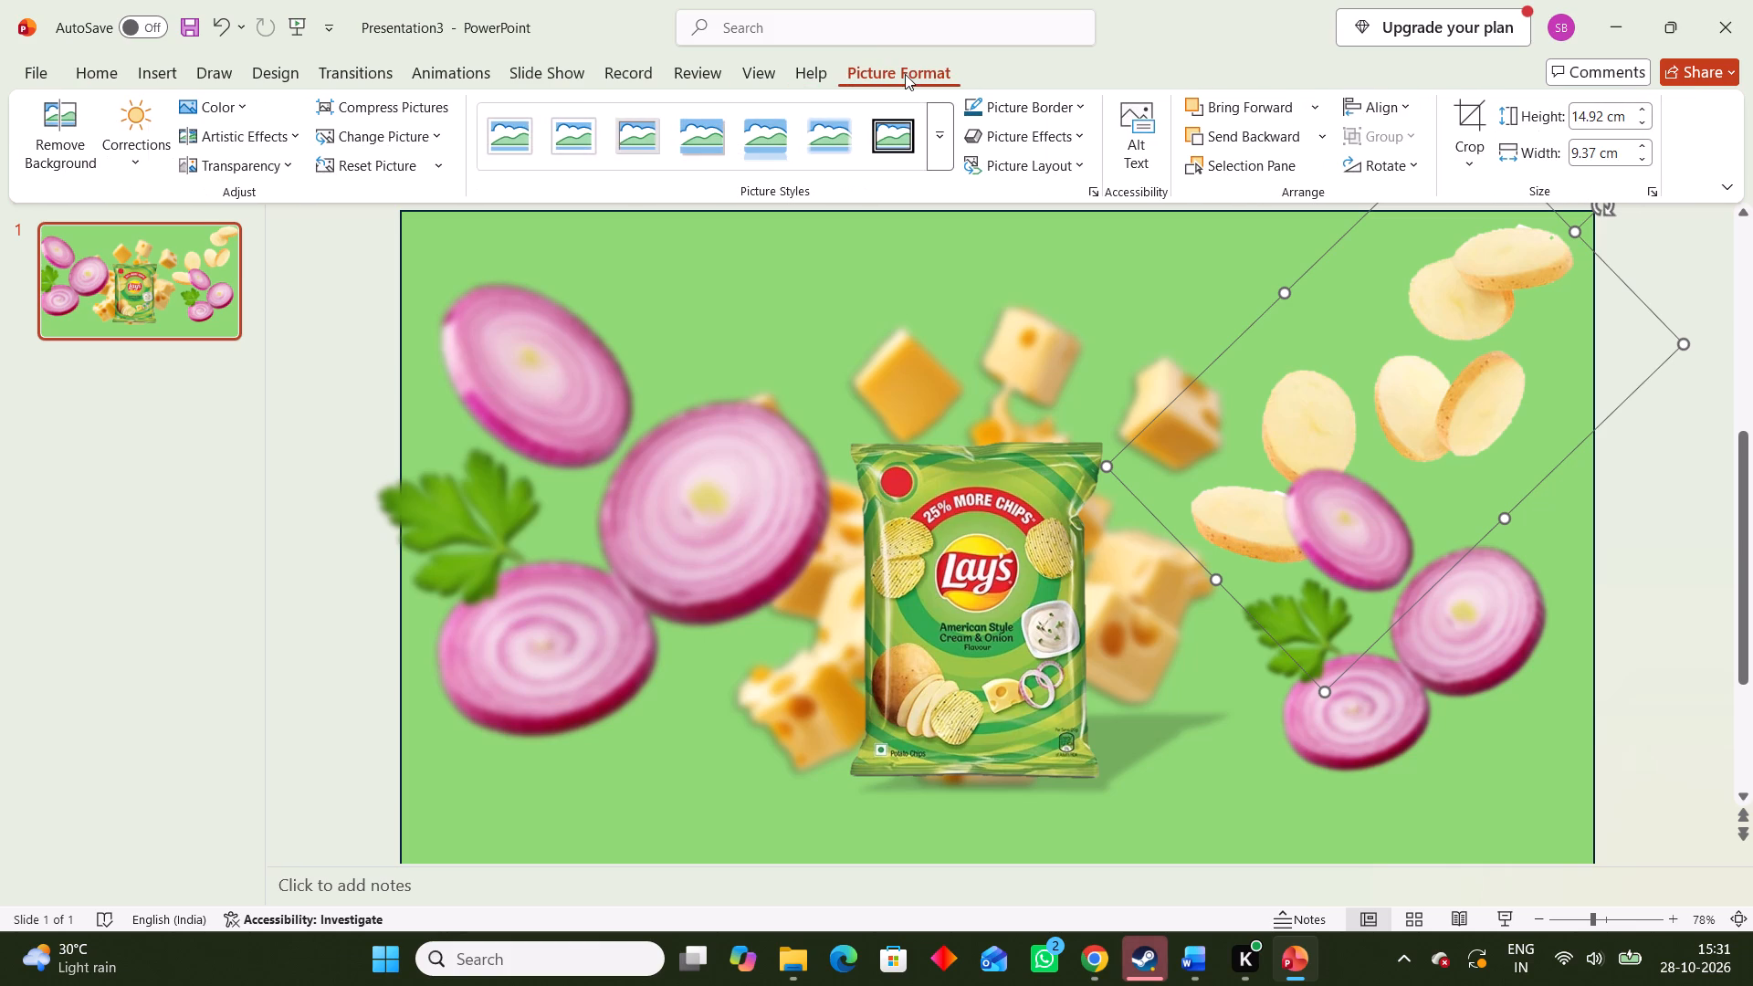
click(1013, 131)
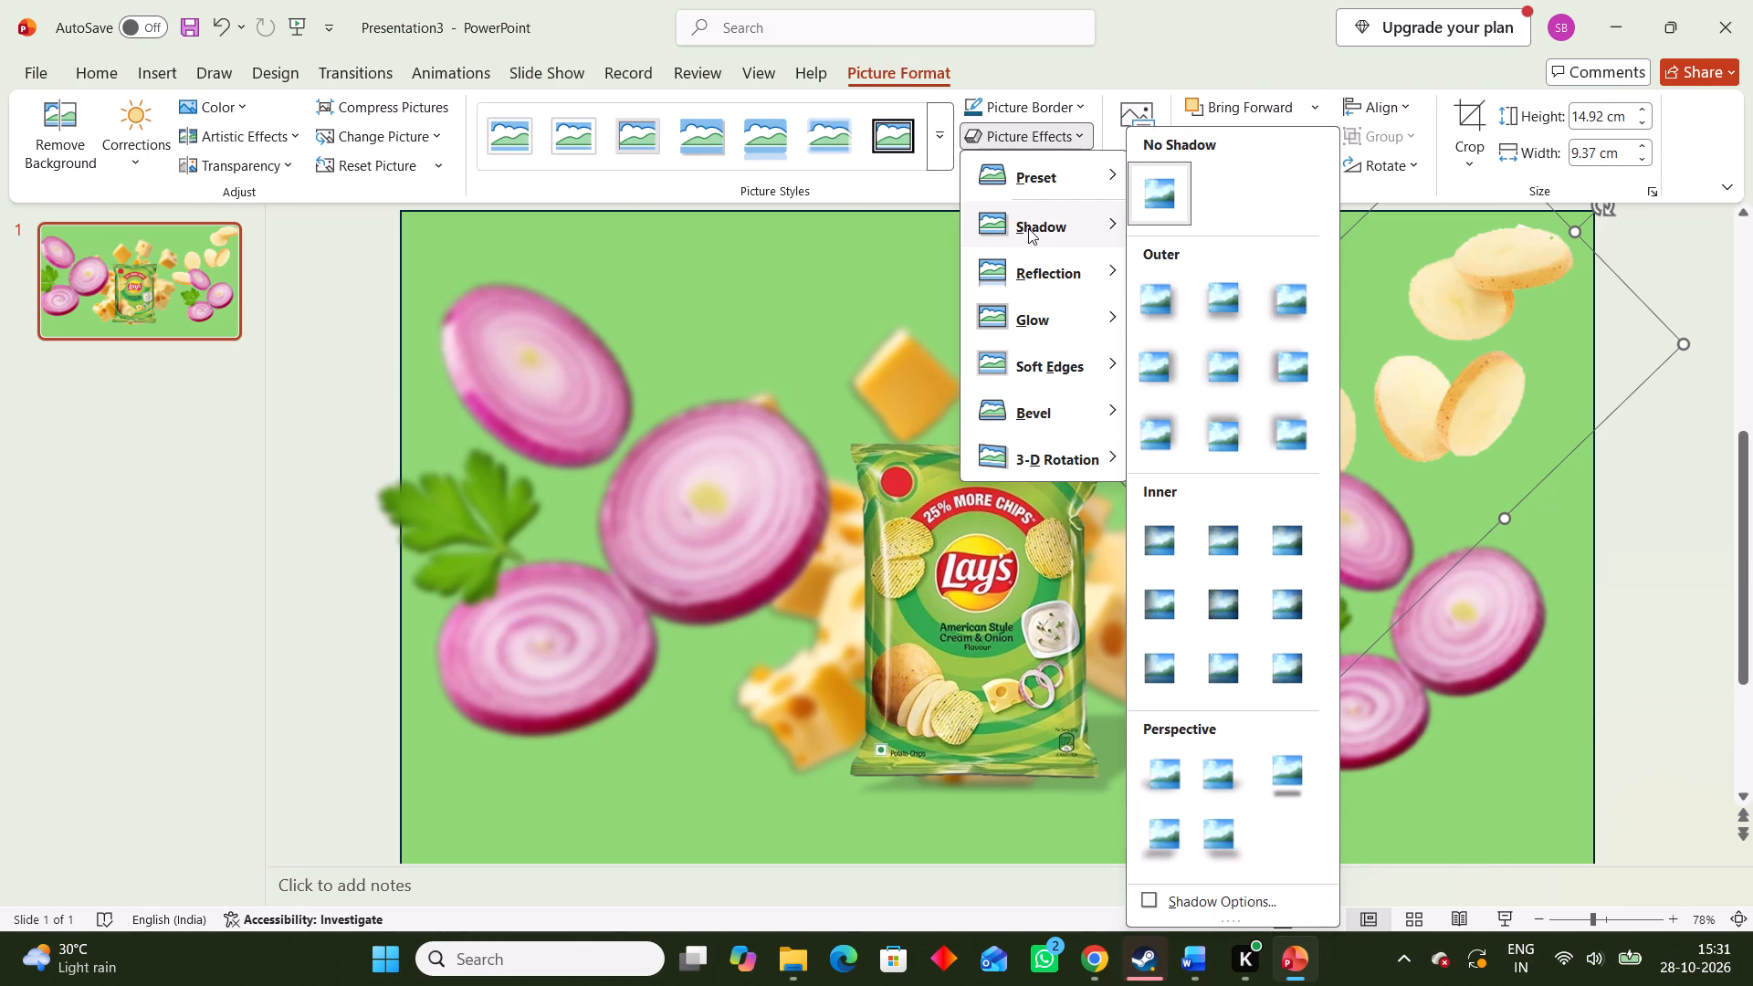
click(1028, 228)
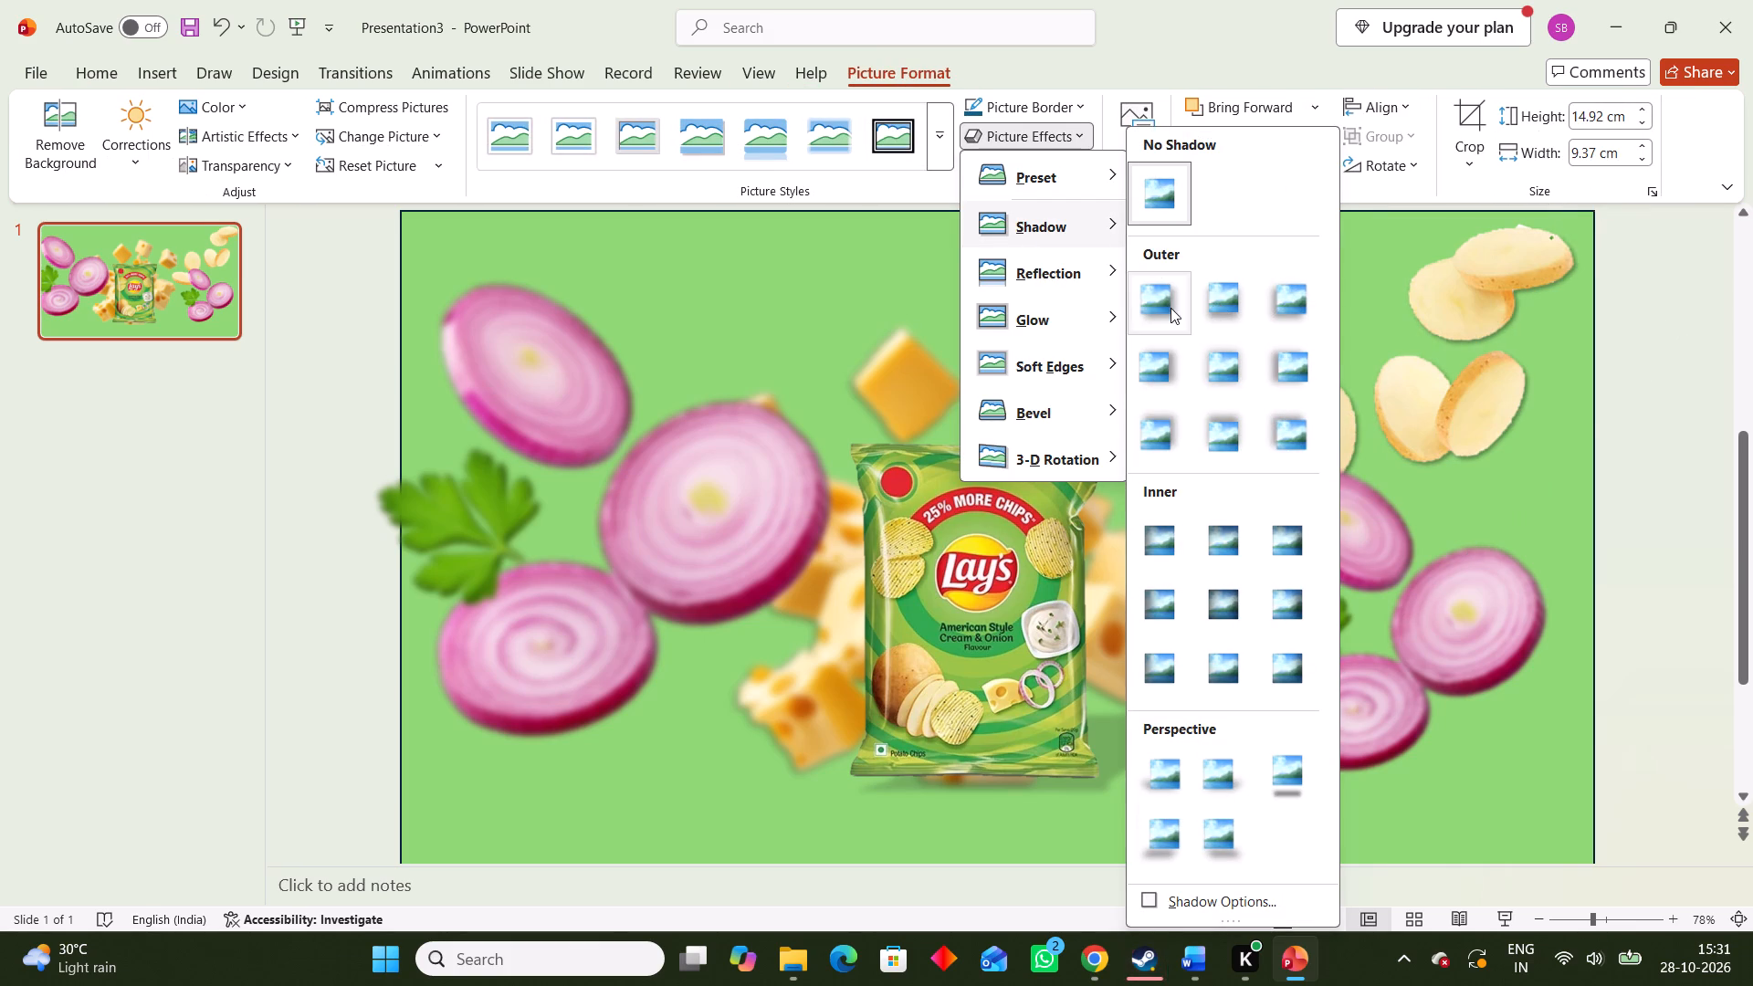
click(1170, 308)
Nudge the potato slices picture slightly up and to the left within the slide's upper-right area.
drag(1446, 357, 1424, 336)
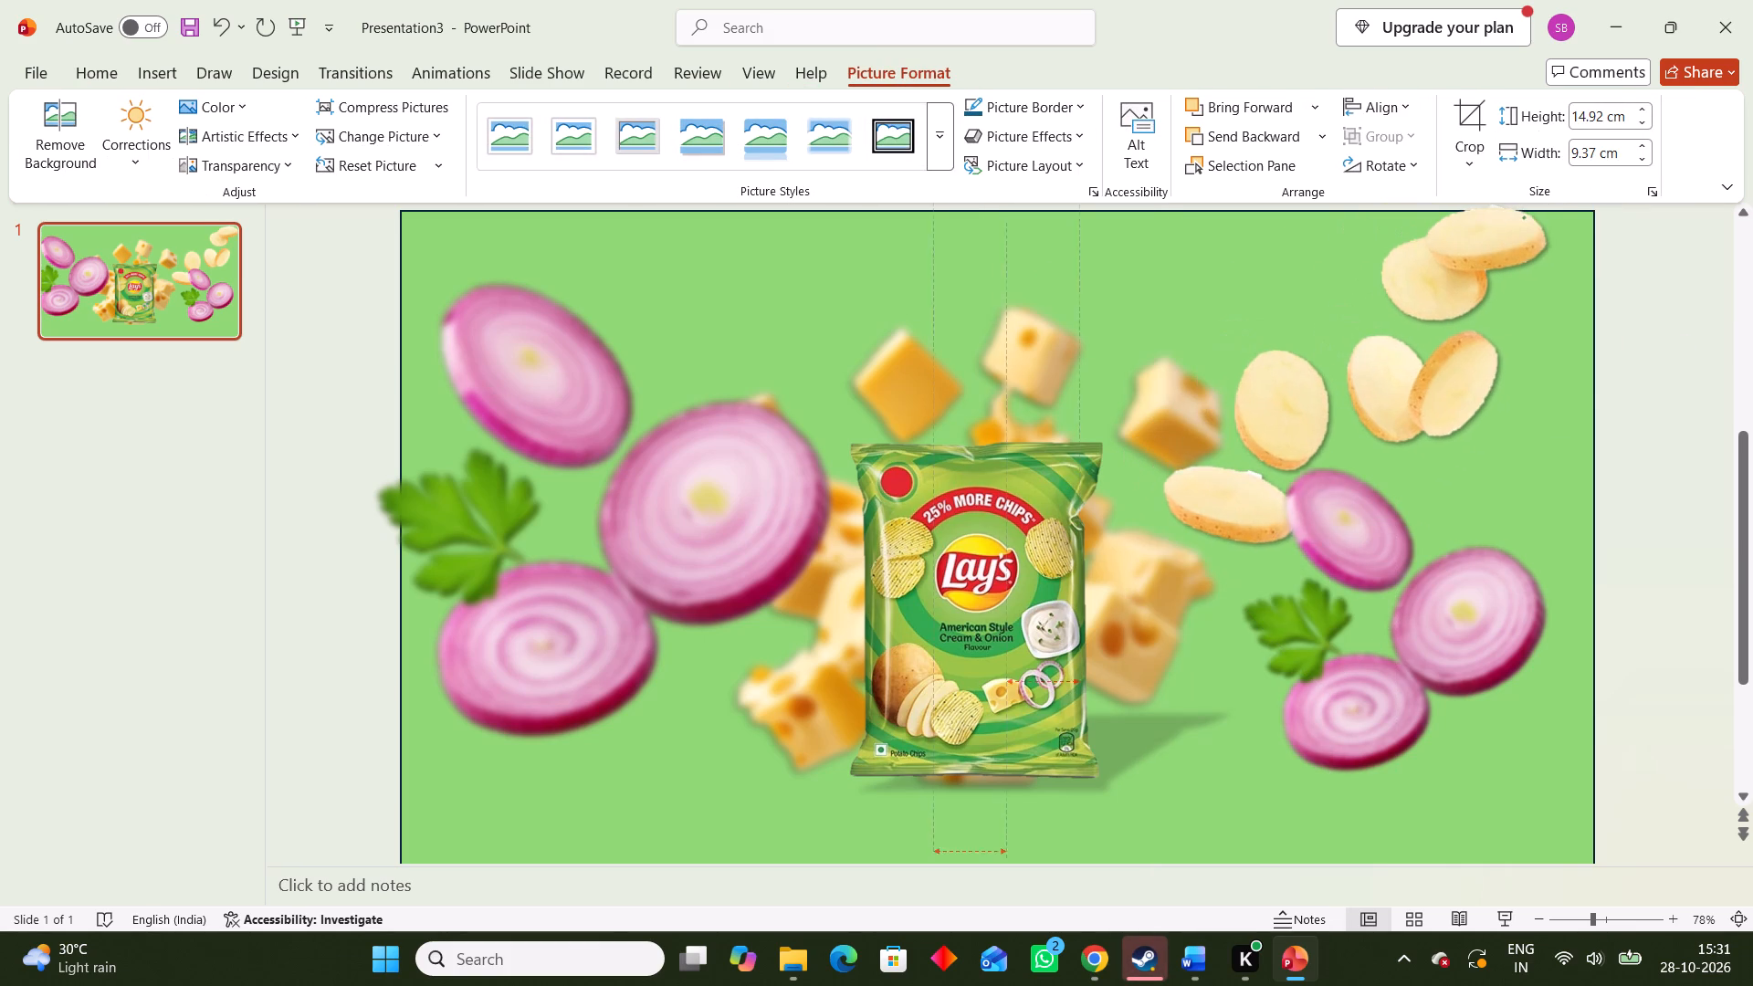
drag(1424, 336, 1433, 339)
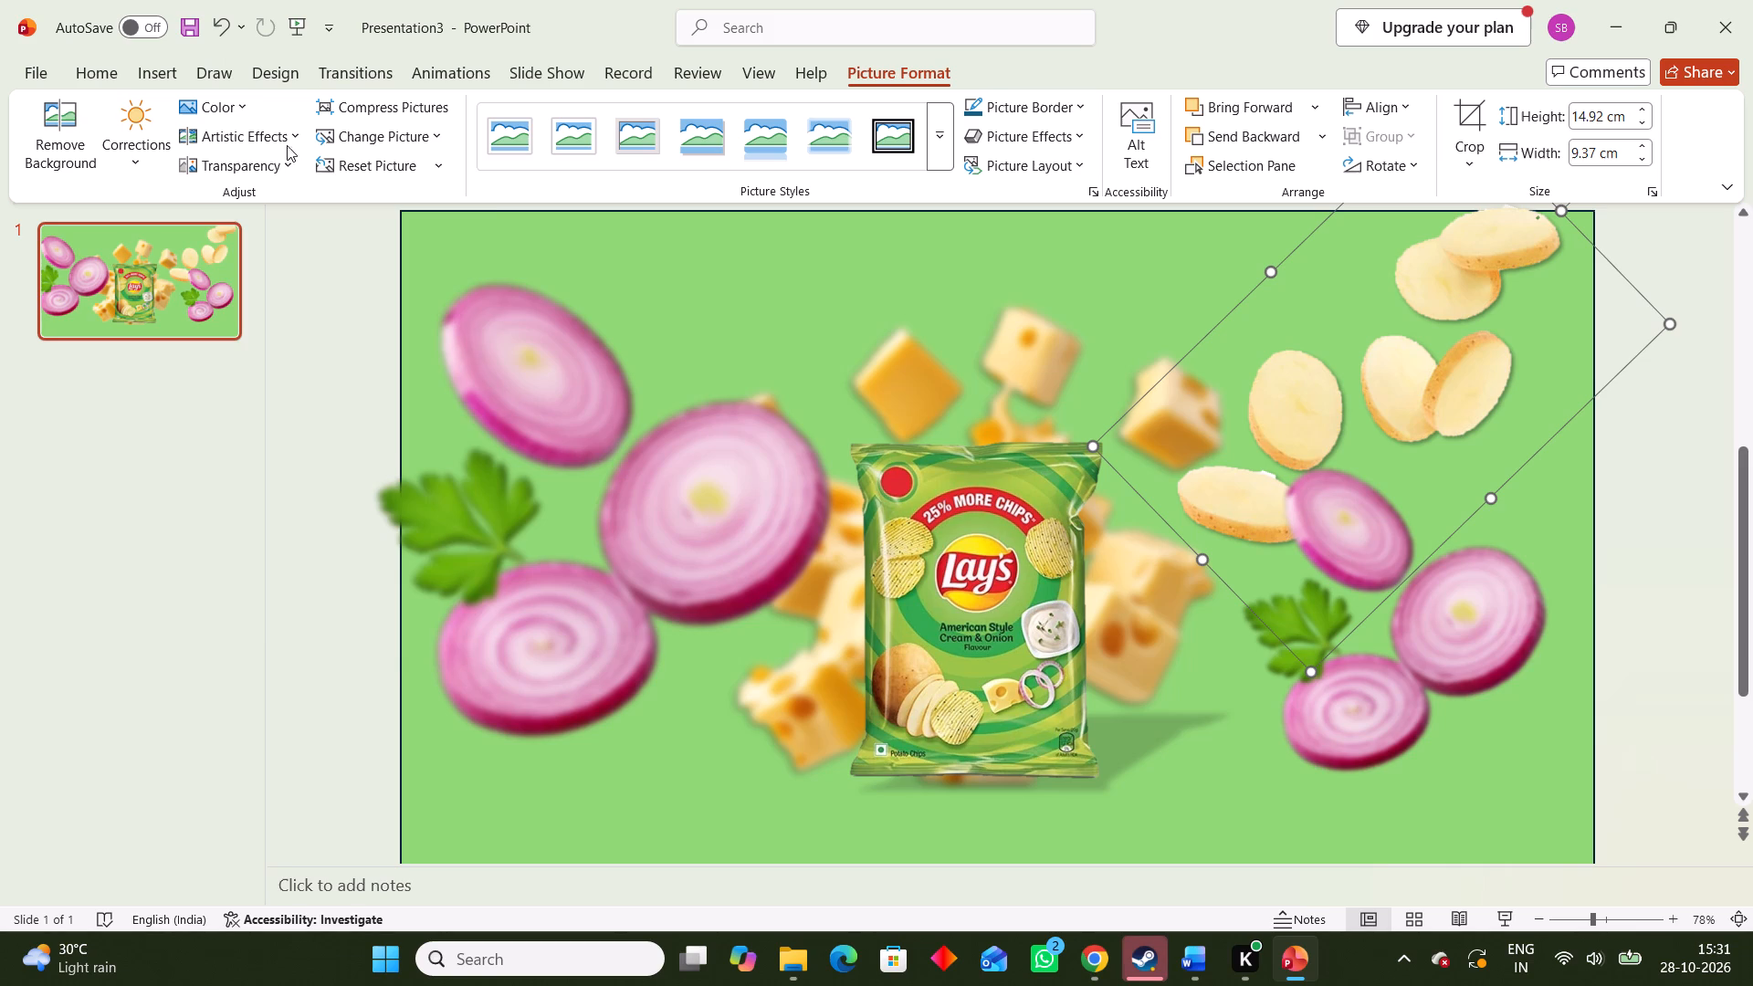
Apply the Blur artistic effect to the potato slices picture and deselect it.
click(297, 142)
click(442, 268)
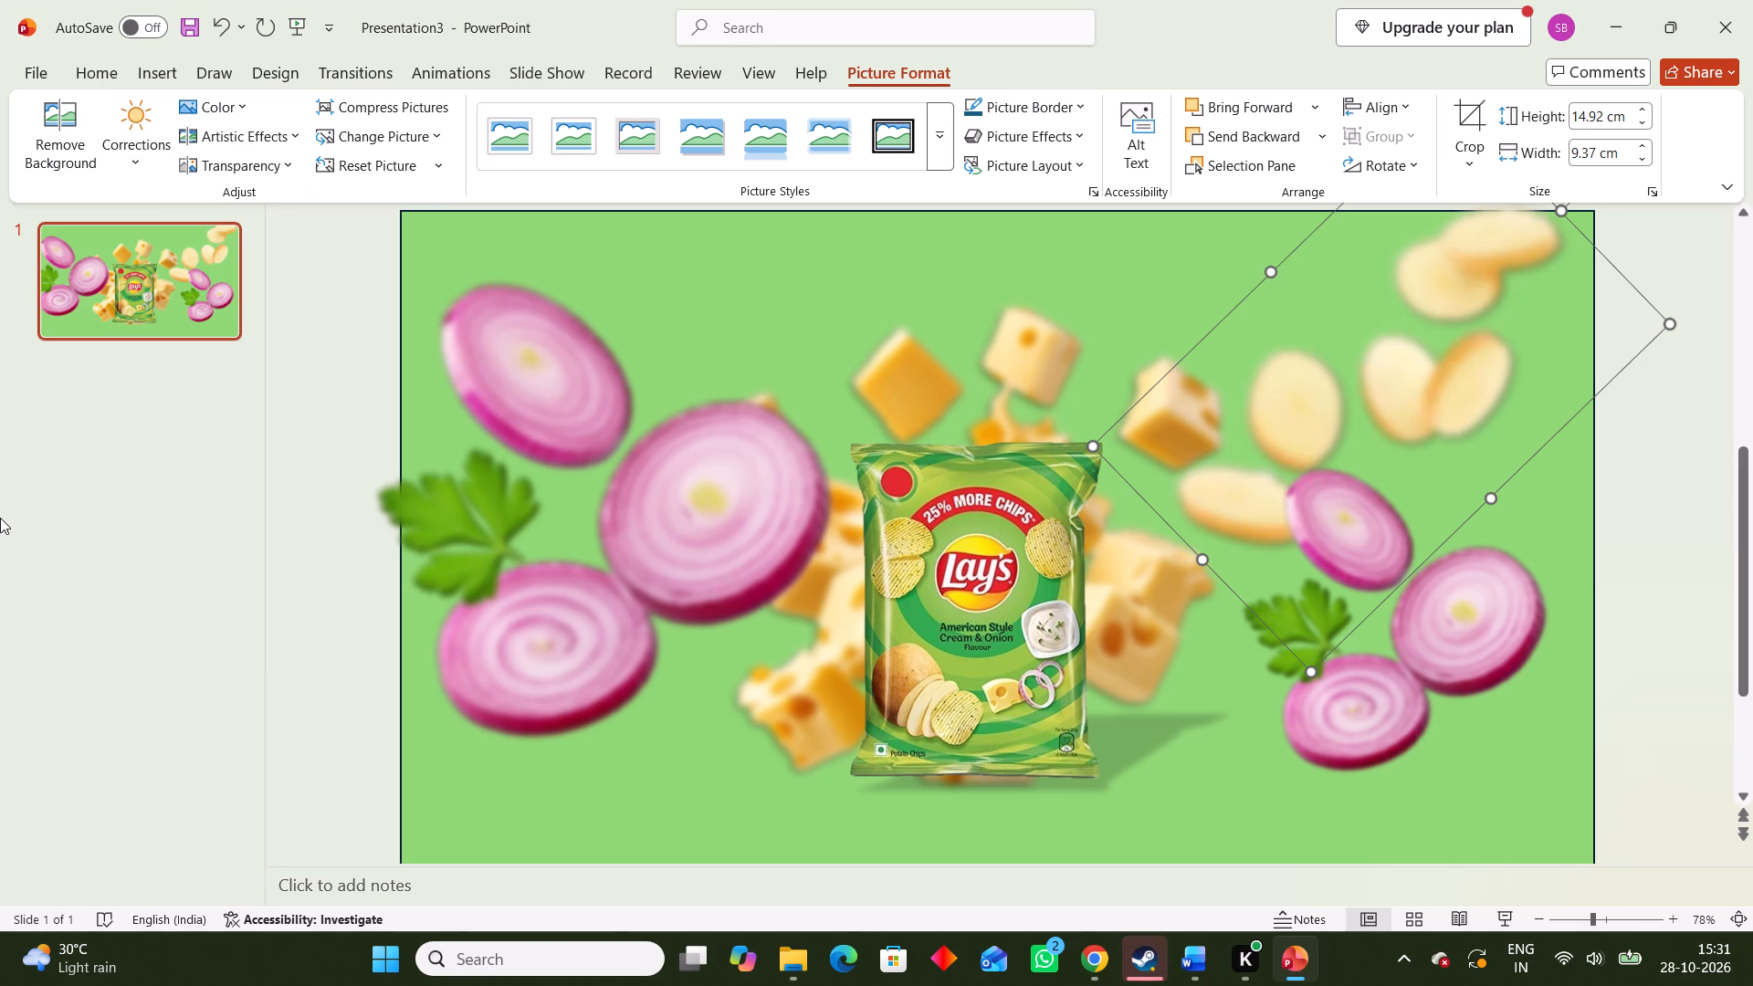
click(0, 580)
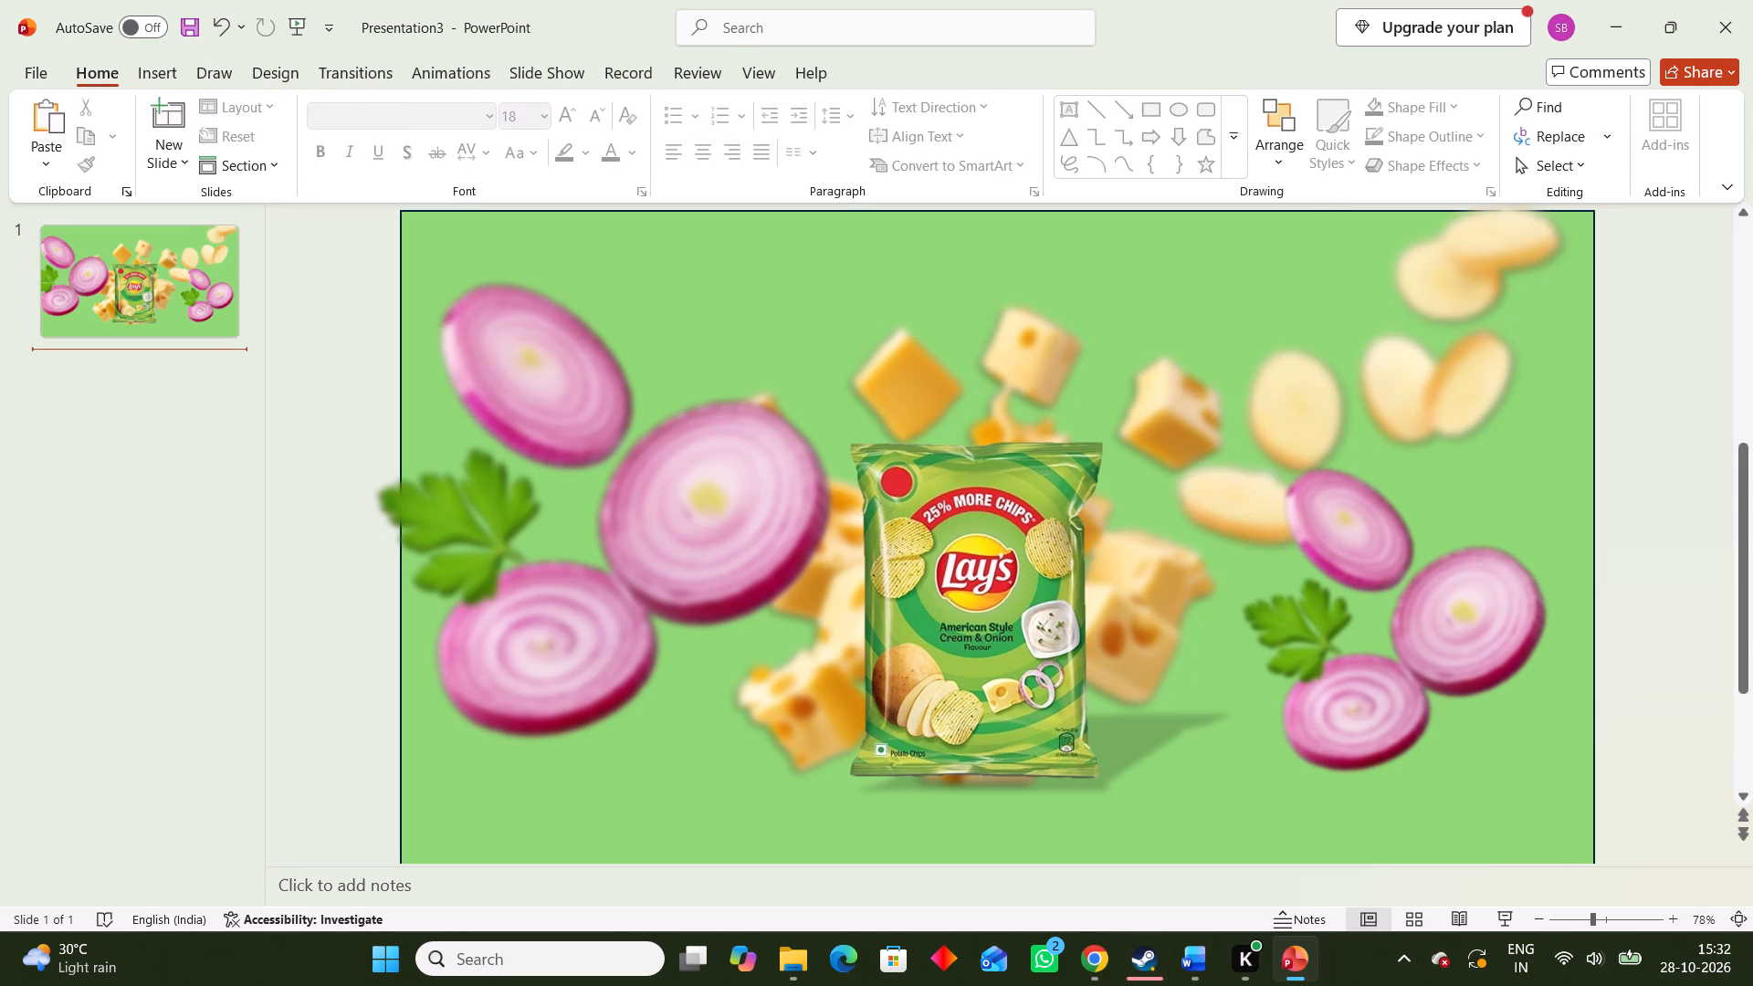
click(1604, 494)
Move the Lay's packet picture slightly down, keeping its horizontal position in front of the cheese cubes.
click(986, 655)
drag(985, 653, 988, 694)
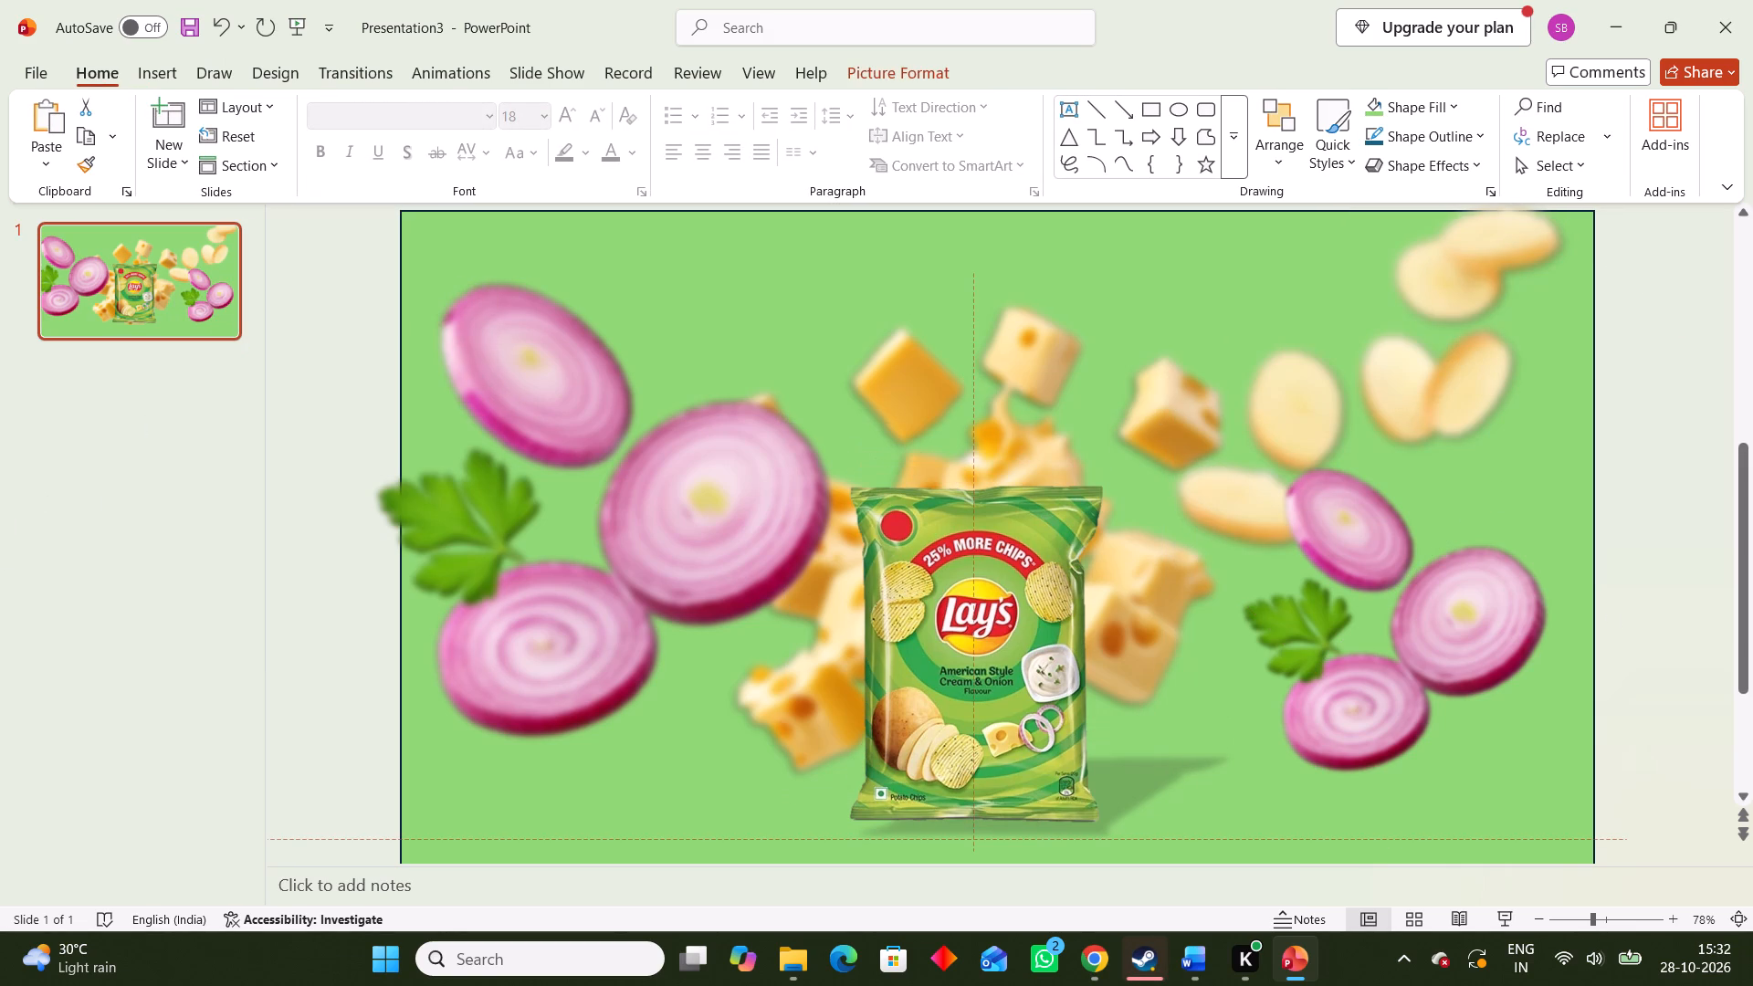
drag(988, 694, 989, 686)
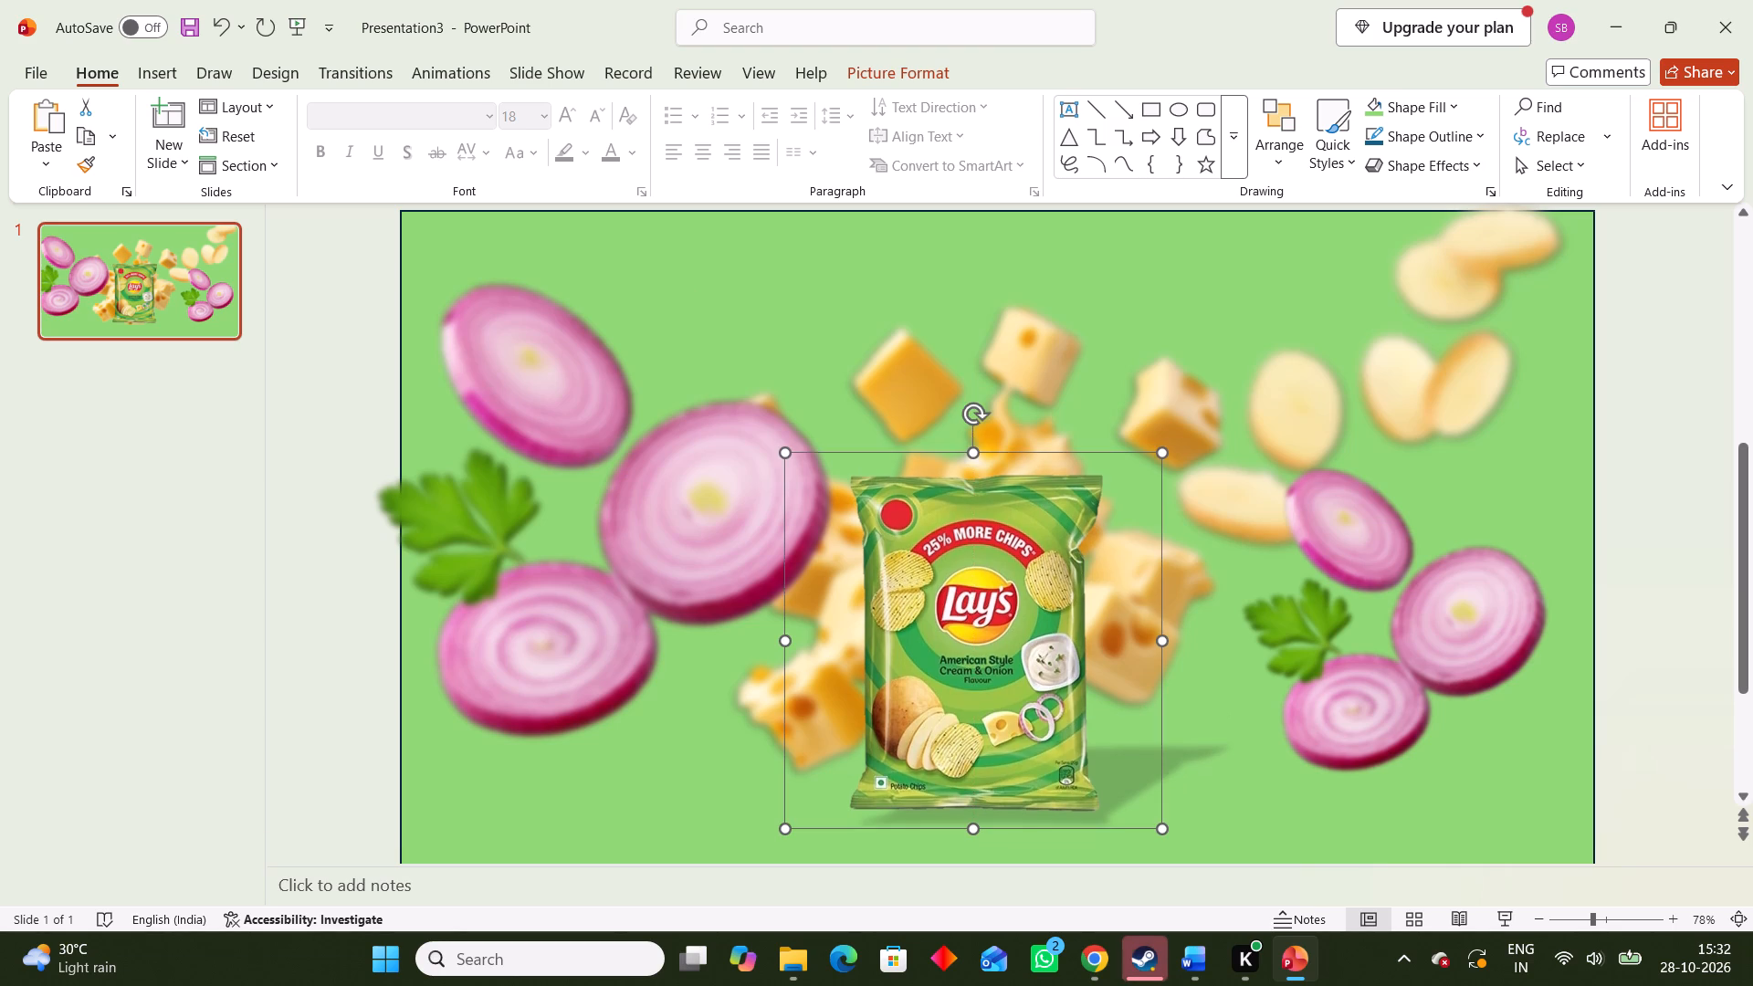
click(144, 593)
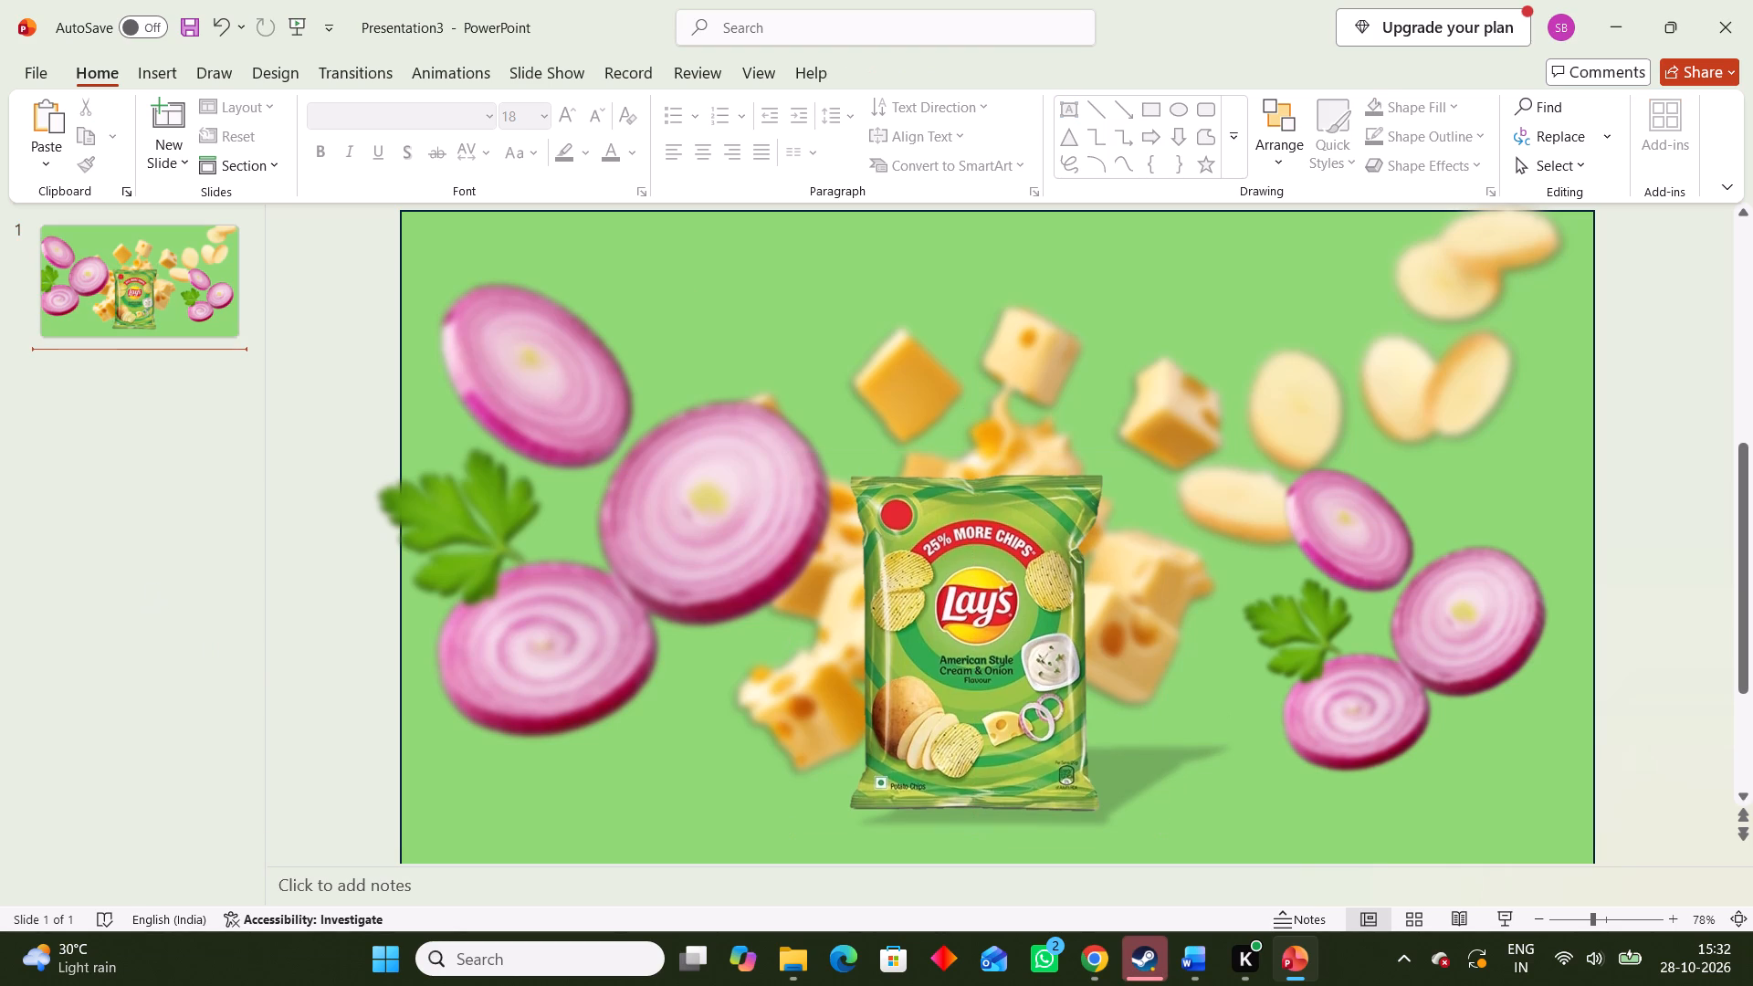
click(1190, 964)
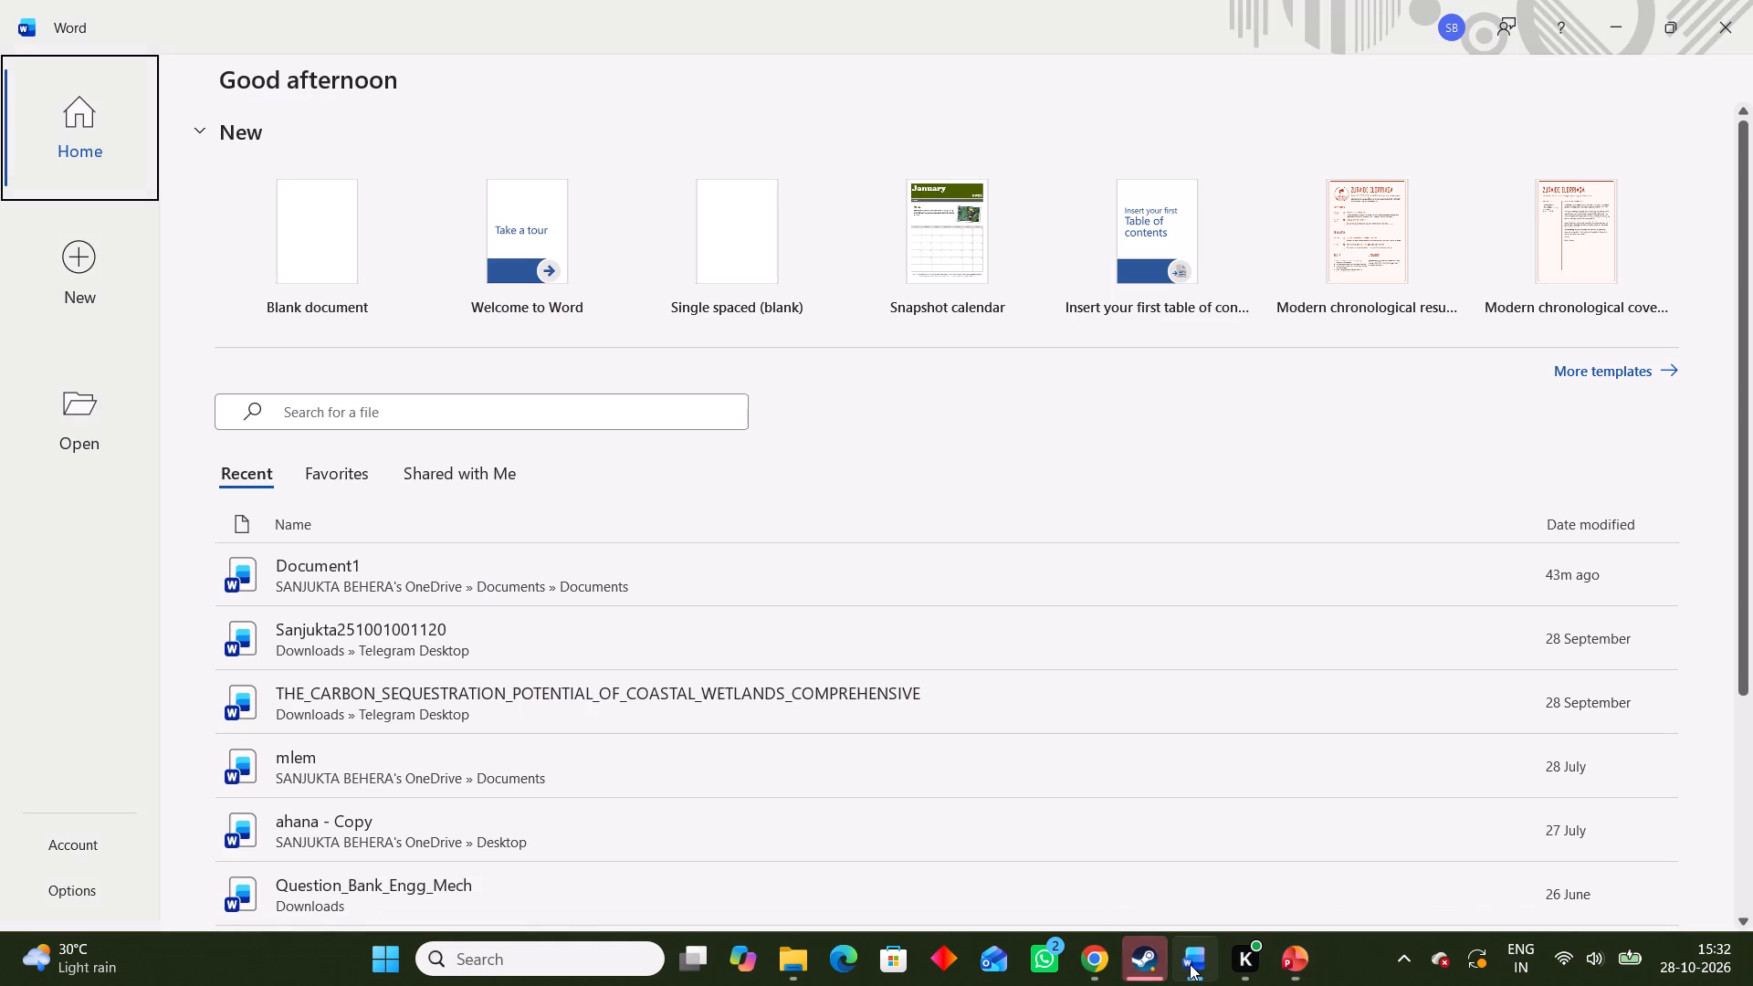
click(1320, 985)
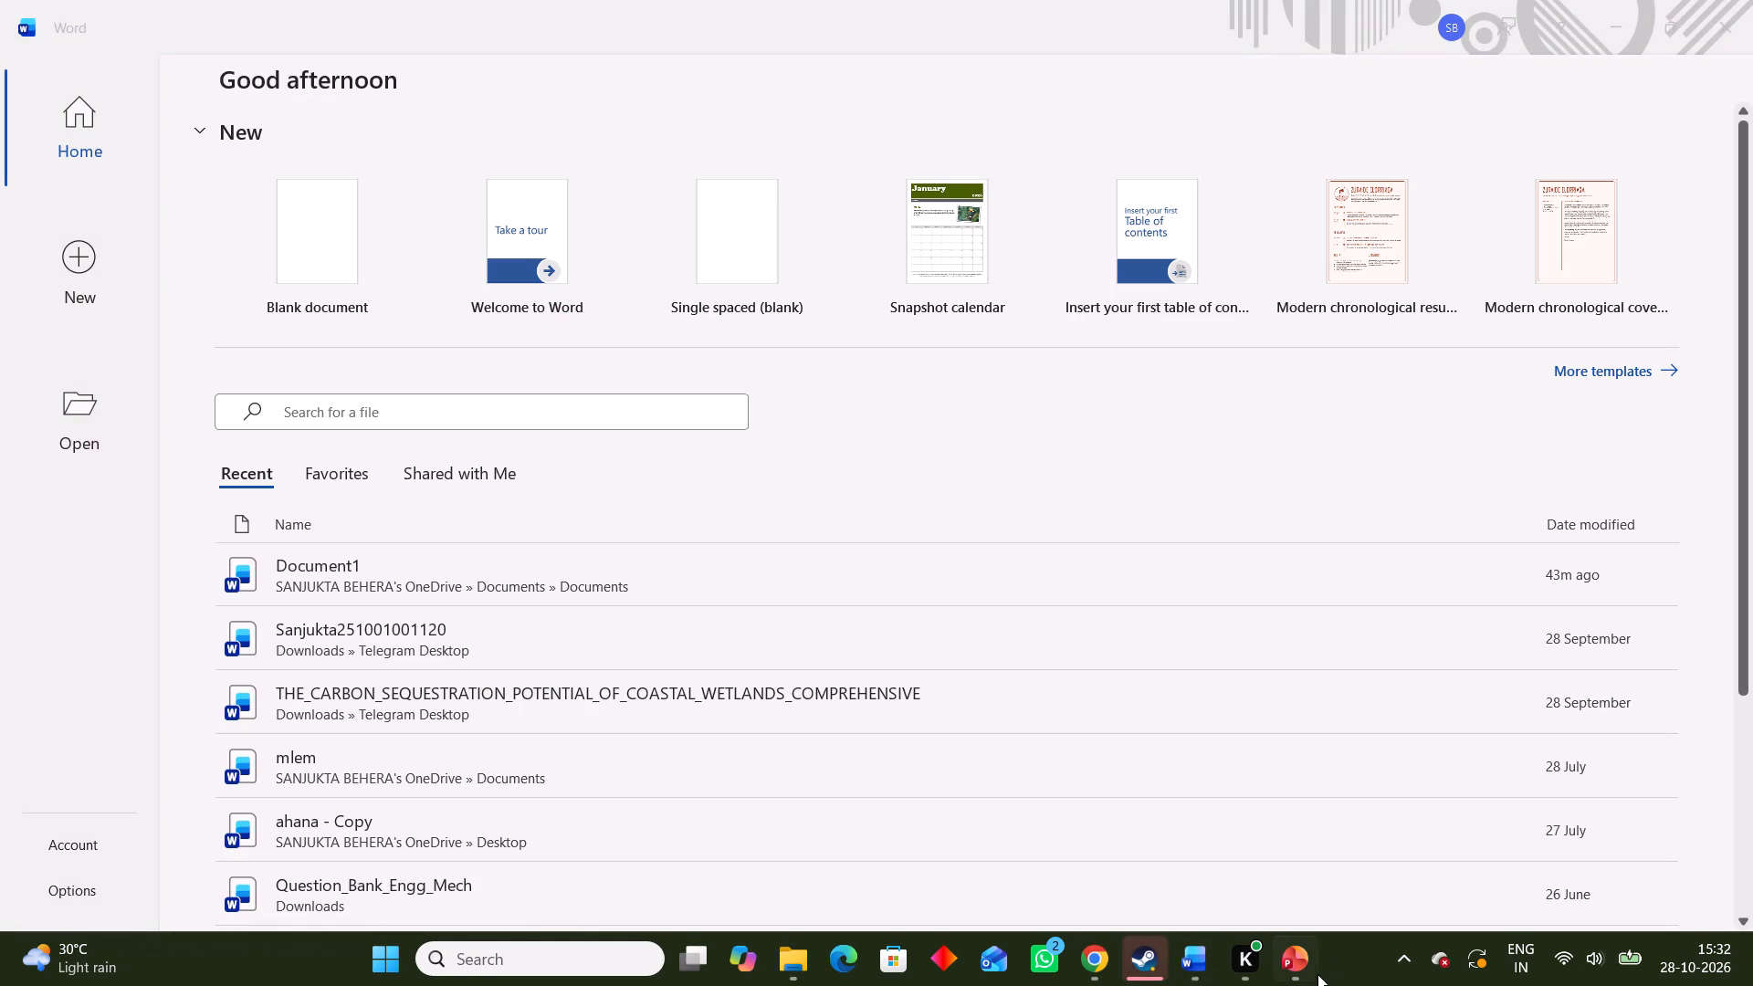
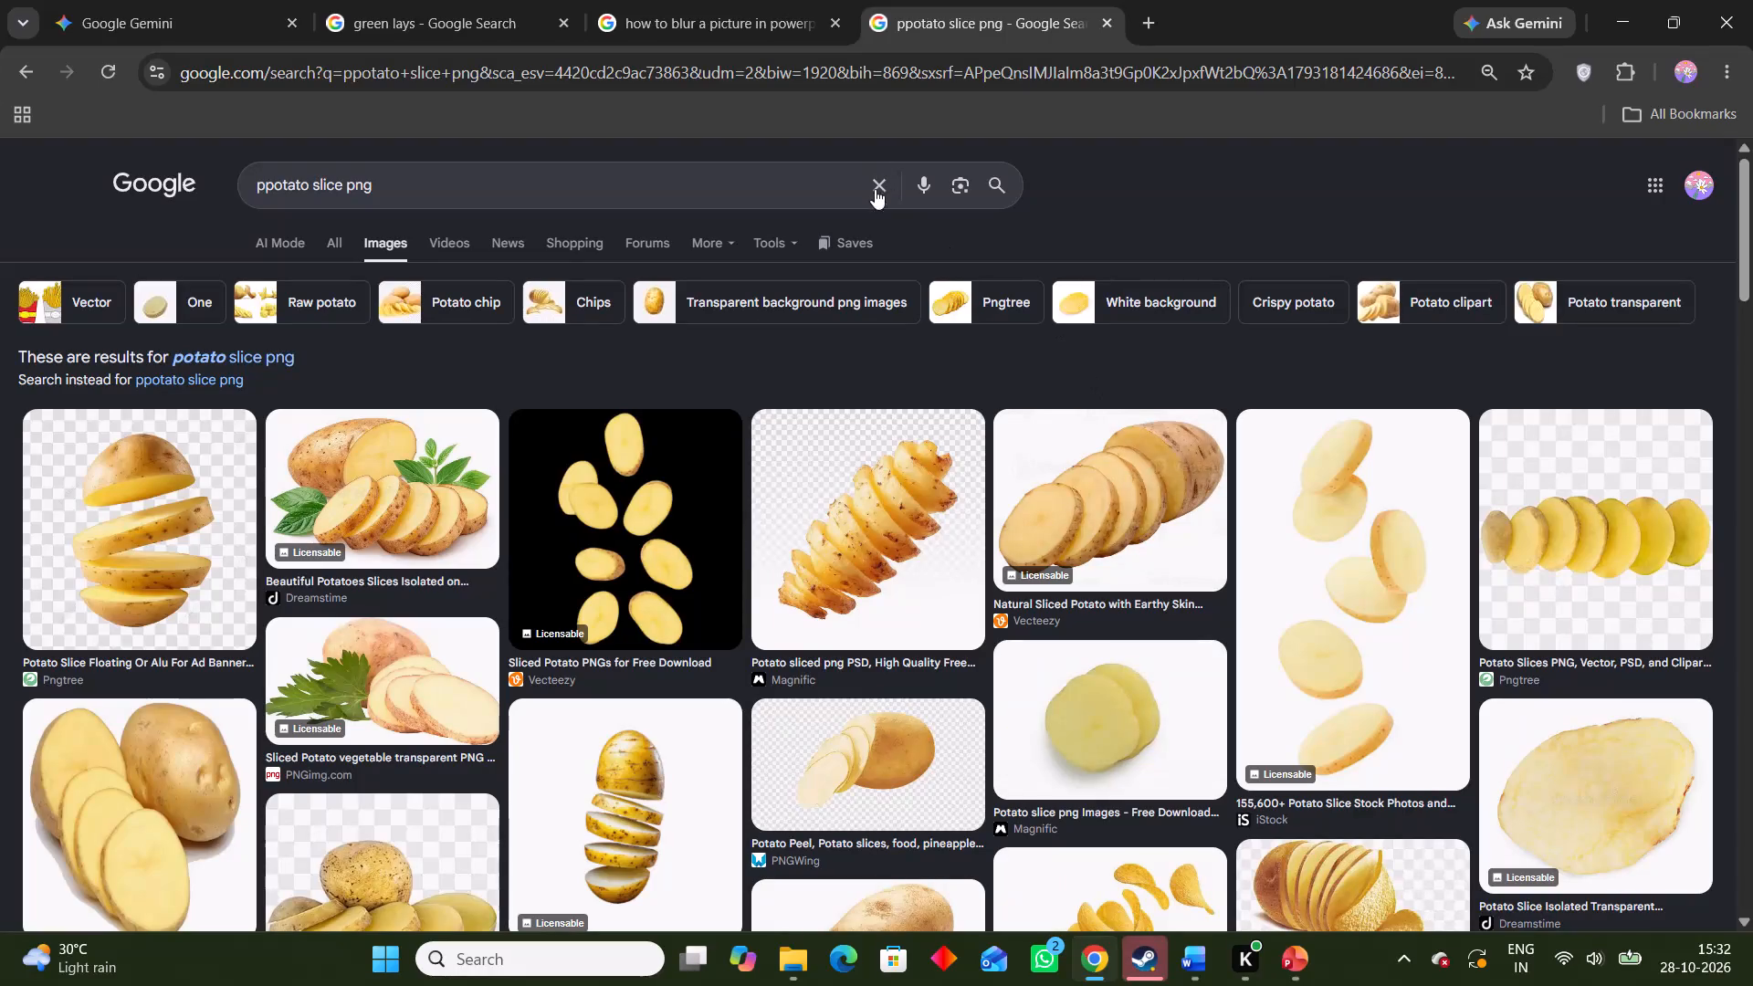
Replace the potato slice search with an image search for "white particle of chips".
triple_click(711, 180)
click(711, 178)
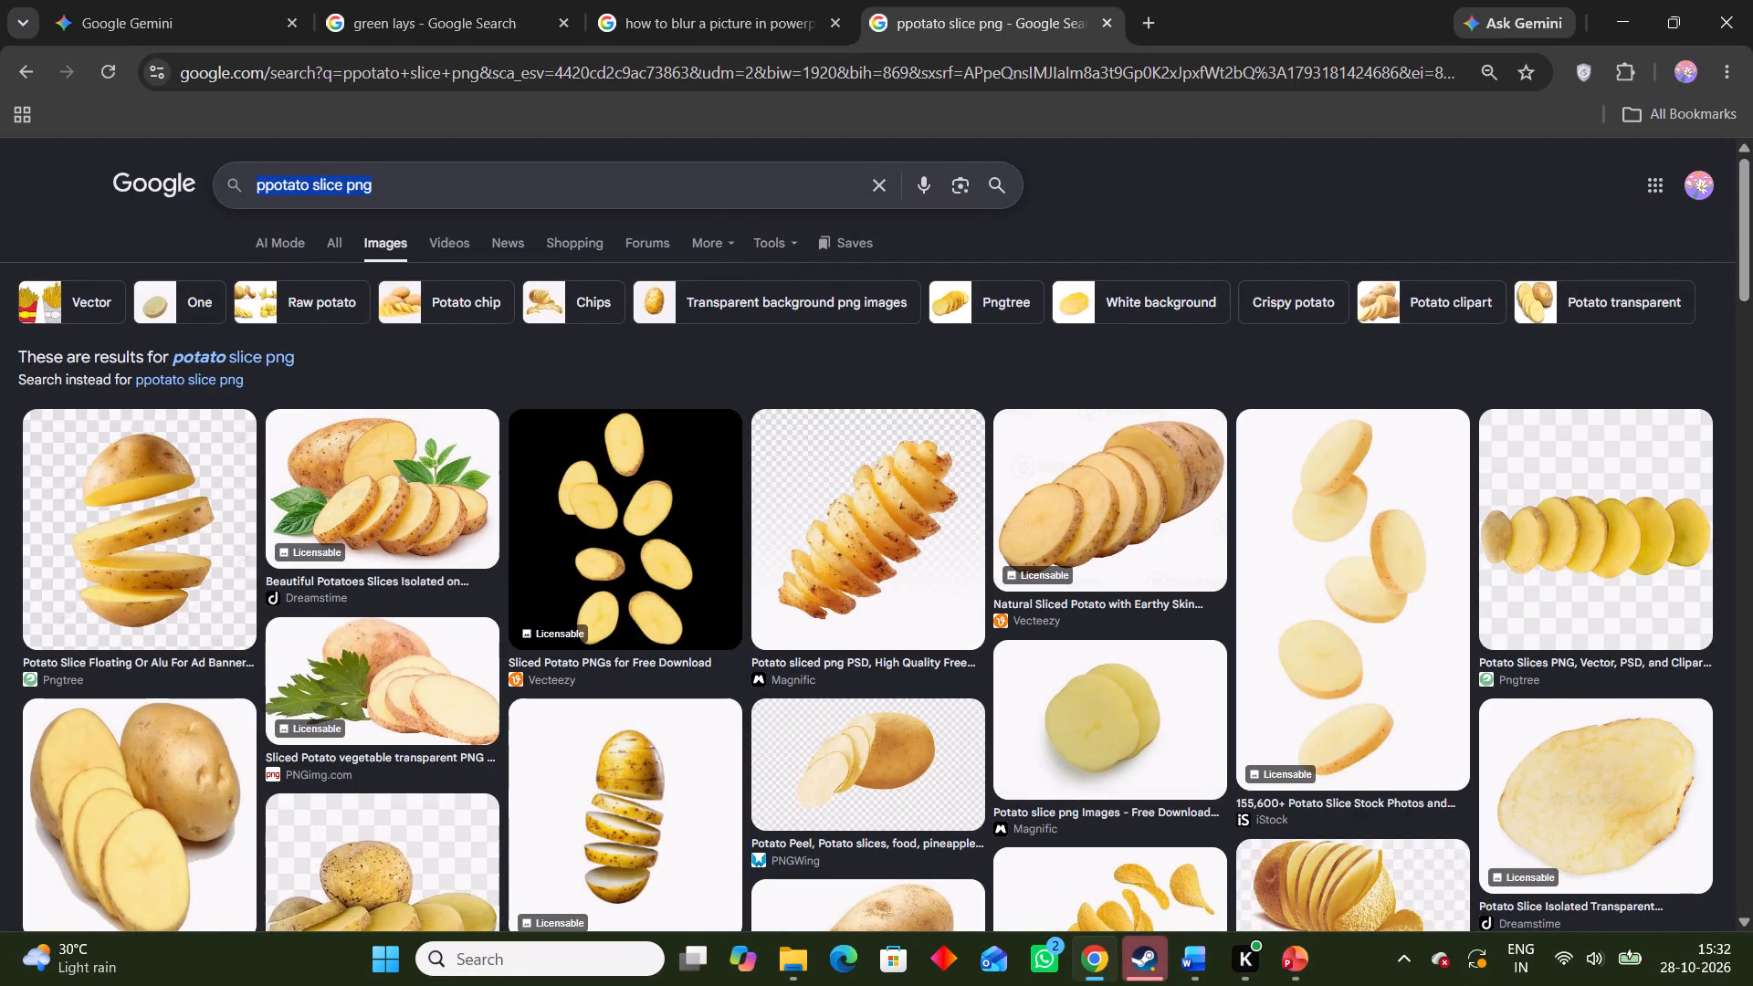
key(q)
key(BackSpace)
text(whiote)
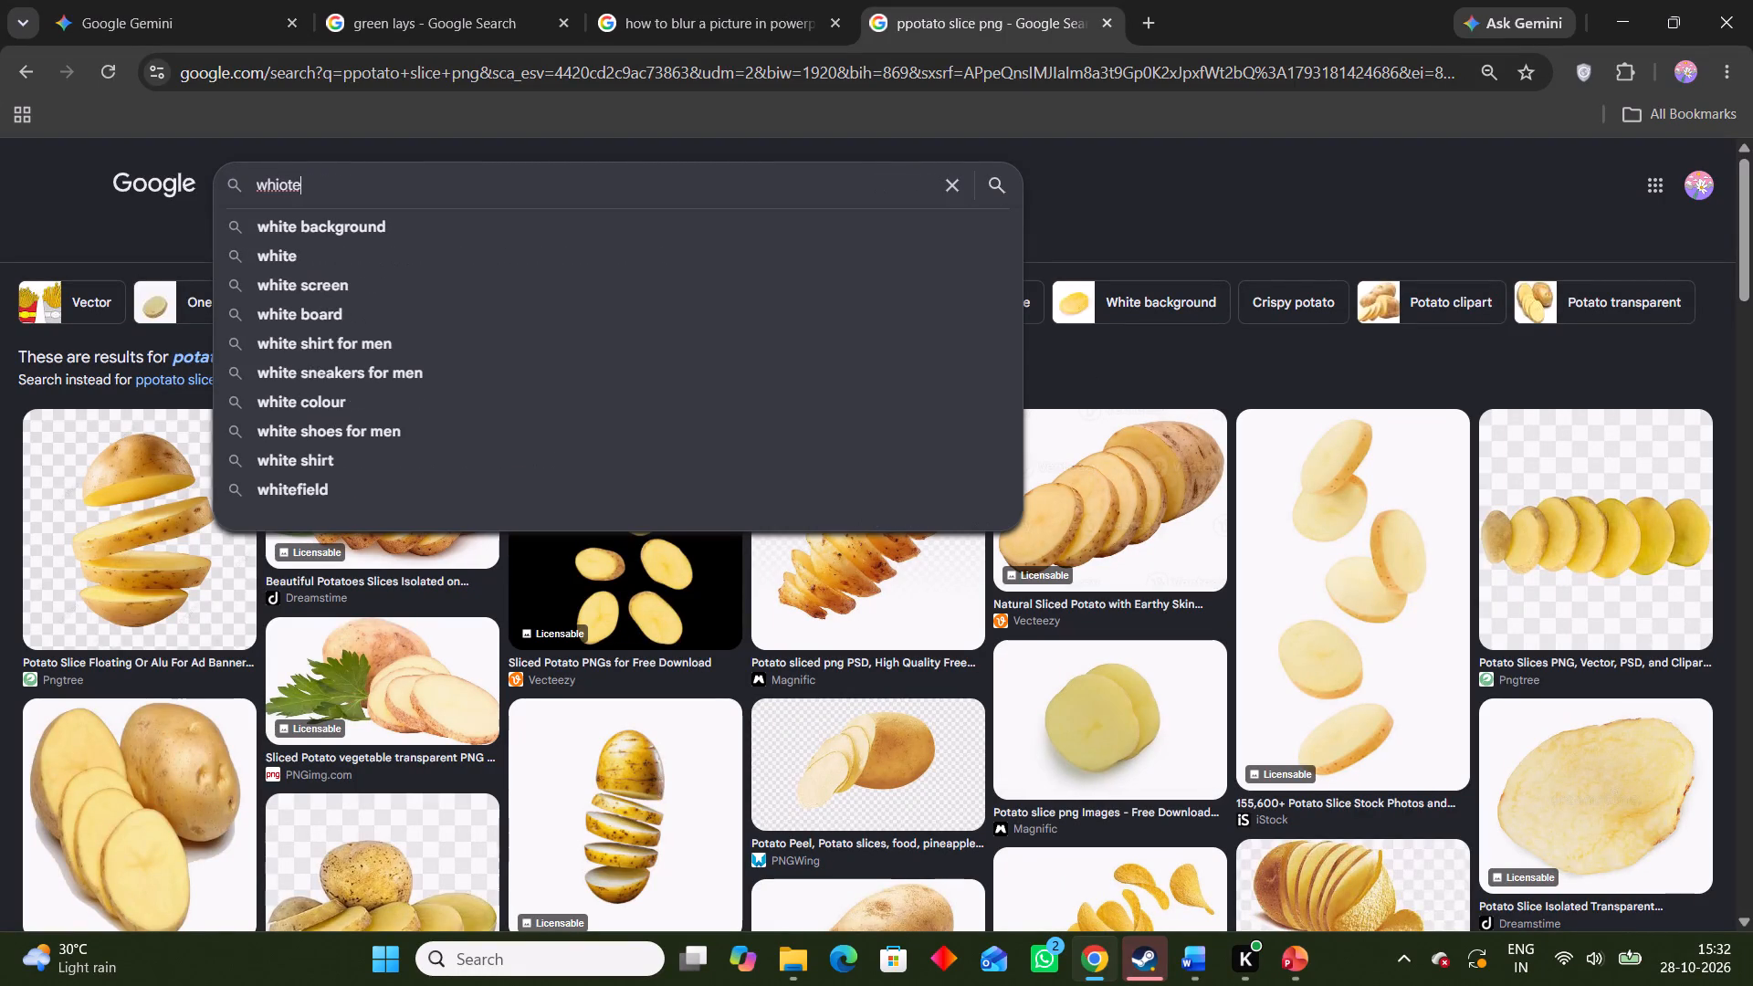
key(BackSpace)
key(BackSpace)
key(BackSpace)
text(te)
key(space)
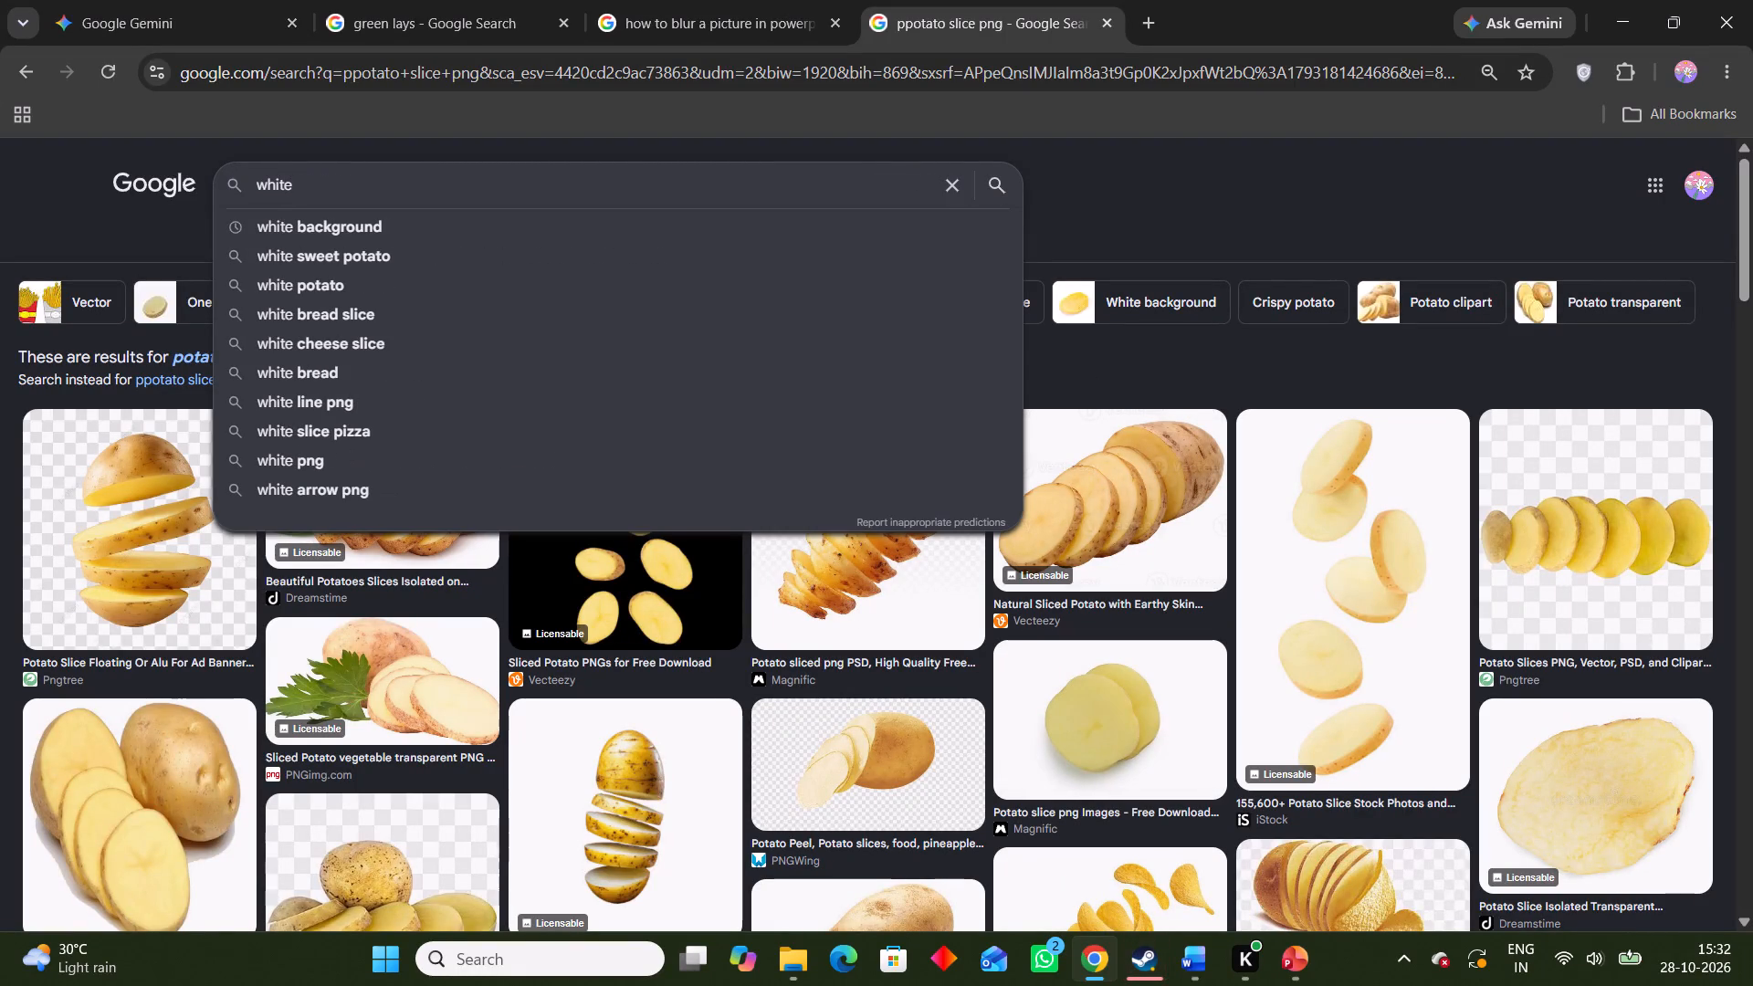
text(particle p)
key(BackSpace)
text(of chipk)
key(BackSpace)
key(s)
key(Return)
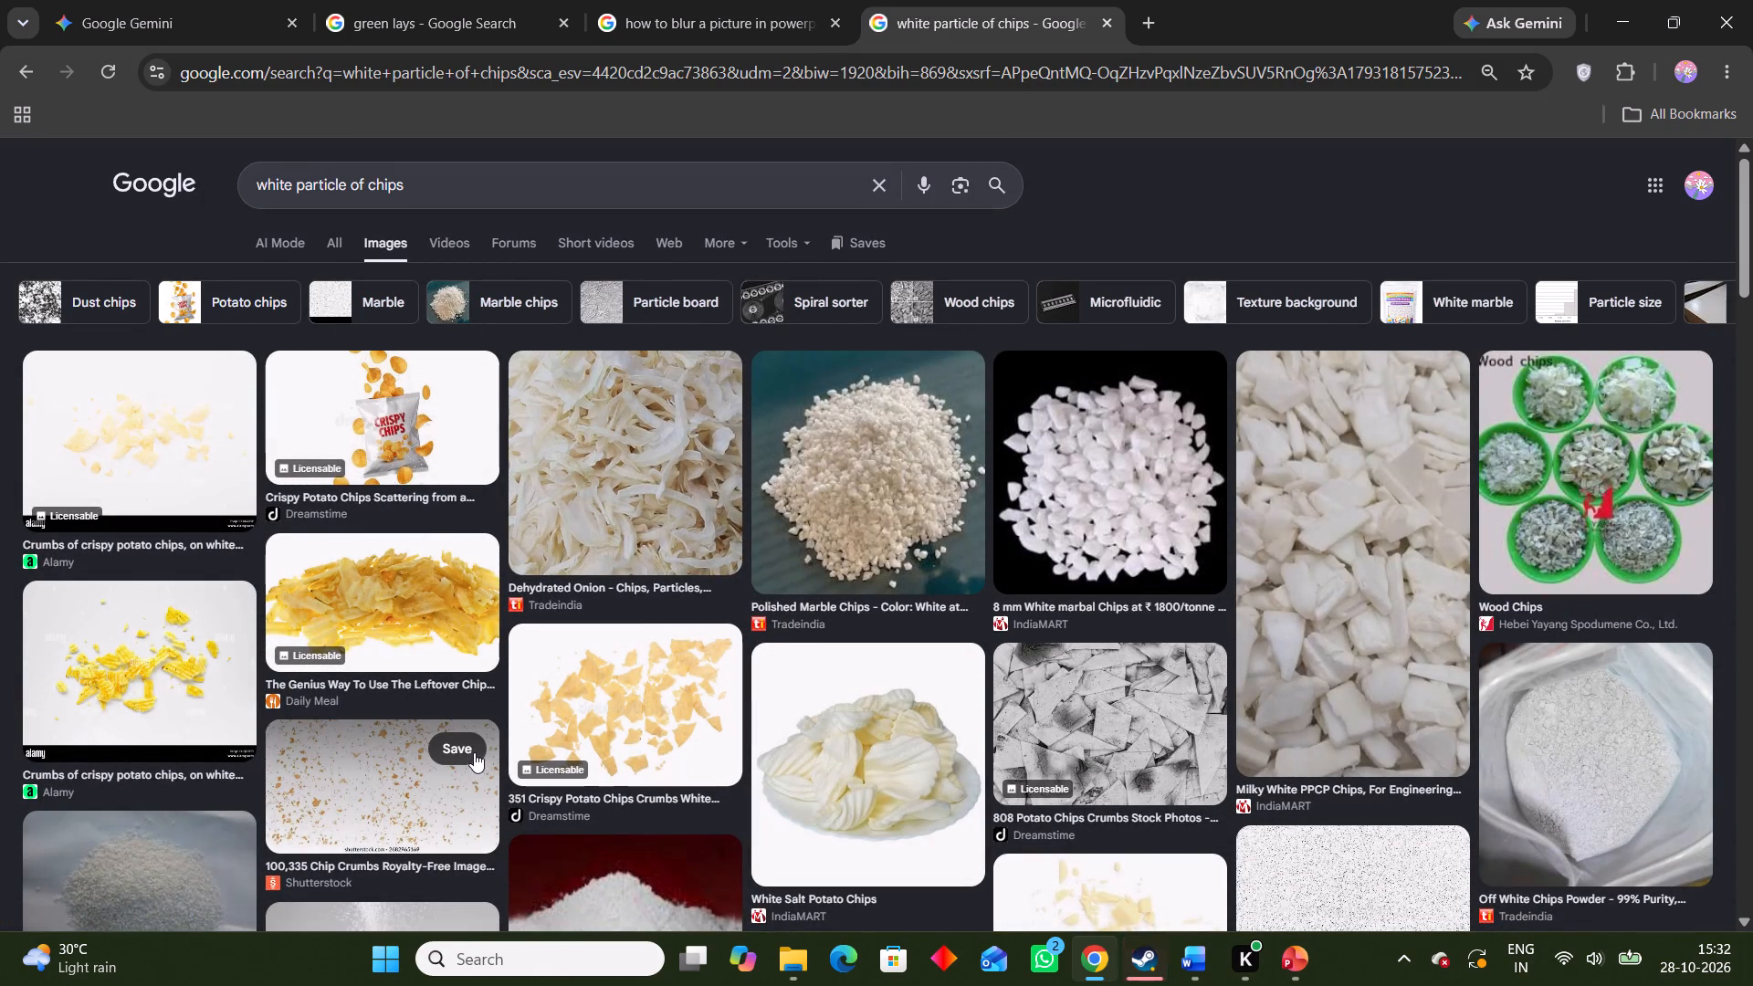
Browse the image results for a suitable chip crumbs picture, previewing the Shutterstock yellow chips crumb image.
scroll(404, 611, down, 5)
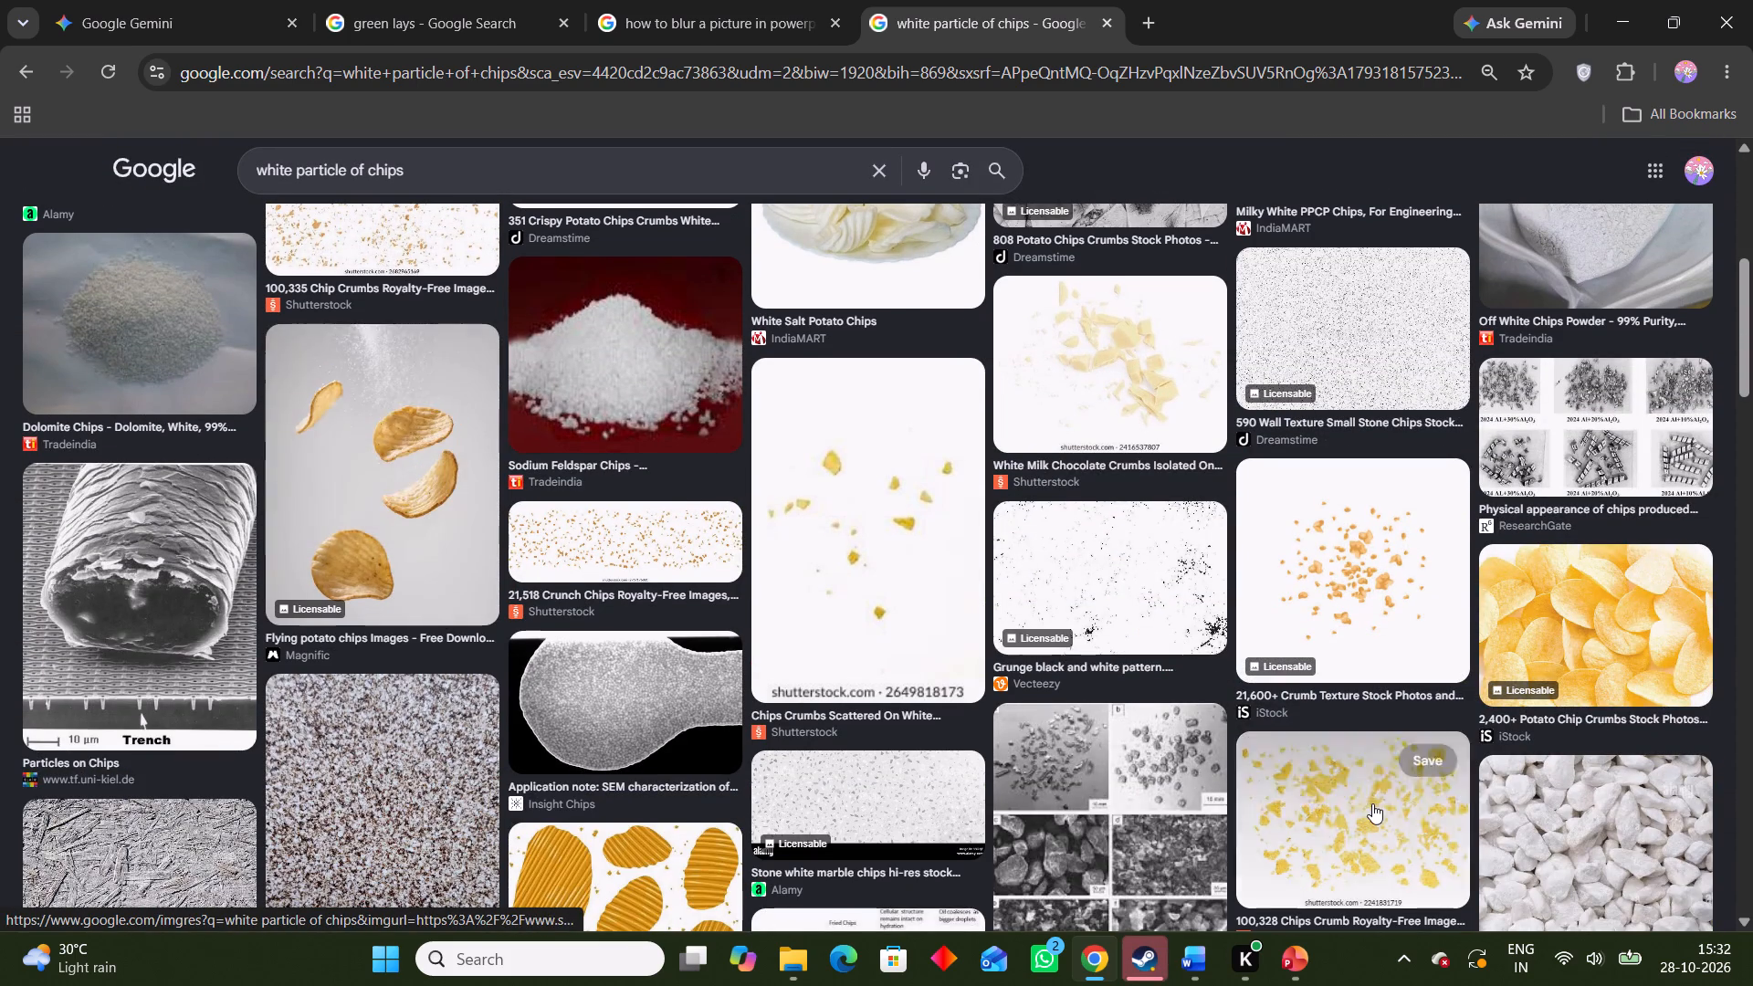
click(1372, 803)
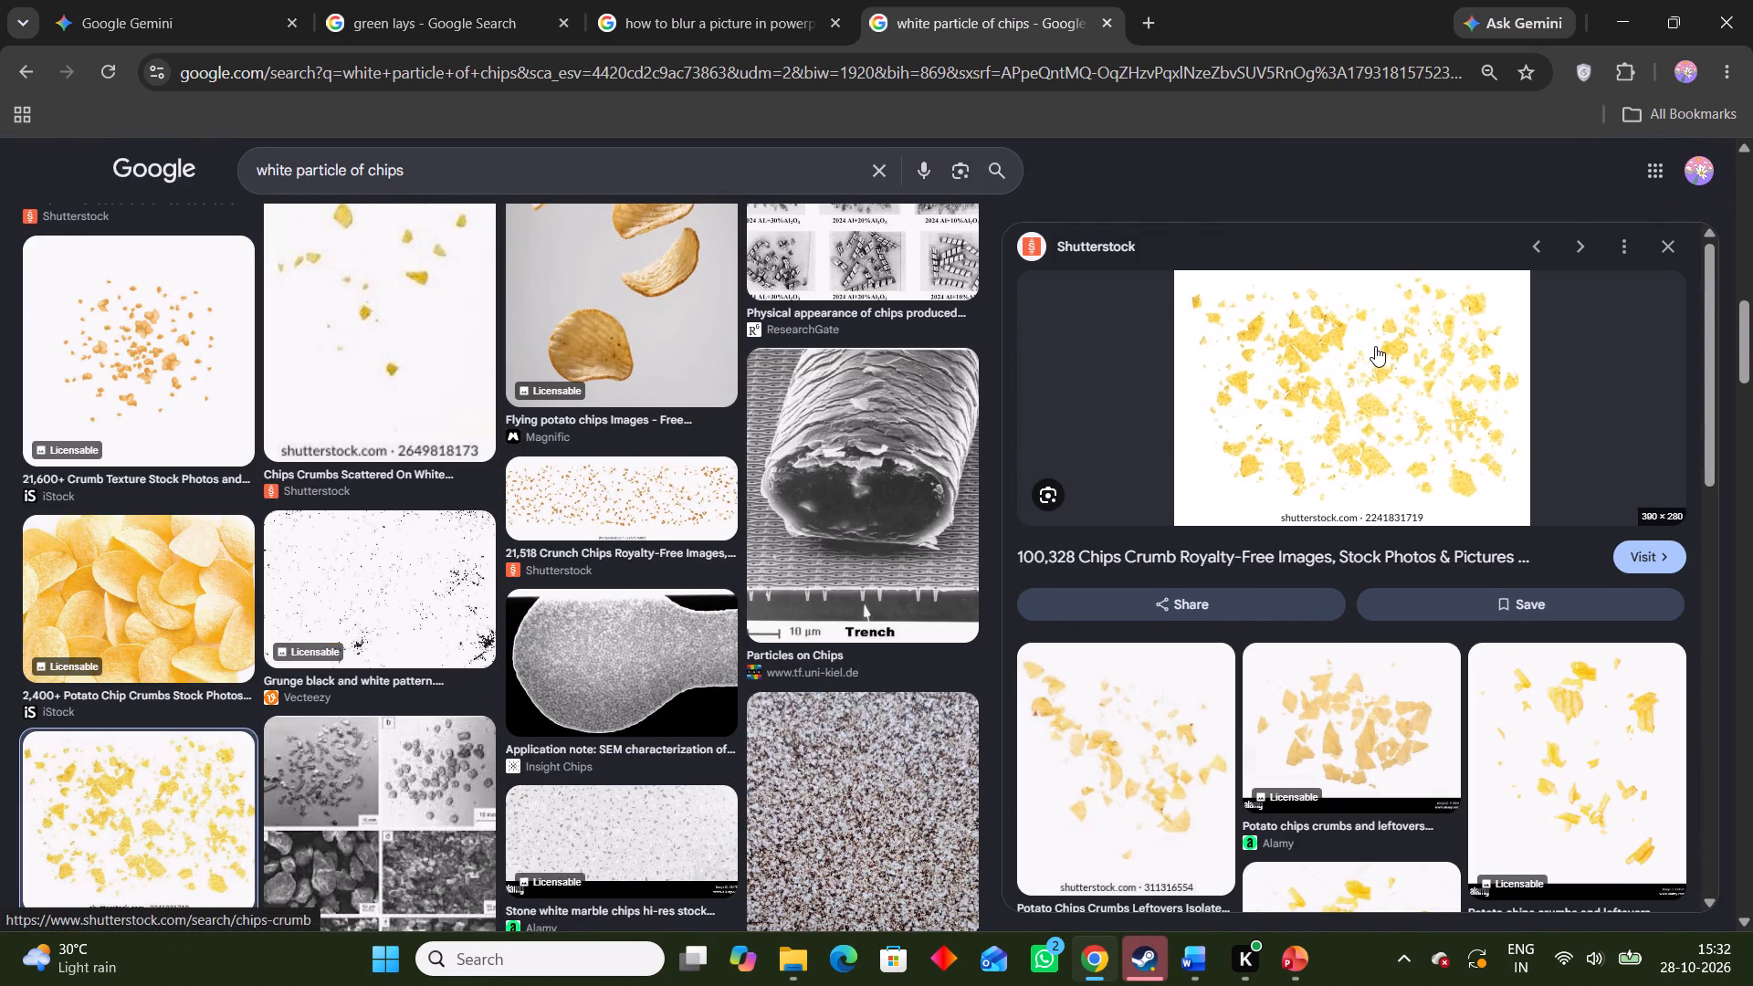
click(1672, 252)
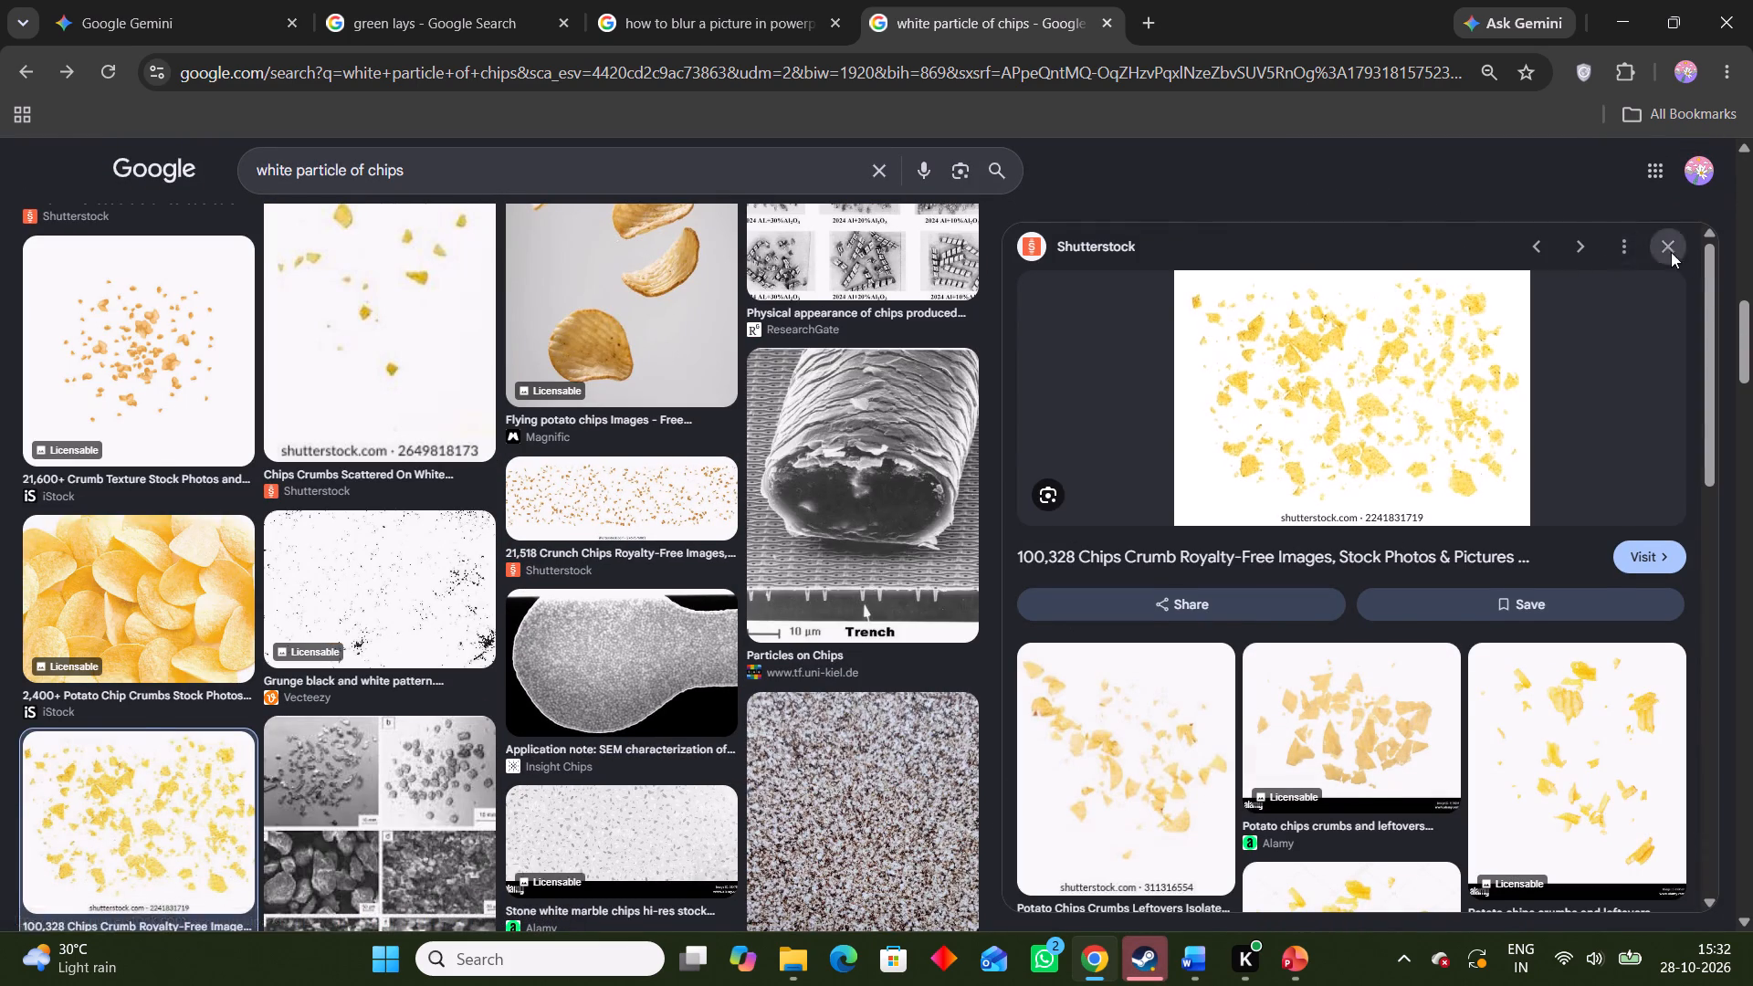
scroll(637, 568, down, 3)
scroll(708, 650, down, 5)
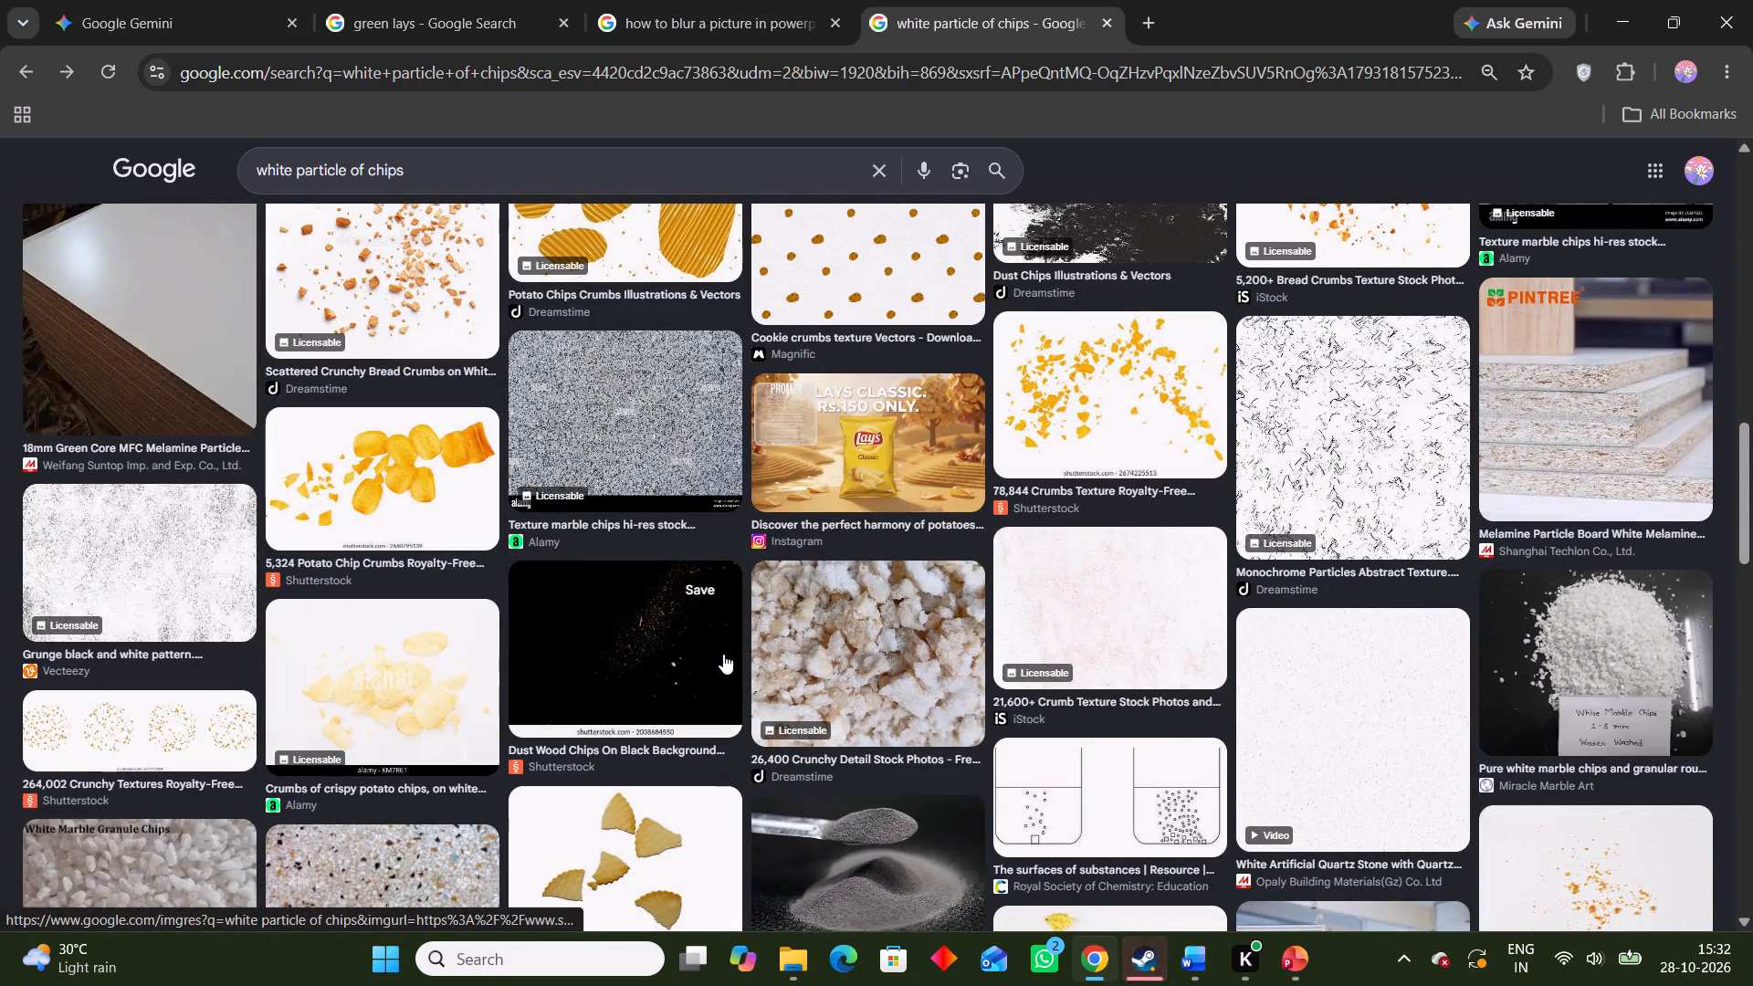
scroll(1097, 545, down, 1)
scroll(1097, 545, up, 11)
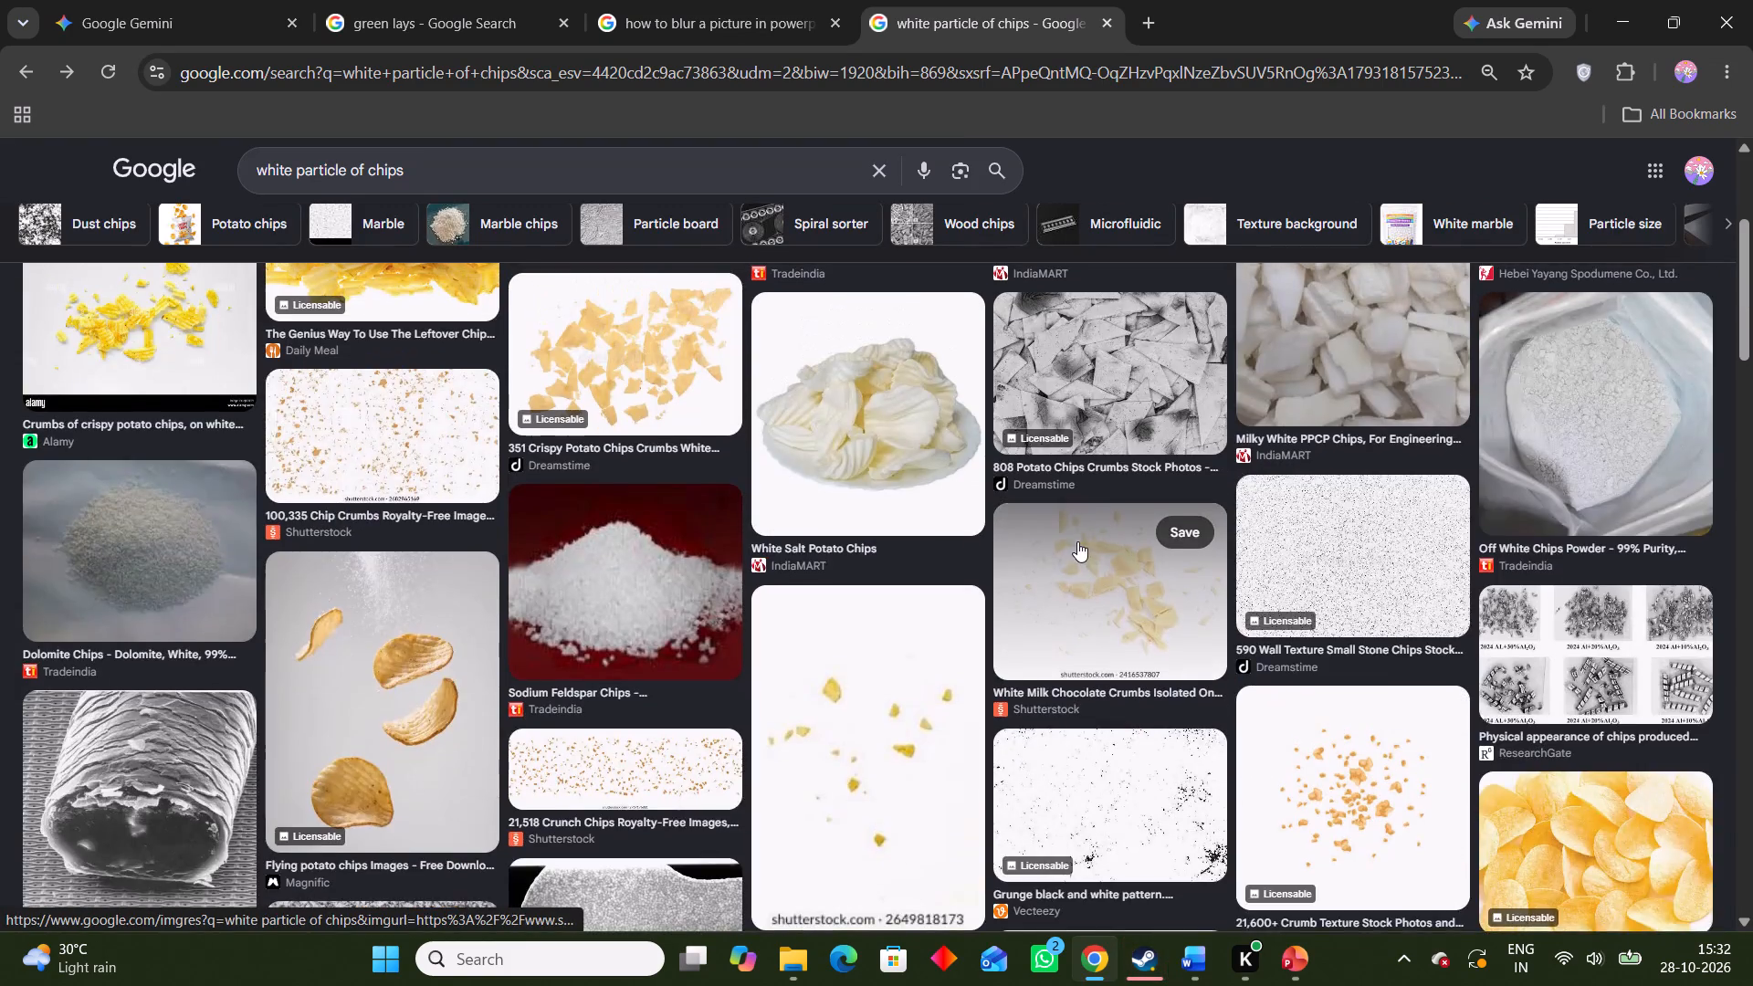
scroll(1077, 541, up, 5)
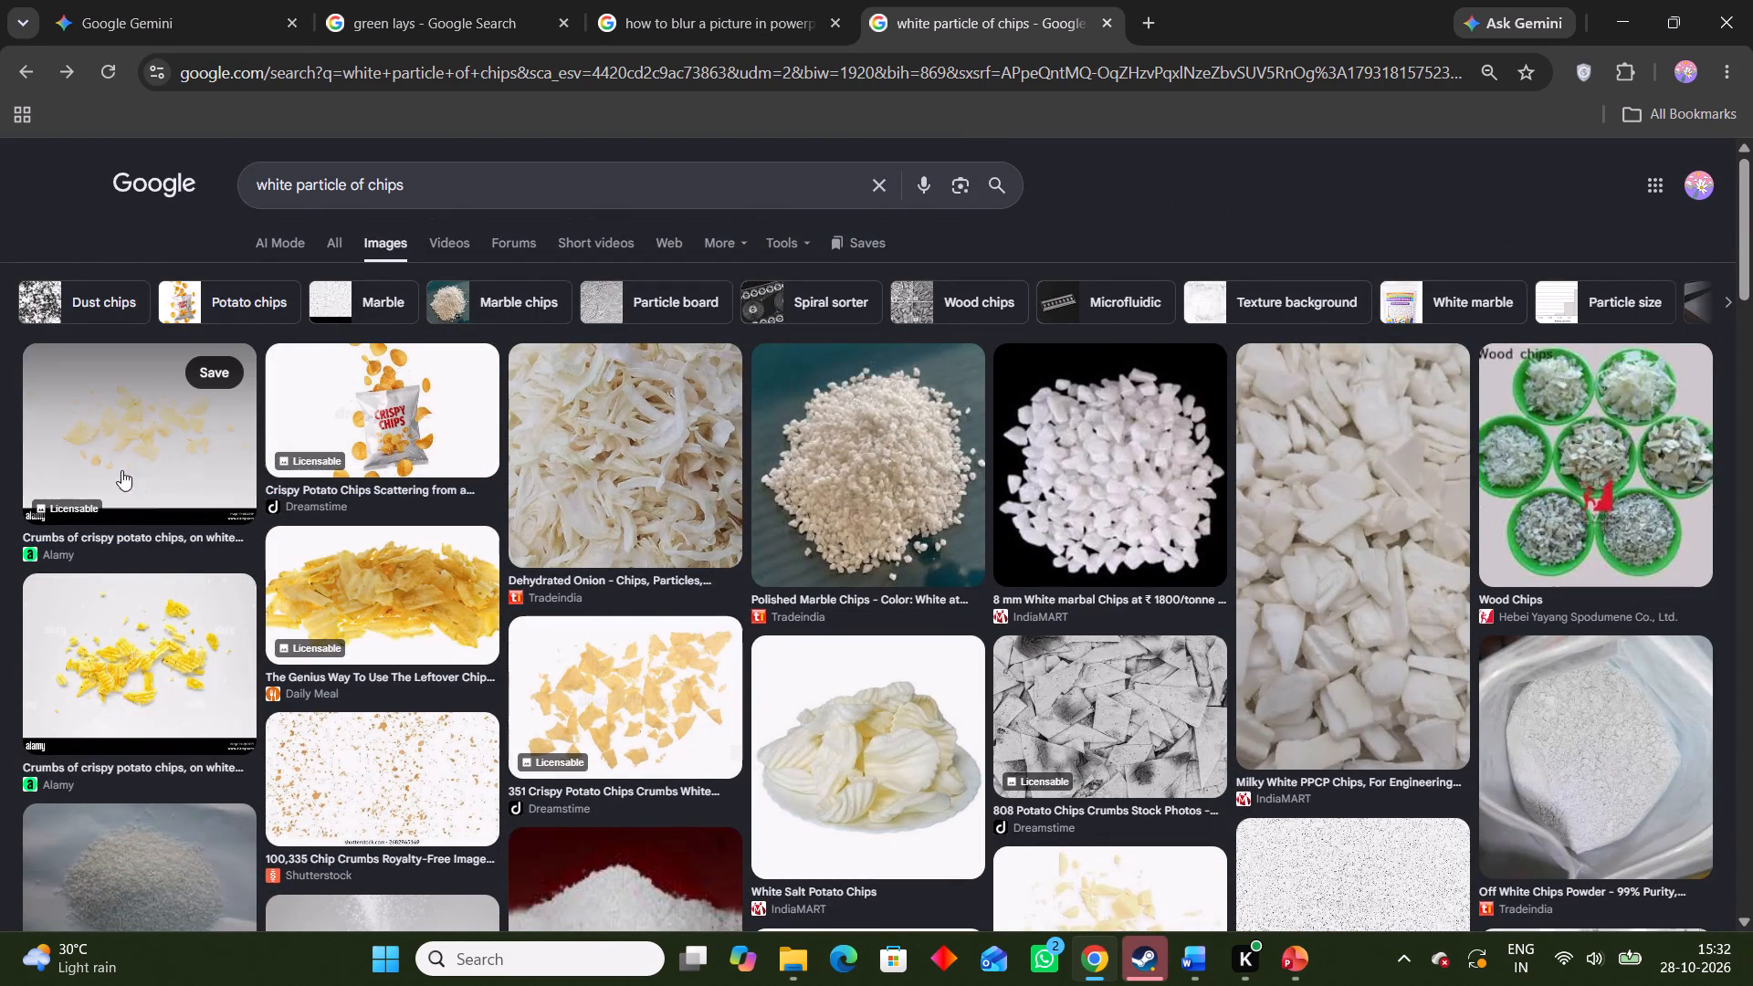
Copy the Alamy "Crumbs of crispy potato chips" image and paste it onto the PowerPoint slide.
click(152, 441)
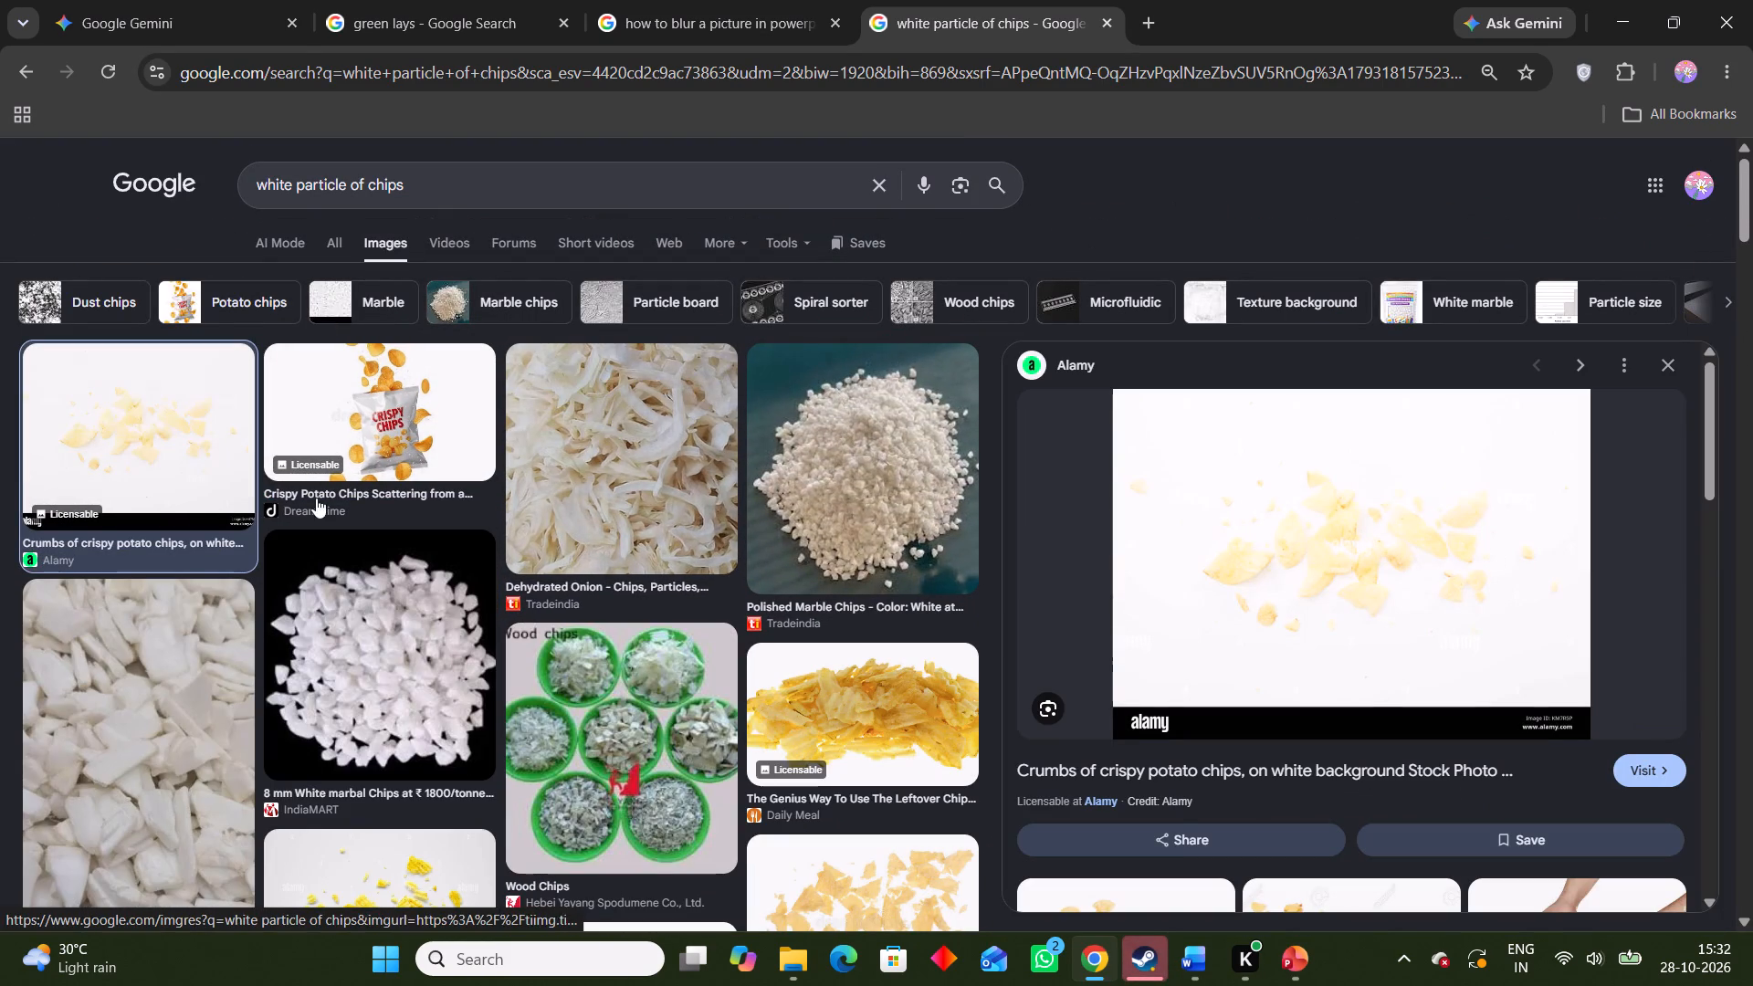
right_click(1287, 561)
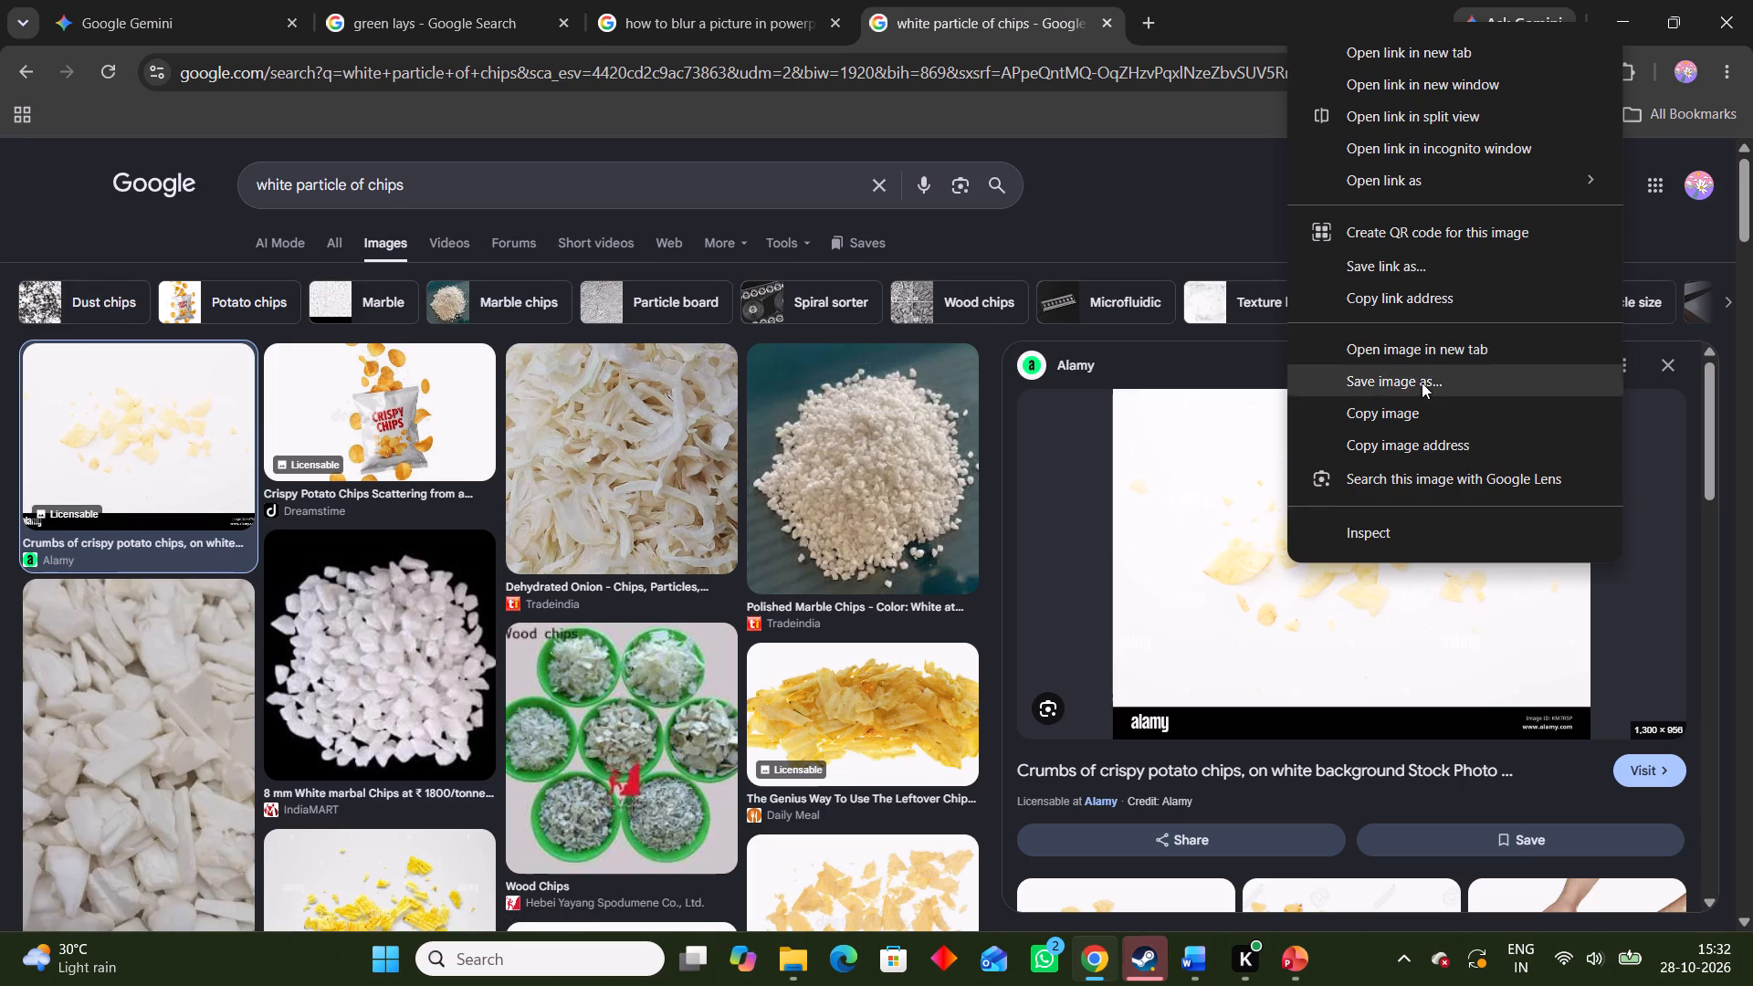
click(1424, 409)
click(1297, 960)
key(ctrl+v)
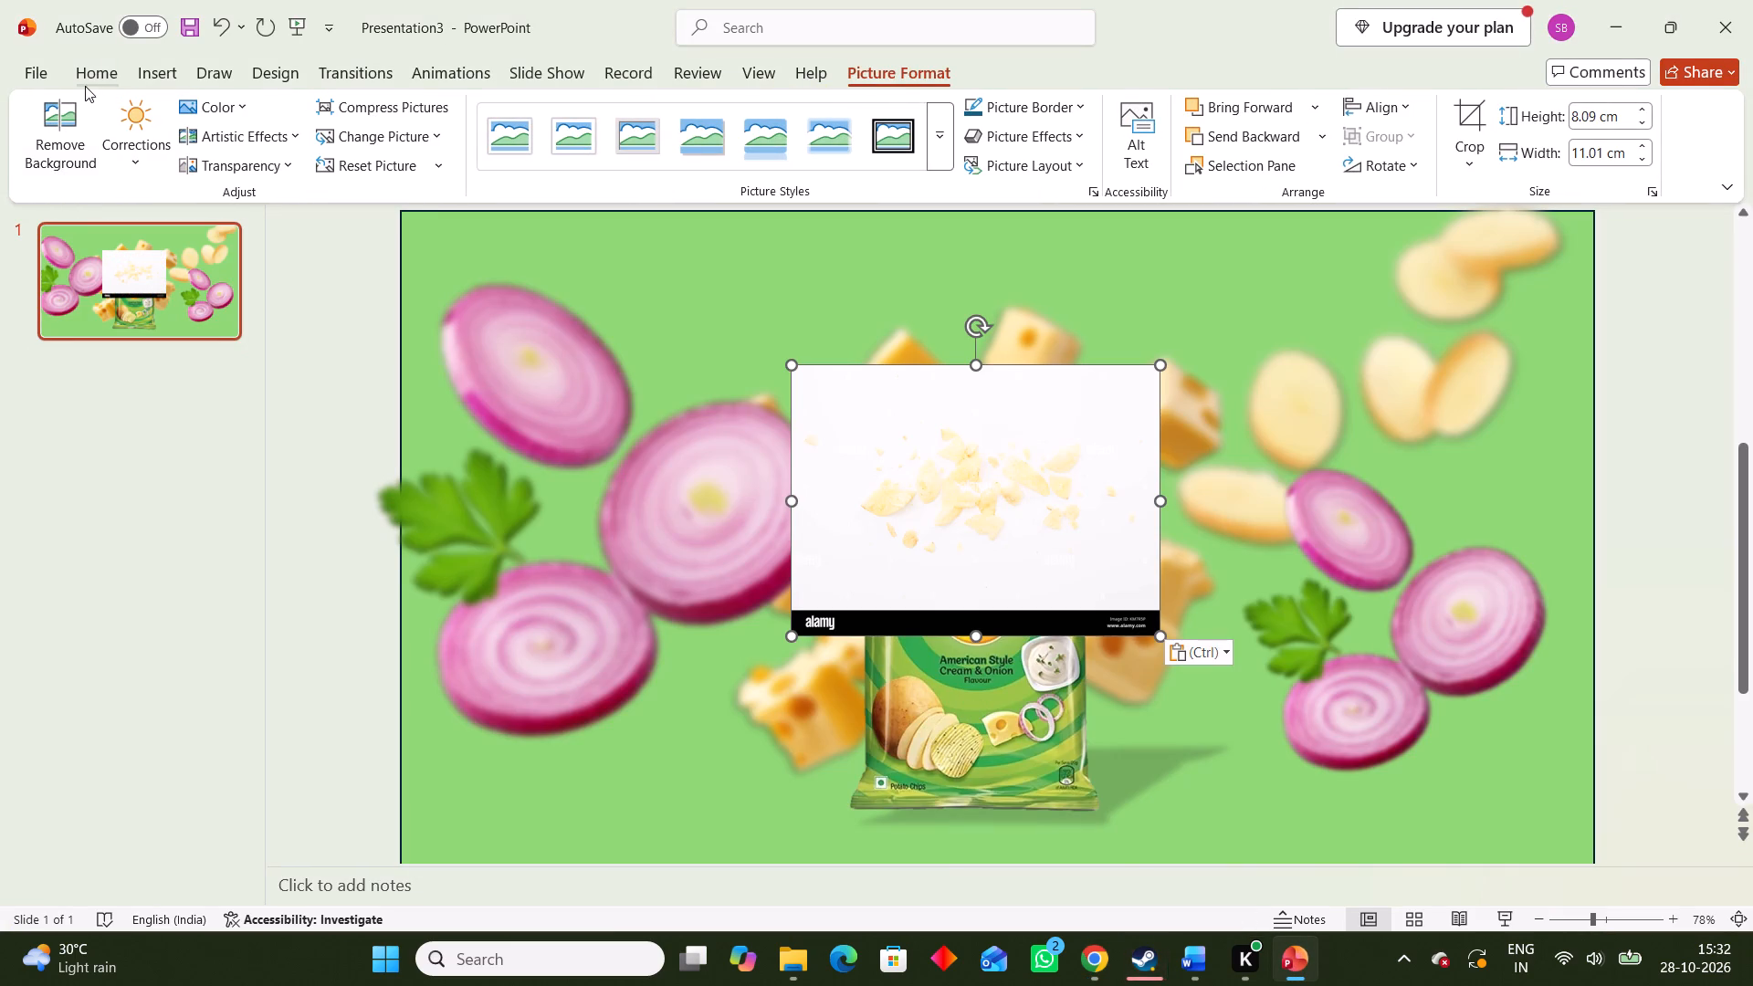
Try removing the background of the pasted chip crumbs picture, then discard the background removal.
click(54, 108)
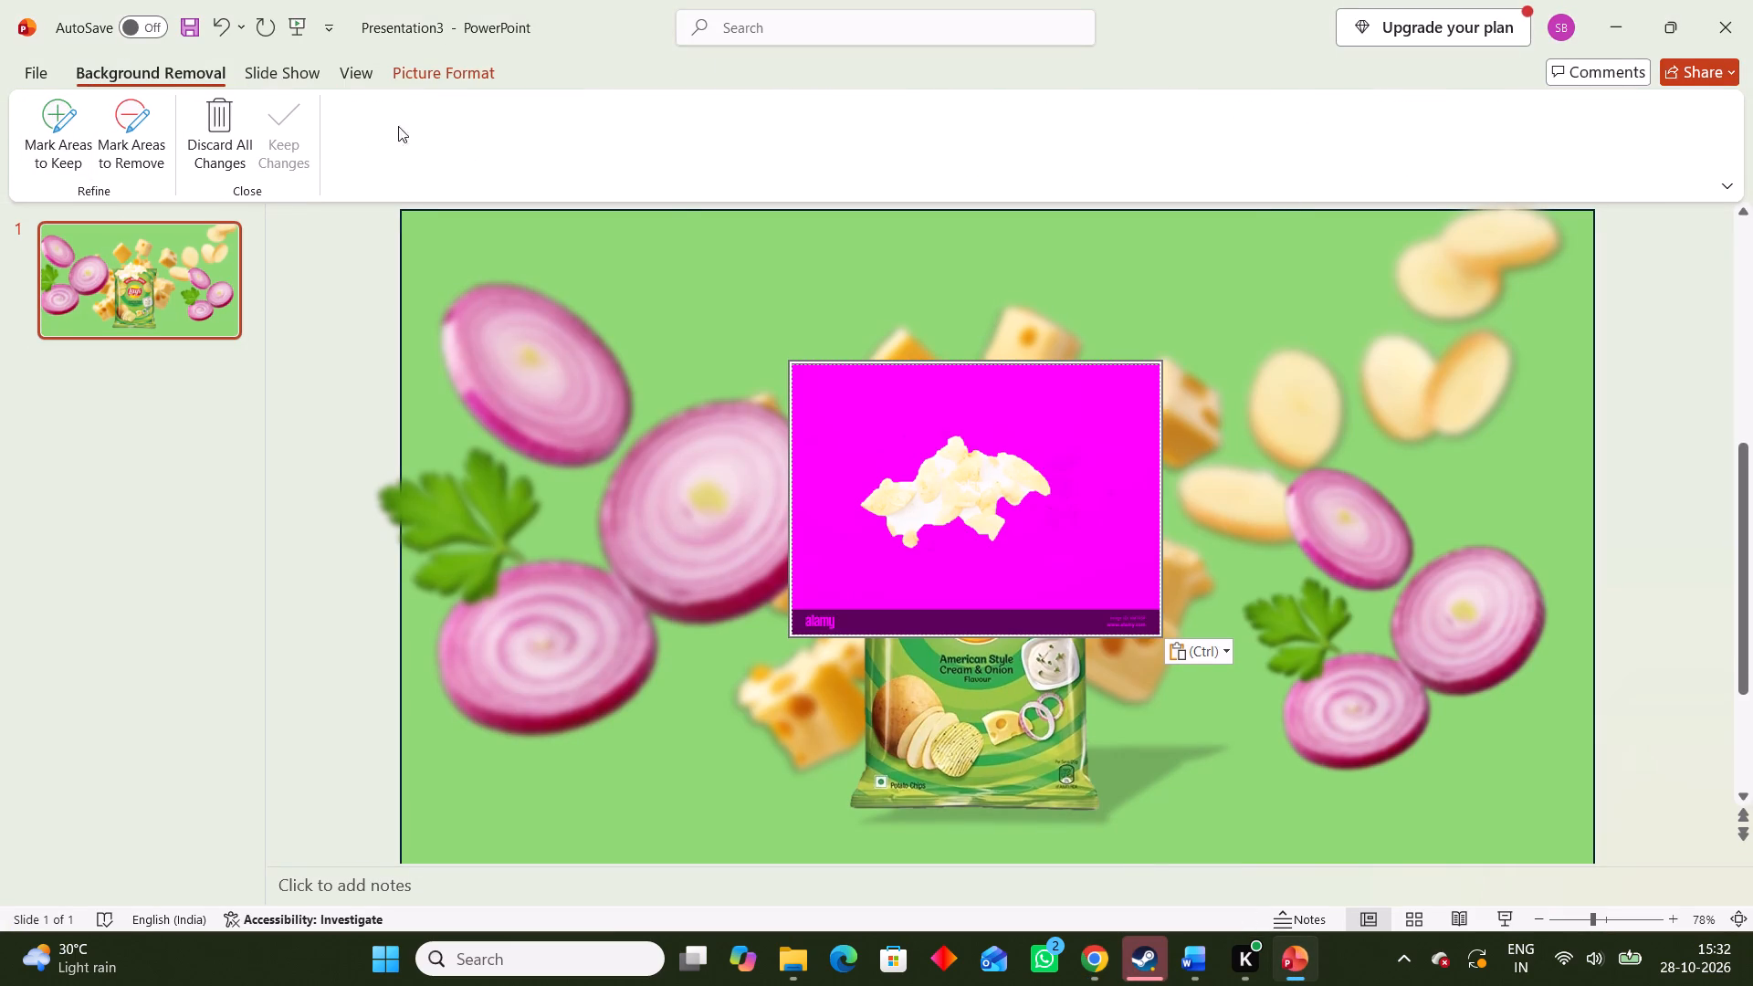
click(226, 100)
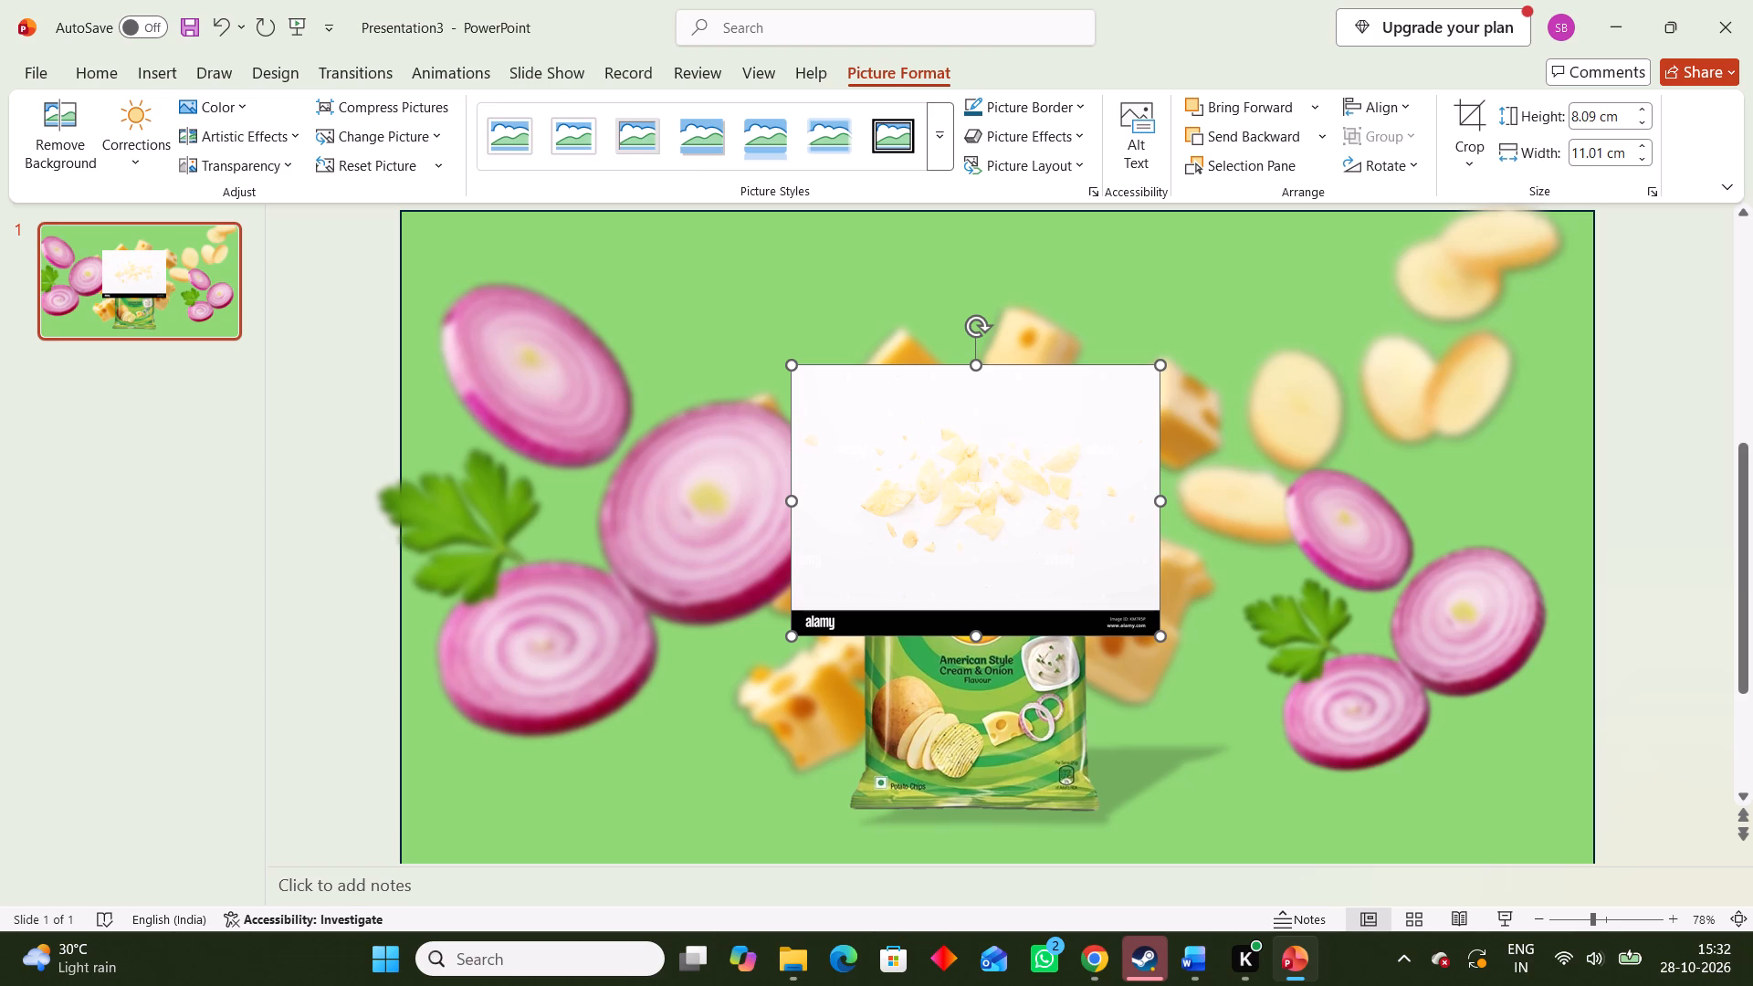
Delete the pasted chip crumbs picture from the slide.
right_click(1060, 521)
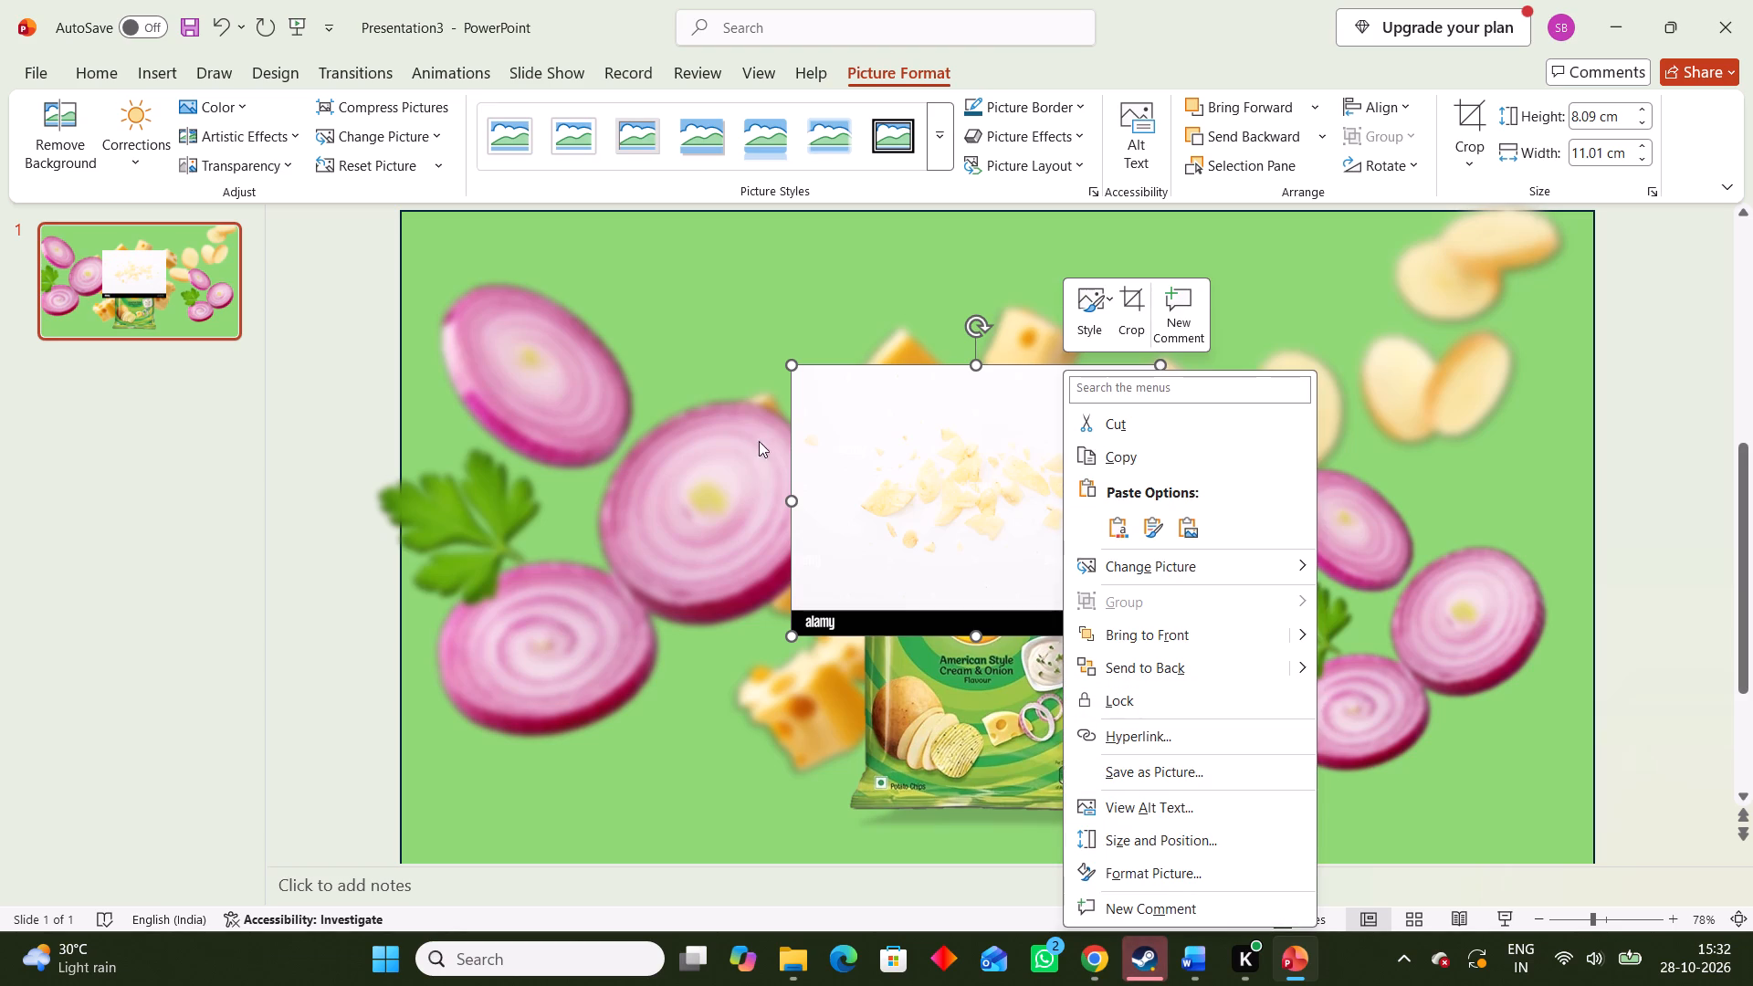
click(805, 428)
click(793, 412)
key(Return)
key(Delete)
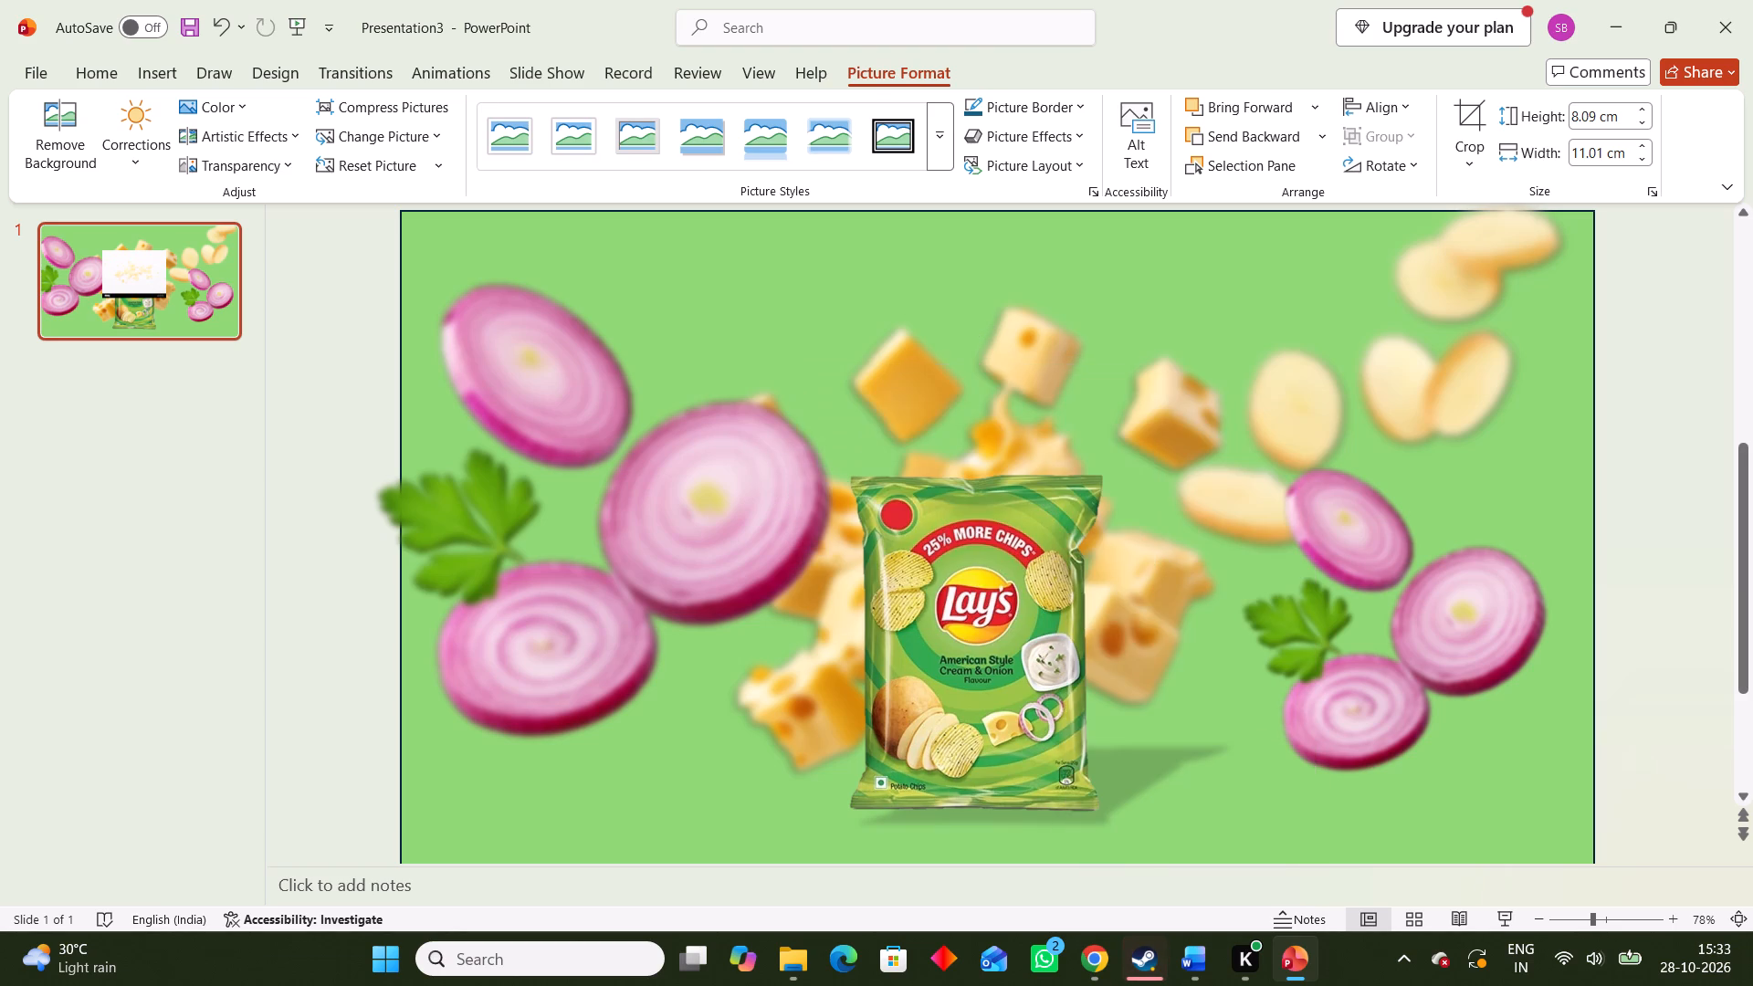
Return to Chrome and examine the crumb image results and related suggestions for a better potato chips picture.
click(1094, 954)
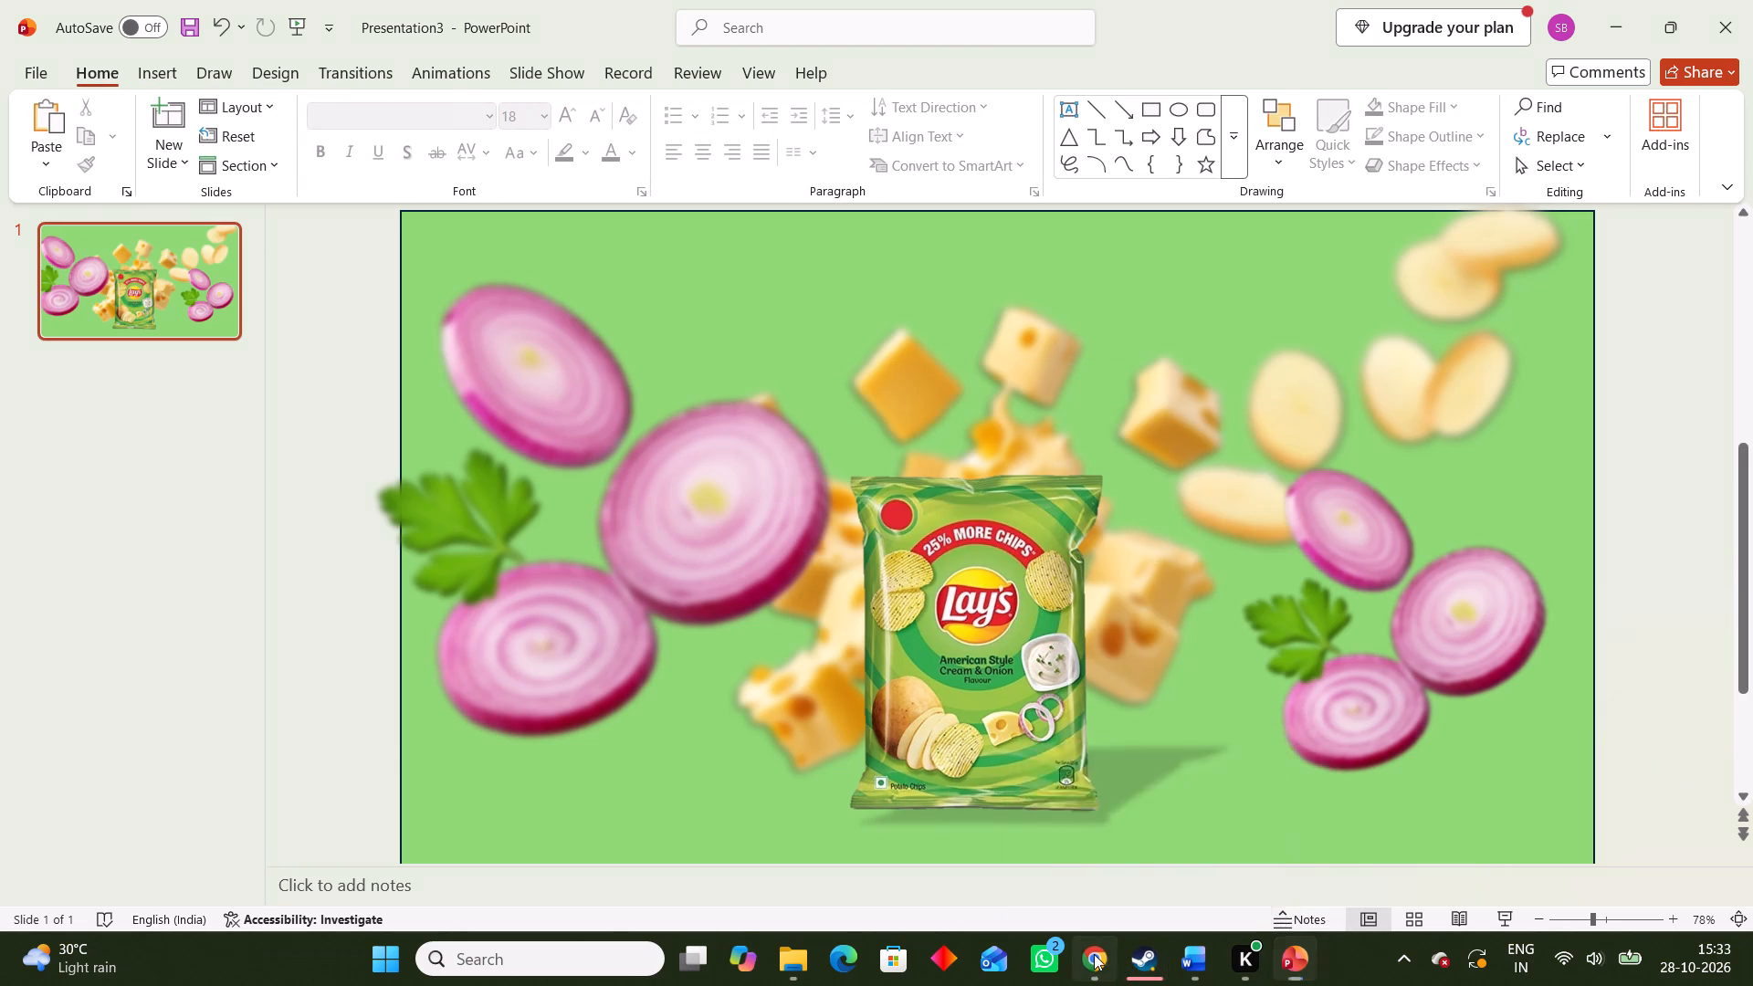
scroll(845, 564, down, 3)
scroll(509, 599, down, 3)
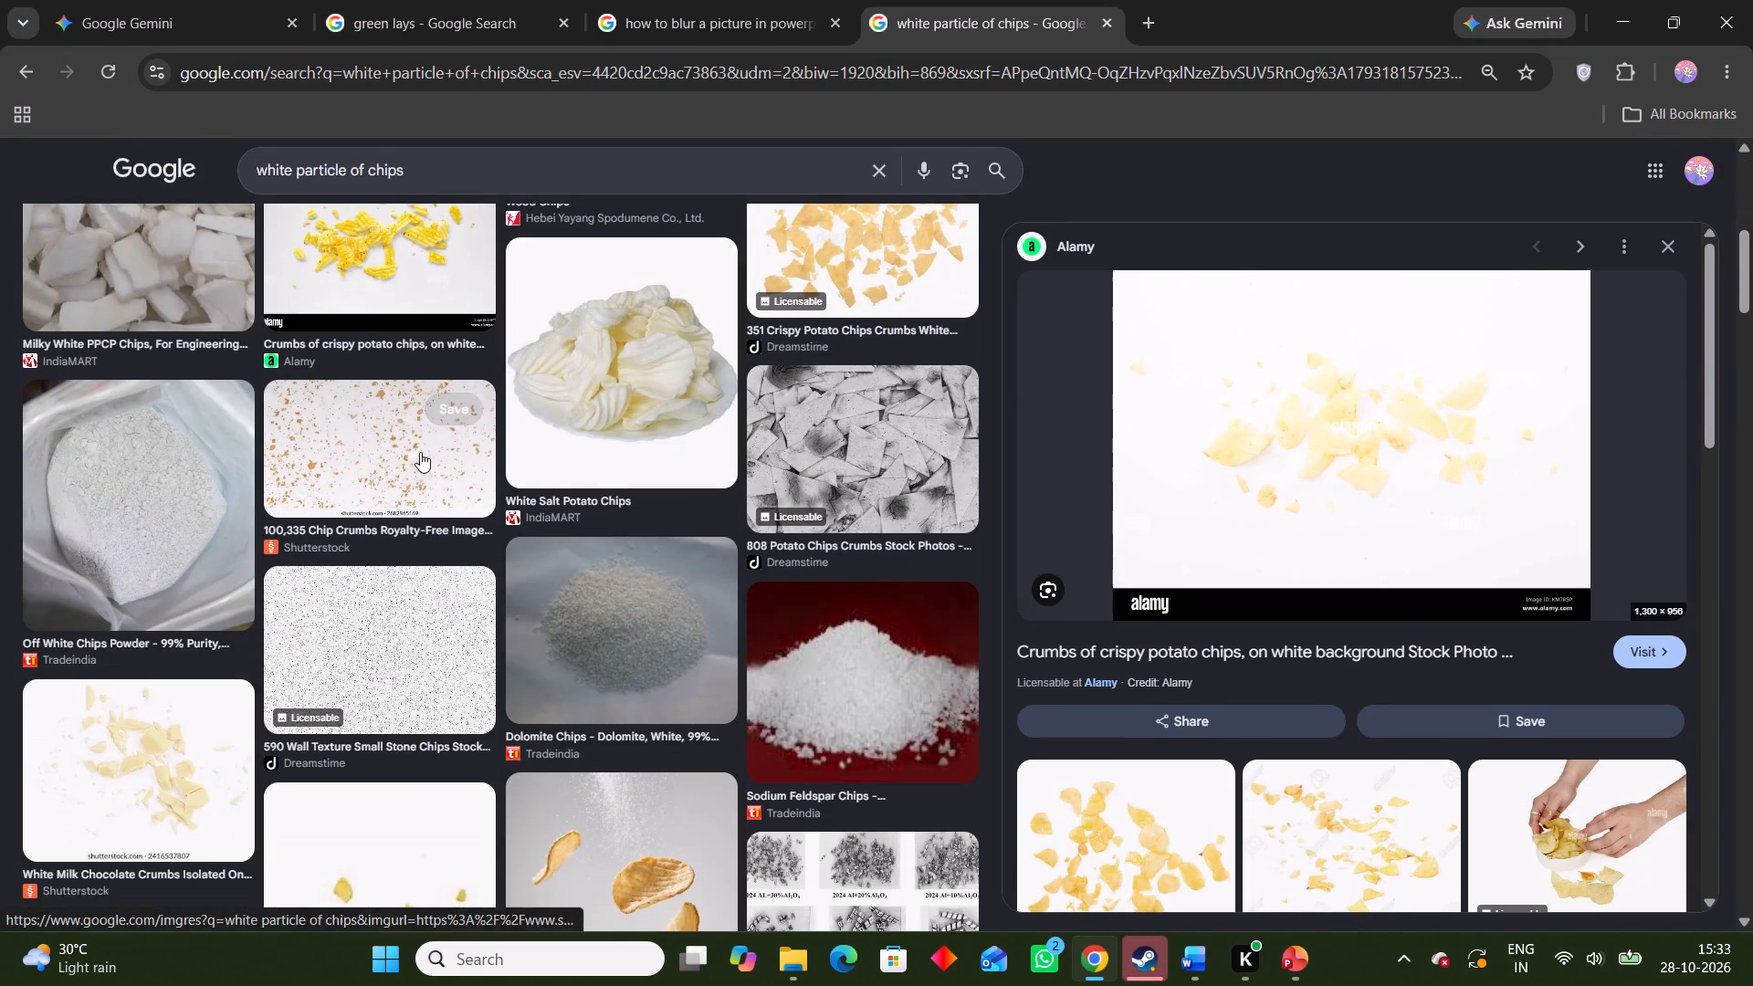
scroll(278, 620, down, 3)
scroll(490, 498, down, 4)
scroll(302, 382, up, 3)
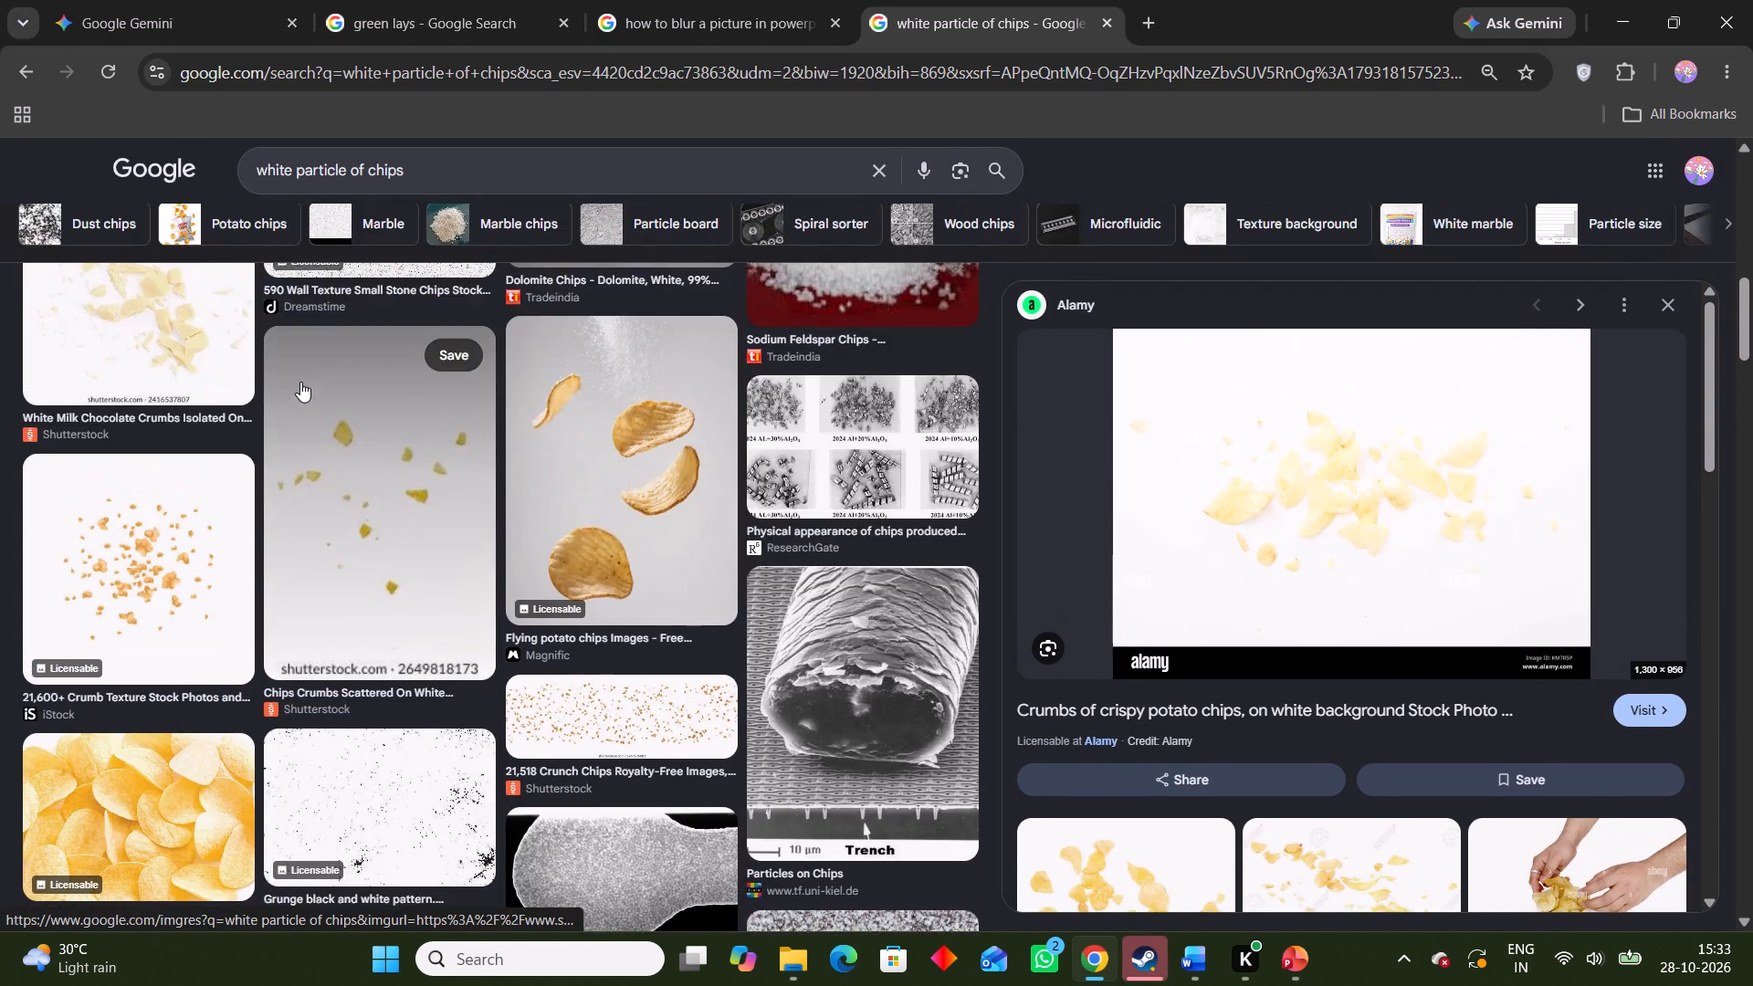
scroll(300, 382, down, 5)
scroll(348, 453, up, 8)
scroll(183, 698, down, 3)
click(134, 631)
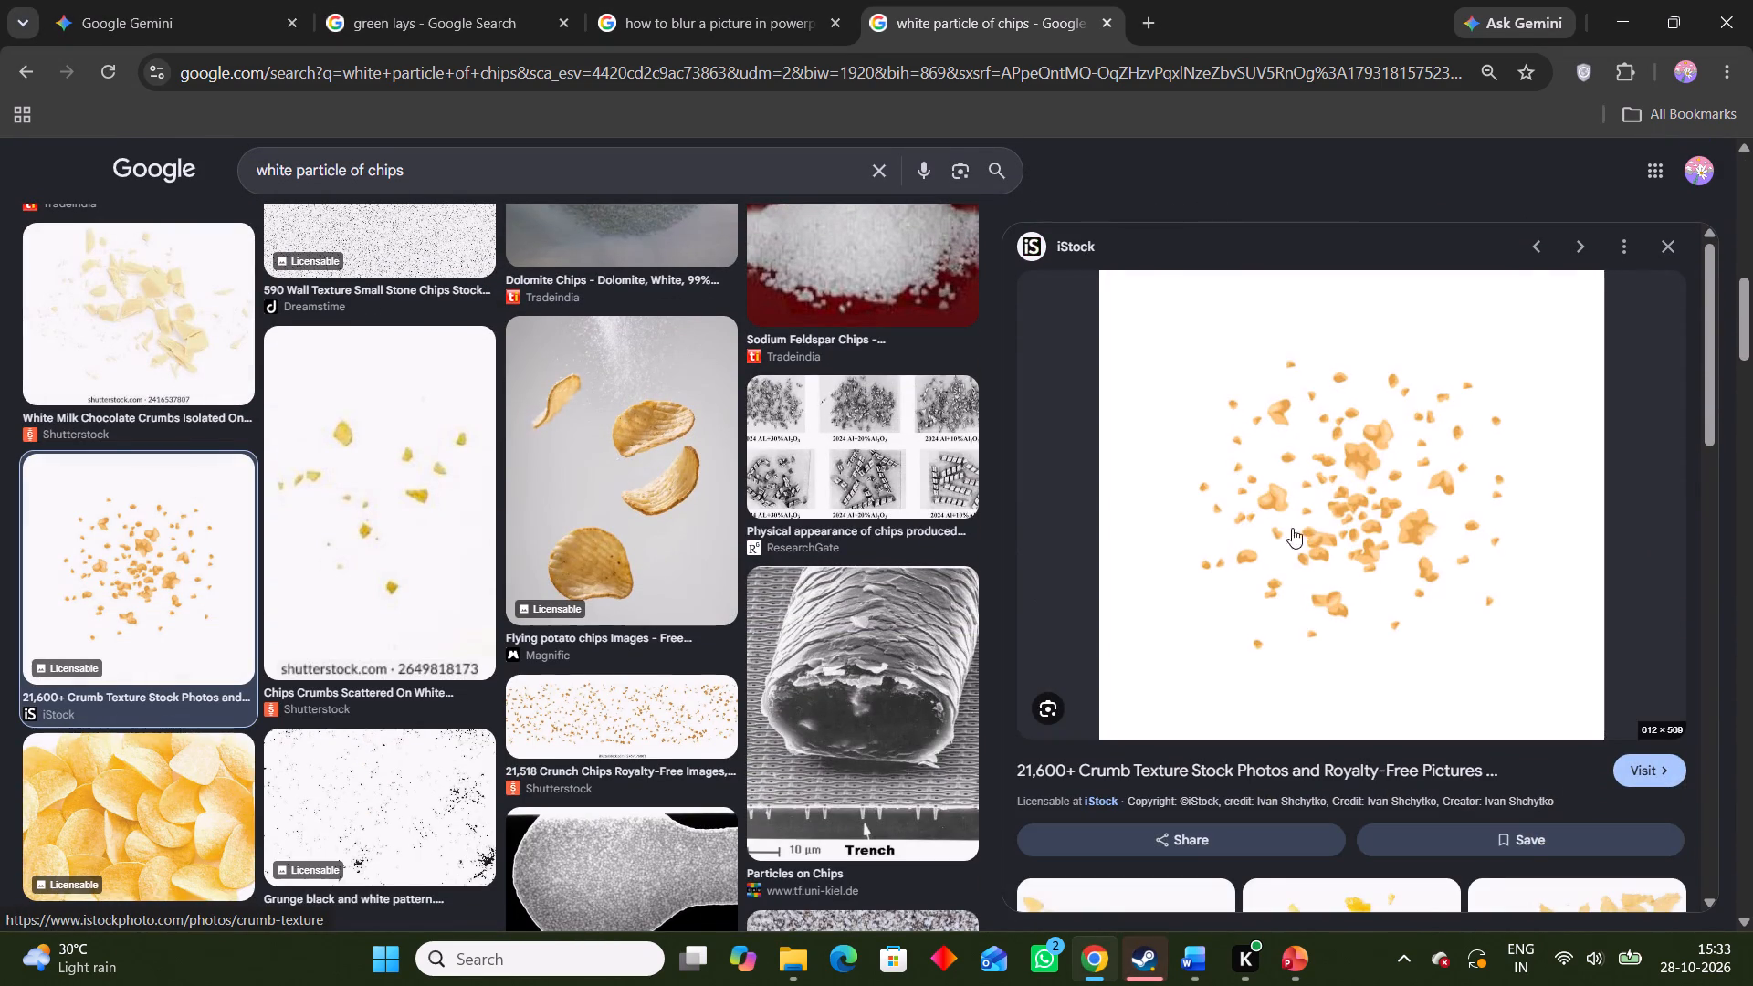
scroll(1283, 526, down, 5)
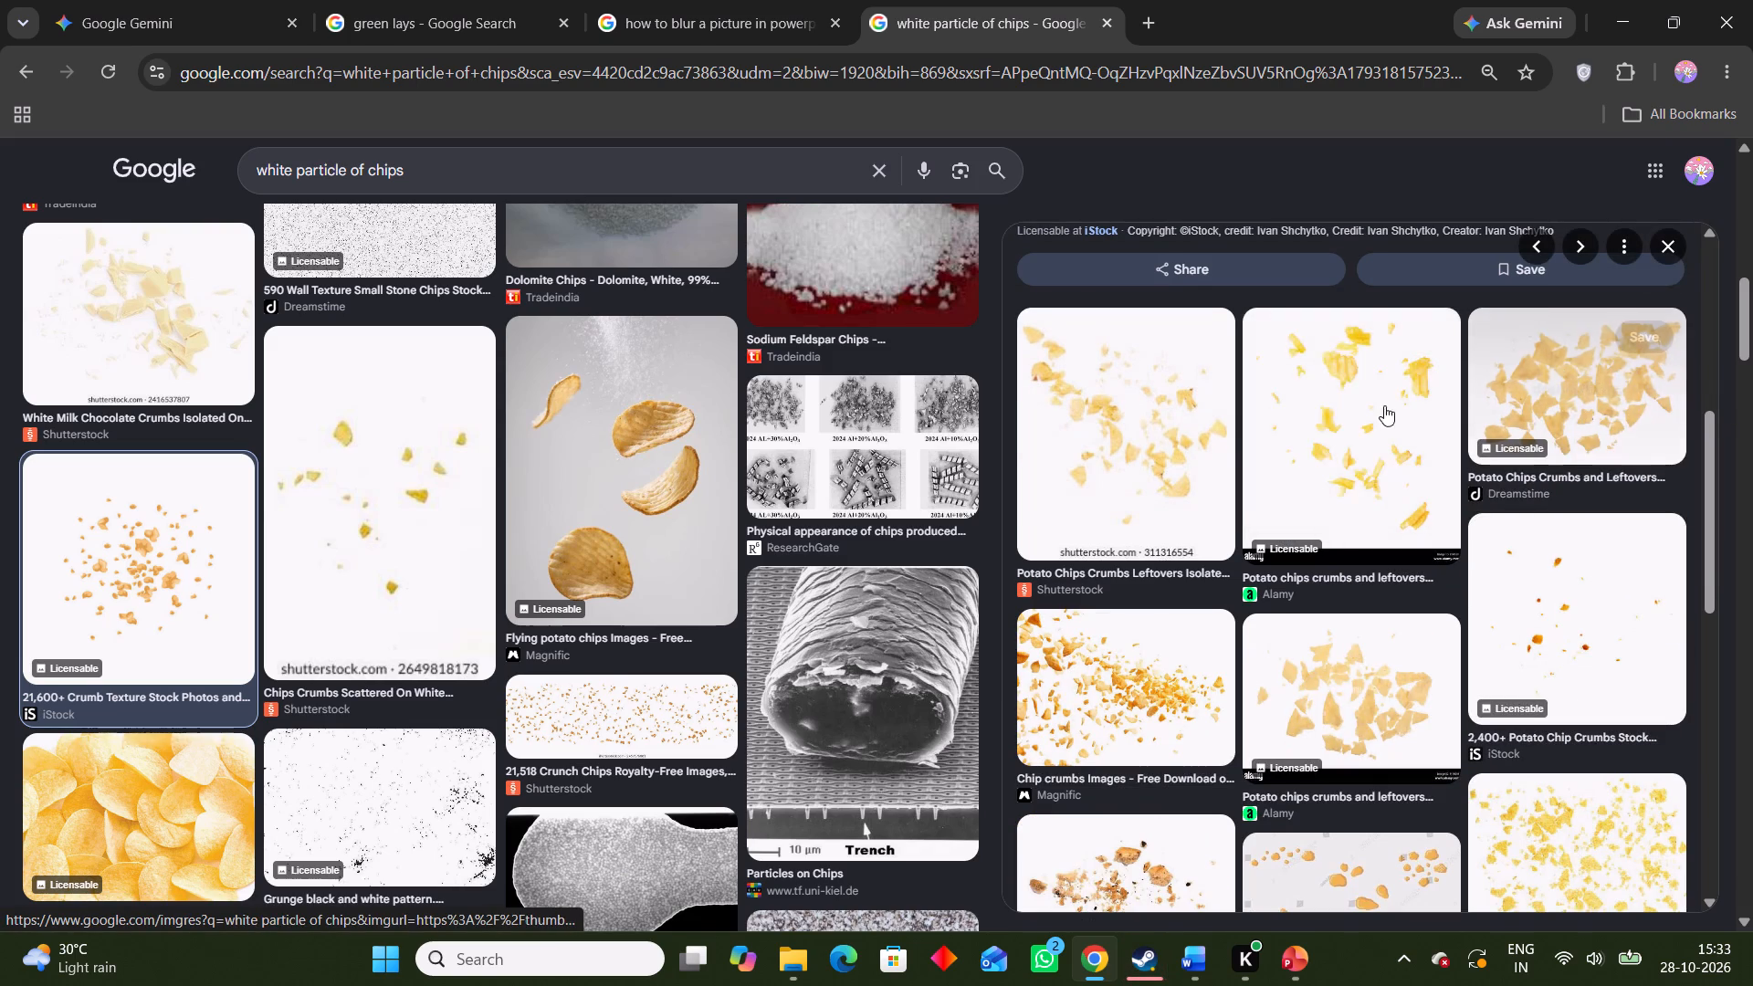
click(1377, 415)
right_click(1401, 513)
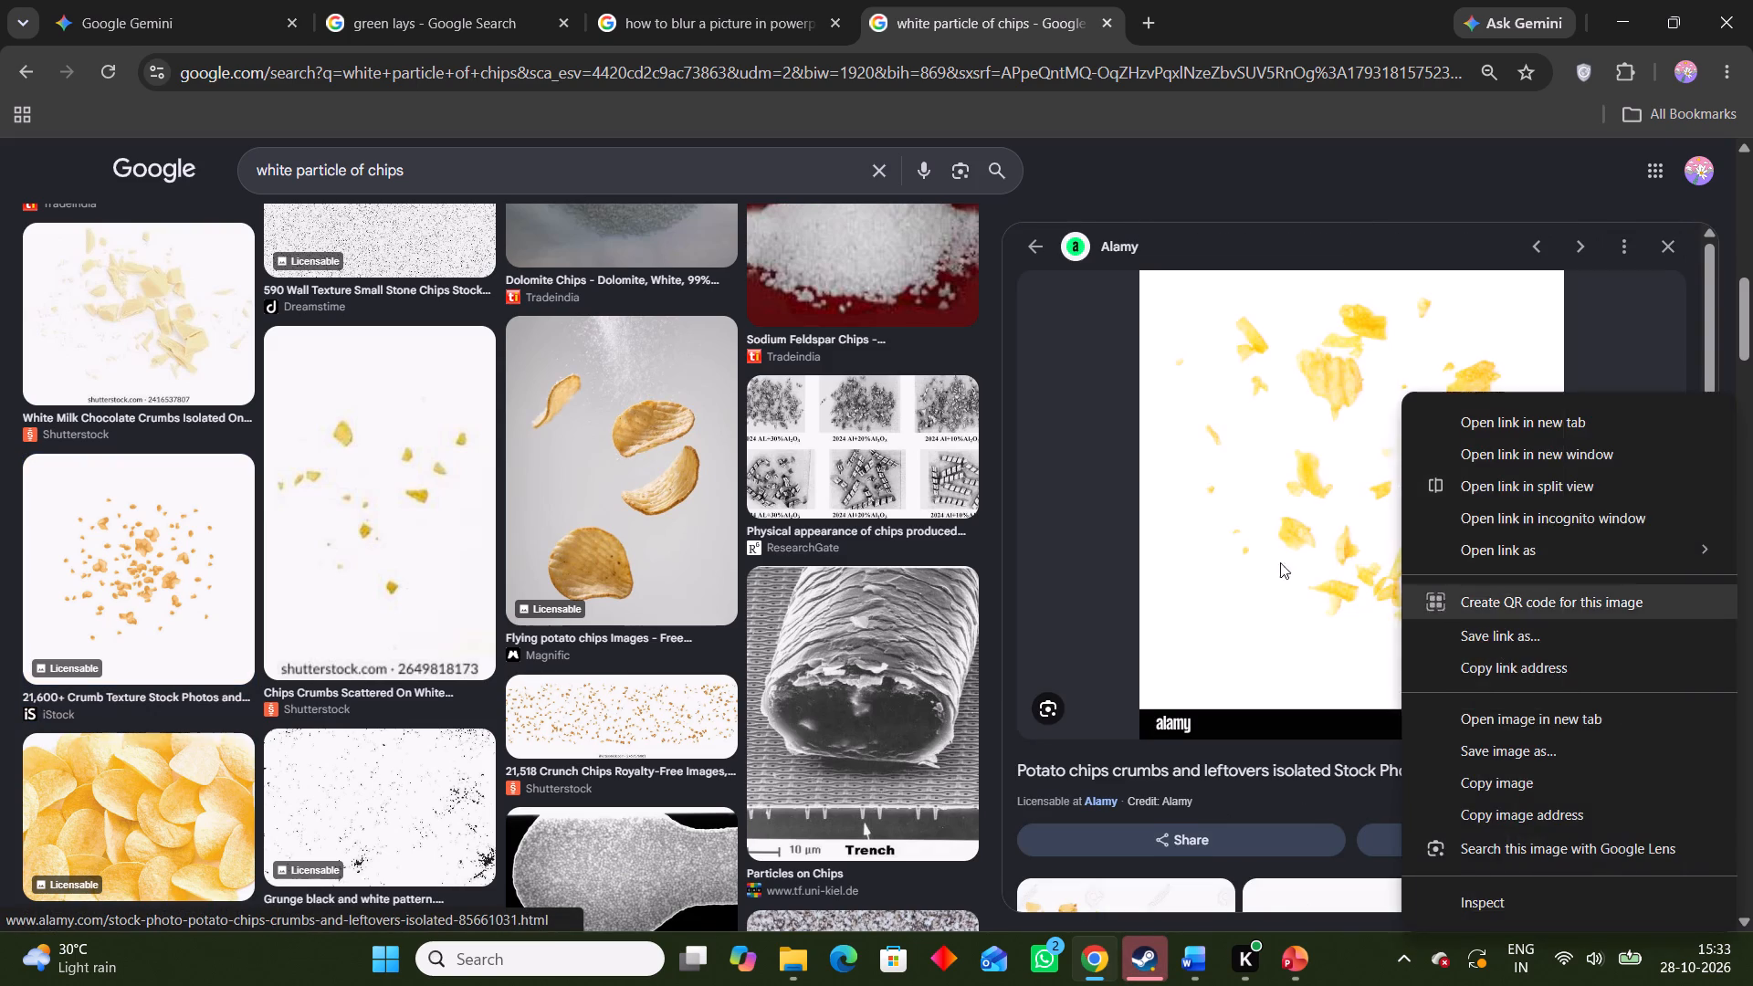
scroll(1275, 562, down, 6)
scroll(1278, 561, up, 1)
click(1629, 412)
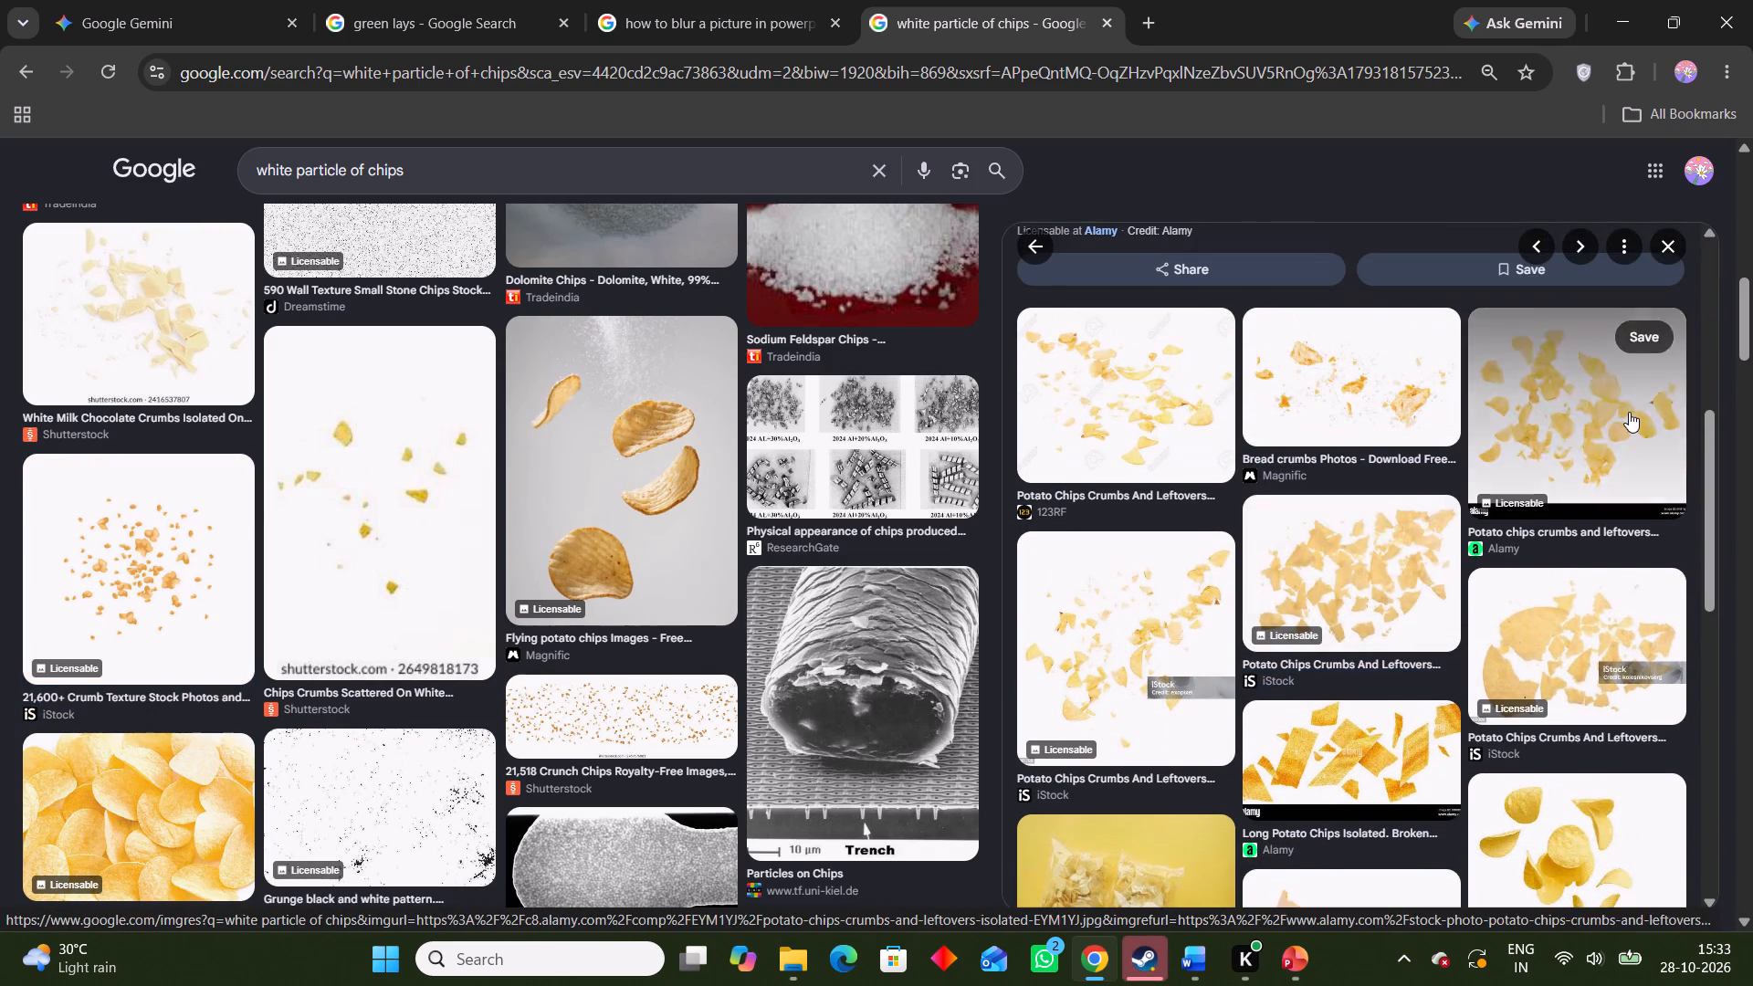
scroll(1380, 470, down, 5)
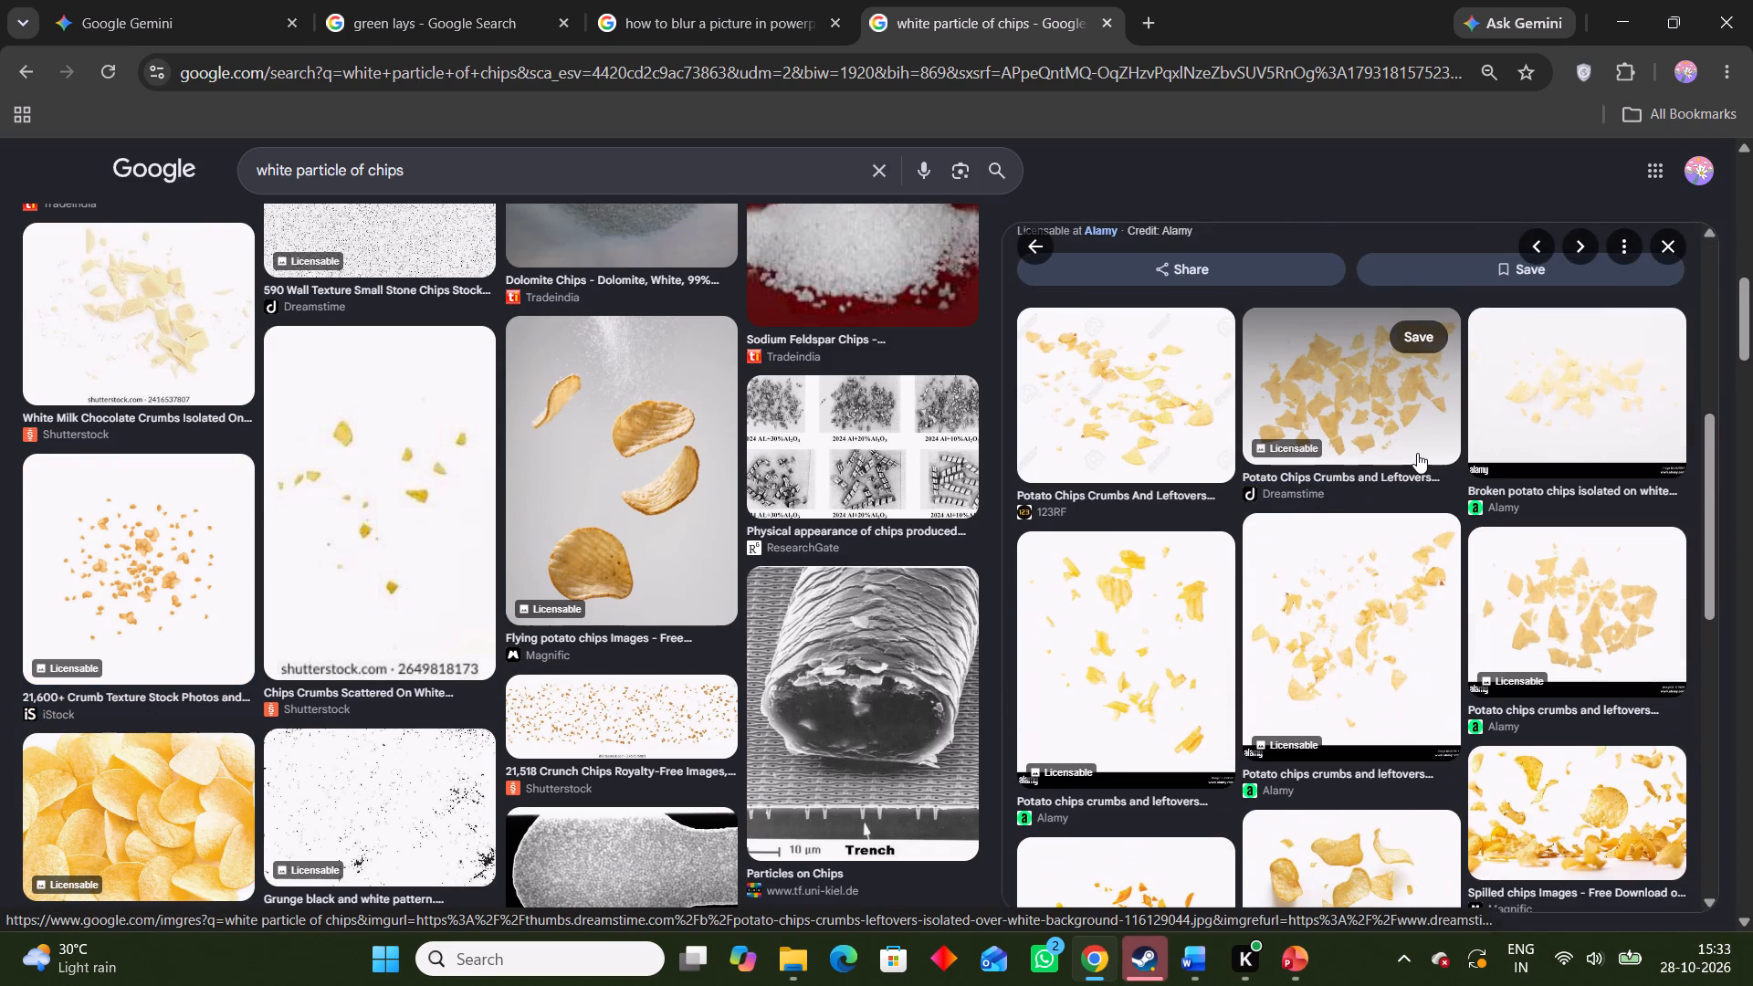
scroll(1415, 455, down, 3)
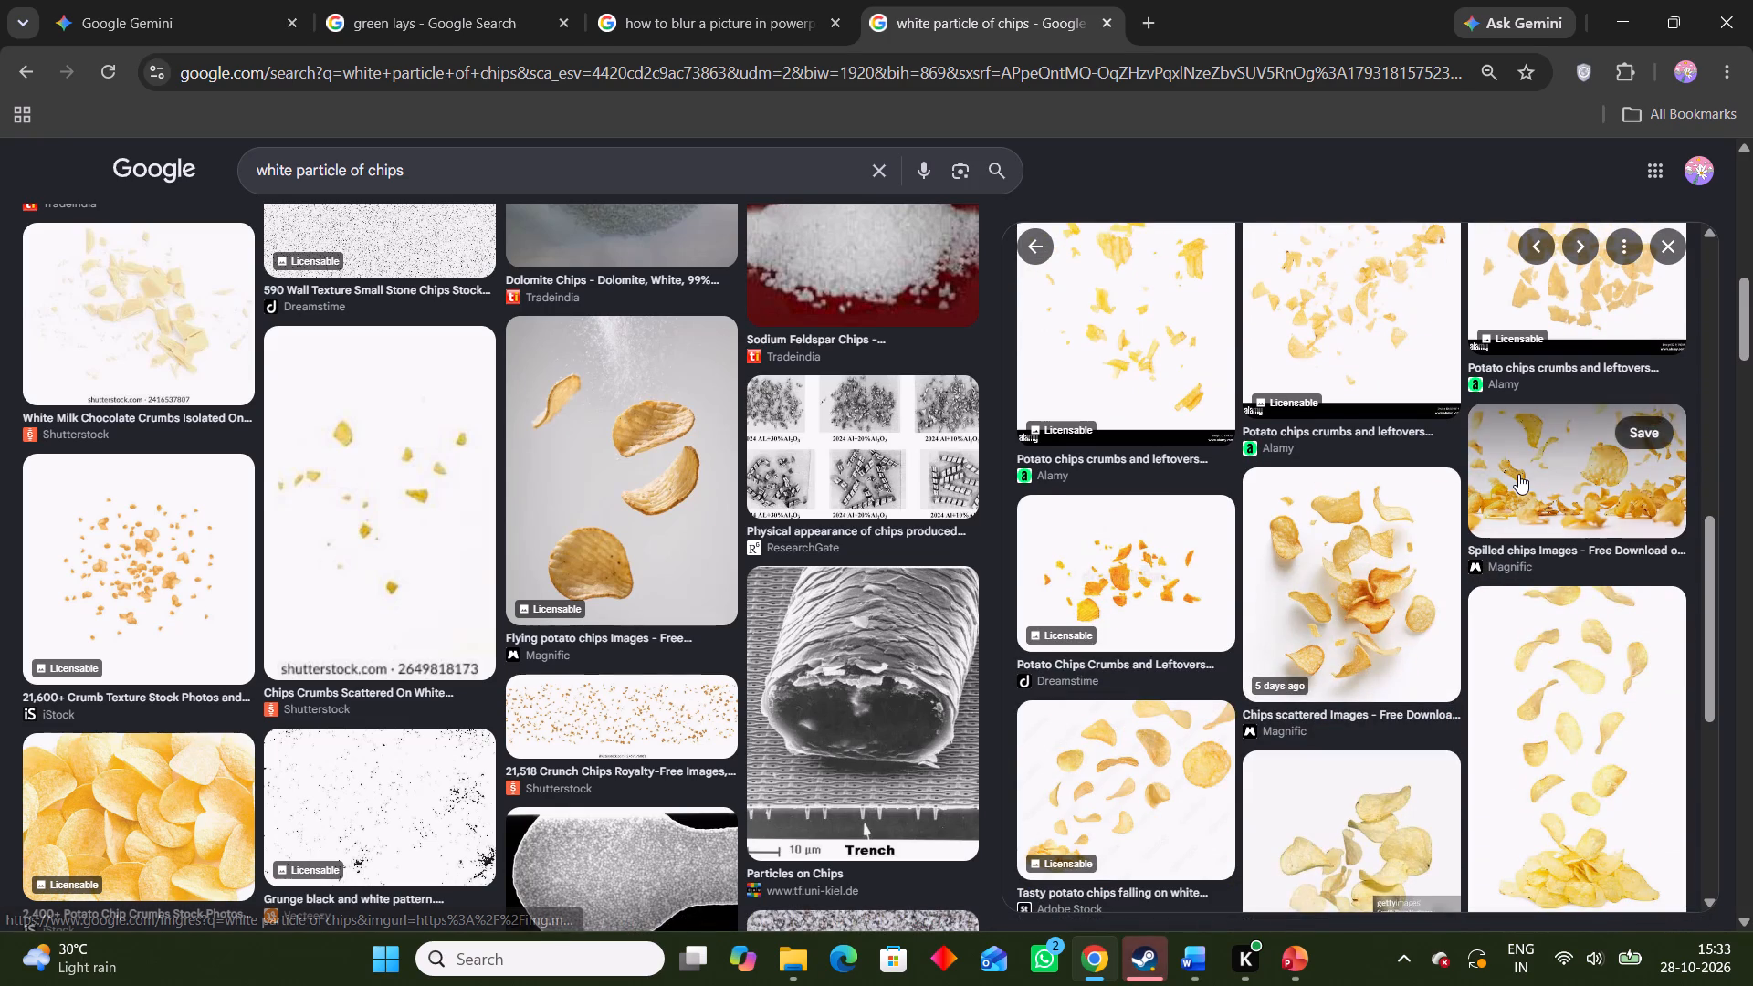
Copy the Magnific "Chips scattered" image and paste it onto the PowerPoint slide.
click(1322, 543)
right_click(1318, 467)
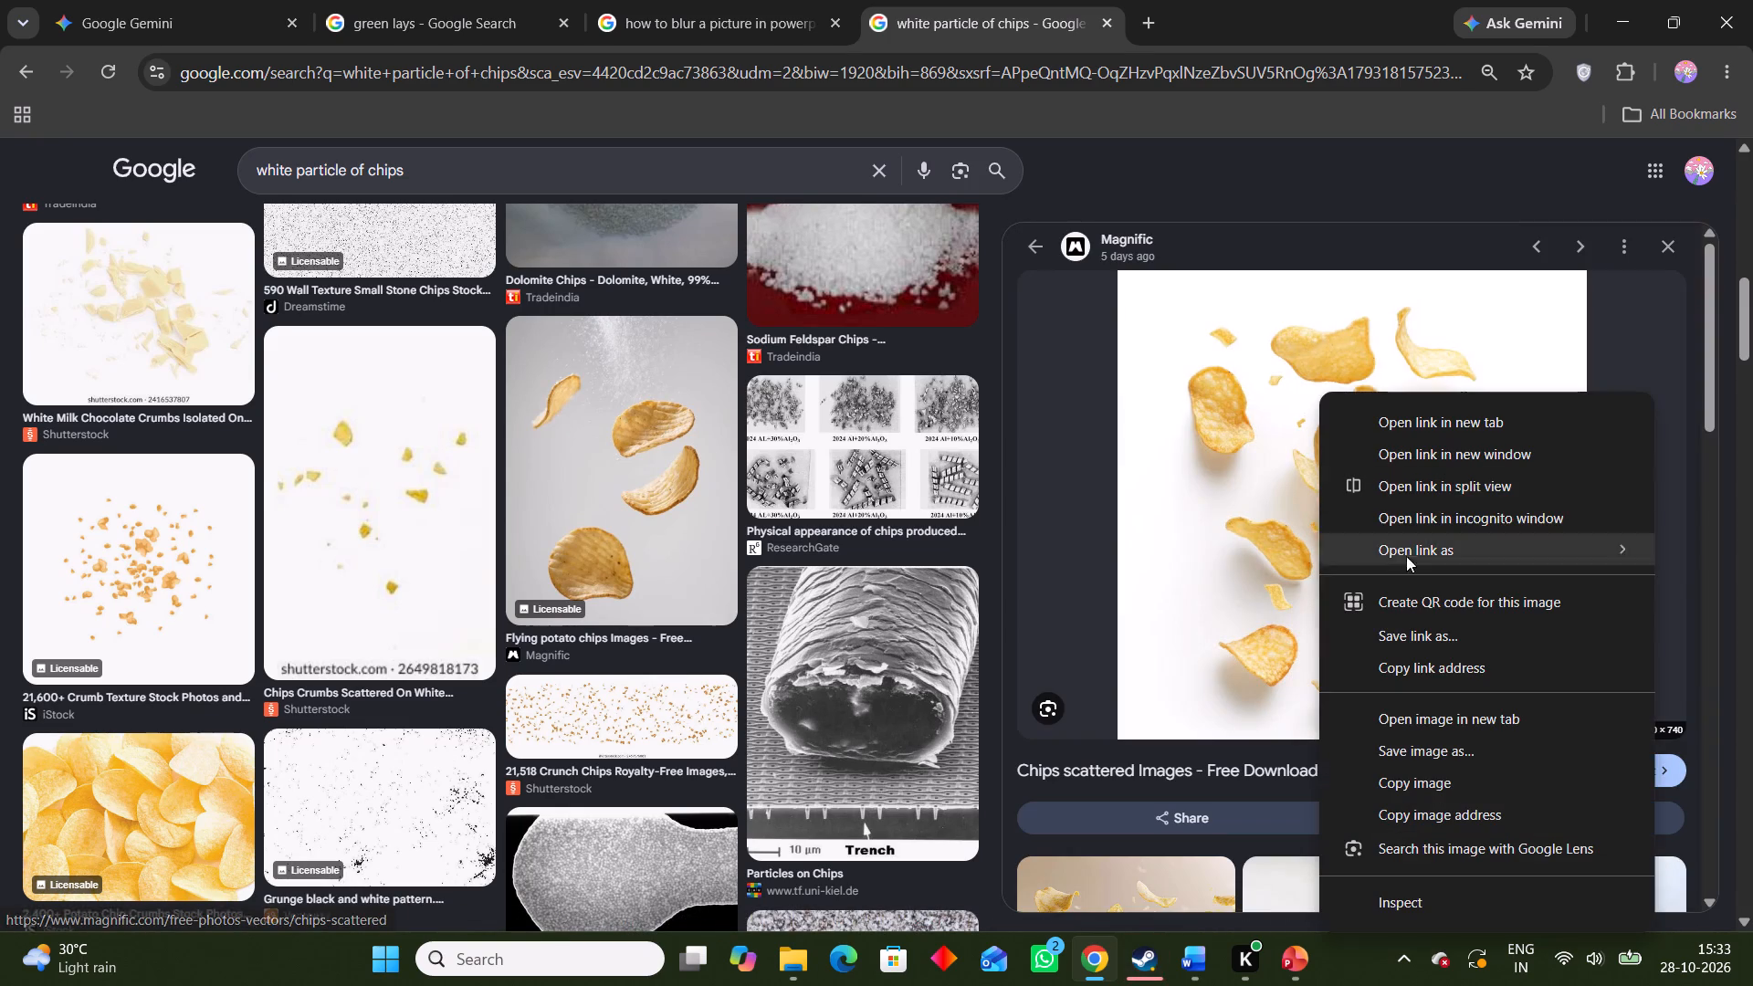
click(1434, 783)
click(1296, 975)
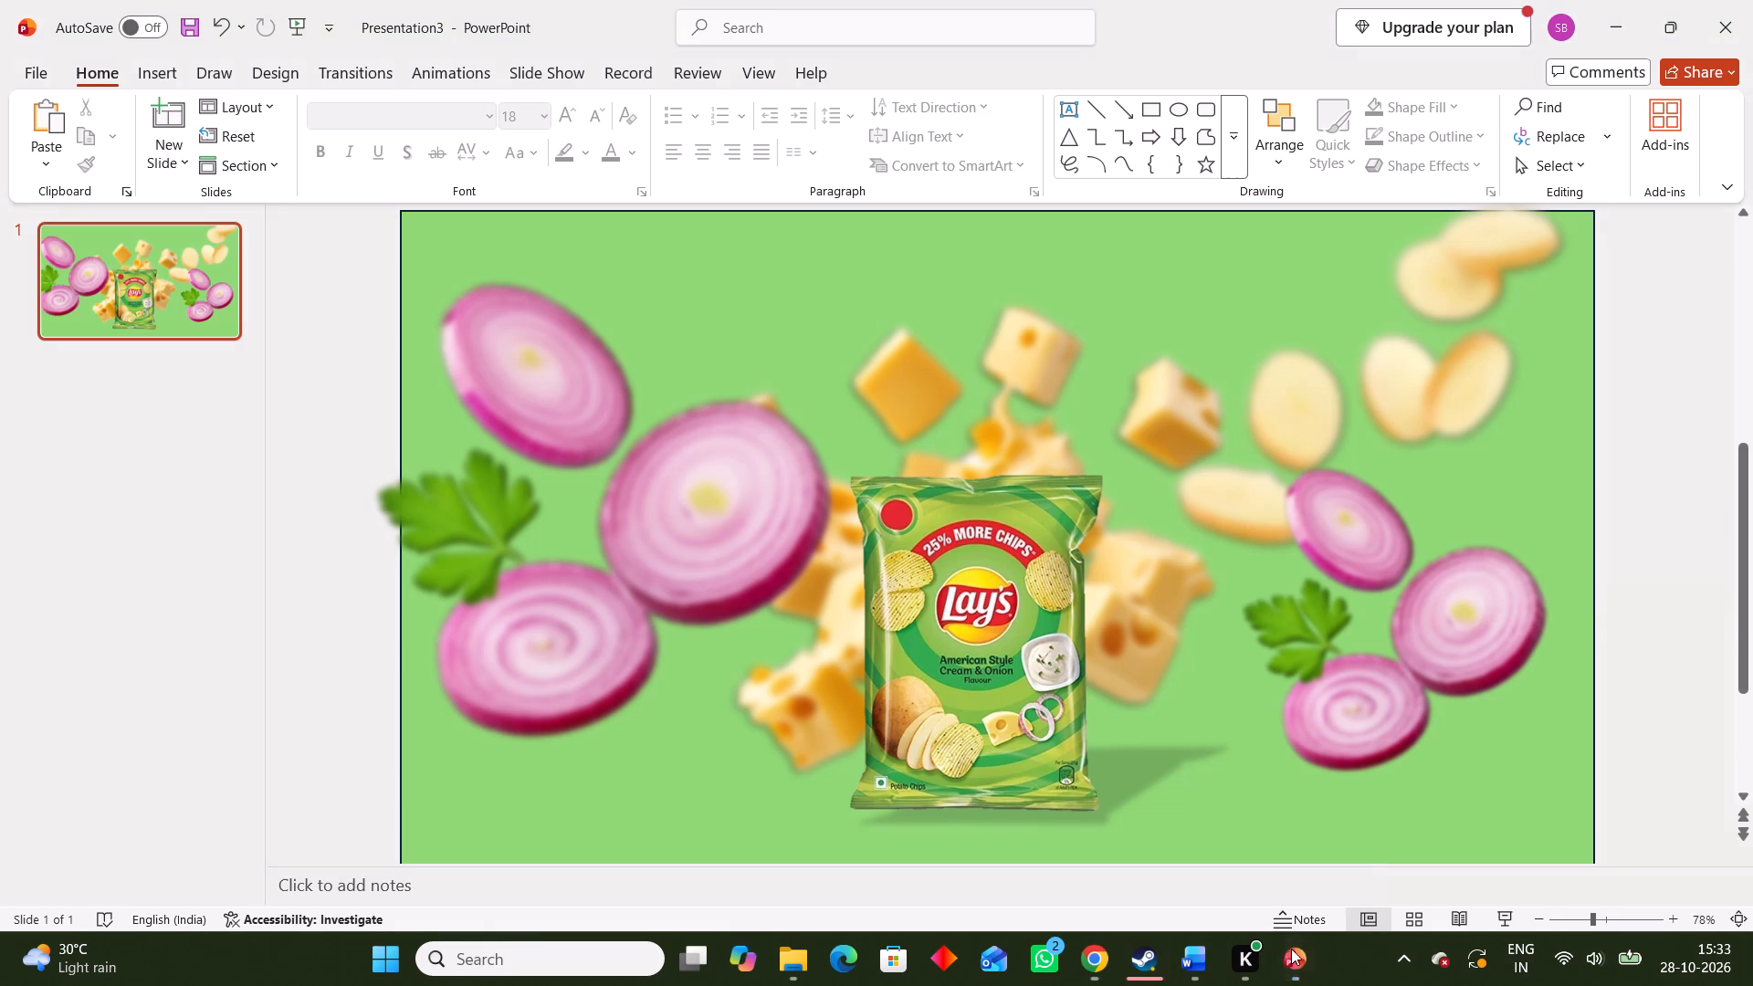
key(ctrl+v)
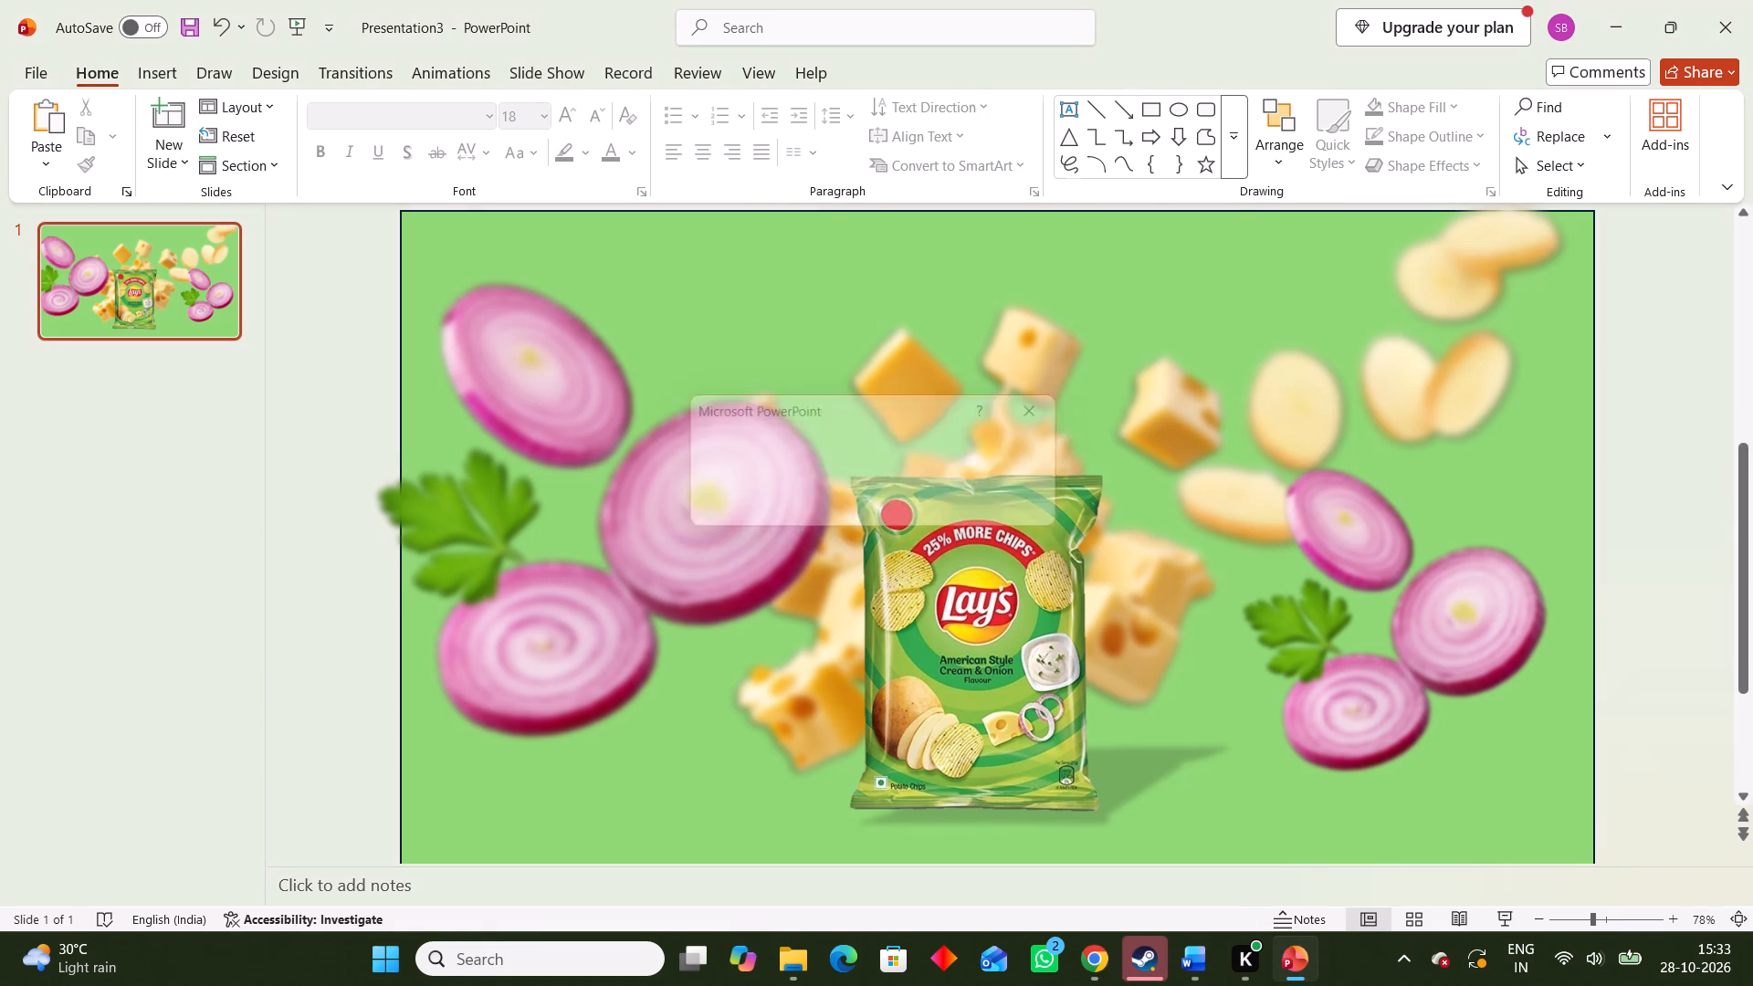
Remove the background of the pasted scattered chips picture and mark the missing upper chips and crumbs to keep.
click(74, 122)
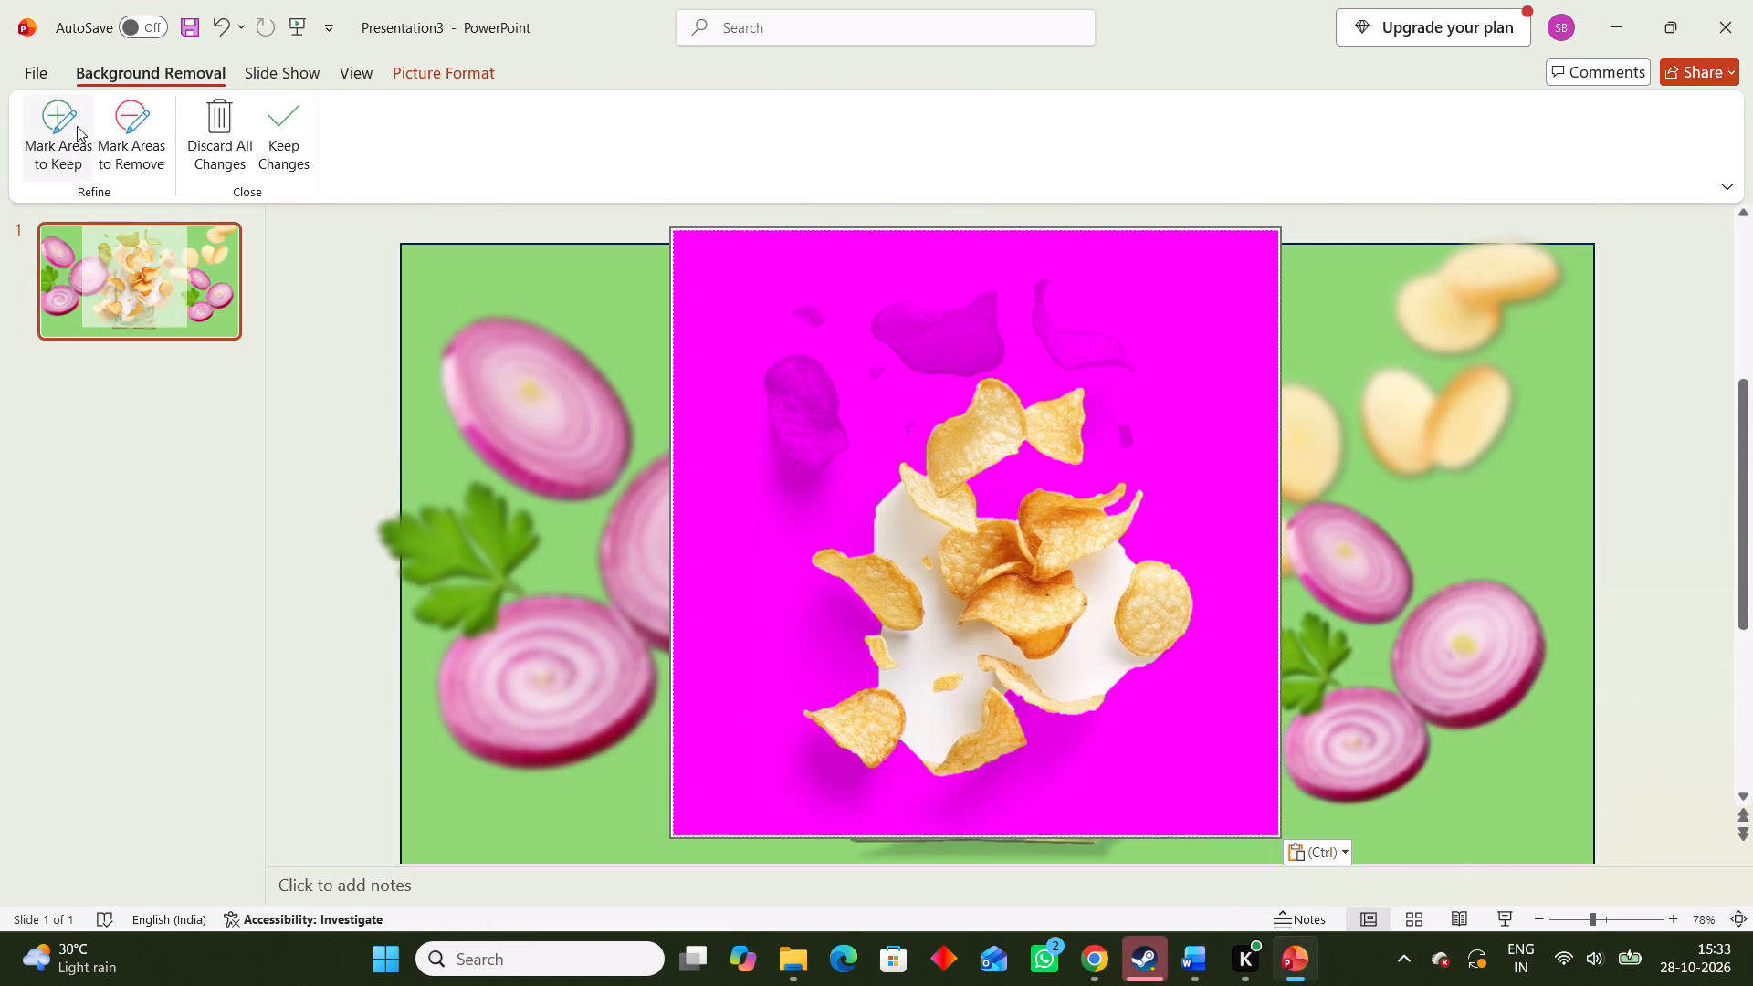
click(93, 116)
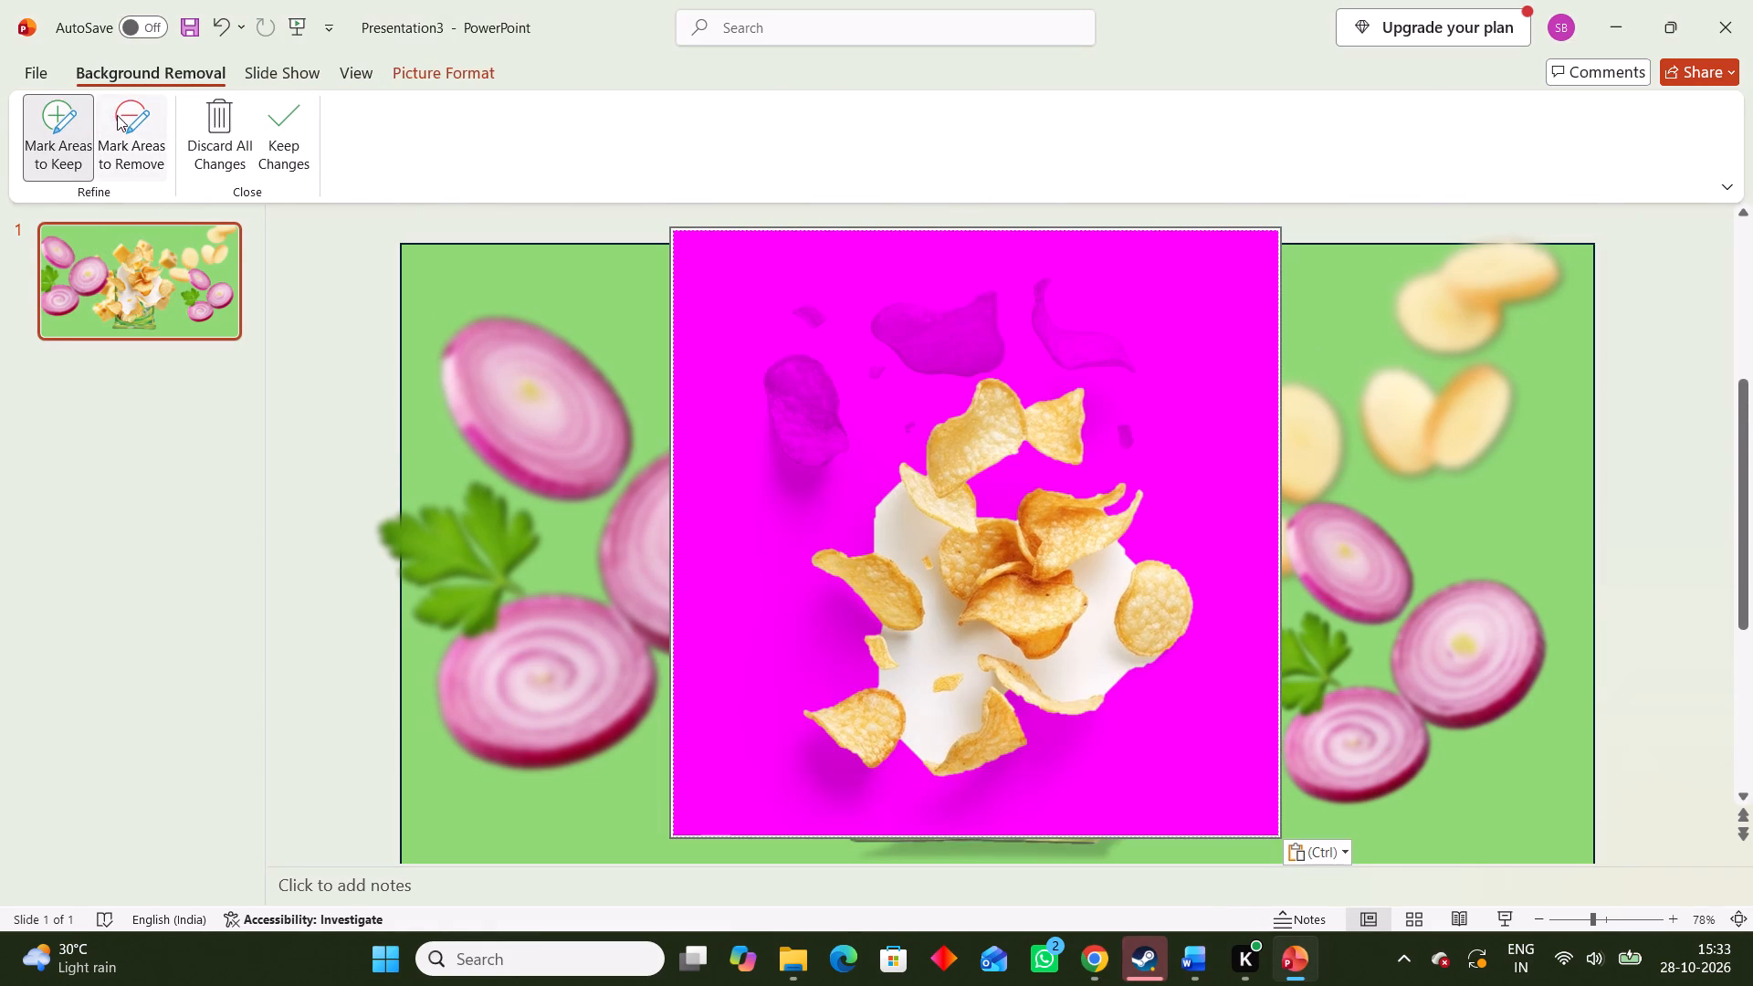
click(896, 307)
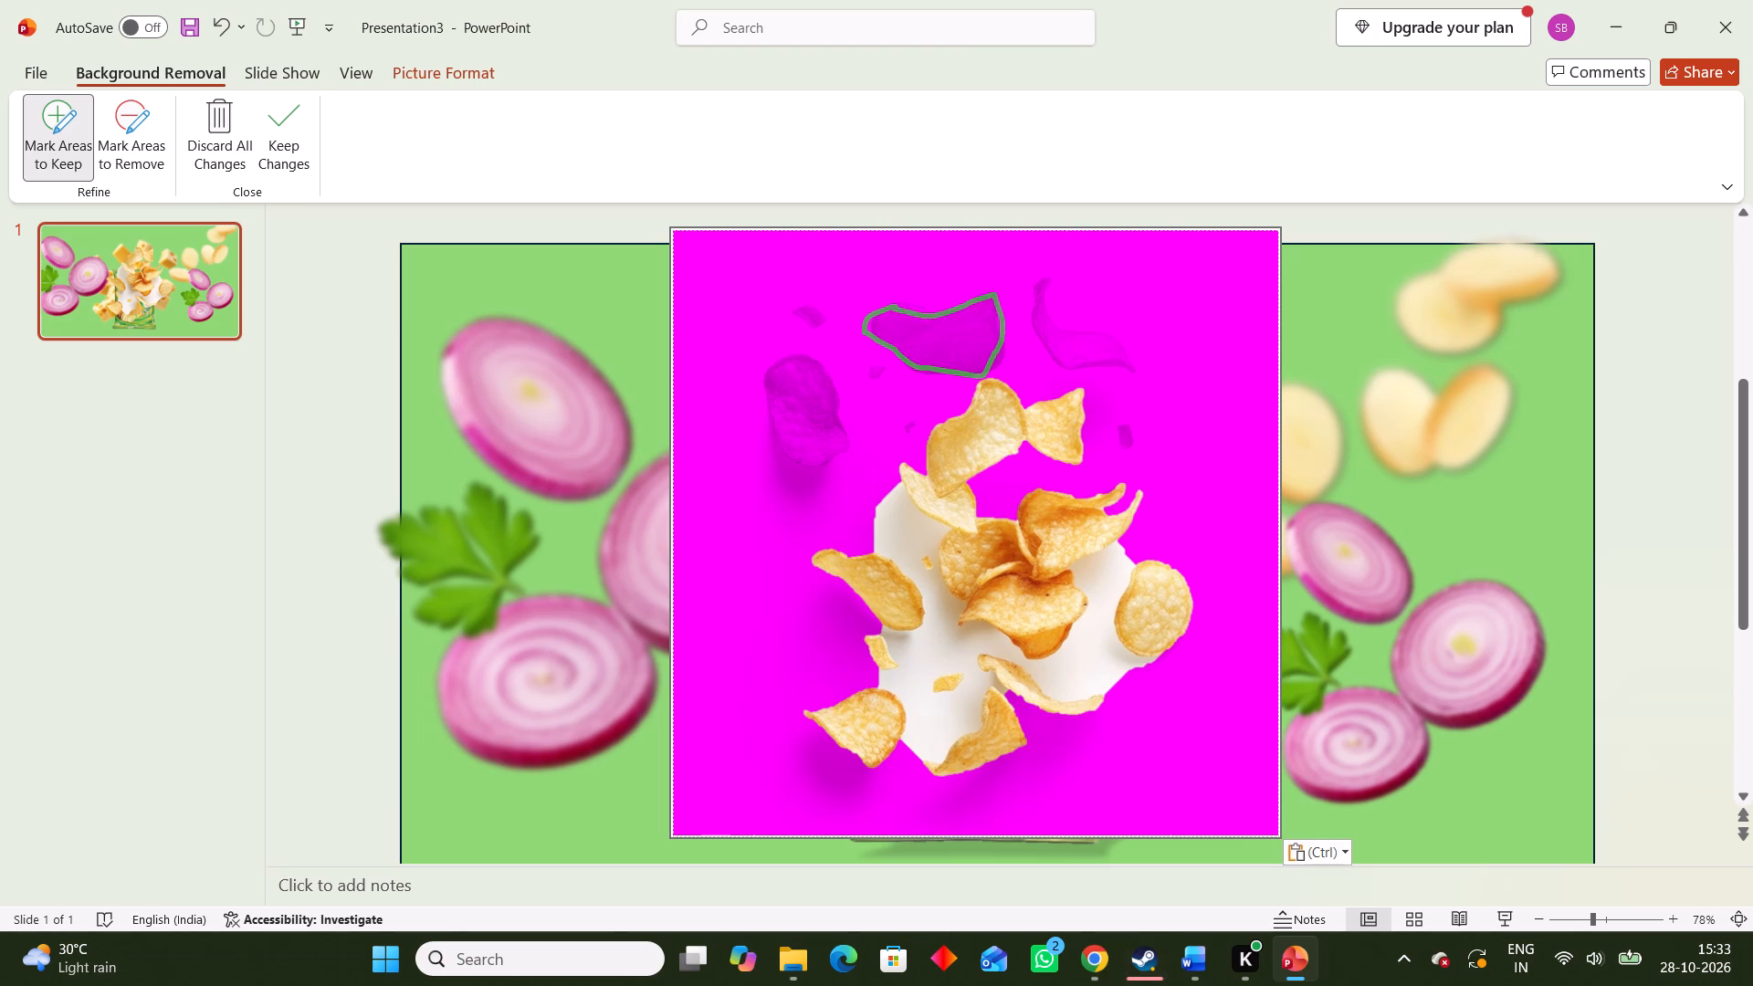
drag(802, 307, 812, 321)
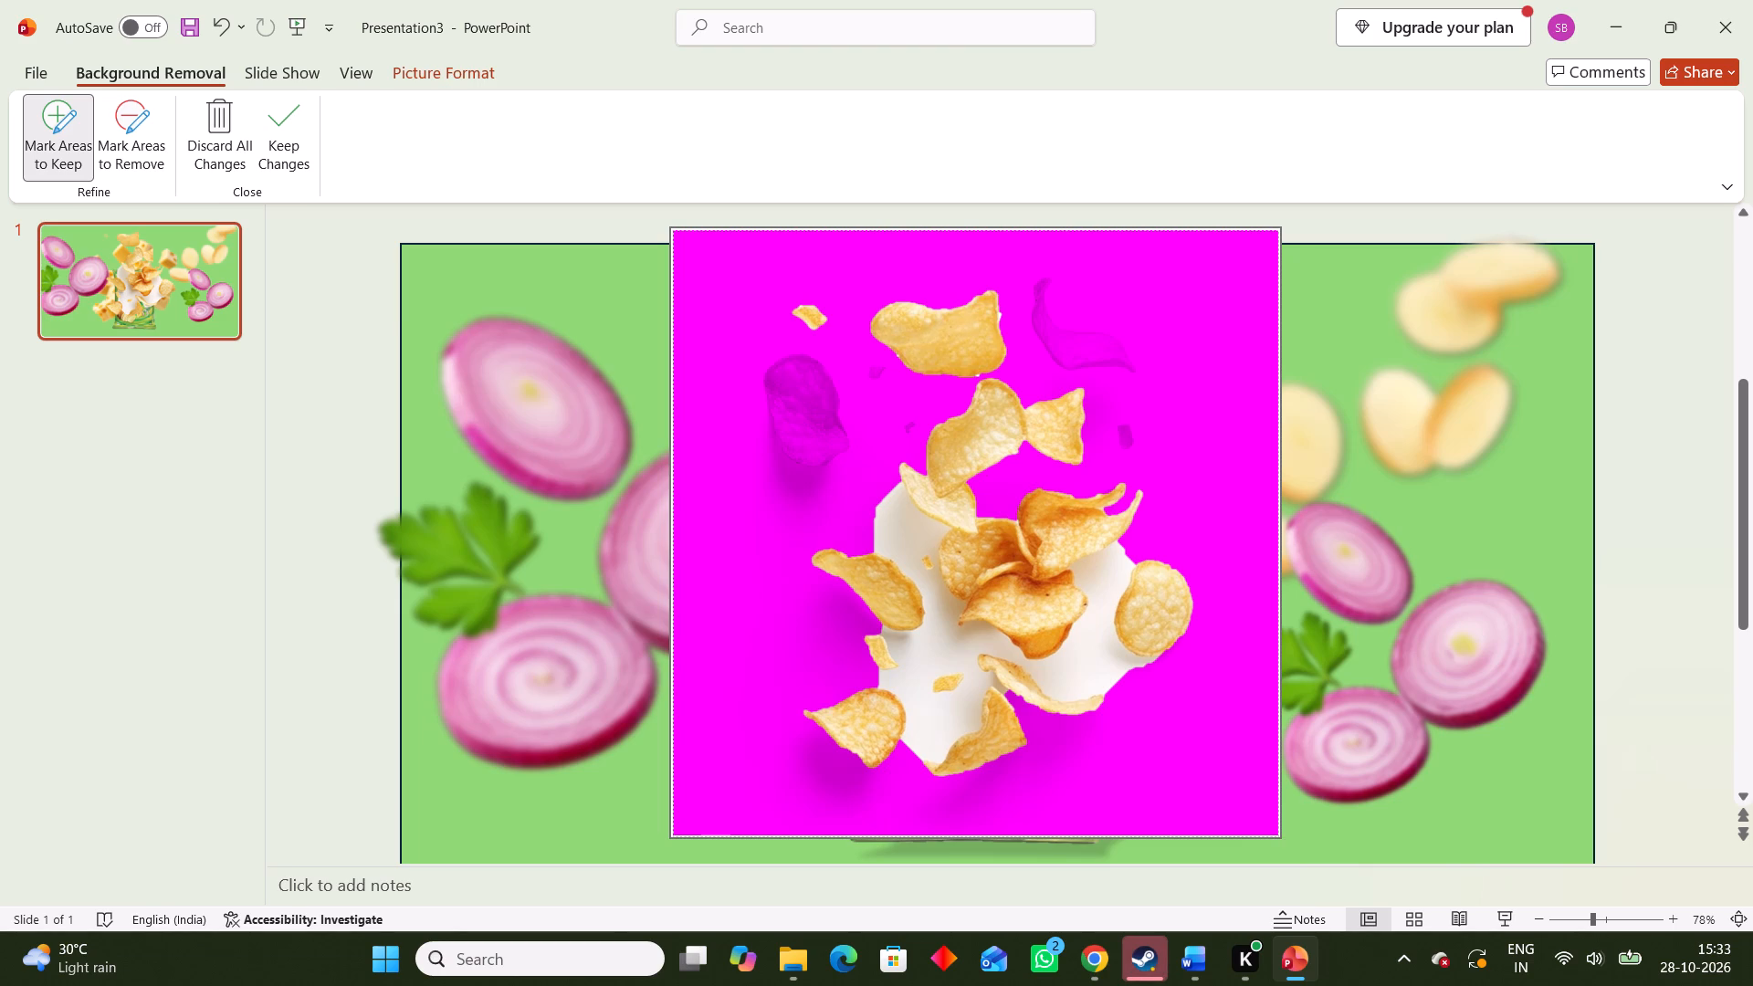
click(877, 373)
click(908, 427)
click(1129, 434)
click(1069, 340)
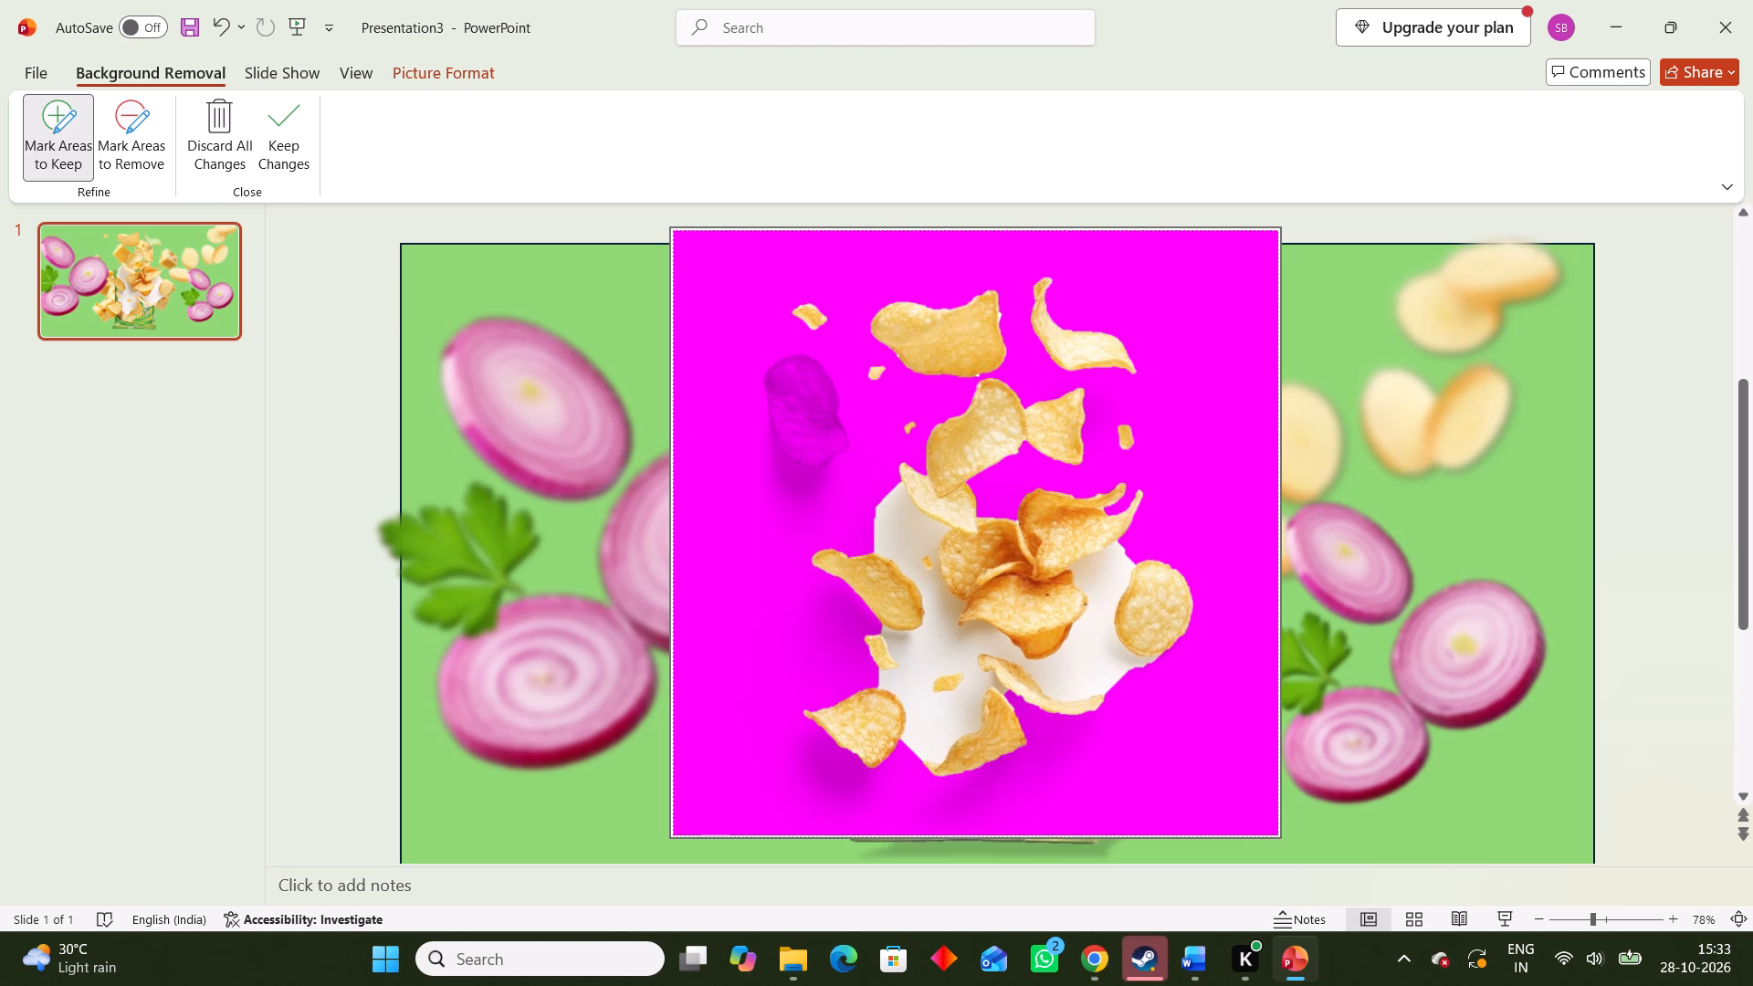
click(800, 399)
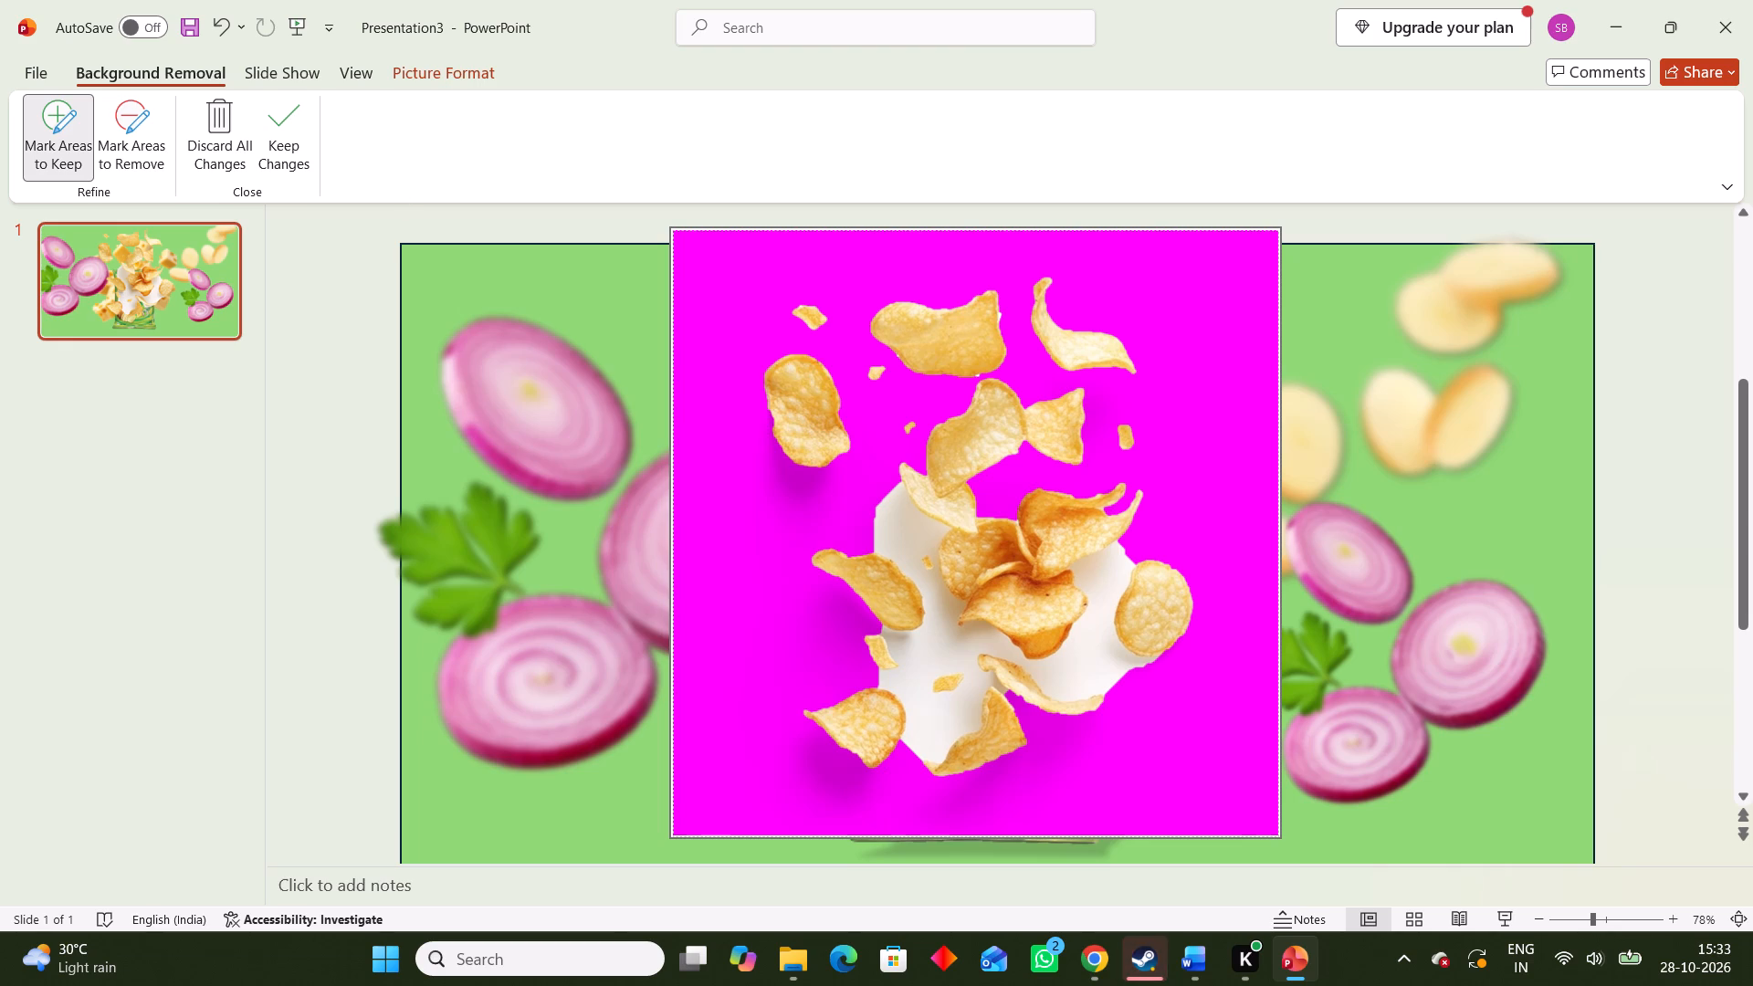
Mark the two leftover white patches between the chips as areas to remove.
click(123, 128)
click(907, 542)
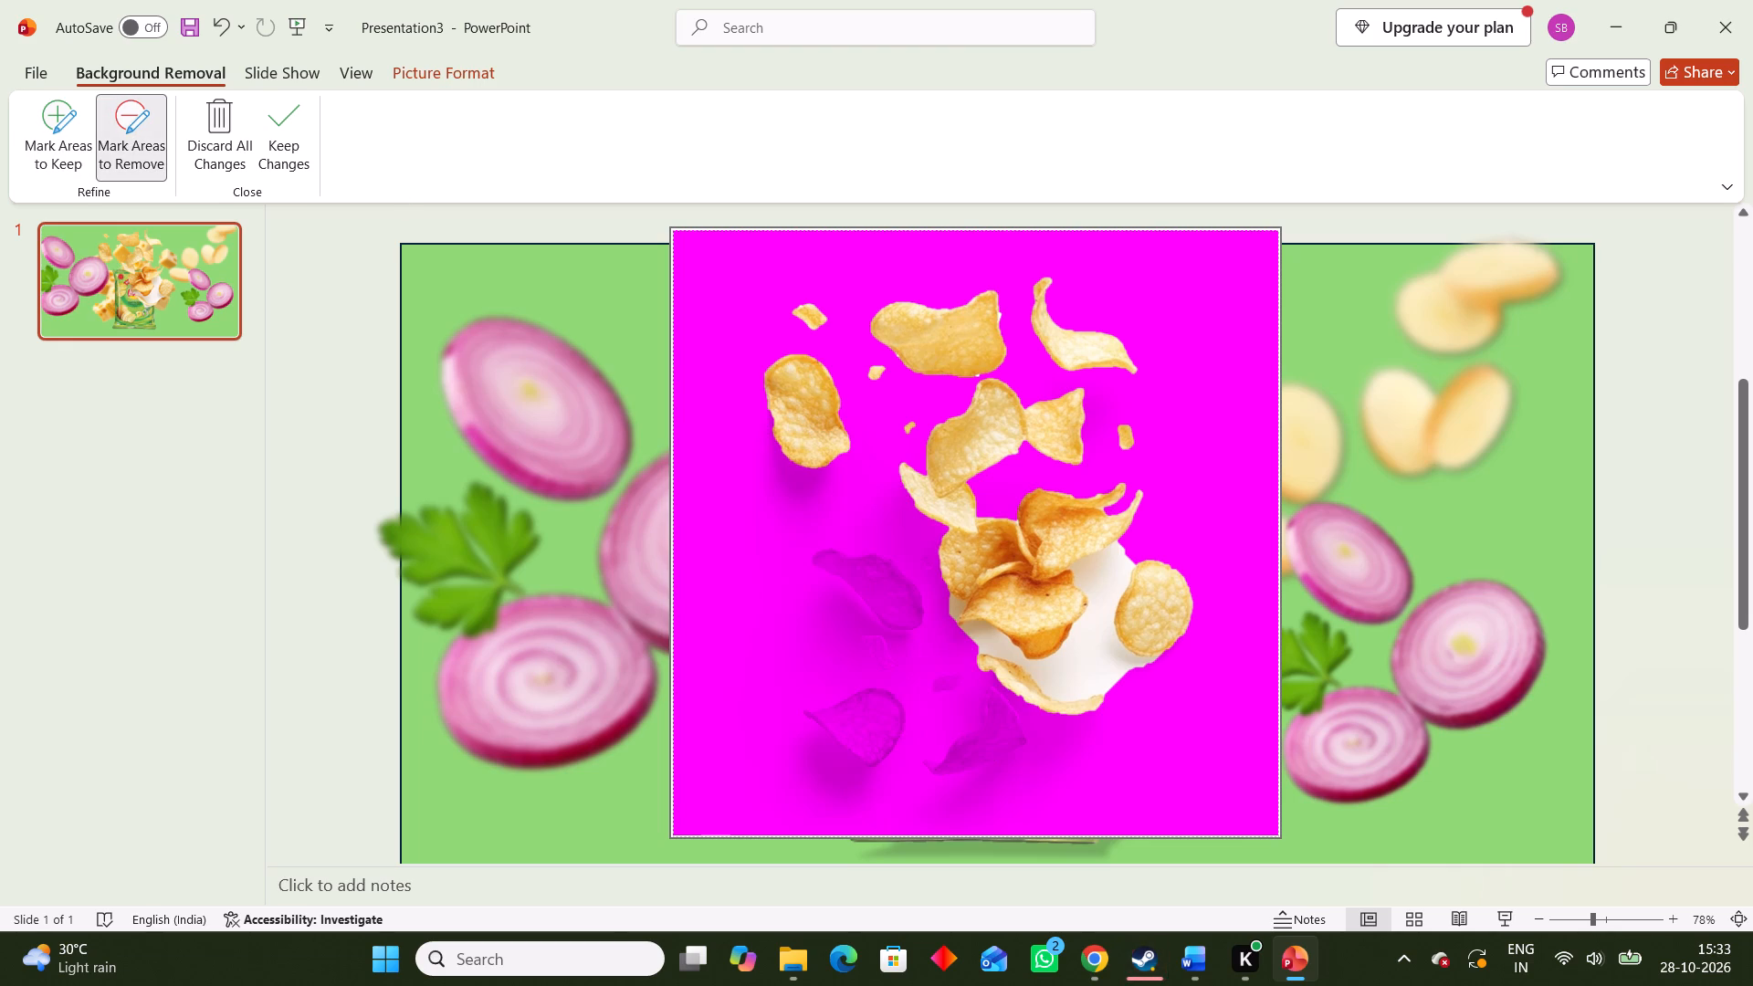
click(1097, 654)
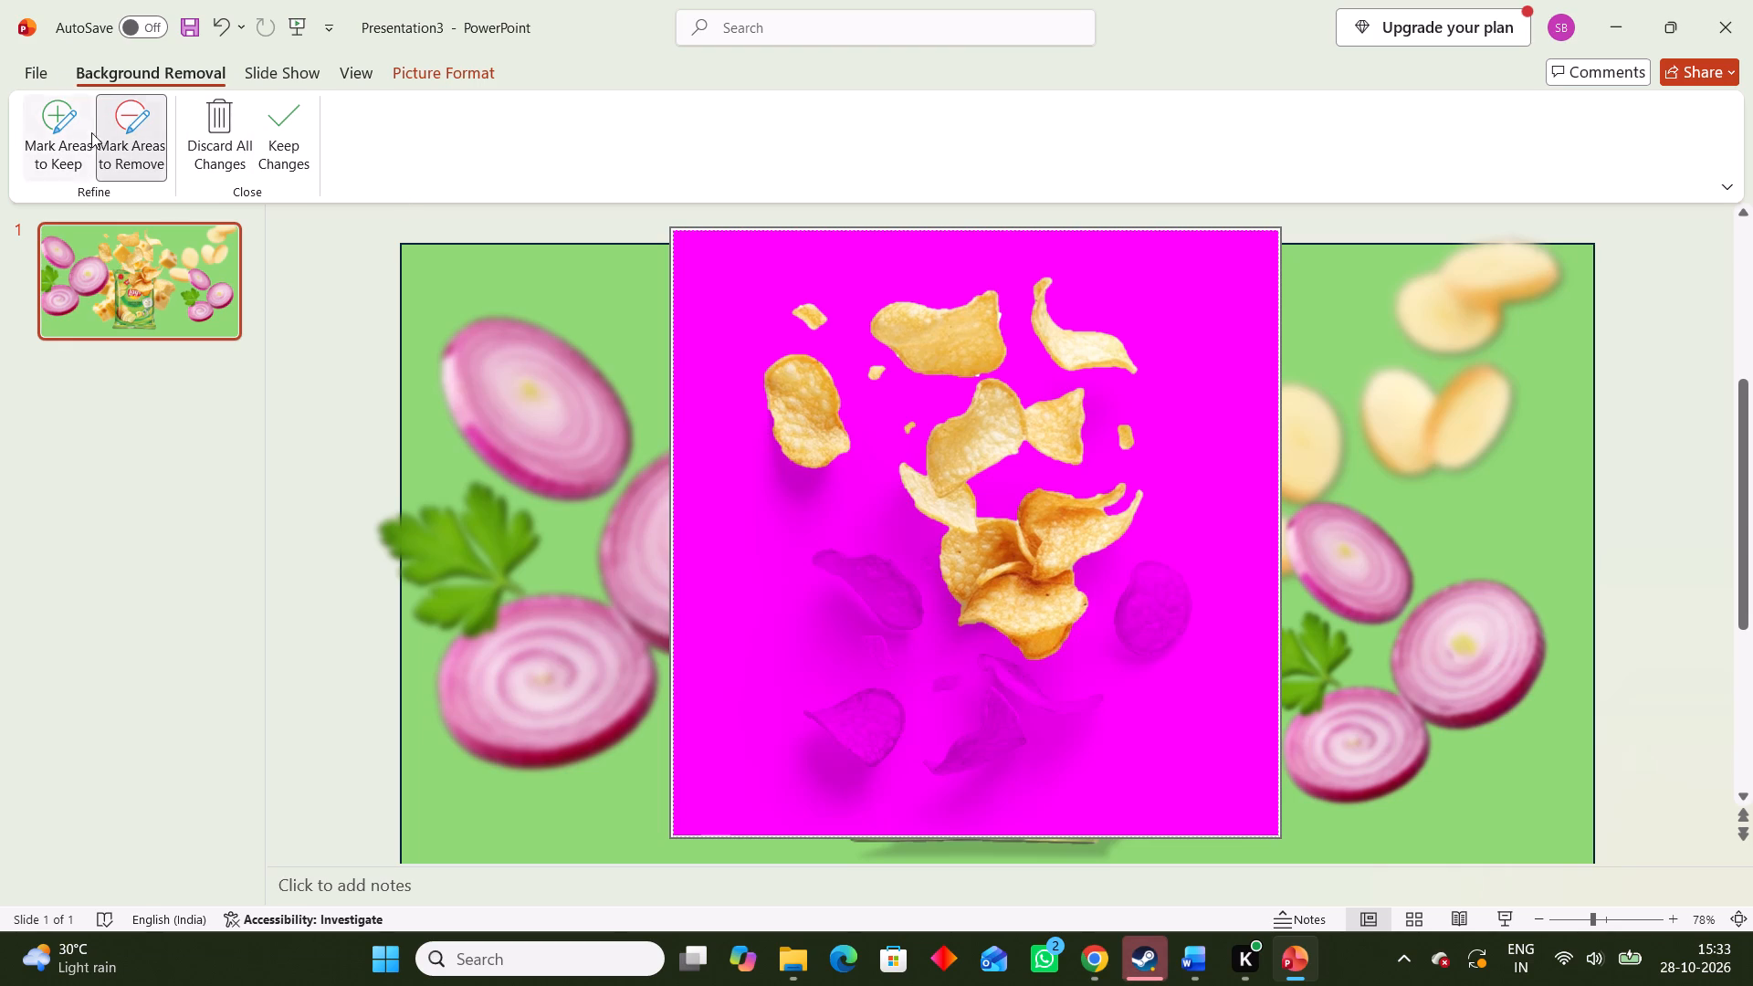
Mark the lower chips, small crumbs and the round chip to keep, then apply the background removal.
click(90, 132)
click(872, 589)
click(879, 645)
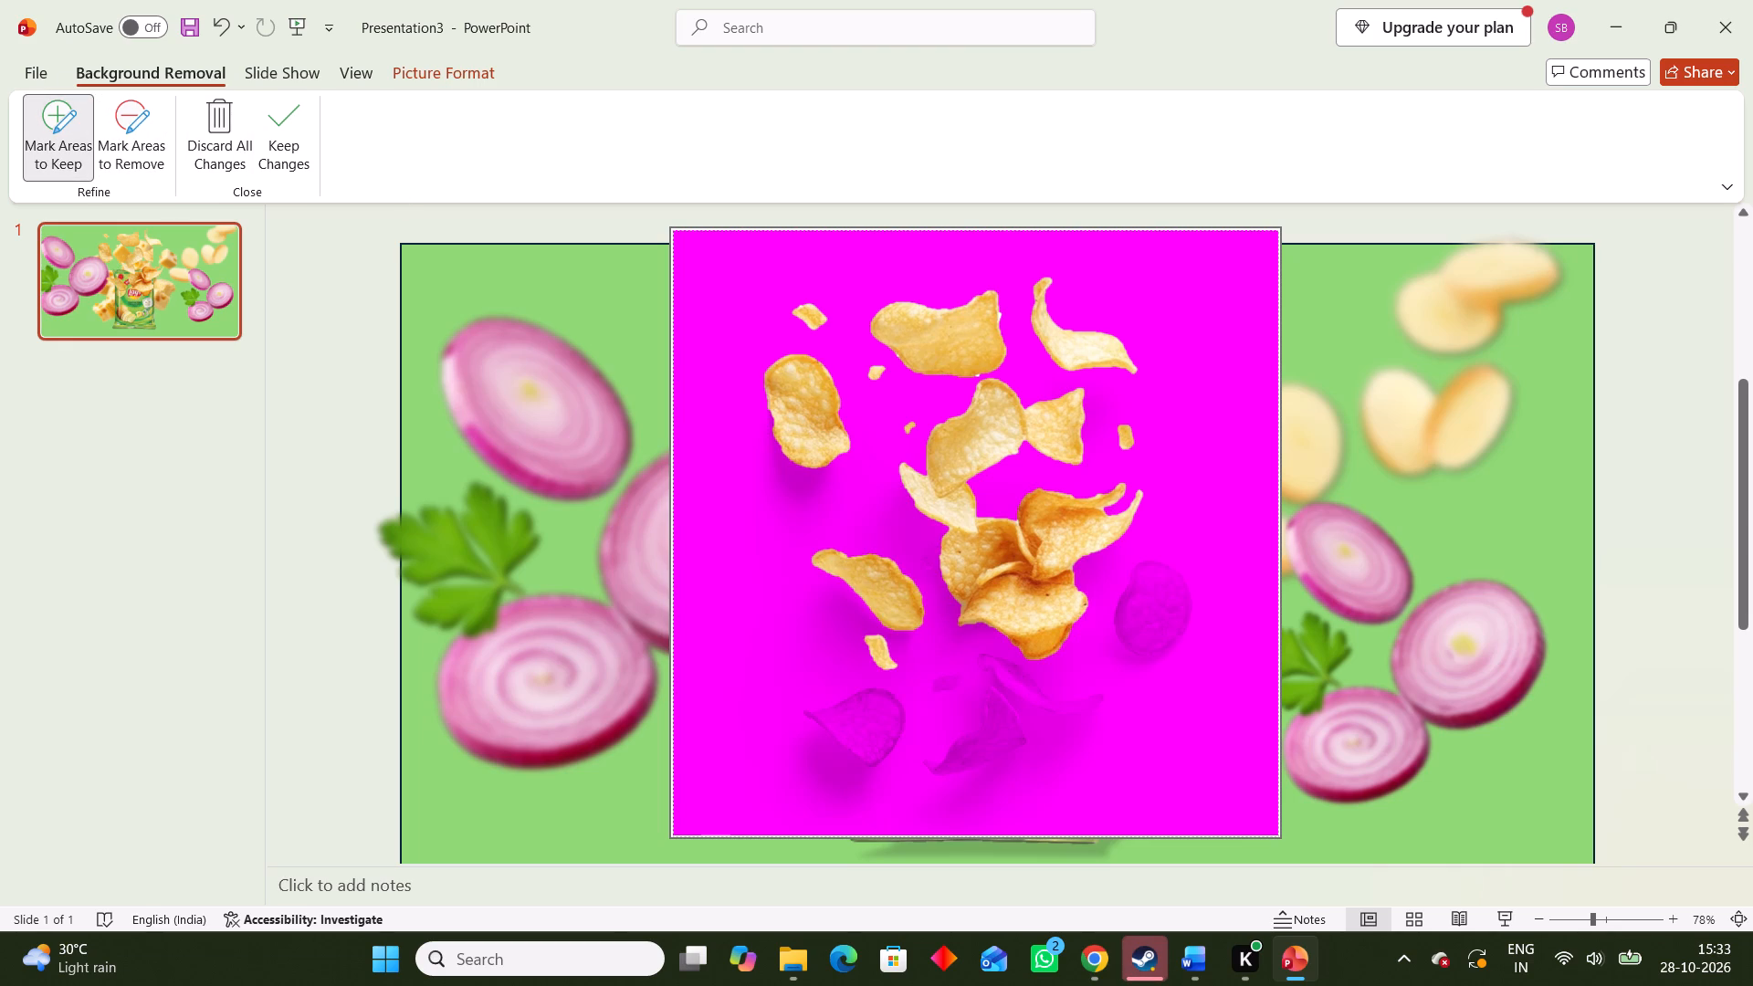
click(875, 728)
click(944, 687)
click(985, 732)
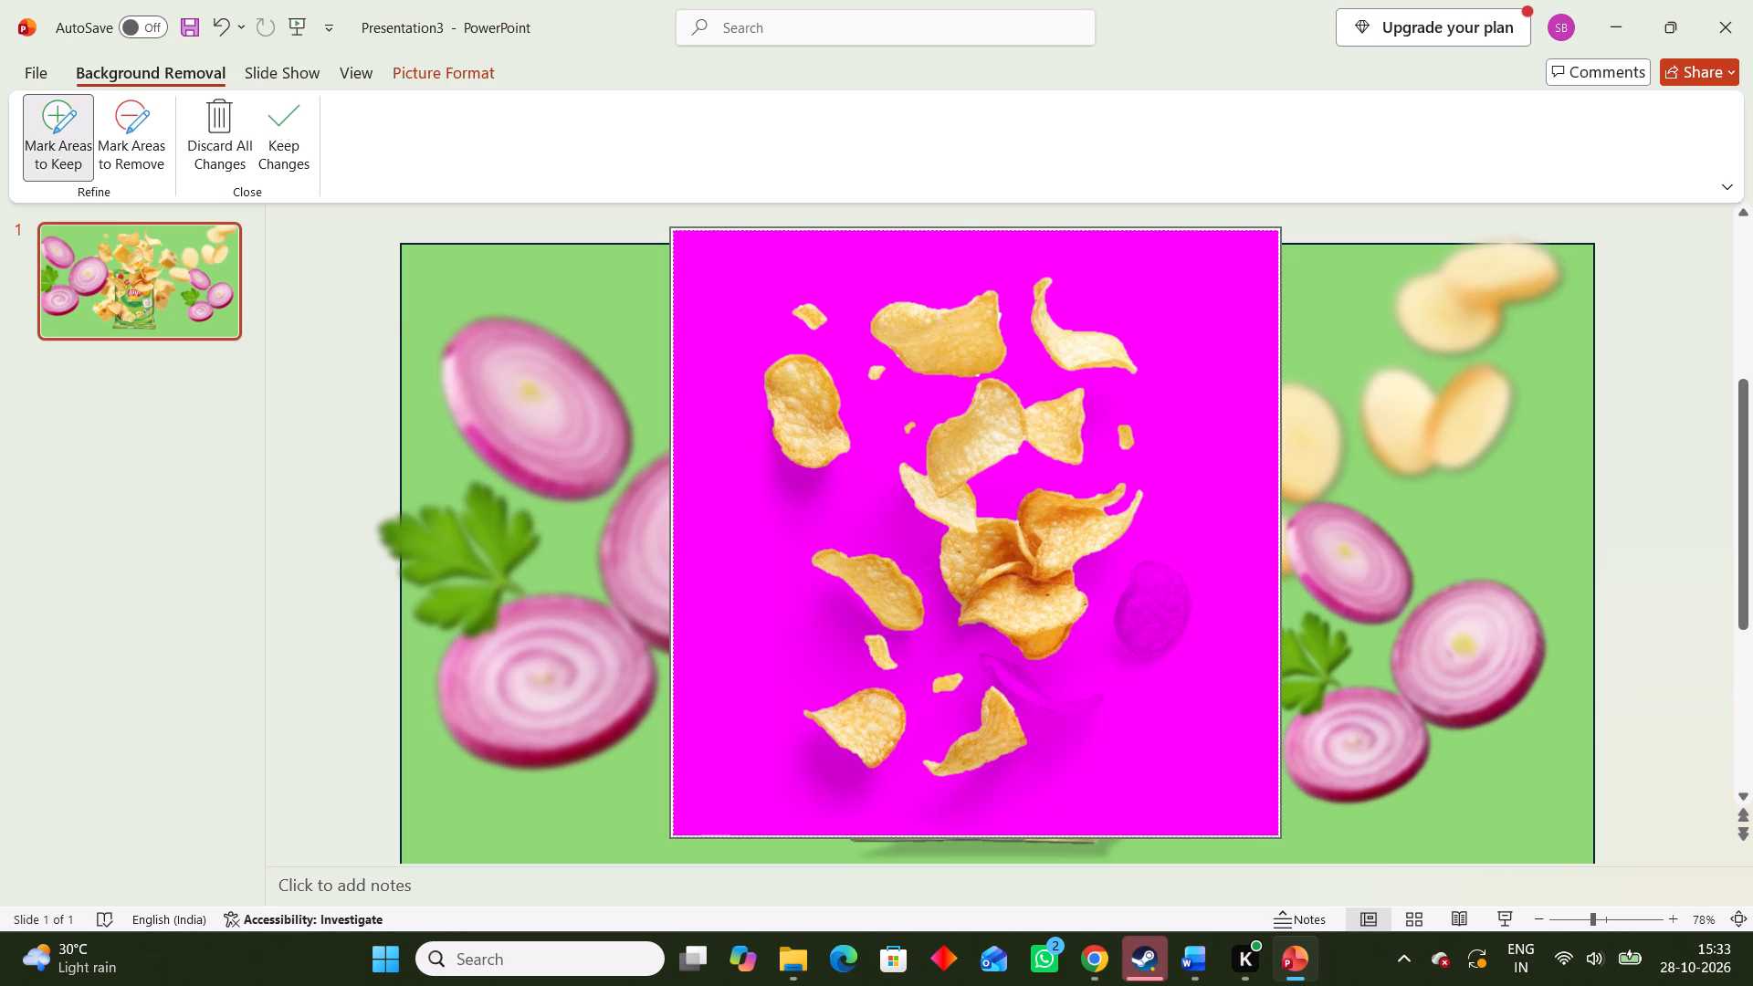
click(1019, 677)
click(924, 561)
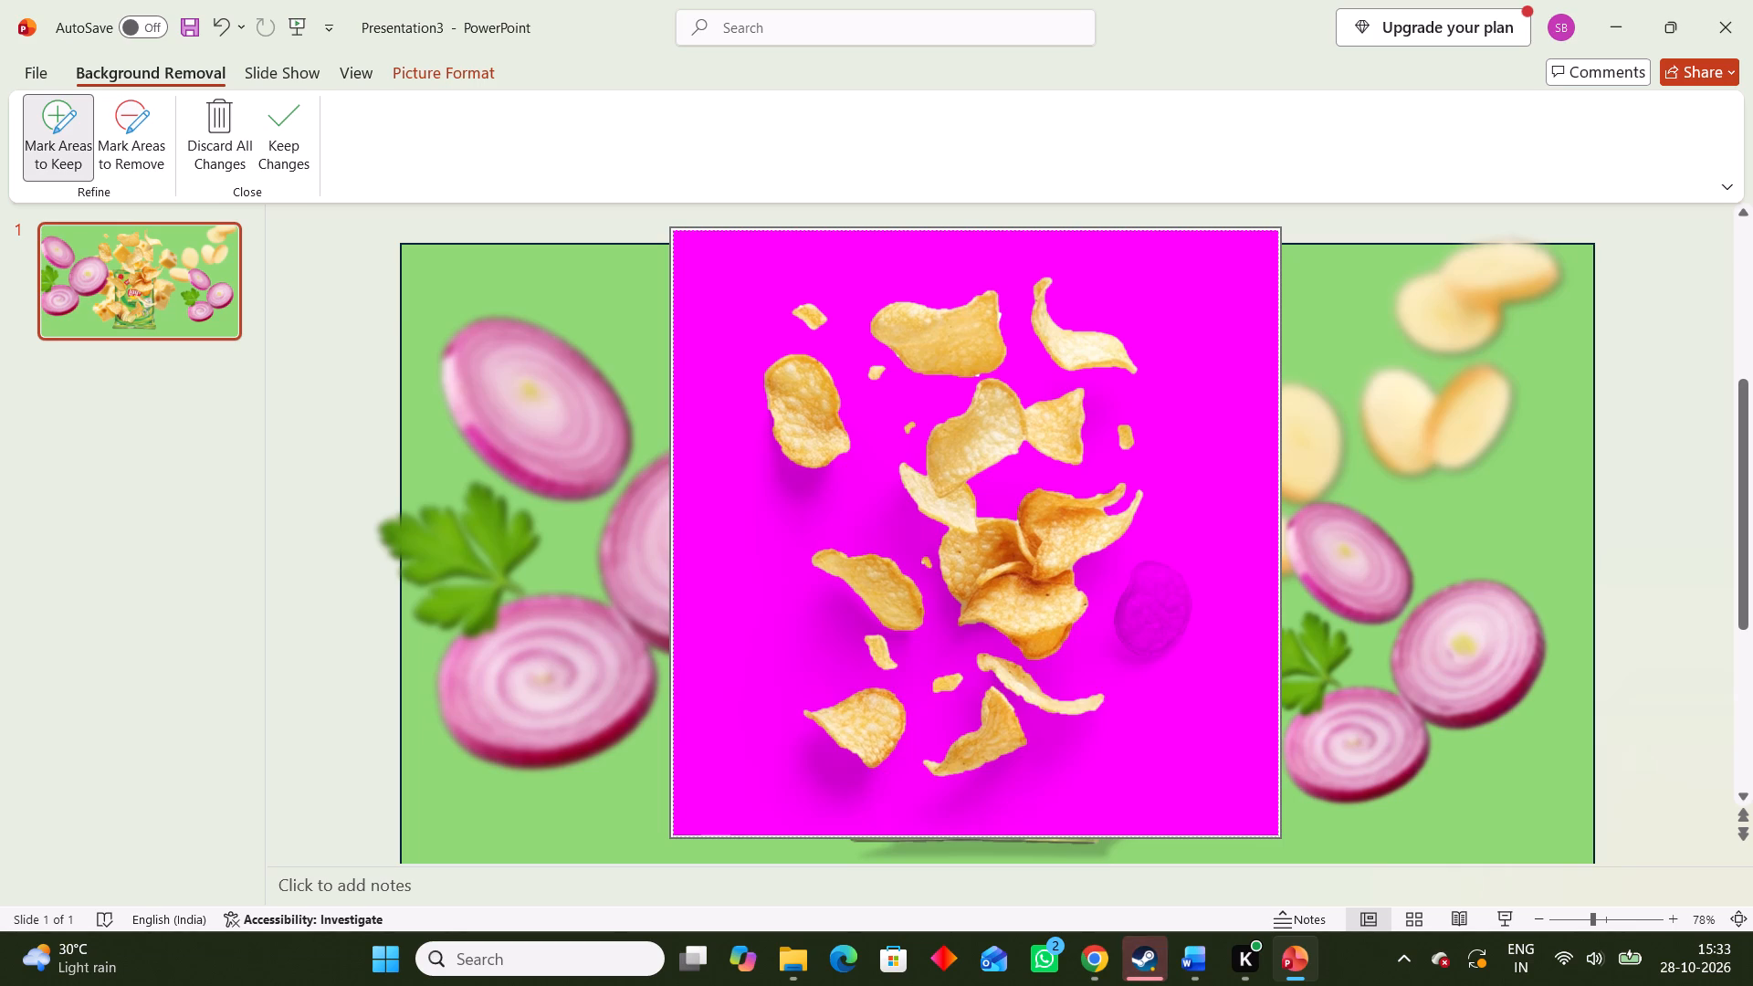
click(1160, 603)
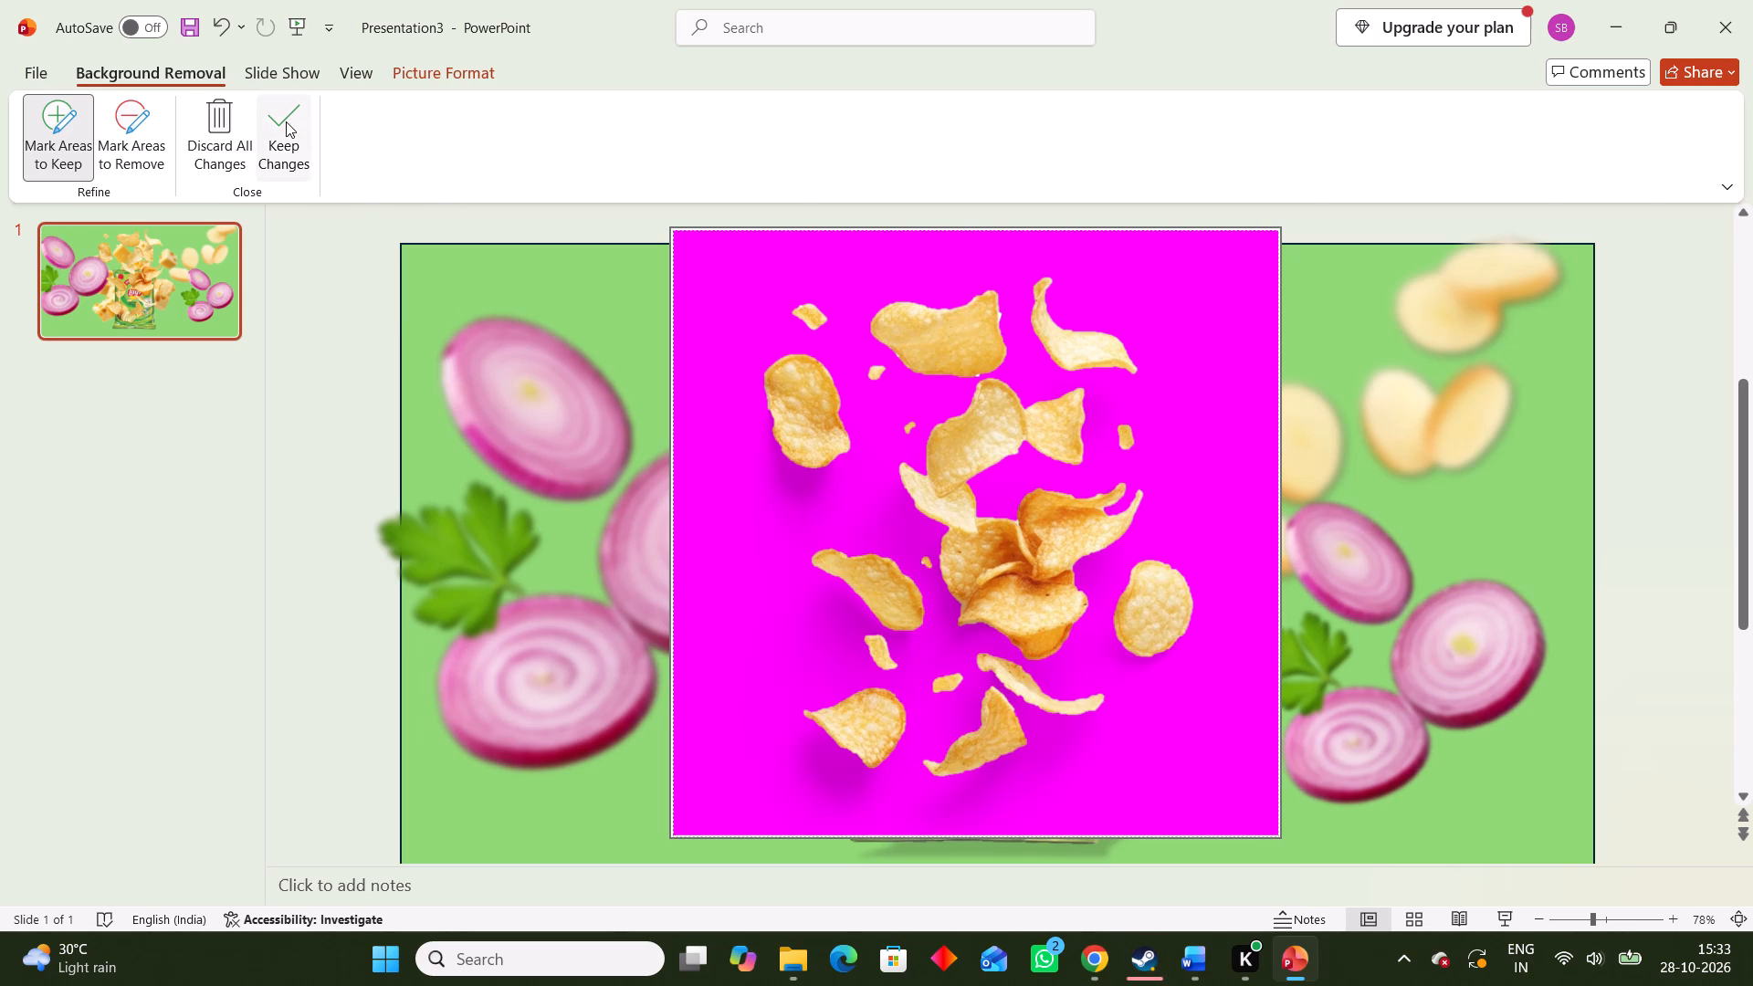
click(286, 121)
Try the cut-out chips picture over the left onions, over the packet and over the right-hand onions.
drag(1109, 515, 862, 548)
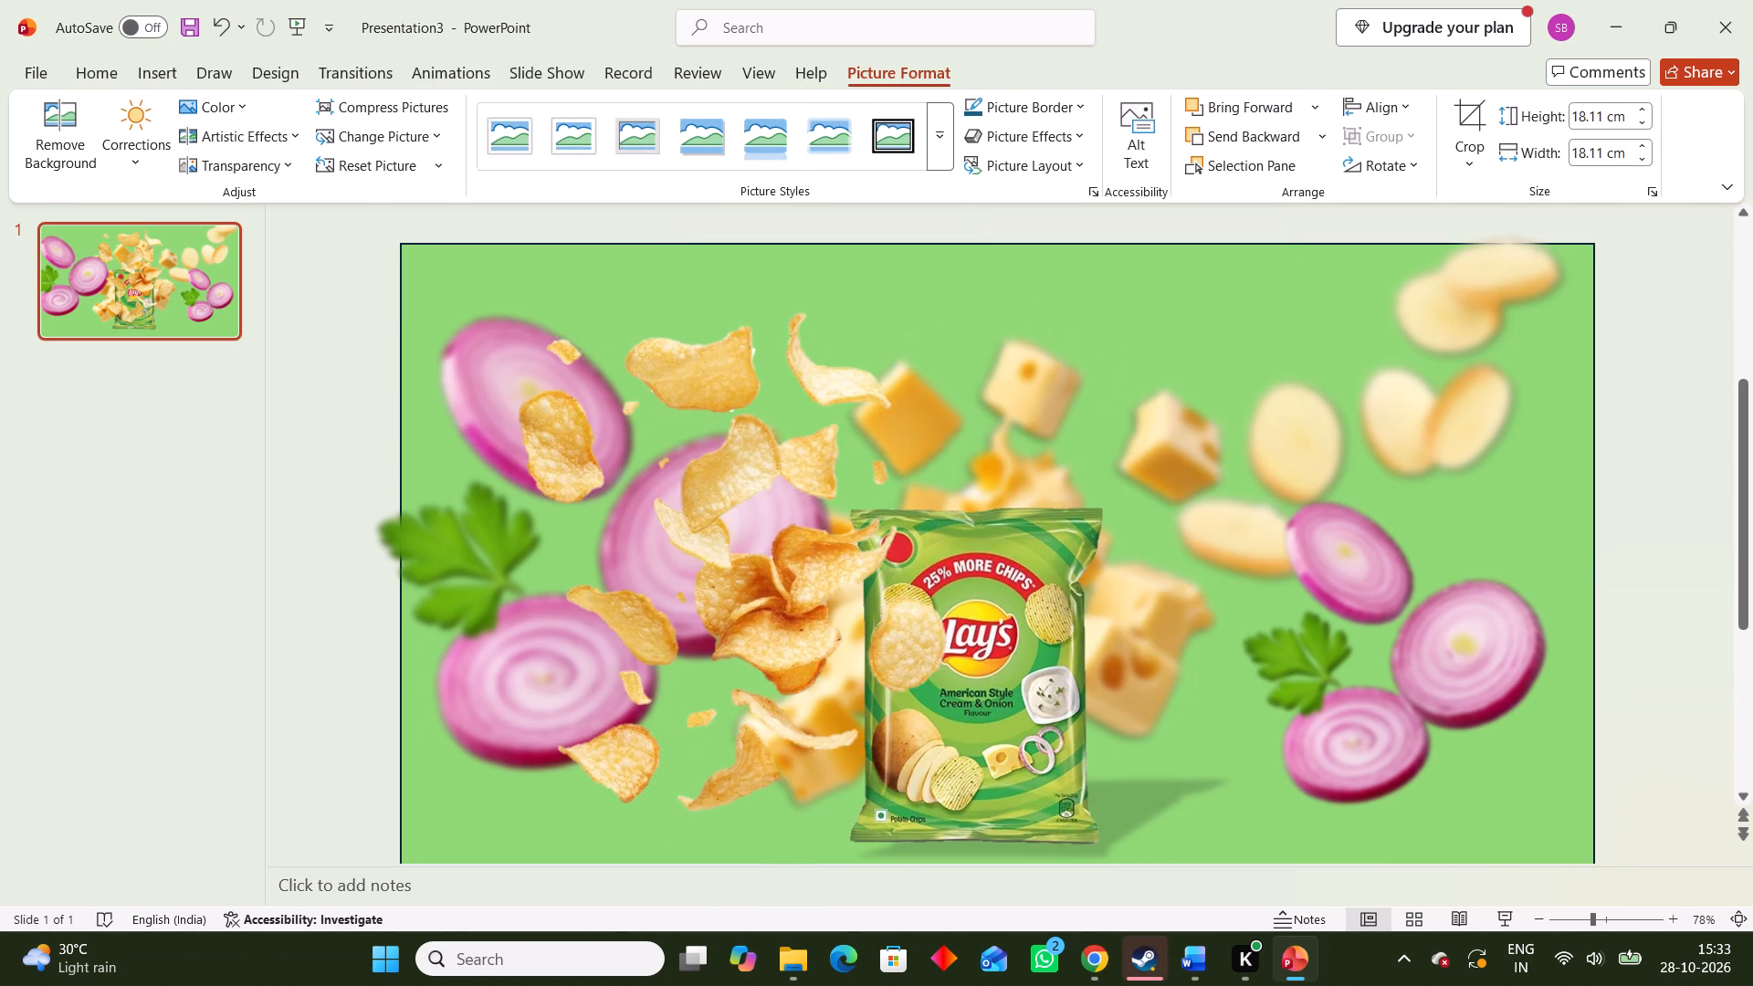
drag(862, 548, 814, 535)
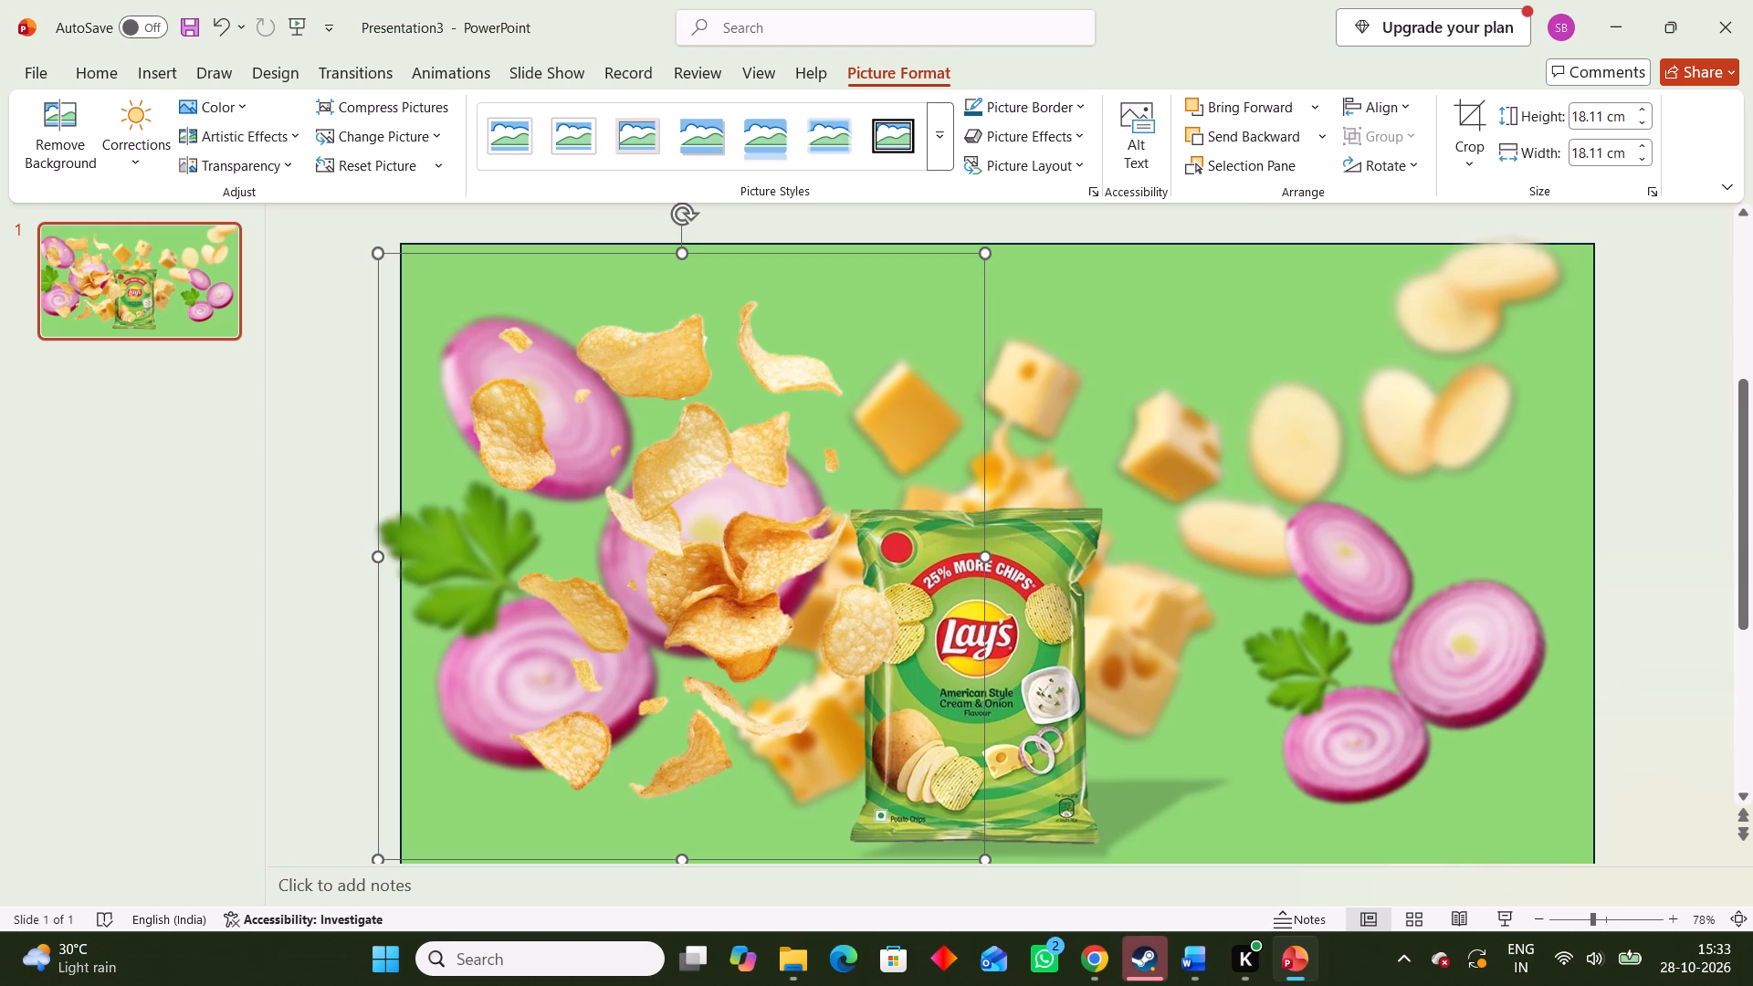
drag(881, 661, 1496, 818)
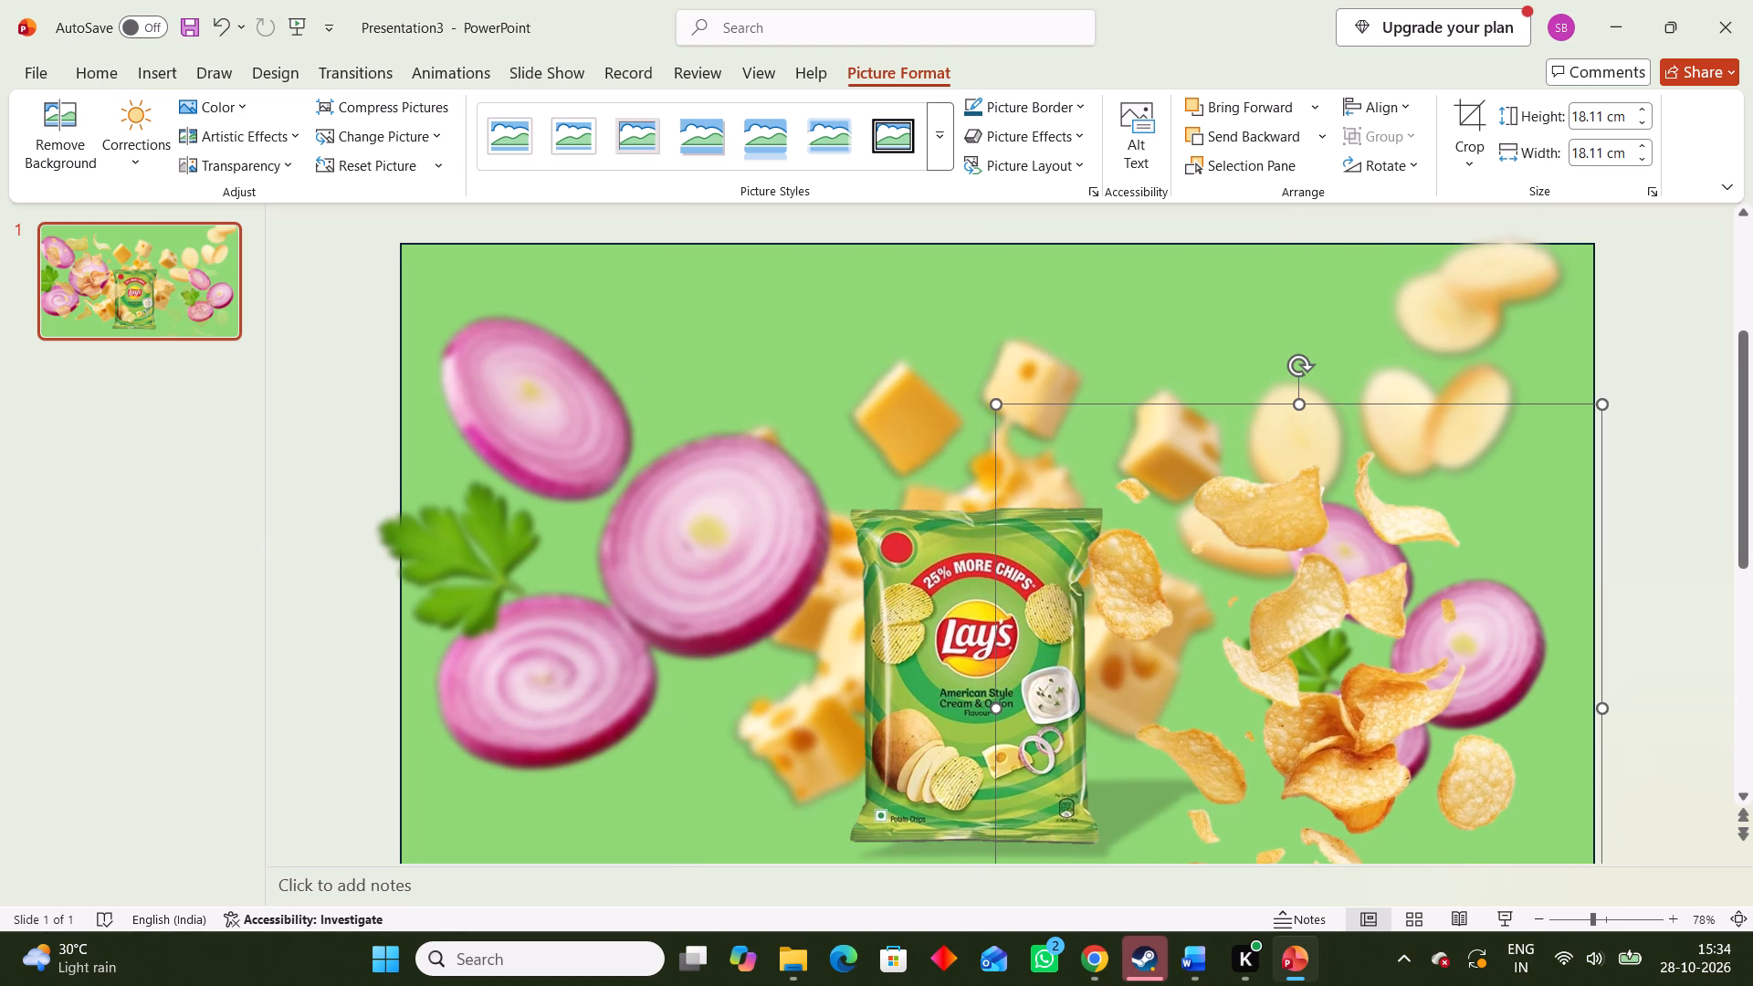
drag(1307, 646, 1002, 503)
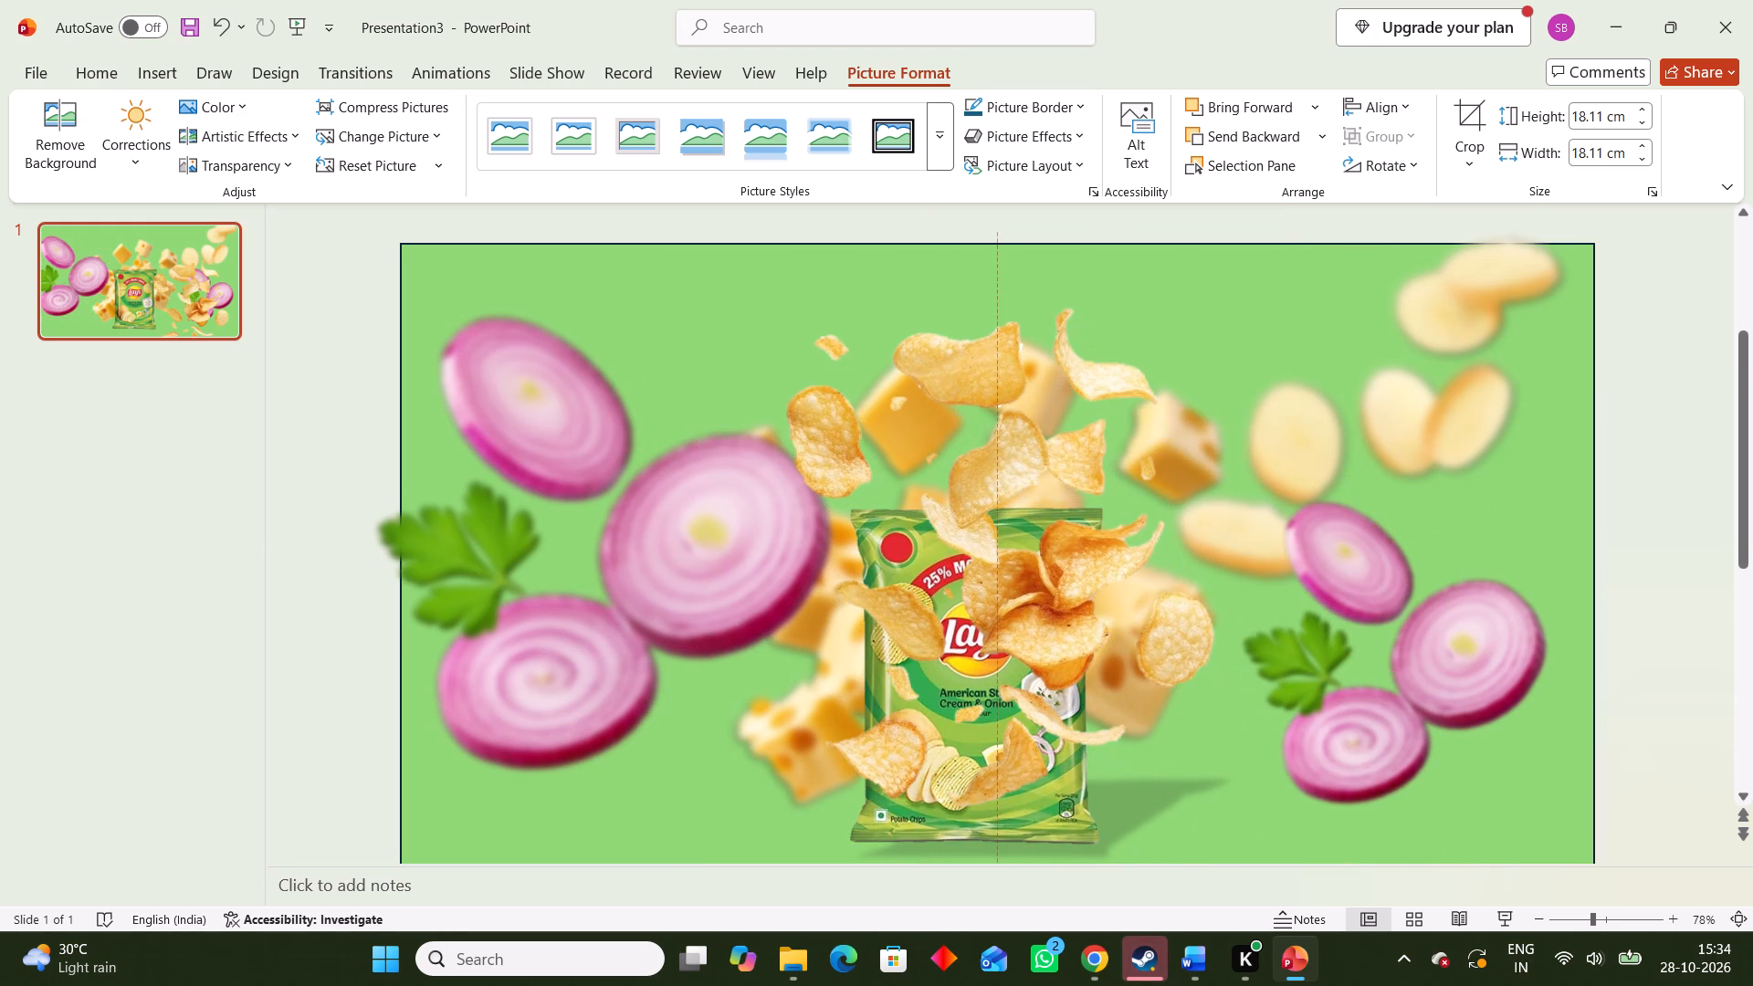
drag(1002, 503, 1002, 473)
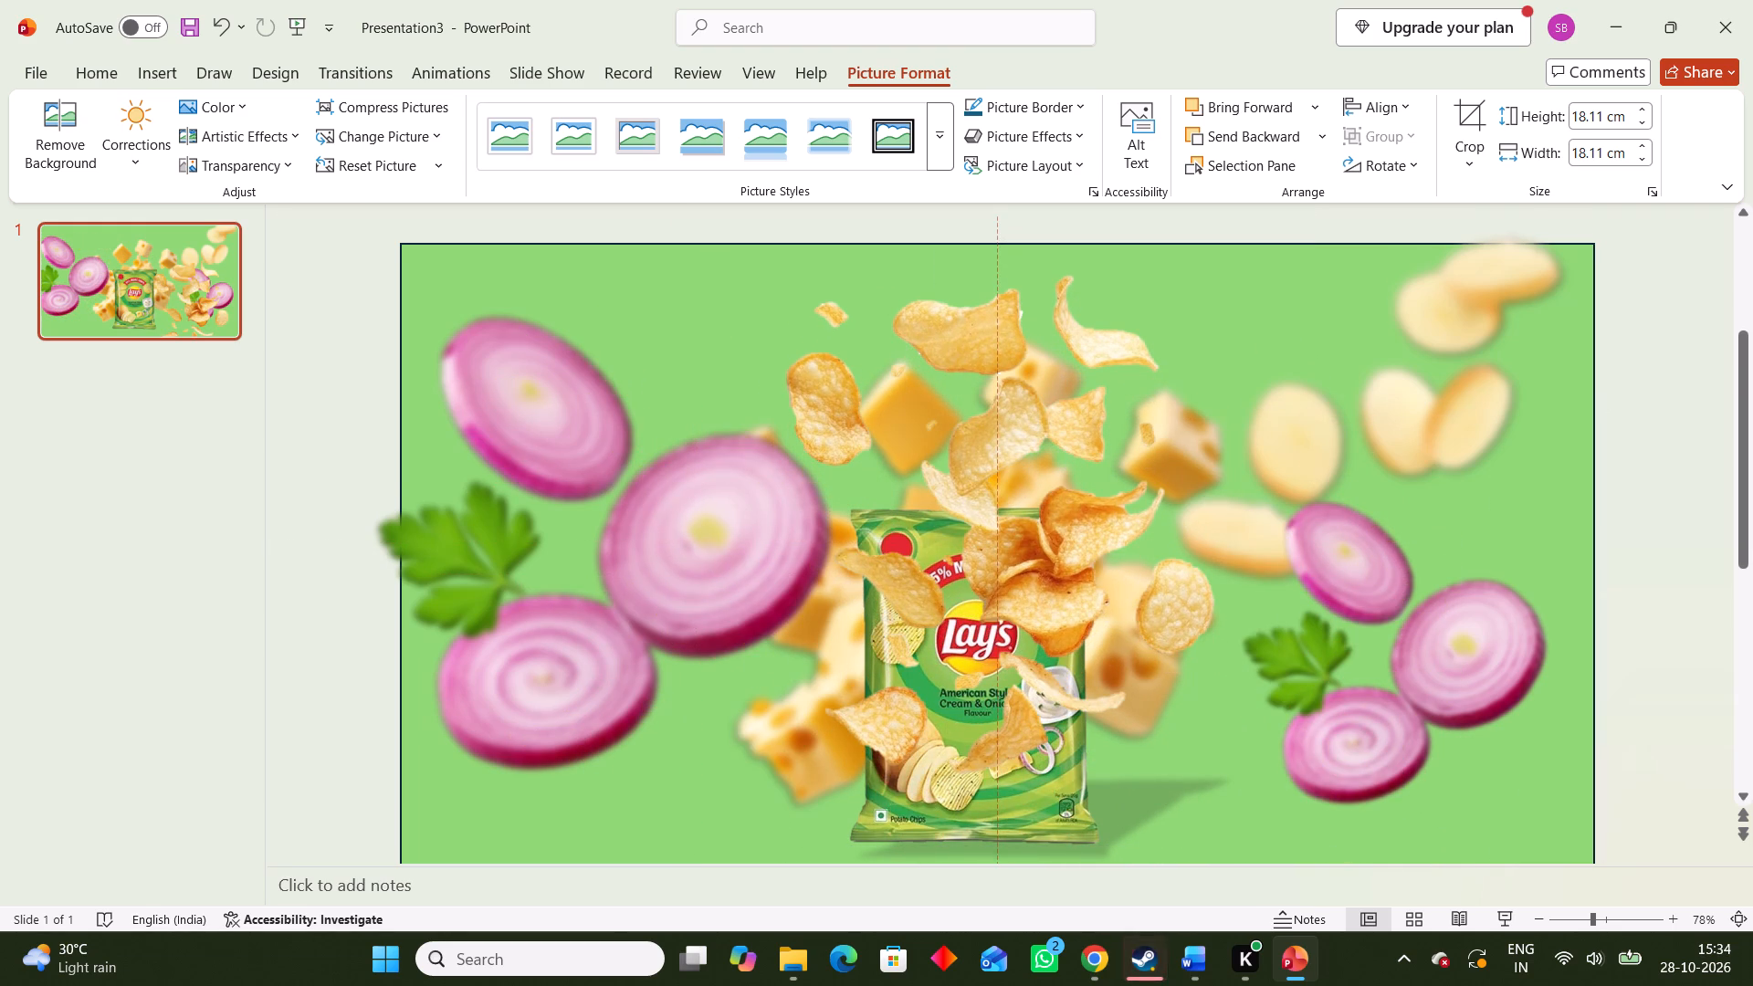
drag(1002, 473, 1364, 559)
Move the blurred cheese cubes picture from behind the packet to the slide's lower-left corner.
click(960, 396)
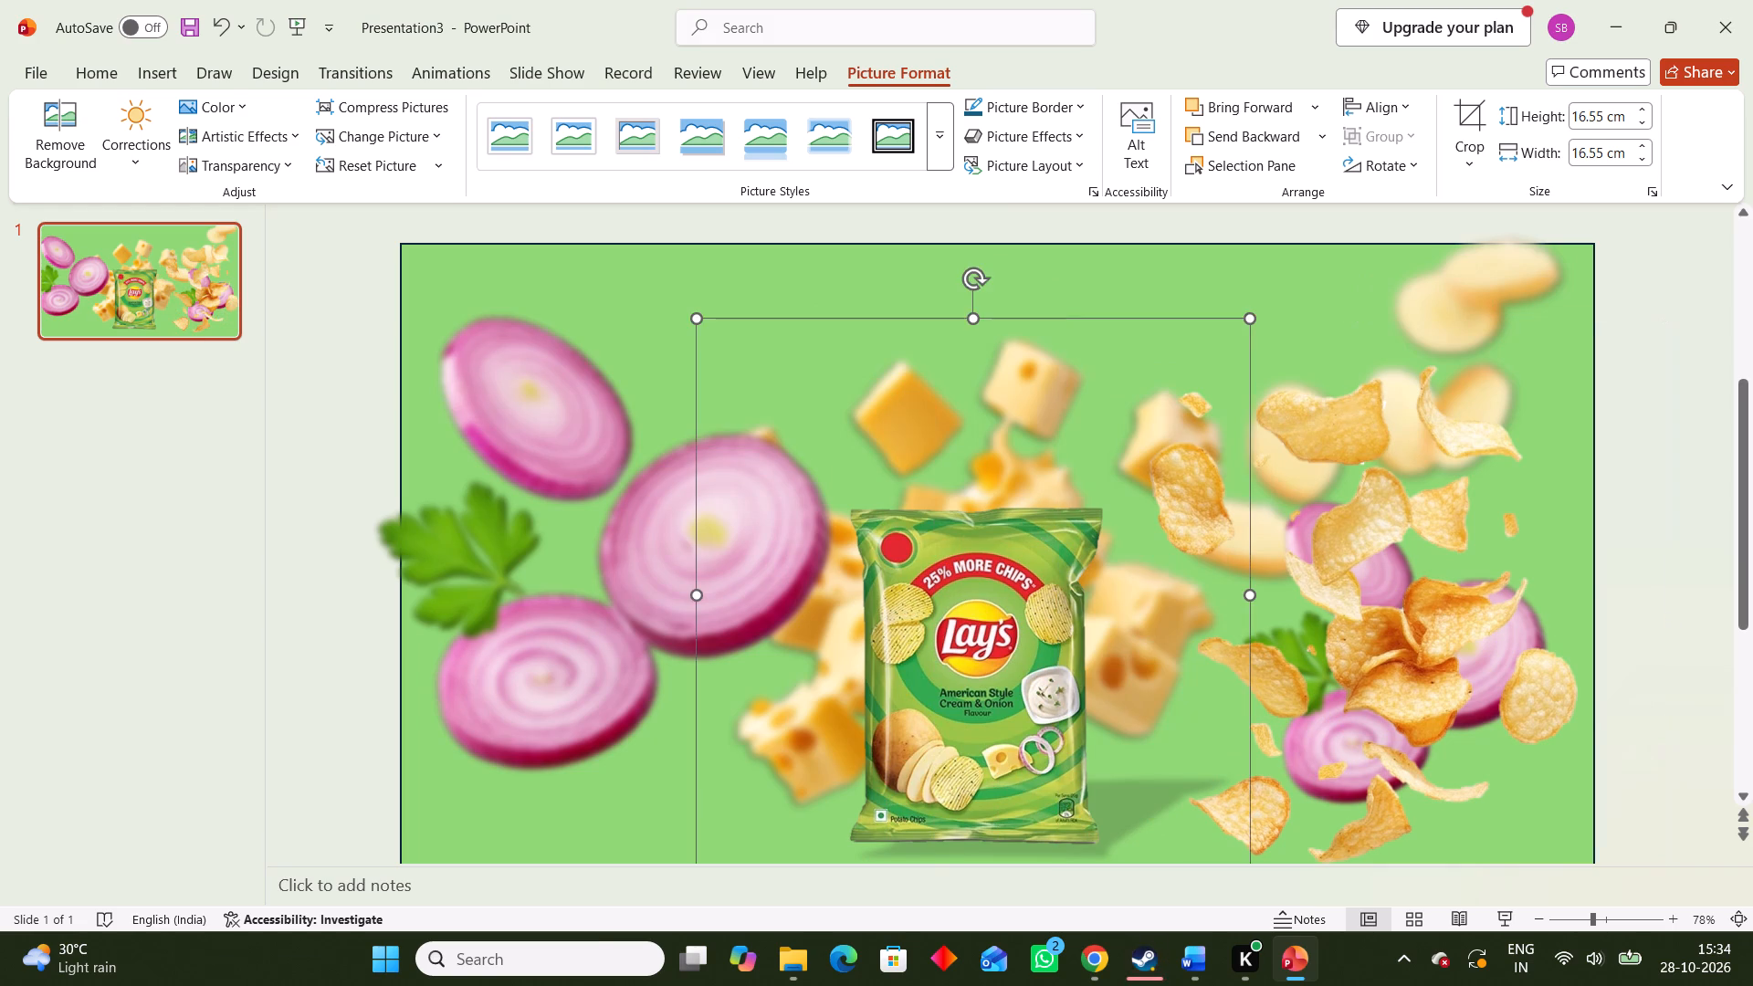
drag(960, 396, 519, 577)
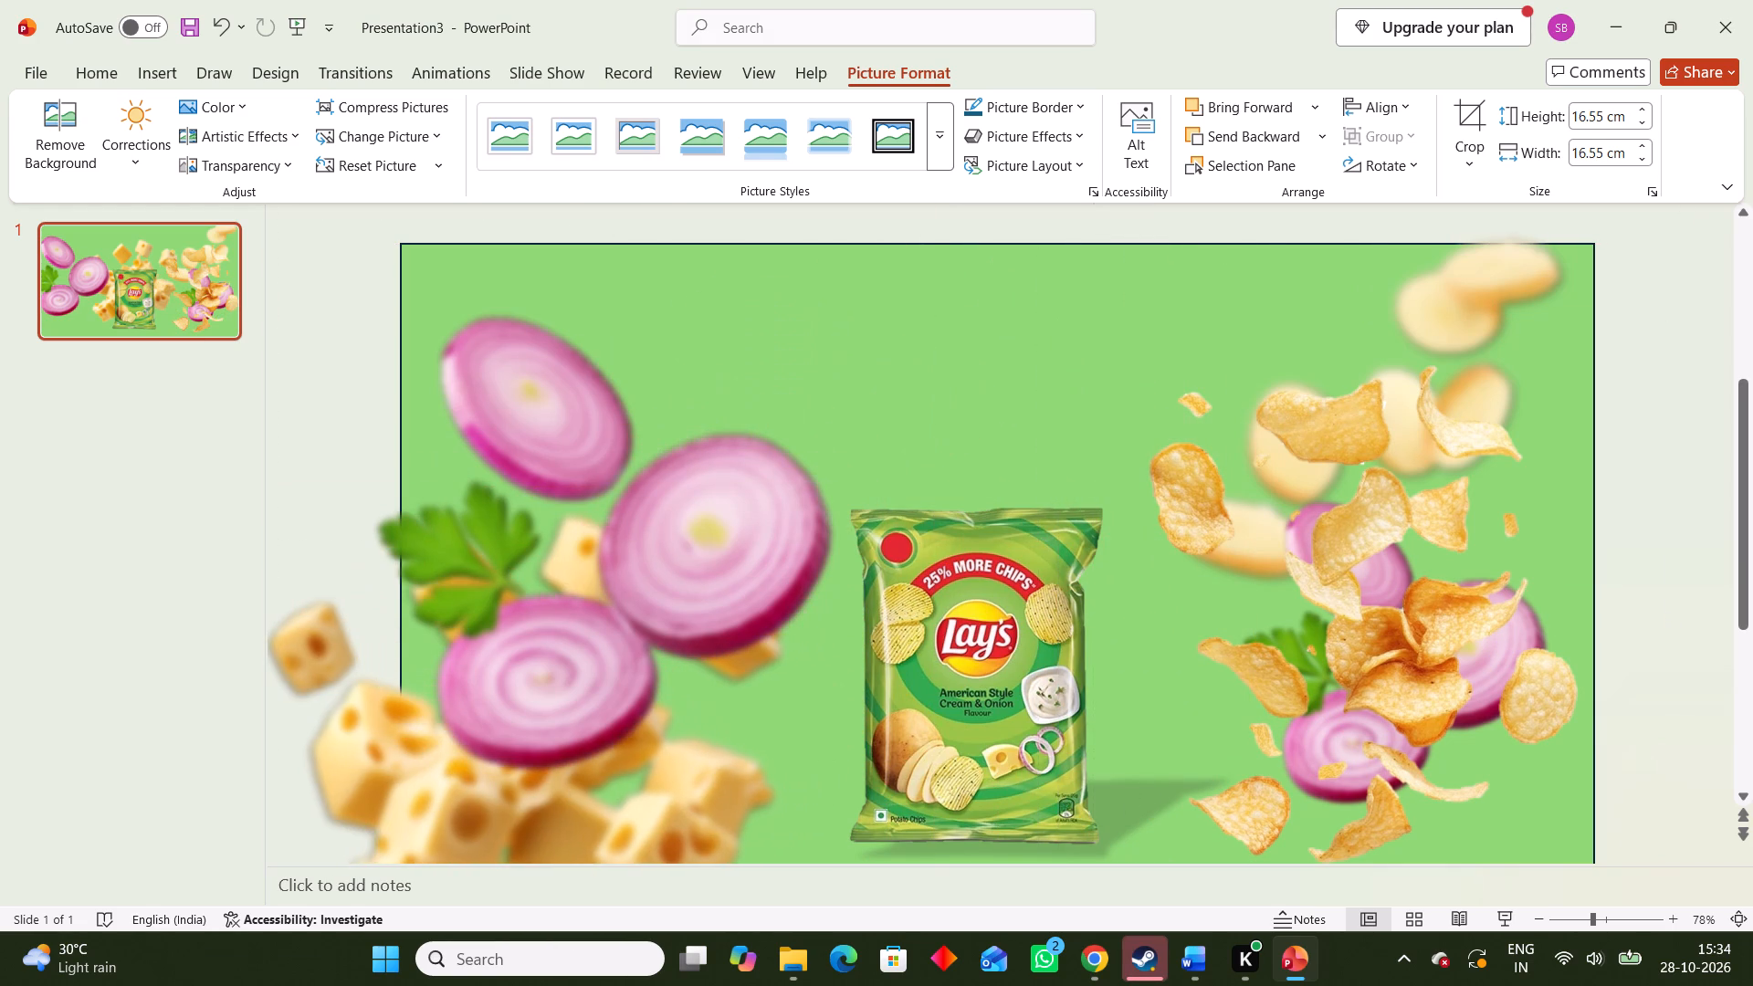
drag(519, 577, 514, 578)
Move the blurred potato slices picture to the slide's lower-right corner, partly beyond the slide edge.
click(1442, 315)
drag(1454, 312, 1457, 313)
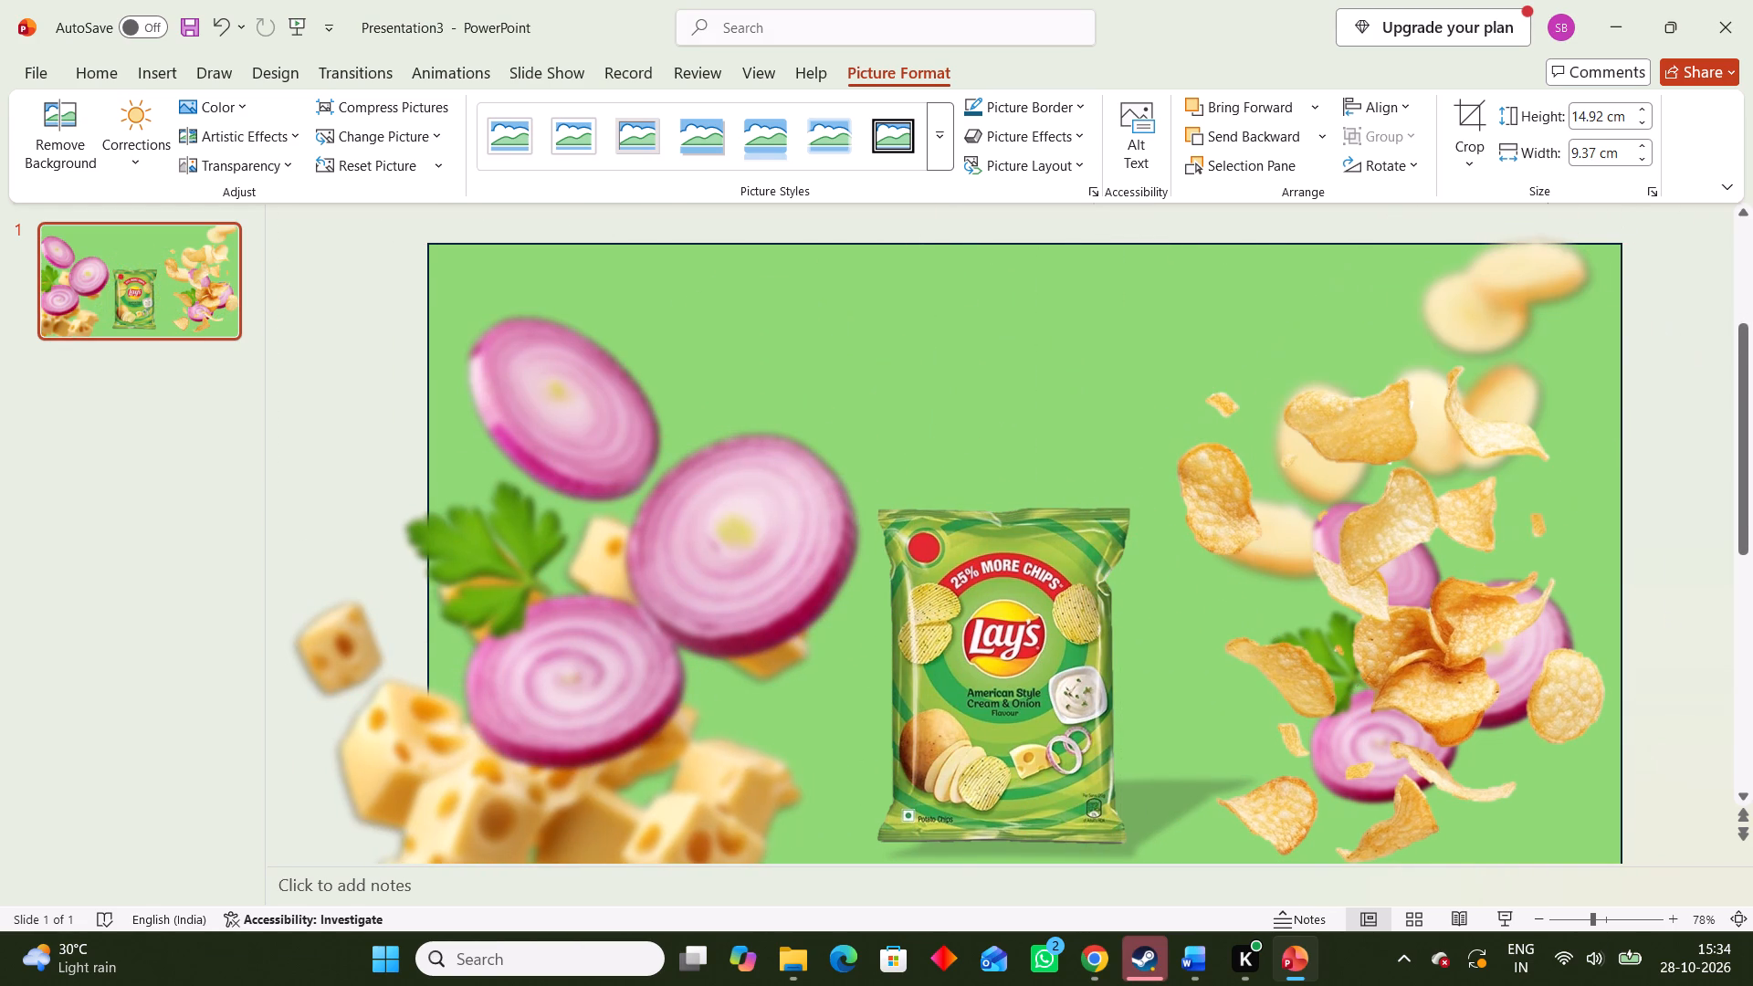
drag(1457, 313, 1647, 643)
Move the cut-out chips picture to the slide's centre, over the Lay's packet.
drag(1294, 541, 1206, 502)
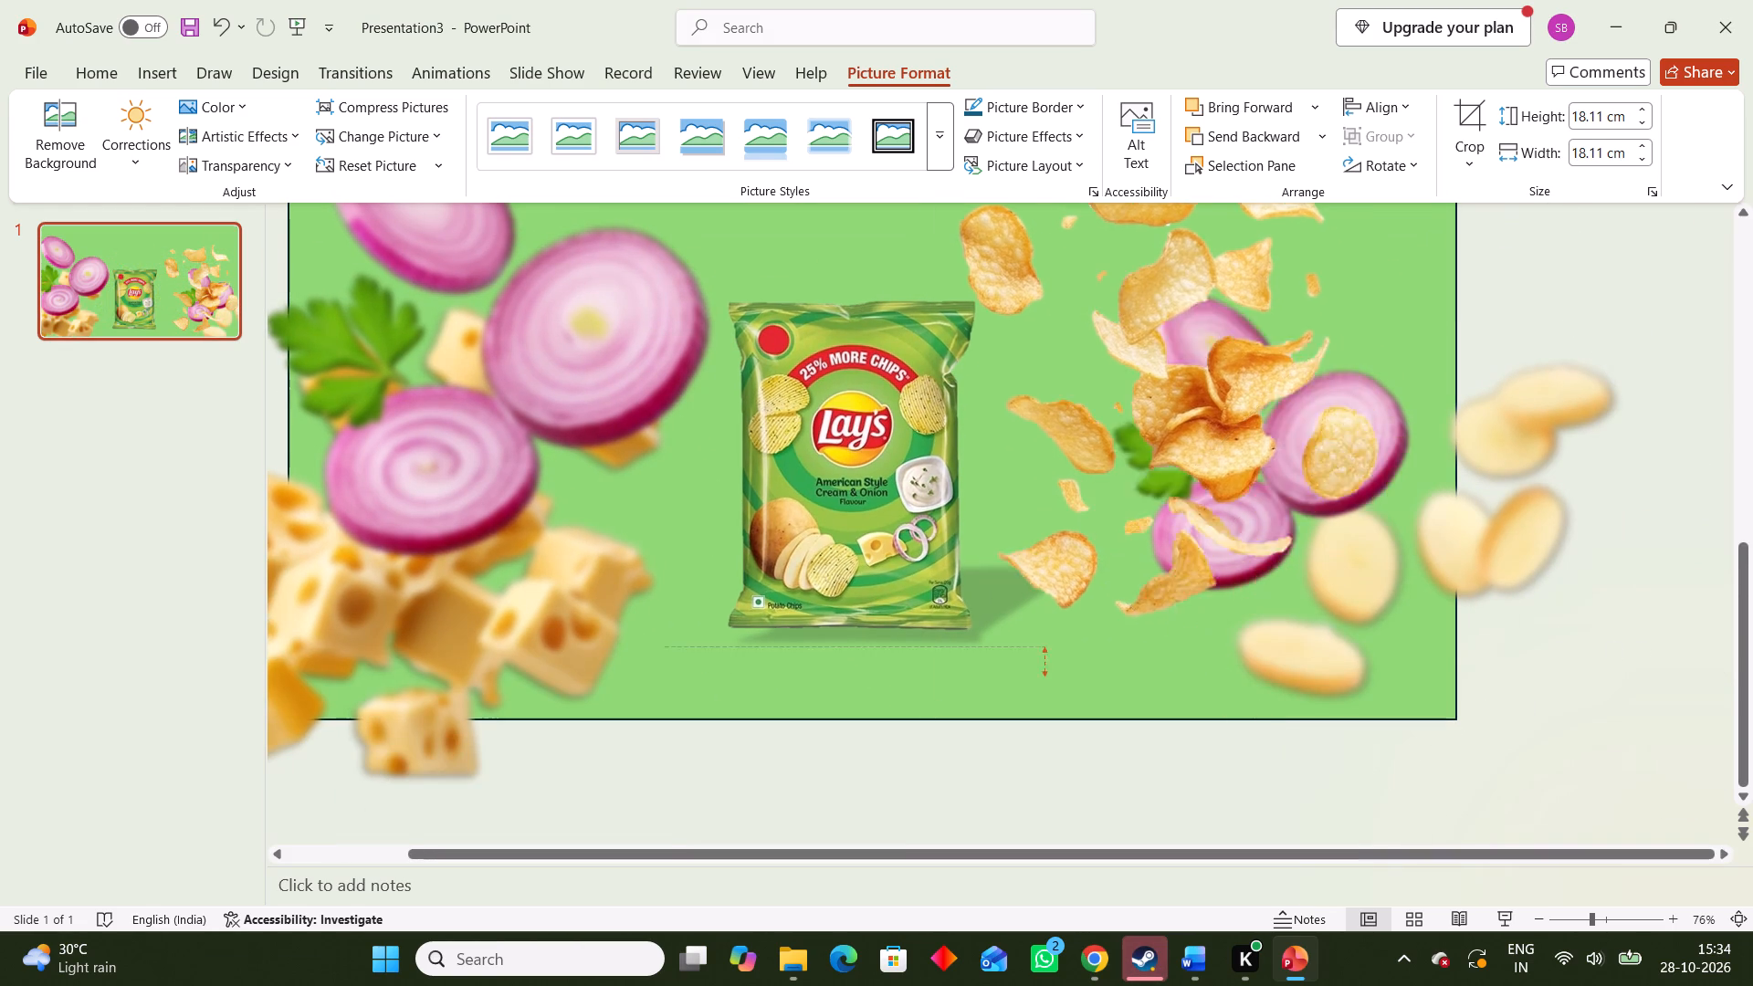
drag(1206, 502, 960, 505)
scroll(1074, 572, up, 6)
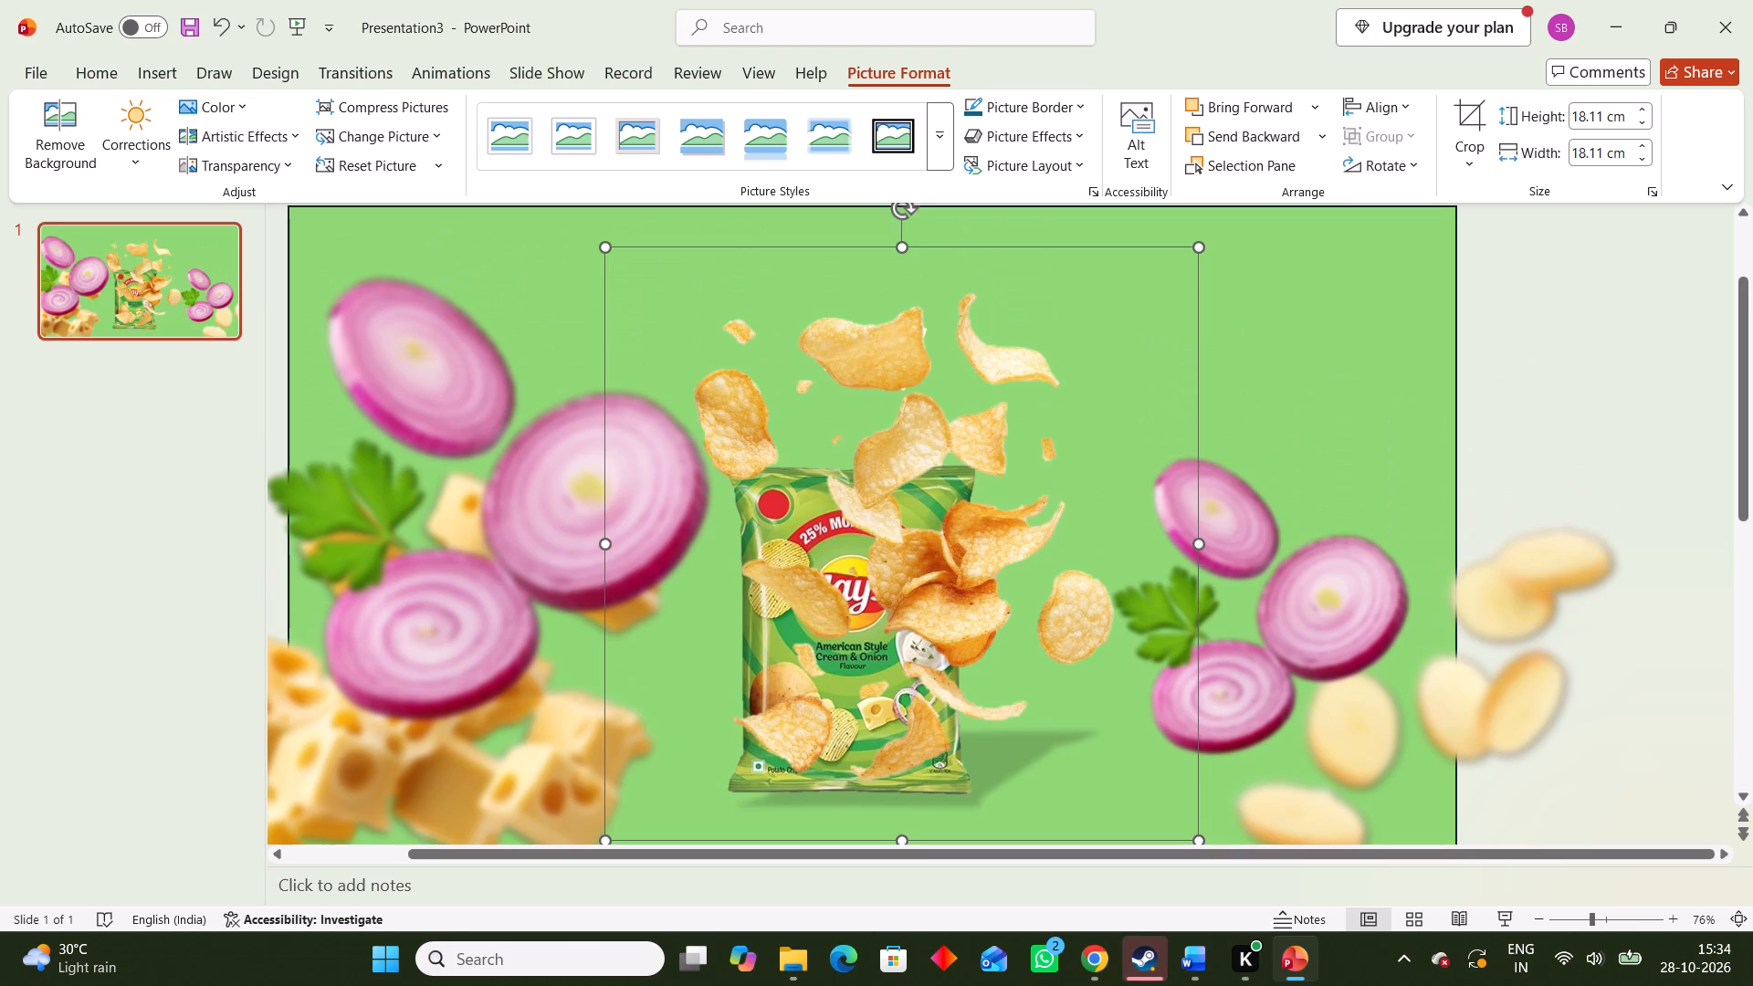
drag(1001, 566, 972, 567)
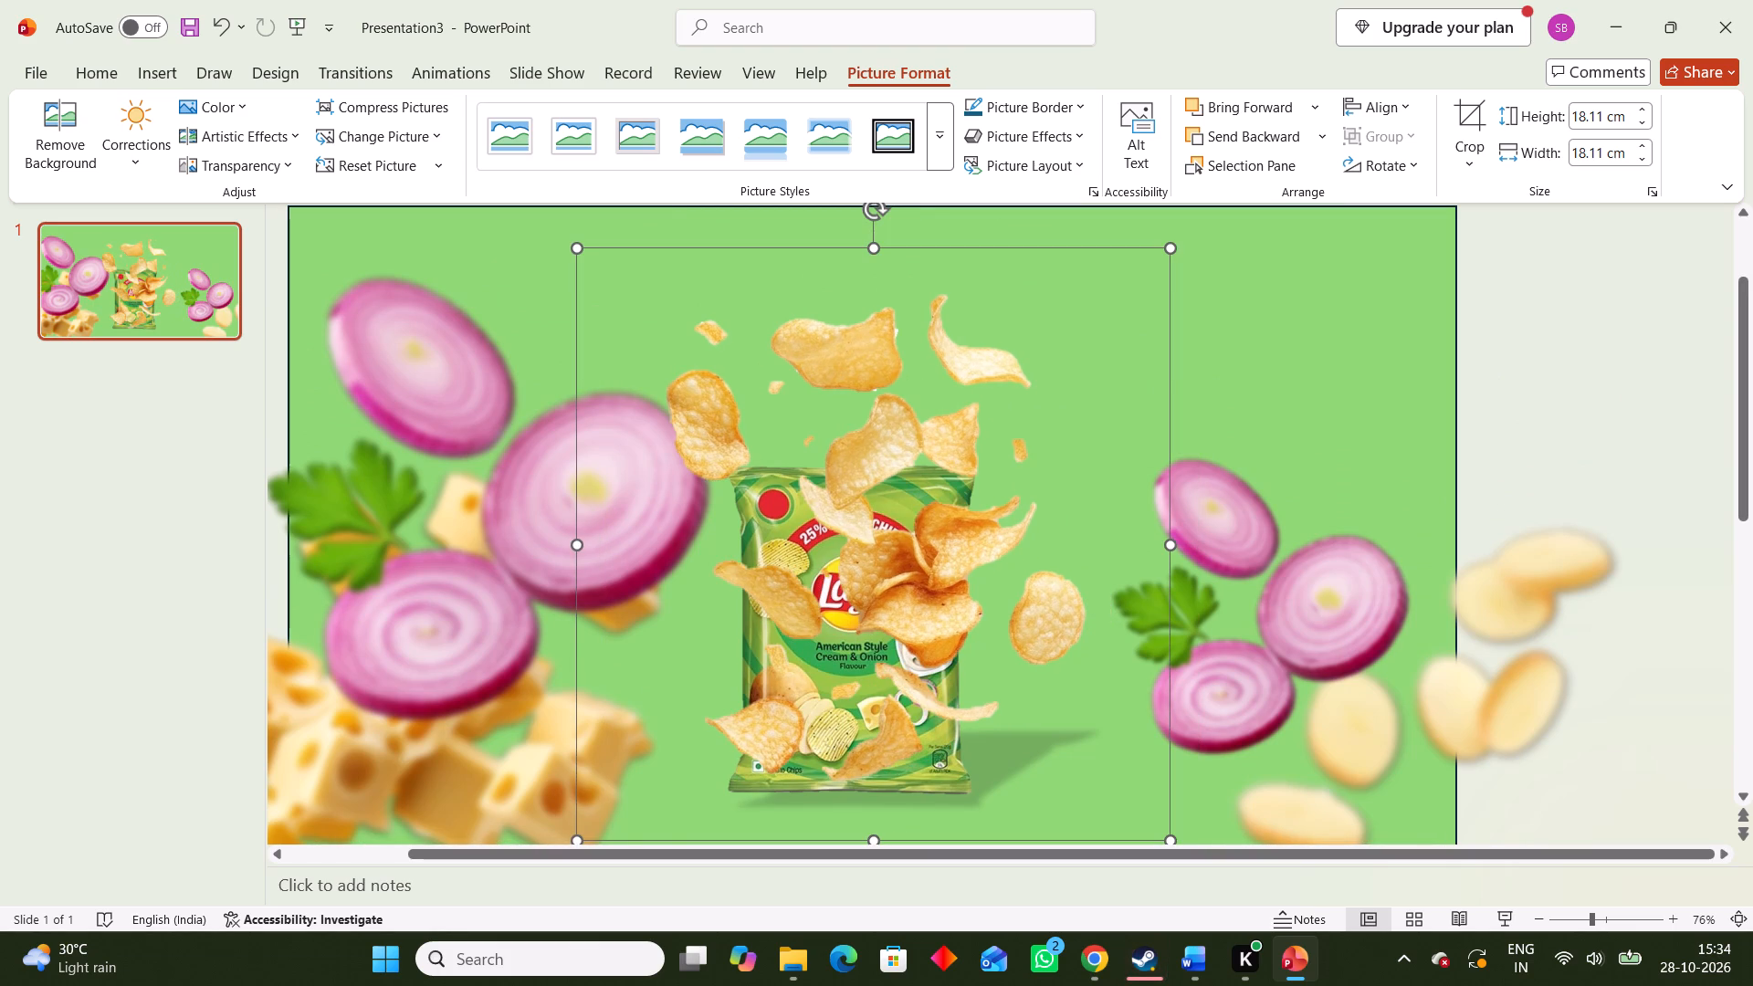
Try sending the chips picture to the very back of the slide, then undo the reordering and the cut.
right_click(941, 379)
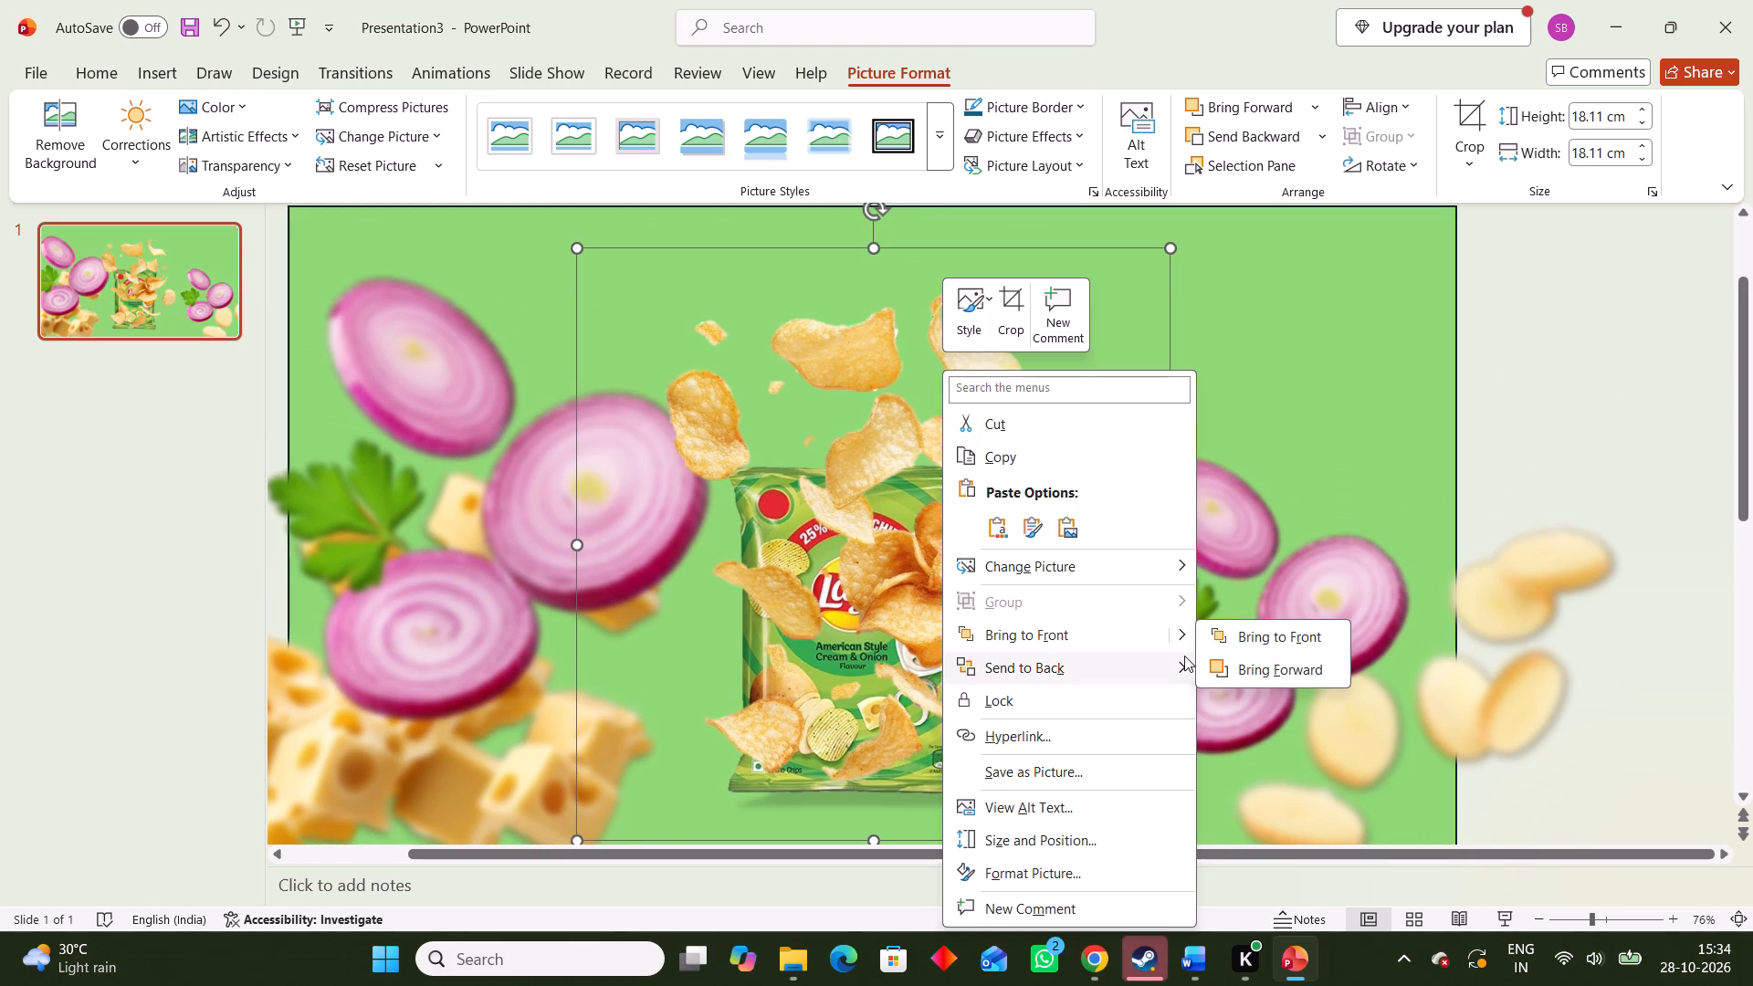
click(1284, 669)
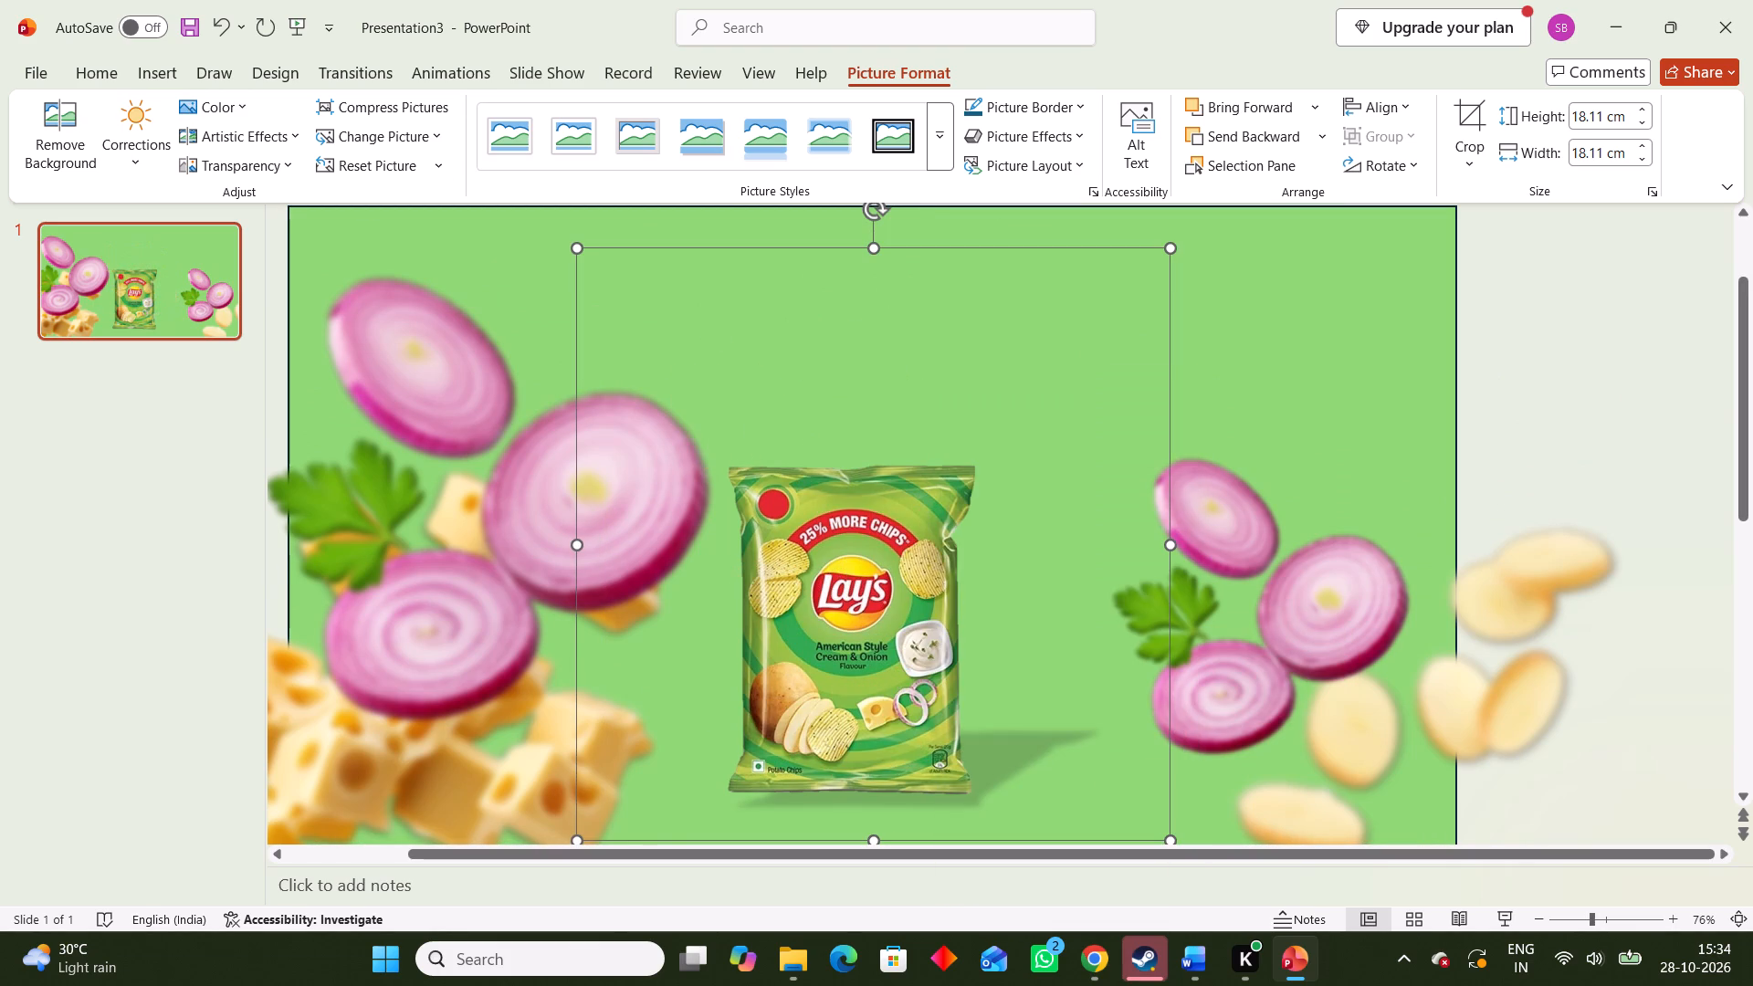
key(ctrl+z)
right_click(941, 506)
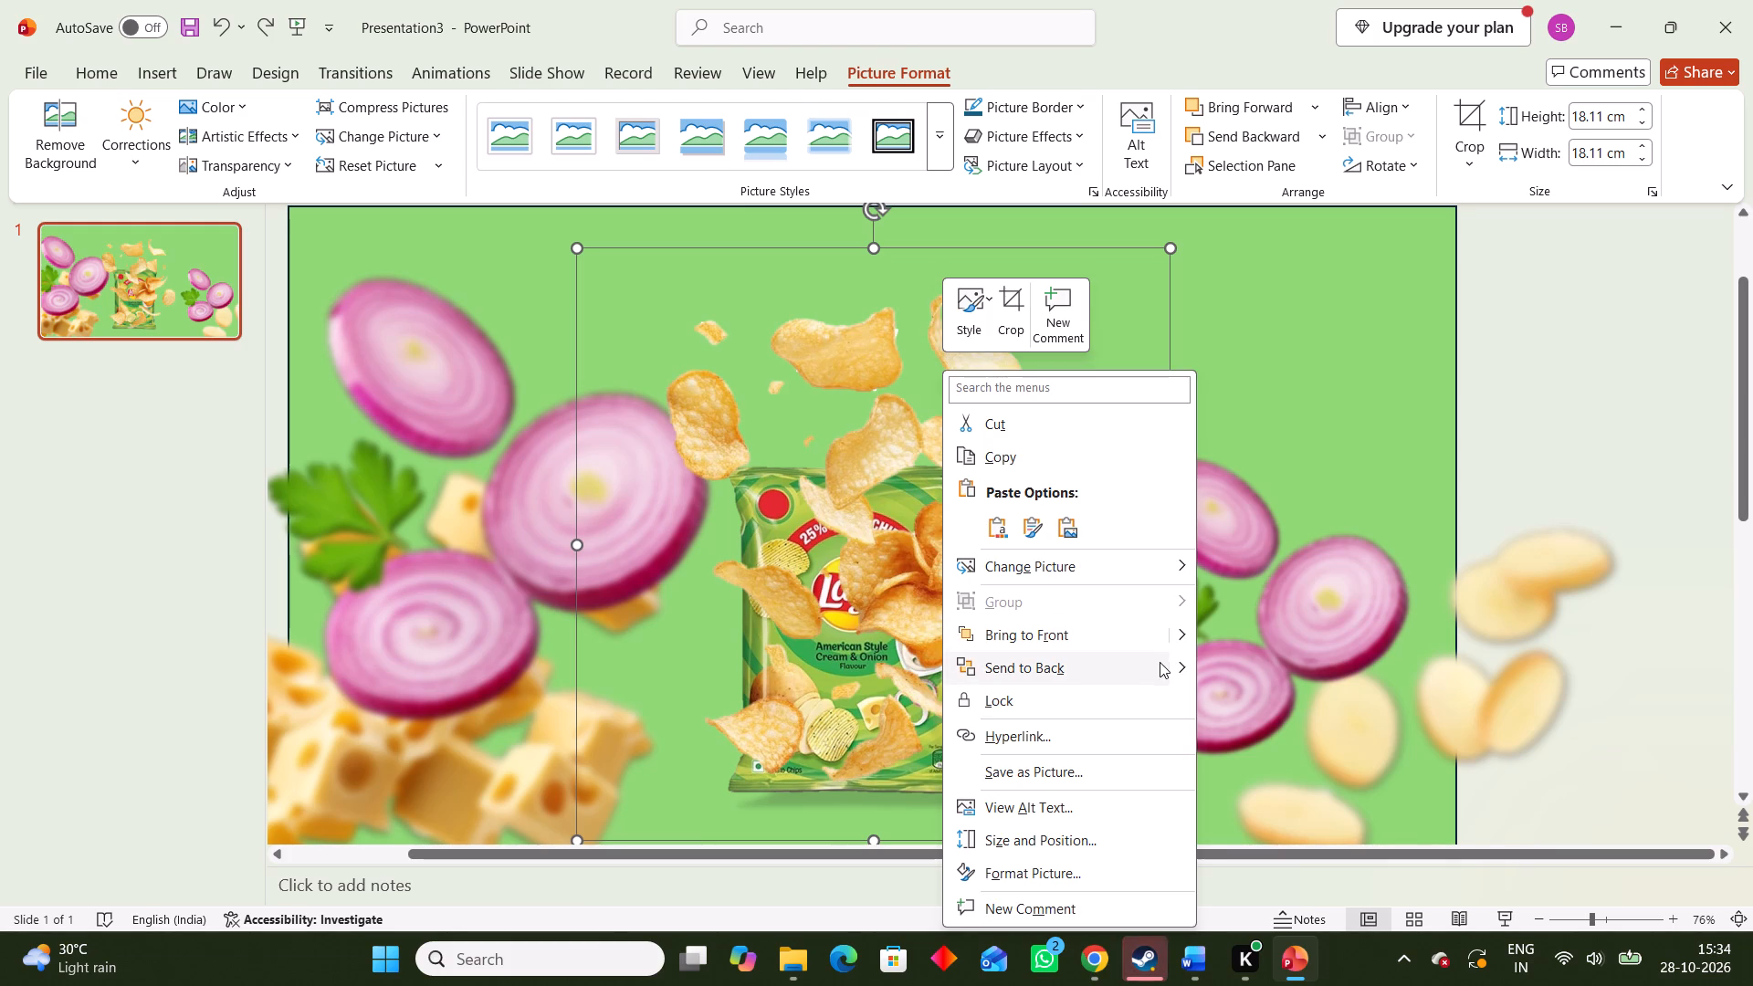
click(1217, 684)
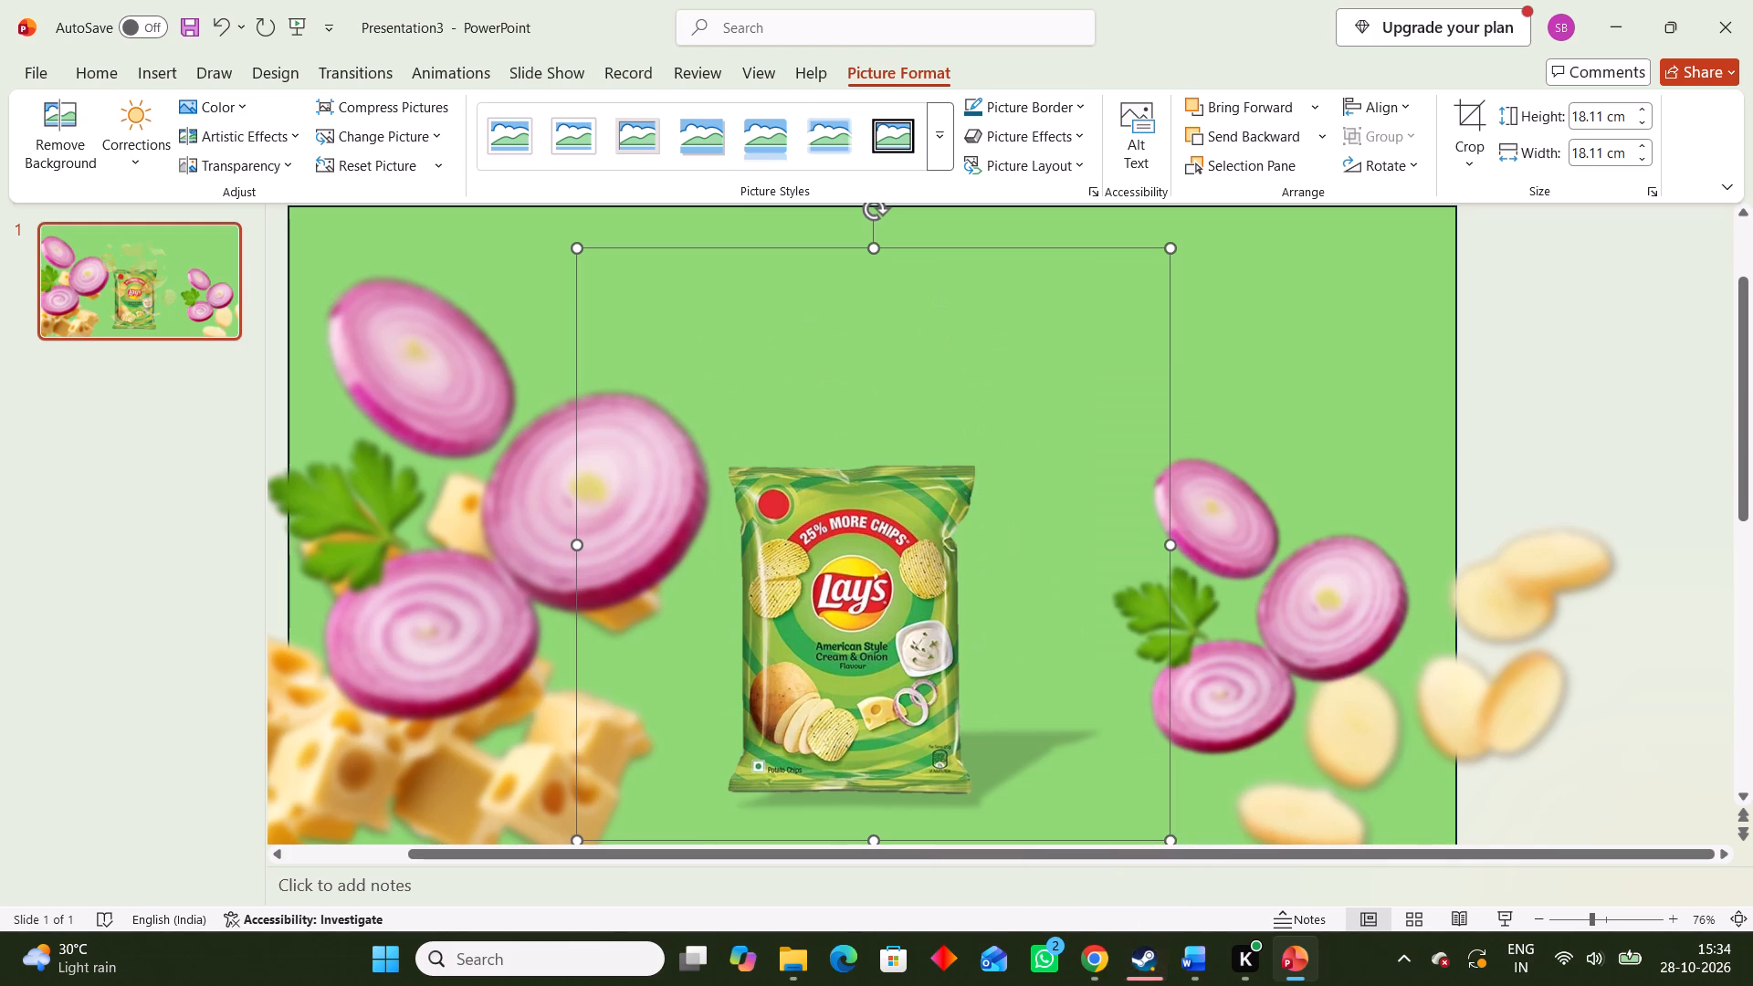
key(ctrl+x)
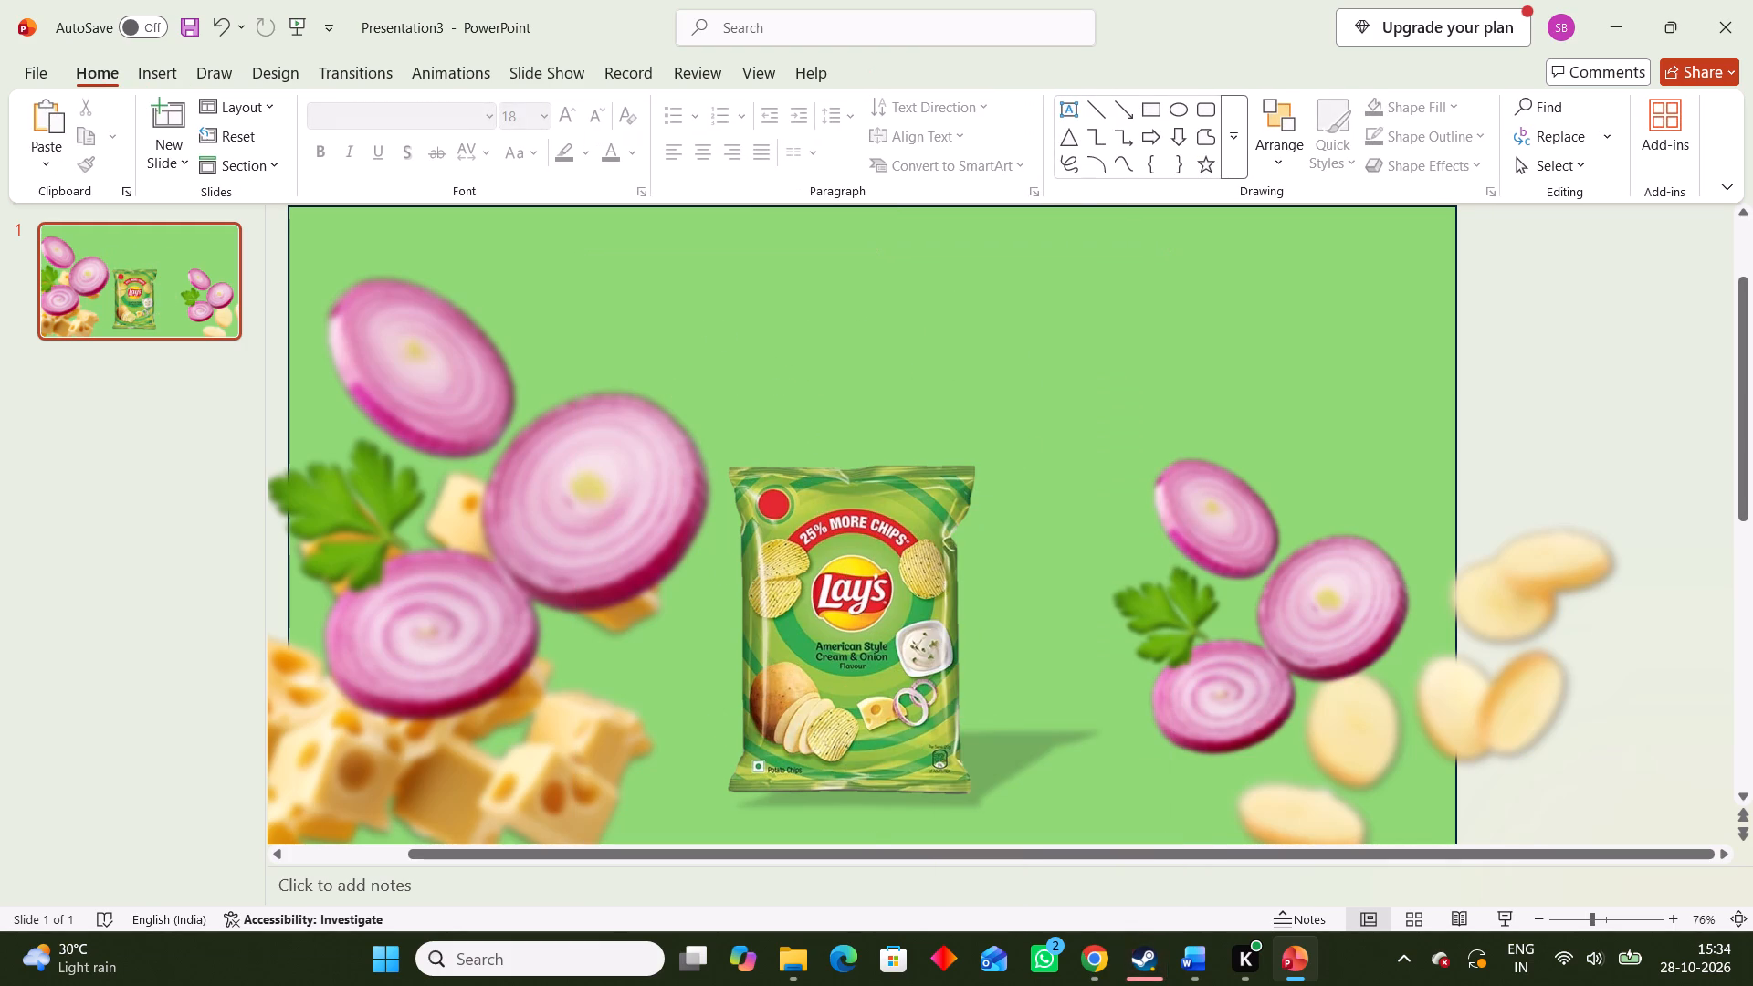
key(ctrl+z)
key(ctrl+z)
Send the chips picture backward one level at a time until it sits behind the Lay's packet.
right_click(918, 543)
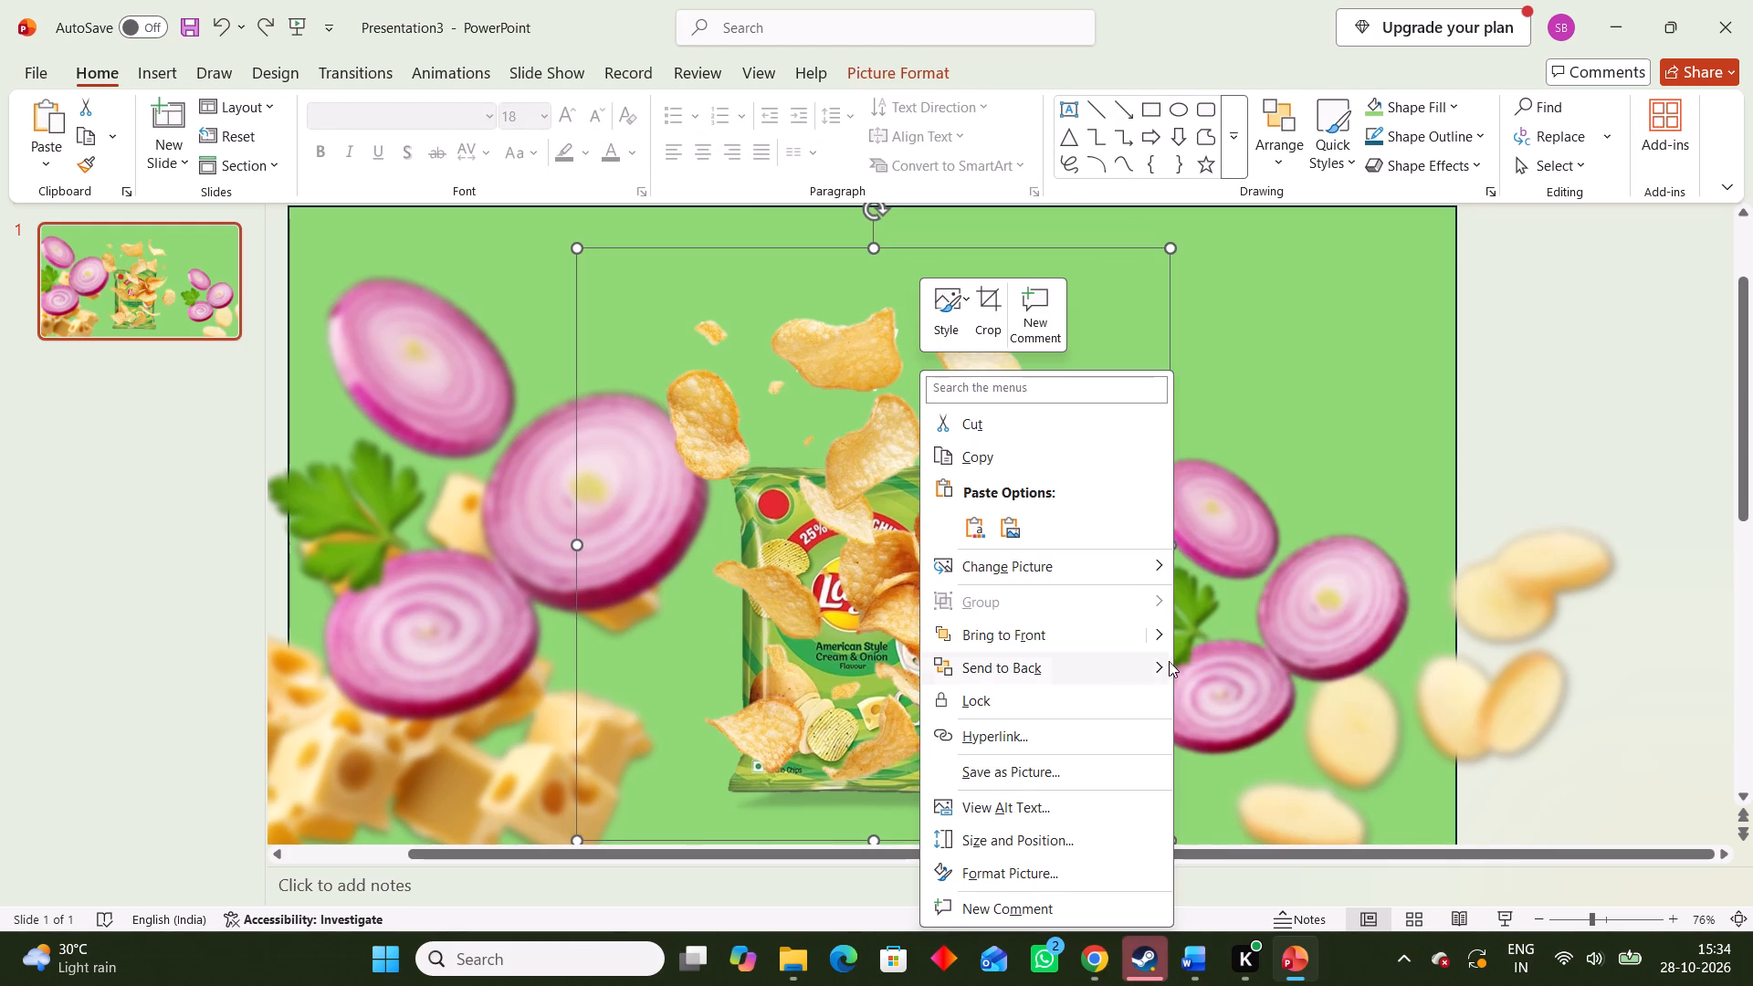
click(1169, 665)
click(1219, 691)
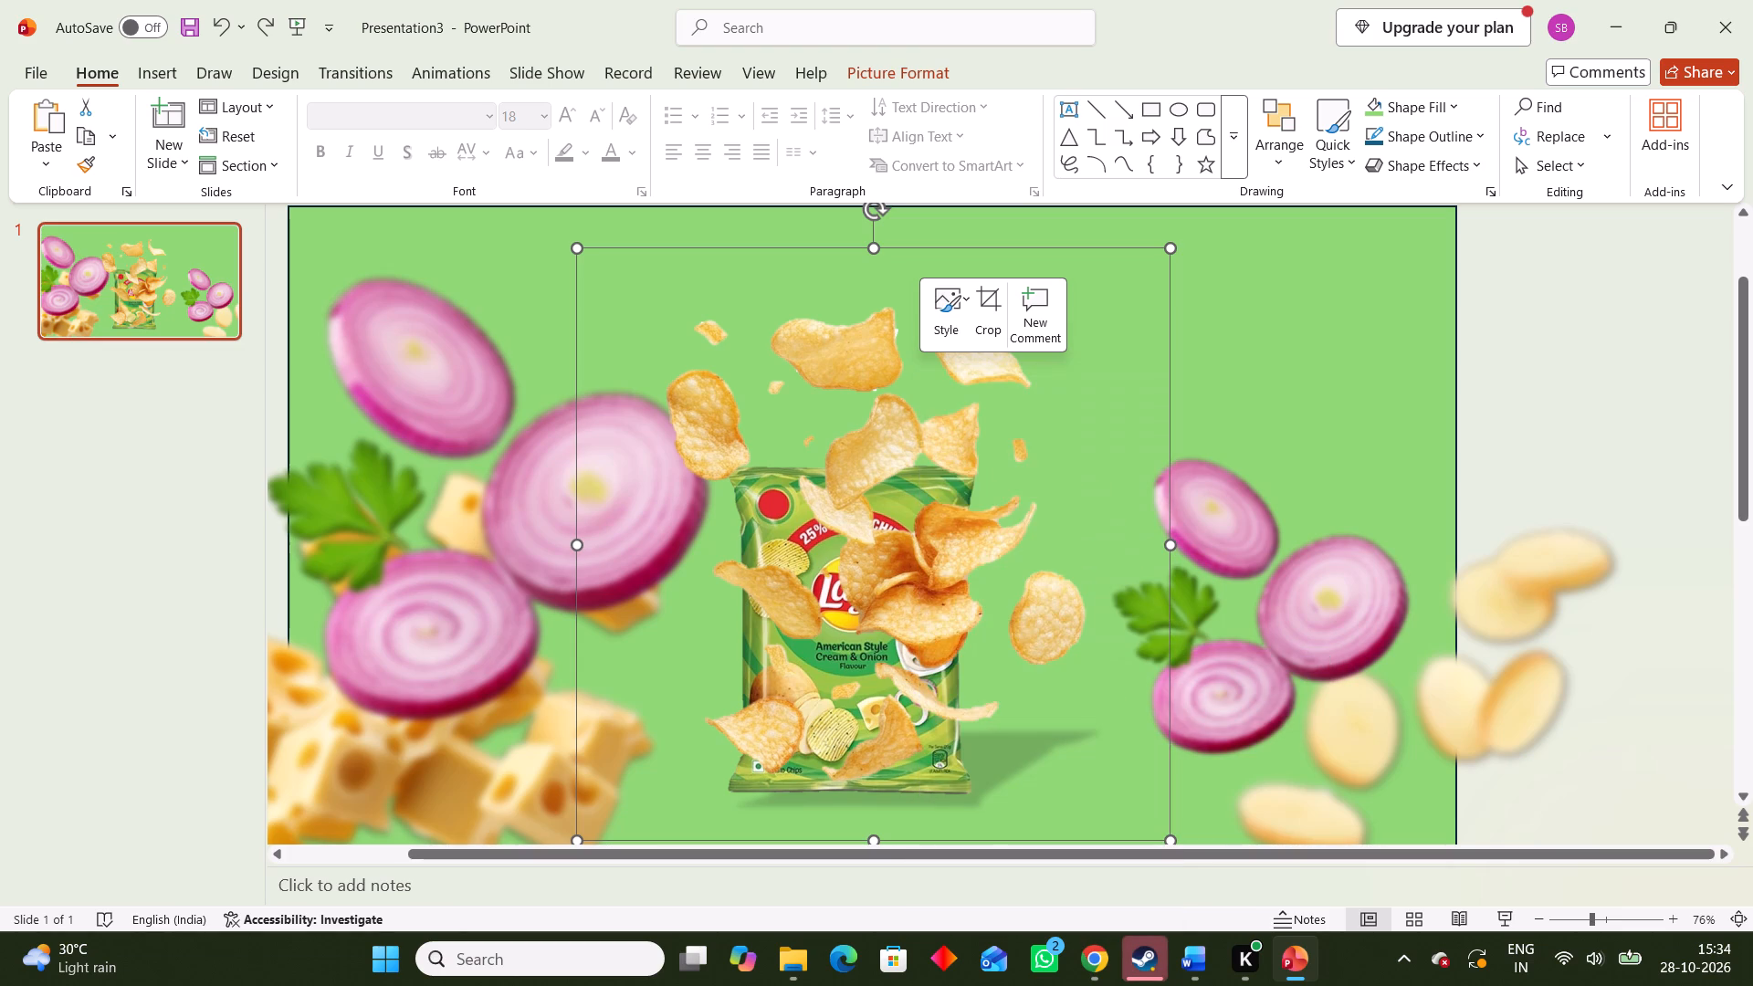
right_click(896, 571)
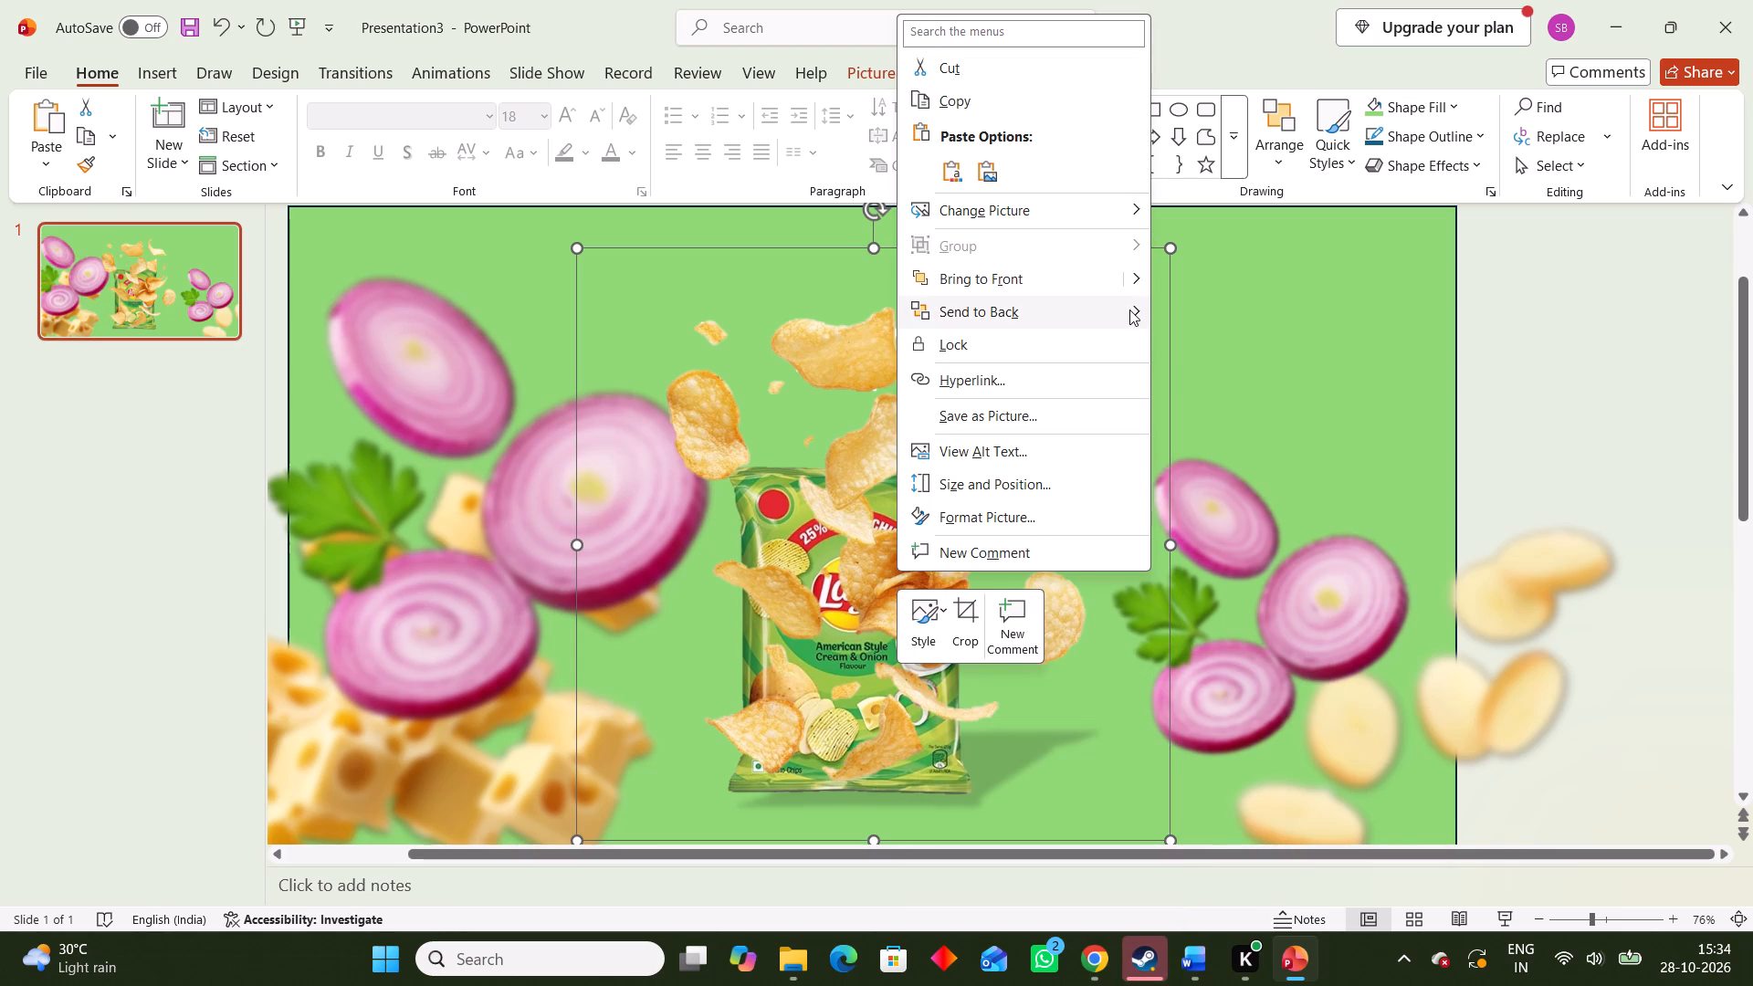
click(1129, 309)
click(1192, 355)
right_click(935, 491)
scroll(1062, 444, up, 1)
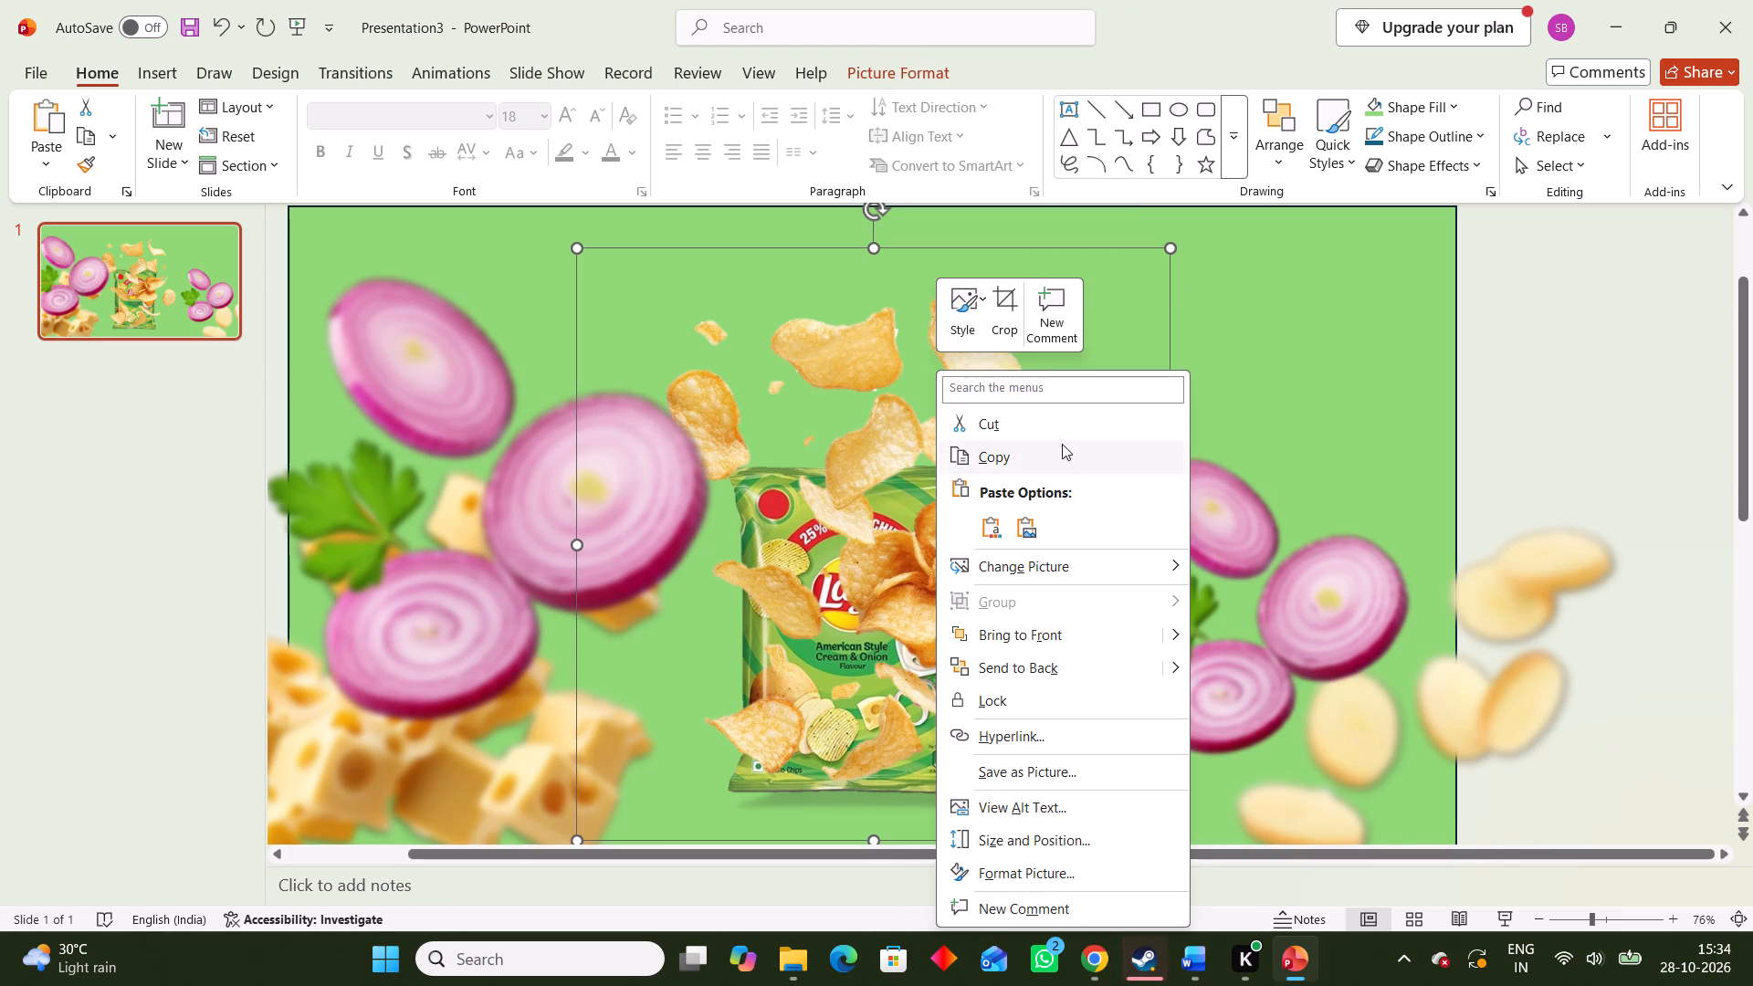
click(1176, 668)
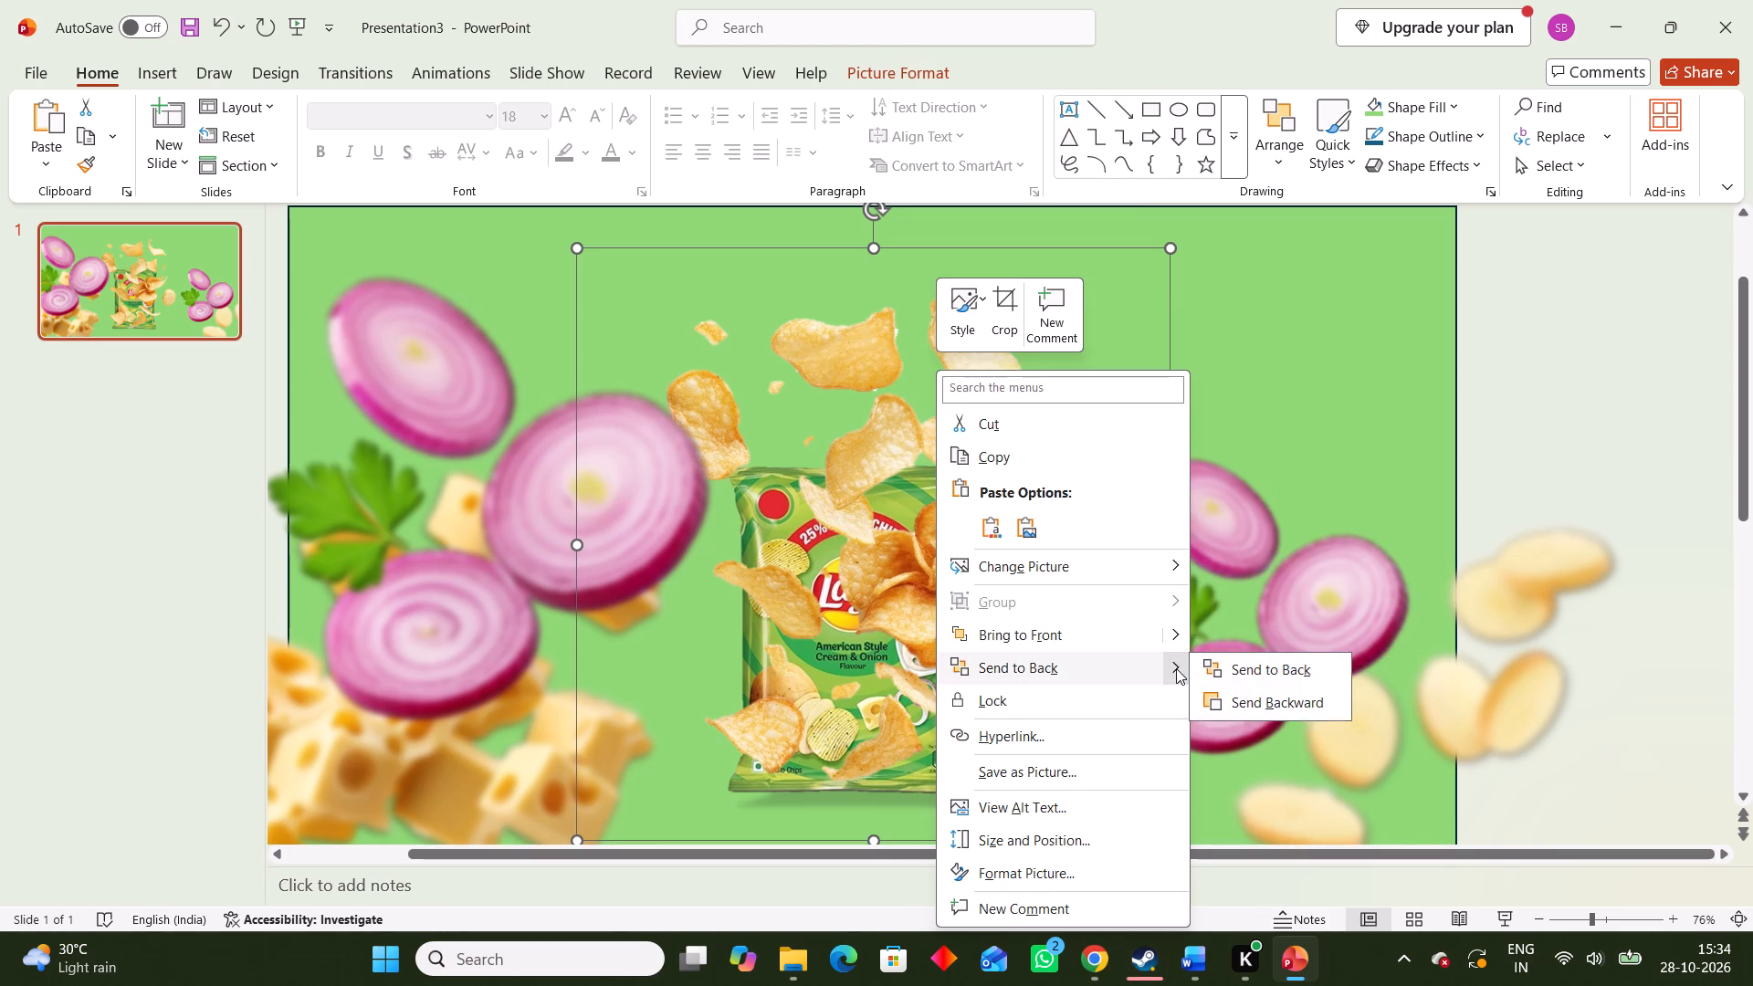
click(1260, 702)
right_drag(885, 423, 863, 407)
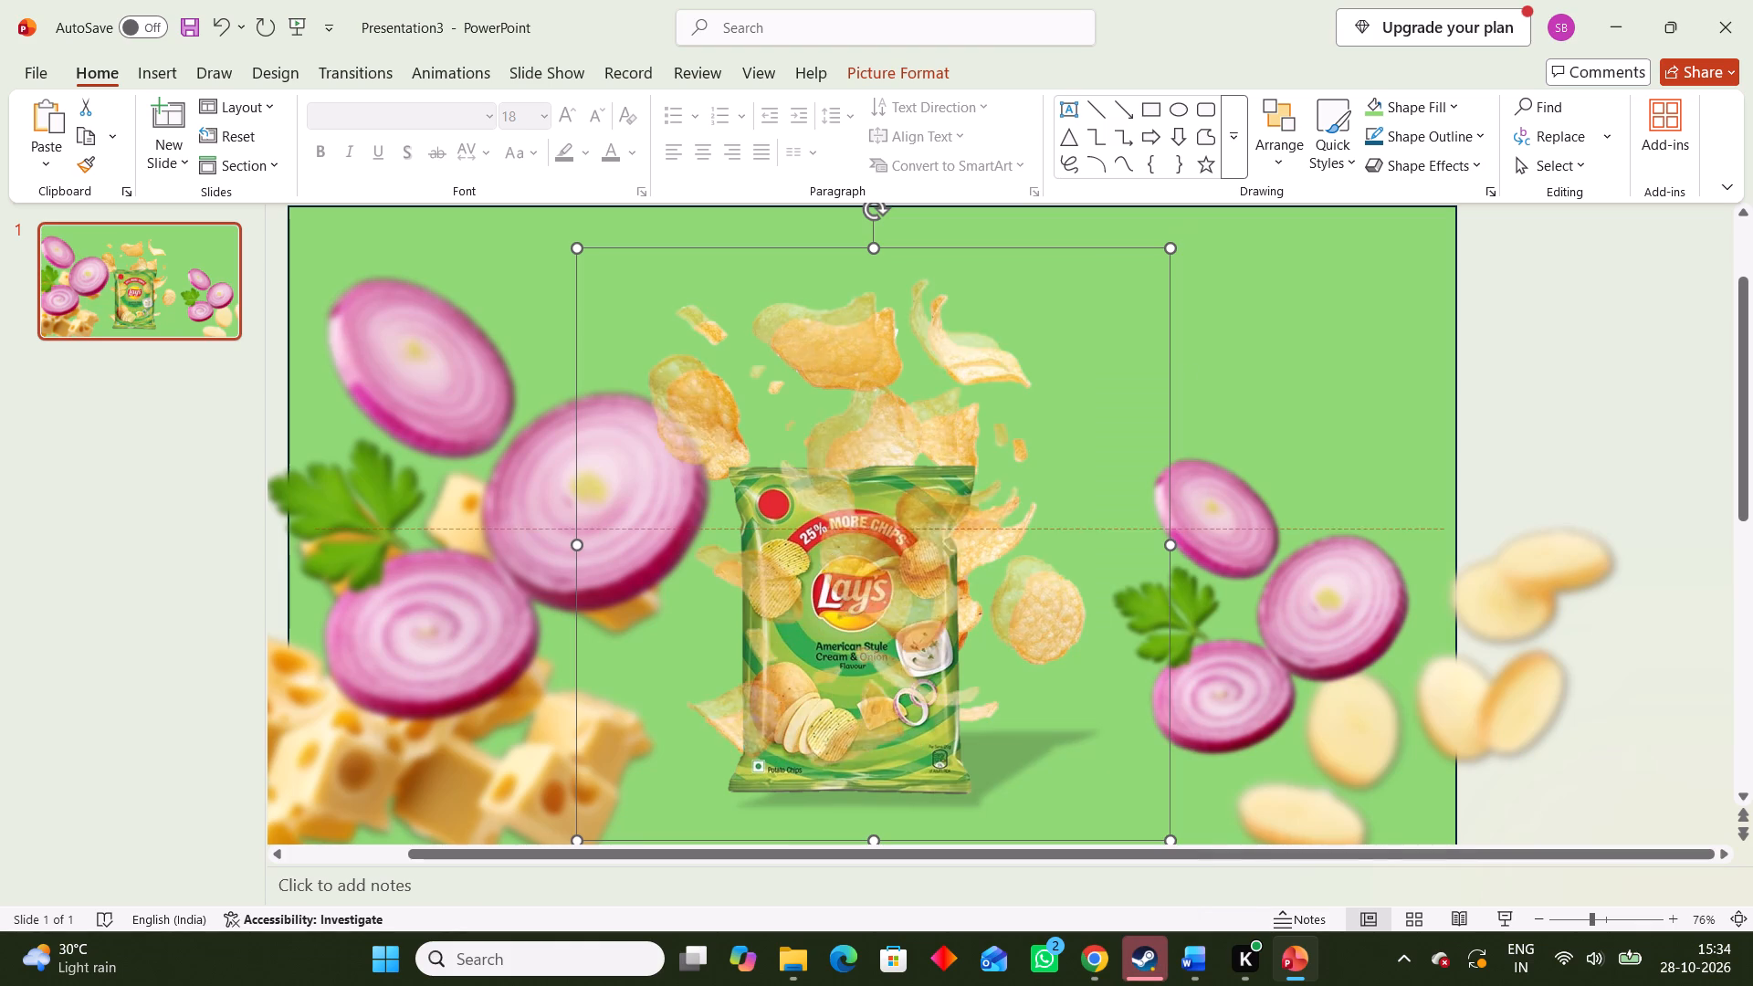
Nudge the chips picture slightly up and to the left behind the Lay's packet.
right_drag(863, 407, 856, 414)
click(1063, 410)
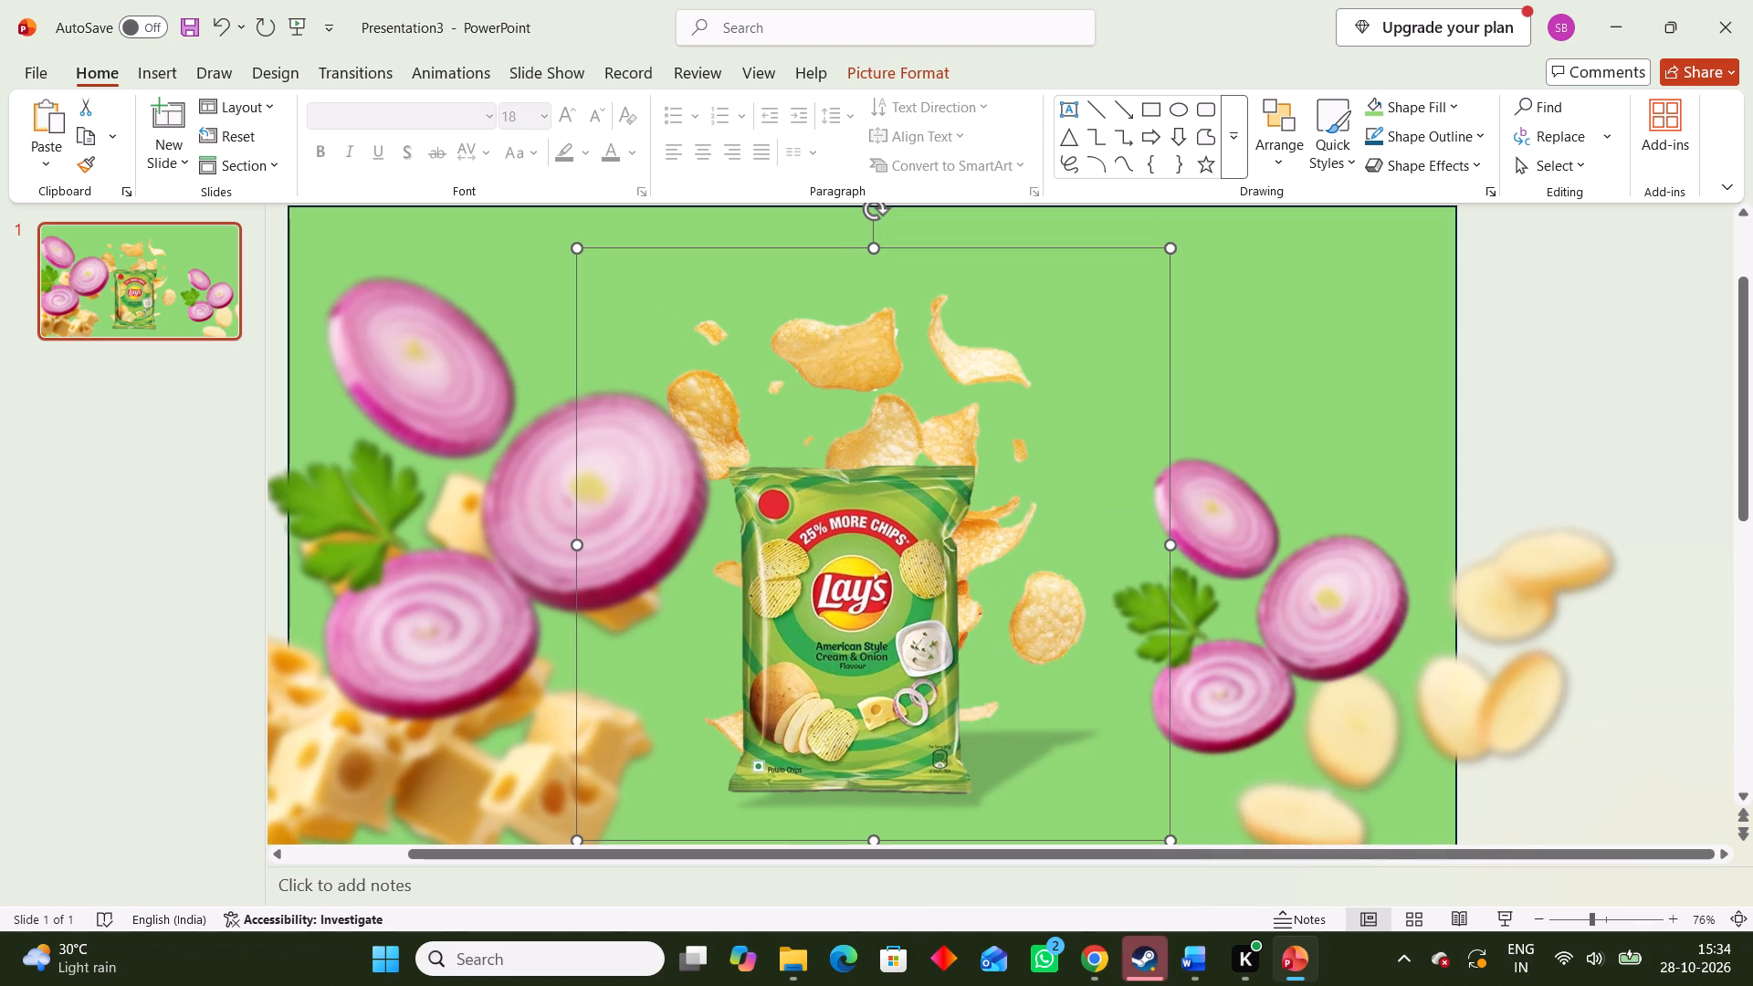
click(882, 356)
drag(882, 356, 867, 348)
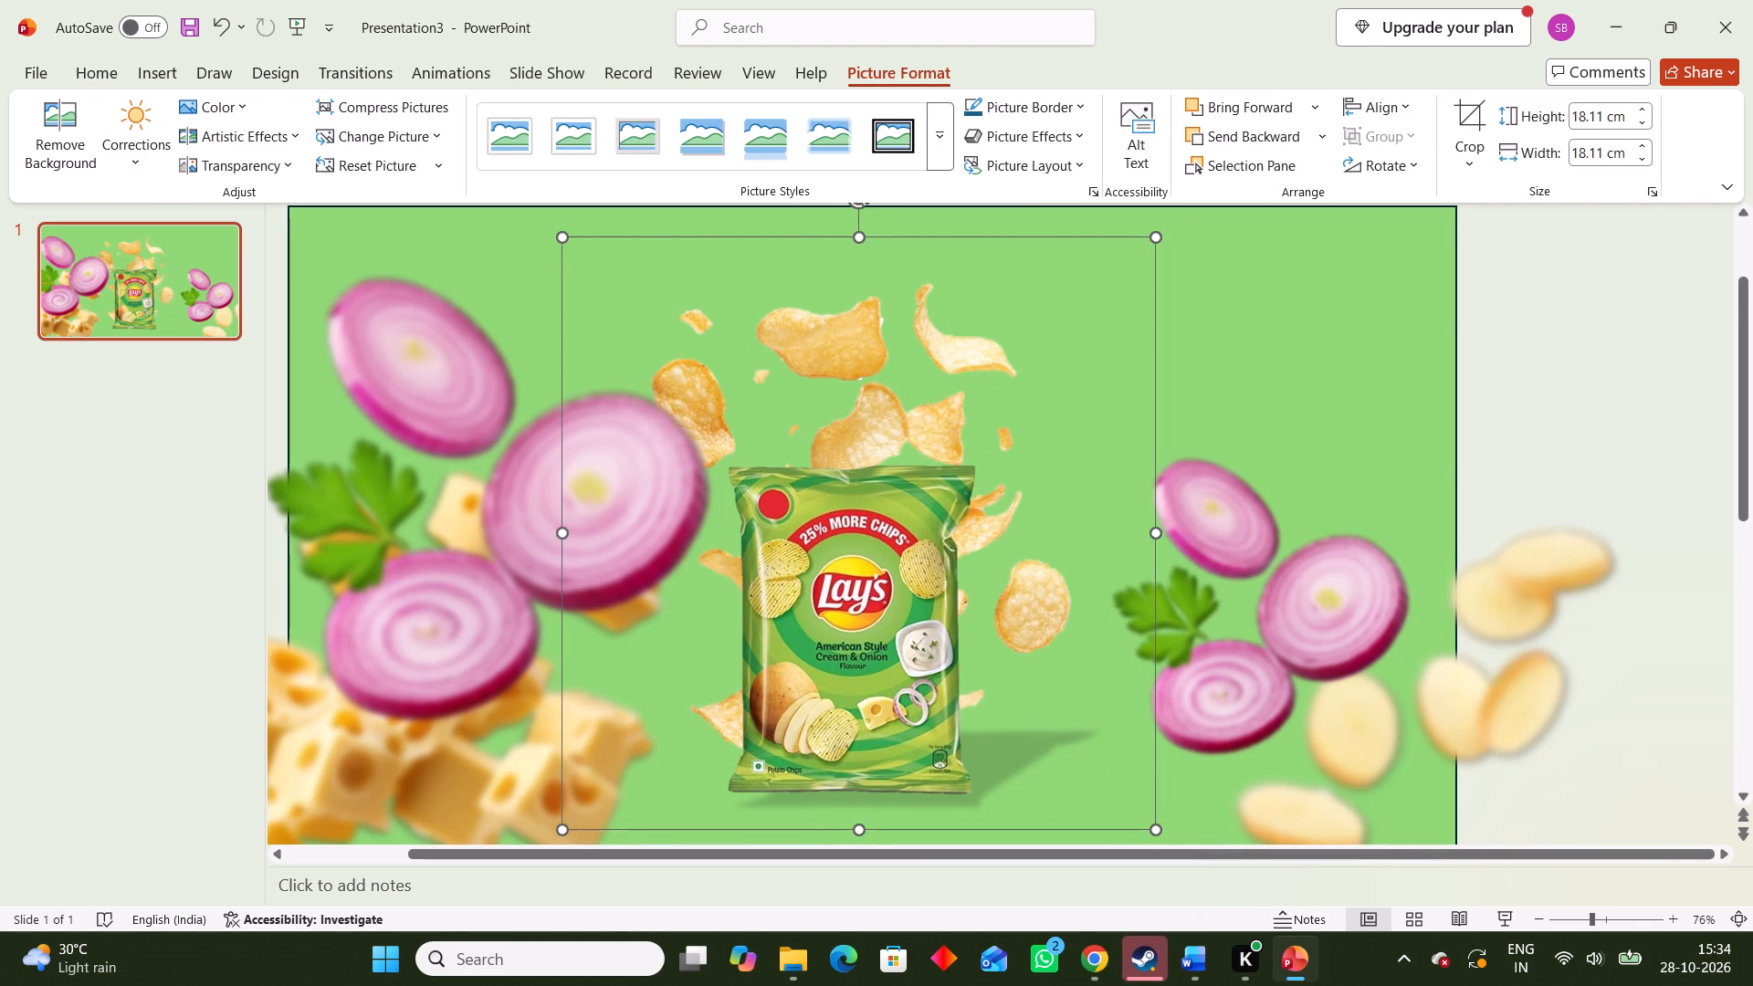
Shift the green background rectangle slightly up and left so that it is centred on the Lay's packet.
drag(1166, 244, 1159, 244)
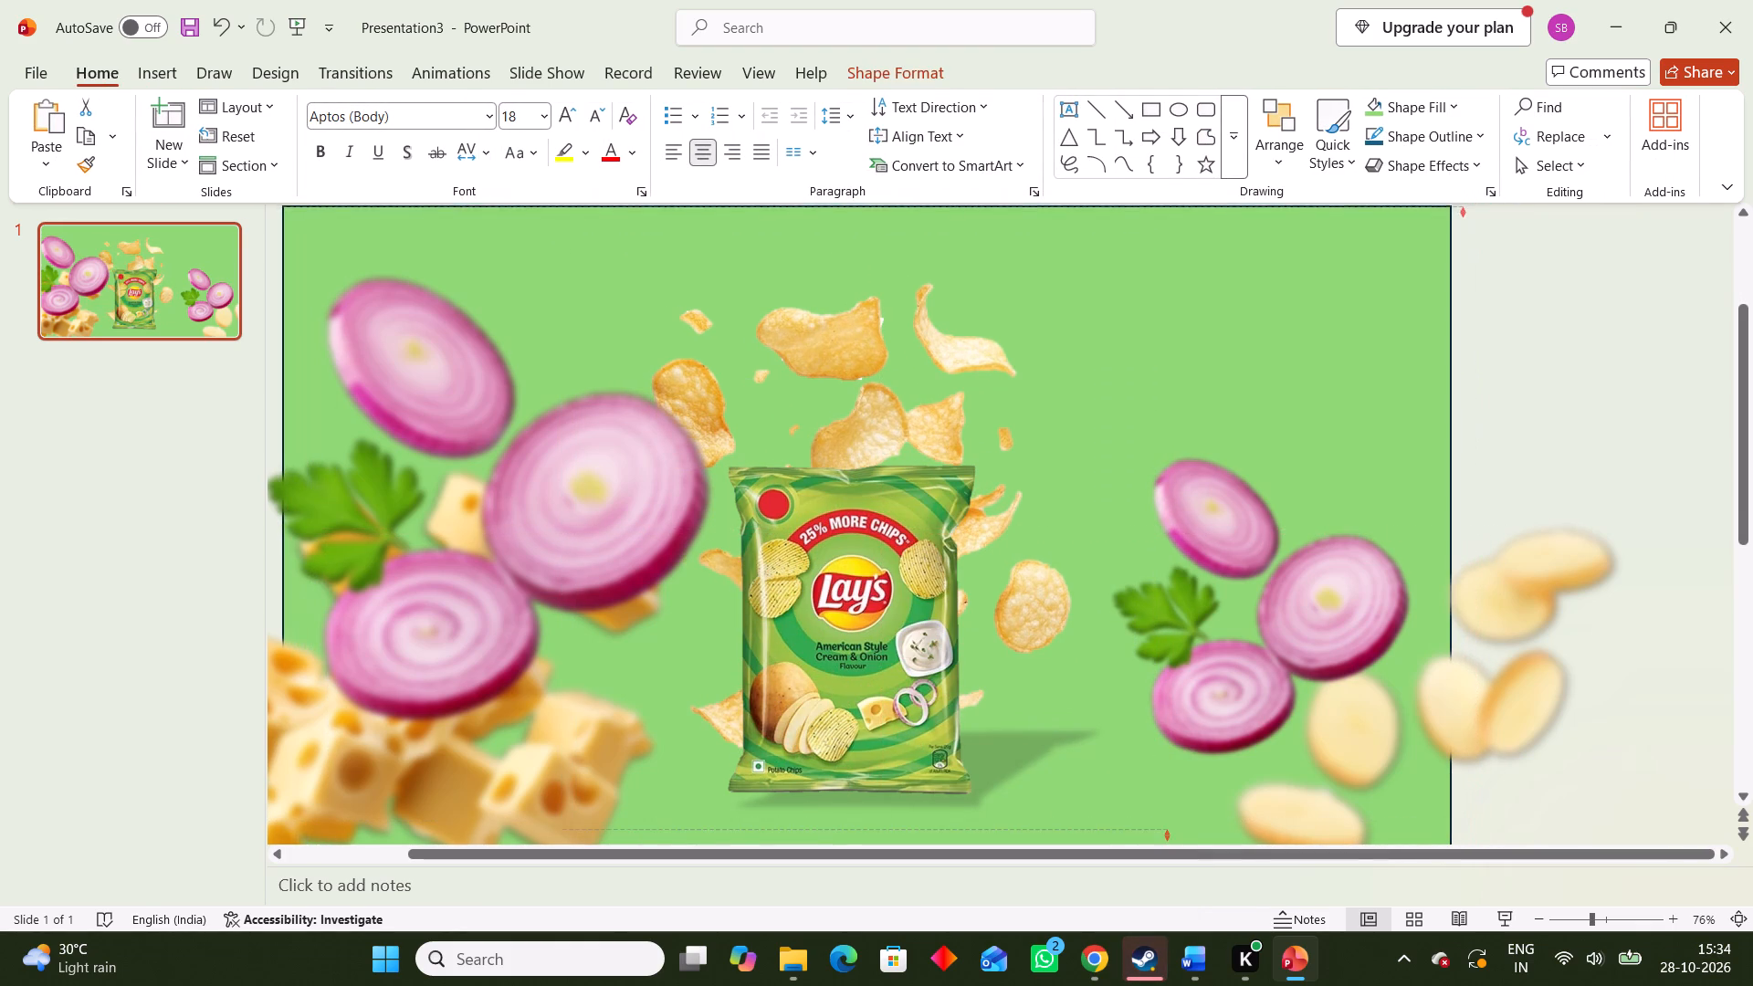
drag(1159, 244, 1139, 229)
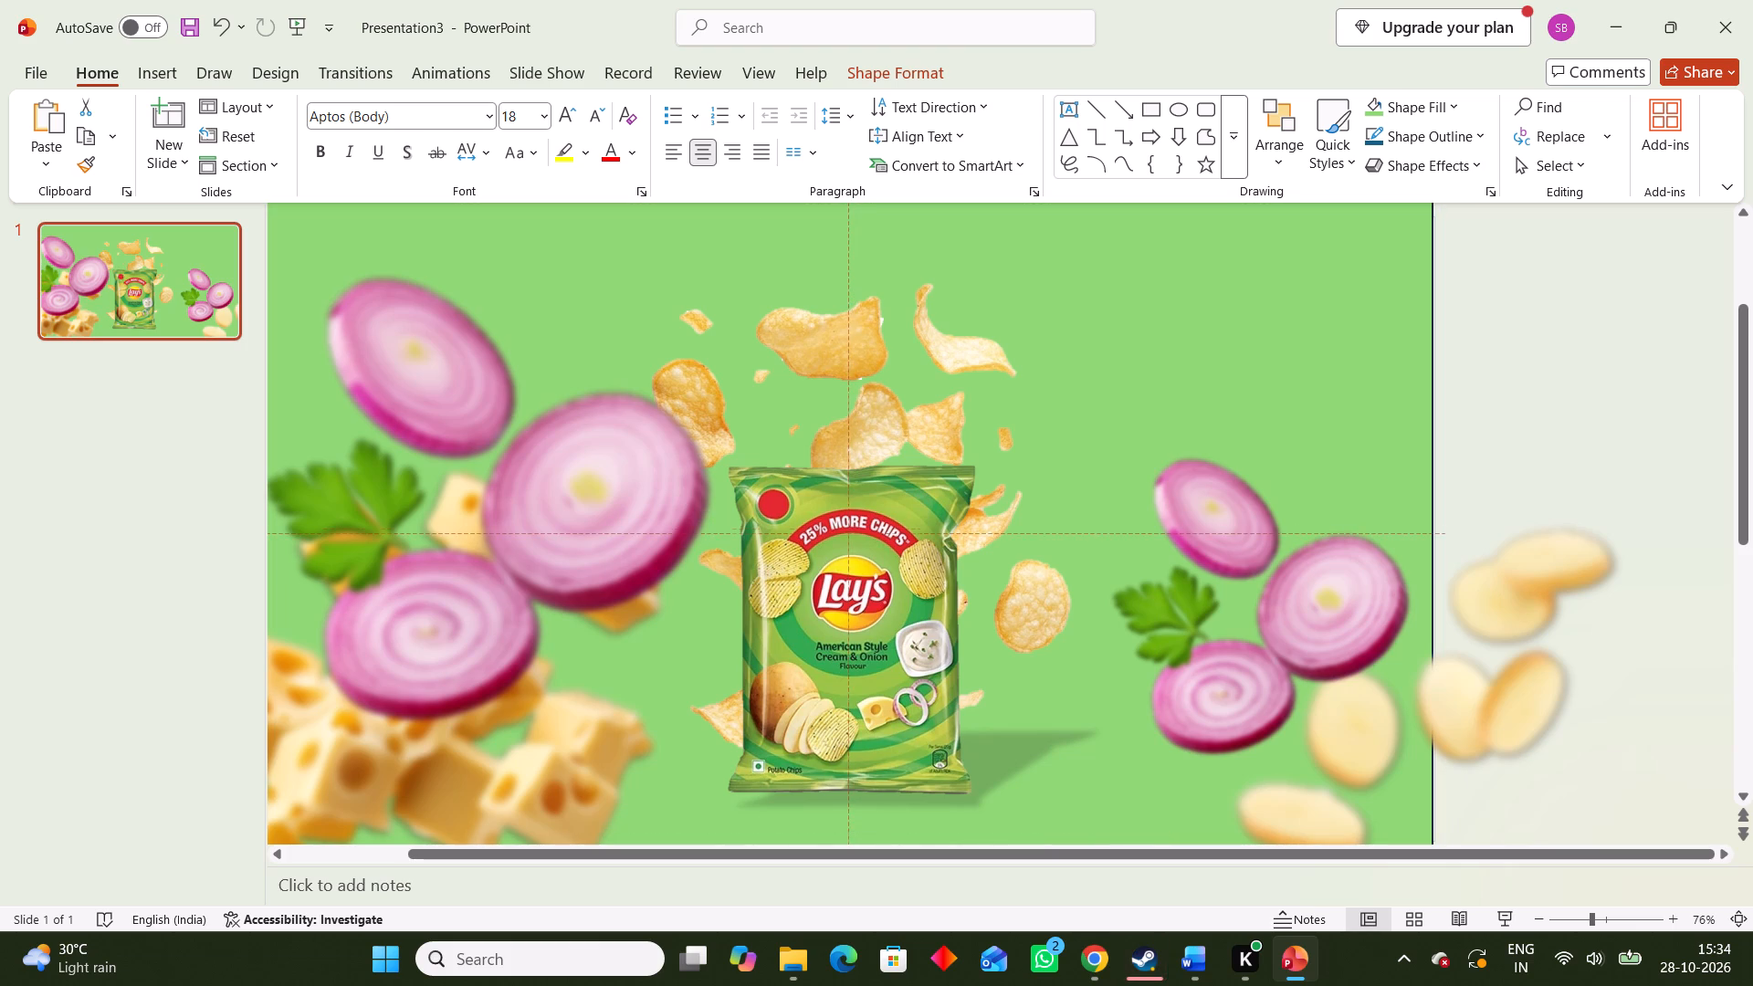
drag(1139, 229, 1139, 229)
Enlarge the chips picture and reposition it so the chips spread around and above the Lay's packet.
scroll(1223, 394, down, 3)
ctrl+scroll(1209, 394, down, 3)
ctrl+scroll(1194, 392, up, 1)
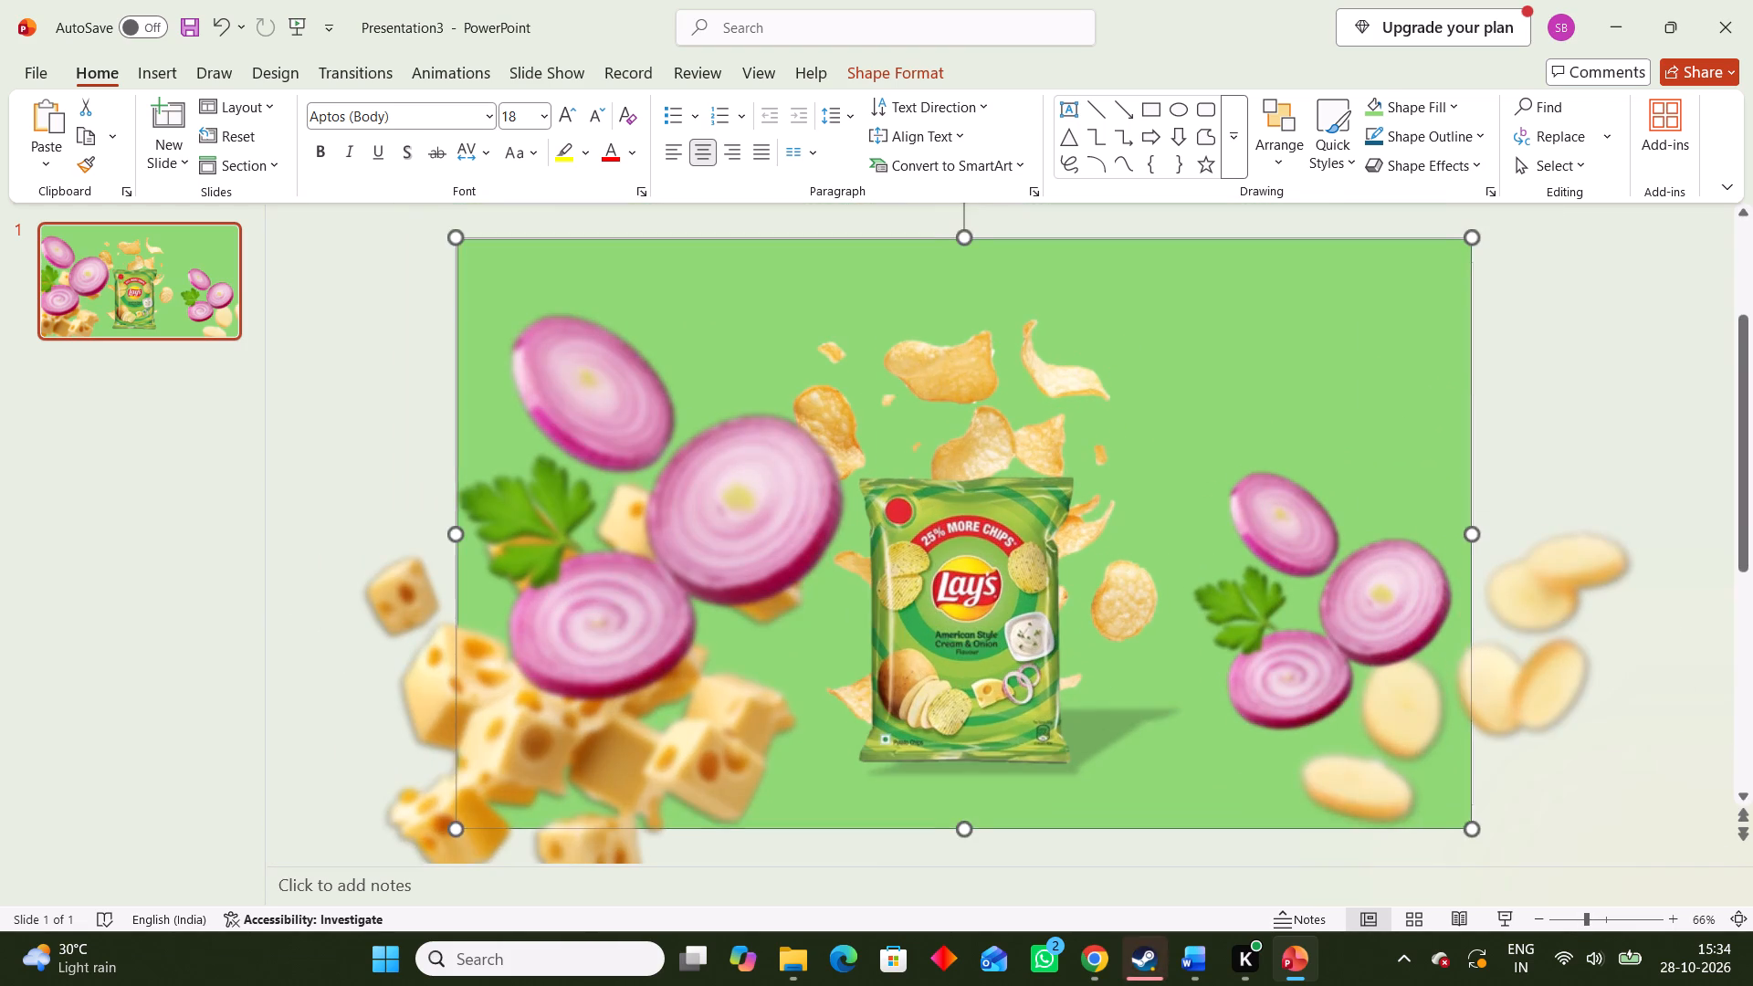
click(1057, 373)
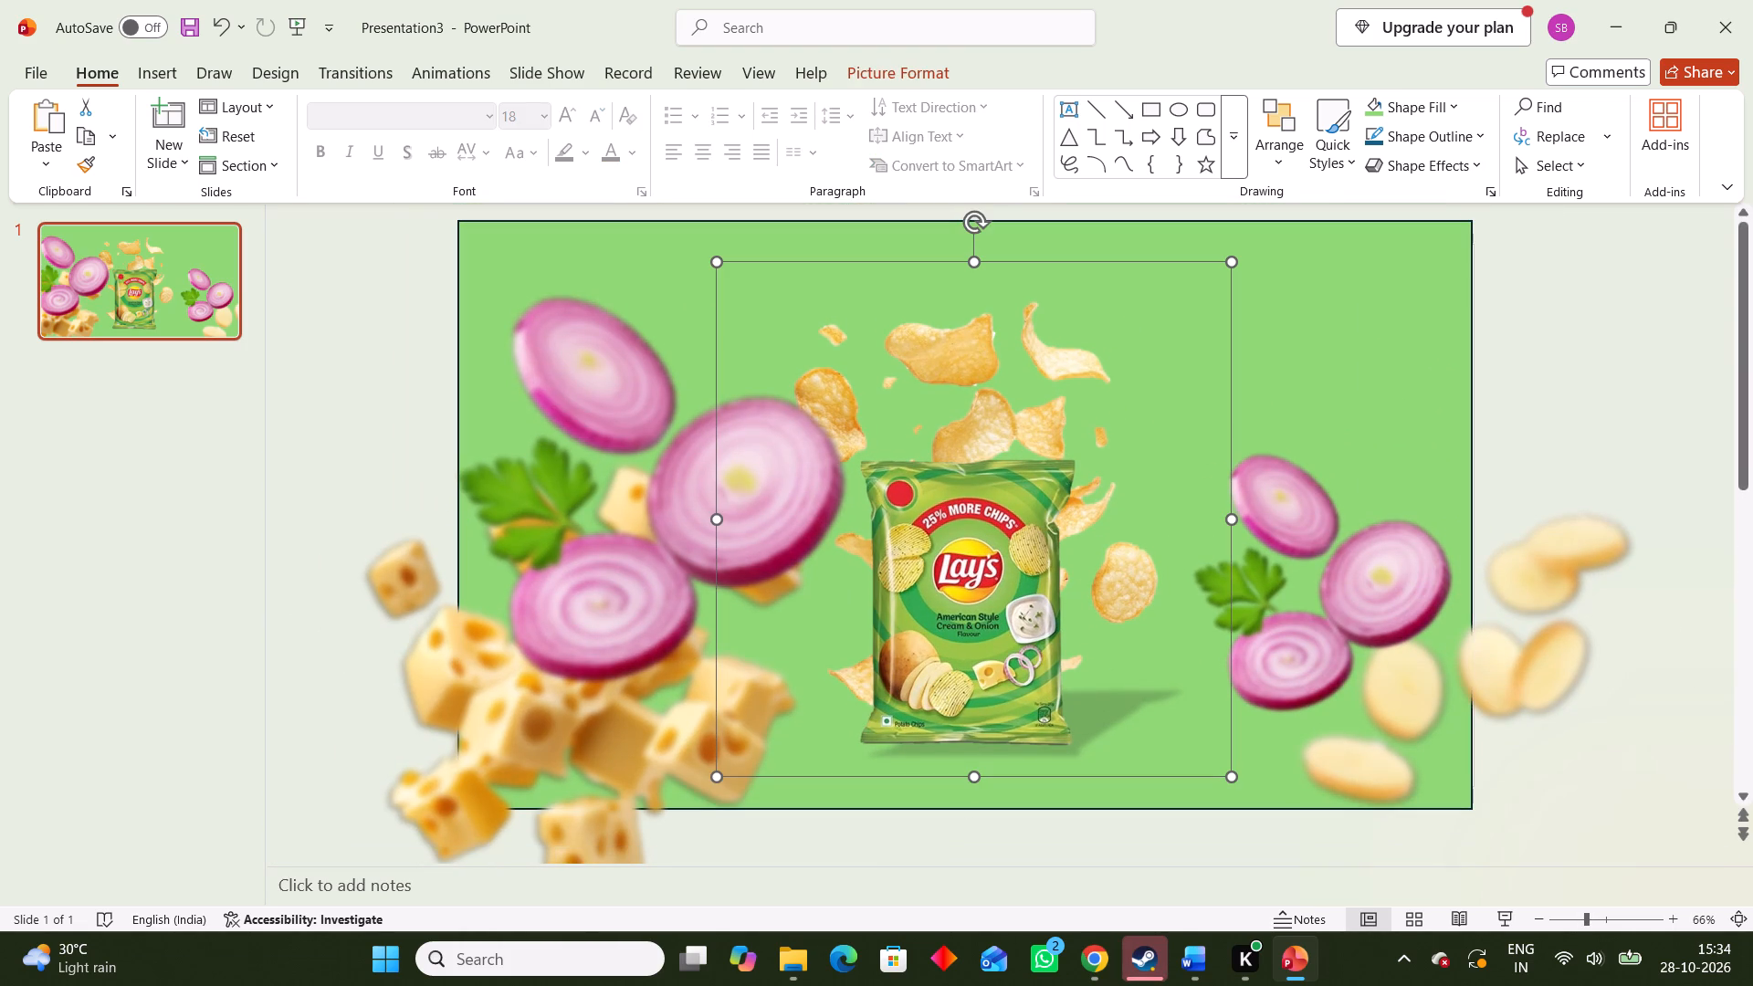
drag(1231, 267, 1348, 194)
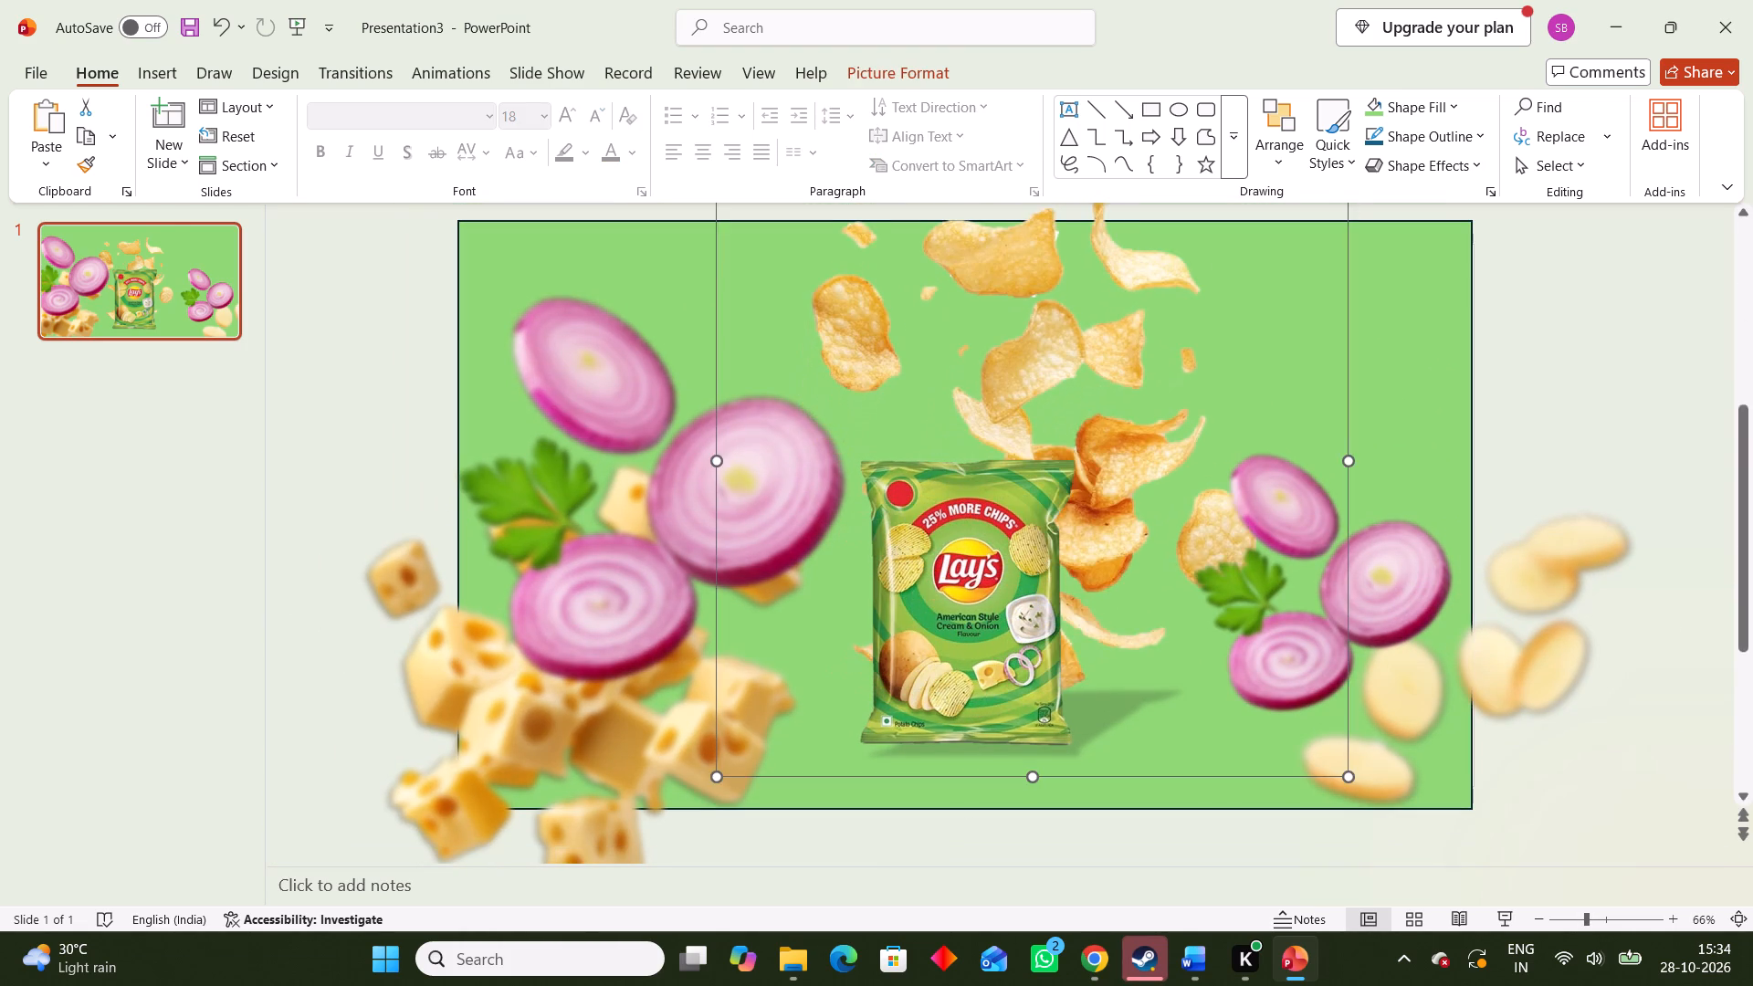
drag(1174, 381, 1130, 411)
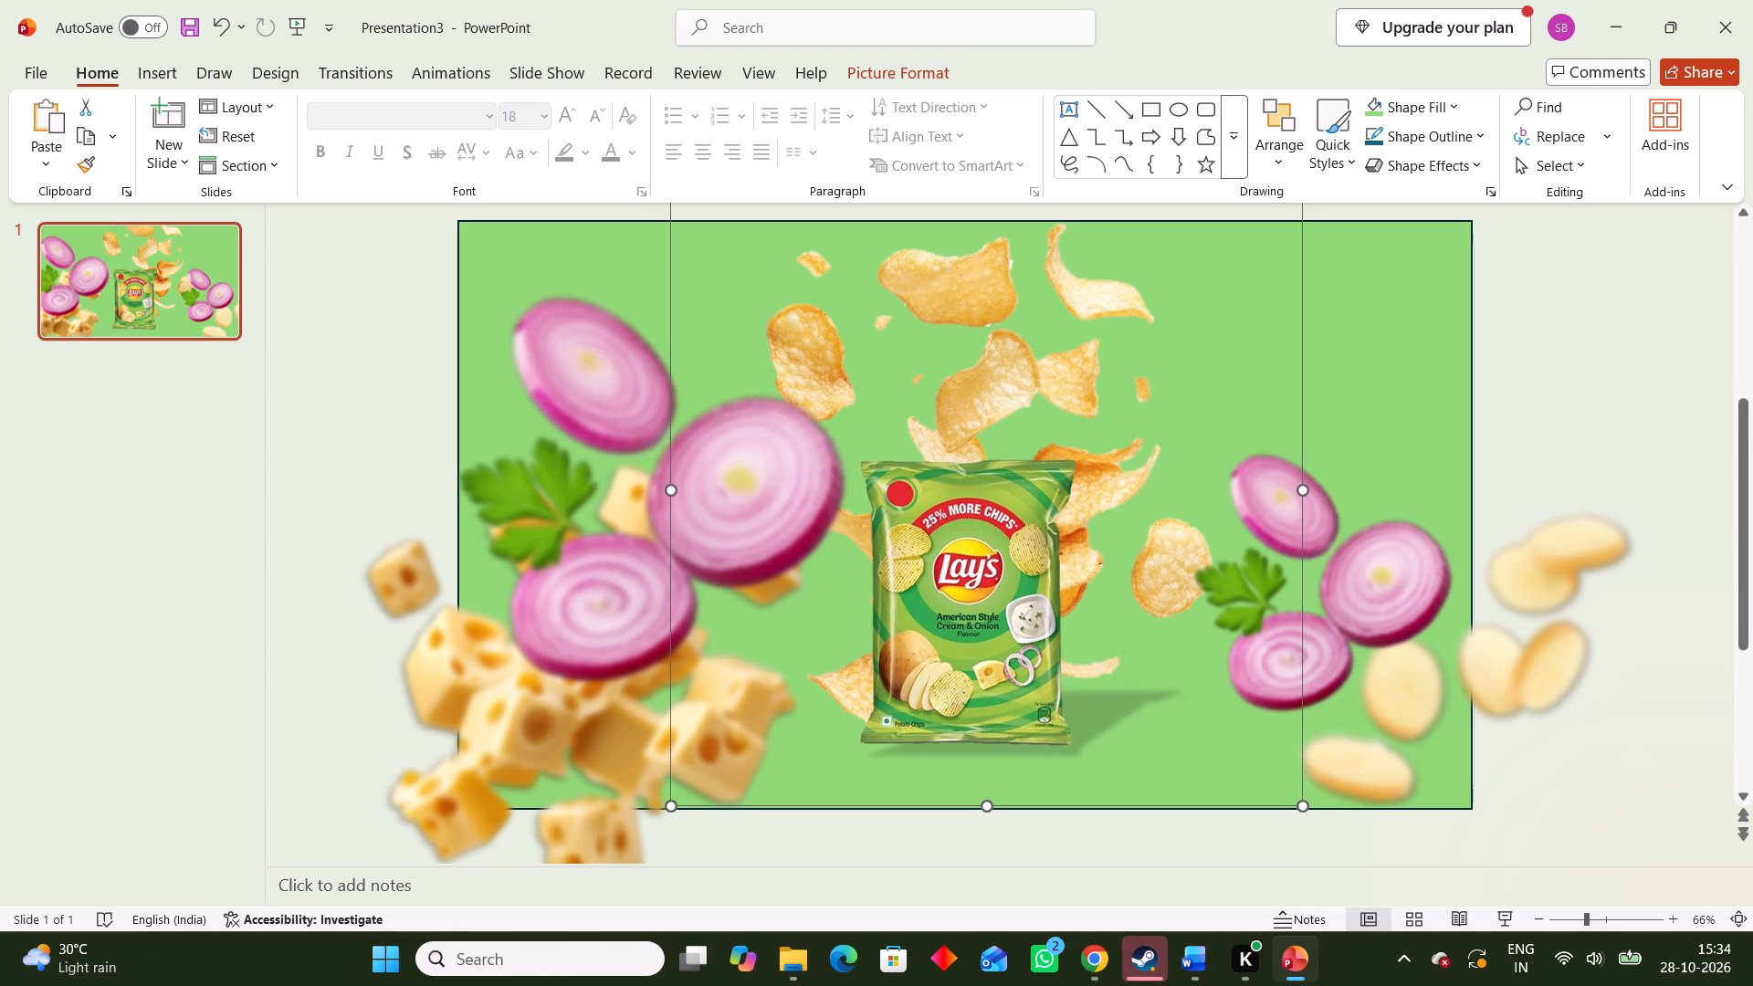
Move the smaller blurred onion picture slightly upward on the slide.
click(1377, 549)
drag(1376, 552, 1383, 514)
drag(1519, 729, 1513, 724)
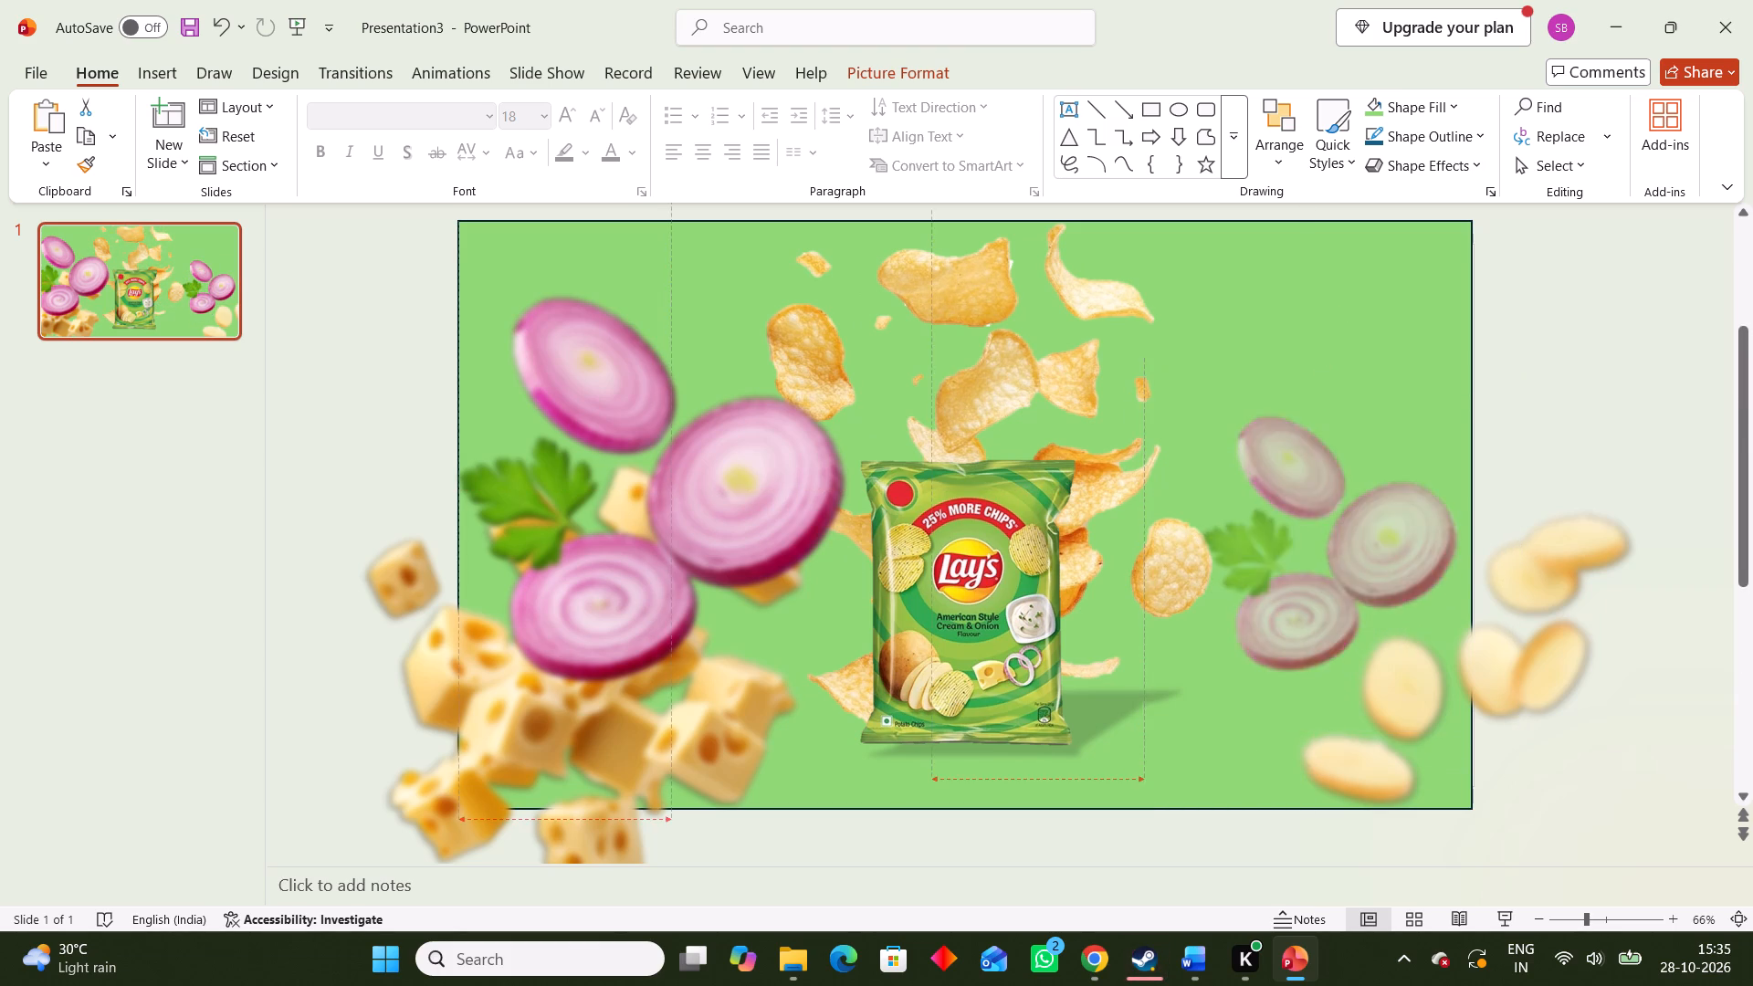
drag(1513, 724, 1496, 710)
click(1324, 532)
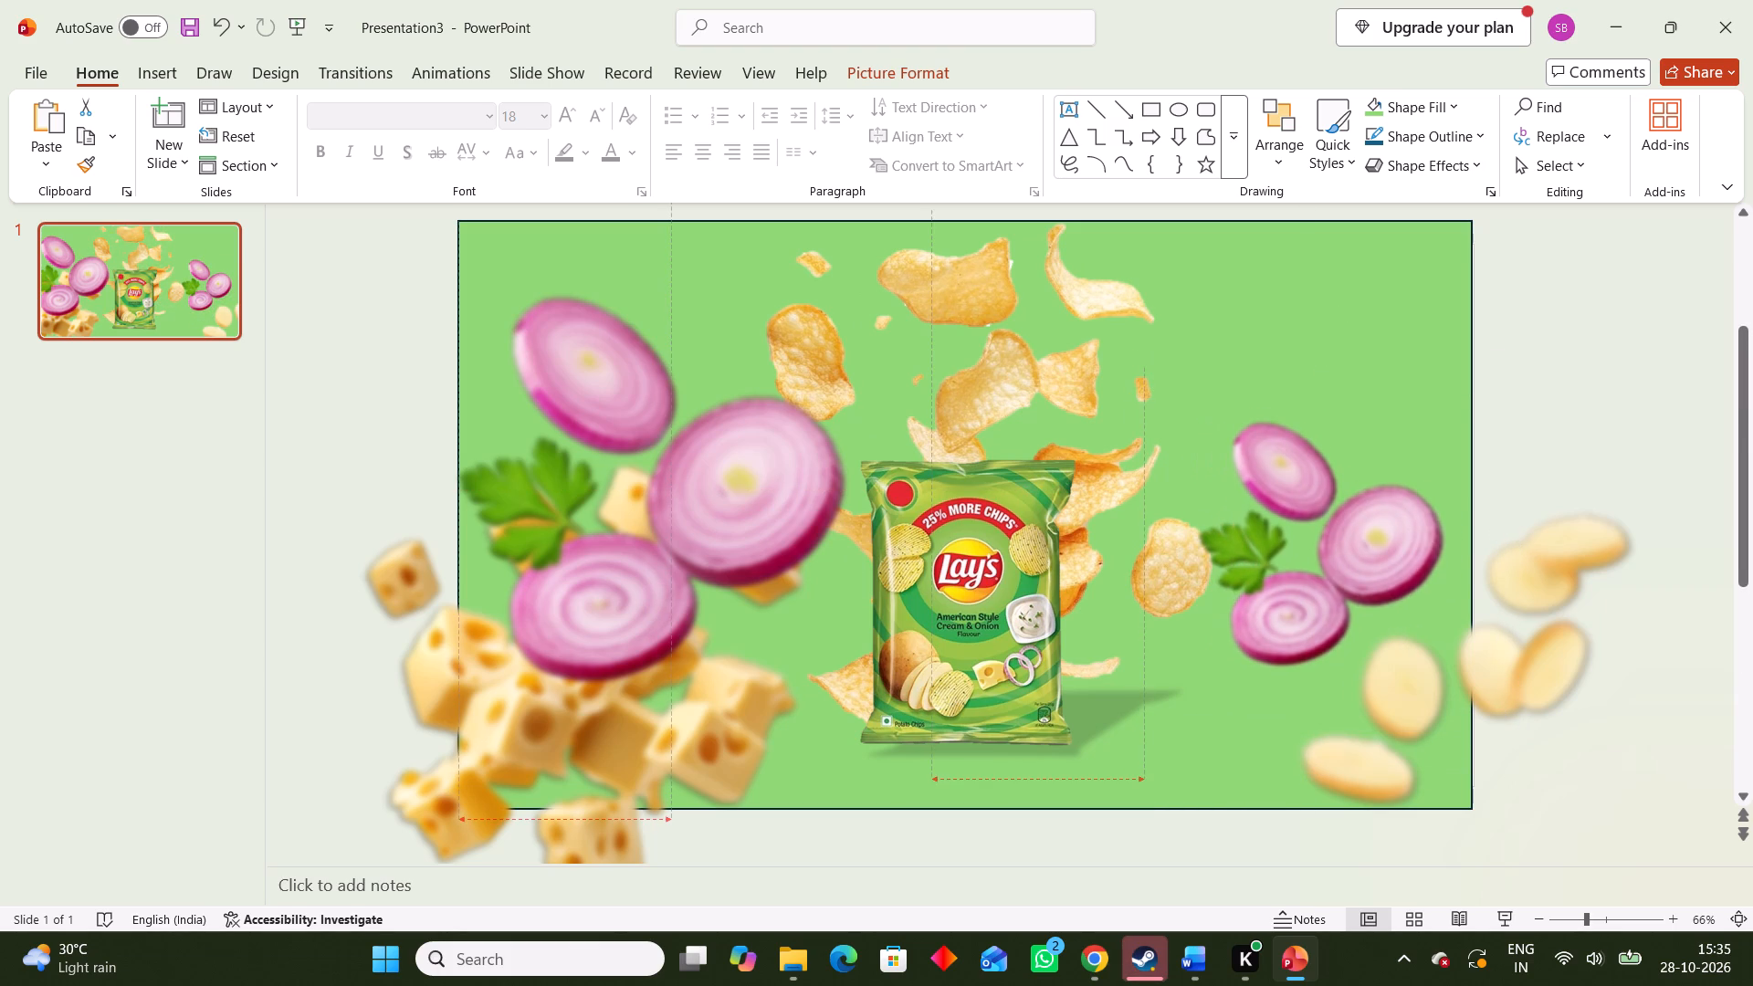
Move the blurred potato slices picture inward so it sits beneath the smaller onion picture, mostly within the slide.
click(1391, 753)
drag(1391, 766, 1275, 757)
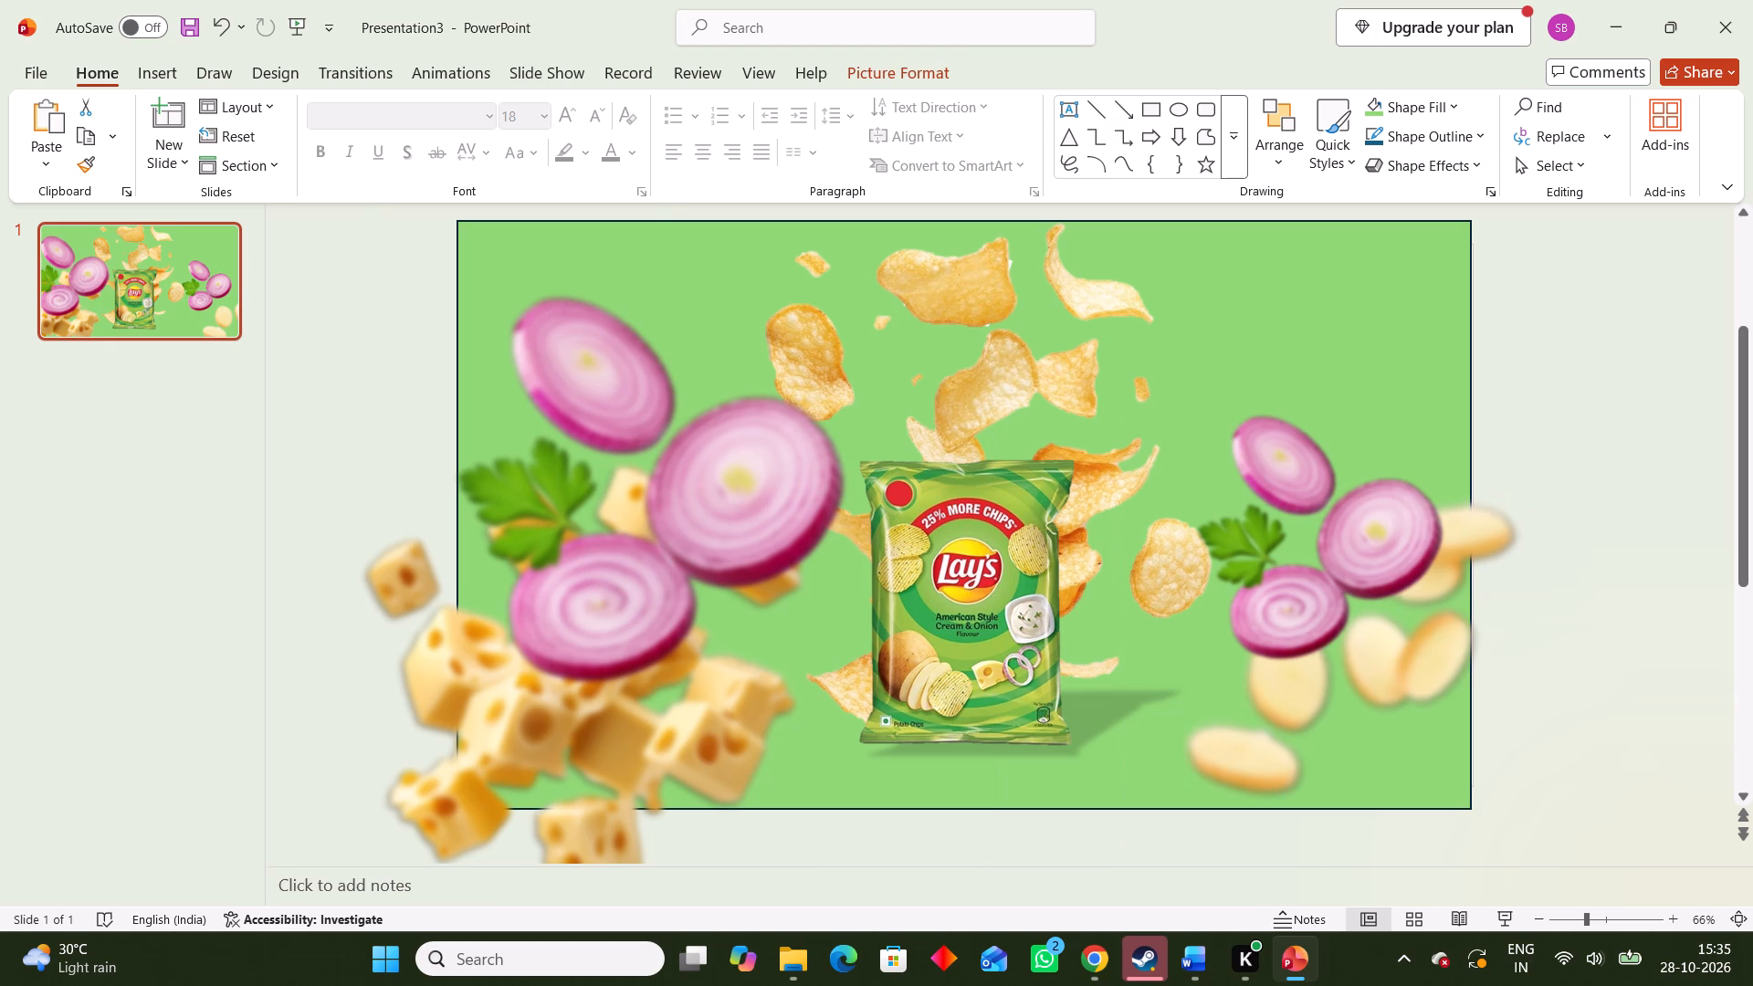
drag(1275, 757, 1288, 760)
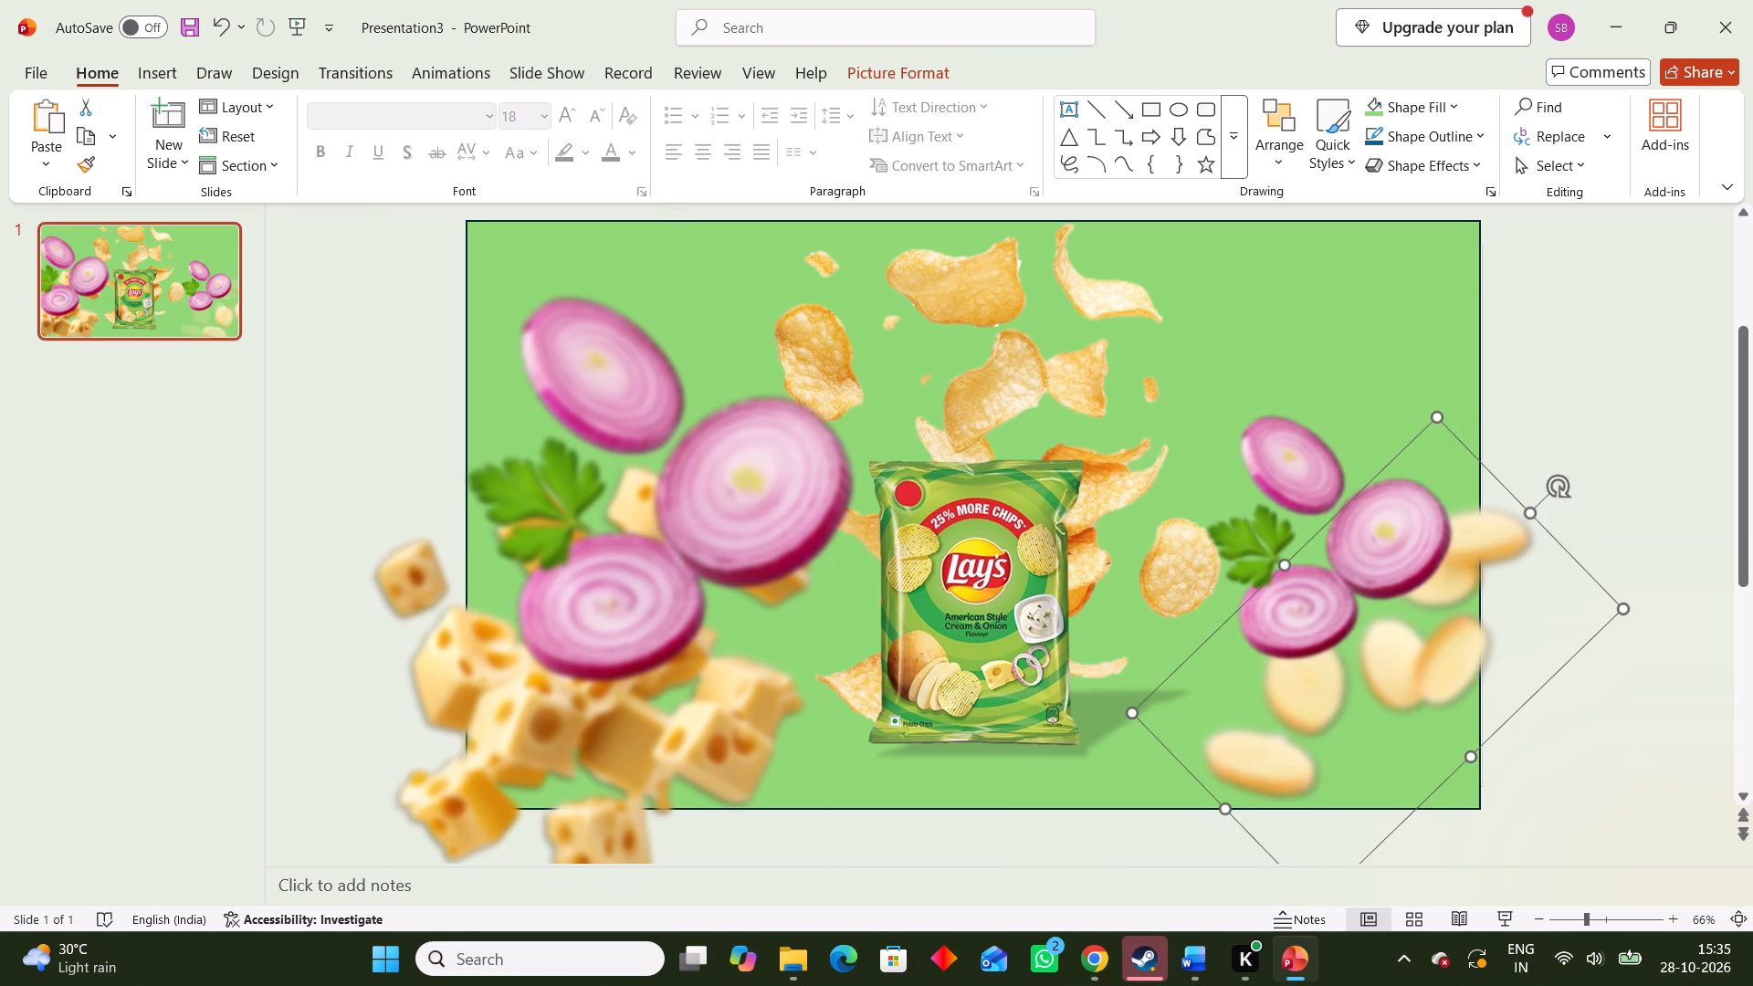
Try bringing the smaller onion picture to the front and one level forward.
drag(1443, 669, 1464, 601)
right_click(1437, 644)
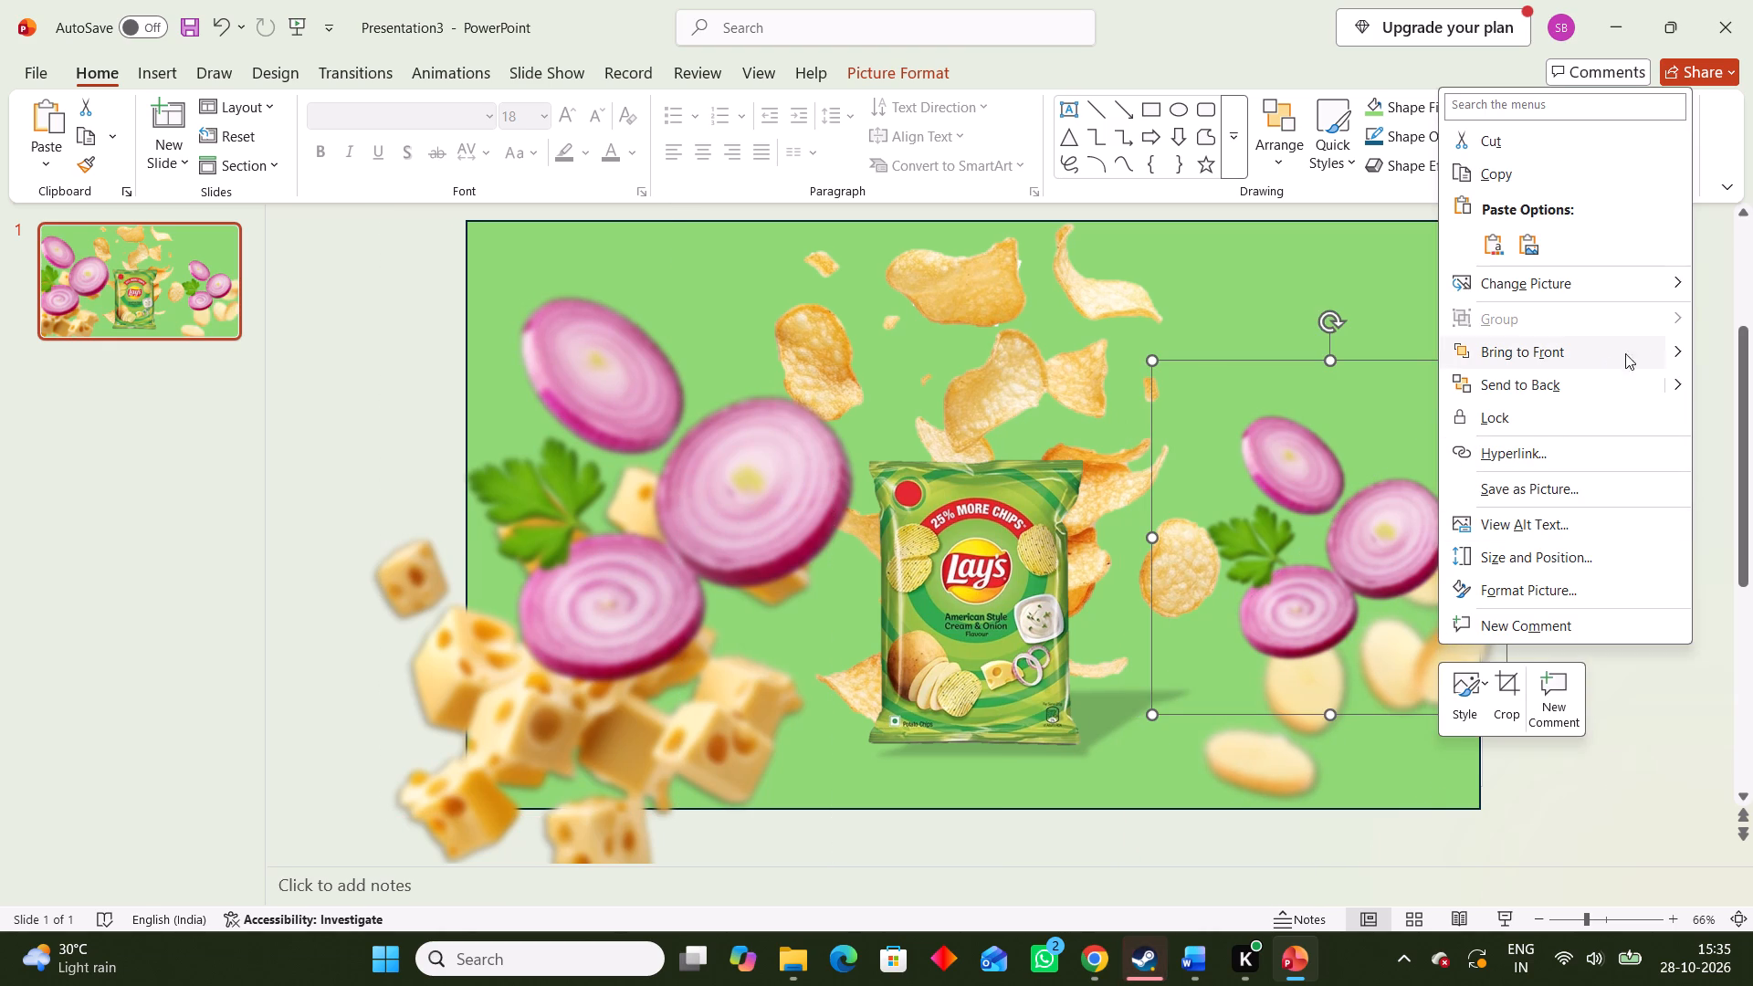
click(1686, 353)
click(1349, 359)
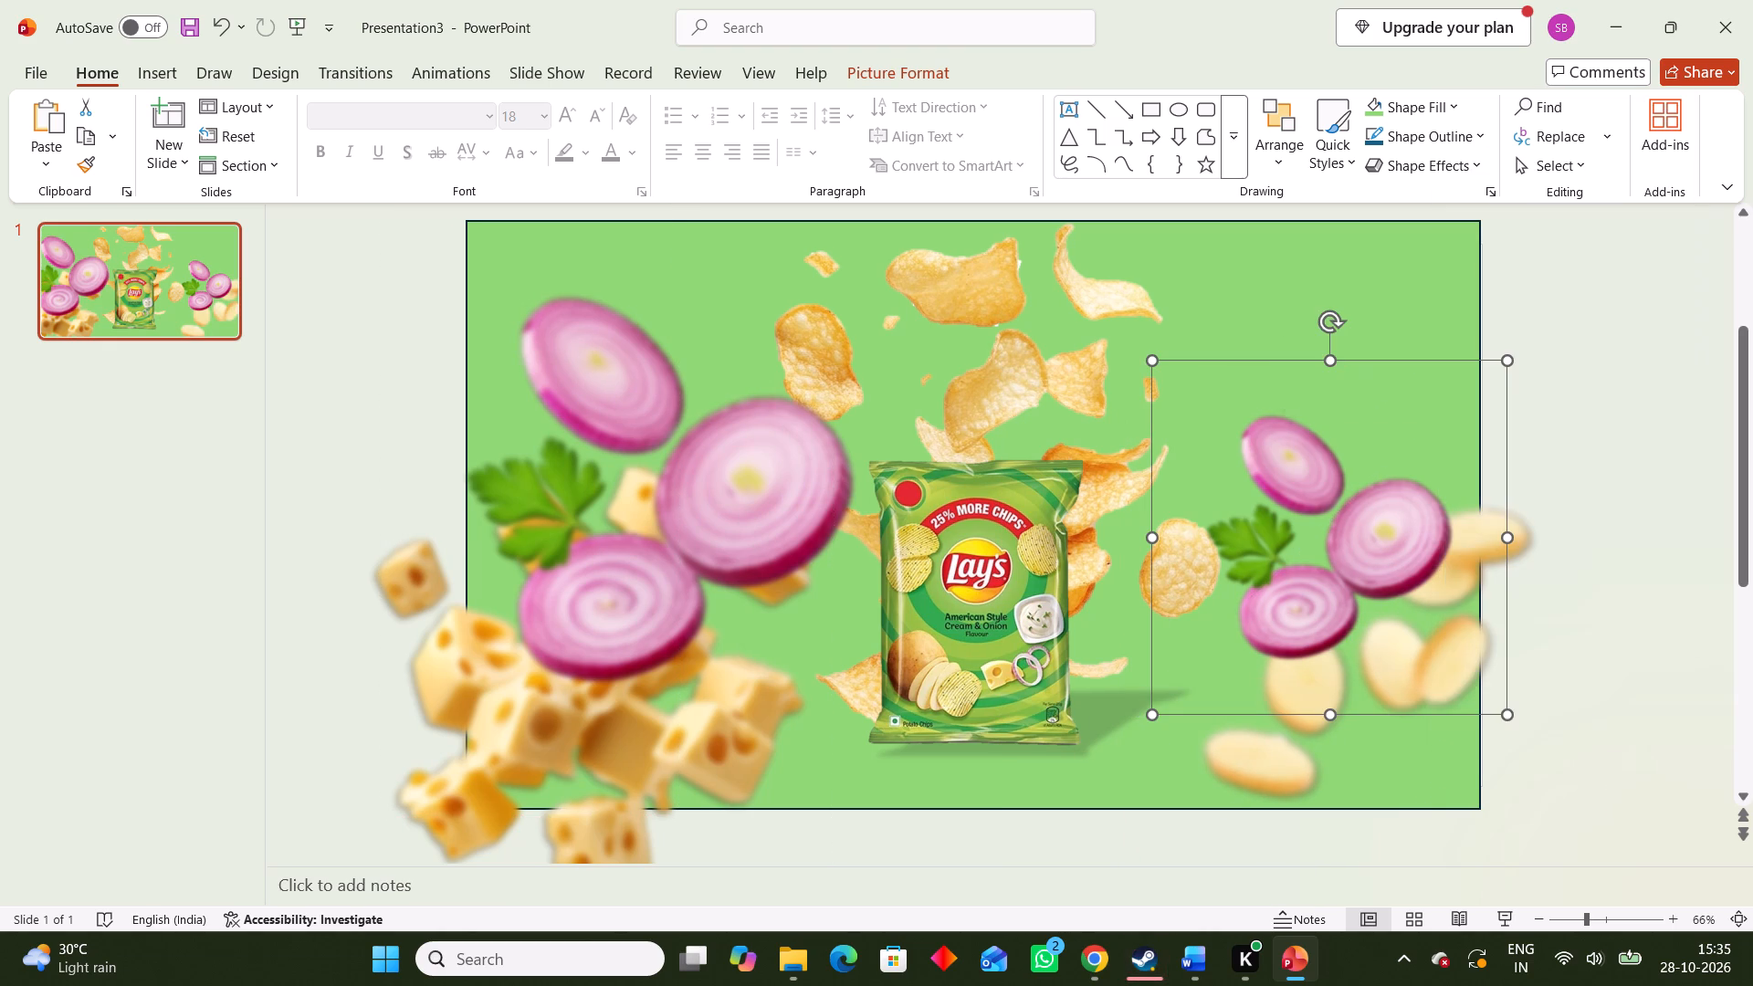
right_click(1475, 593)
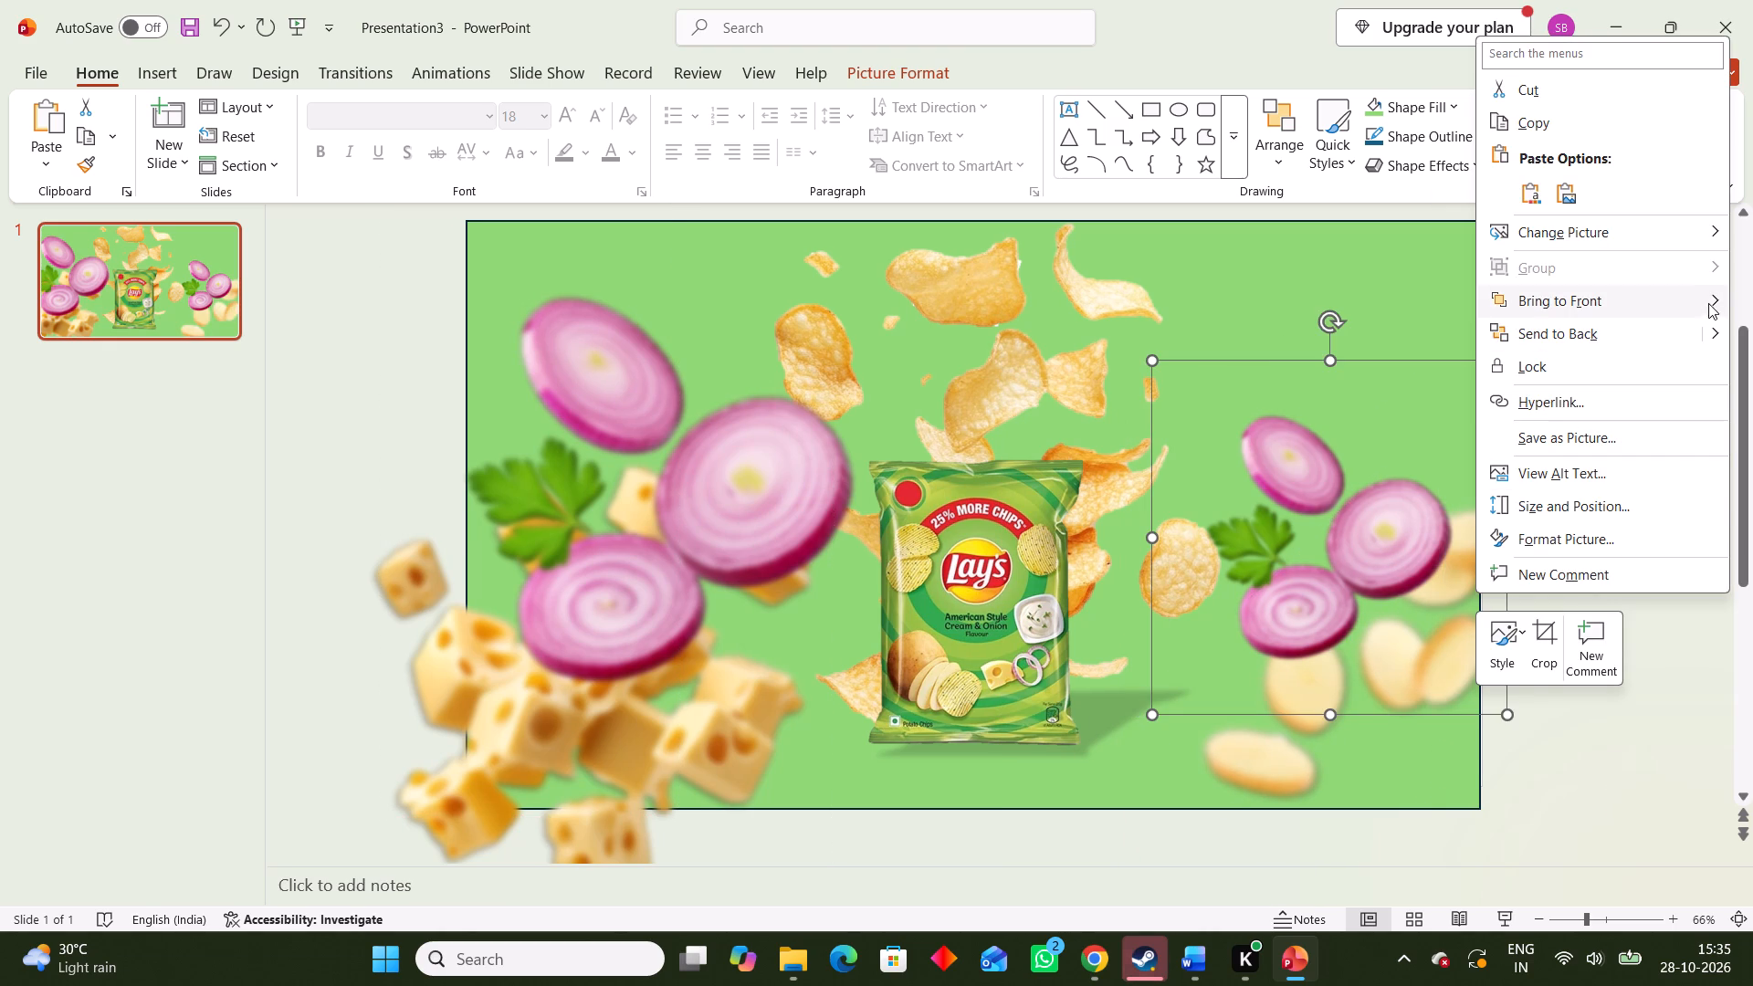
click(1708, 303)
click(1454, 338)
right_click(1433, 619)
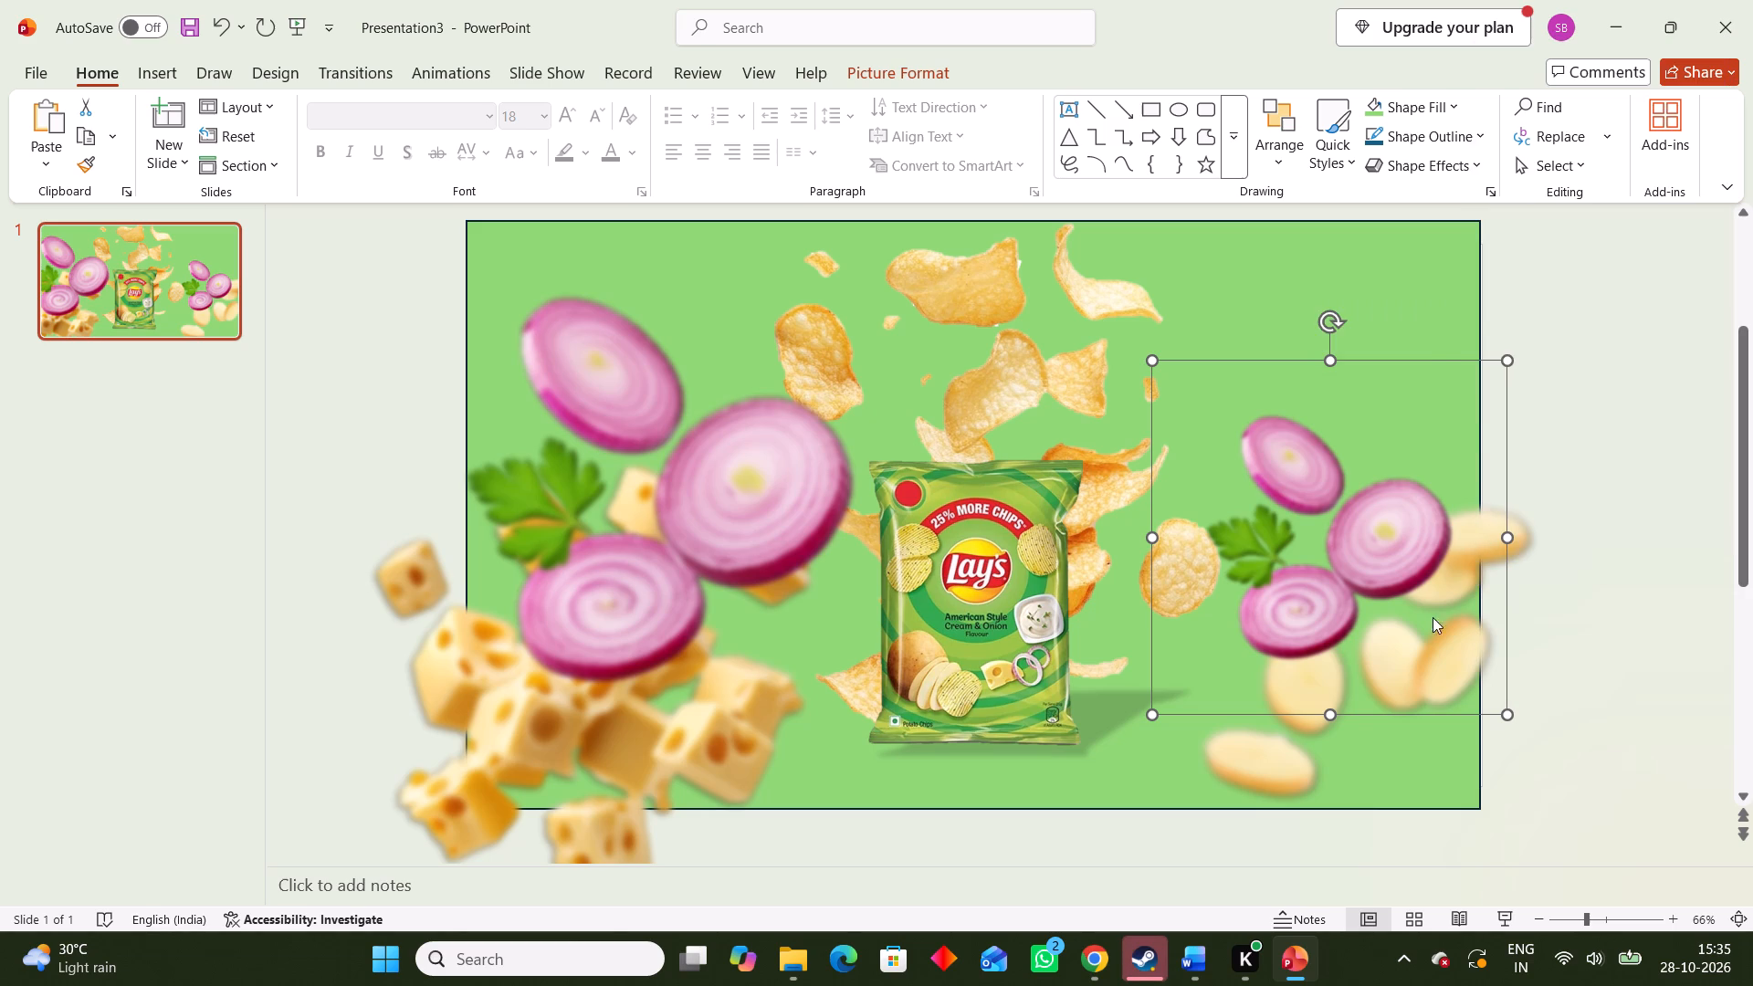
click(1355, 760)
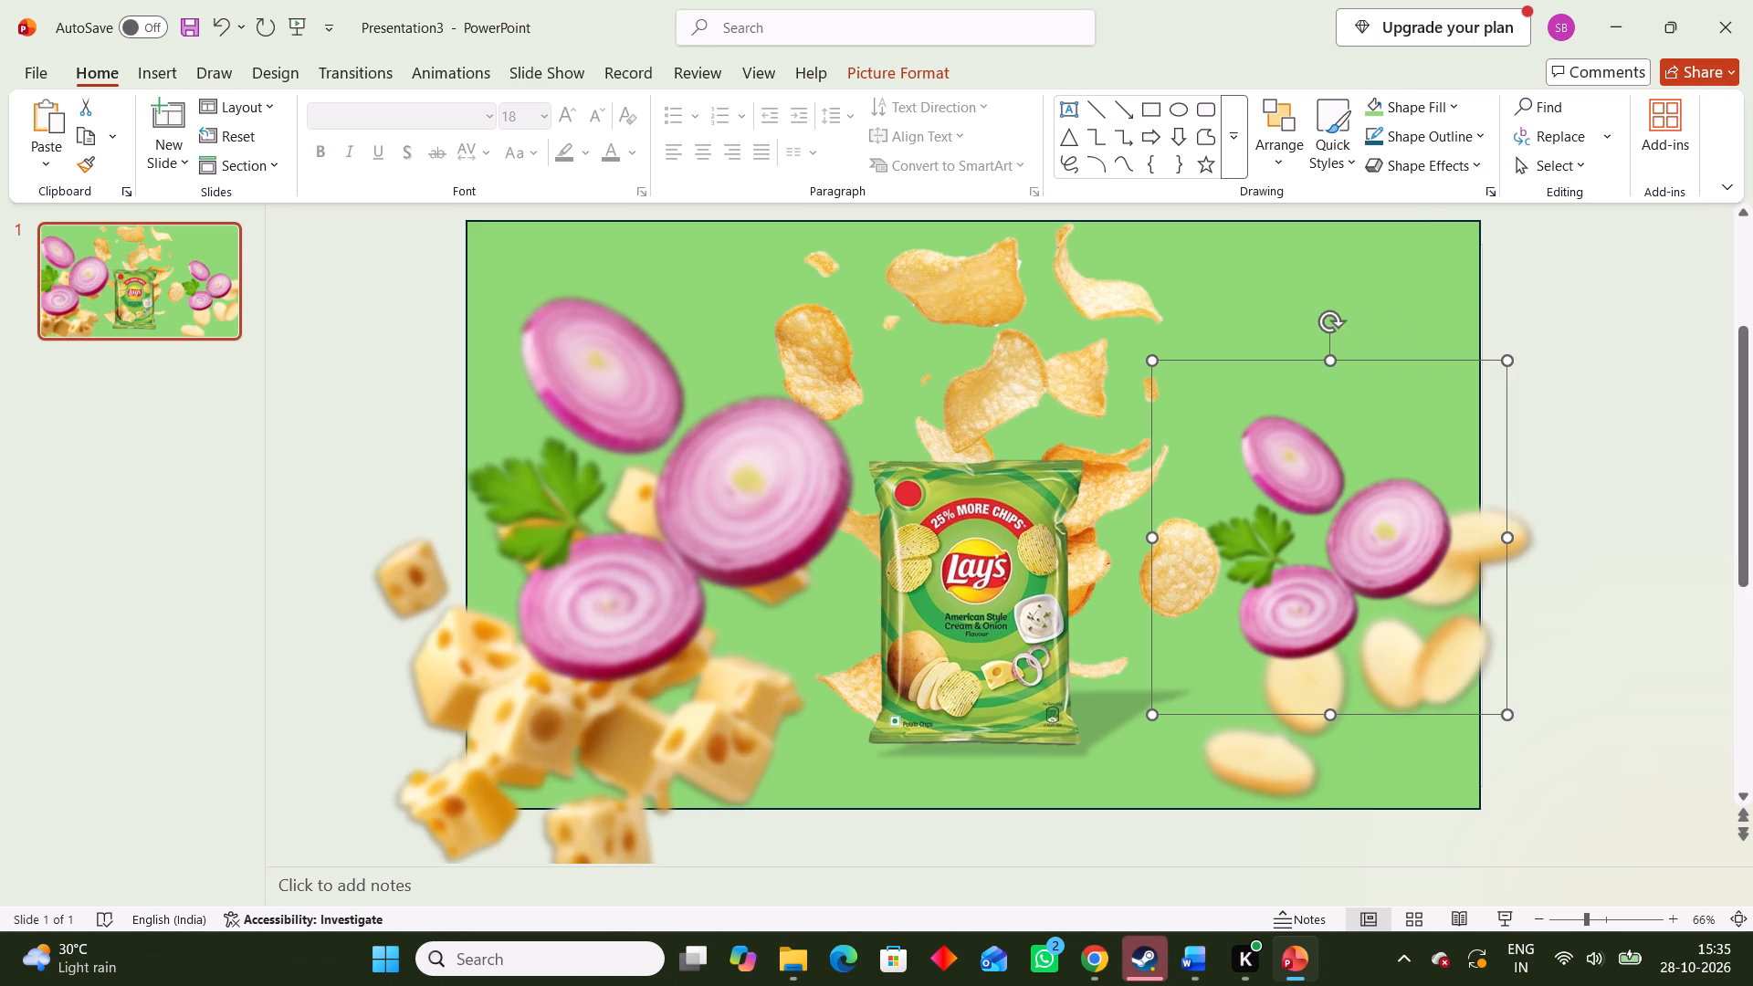
Bring the blurred potato slices picture to the front, over the smaller onion slices.
click(1305, 758)
click(1391, 695)
click(1478, 753)
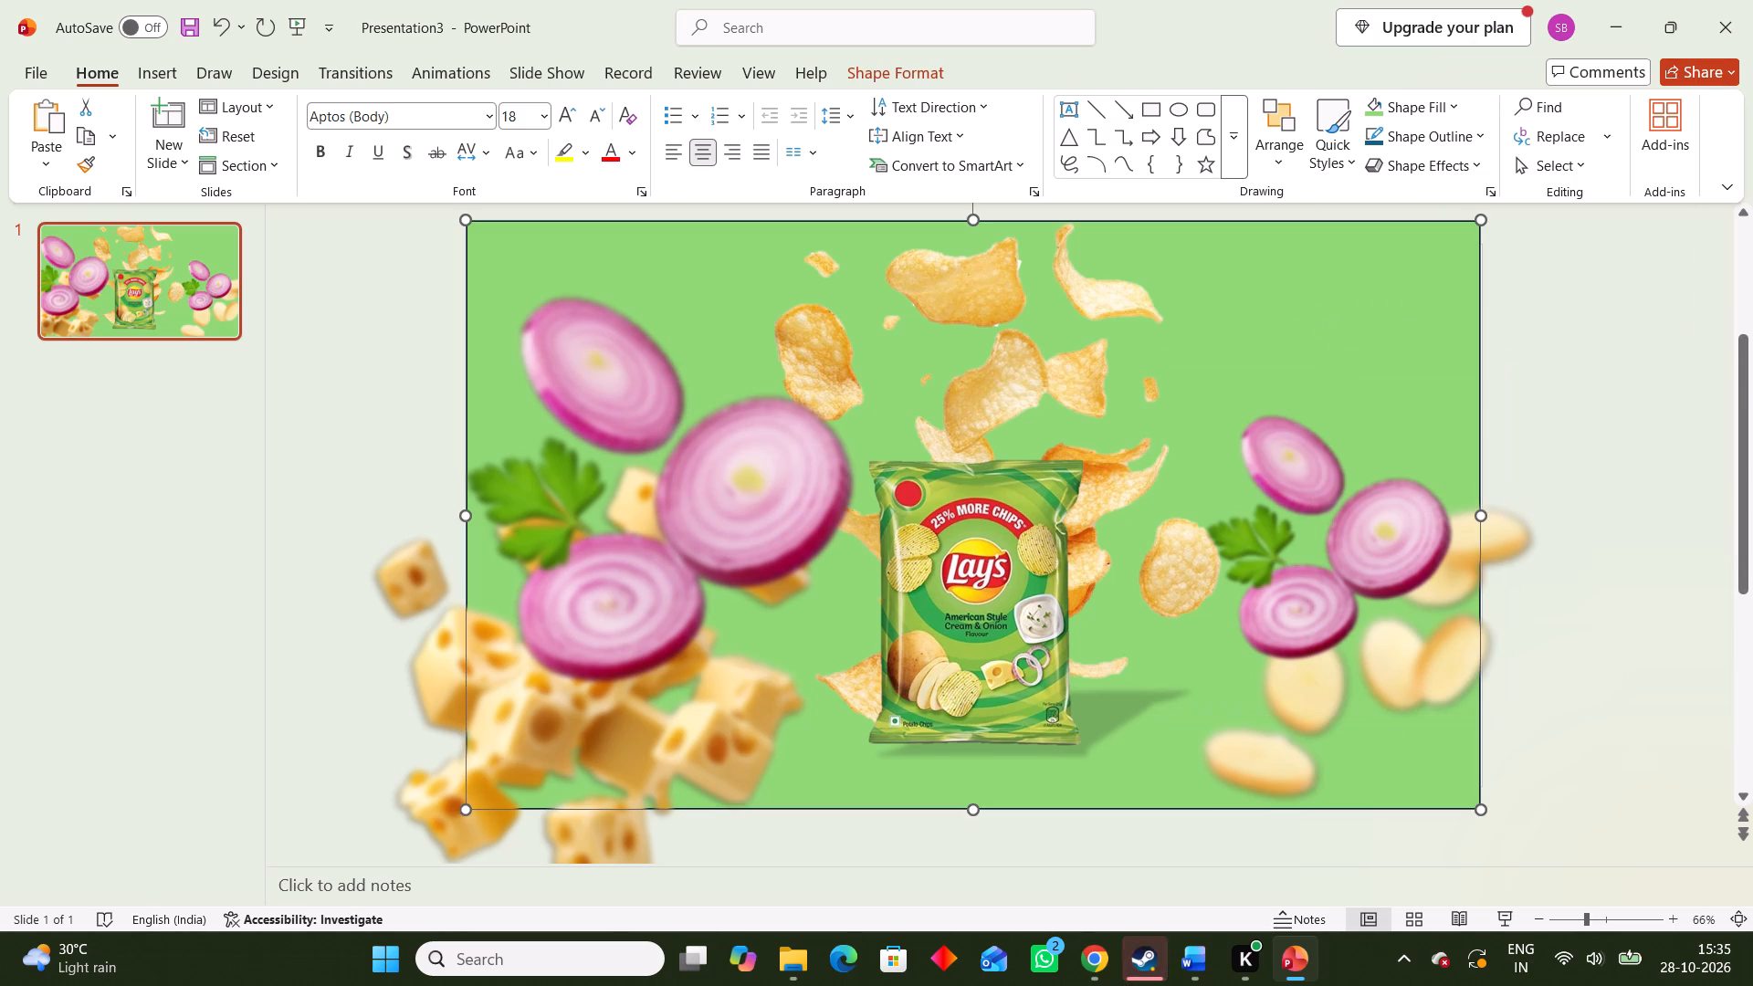
click(1449, 788)
click(1247, 887)
click(1514, 527)
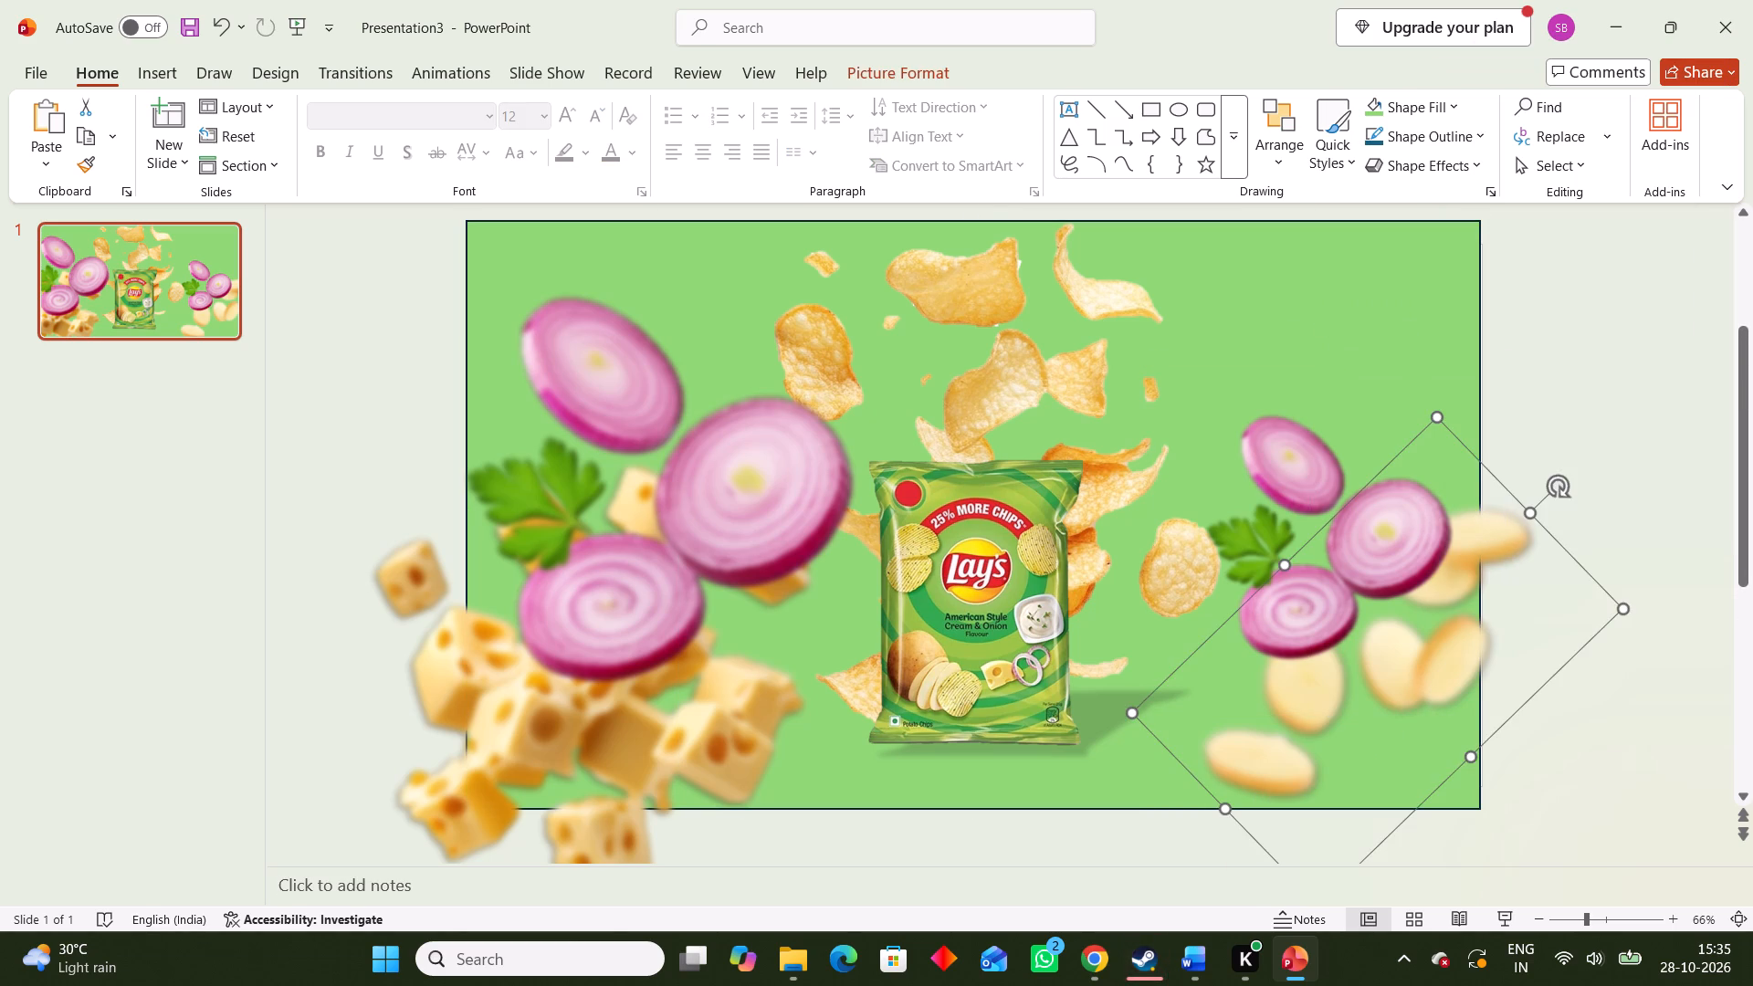
right_click(1475, 584)
drag(1601, 629, 1565, 552)
click(1717, 704)
click(1560, 548)
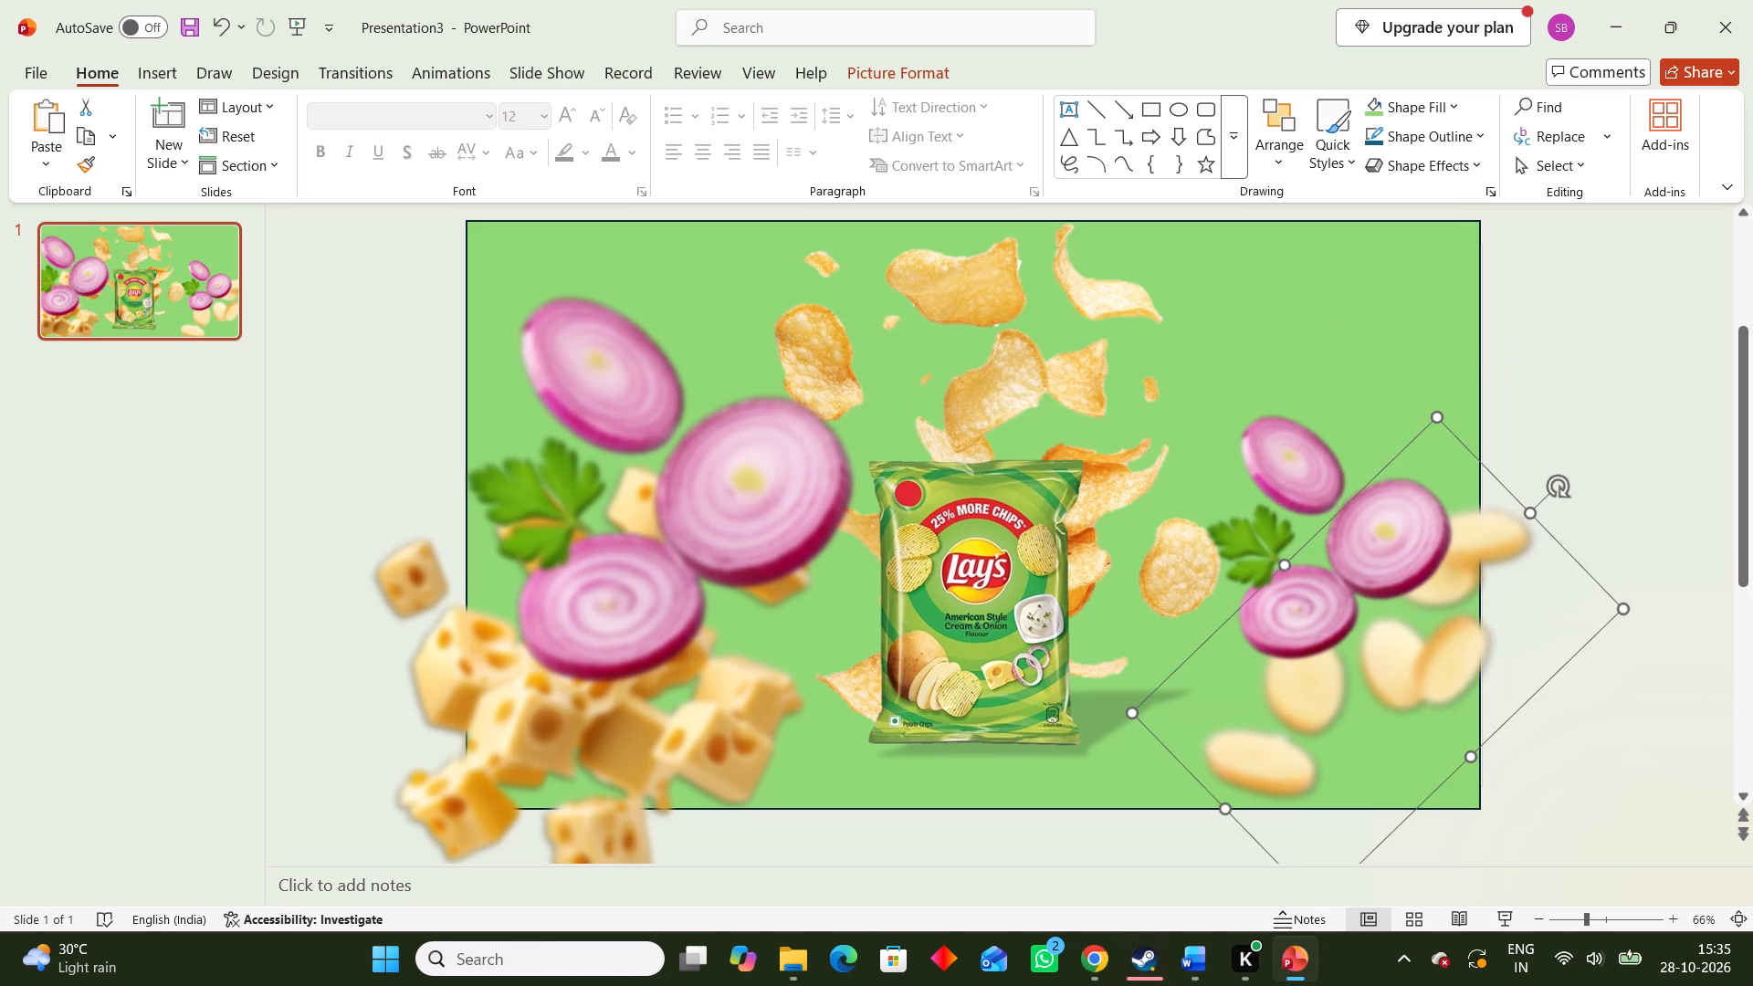
right_click(1561, 582)
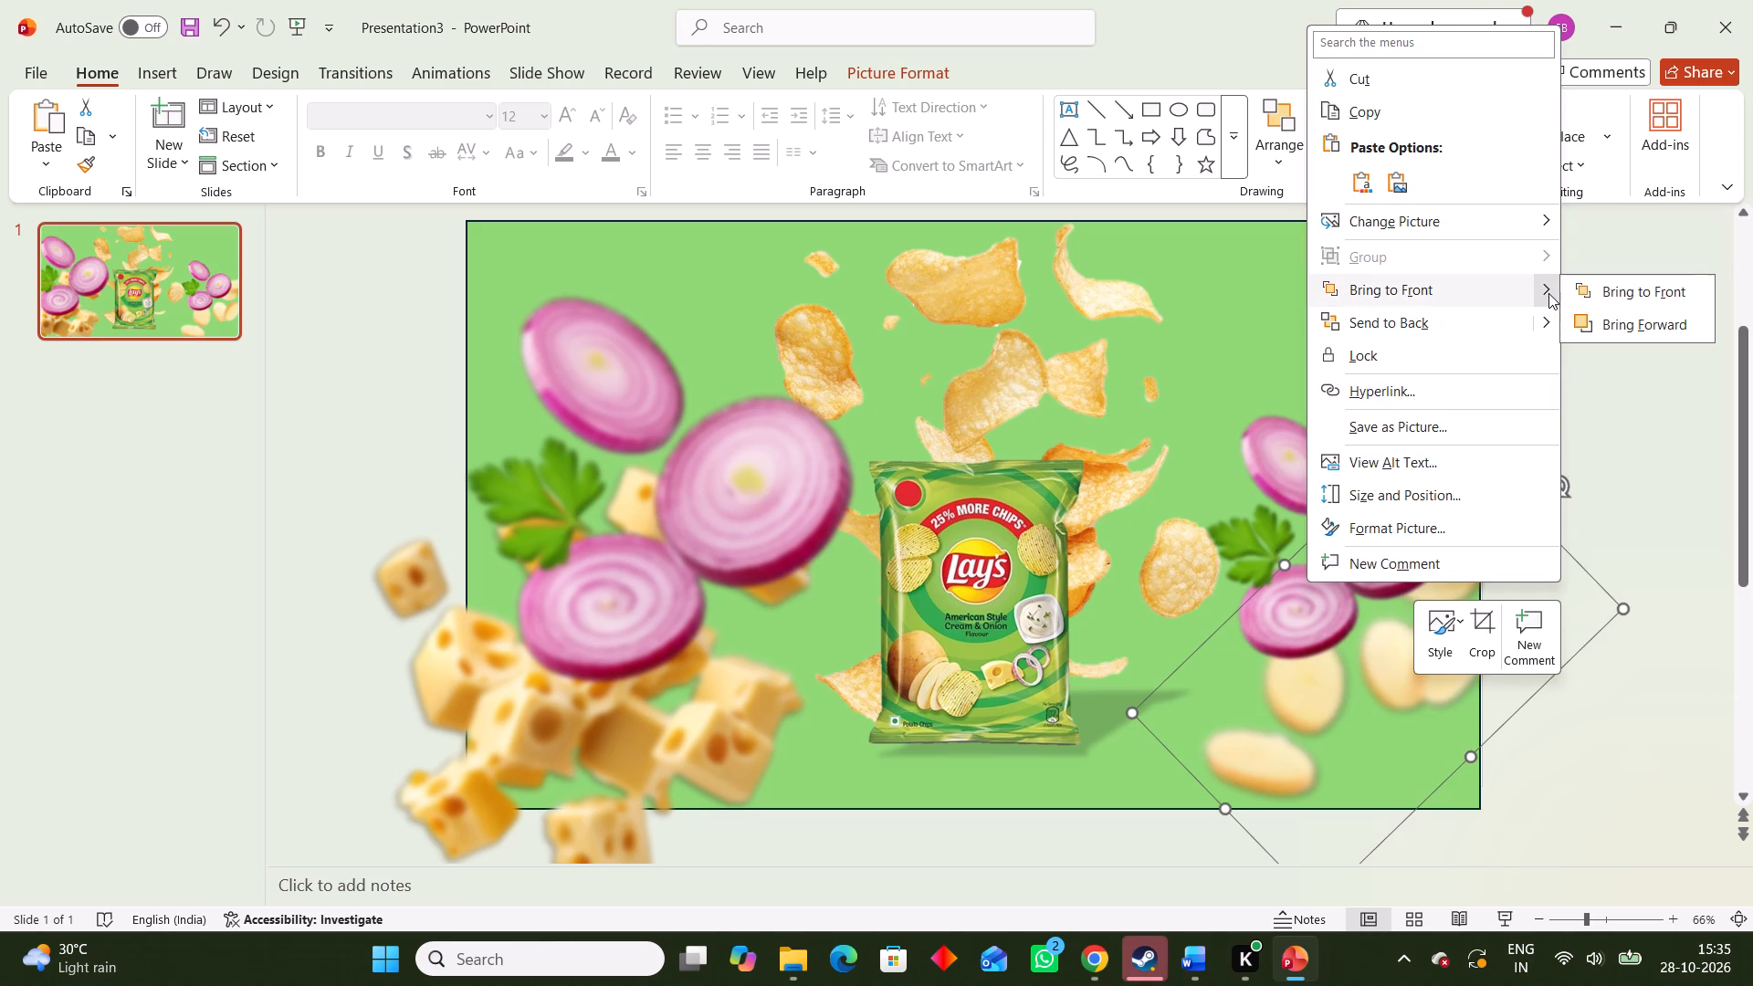
click(1616, 326)
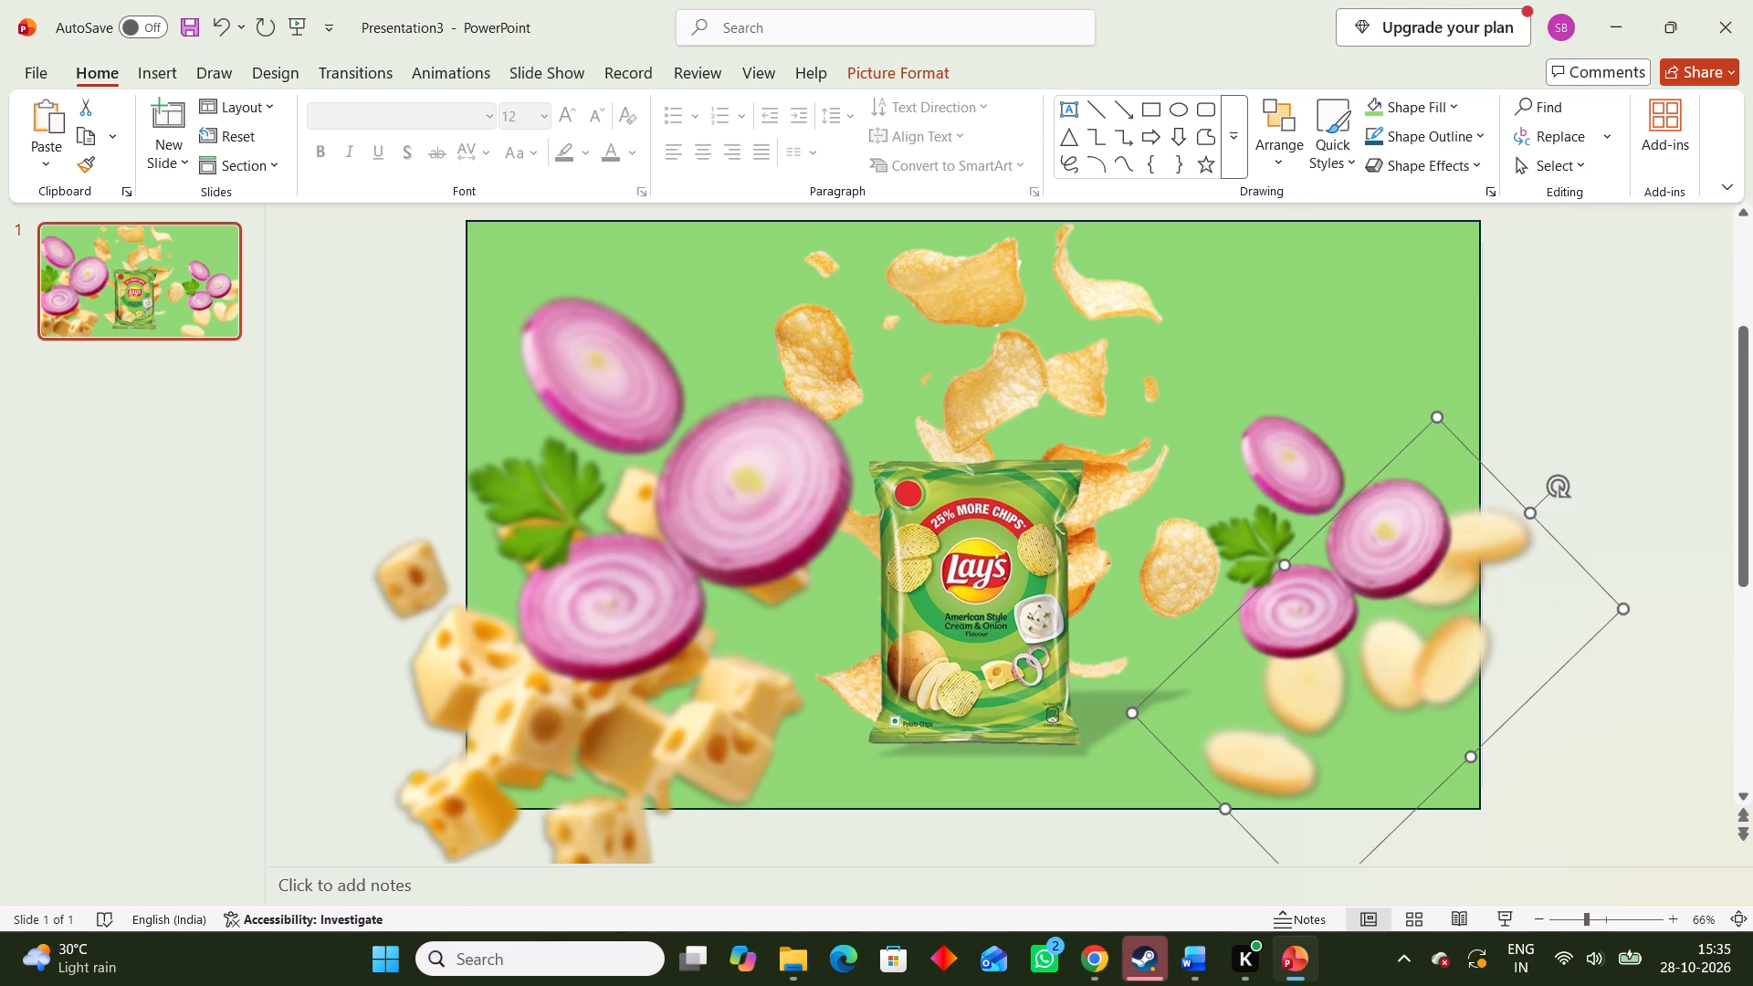
right_click(1510, 574)
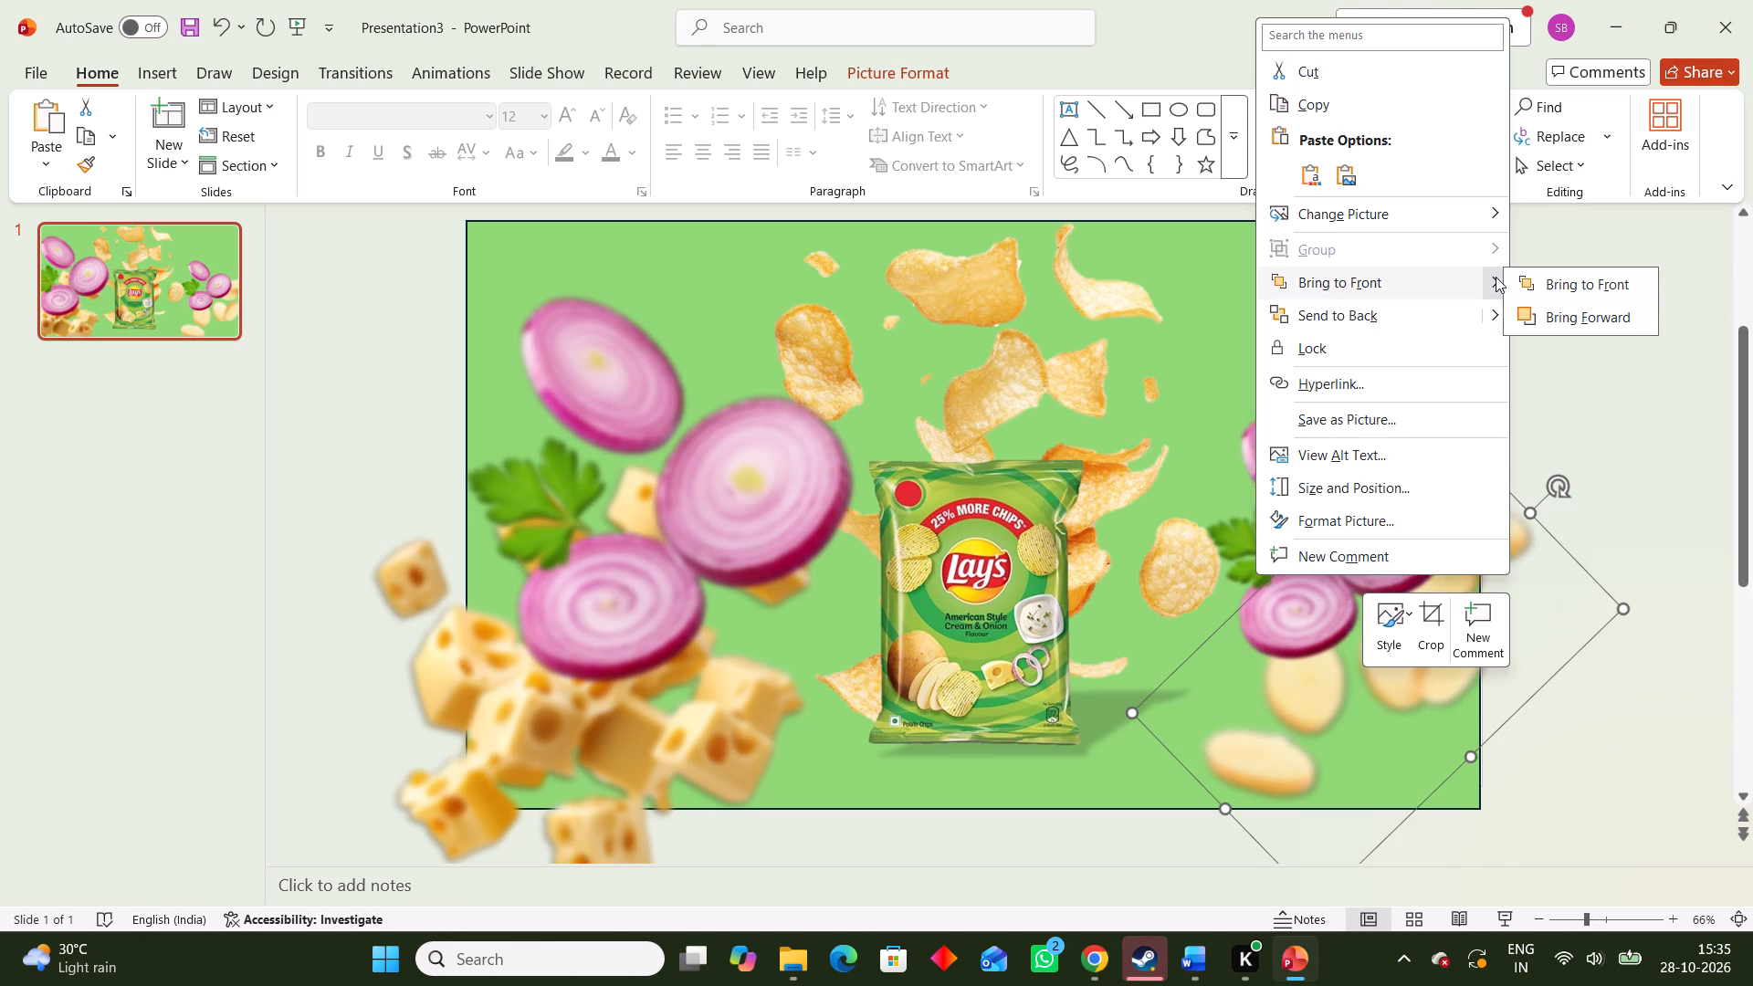
click(1550, 288)
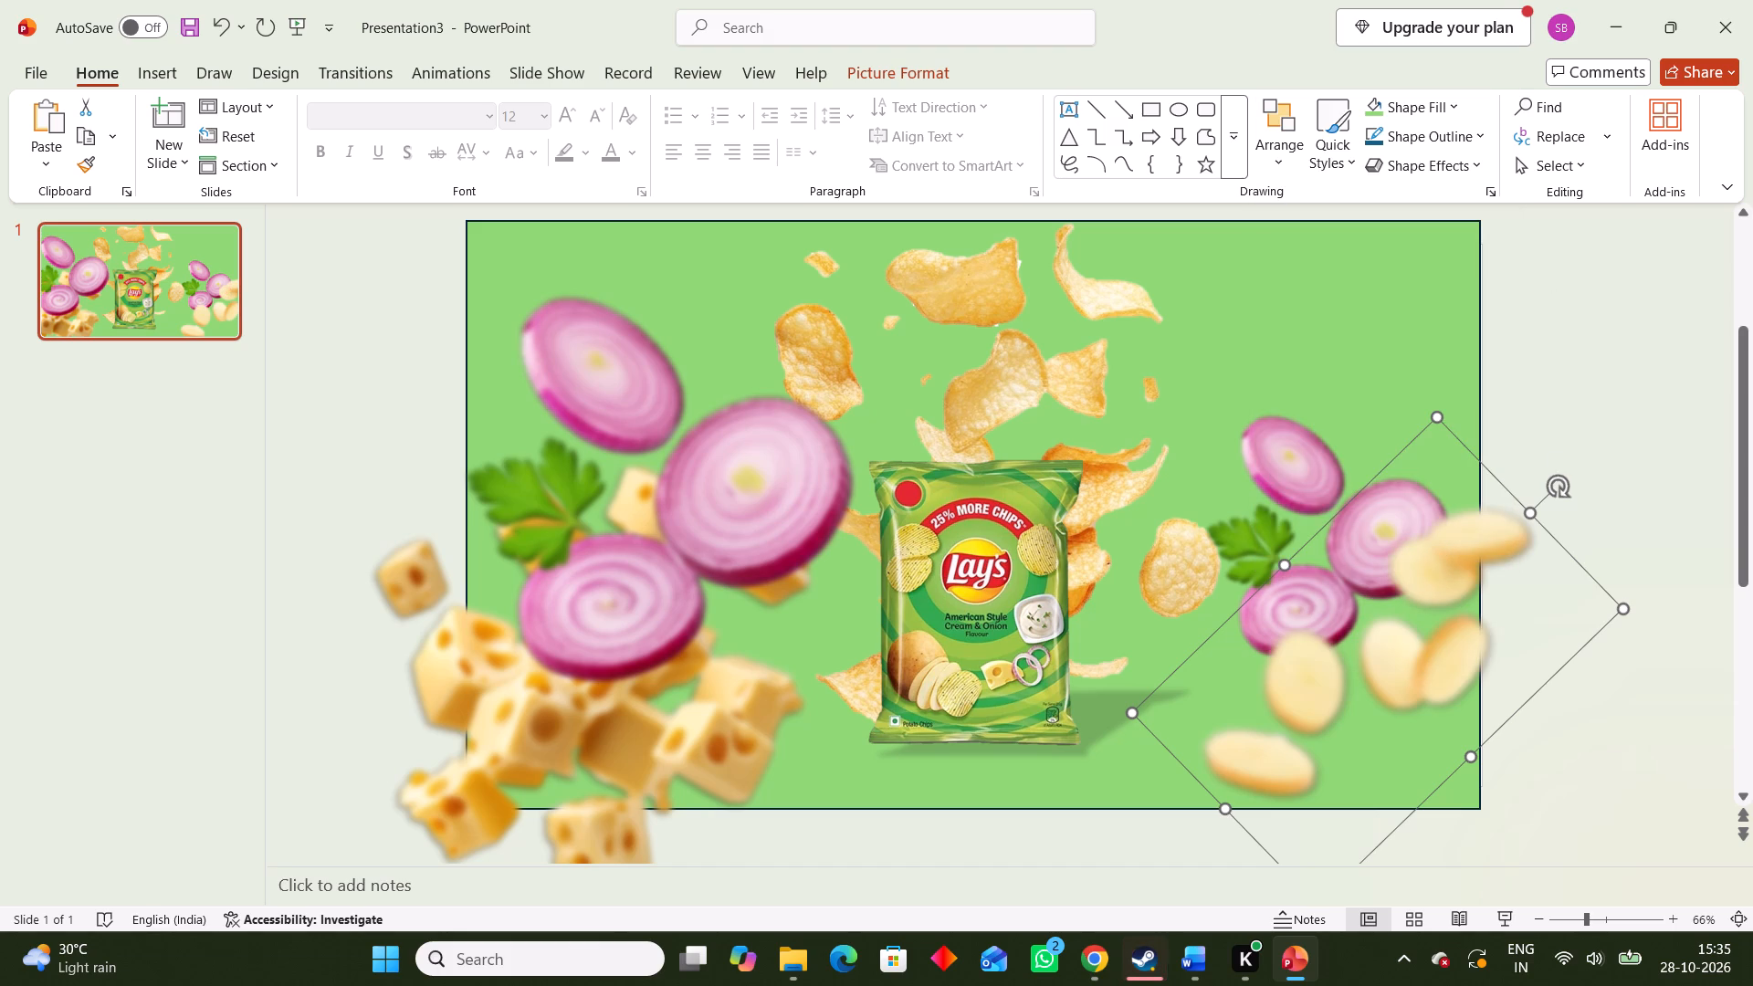
Move the potato slices picture slightly further inward so it overlaps the lower part of the smaller onion slices.
drag(1461, 602, 1422, 611)
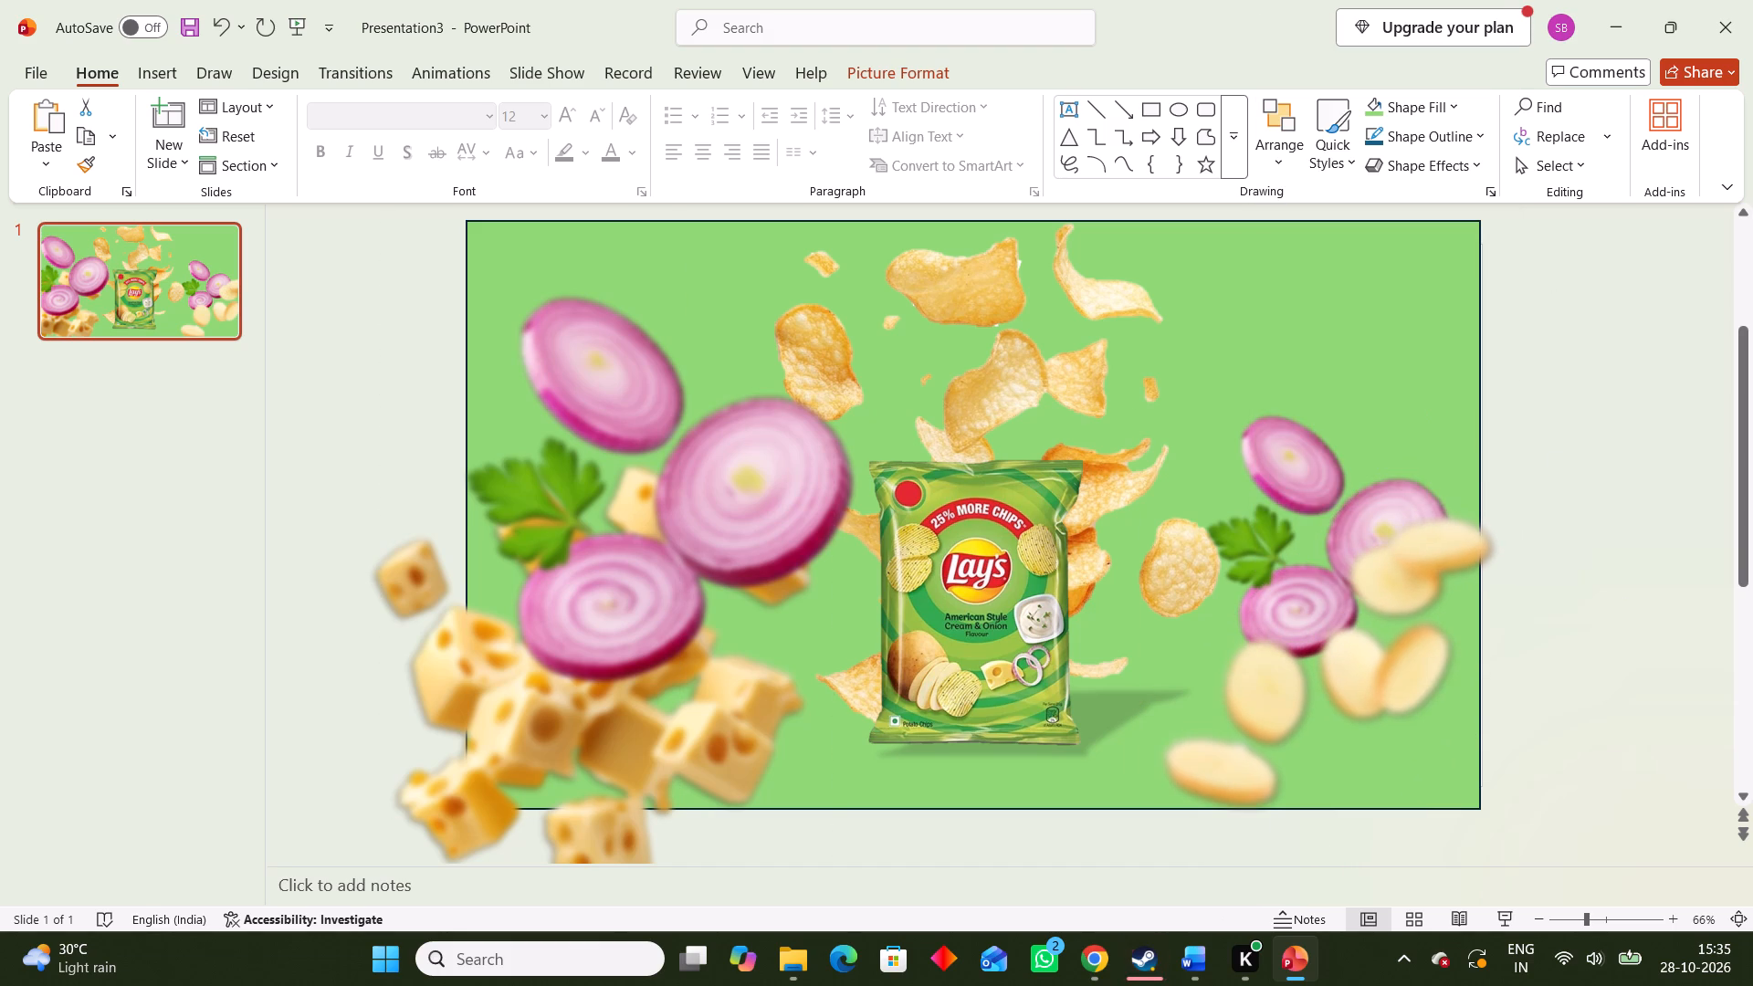
drag(1422, 611, 1422, 612)
click(1044, 353)
click(1433, 359)
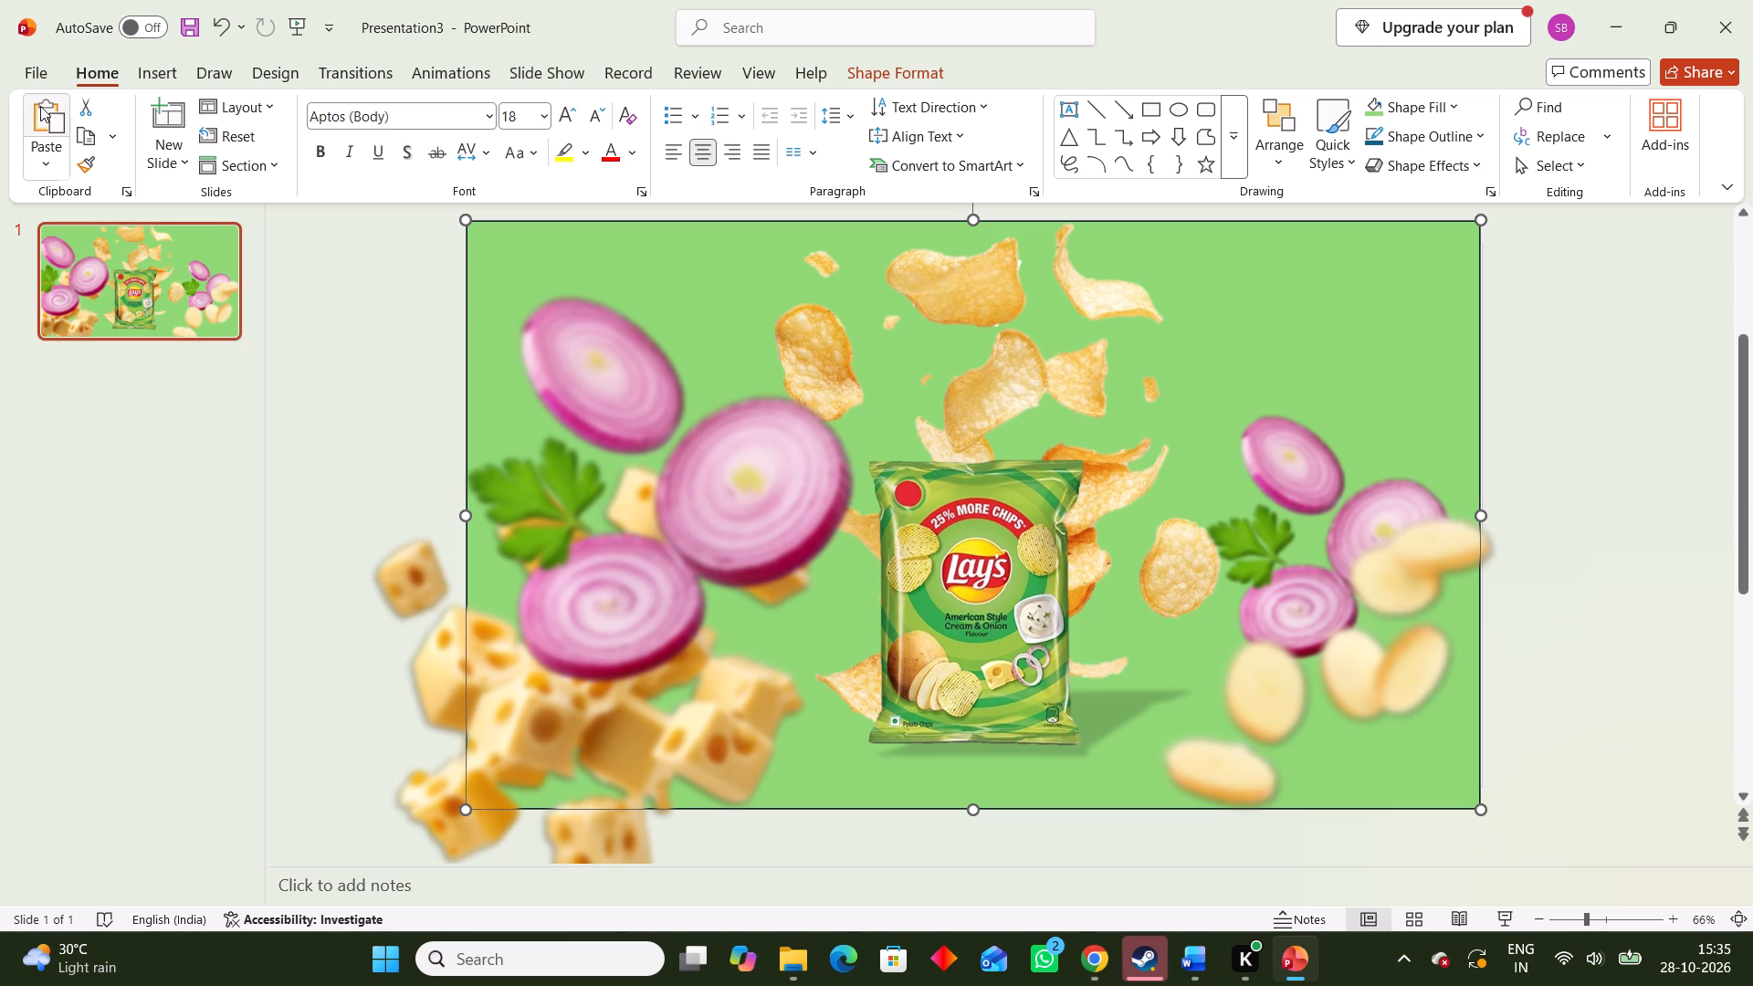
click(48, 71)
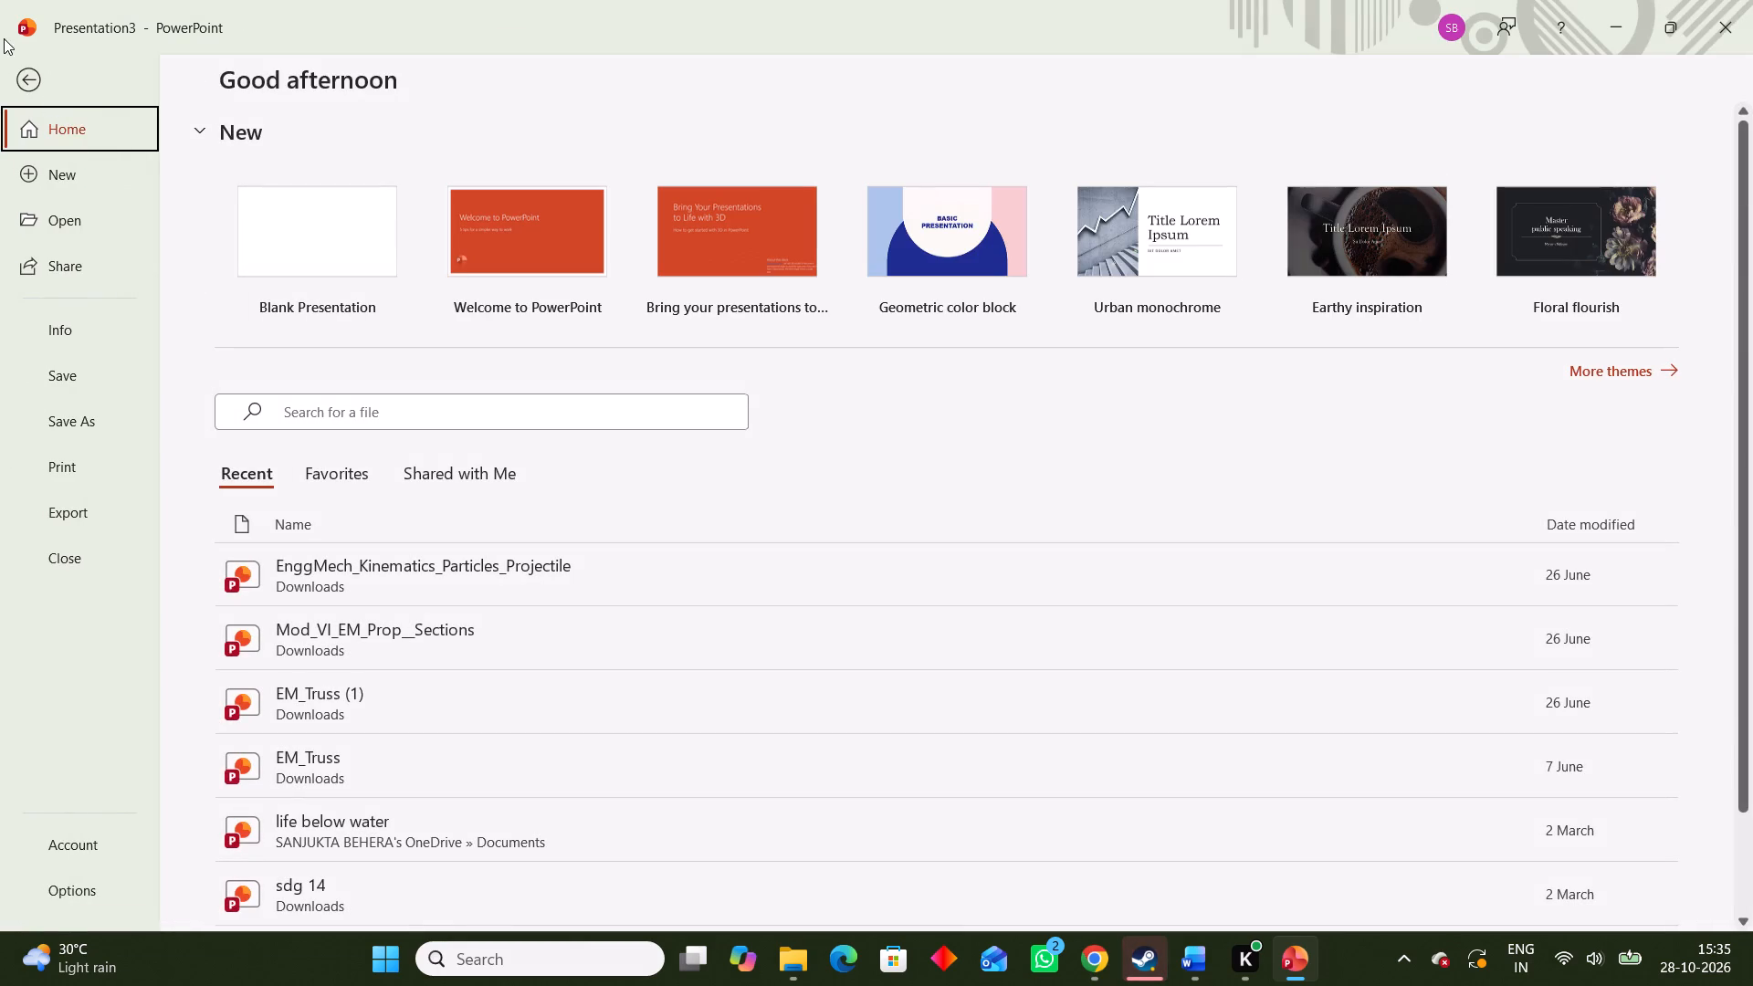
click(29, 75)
Add a second slide with the Blank layout.
click(163, 140)
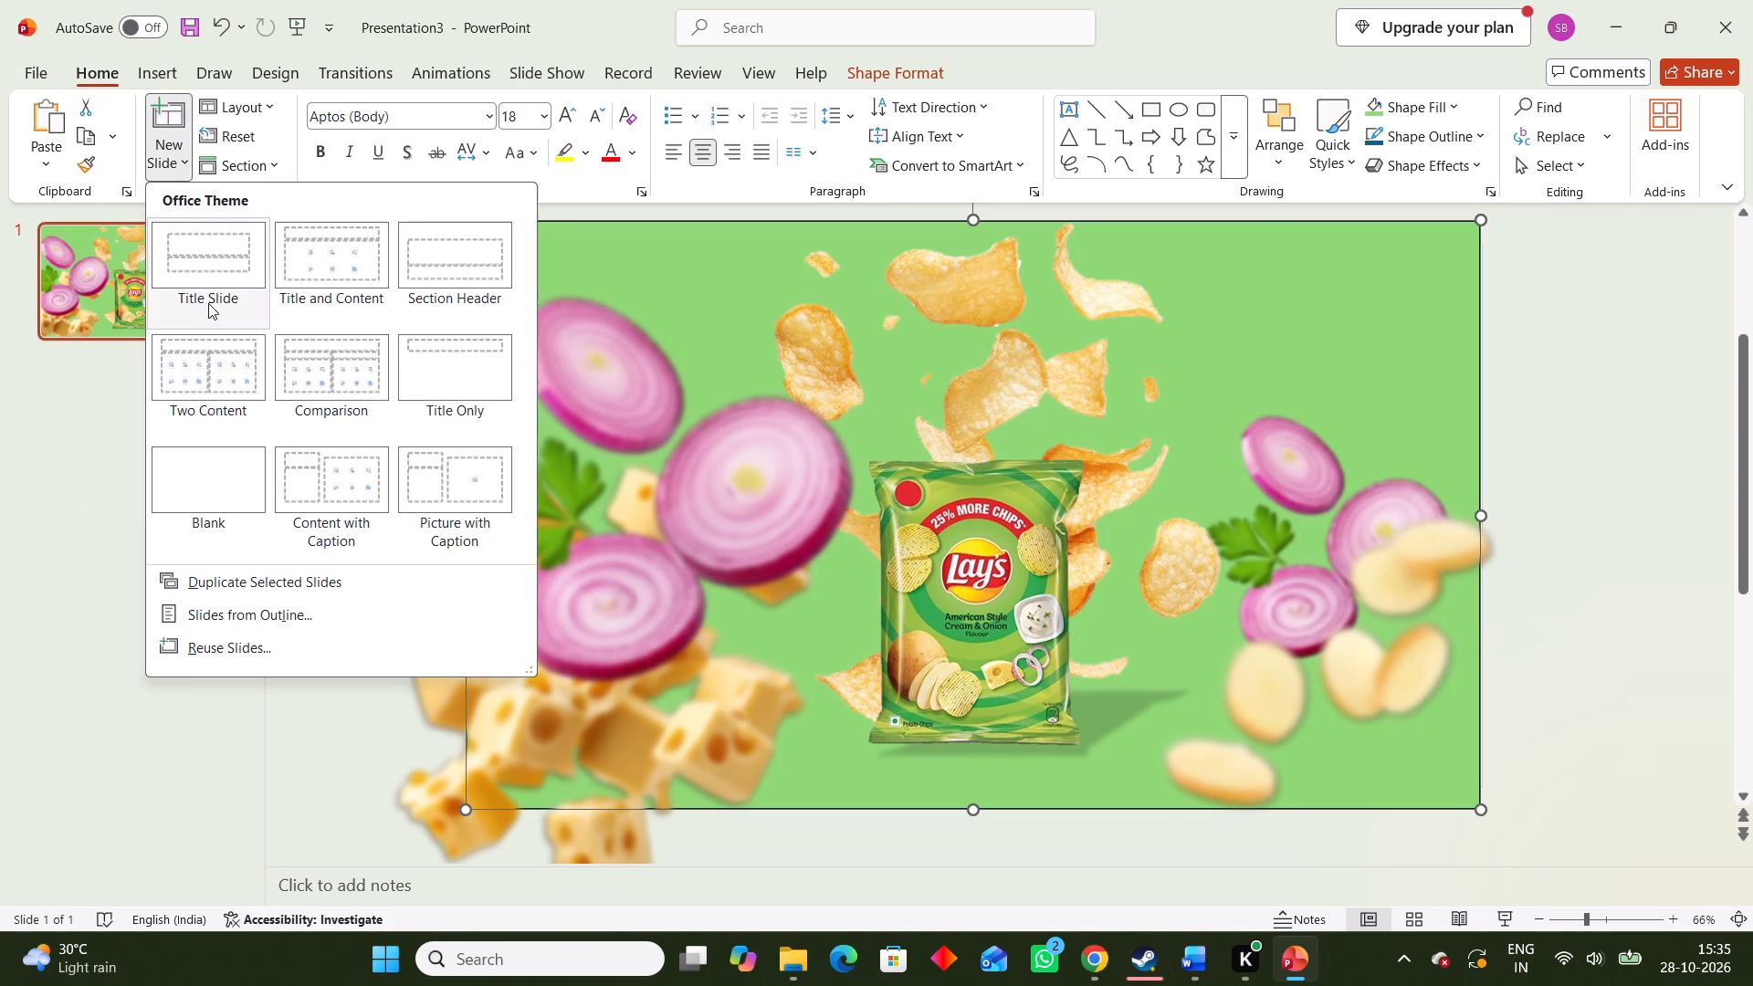
click(251, 492)
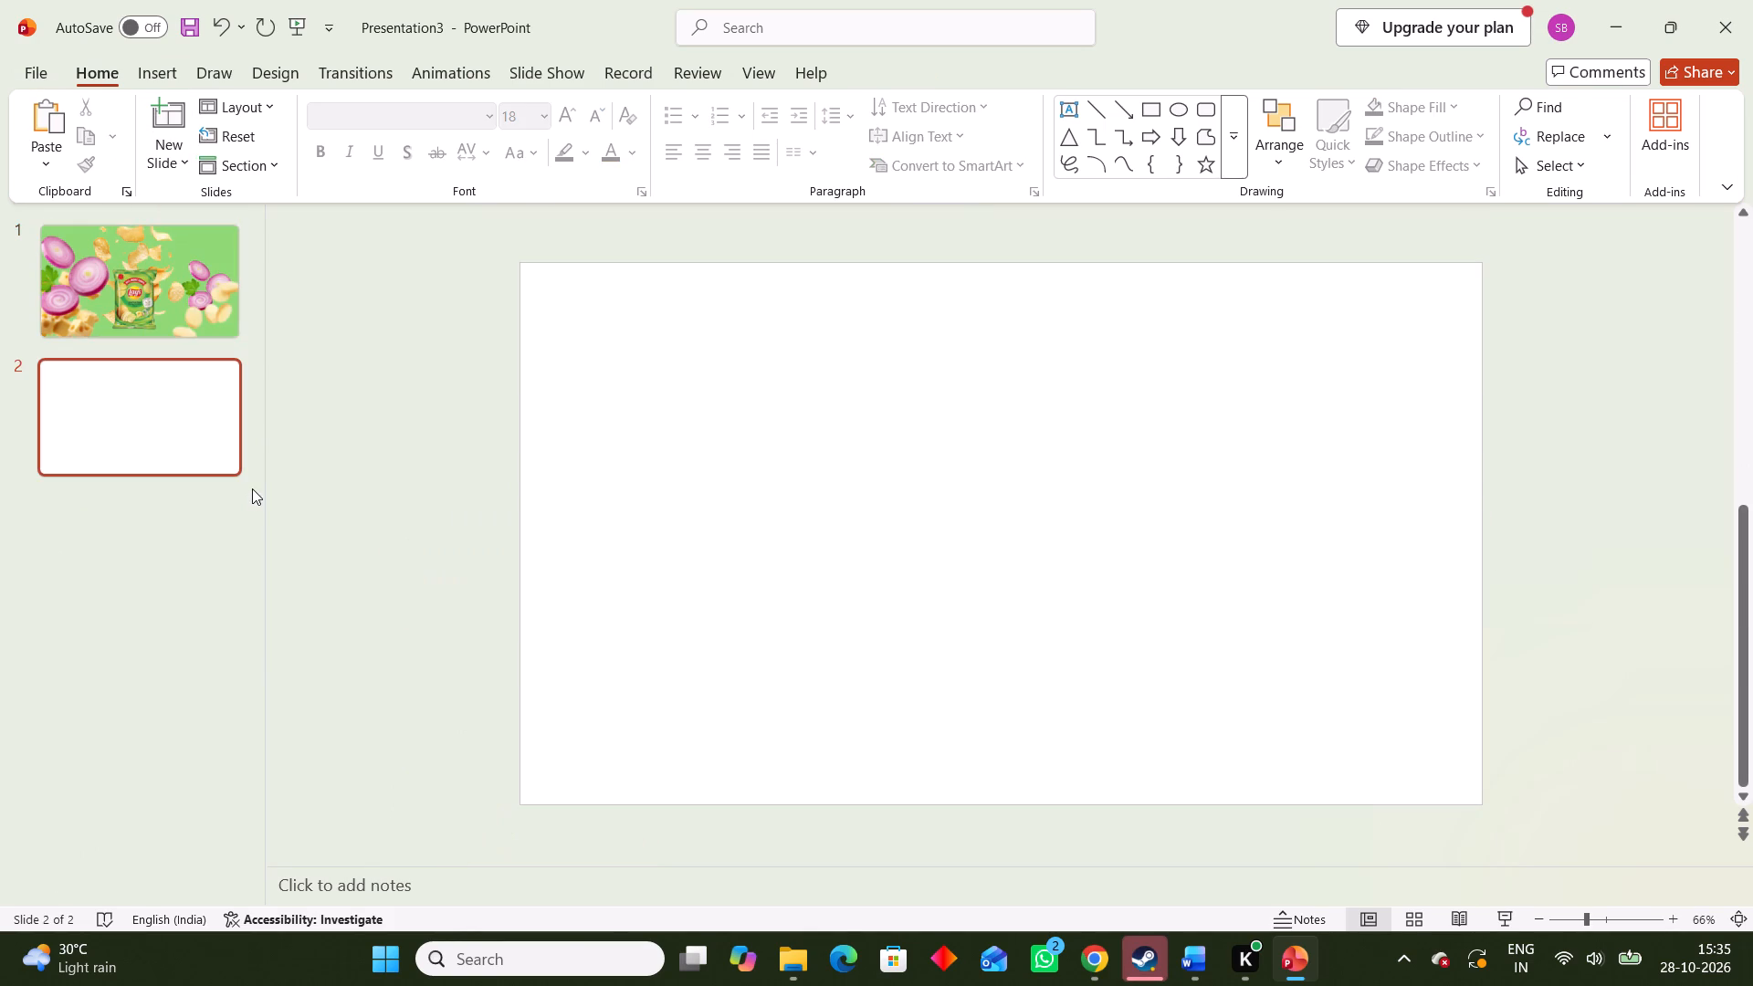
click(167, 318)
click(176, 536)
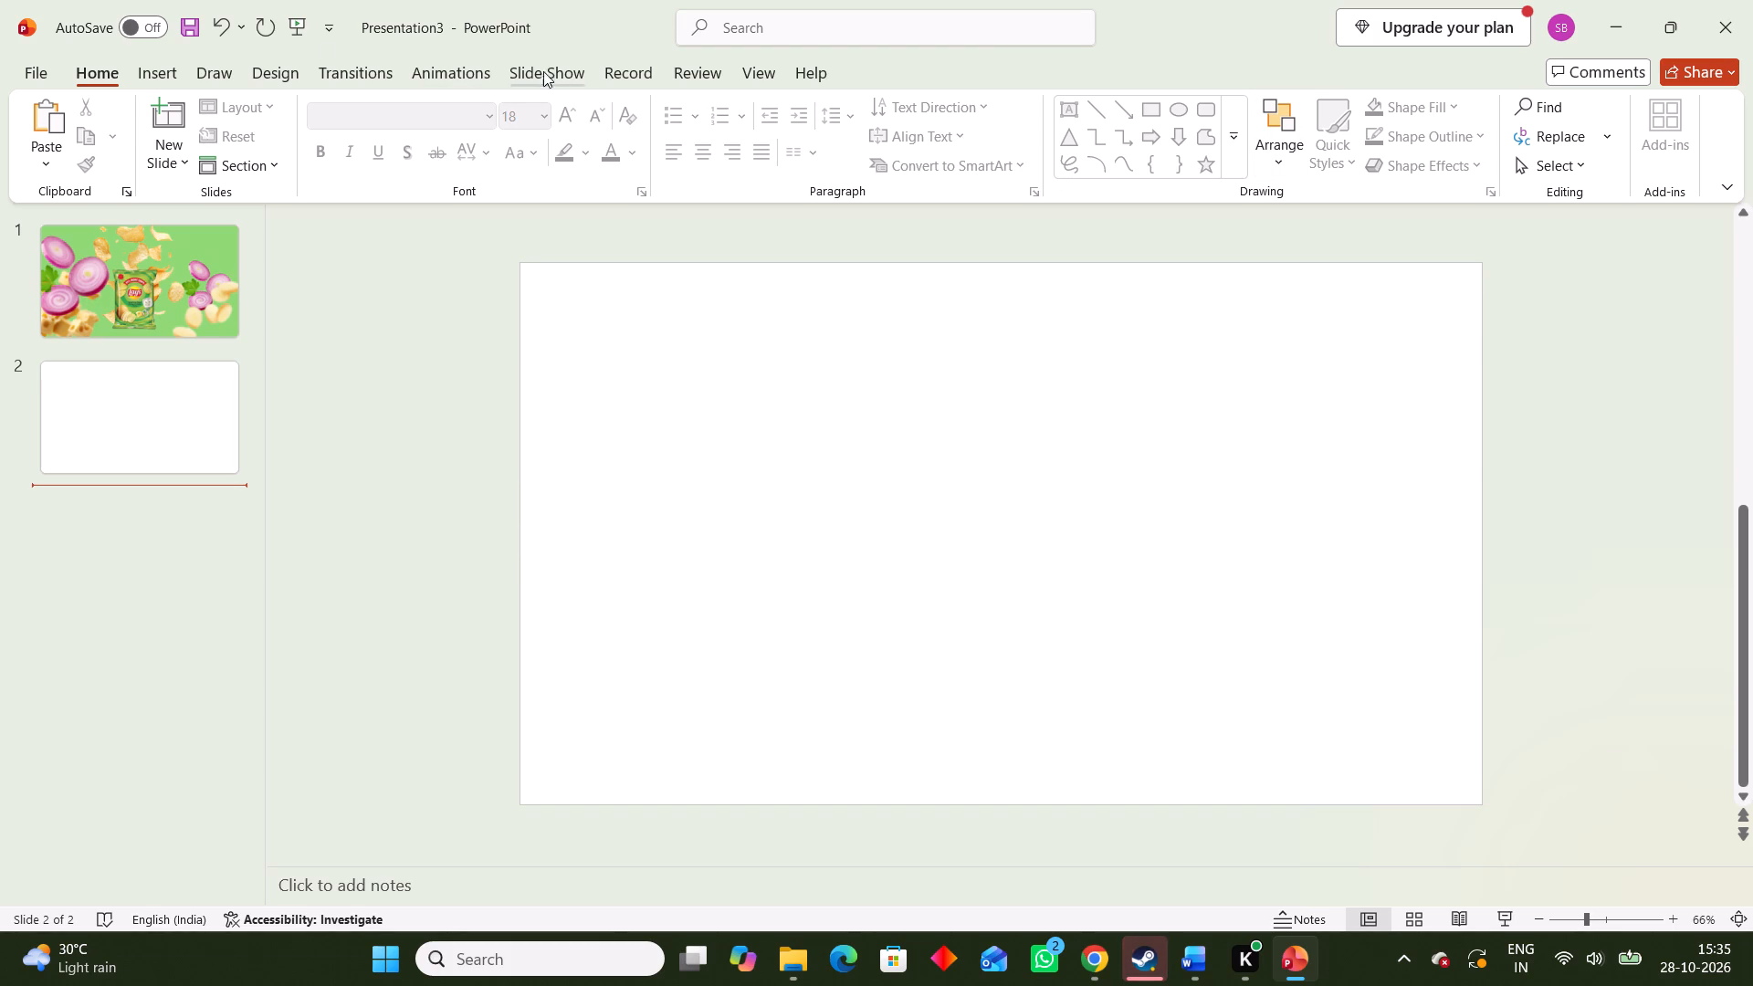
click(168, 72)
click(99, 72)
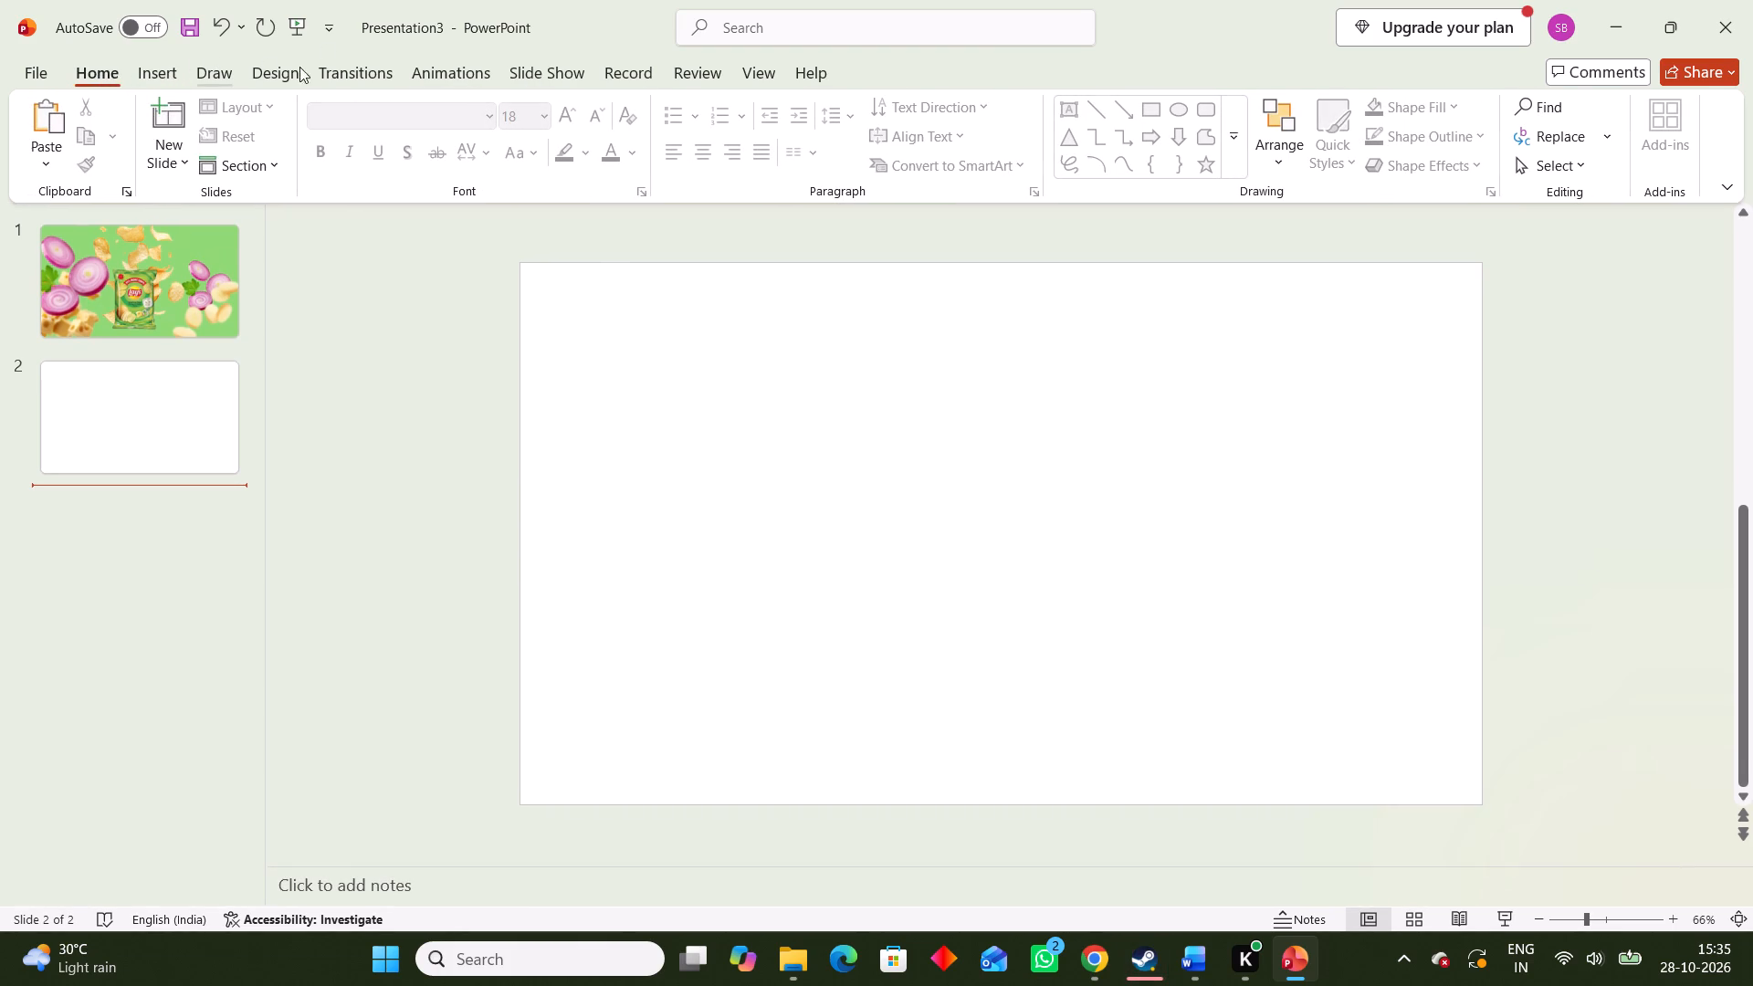
Draw a rectangle covering the whole second slide, about 20.93 cm high and 36.53 cm wide.
click(181, 391)
click(460, 365)
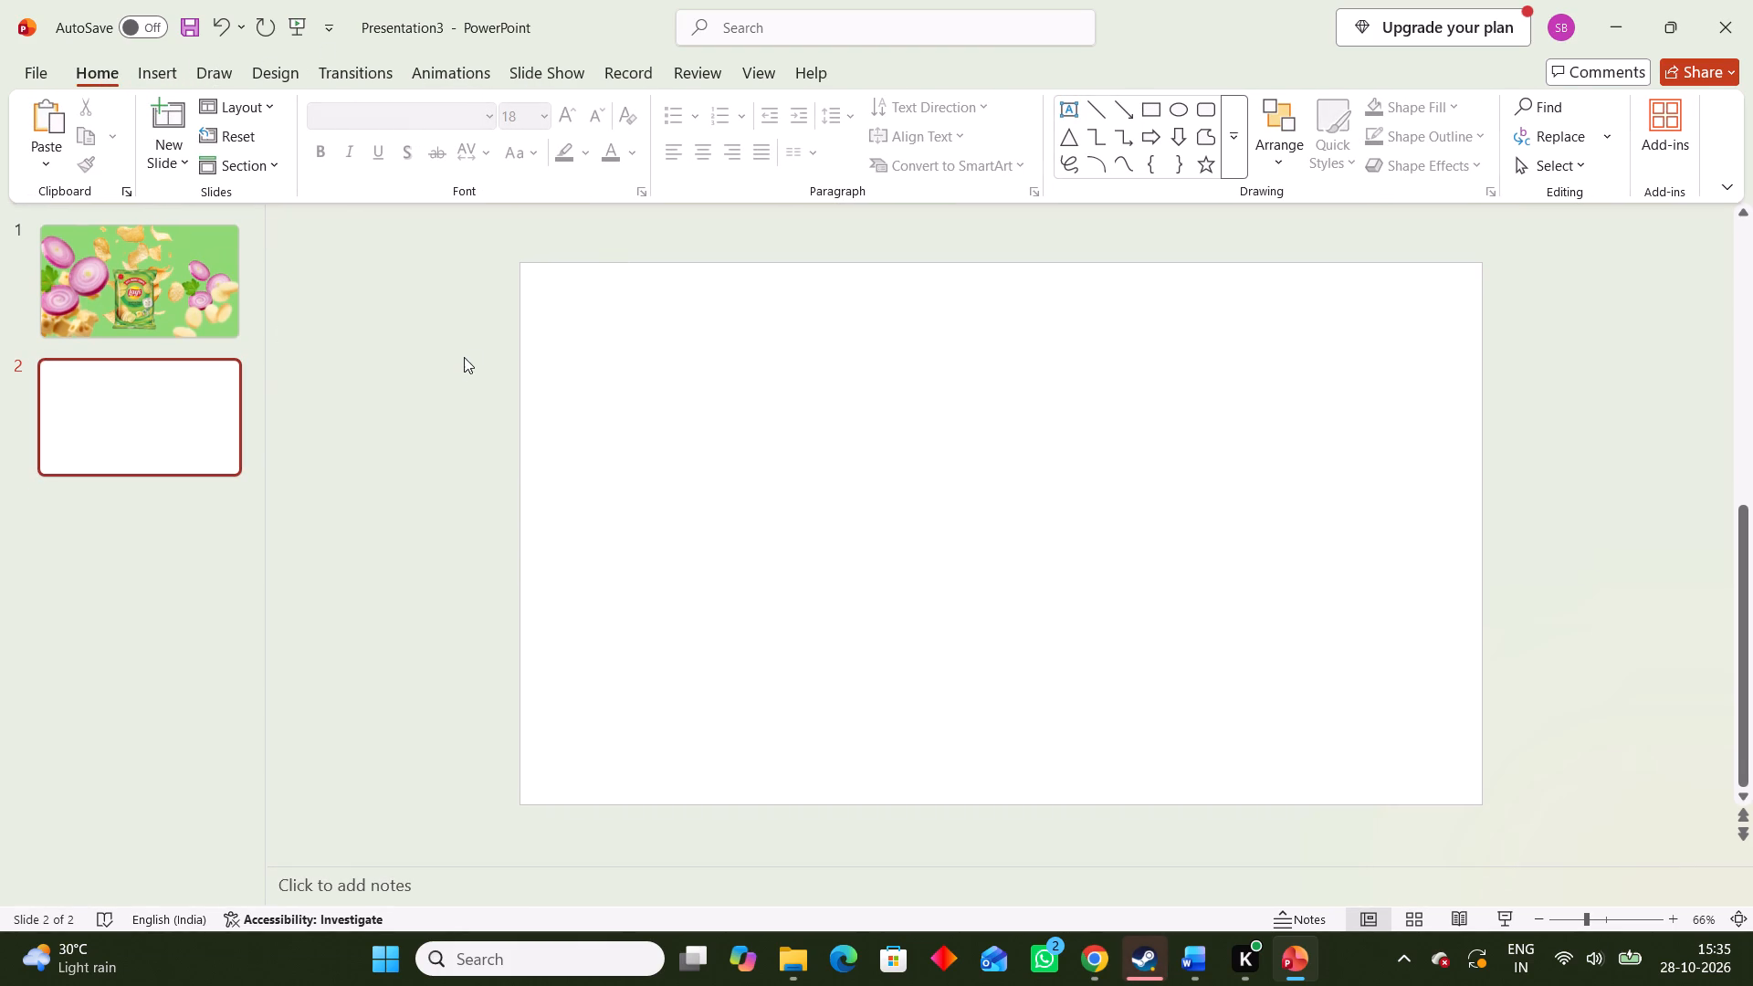
click(1151, 109)
drag(499, 248, 1113, 526)
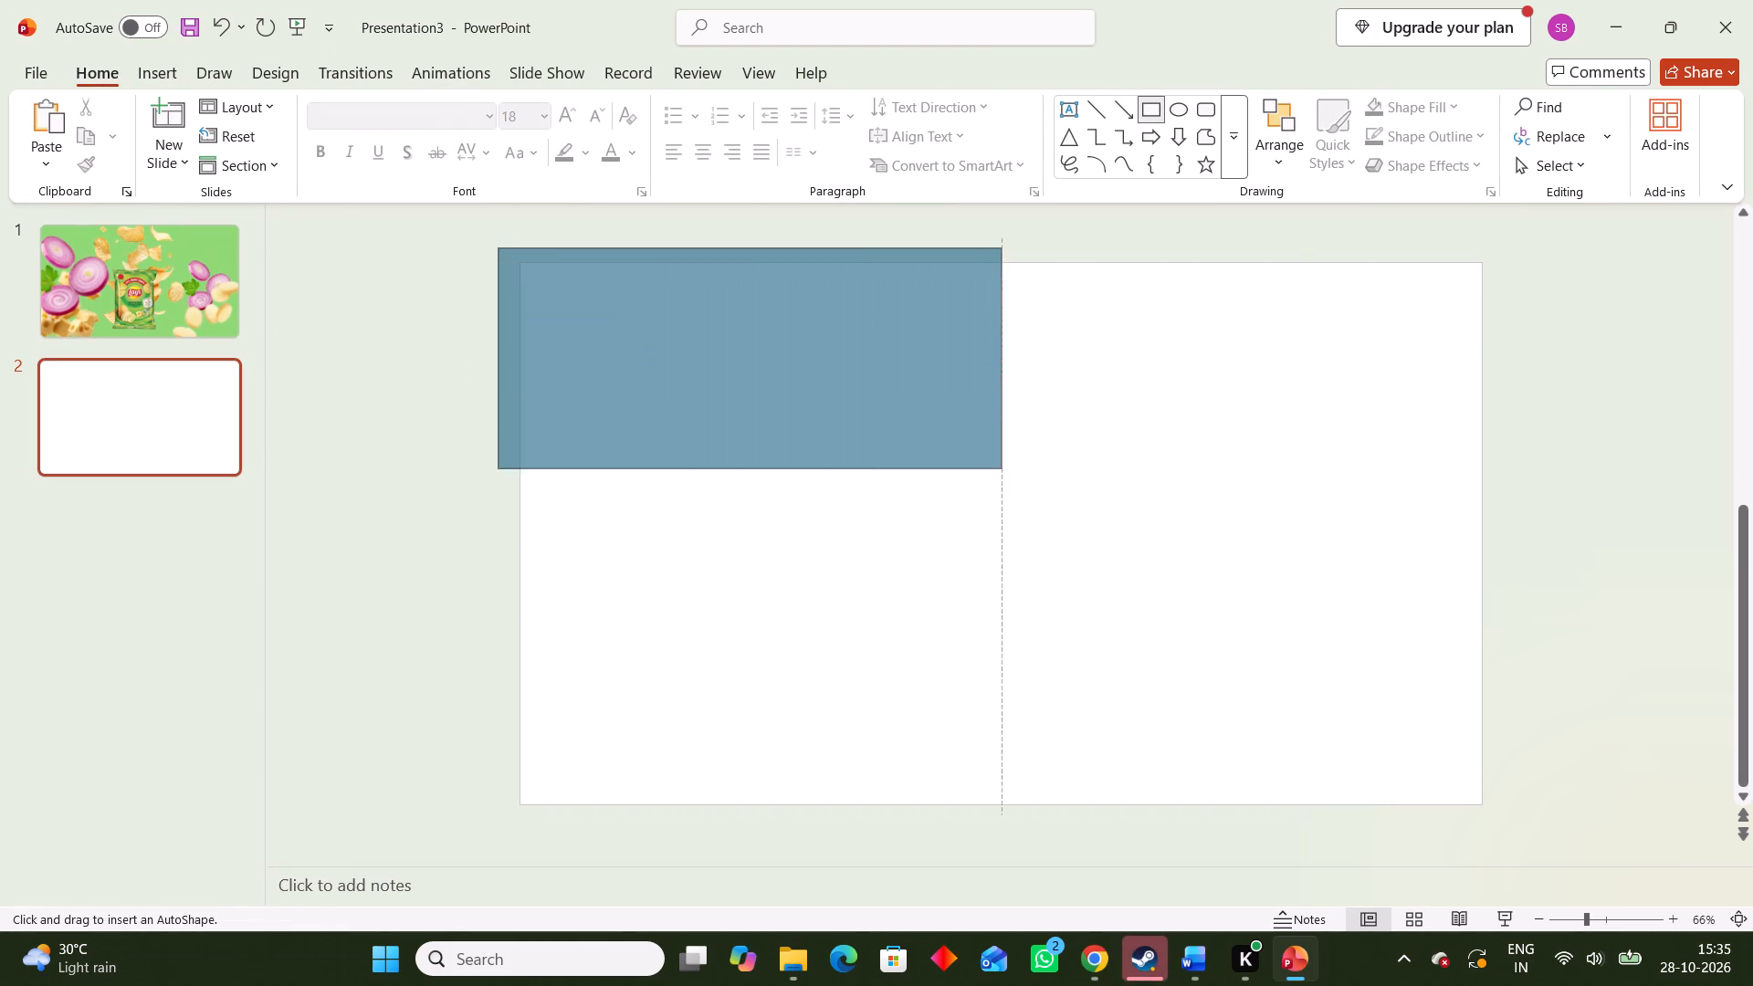
drag(1113, 526, 1541, 792)
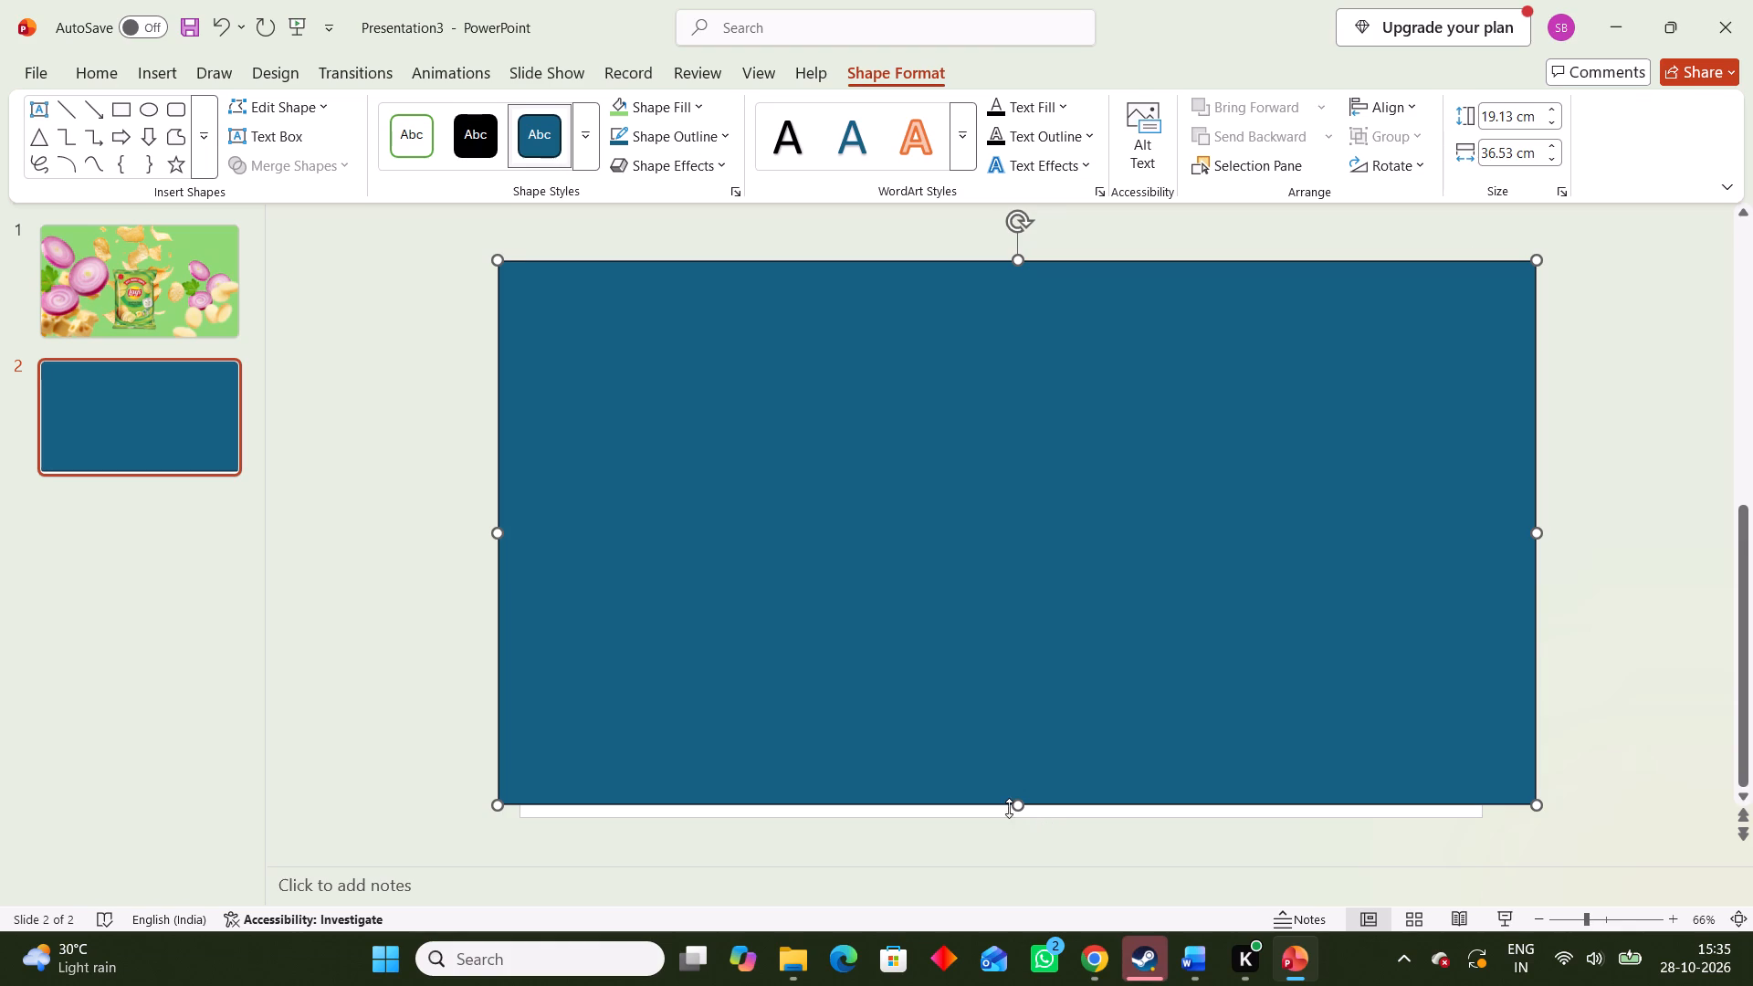
drag(1009, 807, 1009, 841)
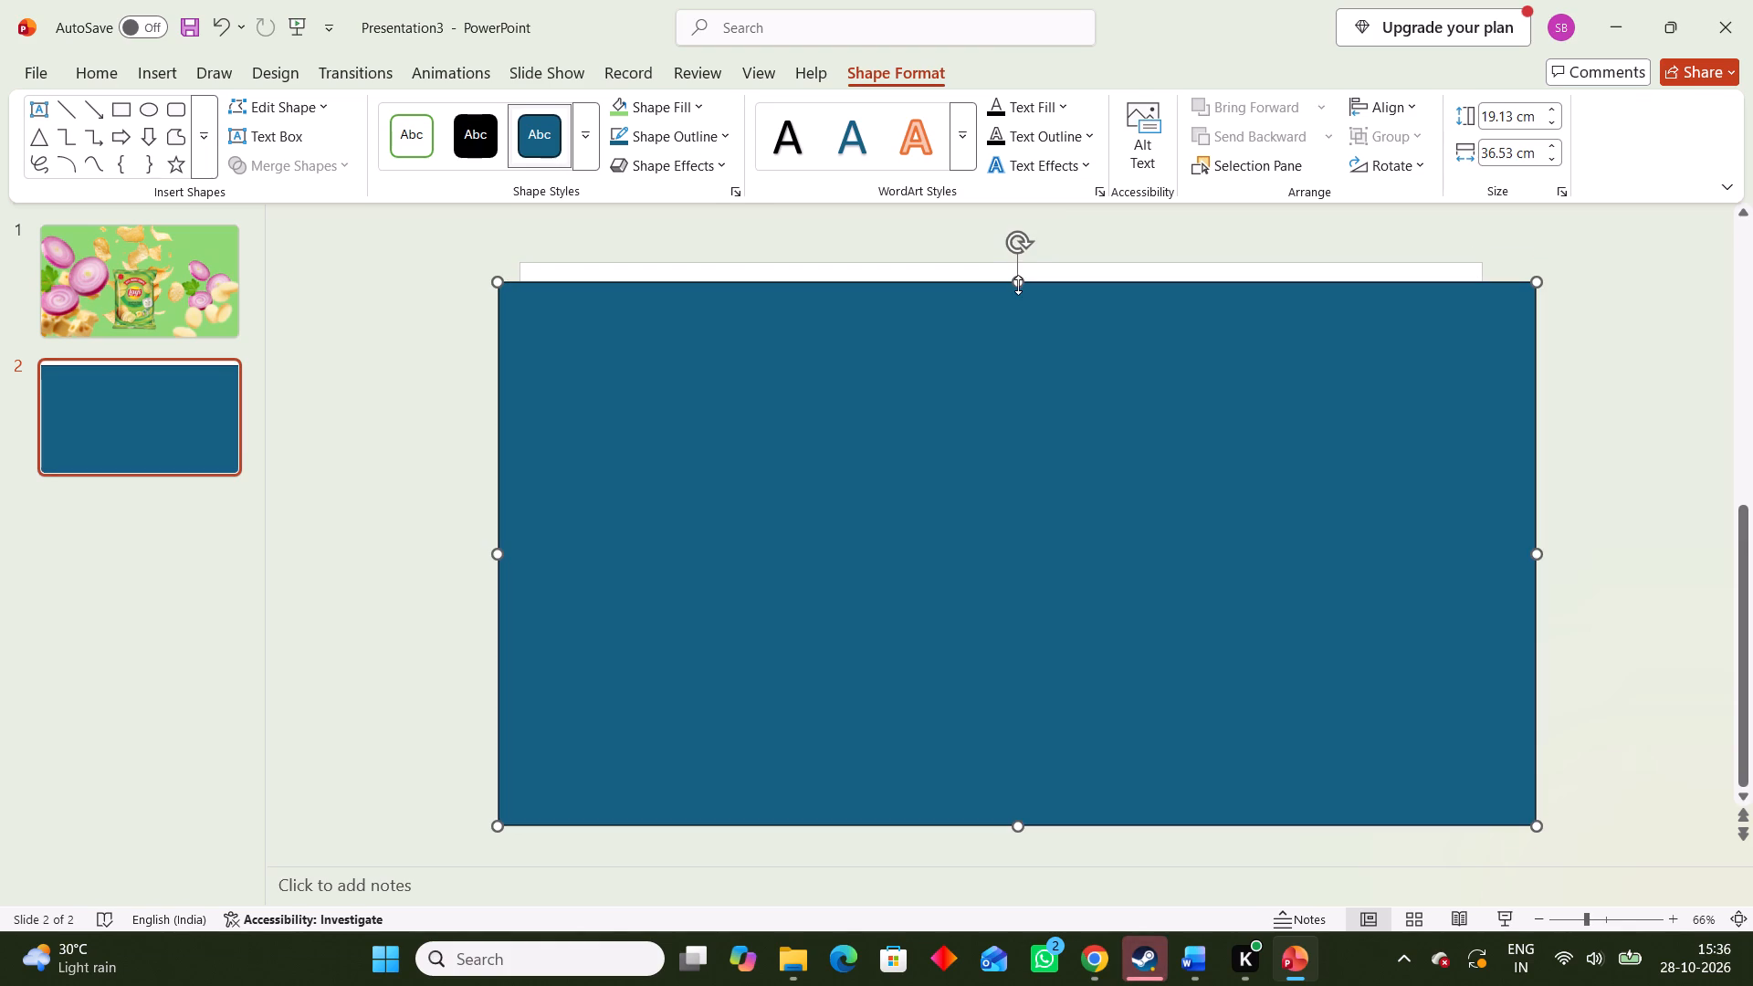
drag(1018, 285, 1021, 231)
Fill the second slide's background rectangle with the medium pink-magenta theme colour.
right_click(1118, 322)
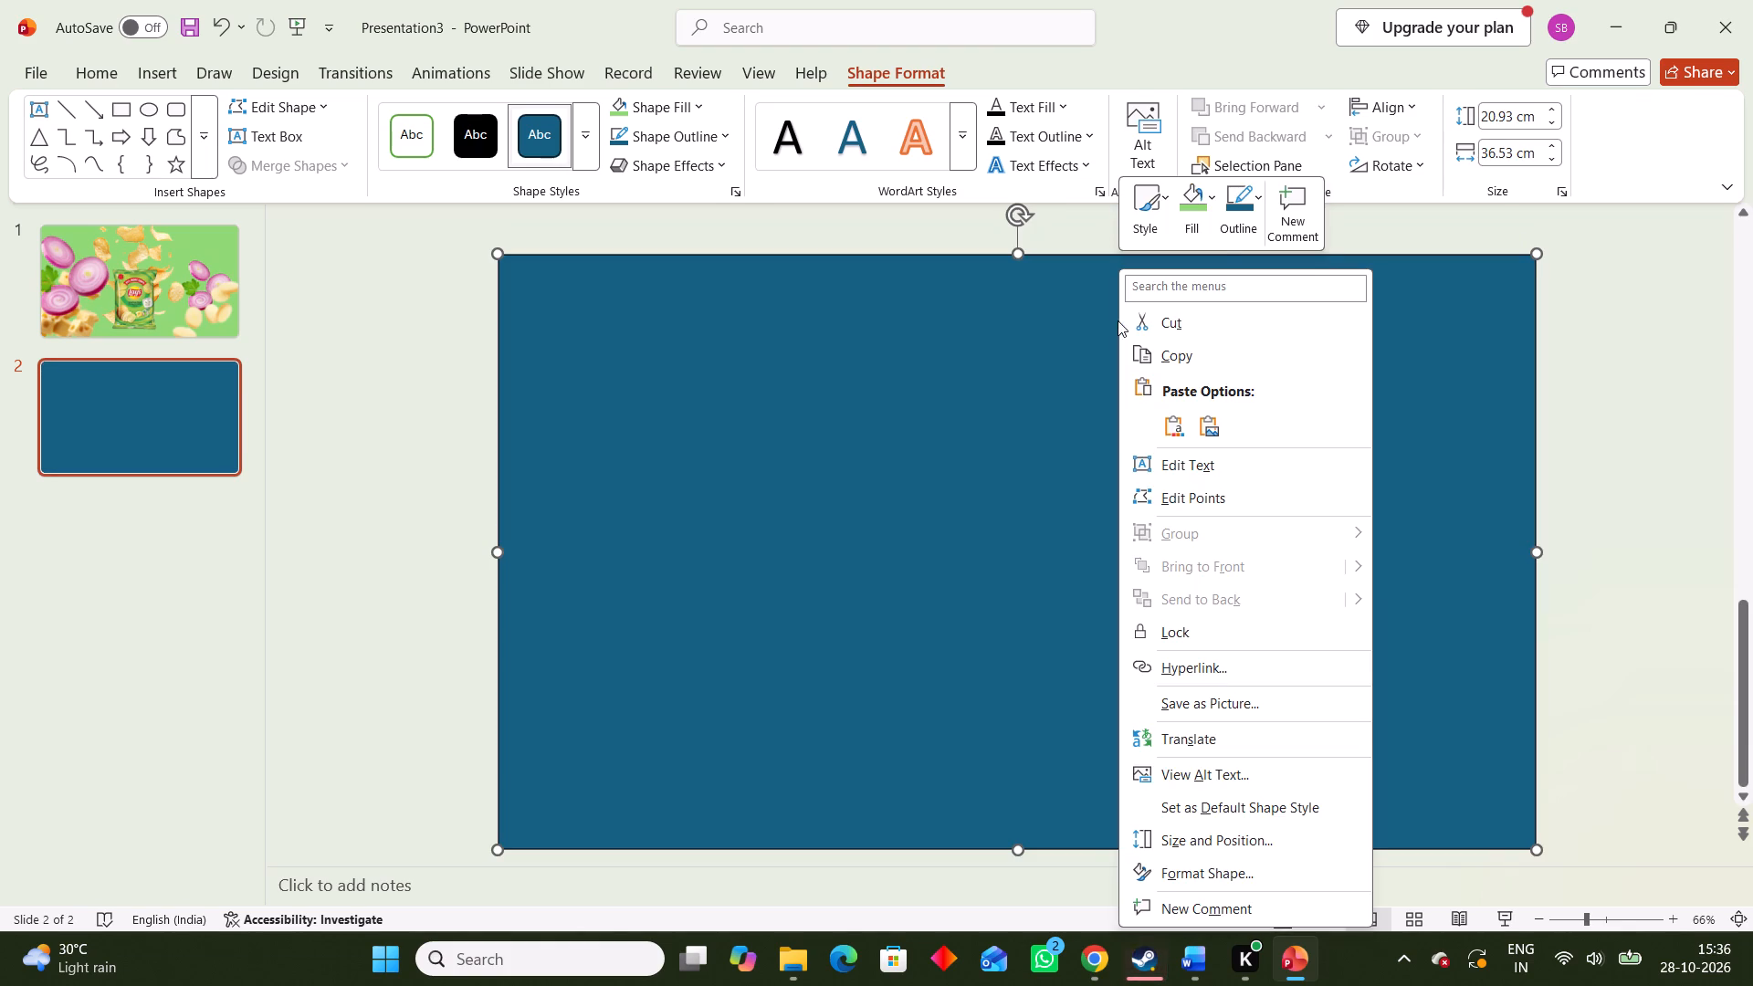
click(1191, 195)
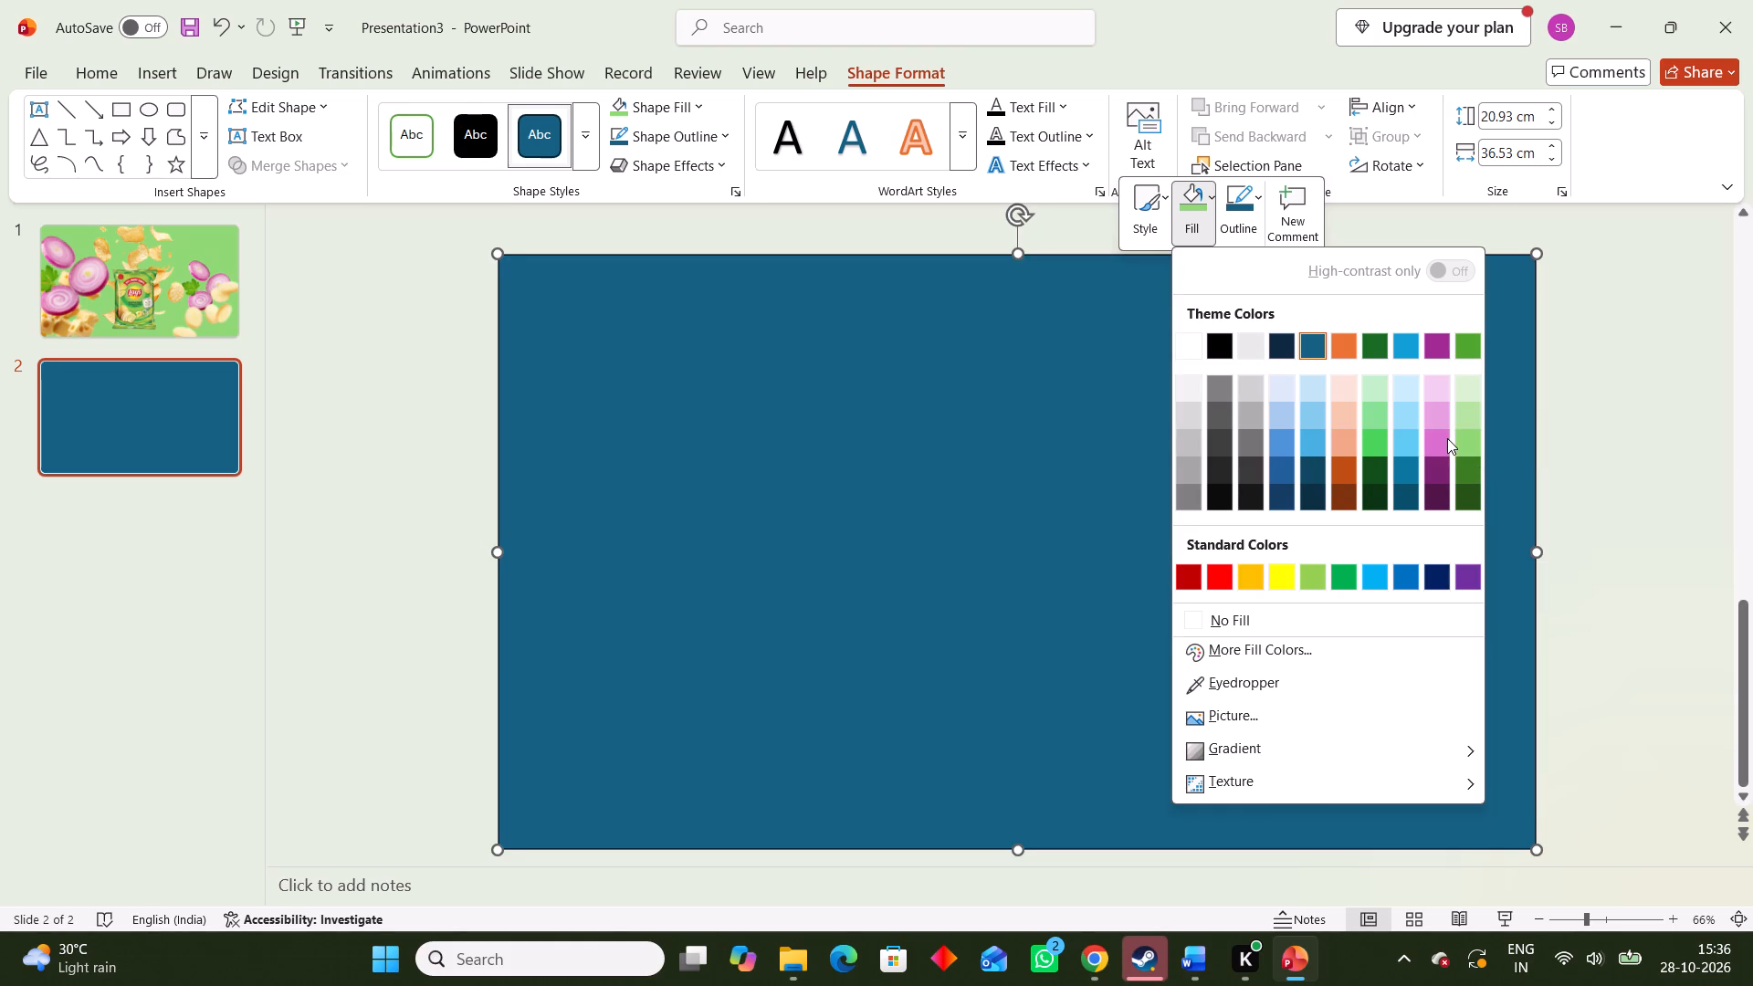
click(1448, 438)
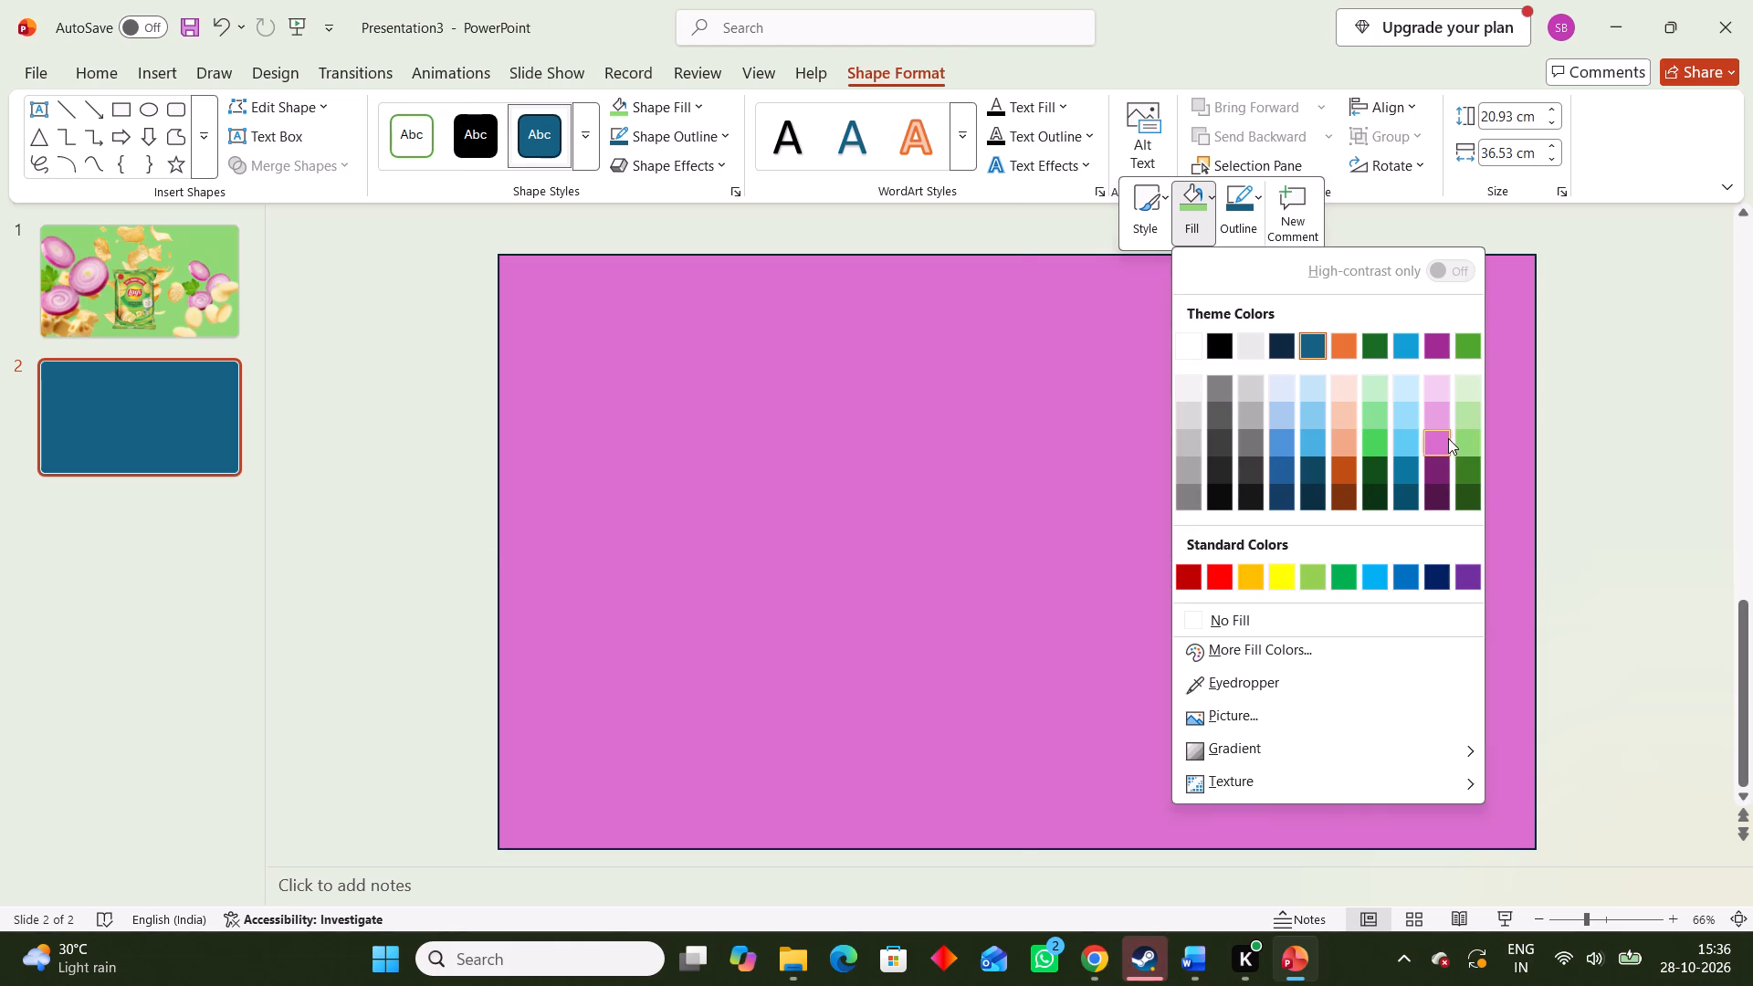
click(455, 461)
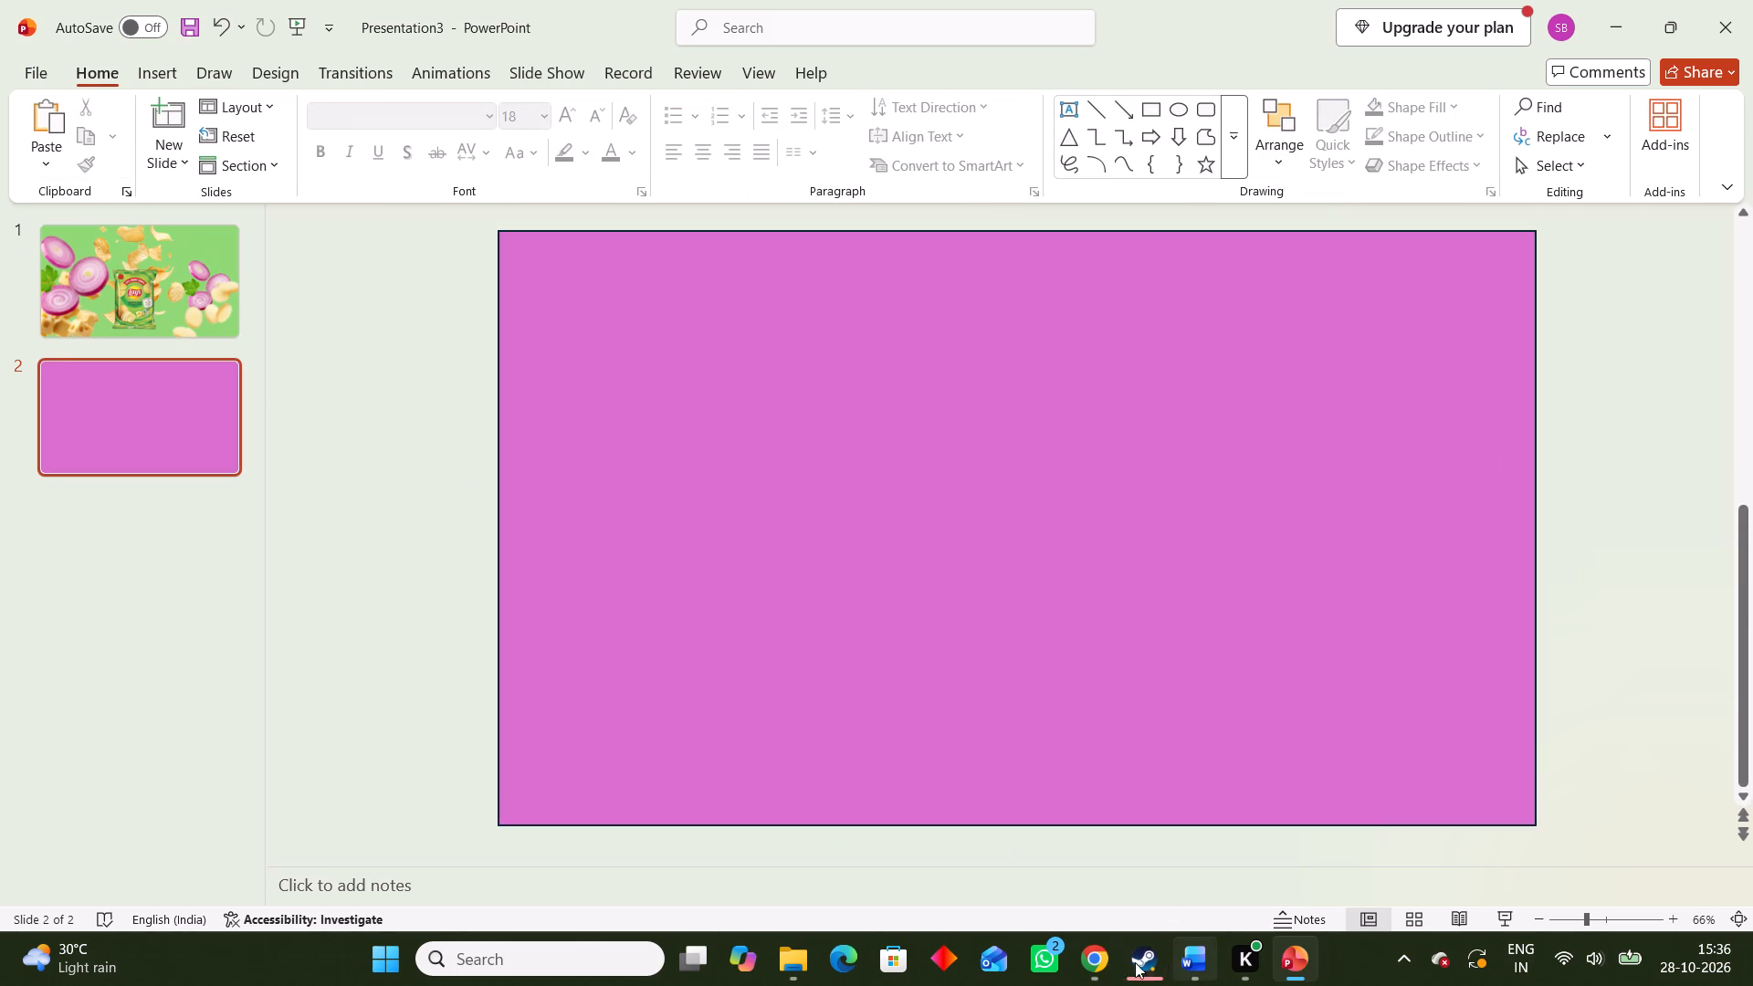
Switch to Chrome and search Google Images for sizzling hot lays, replacing the green lays query.
click(1089, 966)
click(870, 167)
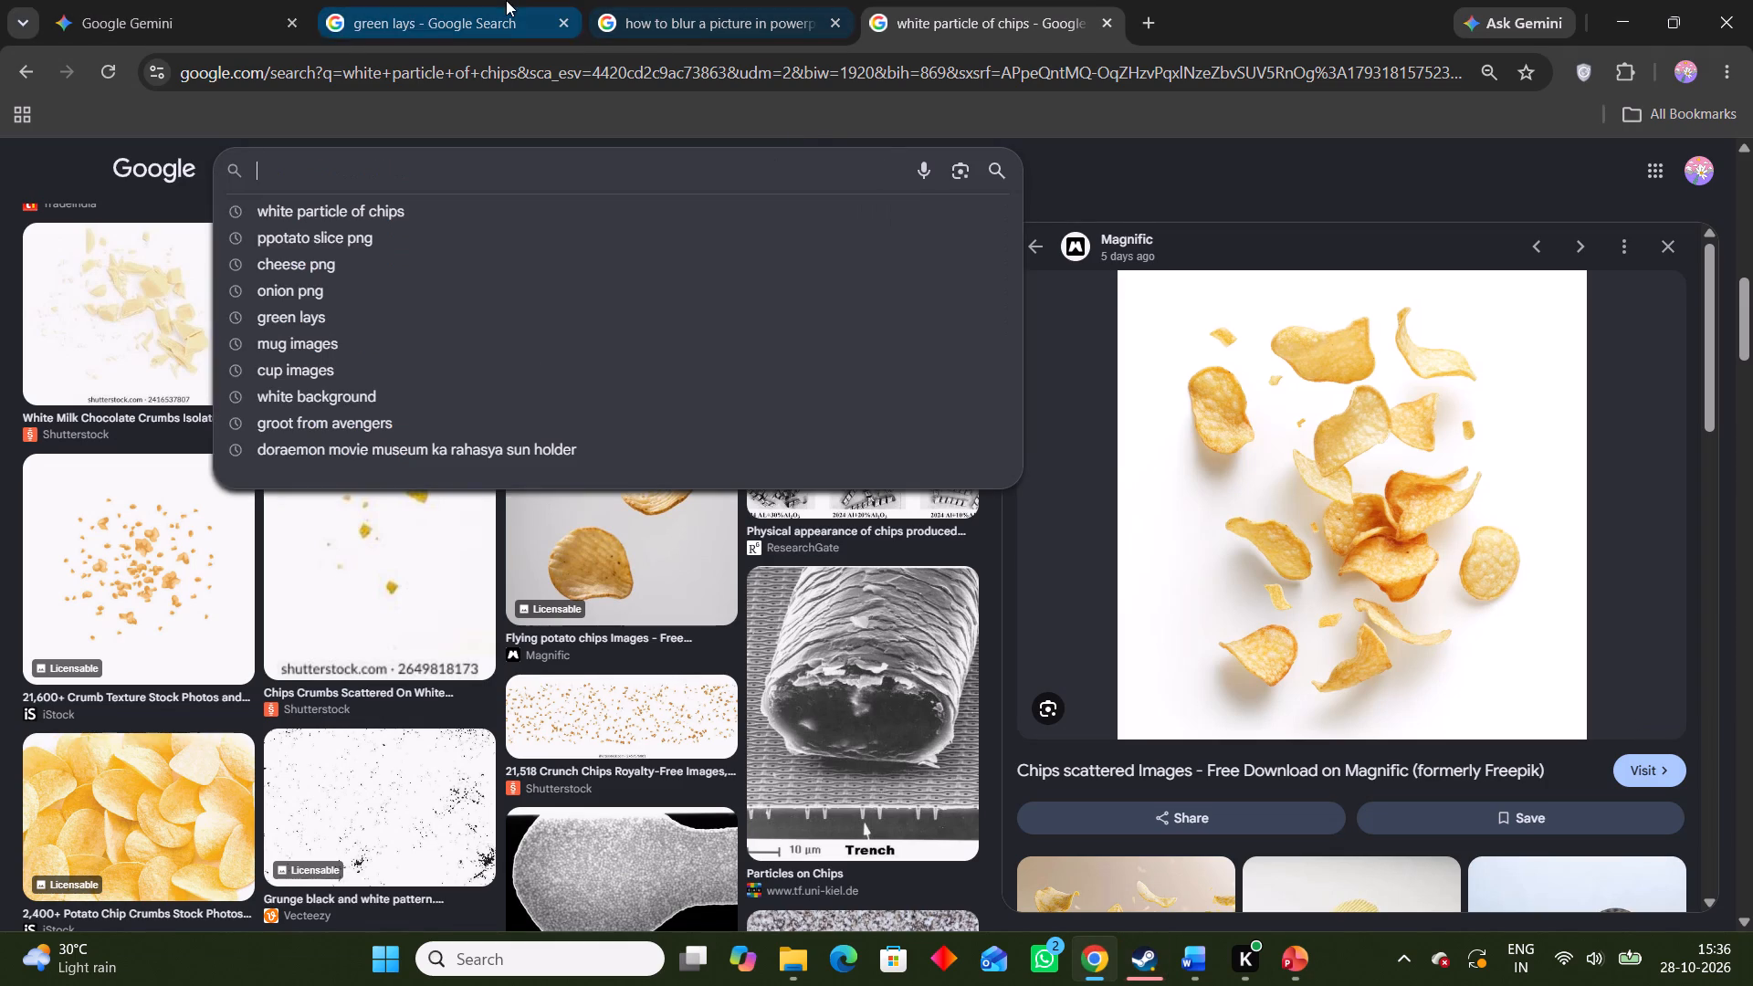
click(506, 0)
double_click(268, 179)
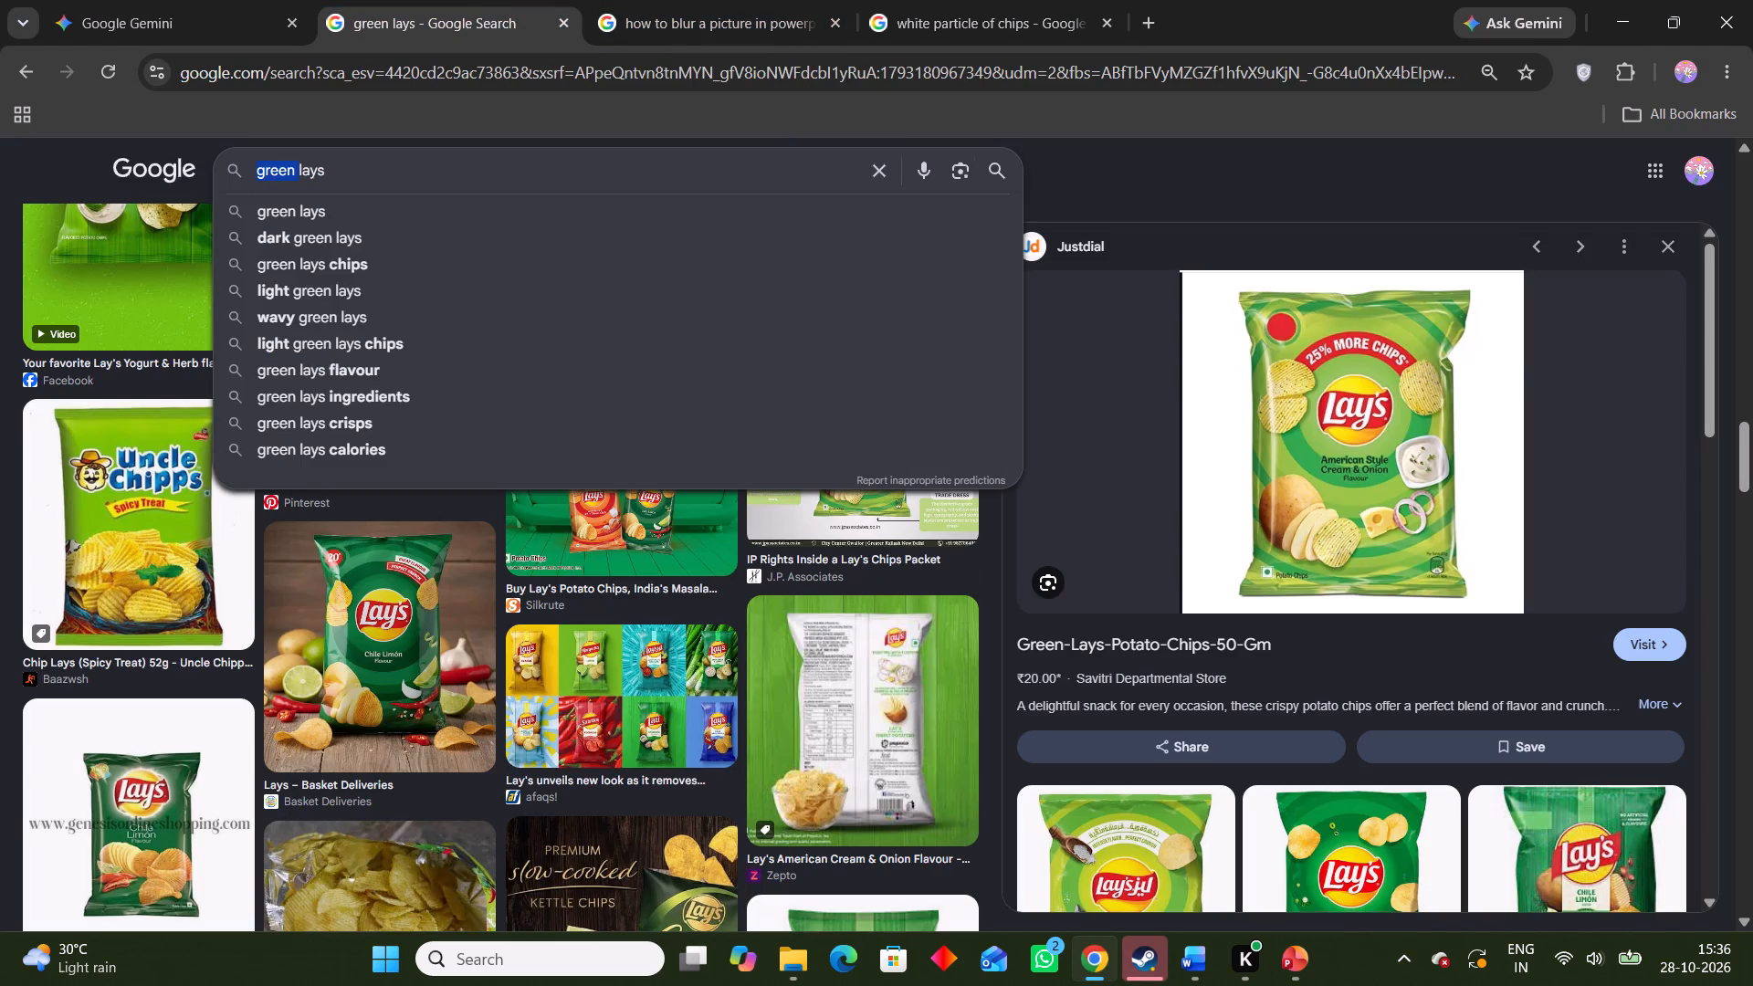
text(soz;ing hot)
key(space)
key(Return)
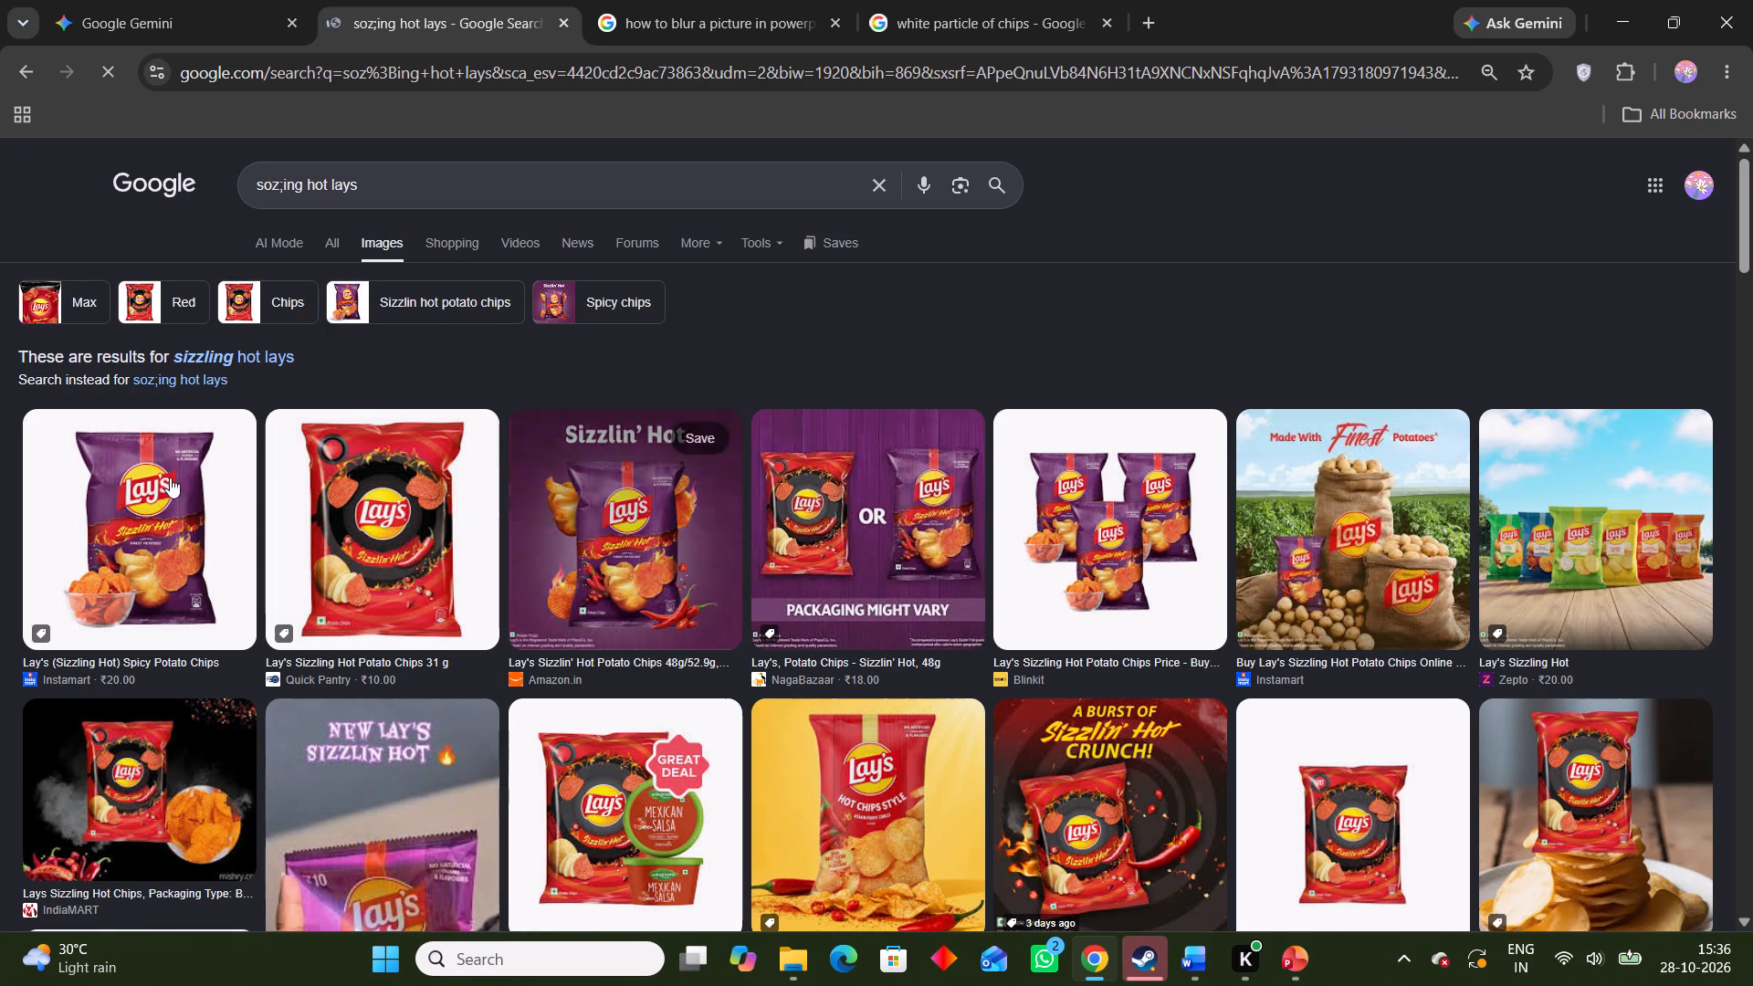
Browse the image results for a suitable Lay's Sizzlin' Hot packet picture.
scroll(1095, 517, down, 5)
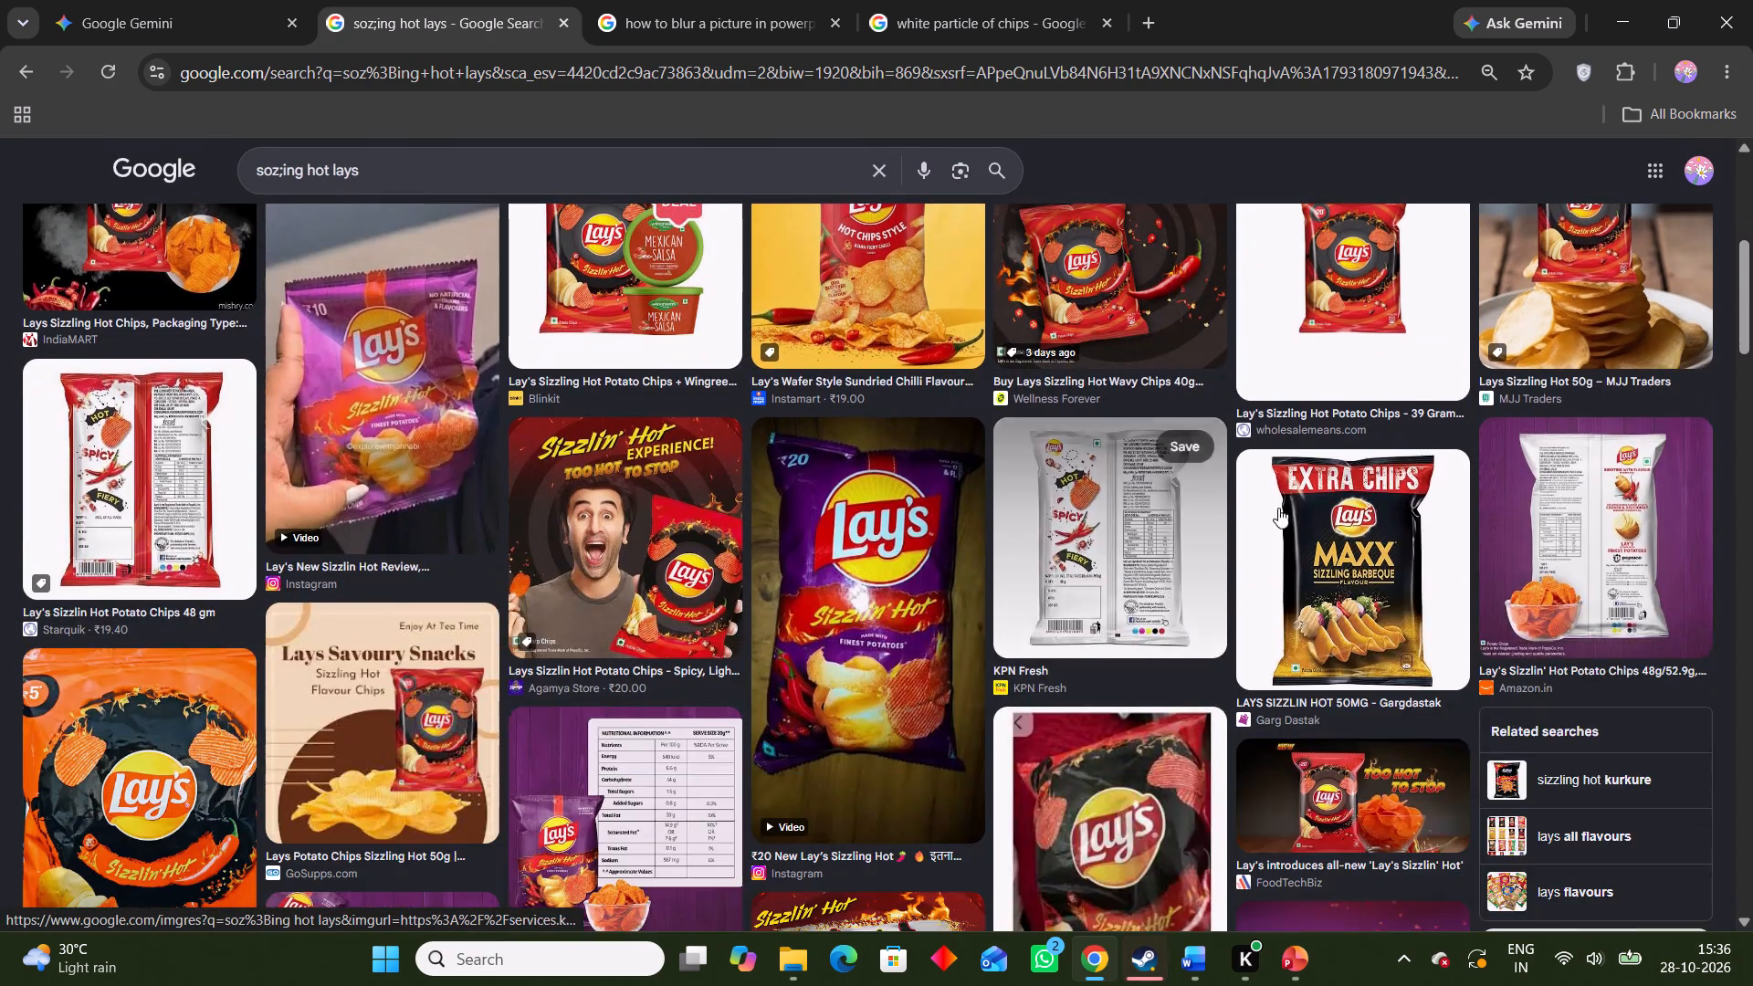
scroll(1301, 505, down, 4)
scroll(809, 508, down, 12)
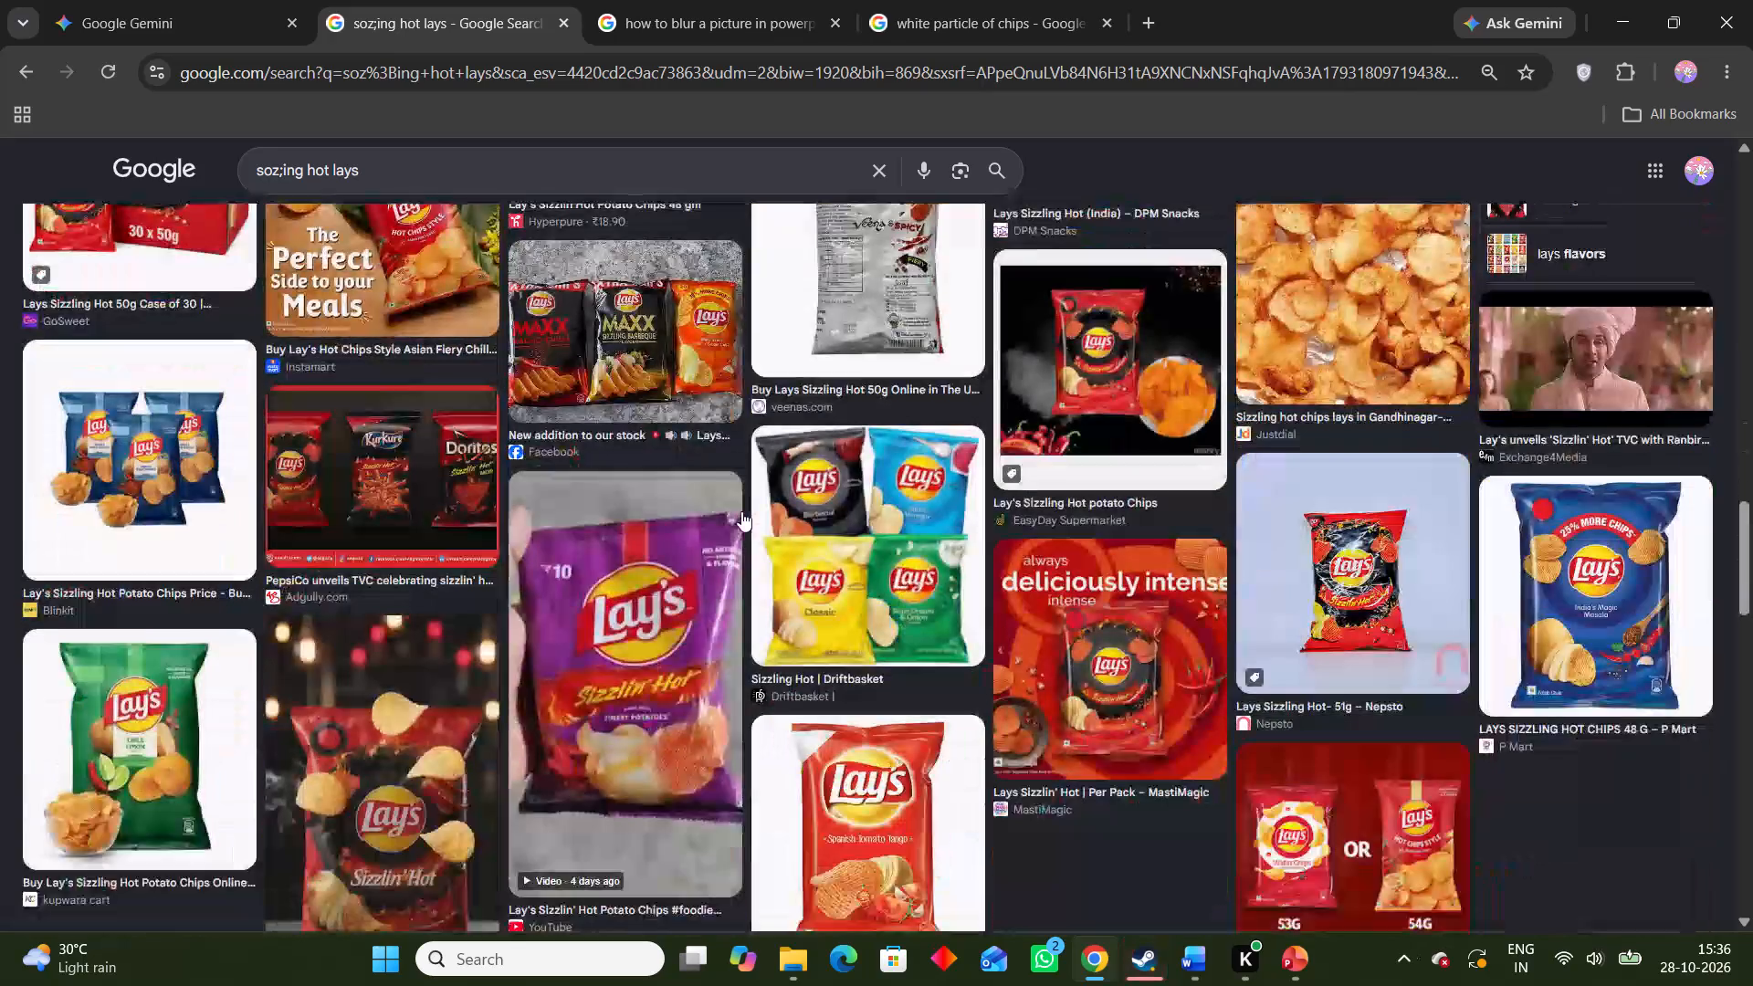
scroll(741, 511, down, 12)
scroll(740, 505, up, 1)
scroll(740, 505, down, 4)
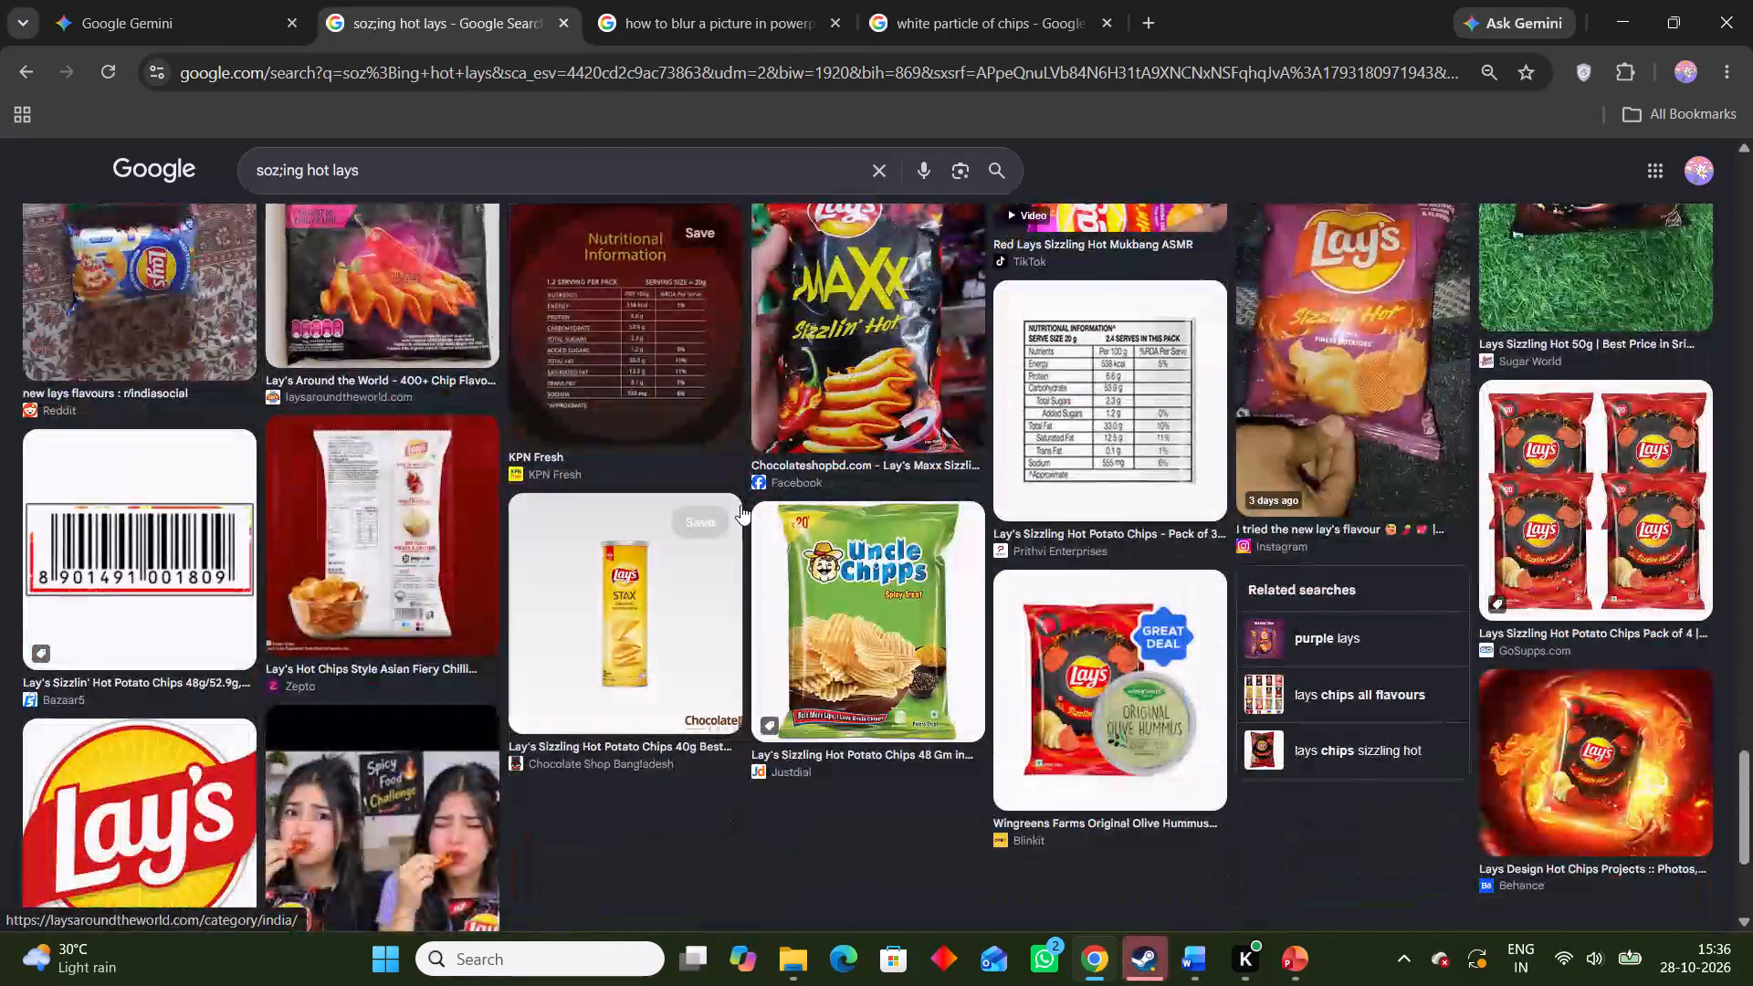
scroll(740, 503, down, 11)
scroll(740, 500, up, 15)
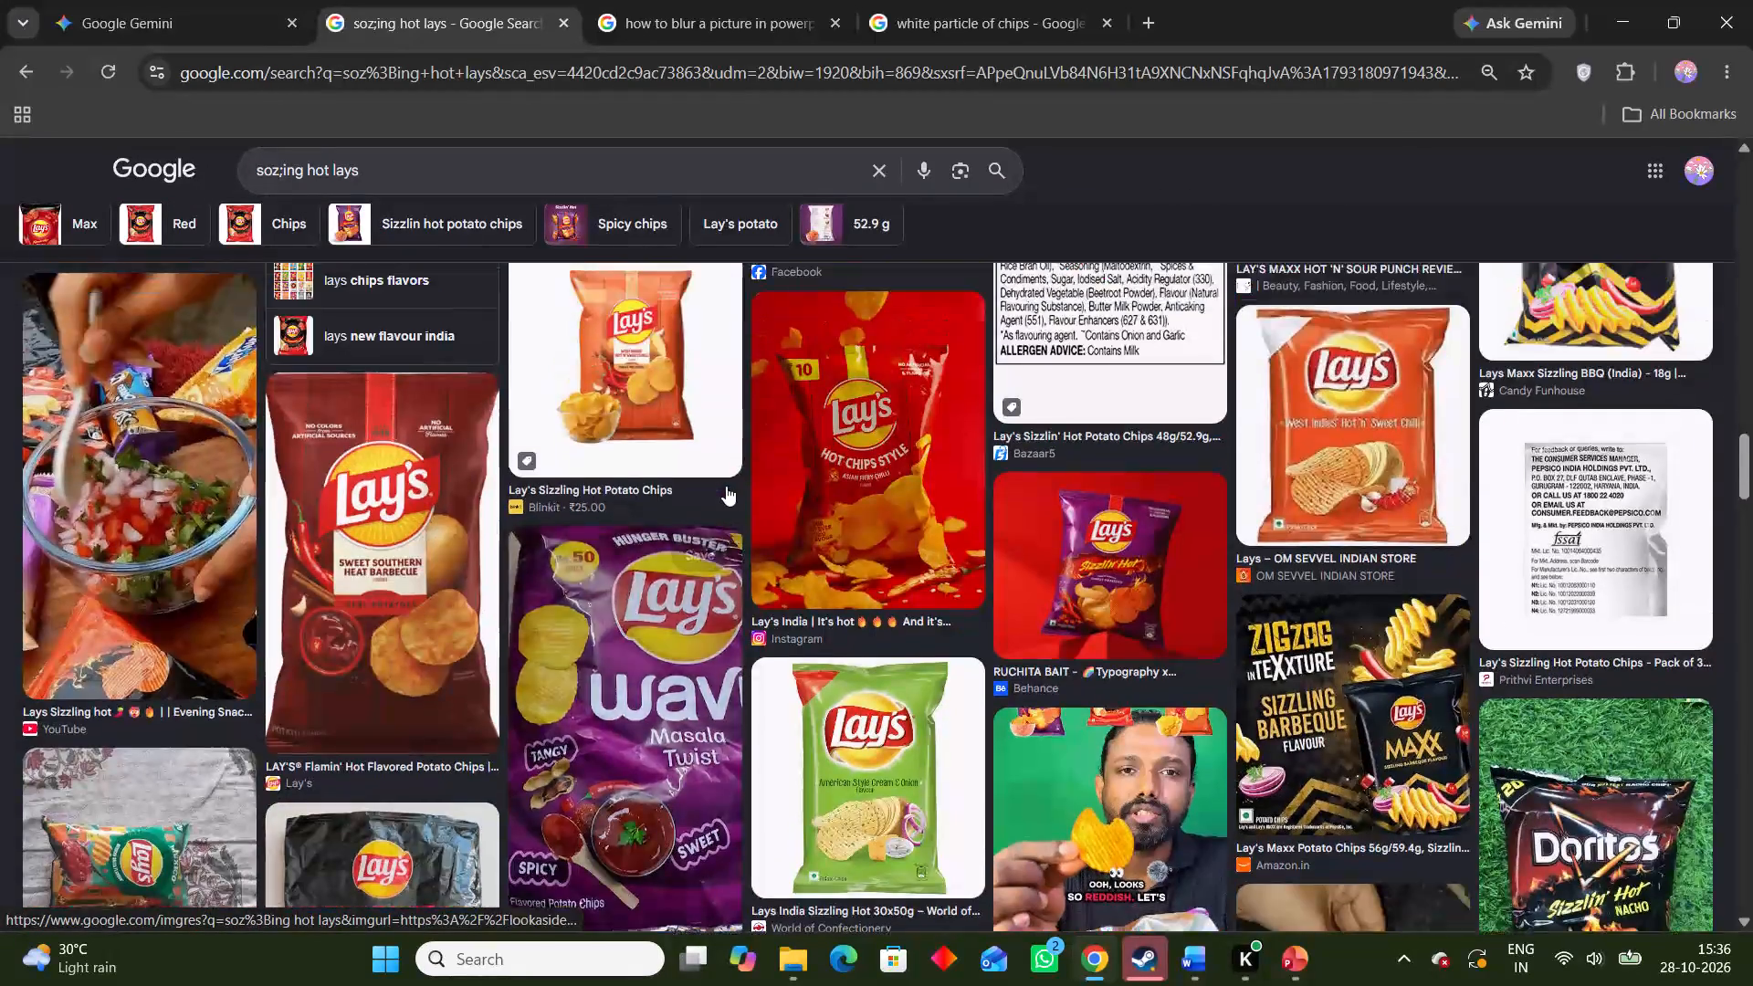
scroll(726, 486, up, 18)
scroll(726, 486, up, 7)
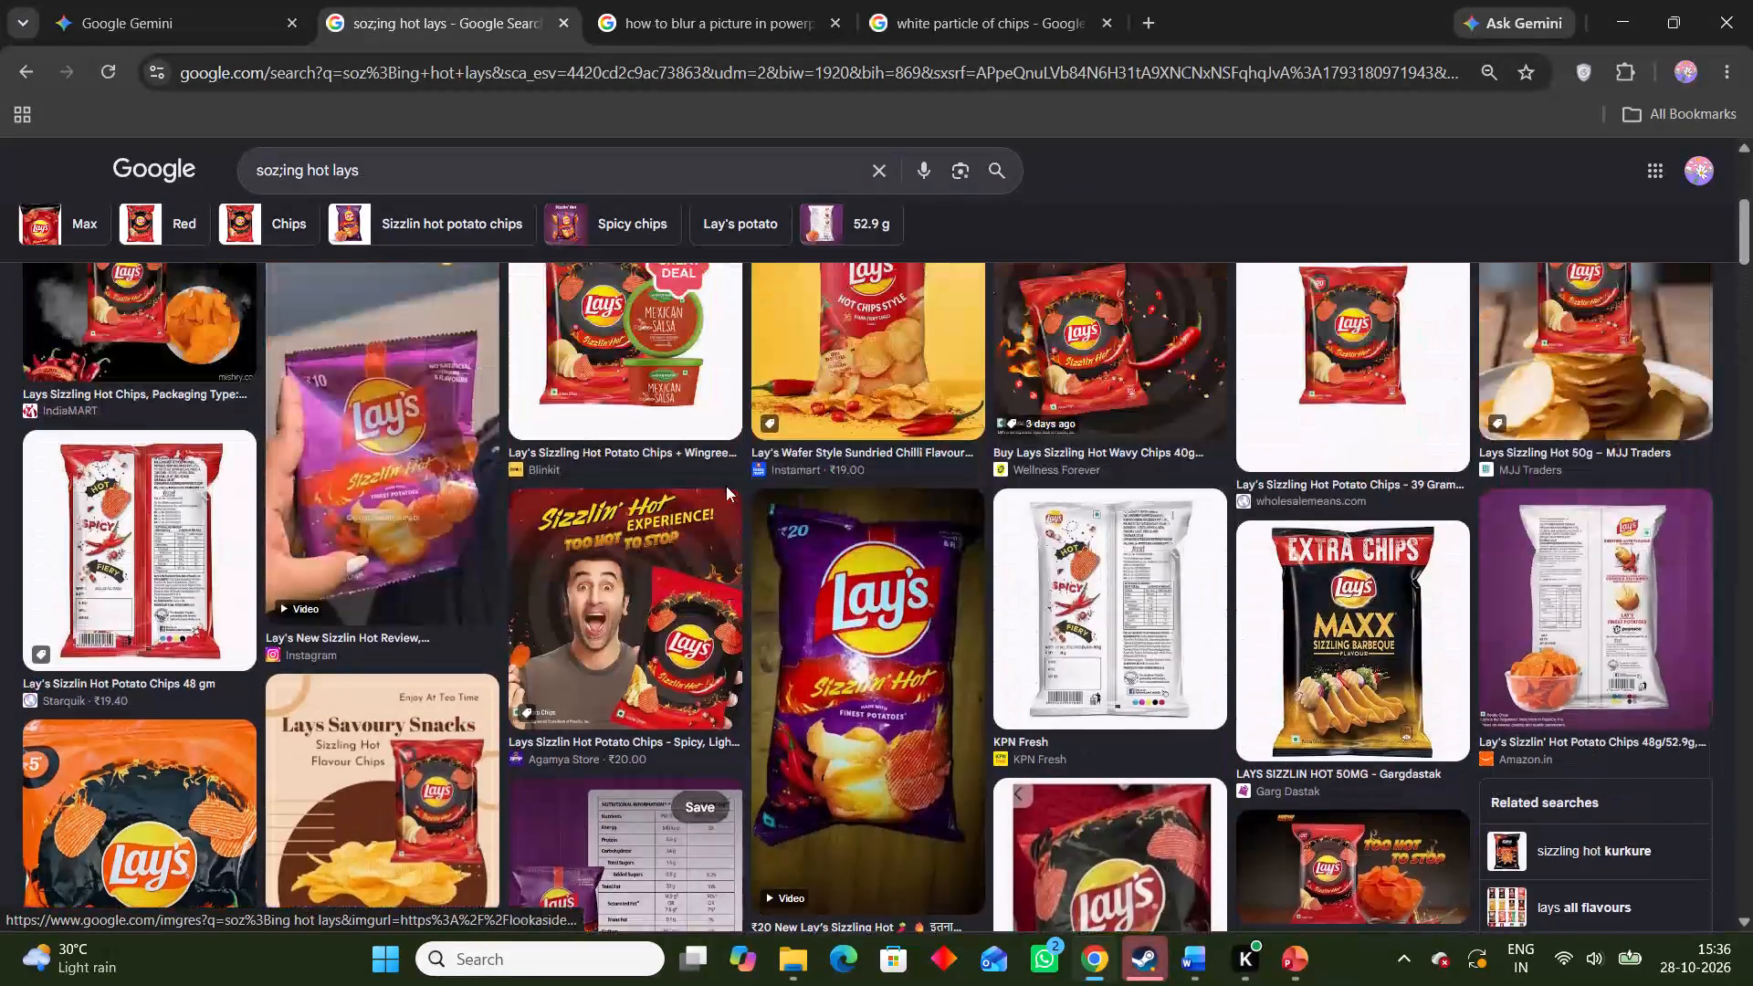
scroll(726, 486, up, 6)
Copy Instamart's purple Lay's Sizzlin' Hot packet image with the chip bowl and paste it onto the second PowerPoint slide.
click(153, 504)
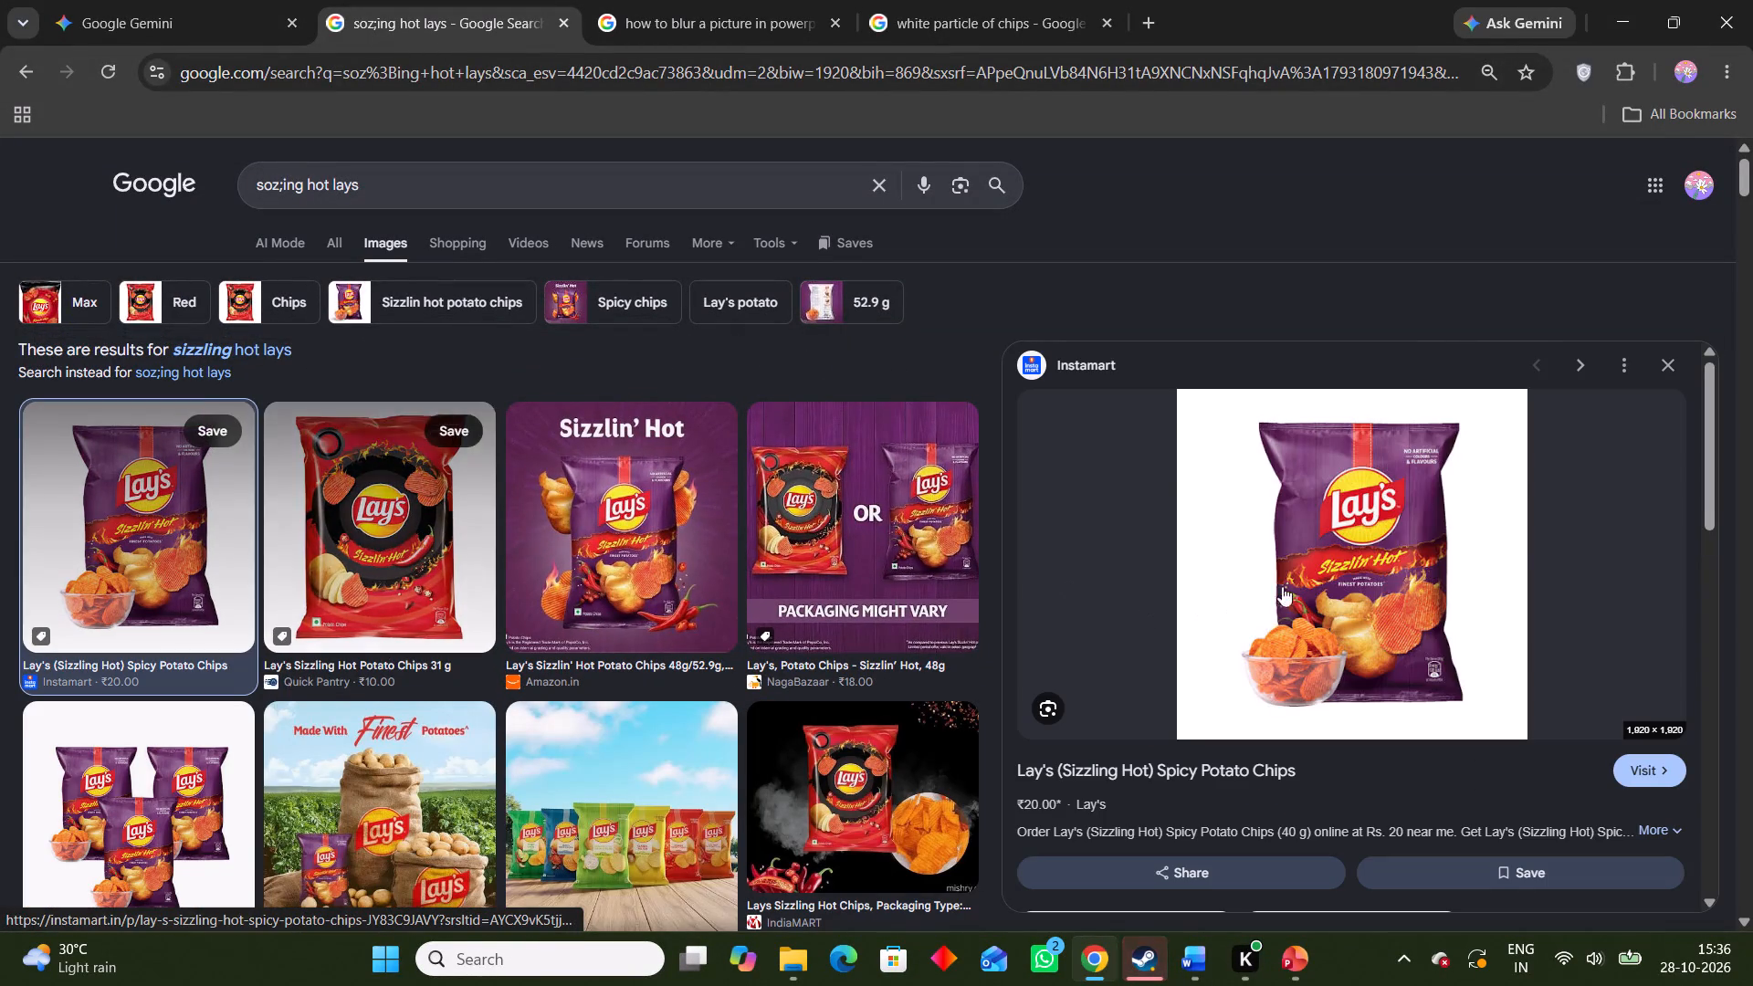
right_click(1350, 555)
click(1466, 404)
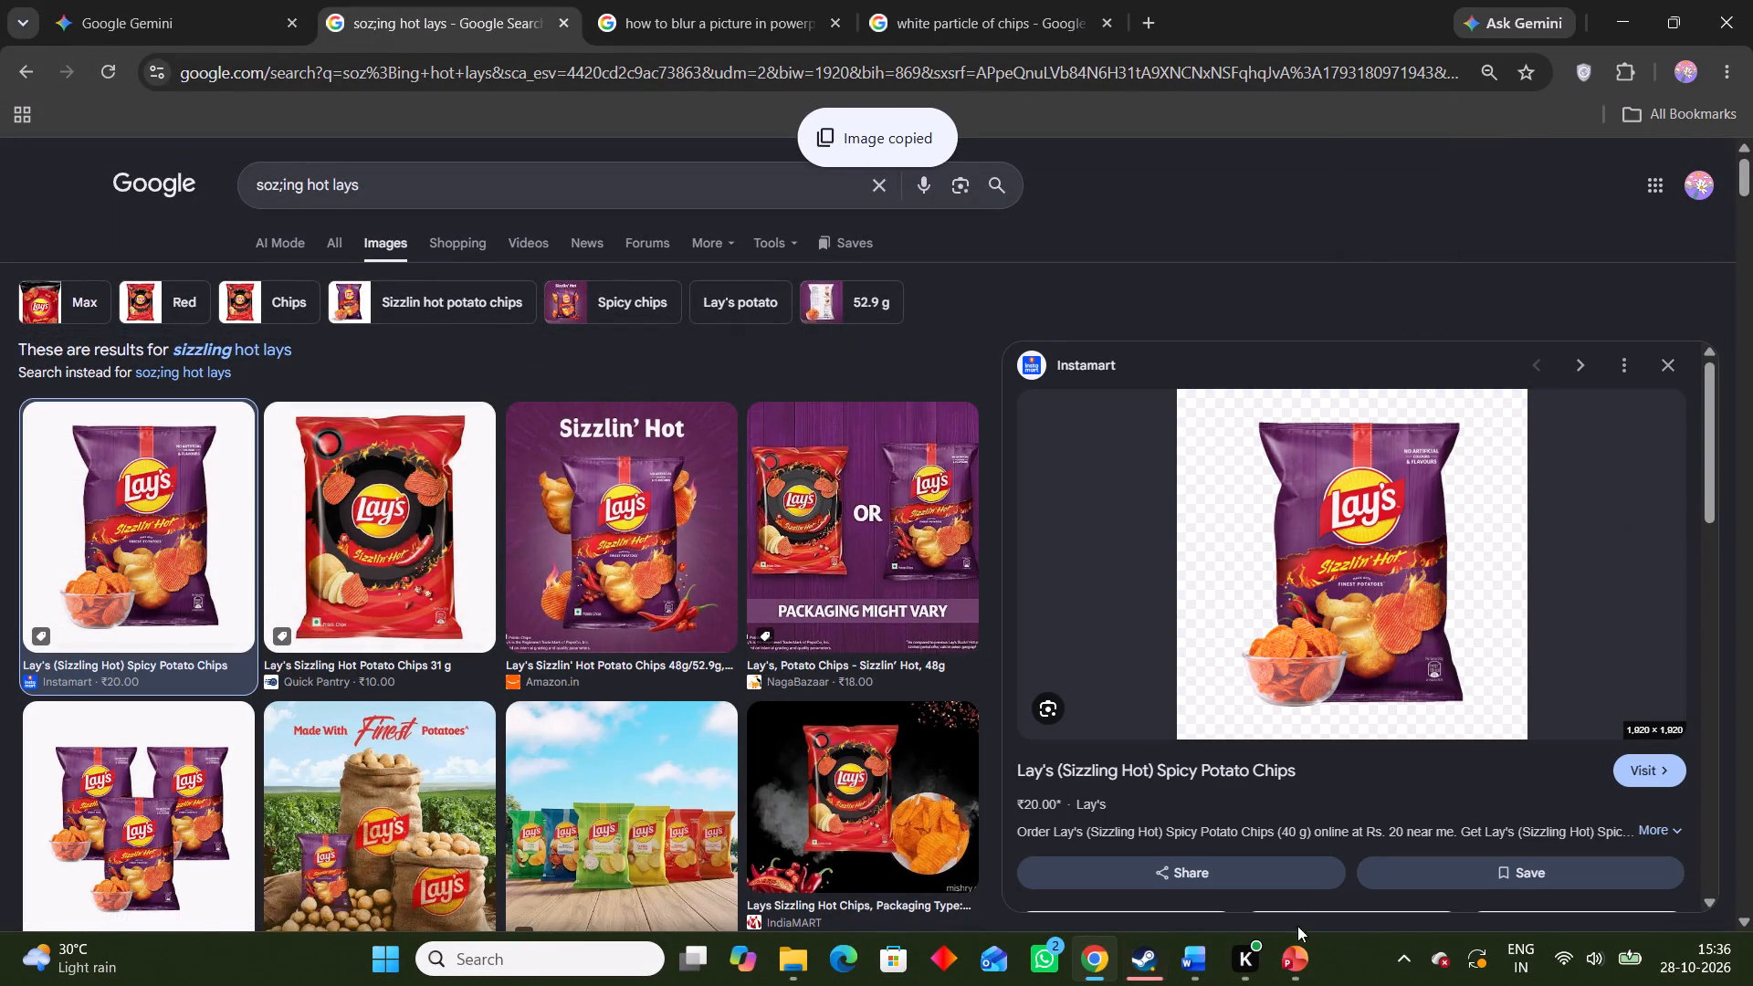
click(1303, 946)
key(ctrl+v)
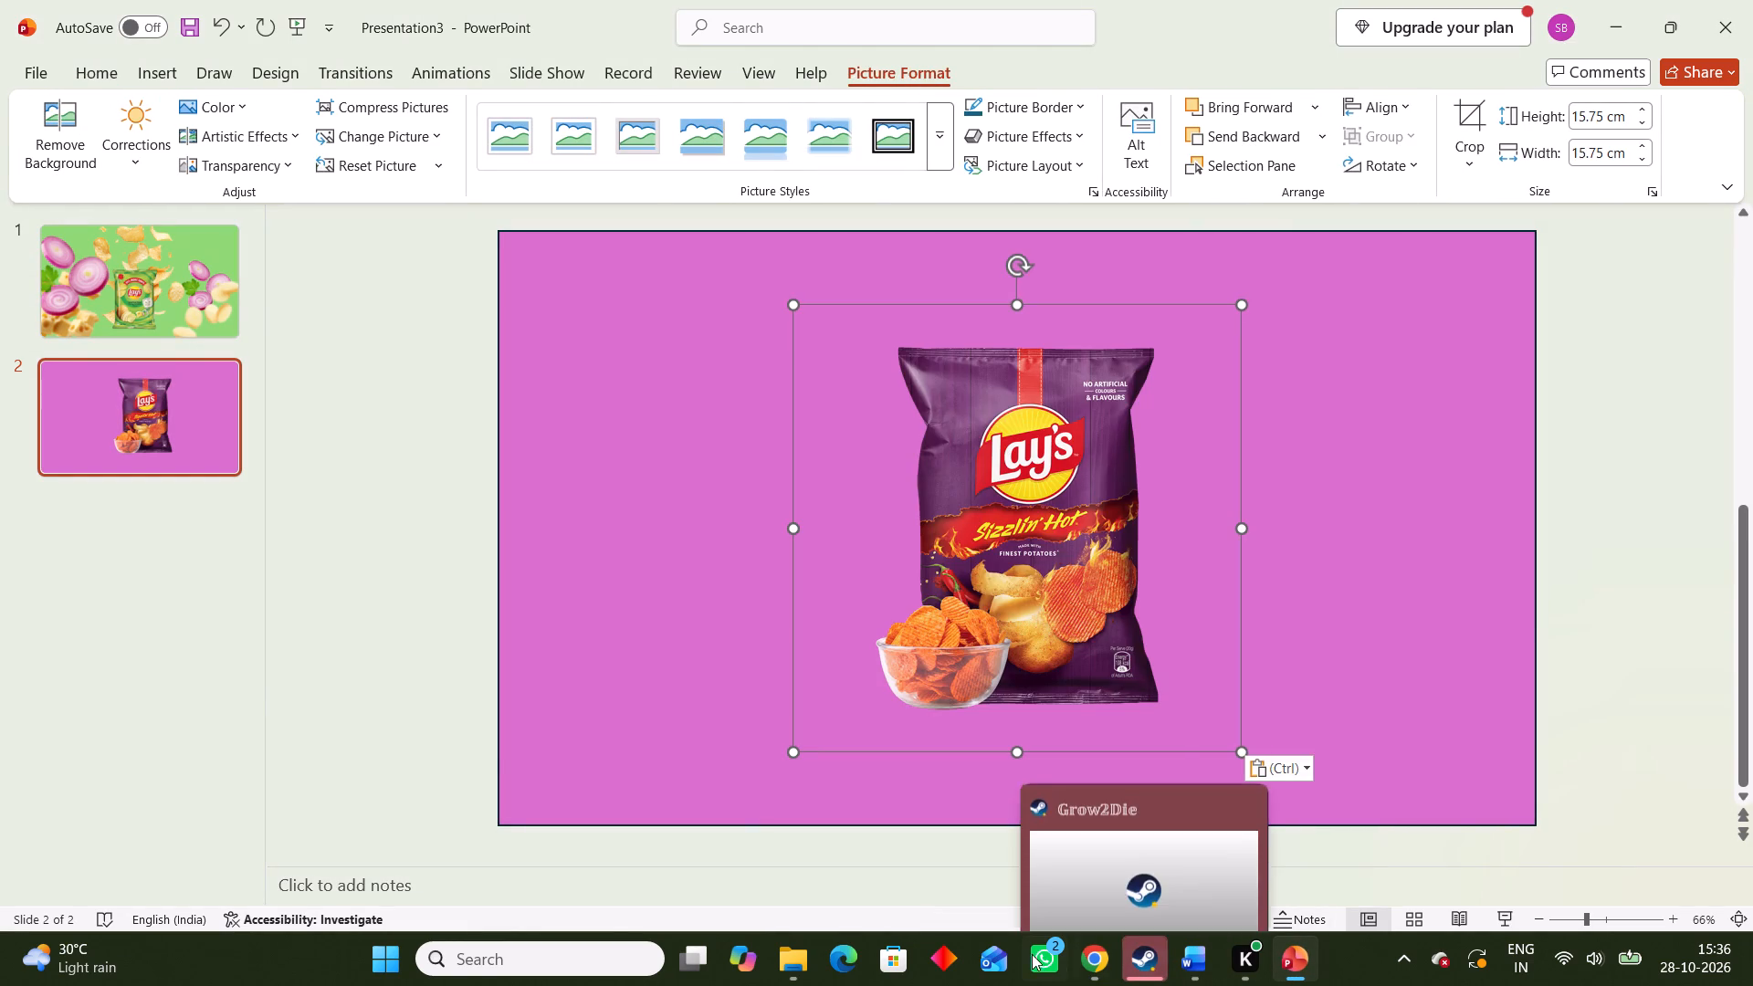
Return to Chrome and run the image search with "green lays" added to the query.
click(1100, 954)
double_click(601, 166)
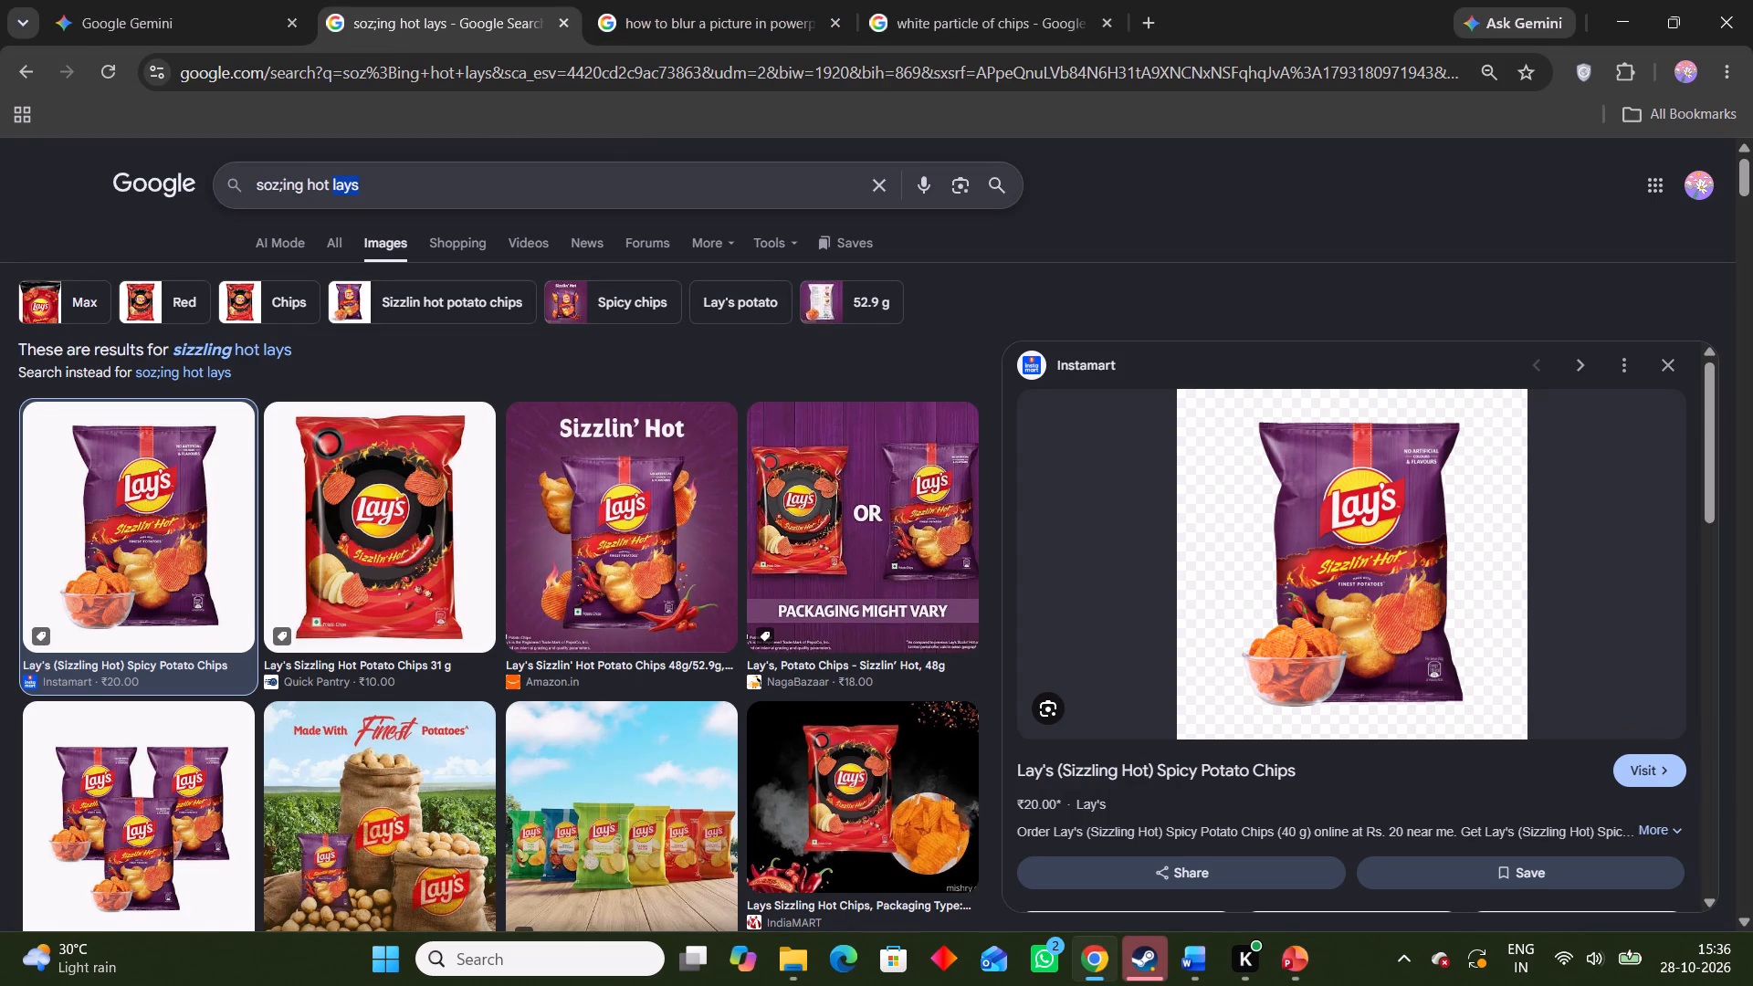
double_click(600, 168)
text(green lays)
key(Return)
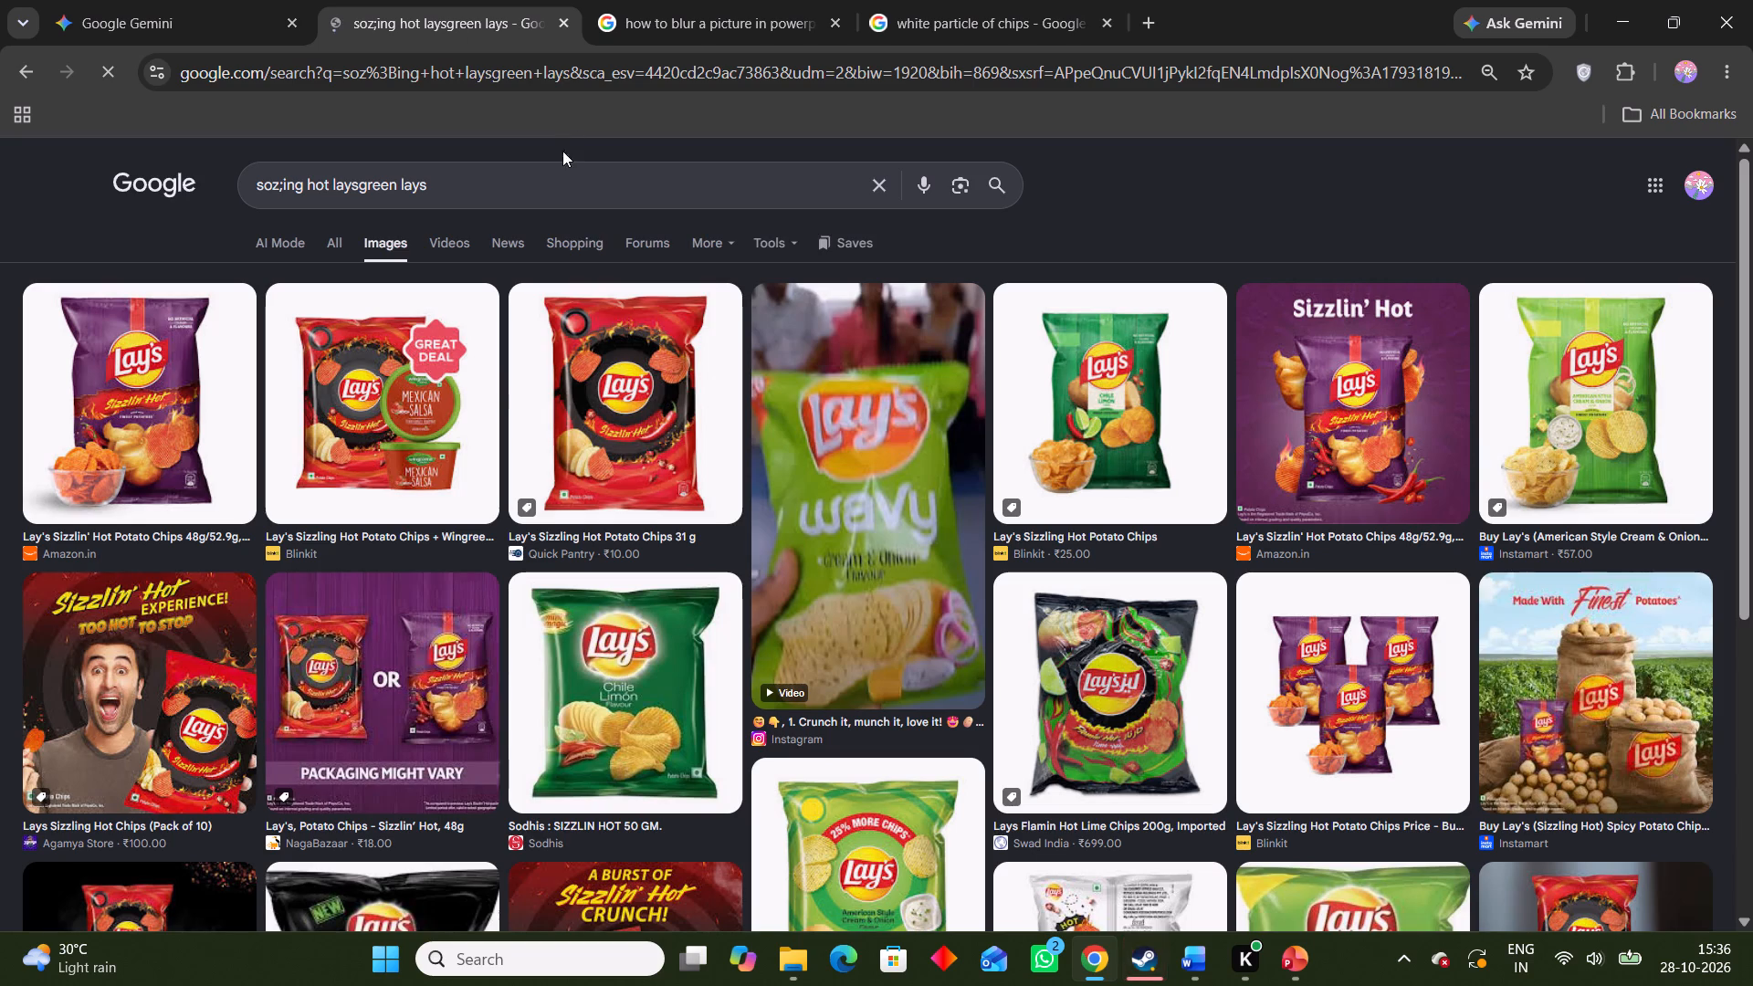
Copy Instamart's green Lay's American Style Cream & Onion packet image and paste it onto the first PowerPoint slide.
click(1606, 420)
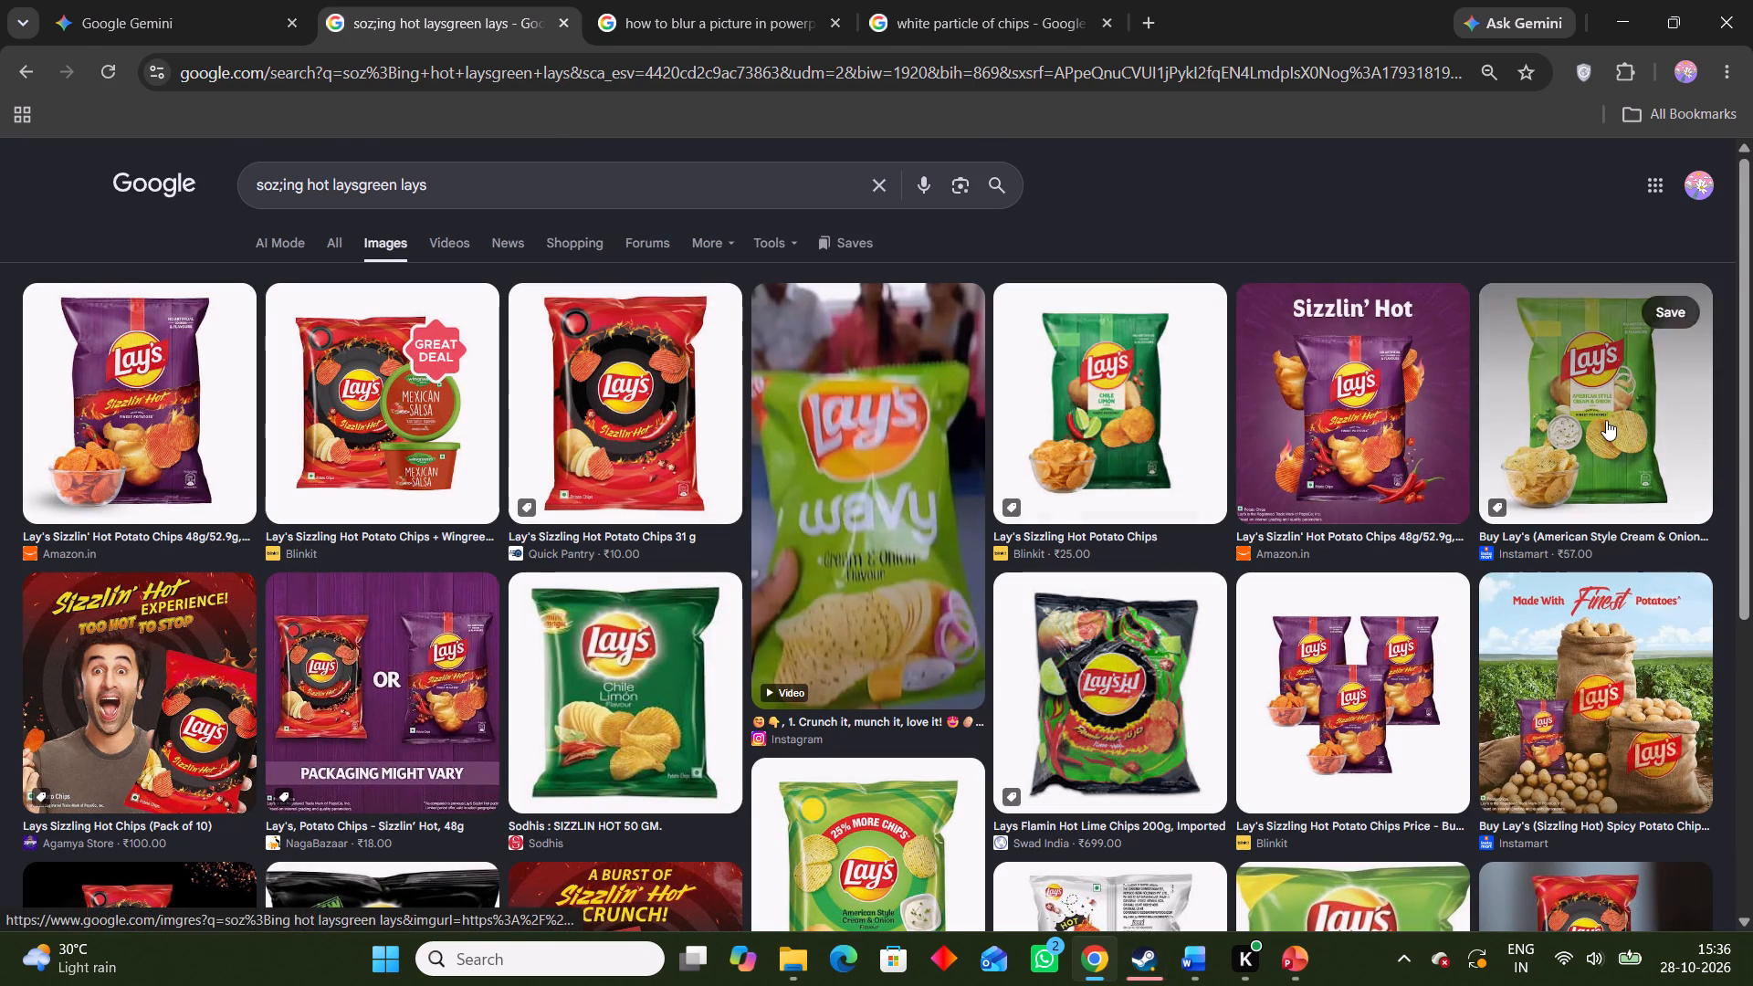
right_click(1408, 488)
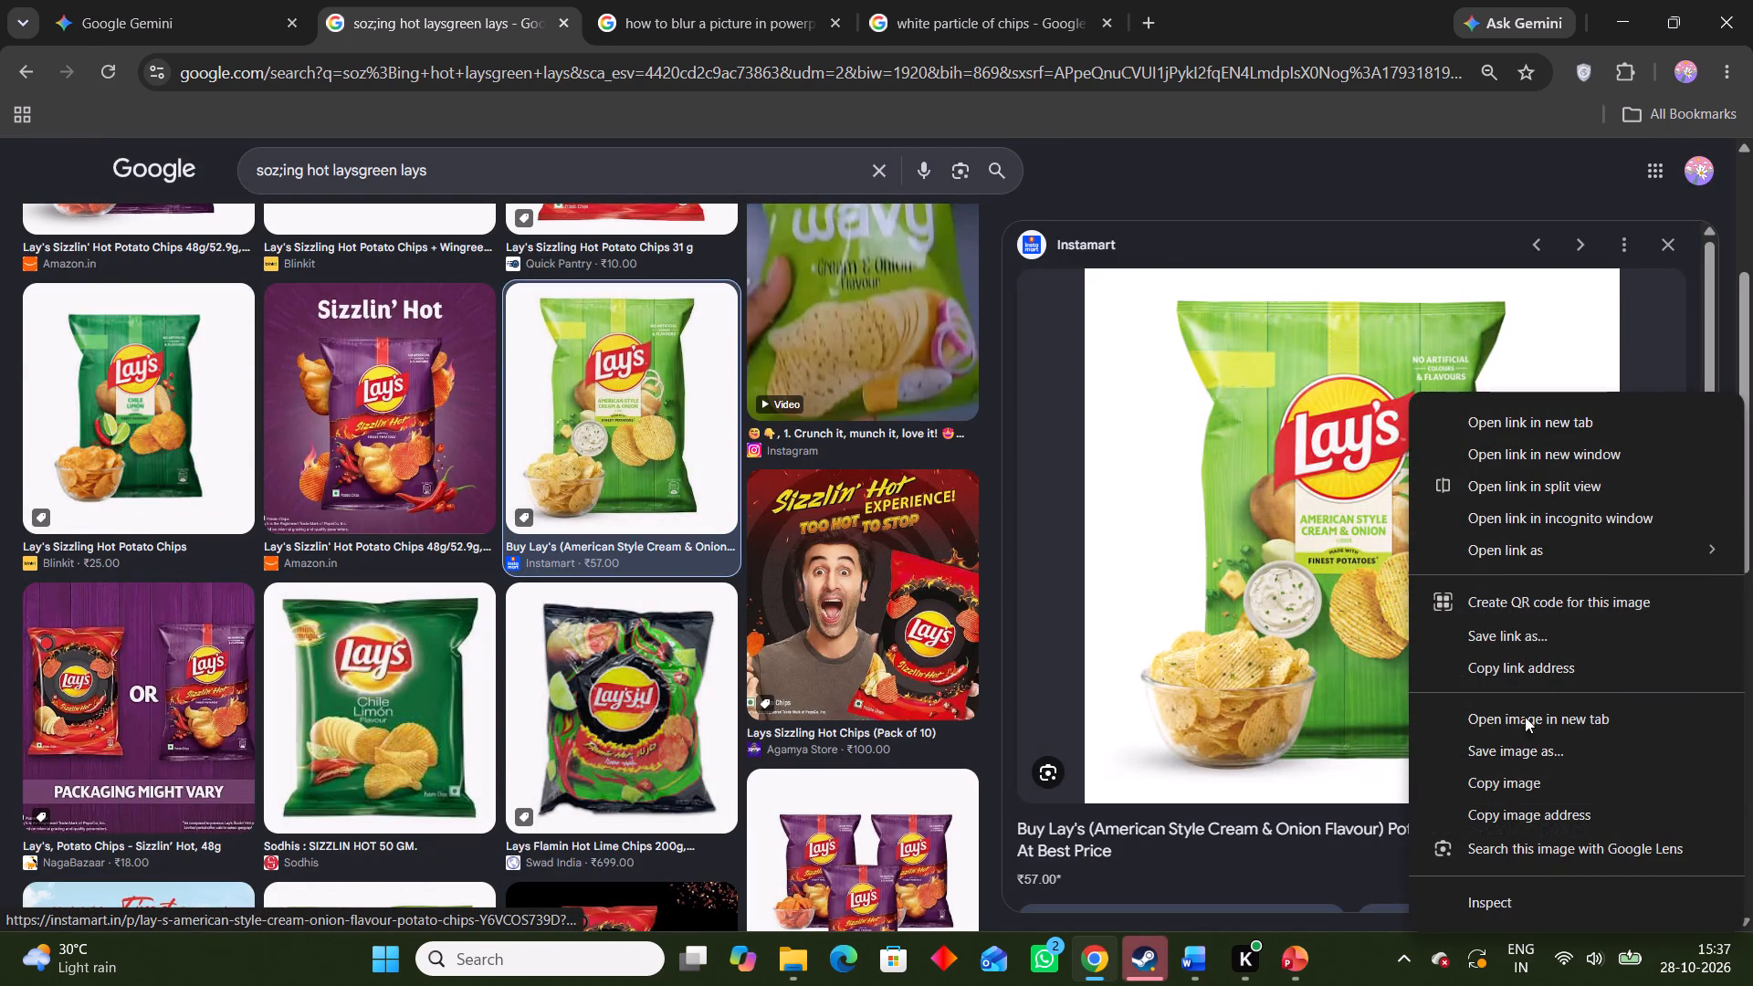
click(1522, 783)
click(1288, 963)
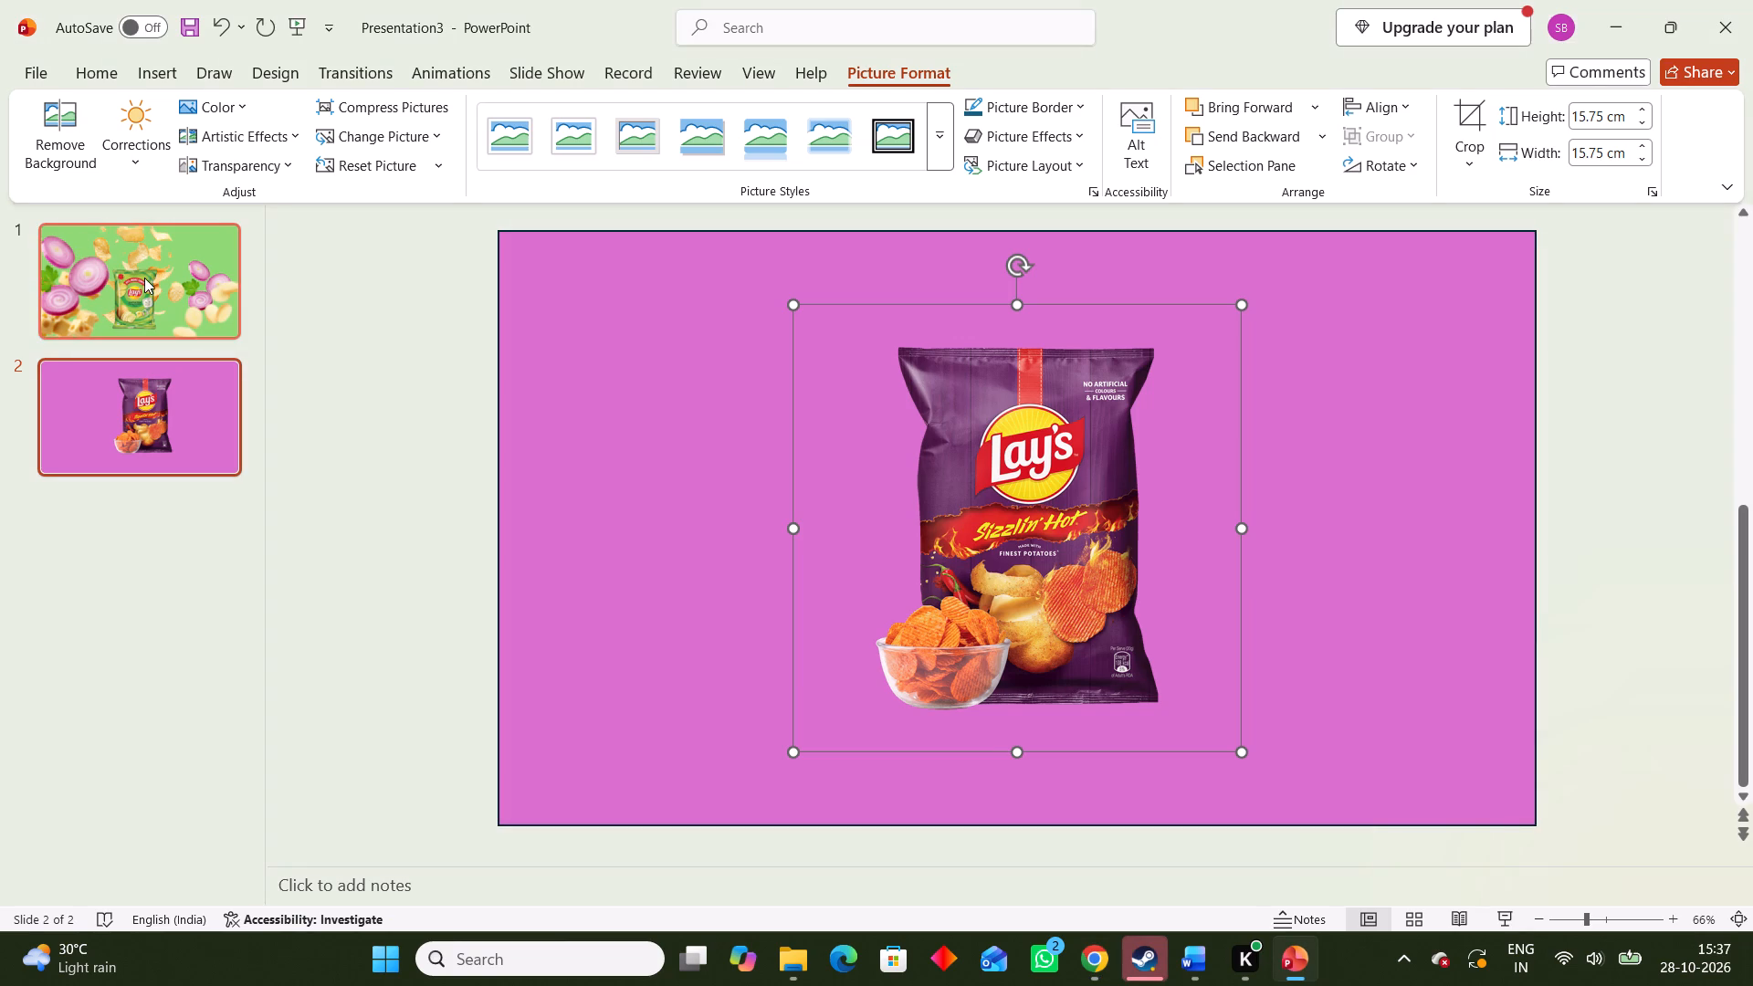
click(144, 278)
click(996, 585)
key(ctrl+v)
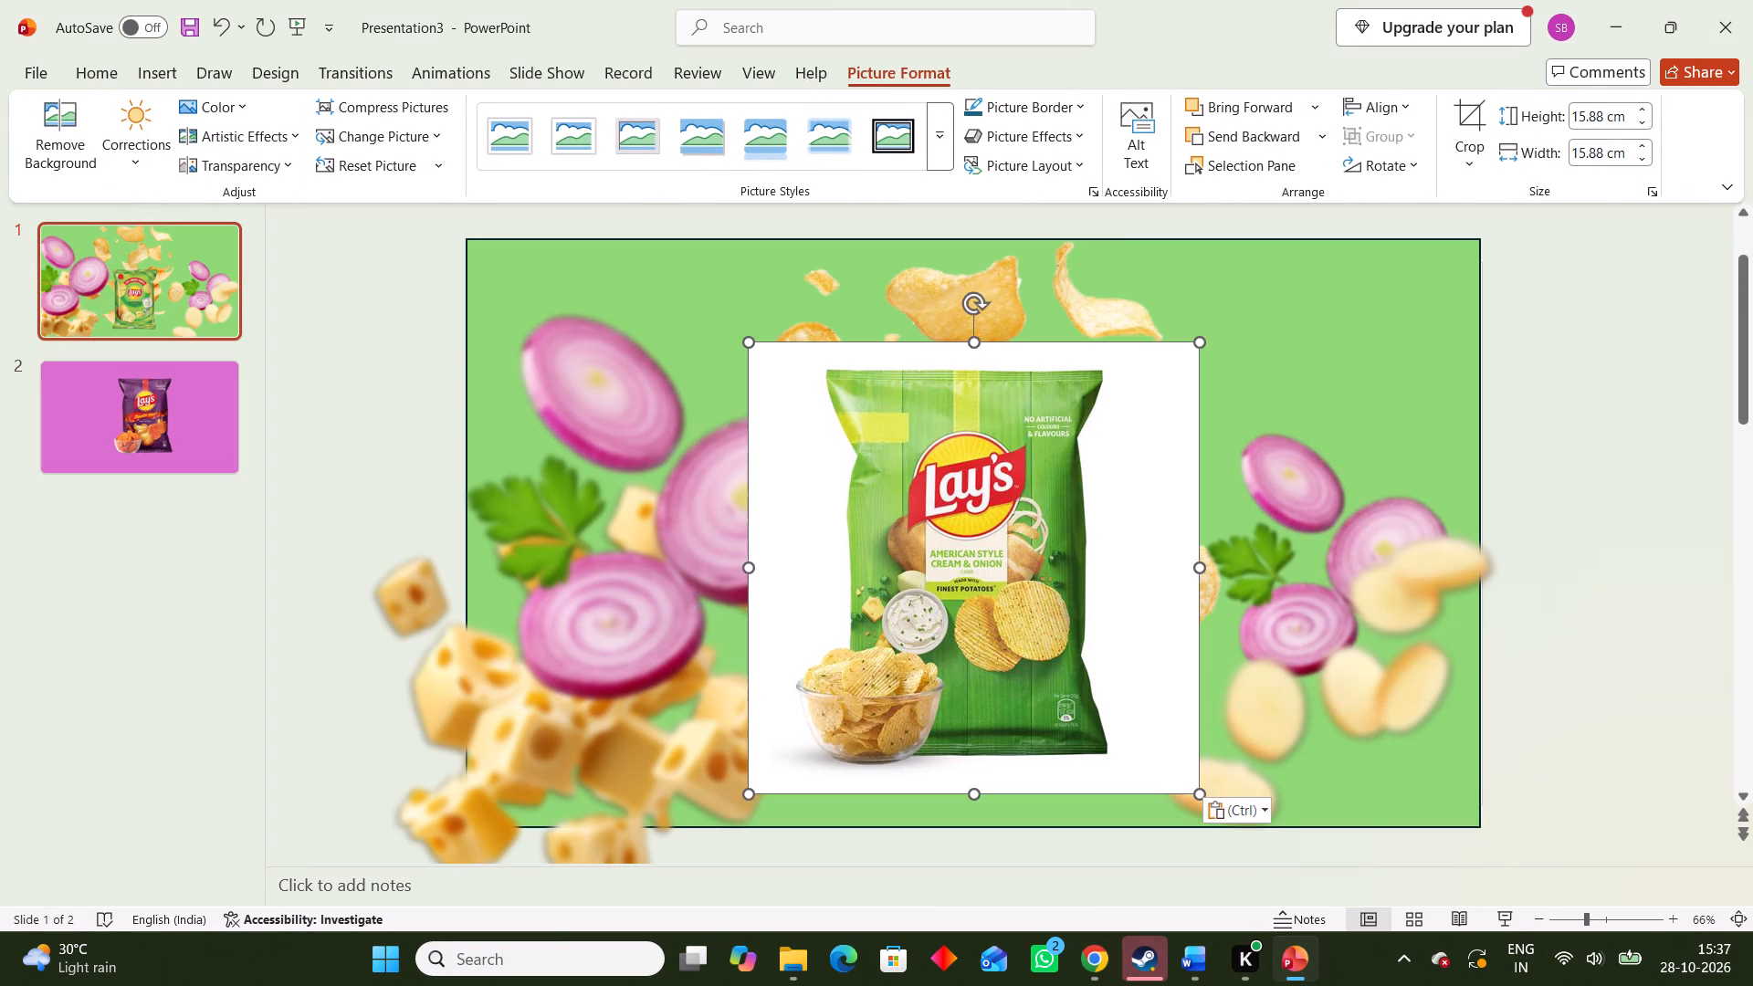
Remove the pasted green packet picture's white background, marking the packet's top edge and the chip bowl's base as areas to keep.
click(88, 121)
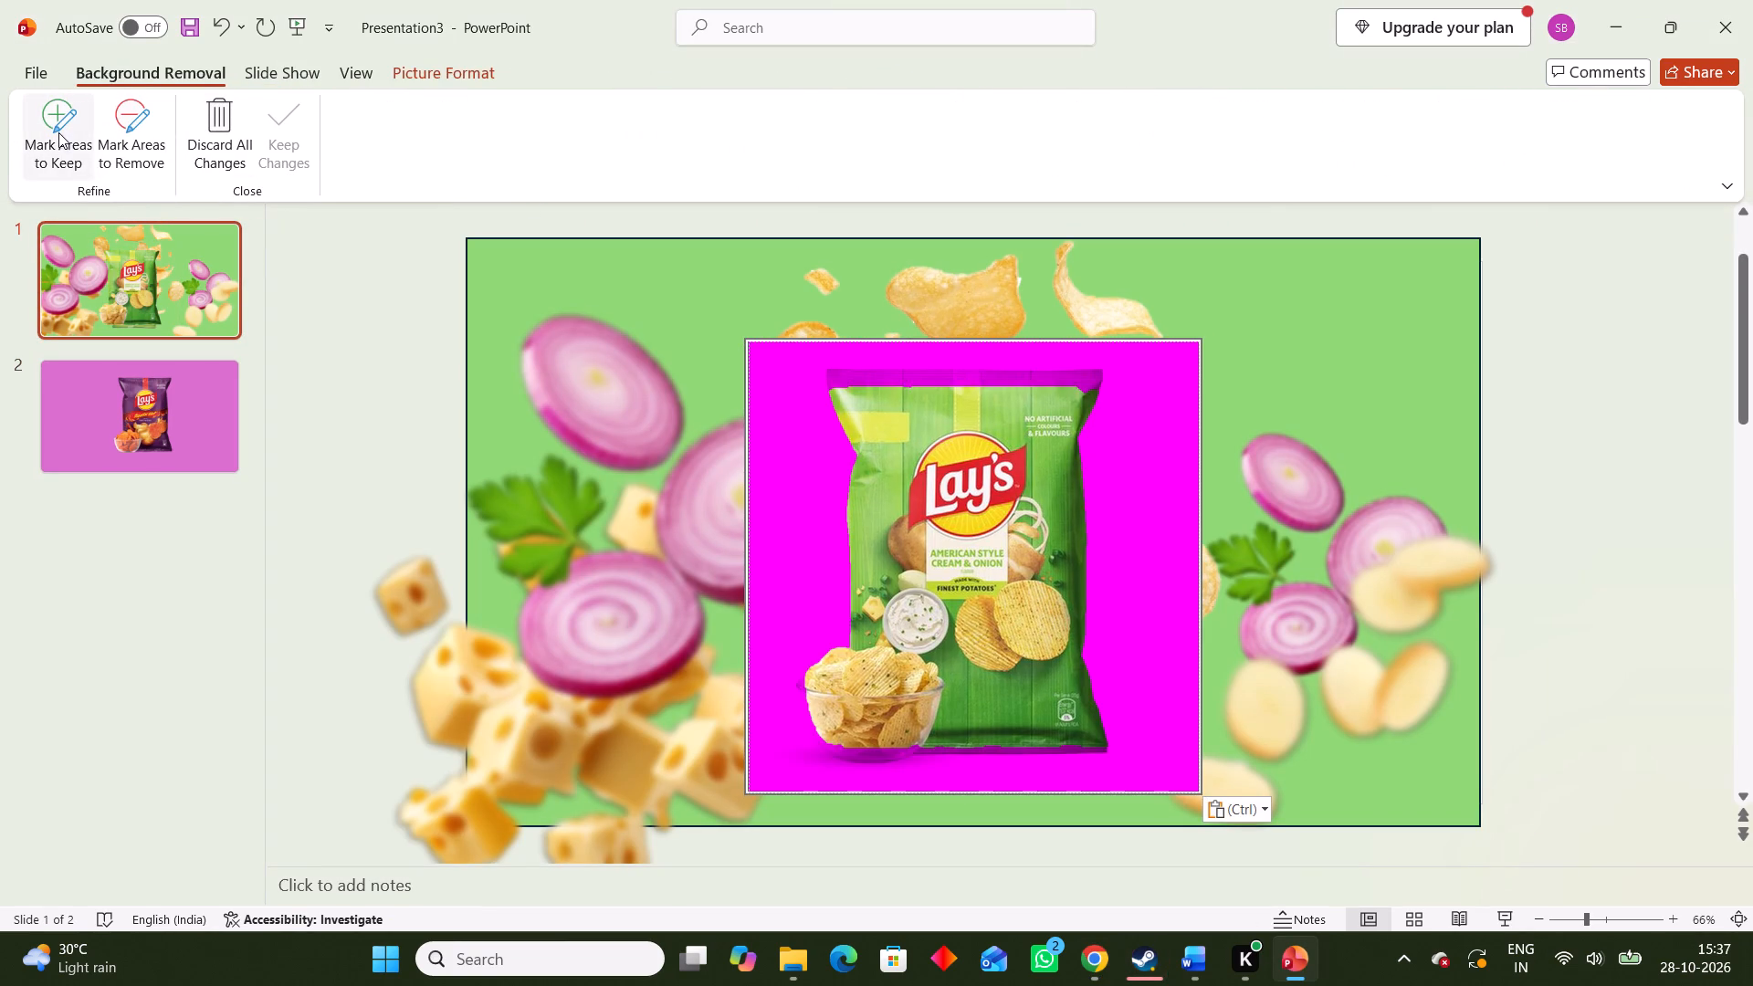
click(58, 131)
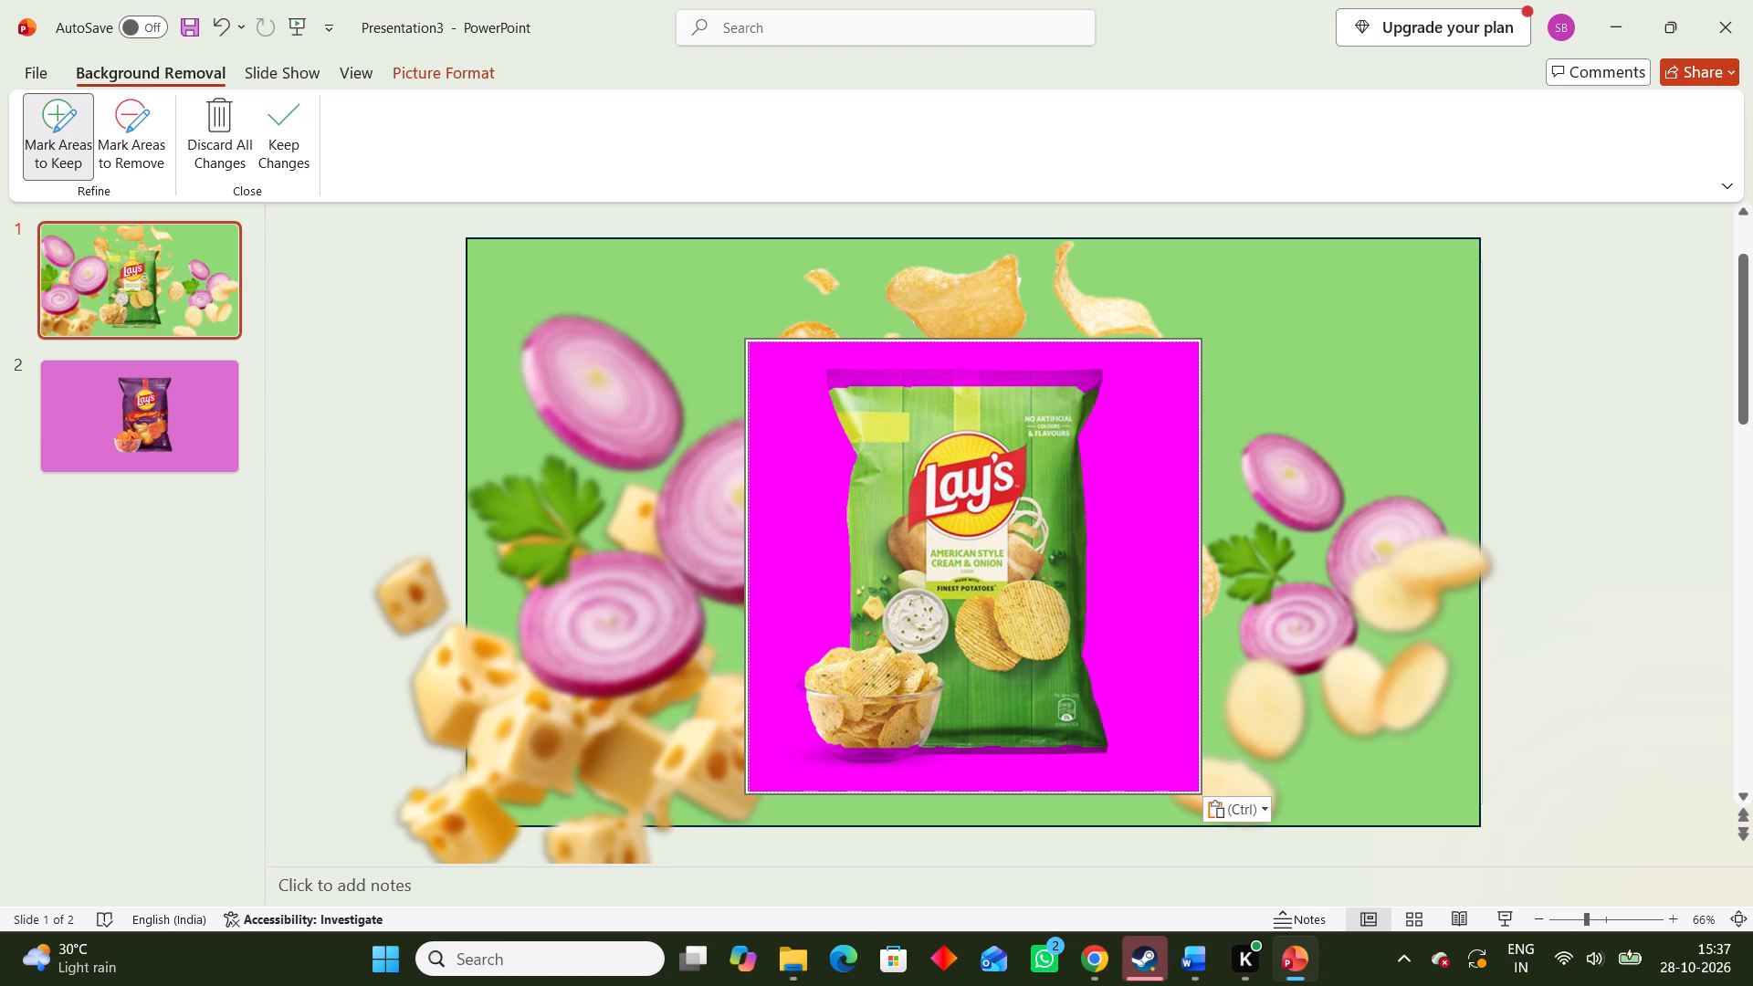
click(829, 374)
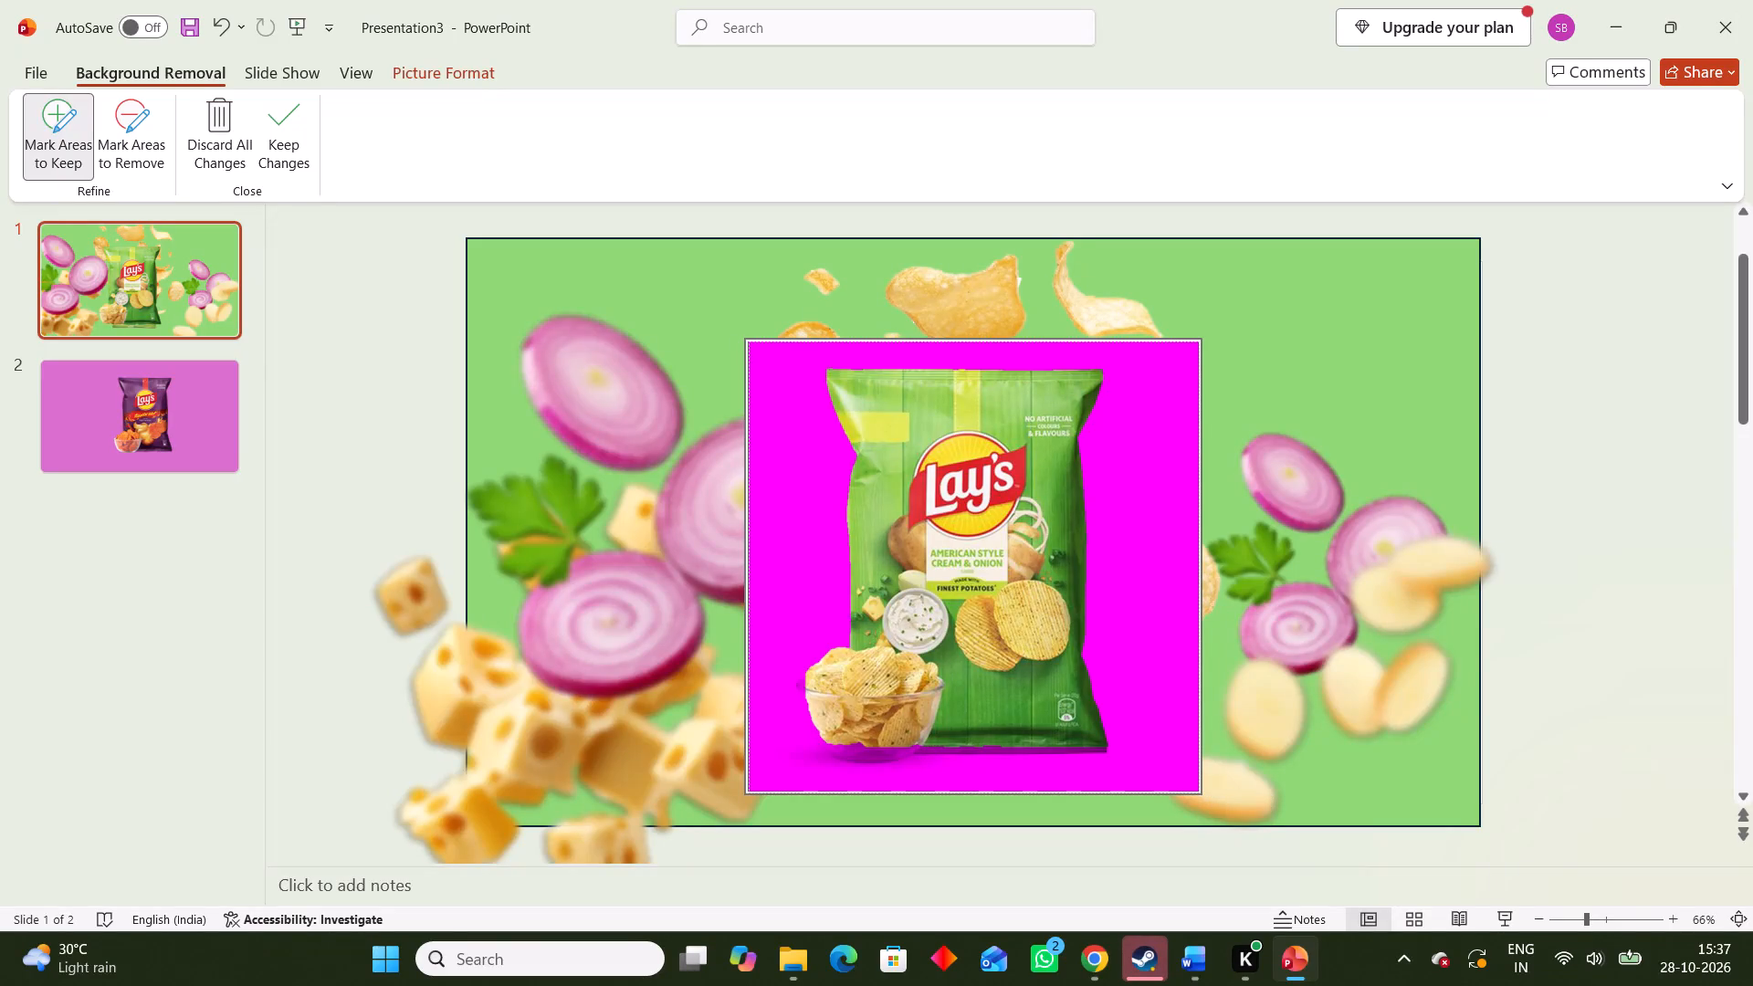
click(867, 751)
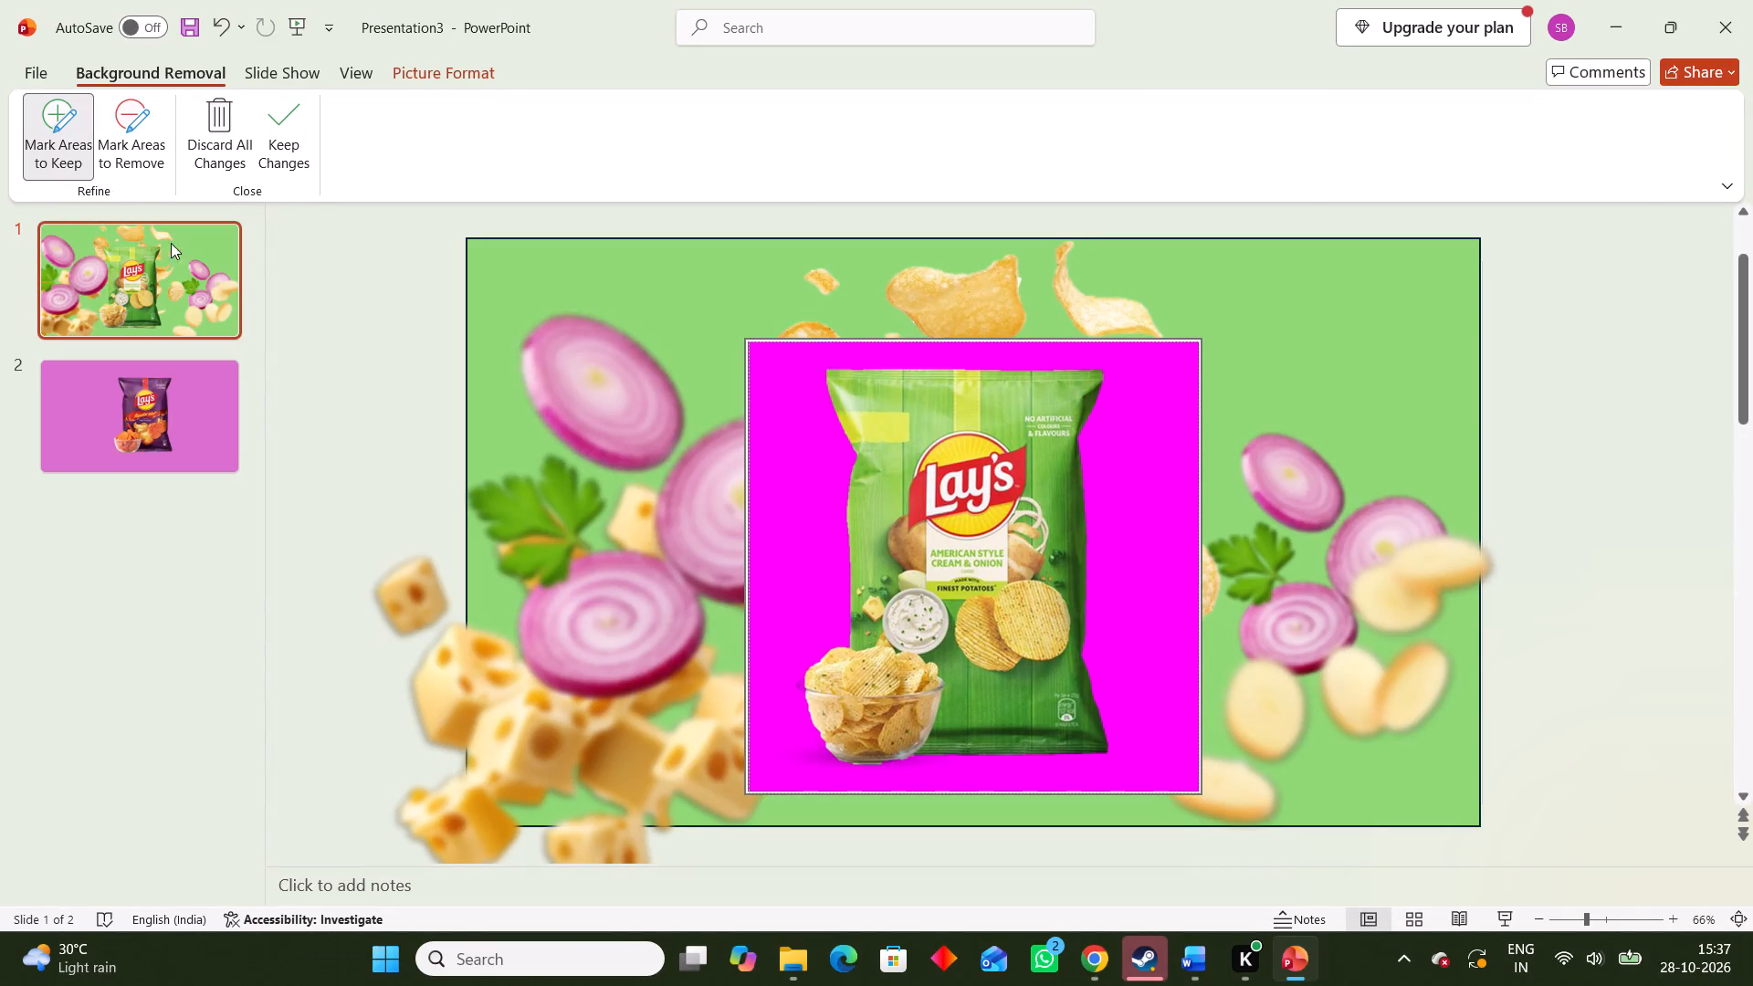
click(278, 129)
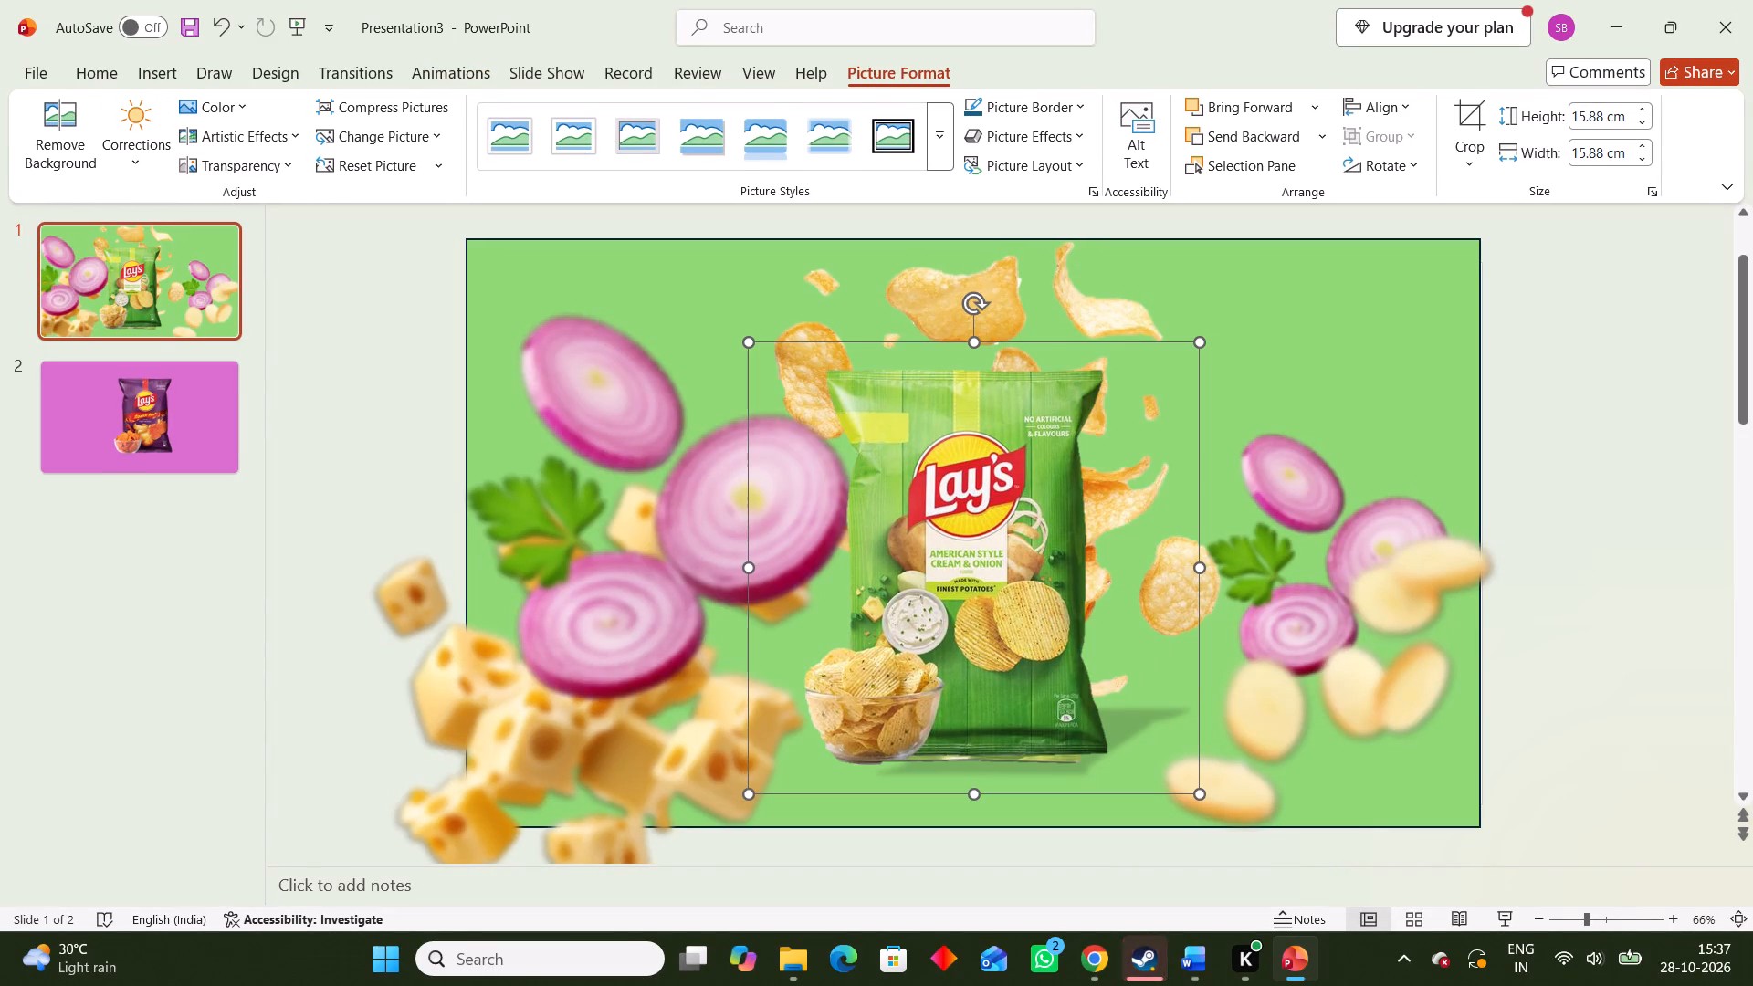
Apply a perspective shadow slanting to the upper right to the new green packet picture.
click(1062, 143)
click(1086, 135)
click(1082, 134)
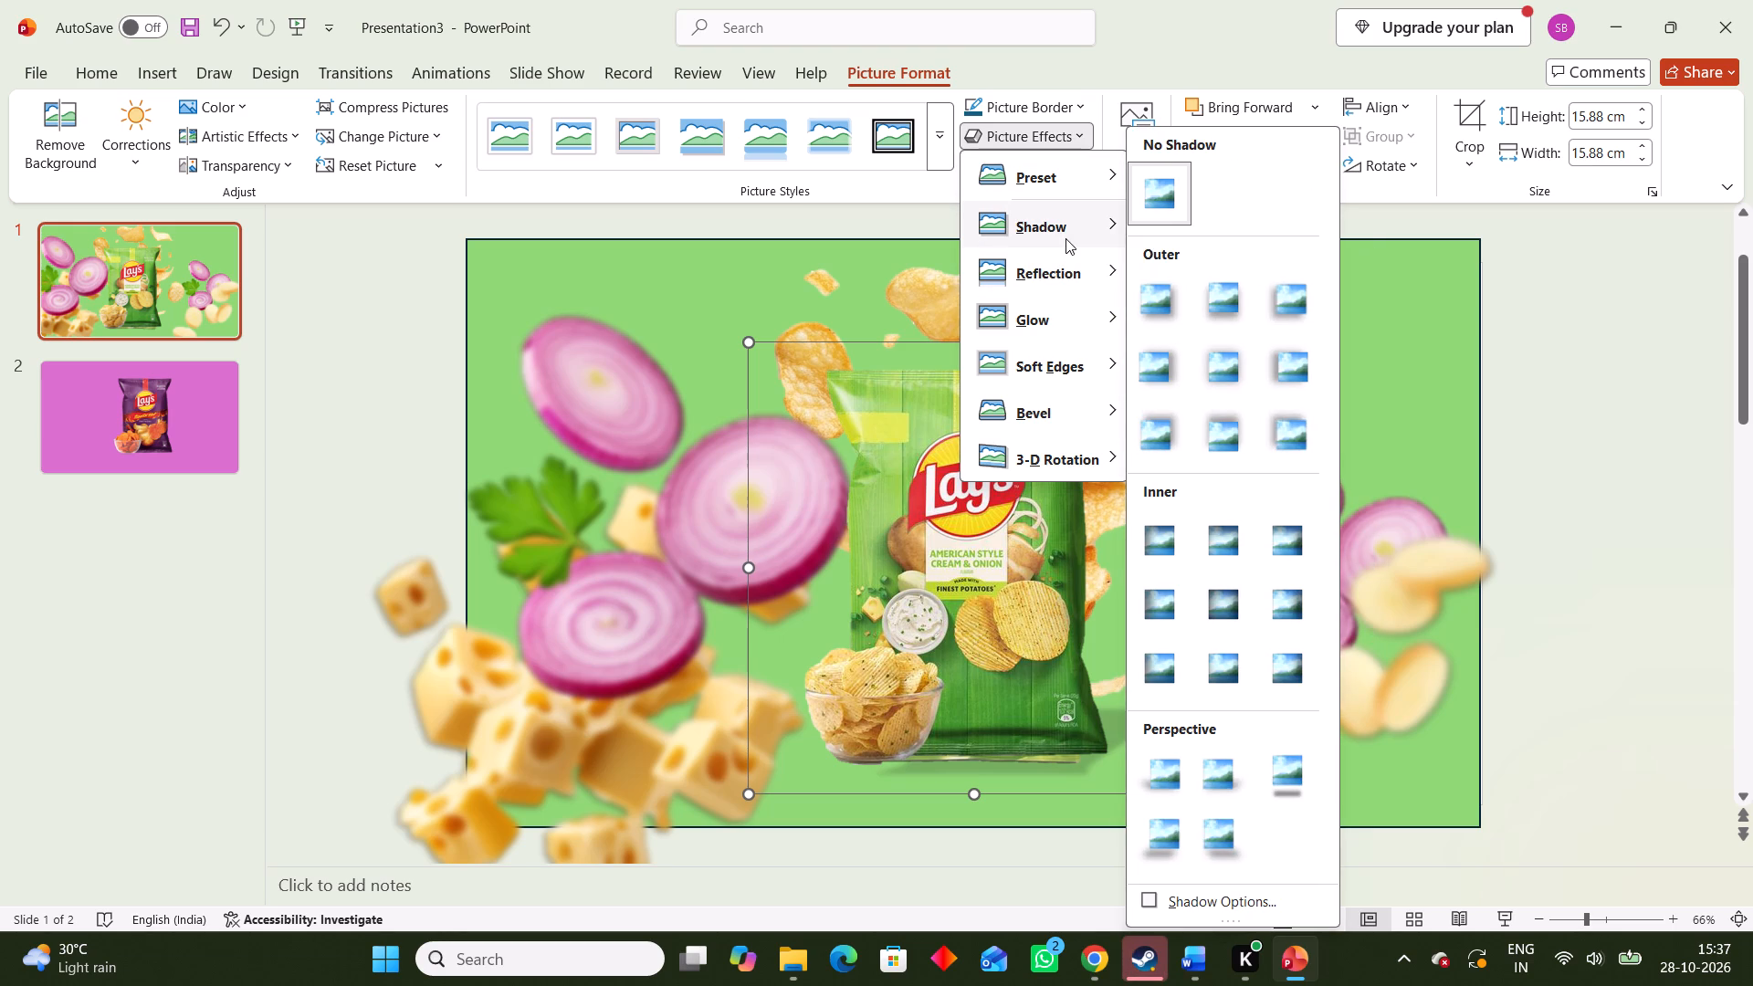
click(1233, 774)
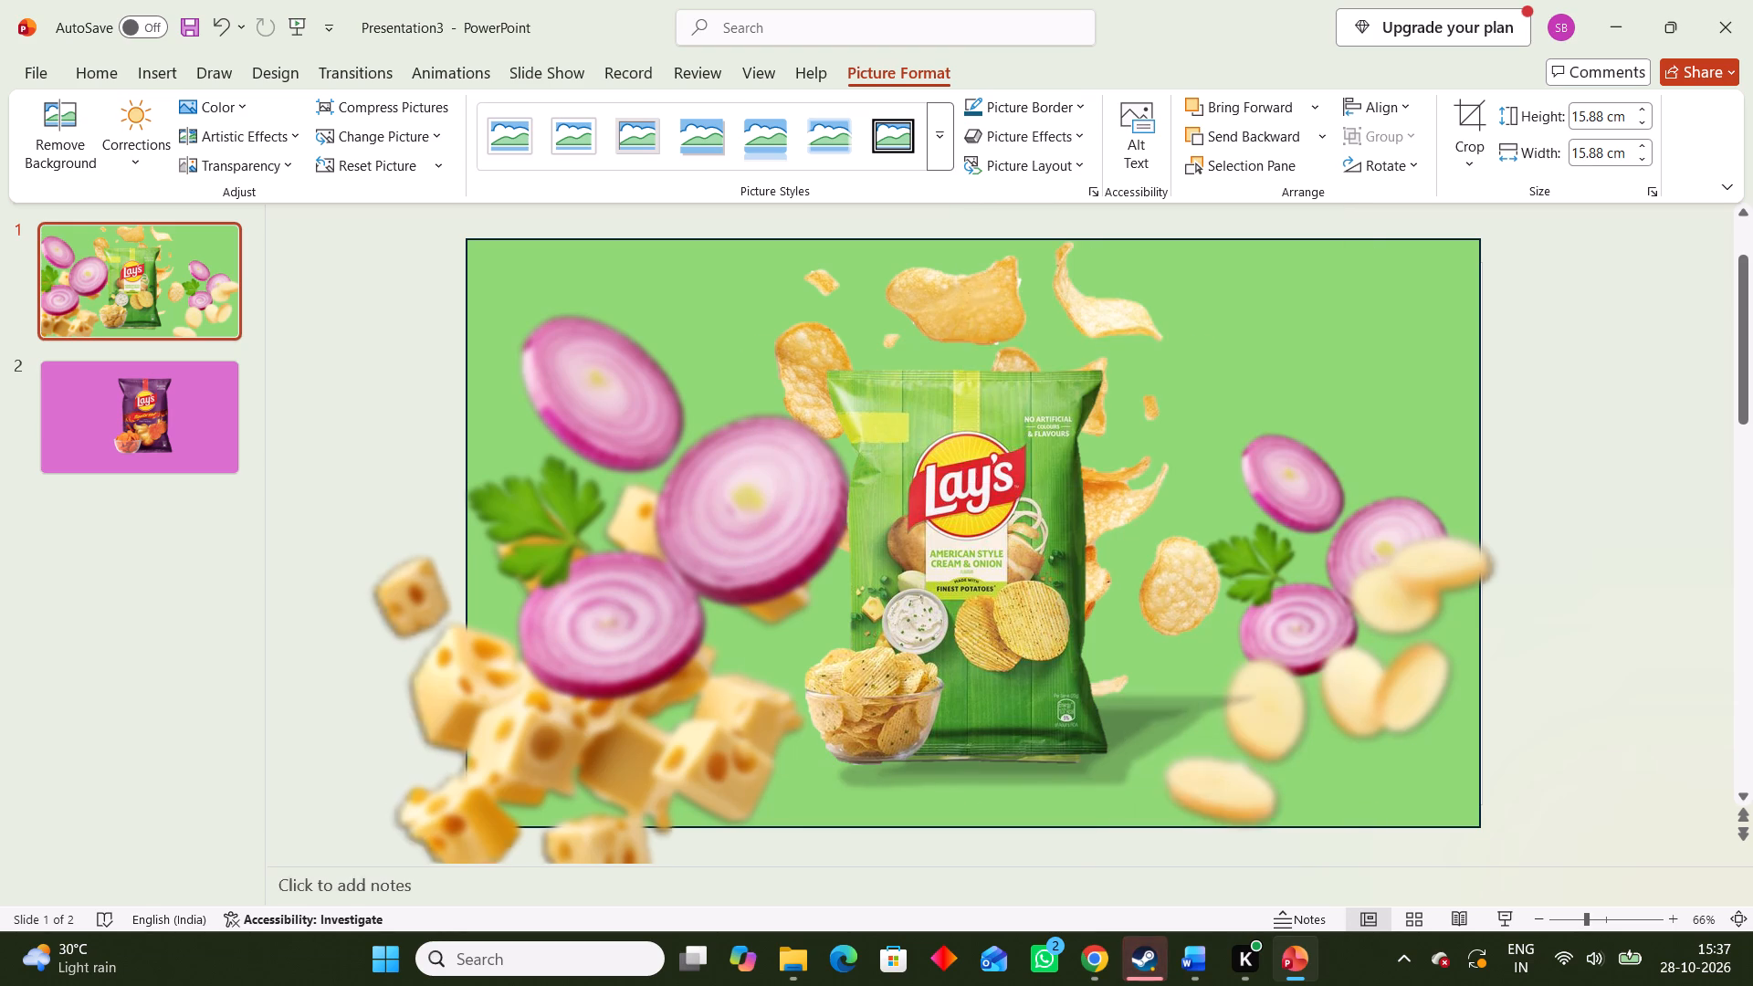
Move the new green packet aside to the slide's right half and delete the old "25% More Chips" packet.
drag(1068, 653, 1358, 681)
click(912, 605)
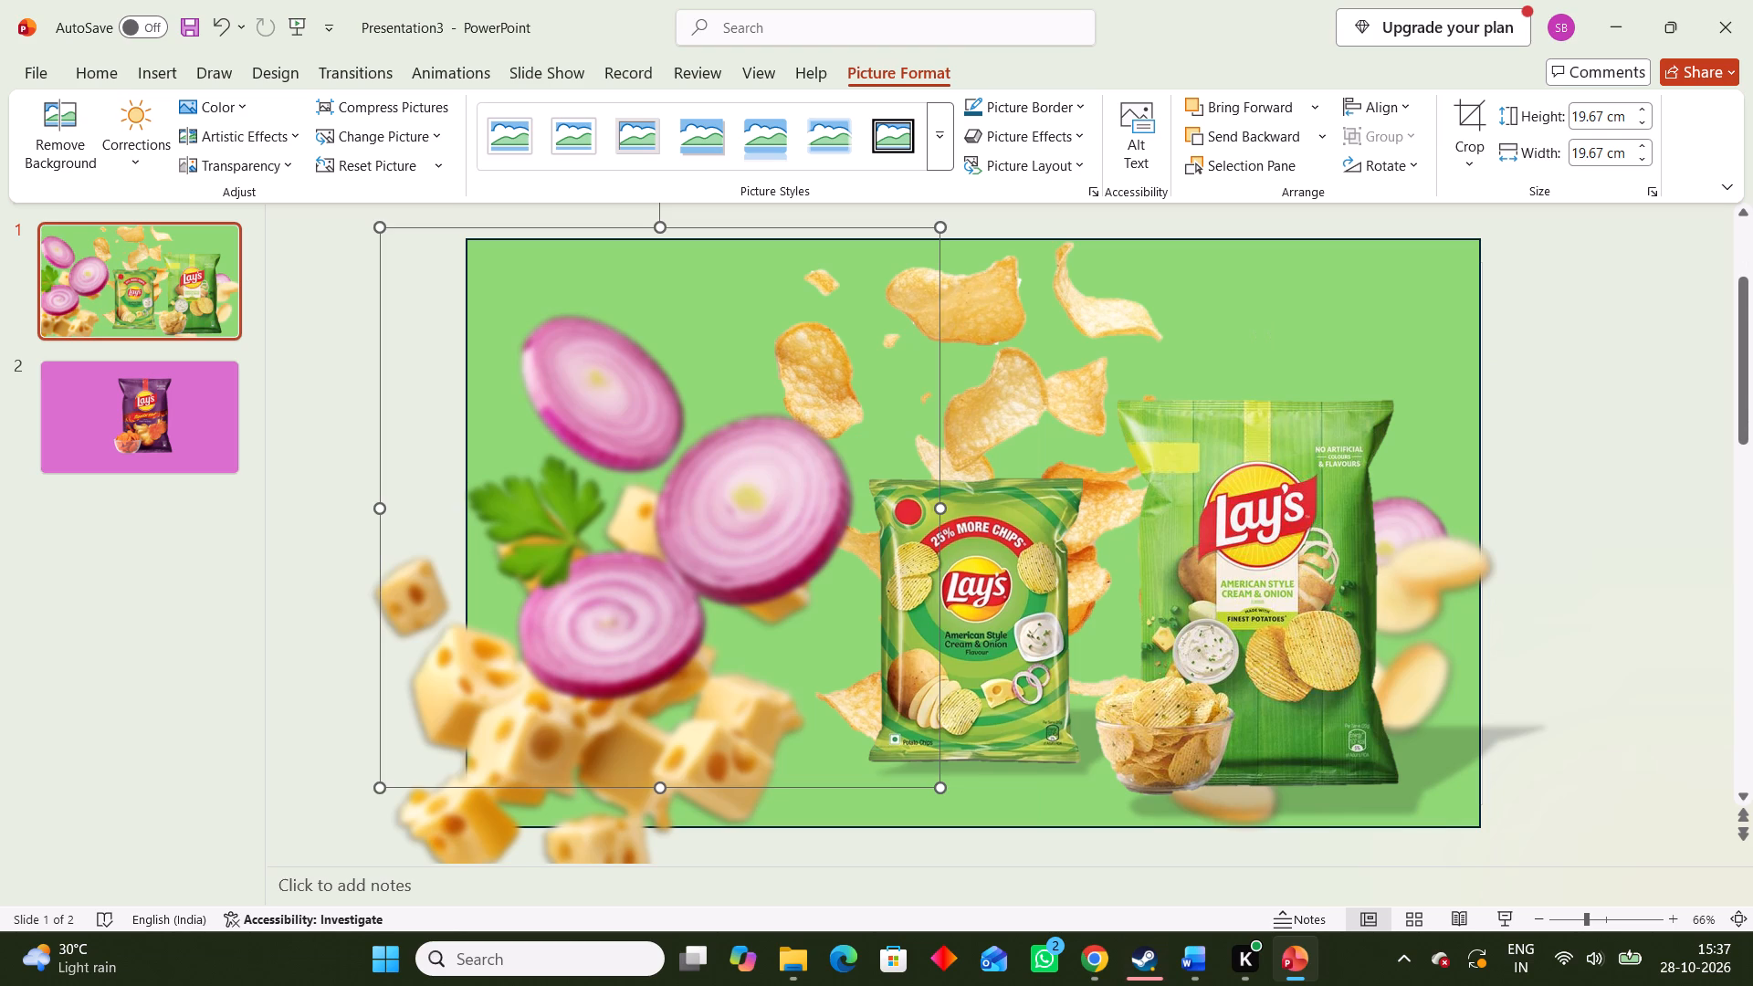
click(973, 602)
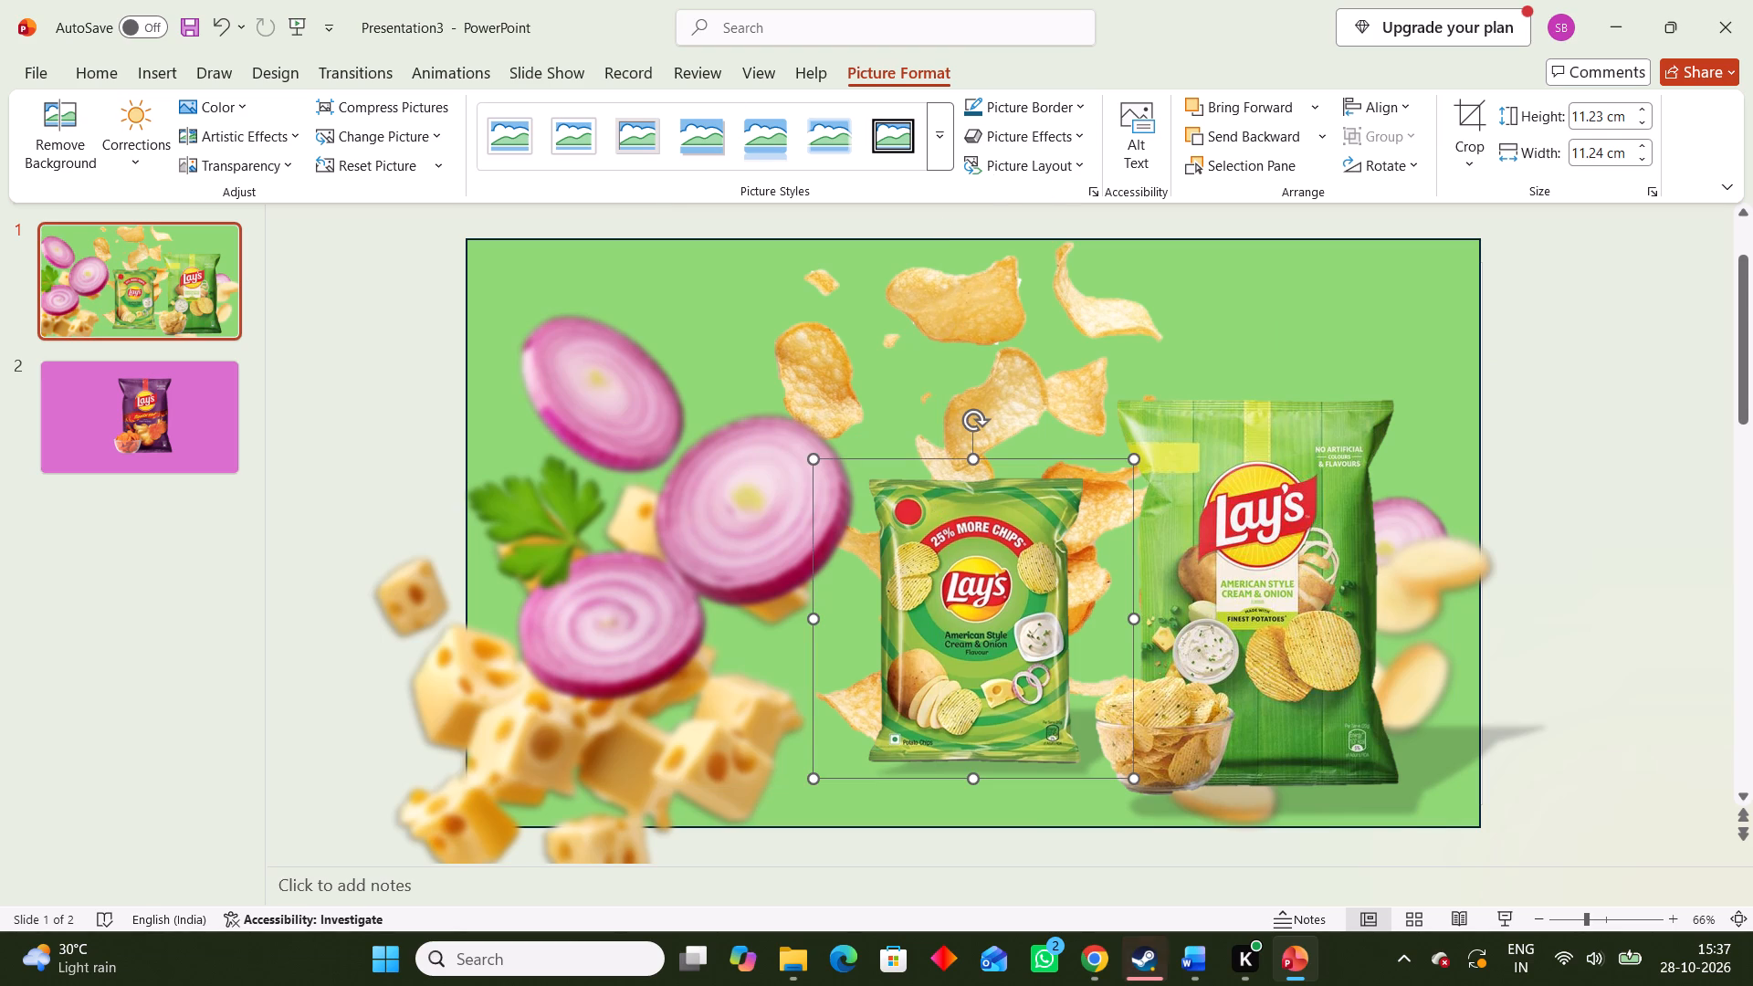
key(Delete)
Scale the new green Lay's packet to about 13.2 cm square and centre it horizontally on the slide over the scattered chips.
click(1231, 598)
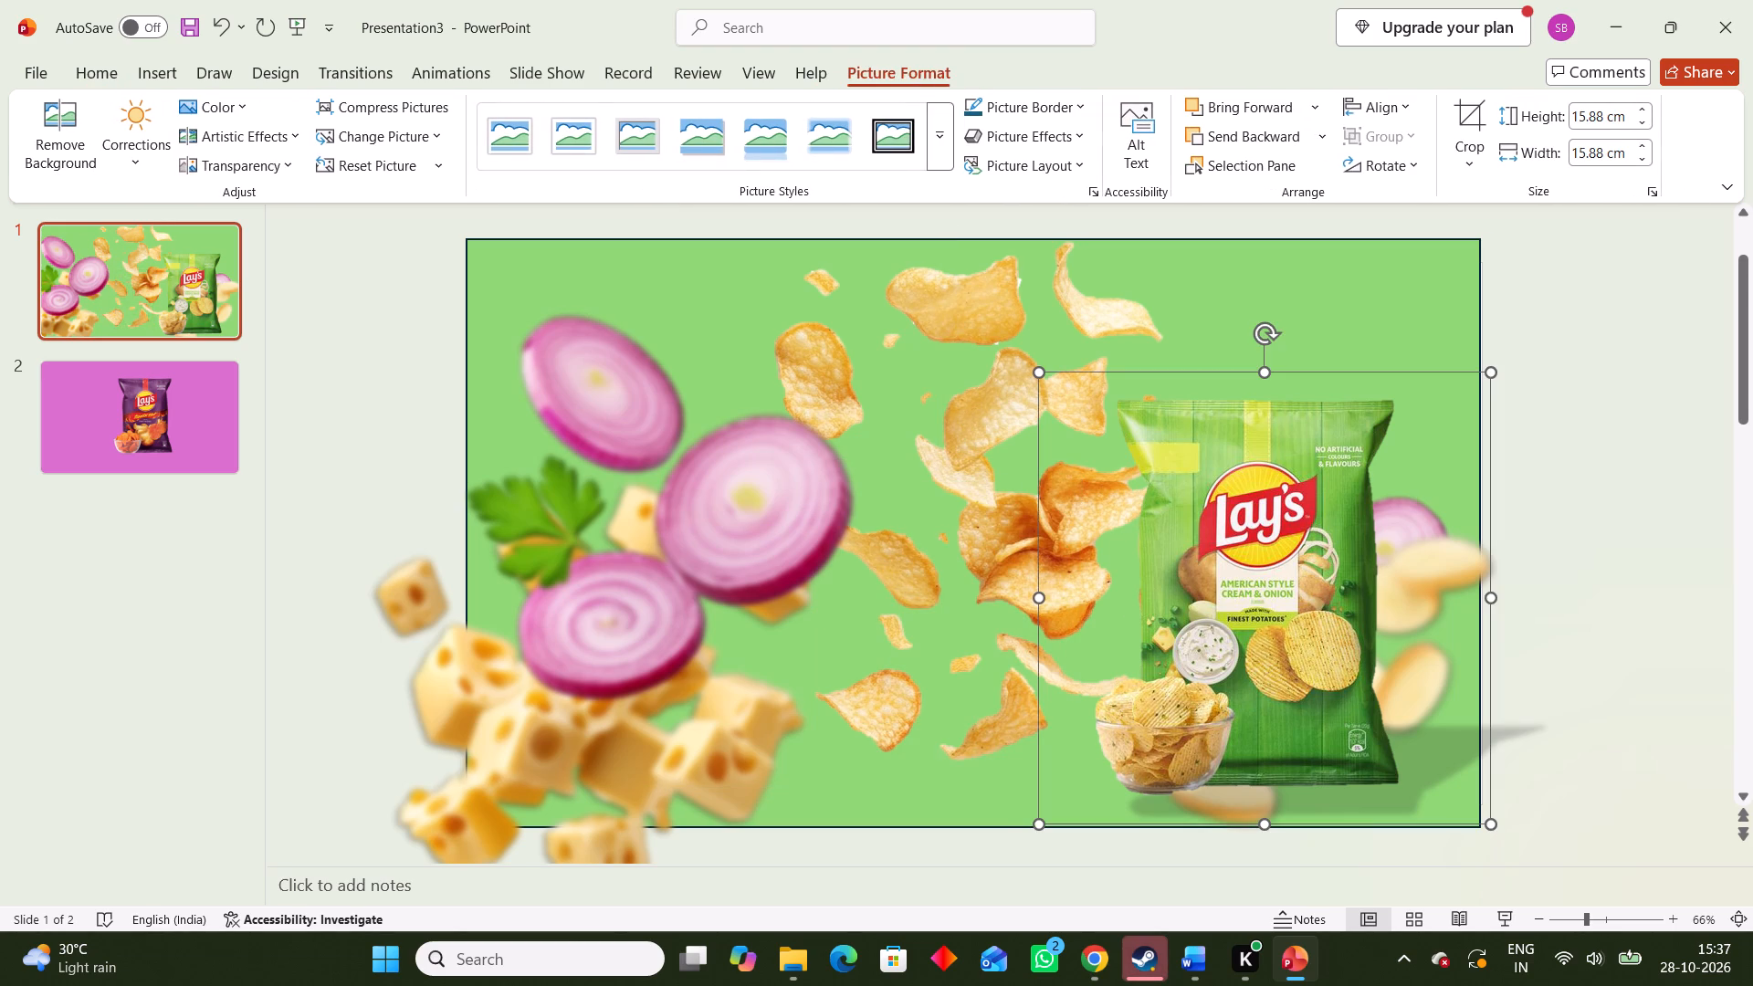
drag(1039, 831, 1181, 666)
drag(1333, 569, 1075, 662)
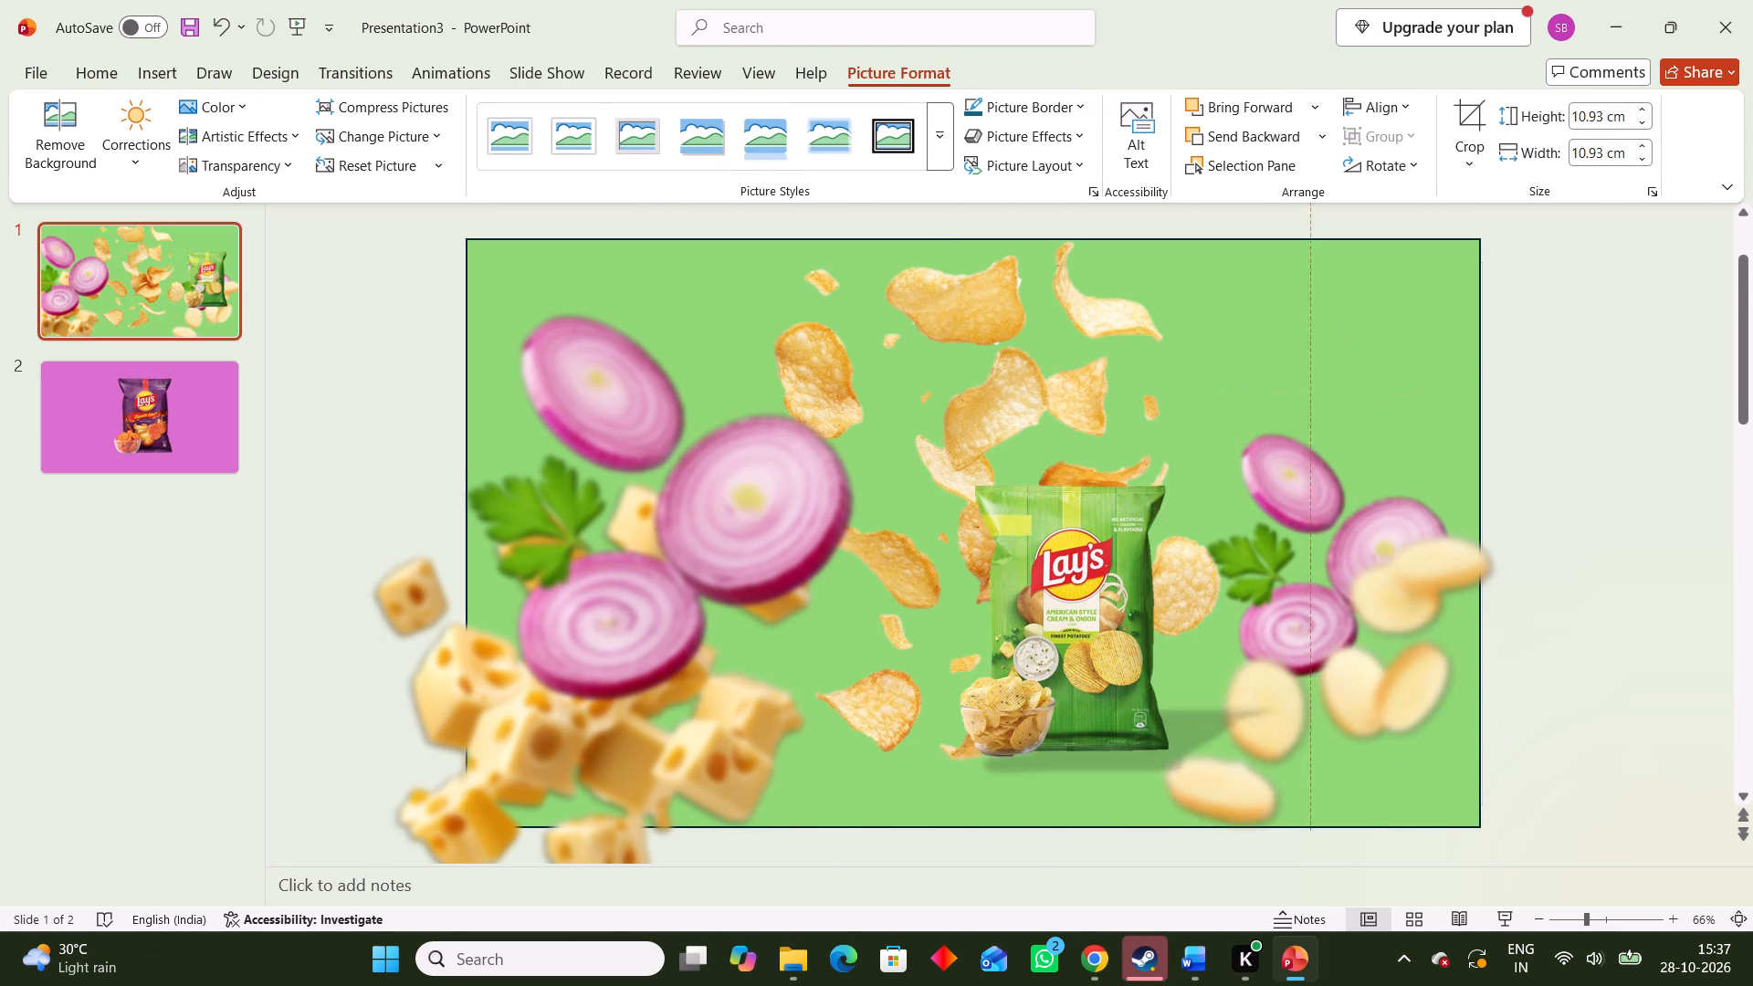
drag(1075, 662, 961, 667)
drag(1121, 472, 1141, 404)
drag(989, 543, 952, 540)
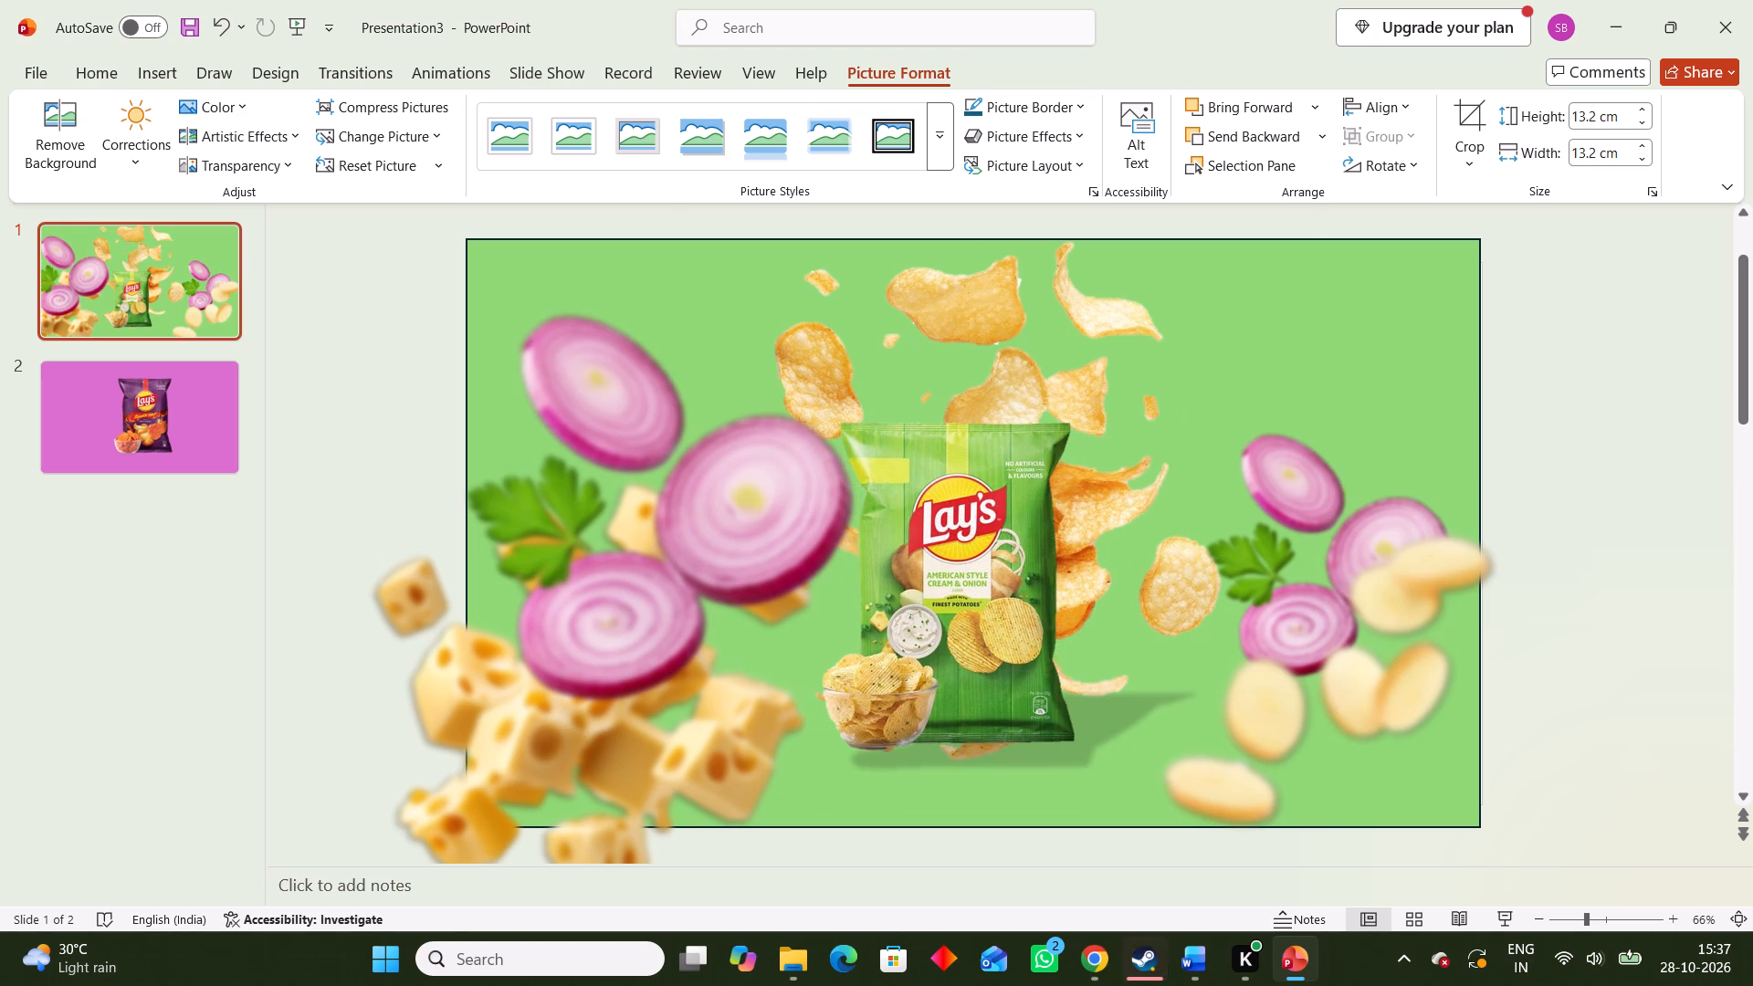
drag(952, 540, 962, 540)
drag(962, 545, 962, 560)
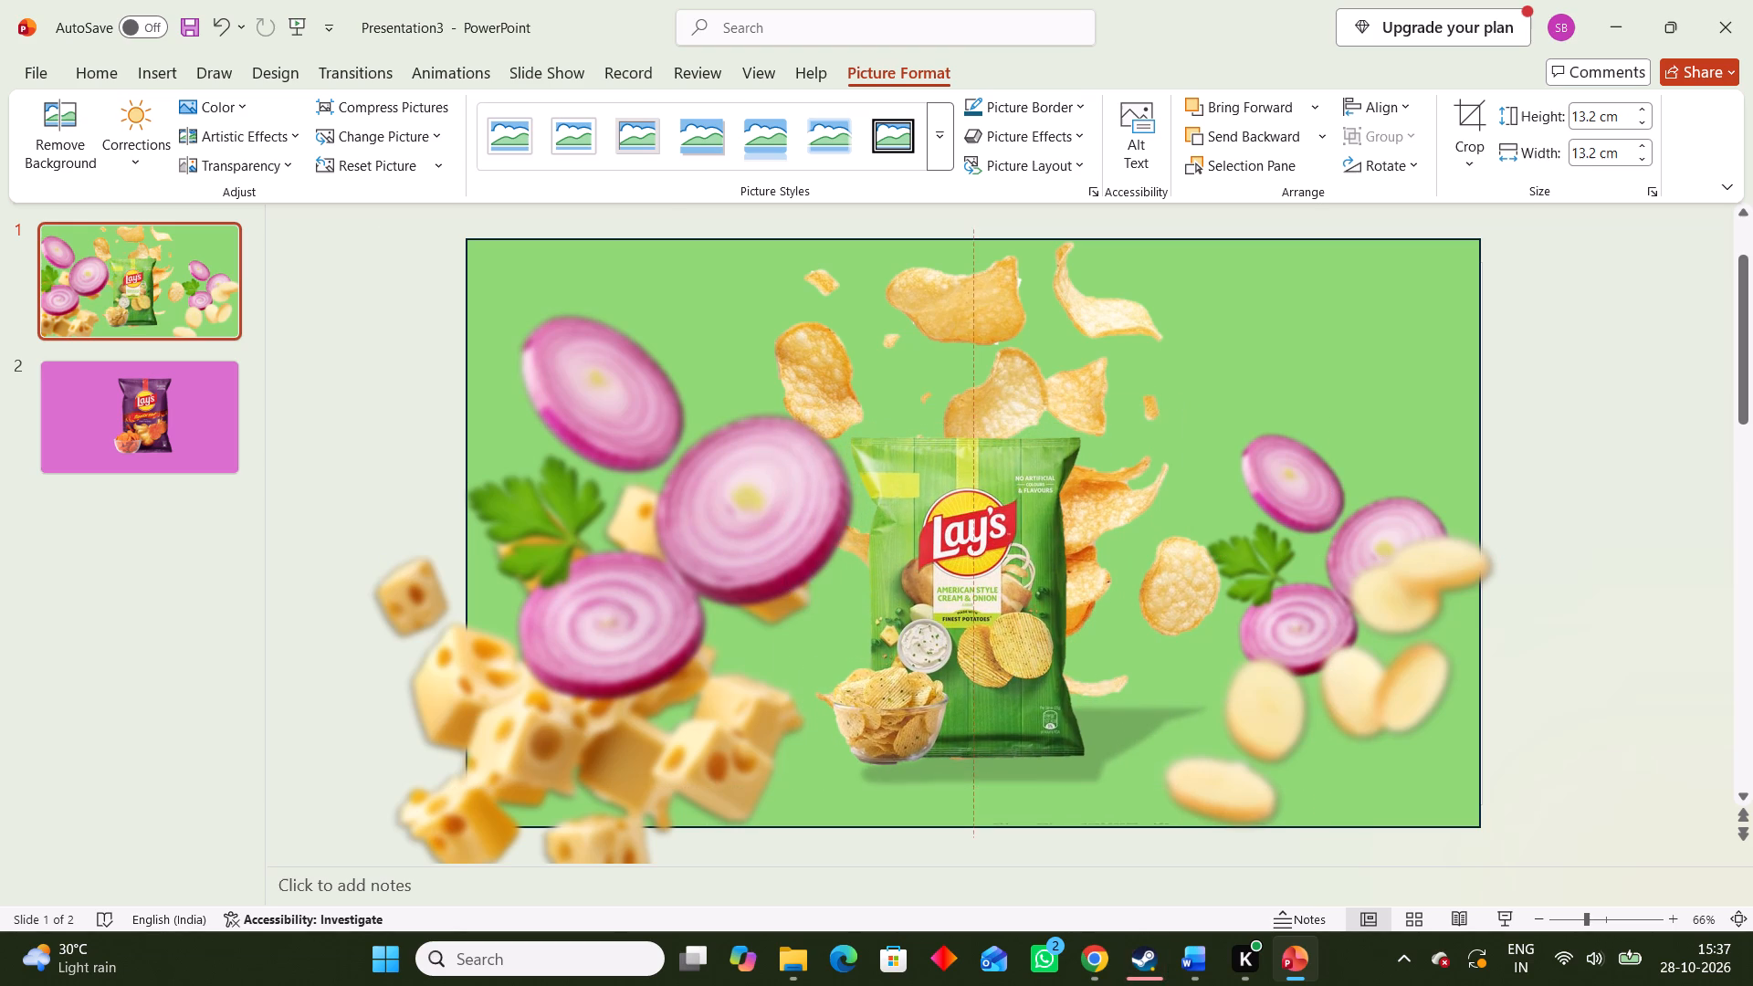
drag(962, 560, 962, 561)
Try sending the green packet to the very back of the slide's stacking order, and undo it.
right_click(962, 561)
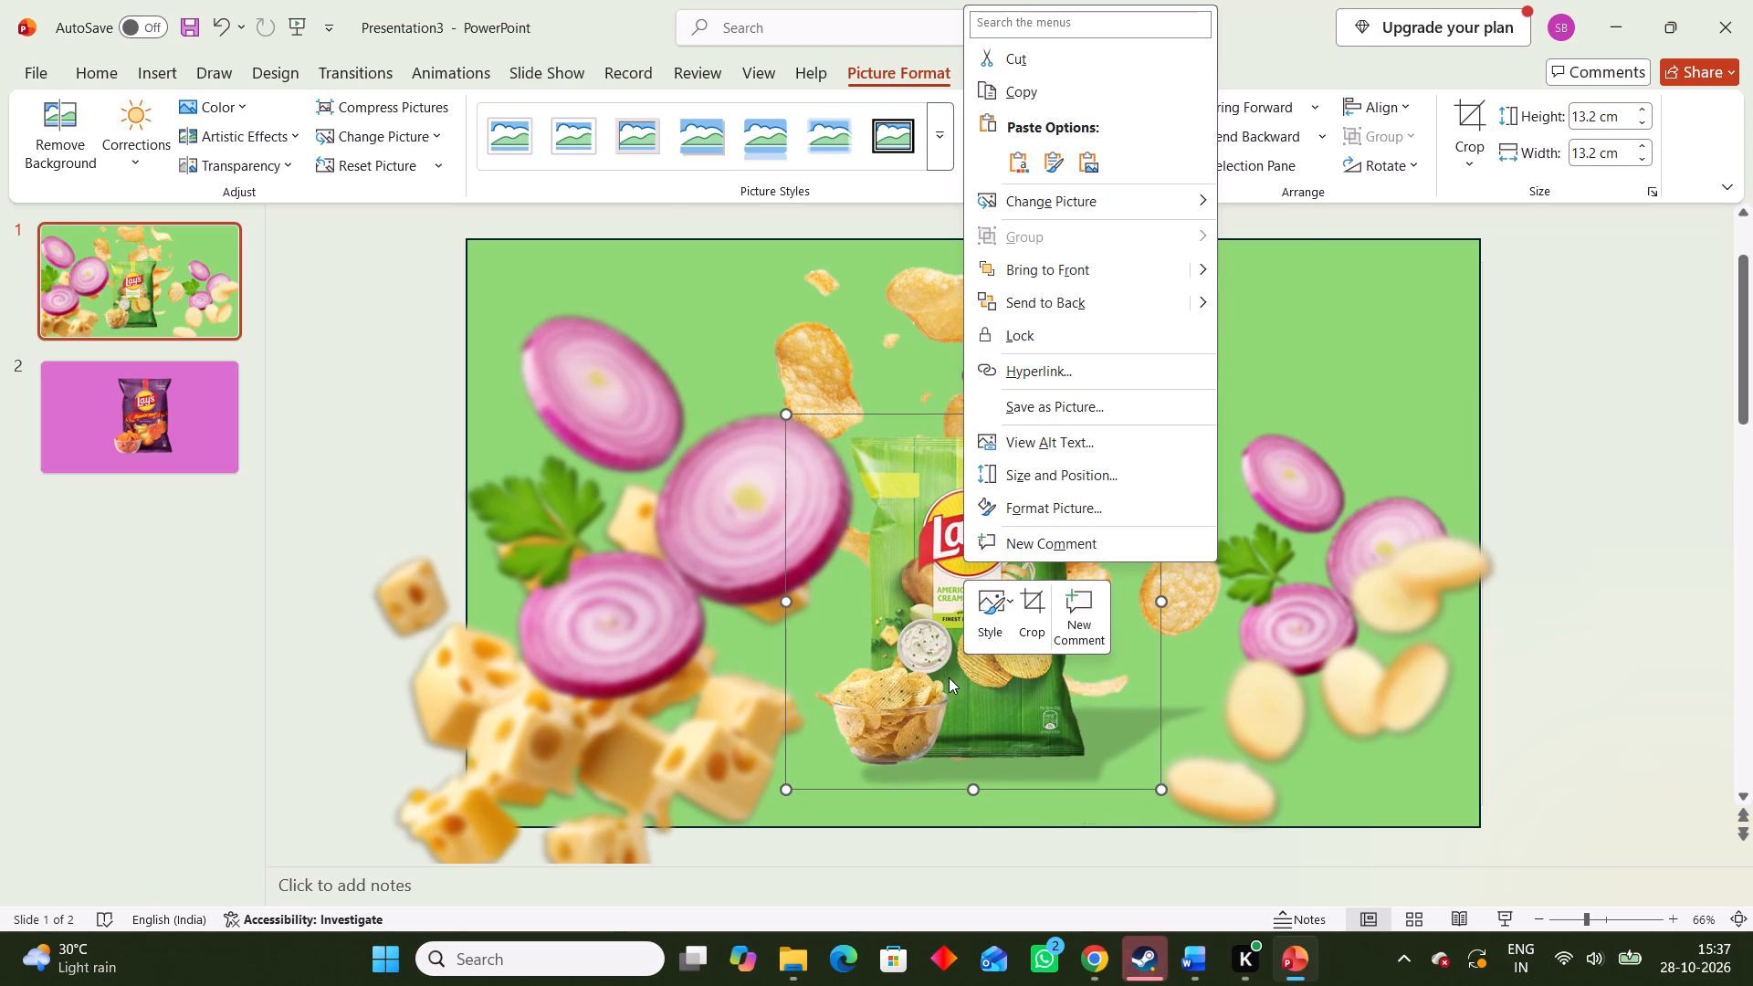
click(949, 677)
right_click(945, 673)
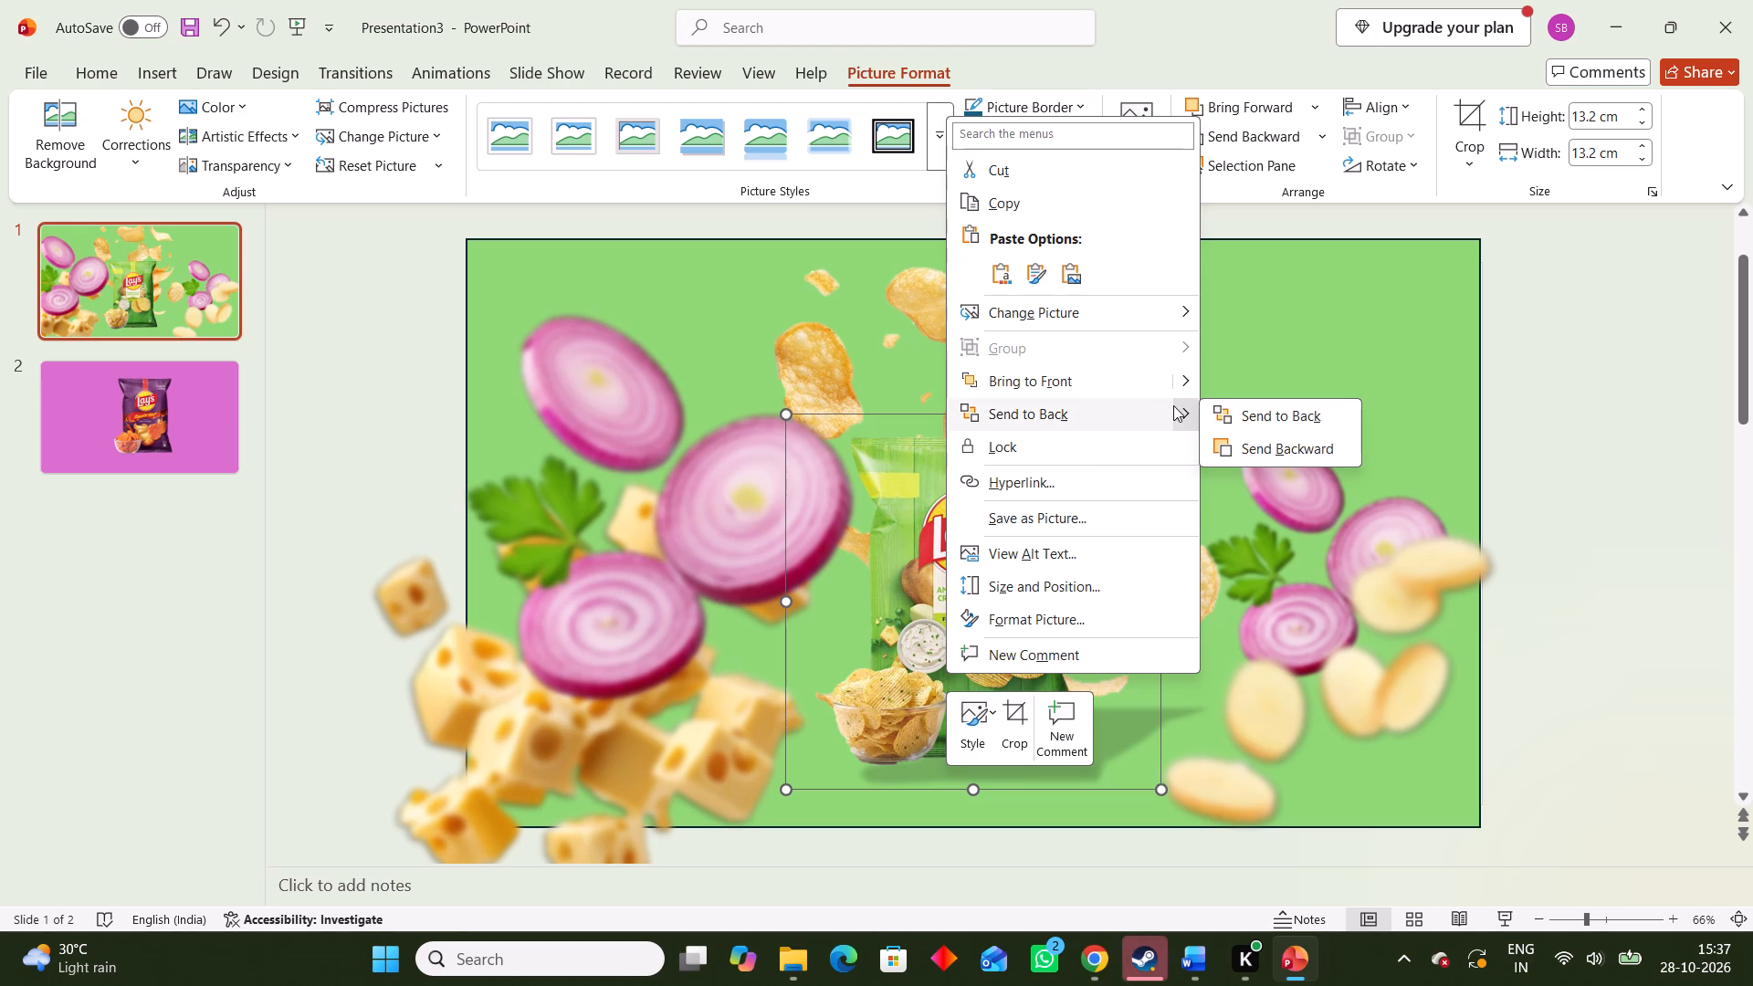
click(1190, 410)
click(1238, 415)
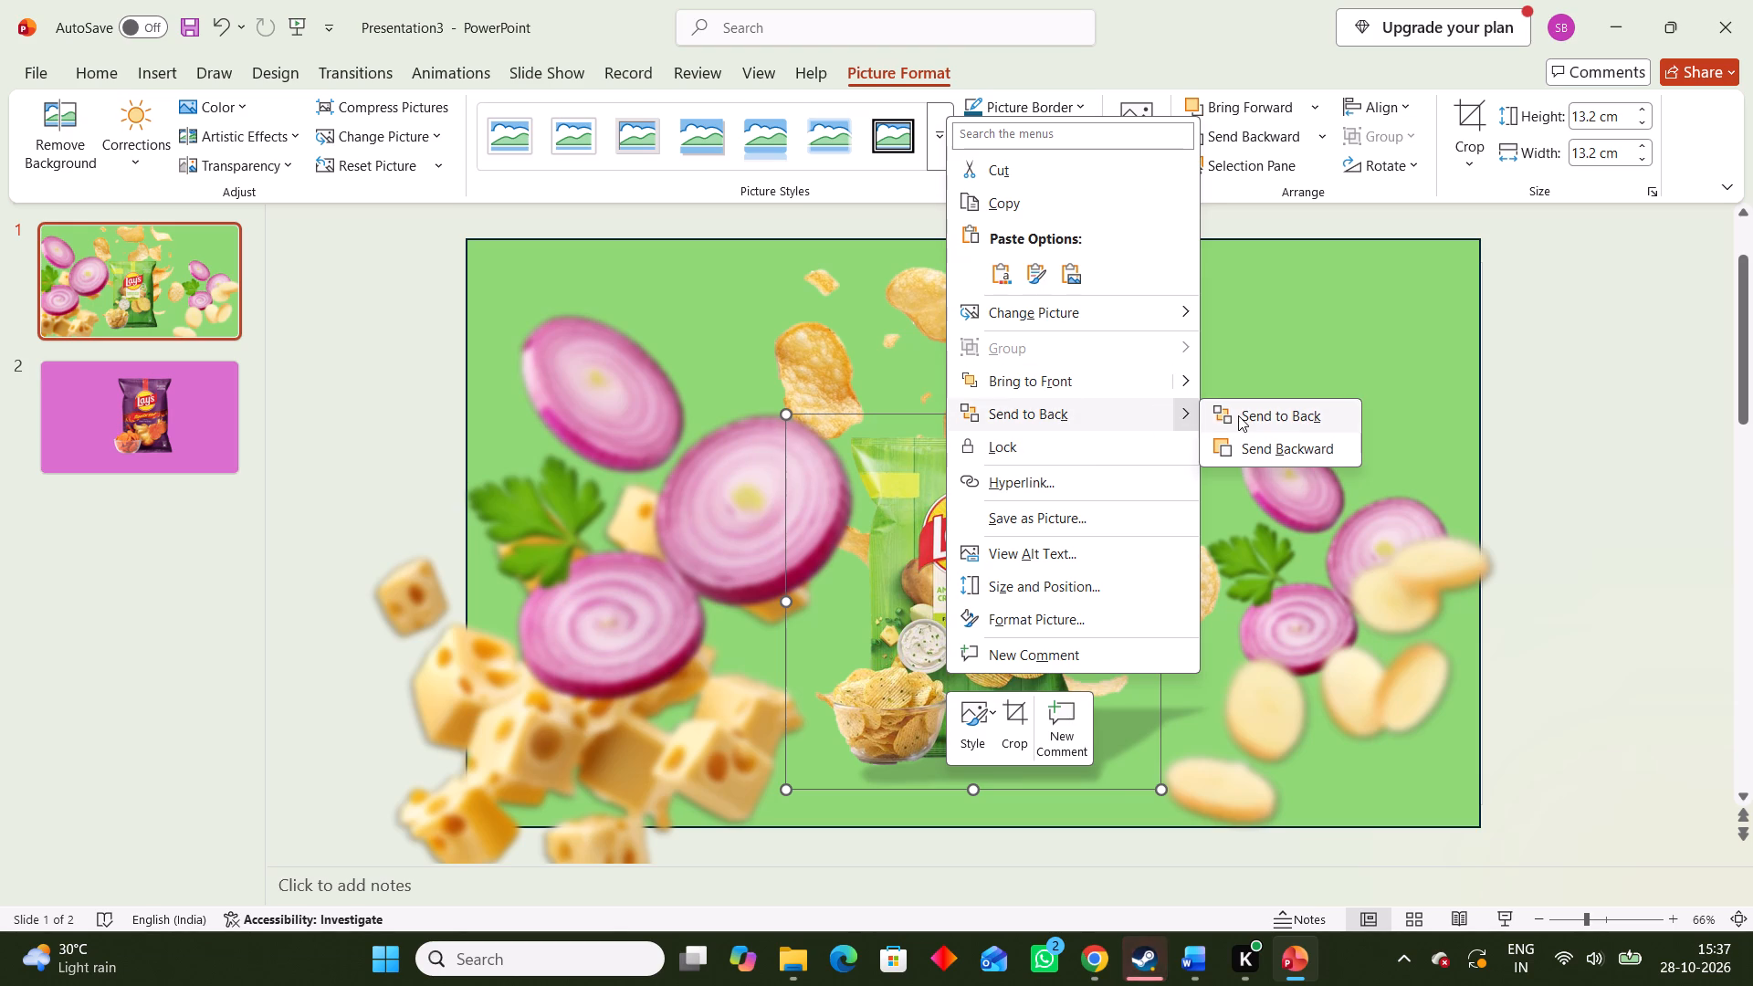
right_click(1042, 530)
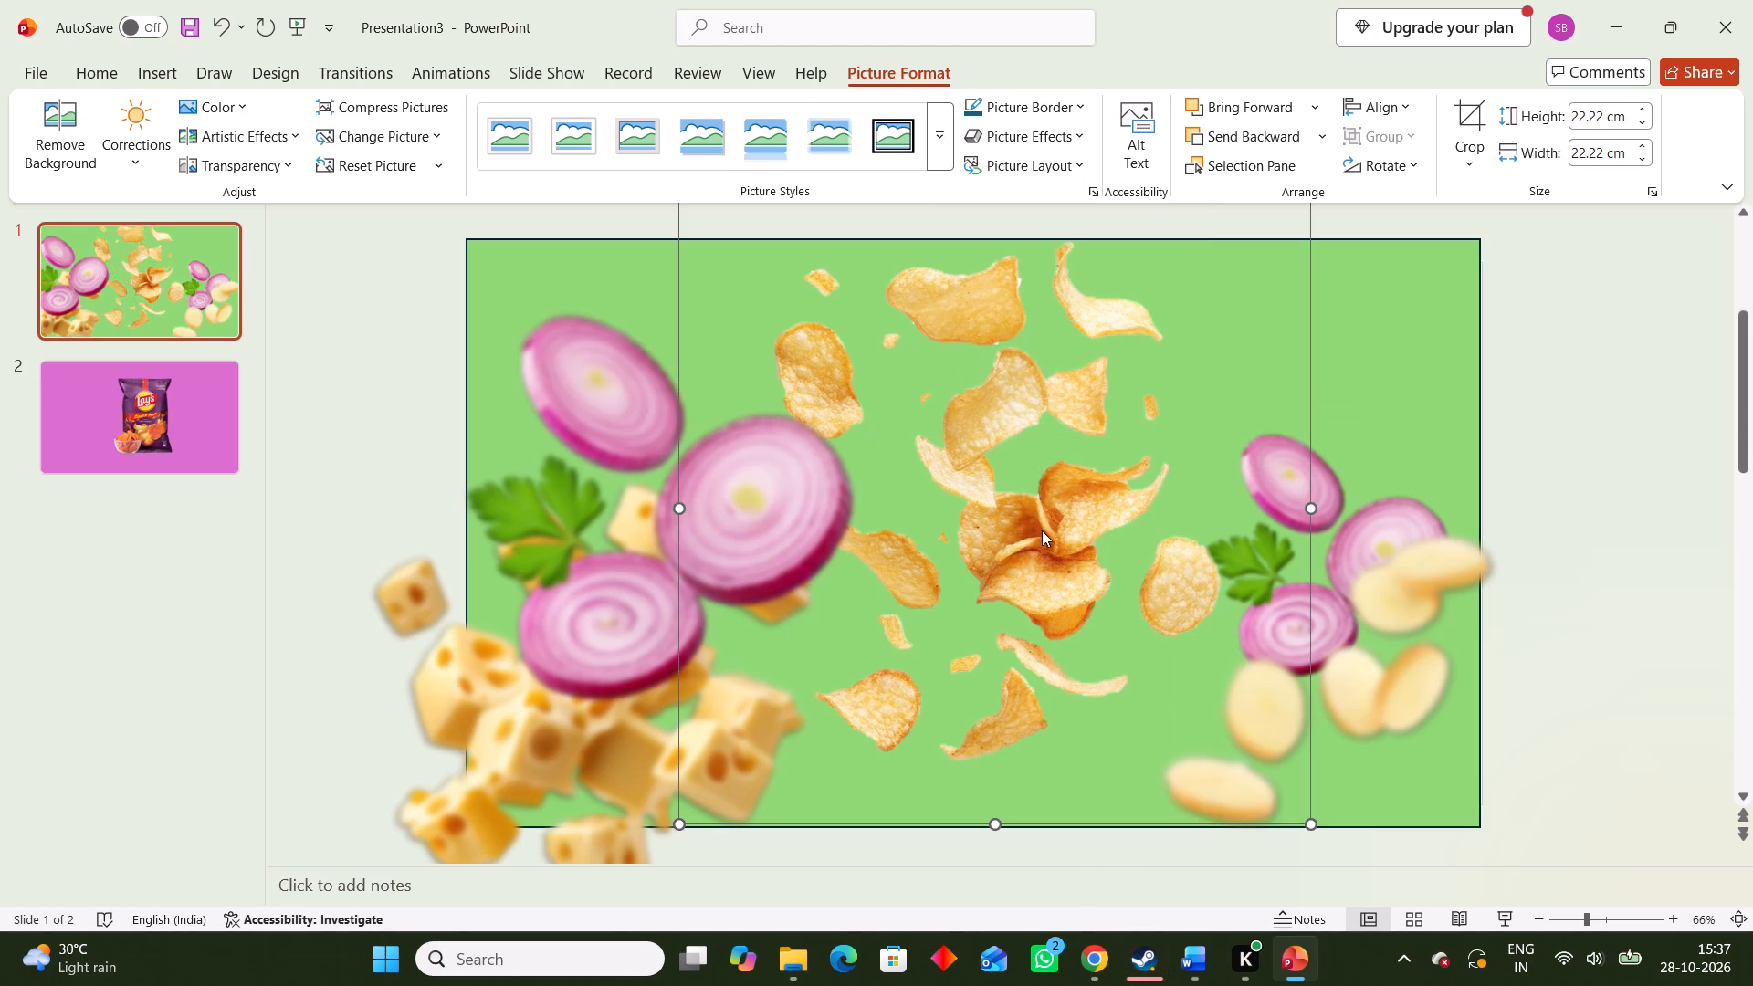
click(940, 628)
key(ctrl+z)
Send the green packet backward one layer at a time, behind the blurred onion picture but in front of the scattered chips.
right_click(979, 606)
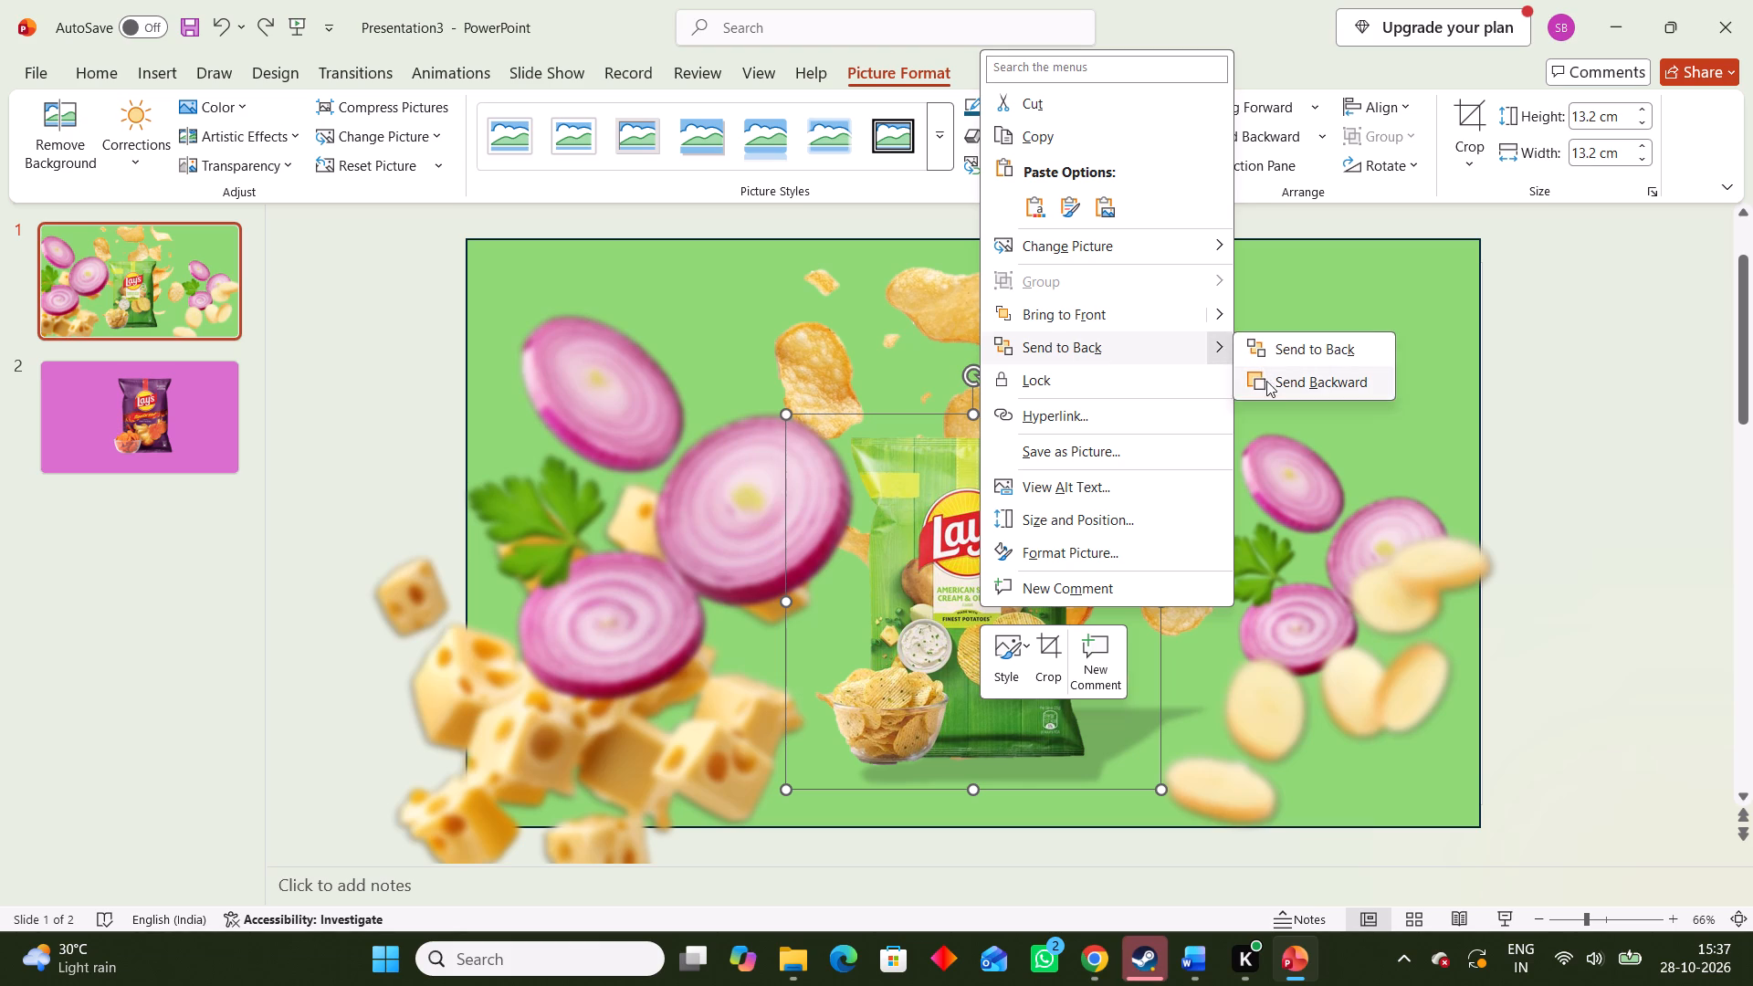
click(1266, 381)
right_click(1012, 539)
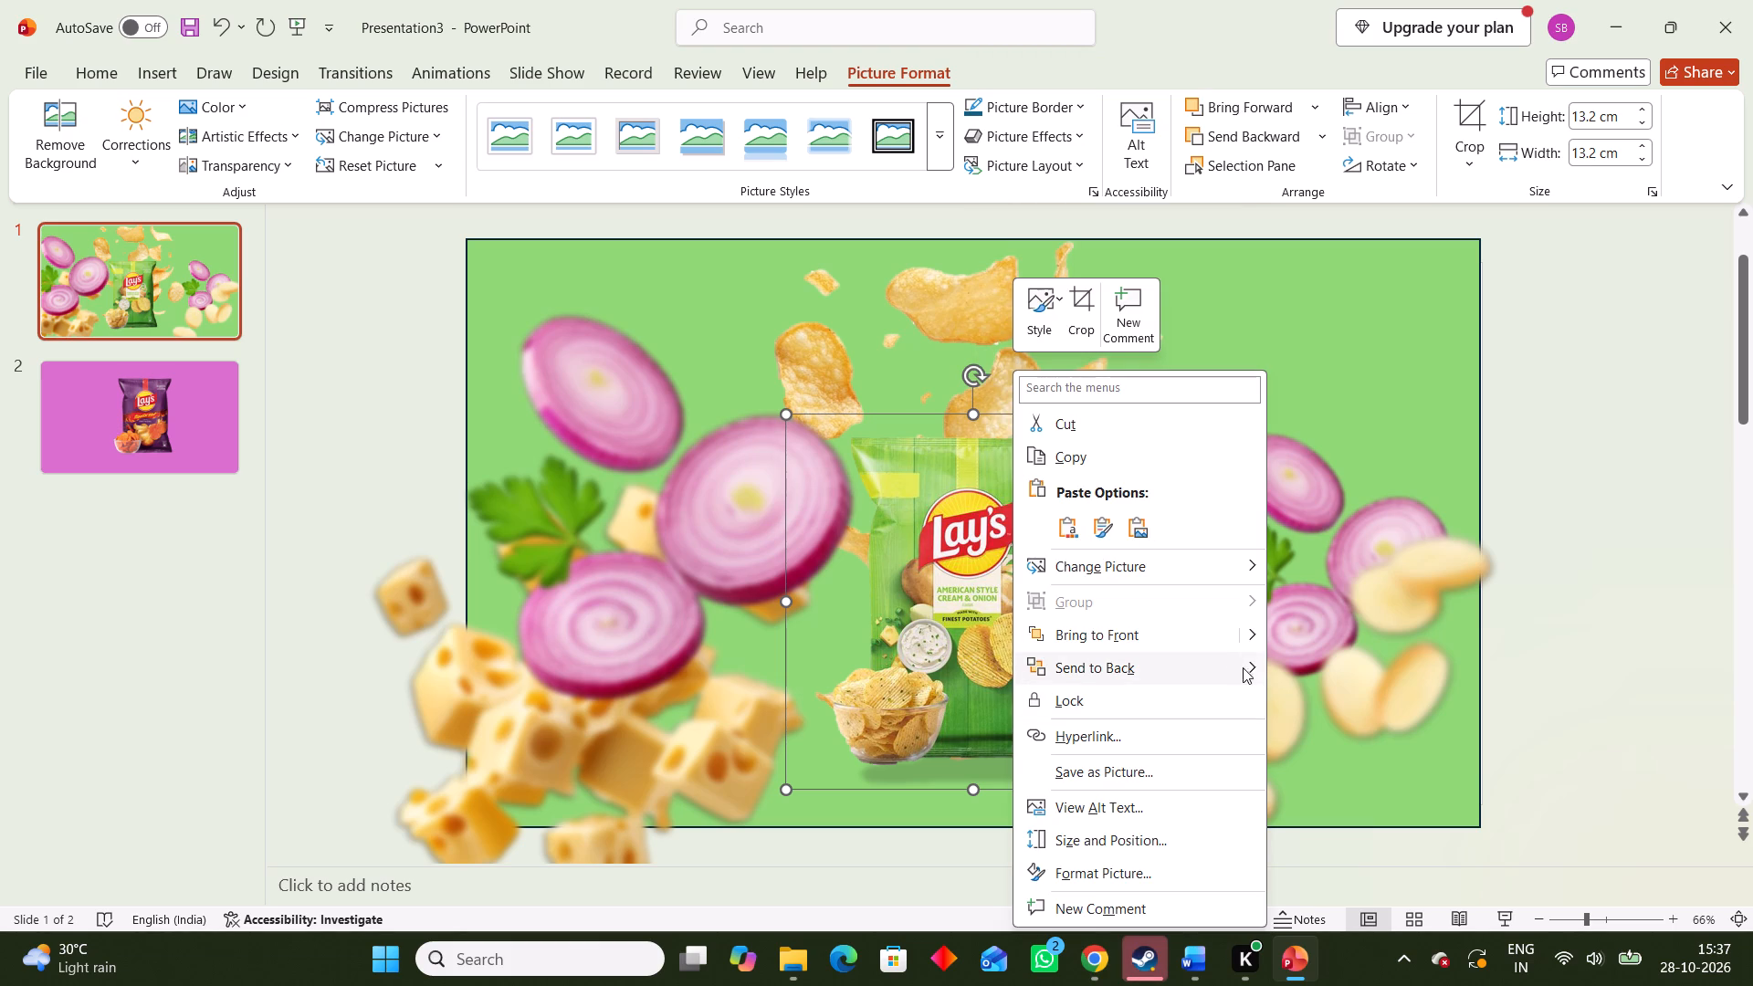
click(1297, 690)
right_click(1011, 579)
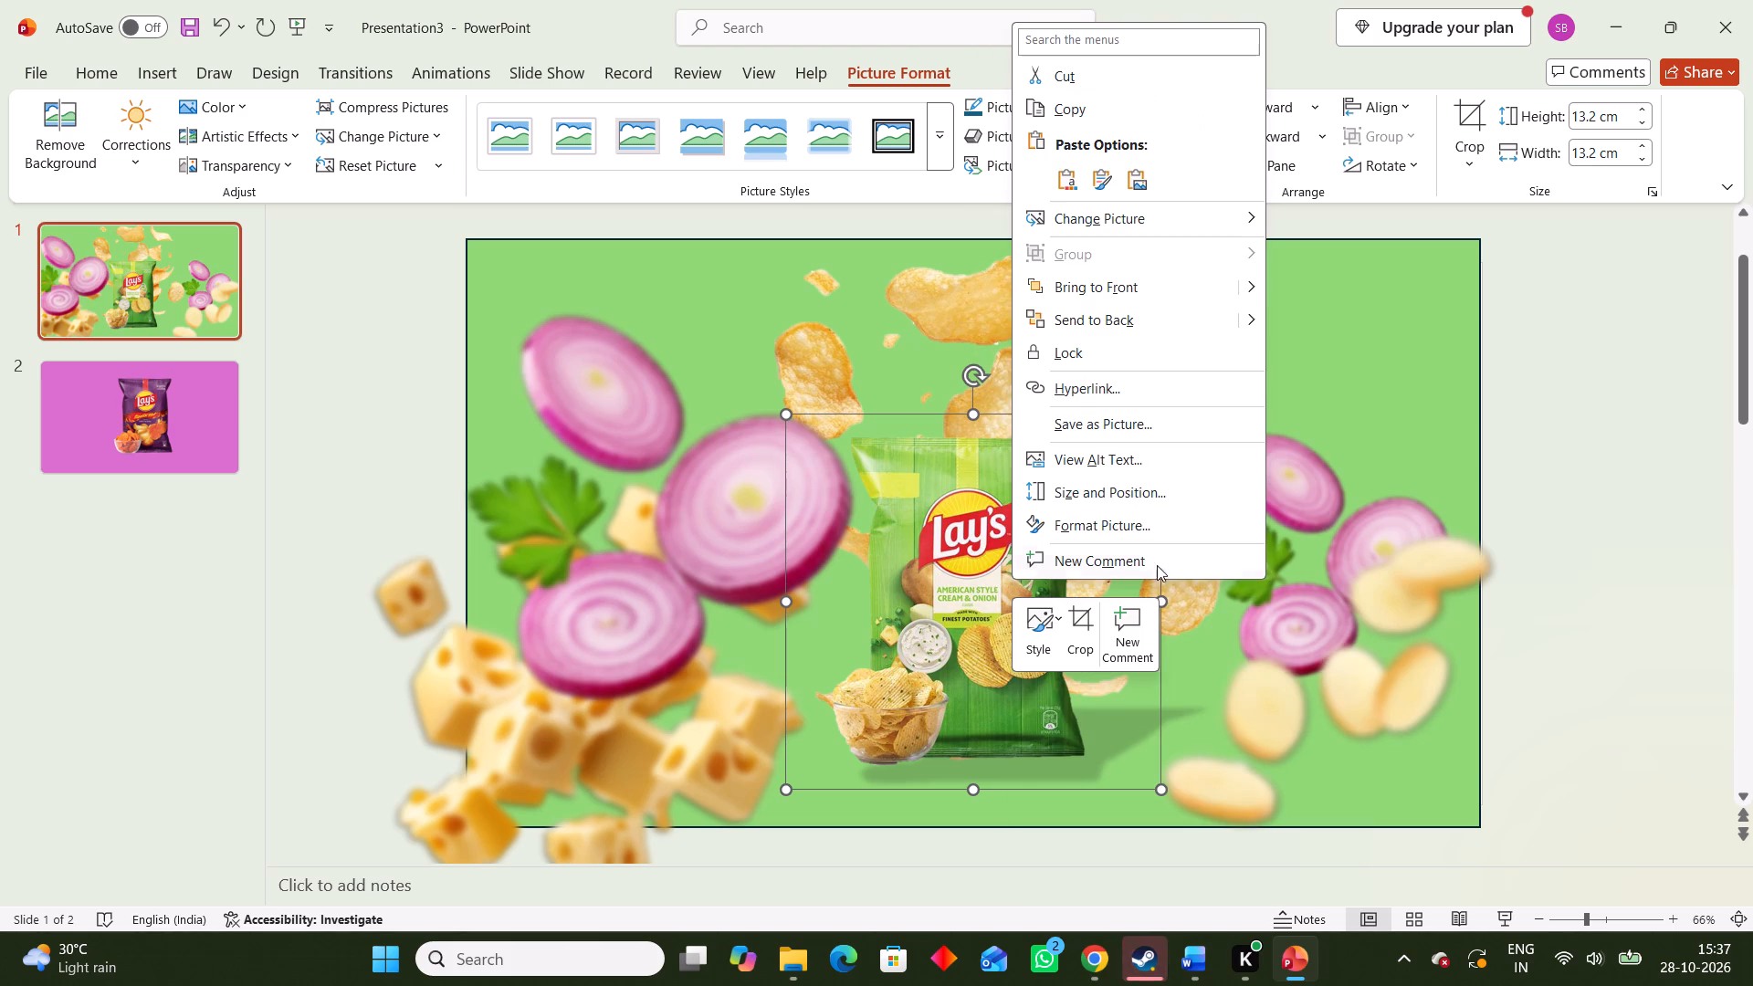
click(1297, 351)
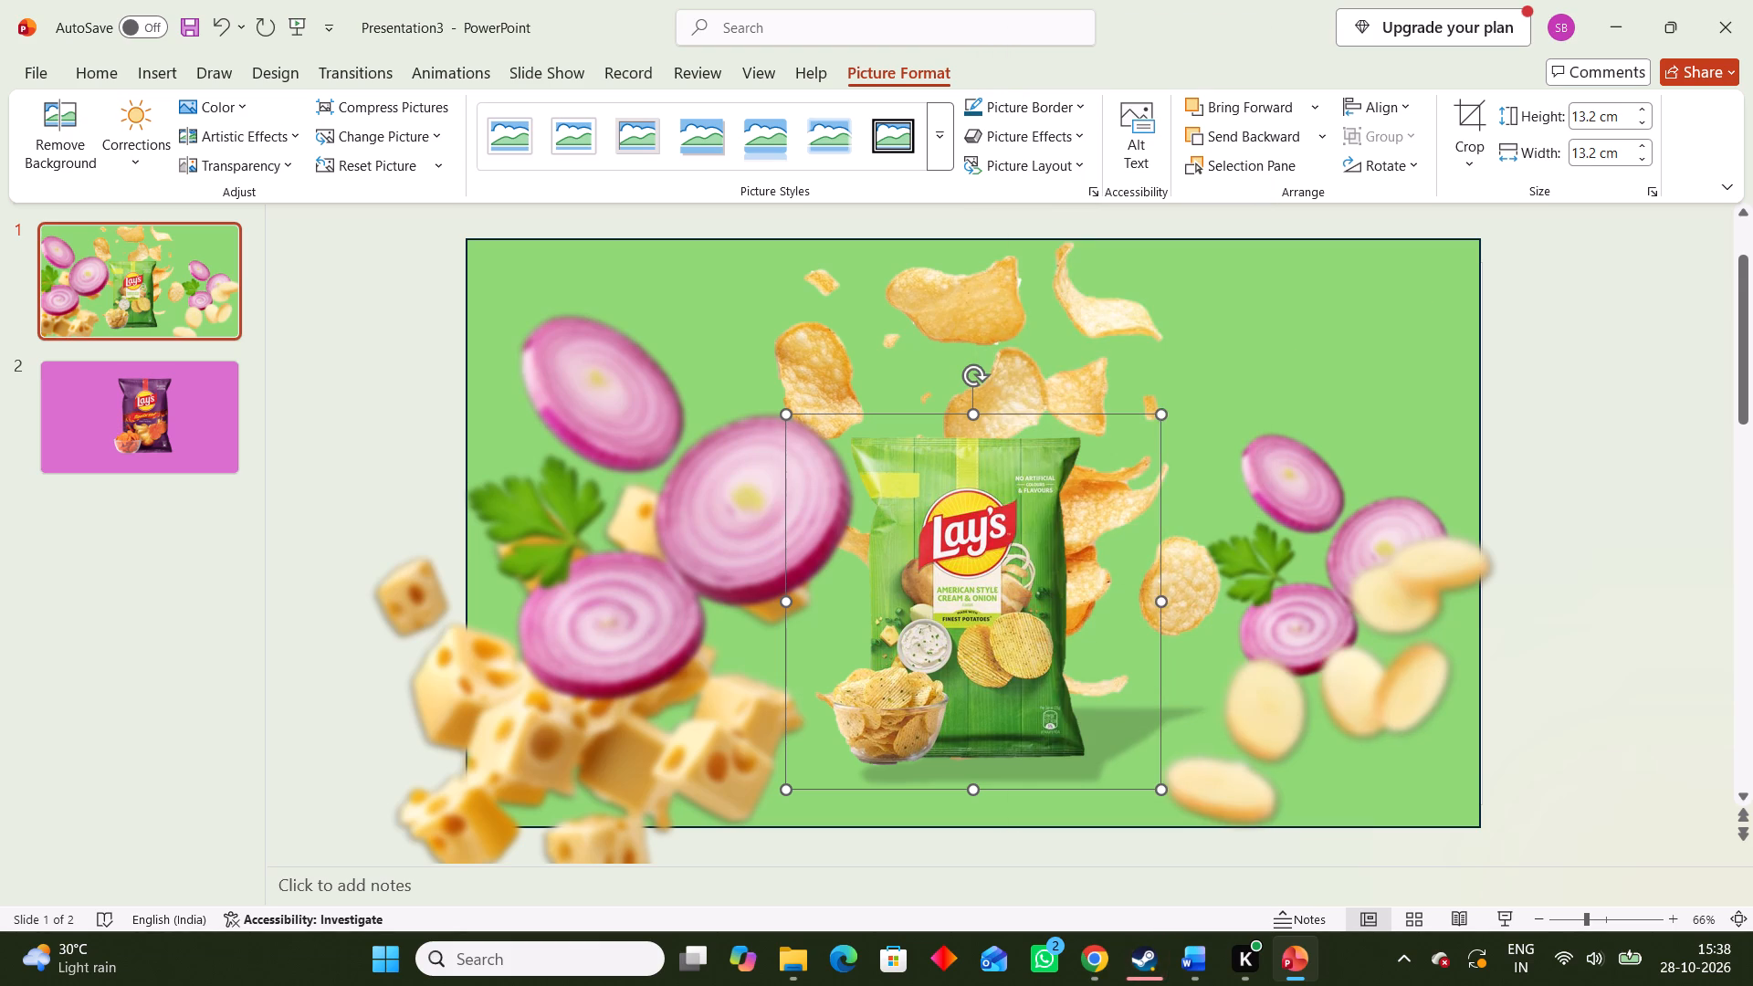
right_click(937, 573)
click(878, 612)
click(999, 582)
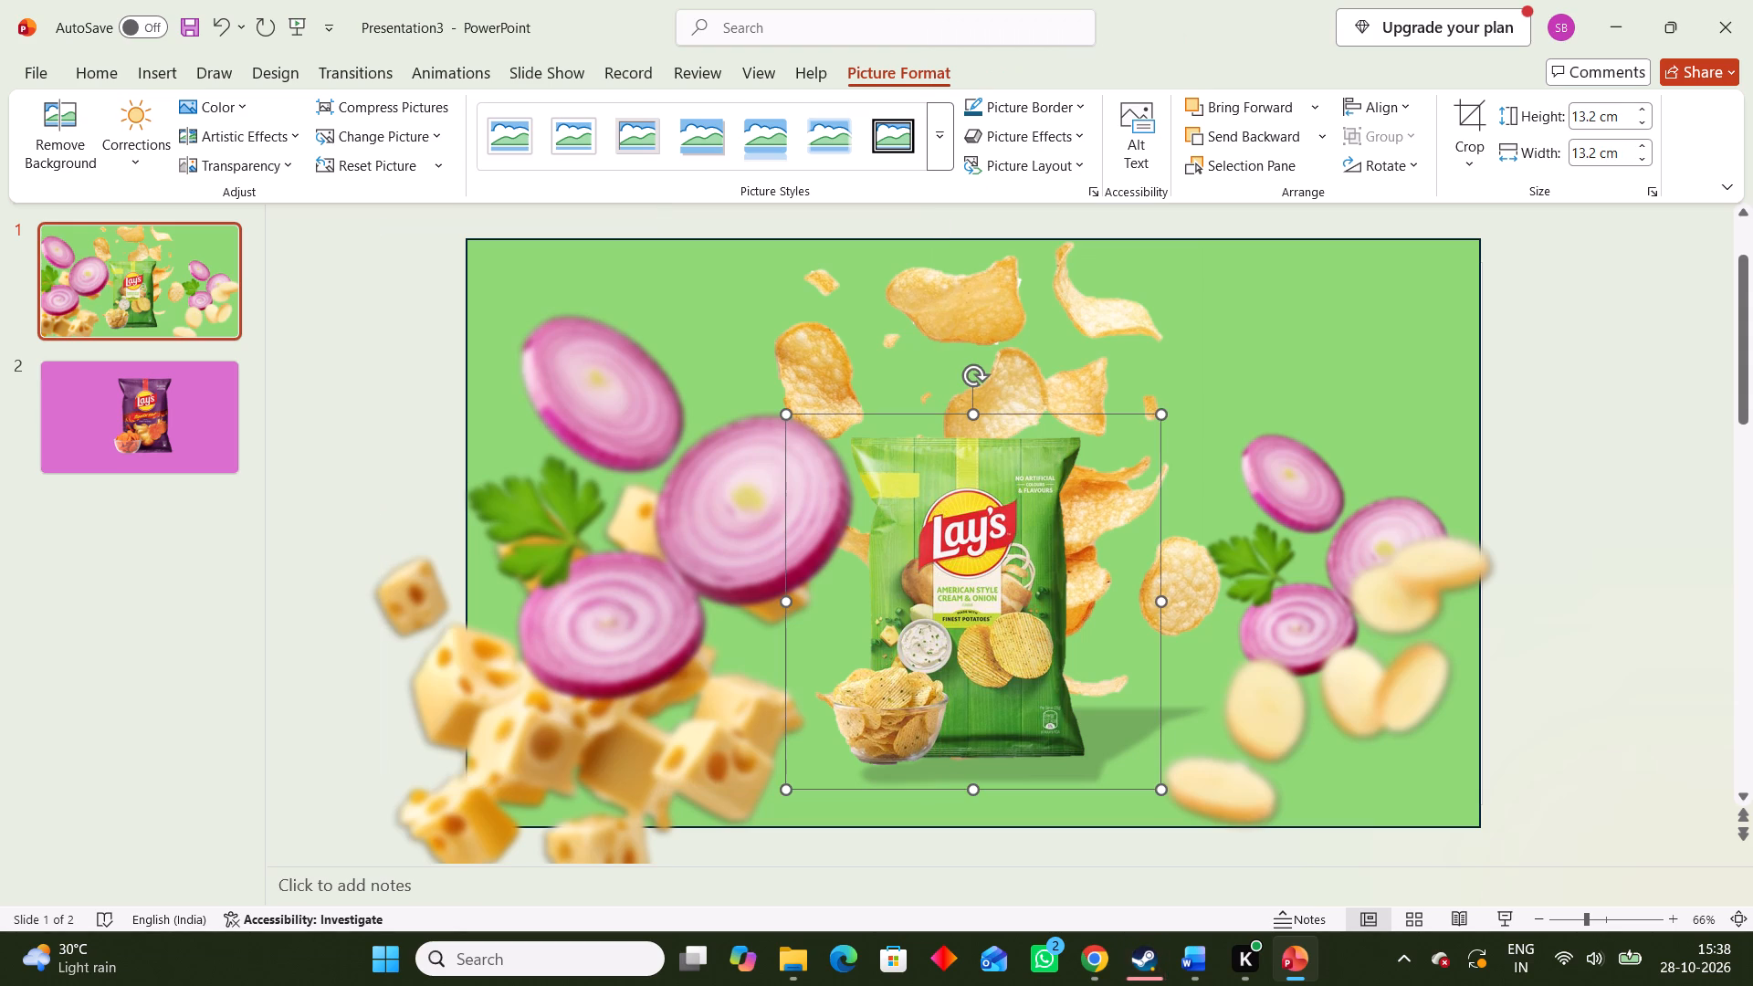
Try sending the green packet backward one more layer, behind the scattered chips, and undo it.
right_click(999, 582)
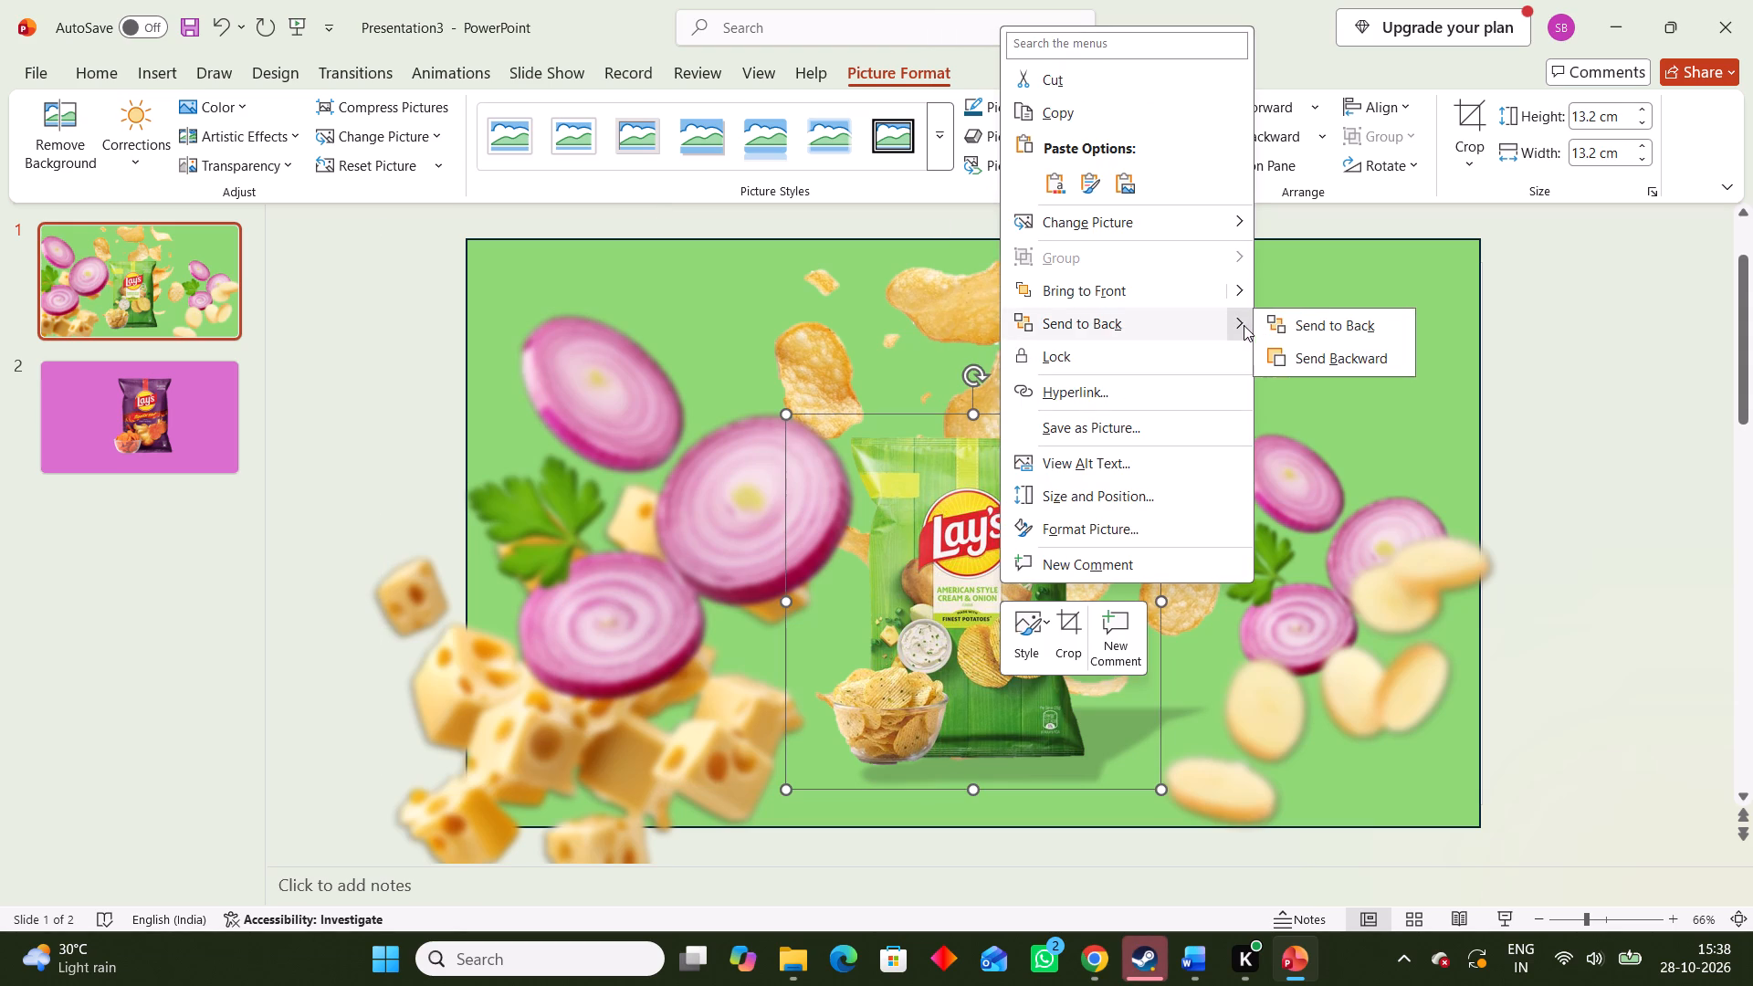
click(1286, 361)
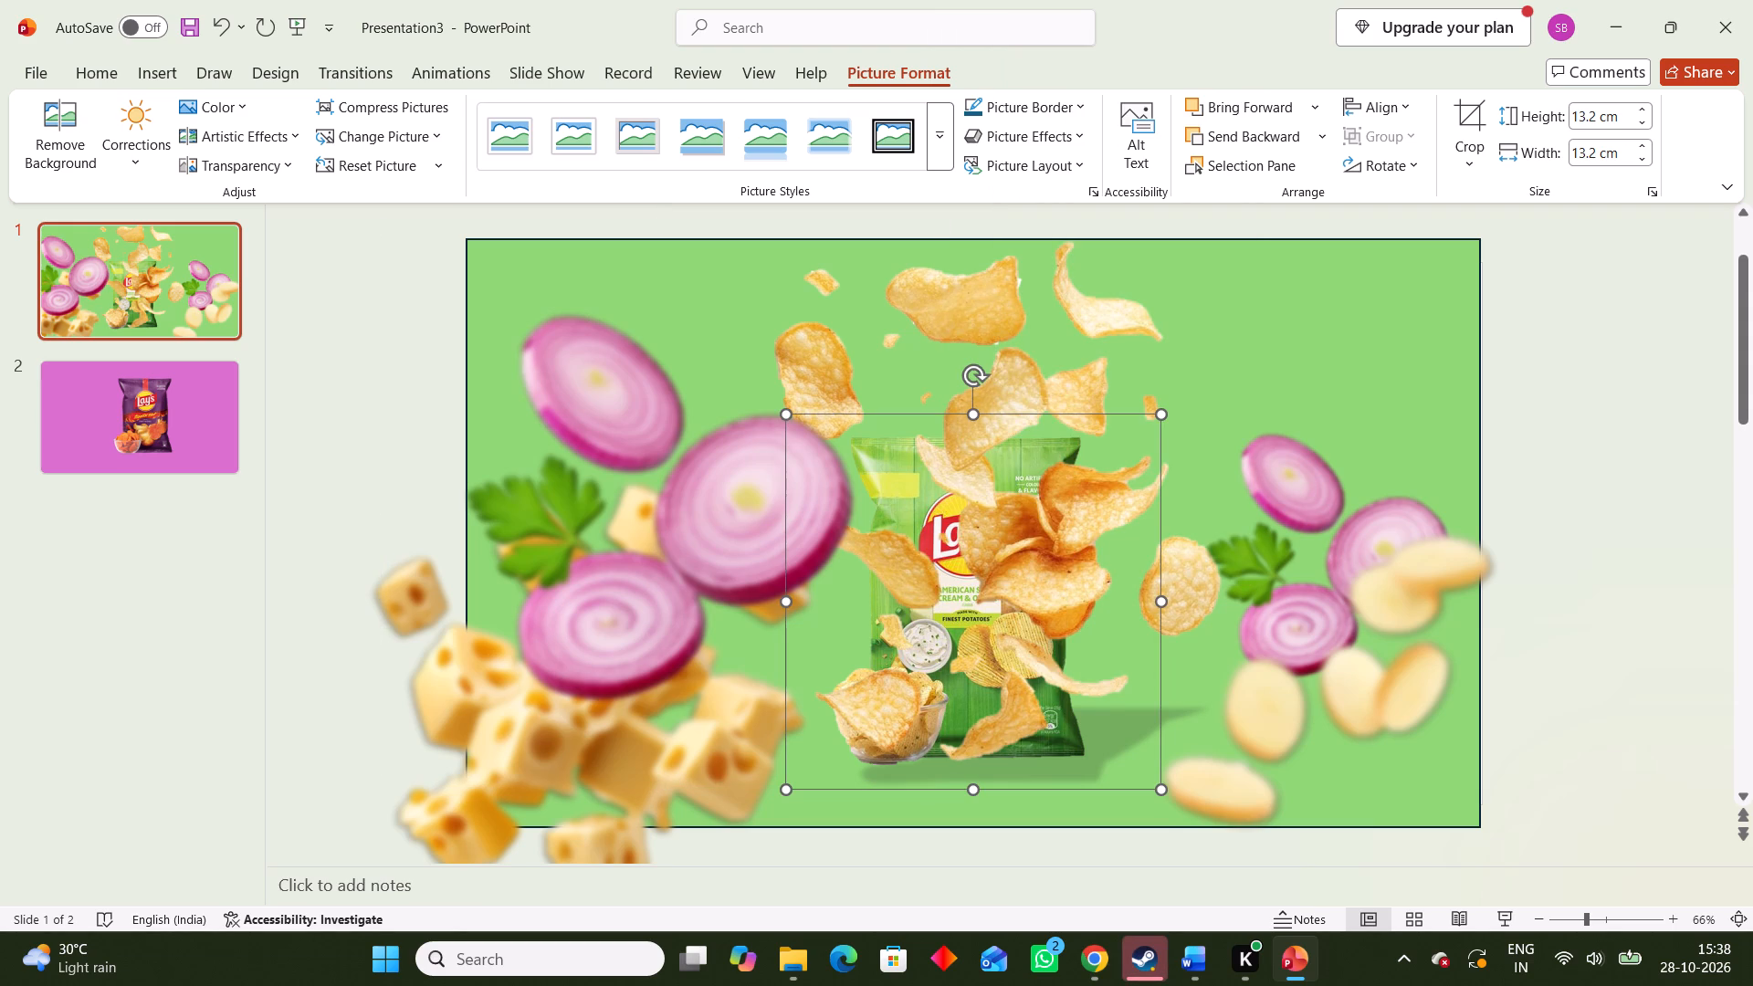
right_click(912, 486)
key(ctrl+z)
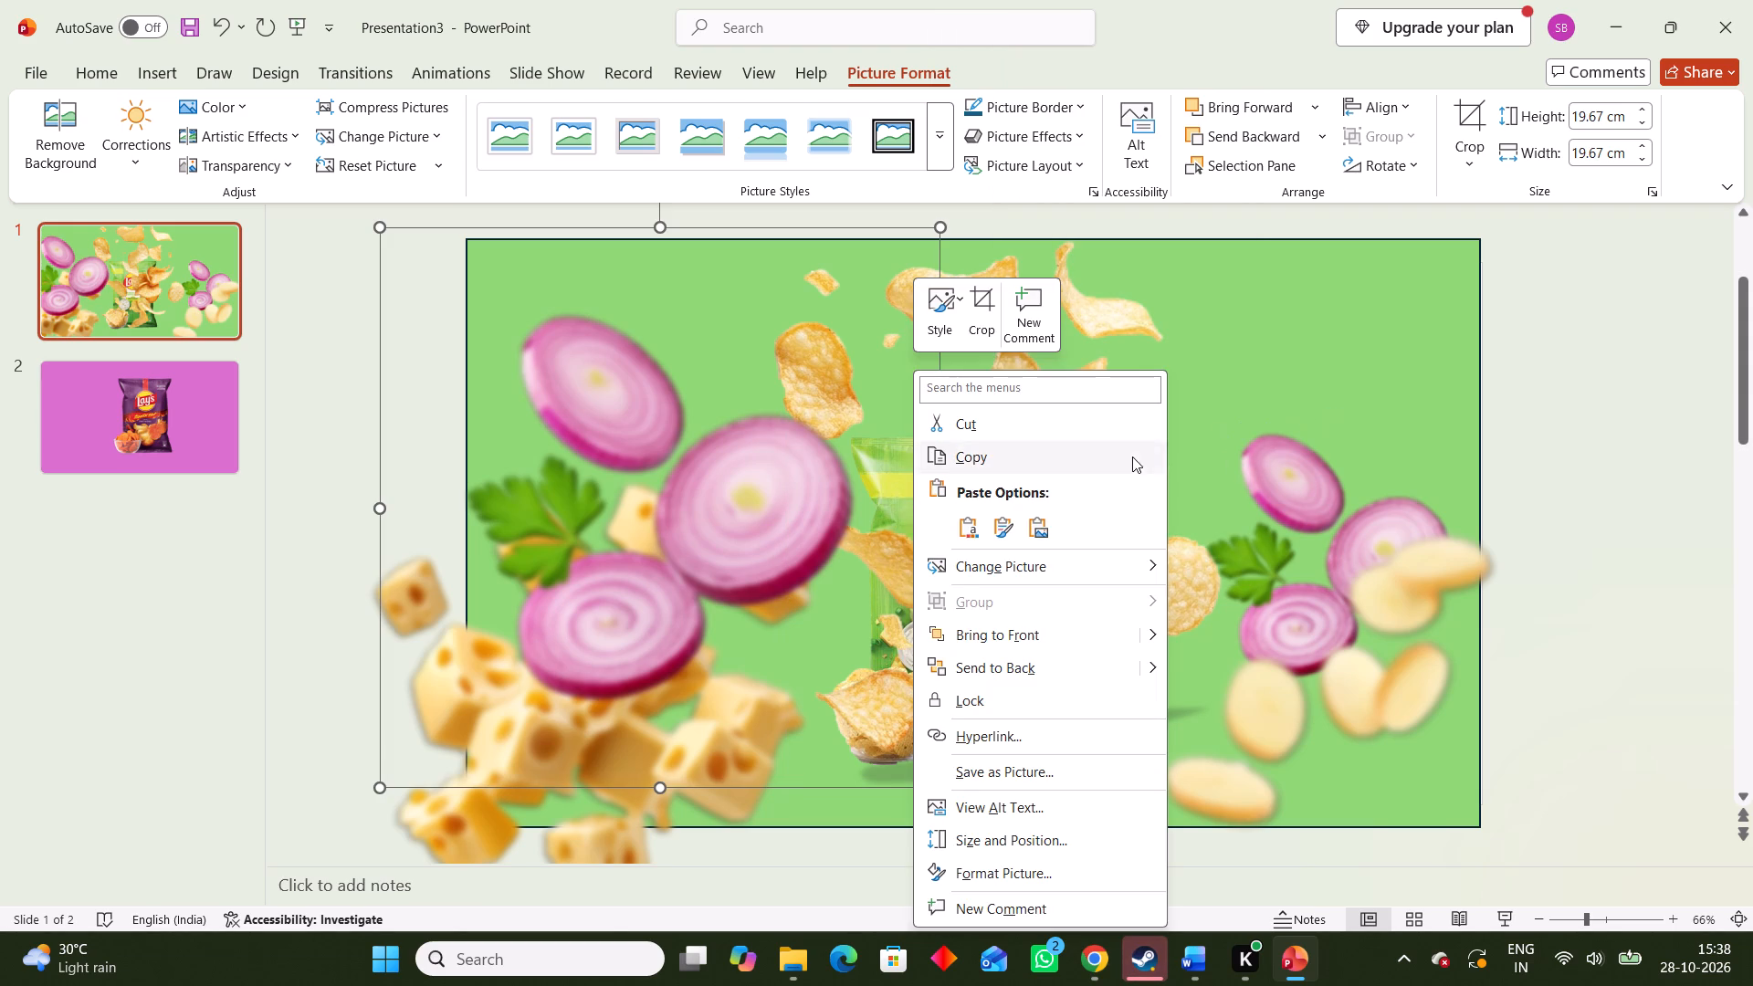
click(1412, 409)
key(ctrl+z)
Nudge the large blurred onion picture slightly to the right, towards the green packet.
click(747, 498)
drag(761, 498, 766, 498)
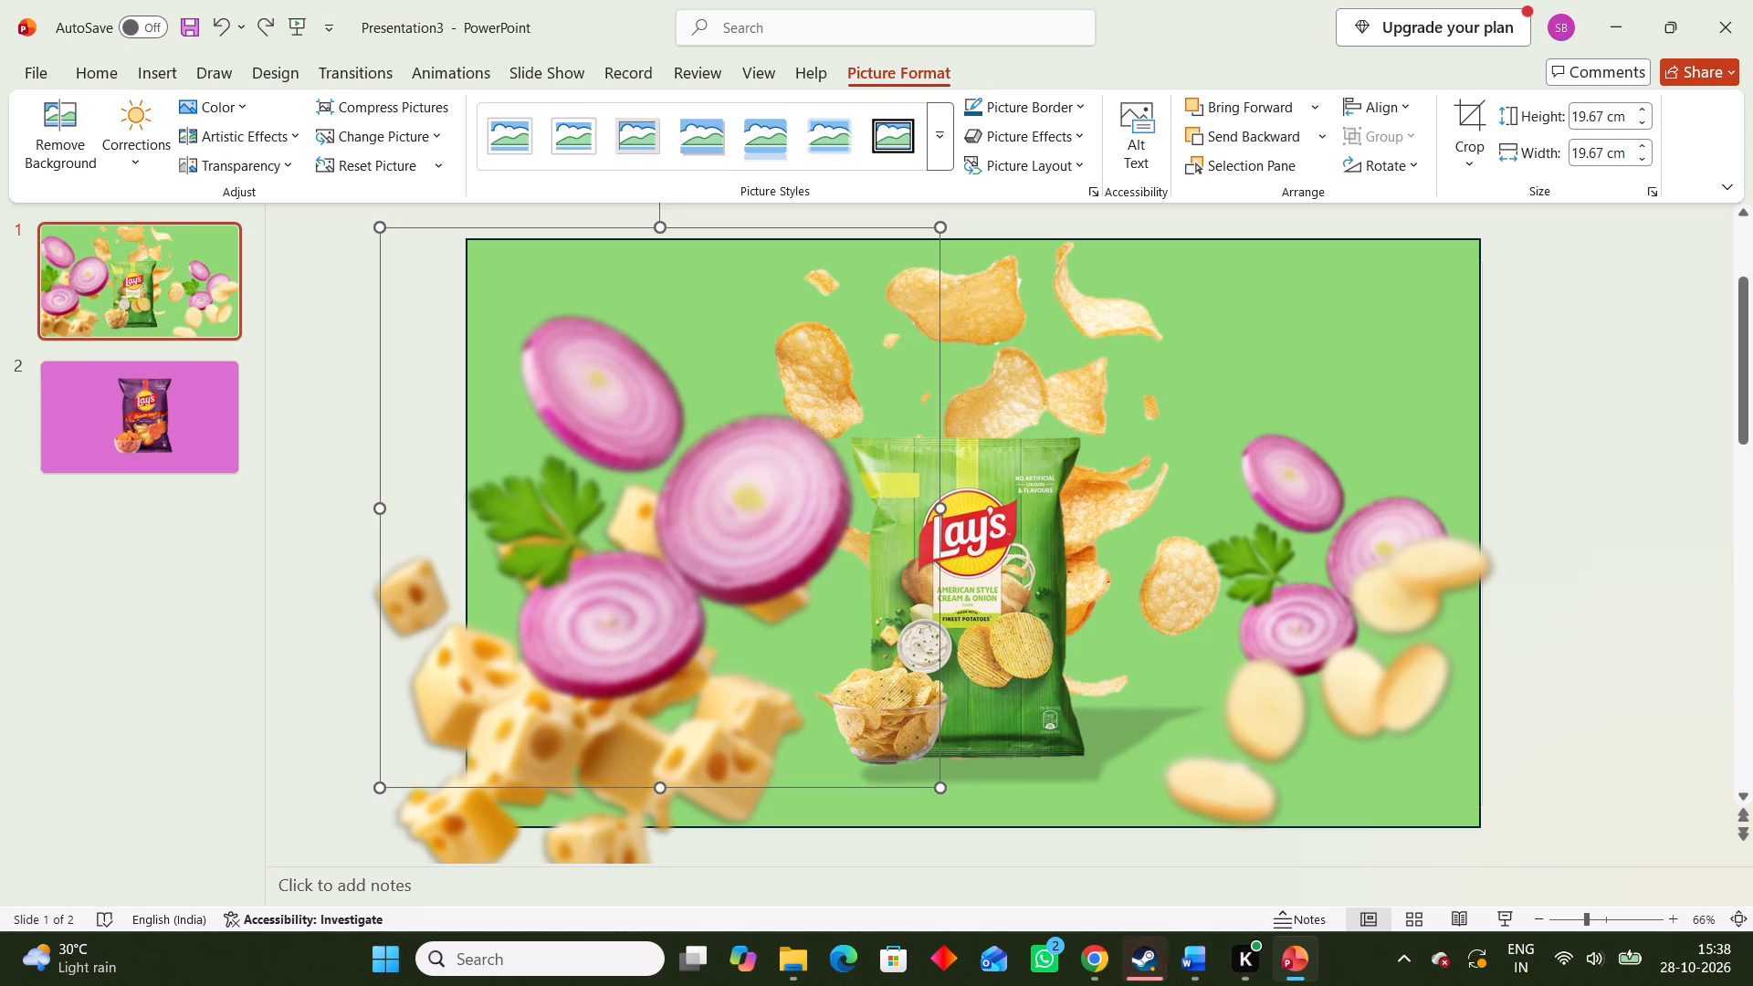
drag(766, 498, 760, 507)
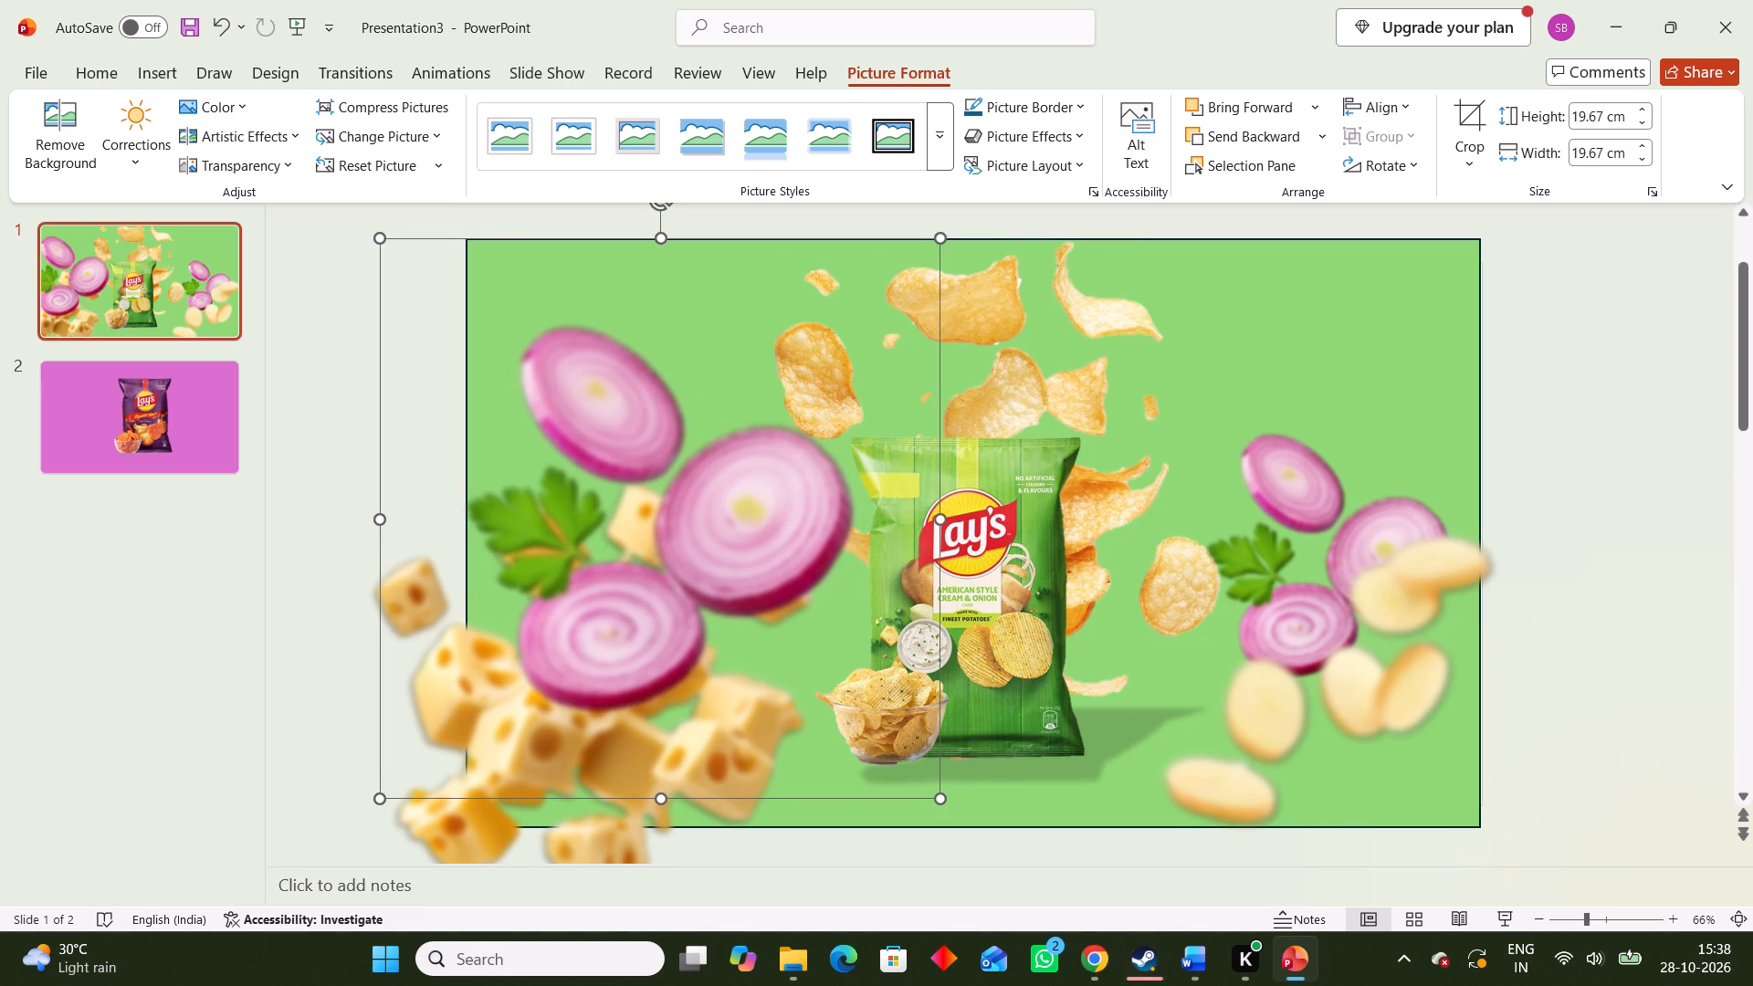
drag(779, 512, 790, 501)
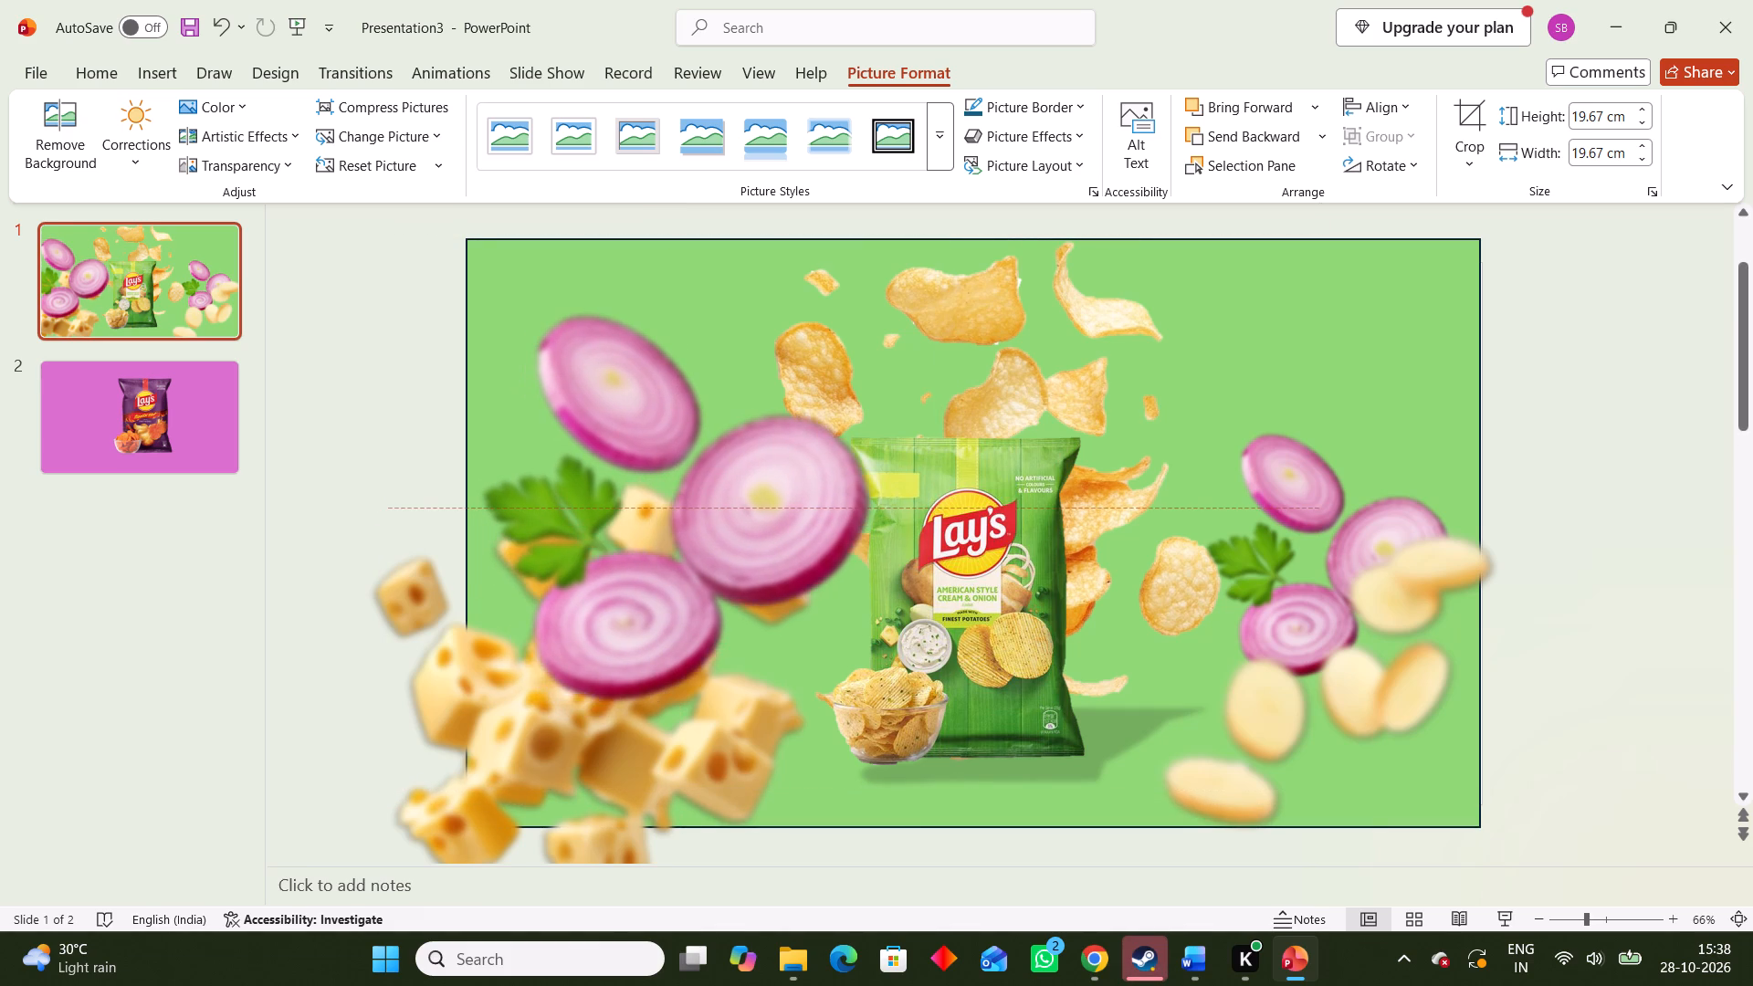
drag(790, 501, 786, 500)
Move the Sizzlin' Hot packet slightly down on the pink slide.
click(181, 576)
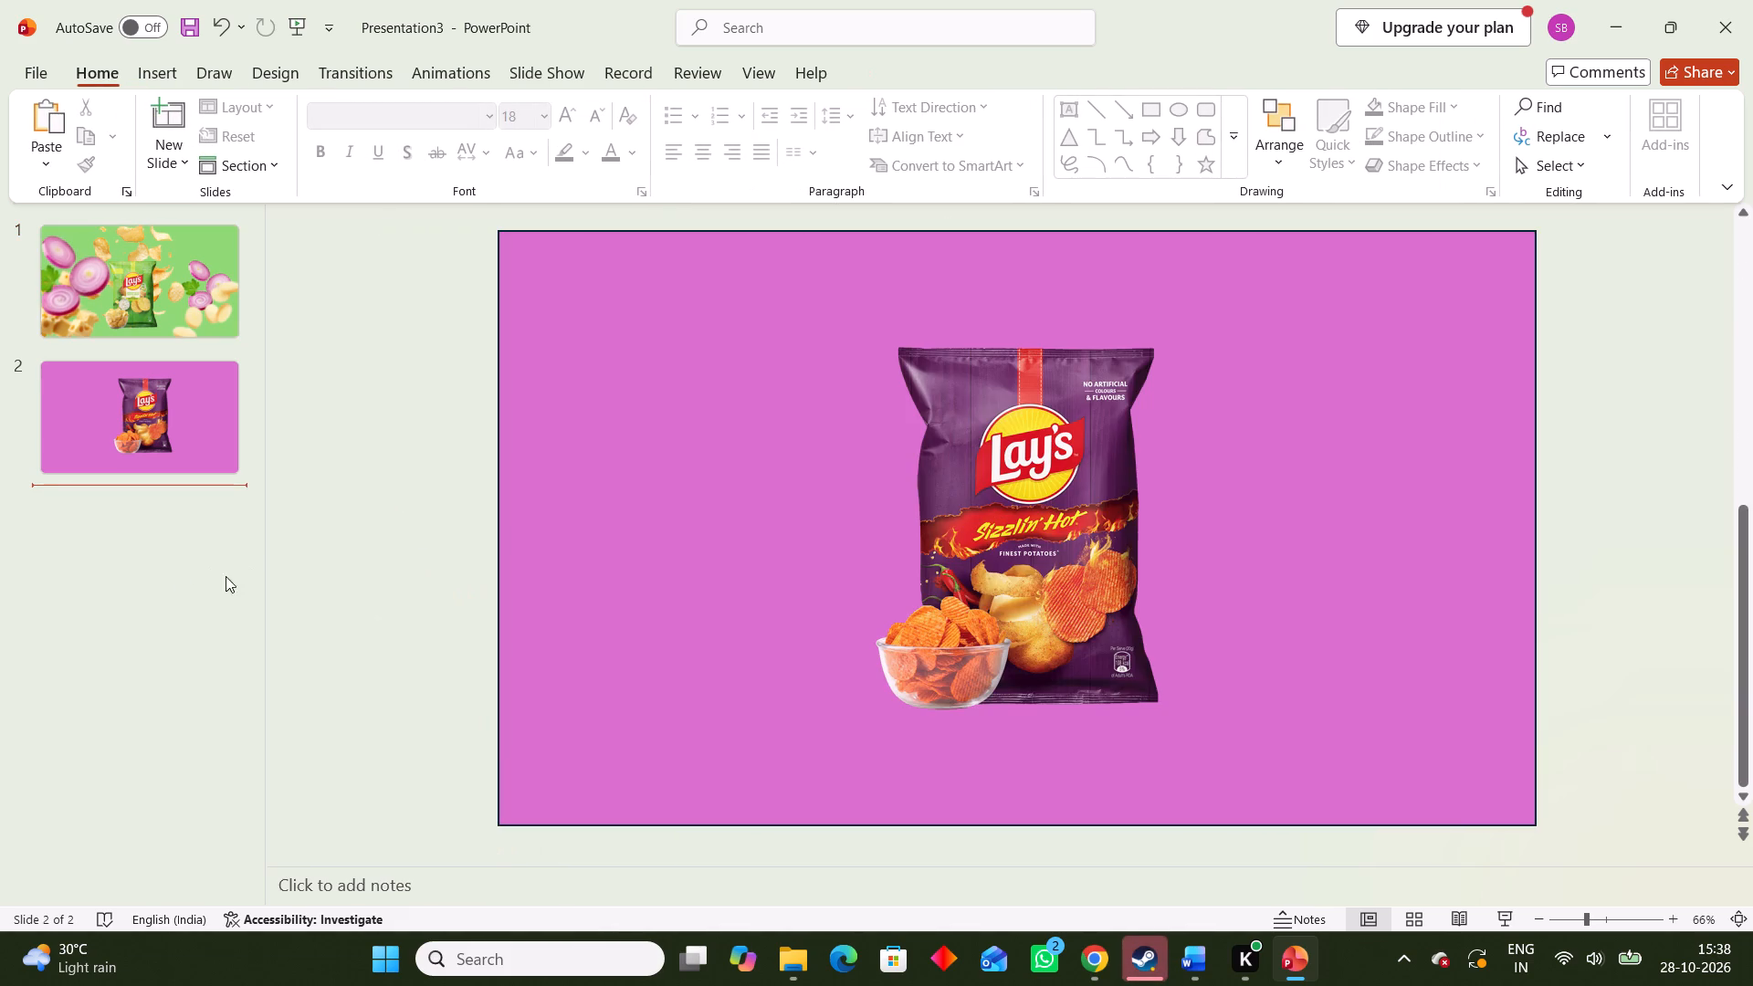
click(206, 445)
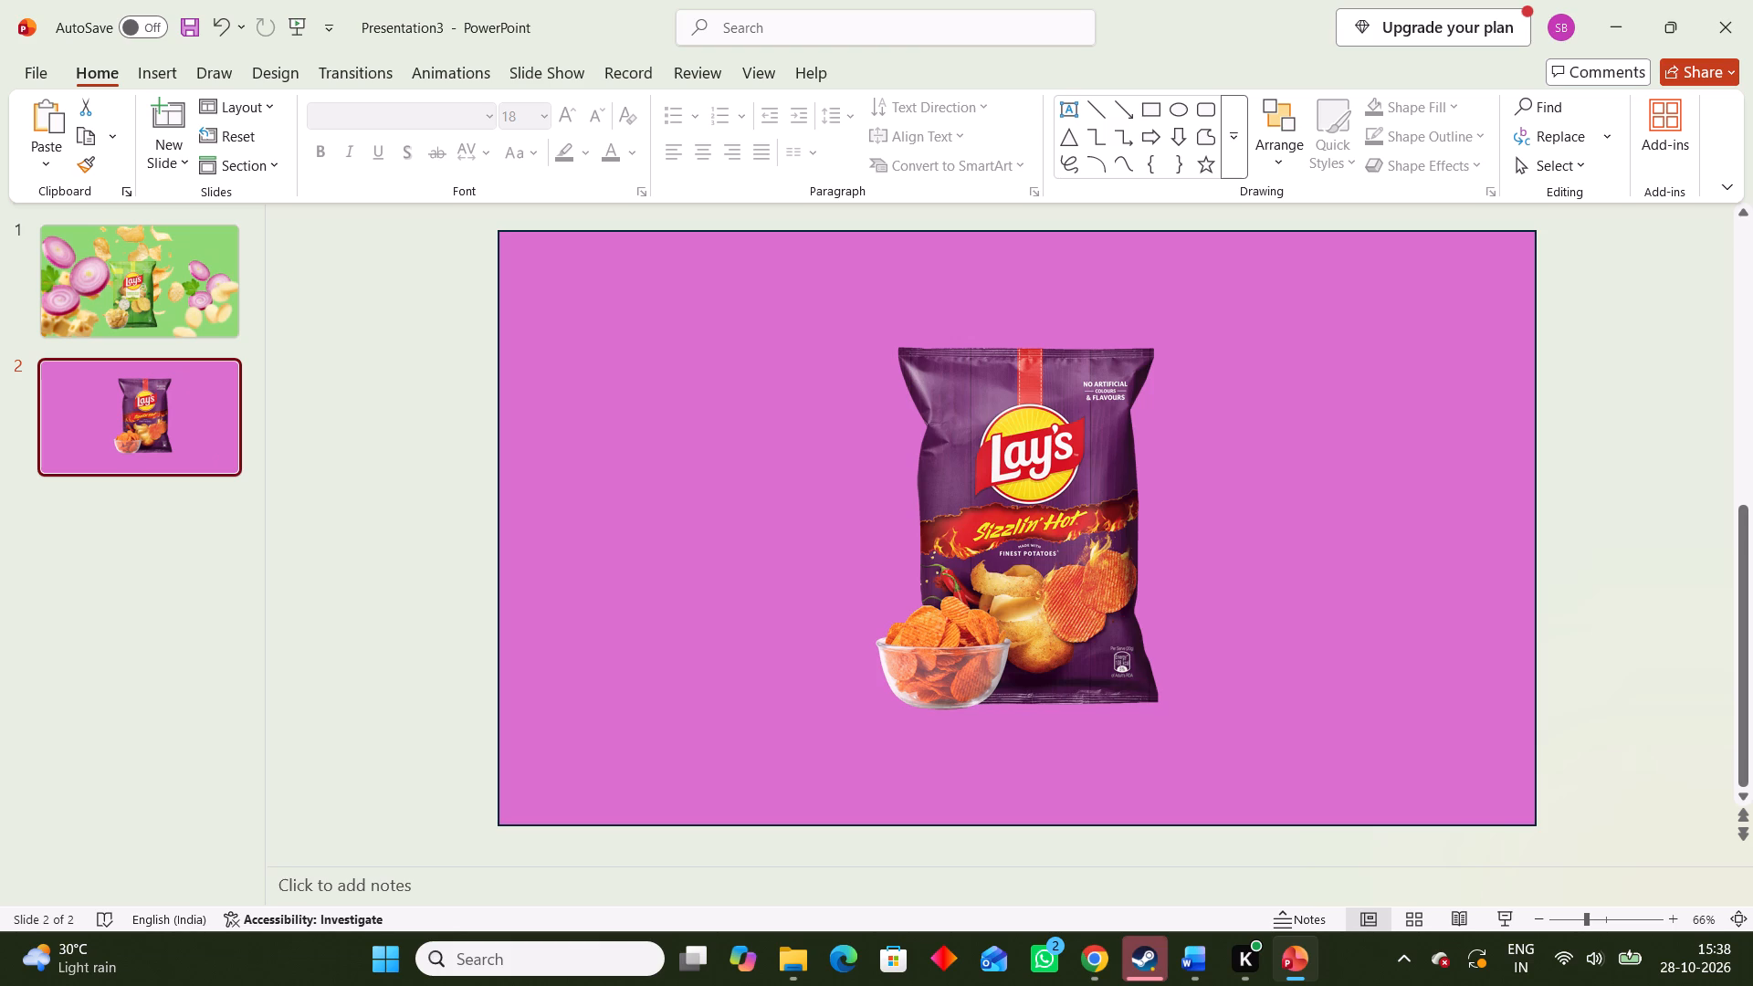
drag(1041, 485, 1047, 518)
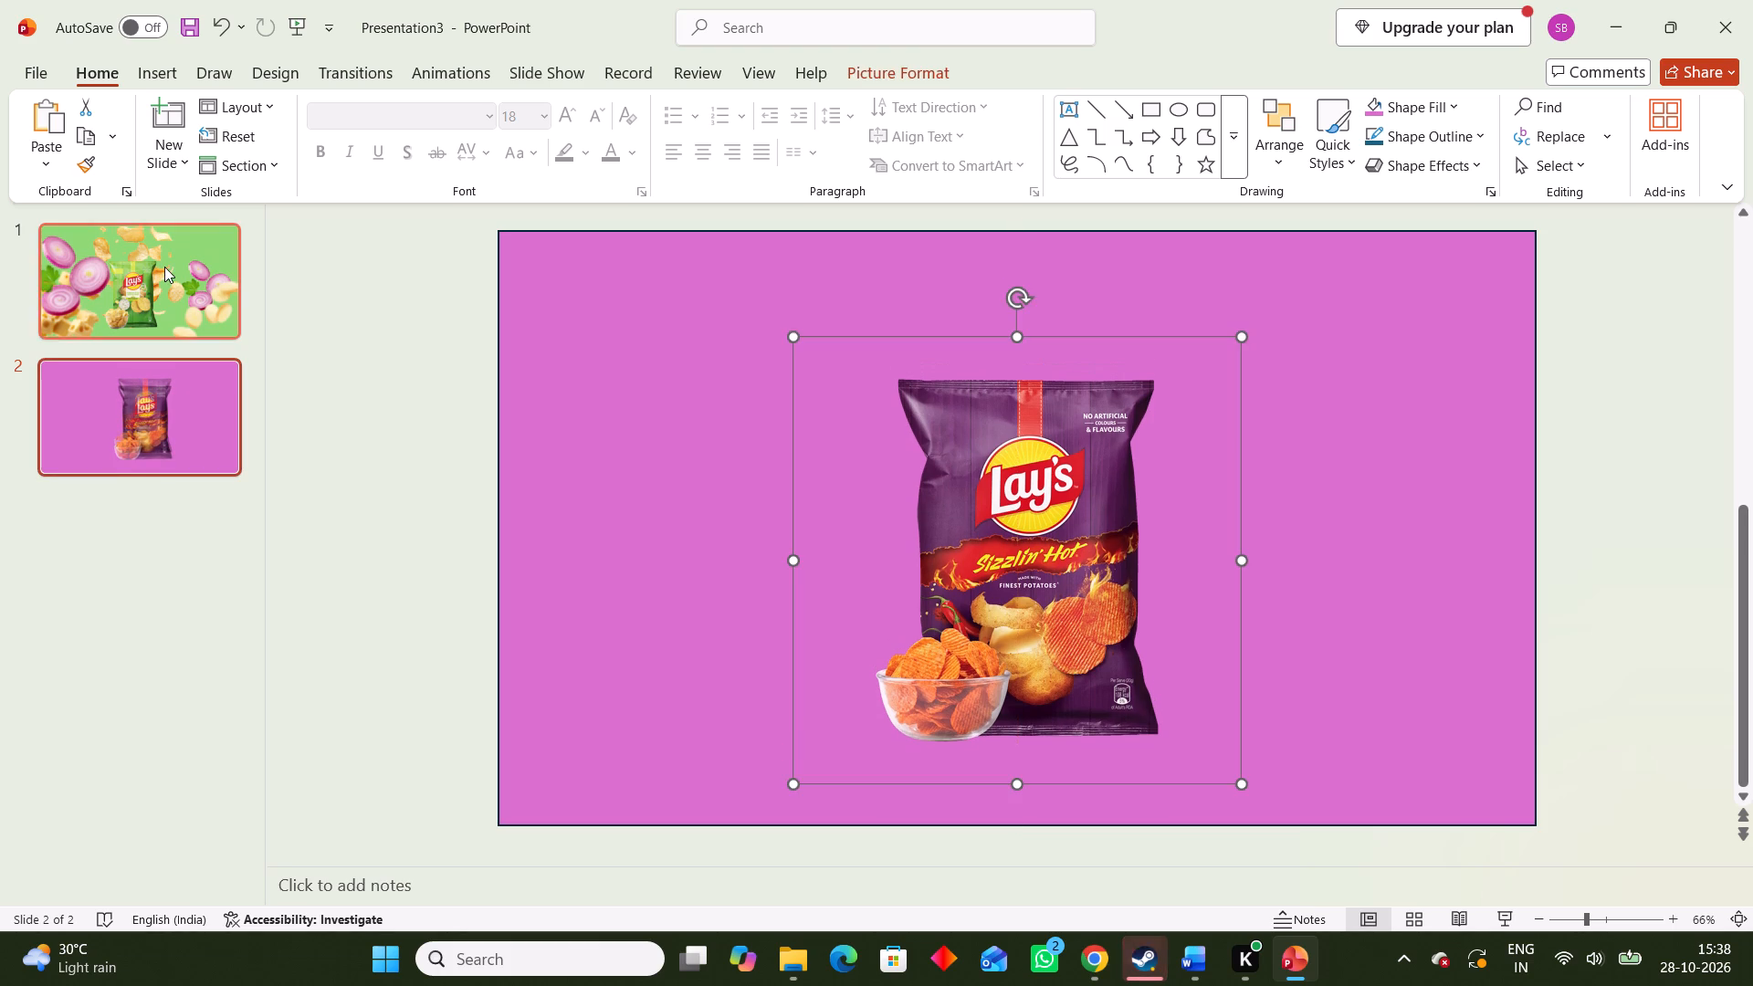
Duplicate the first slide with the green Cream & Onion composition.
click(164, 267)
right_click(164, 267)
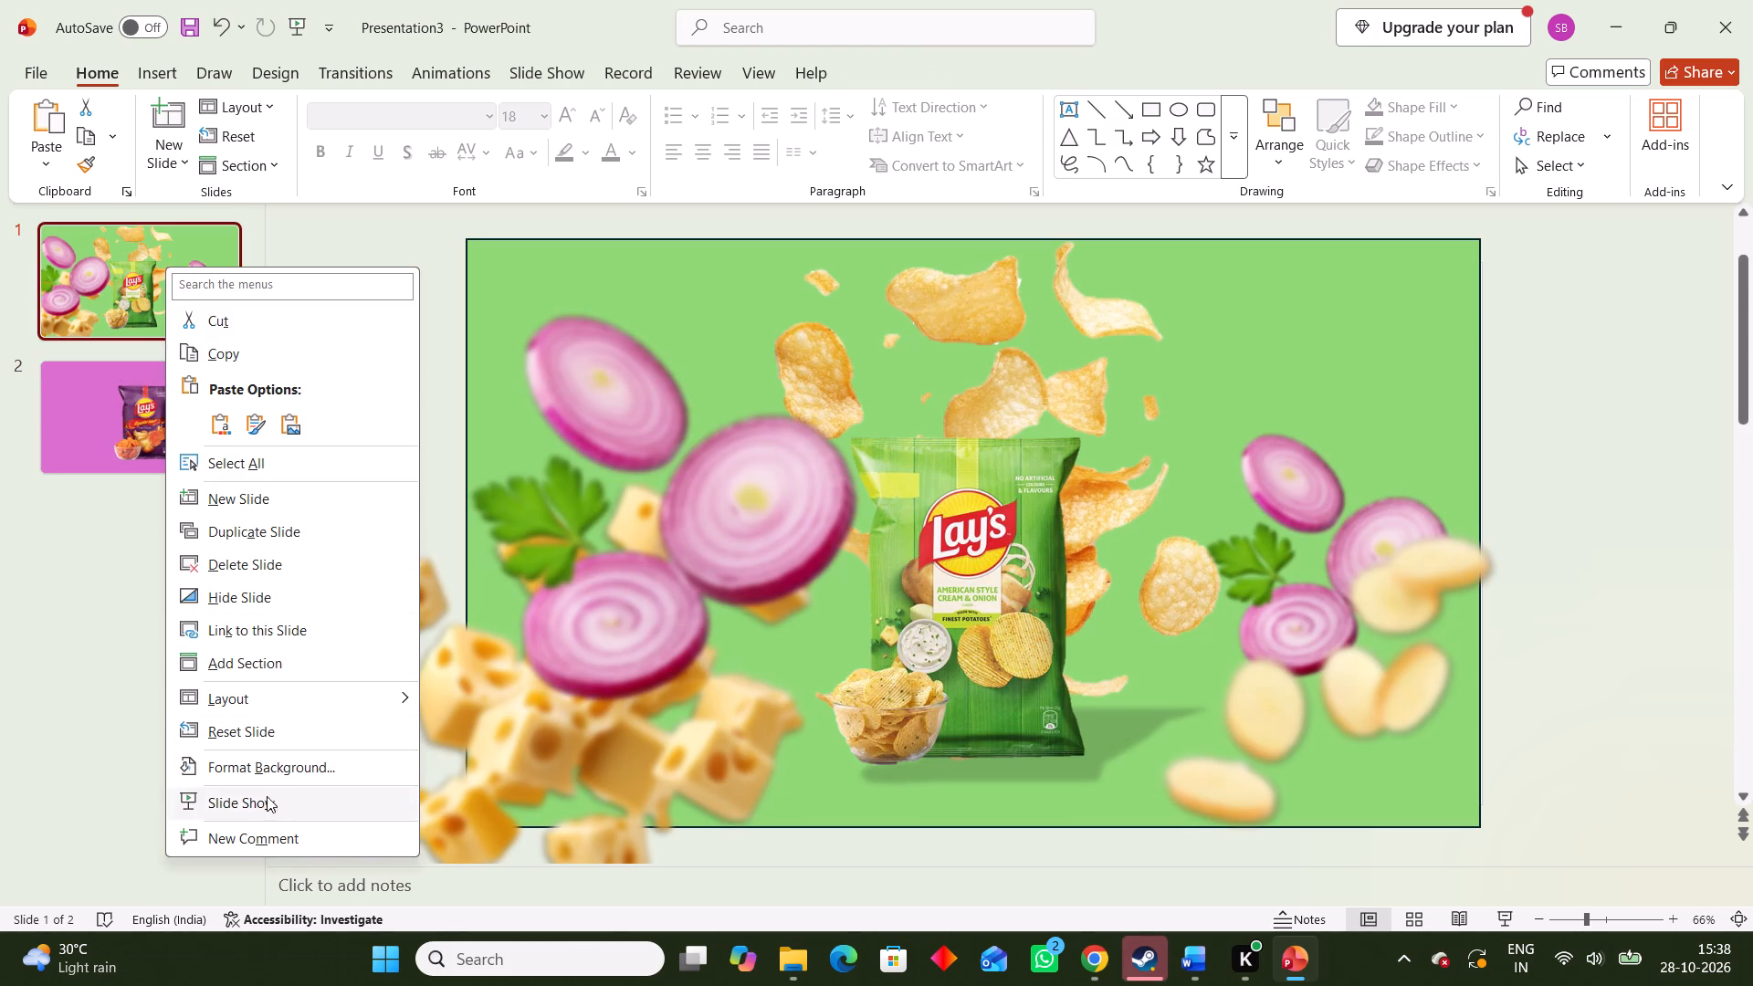
click(1, 600)
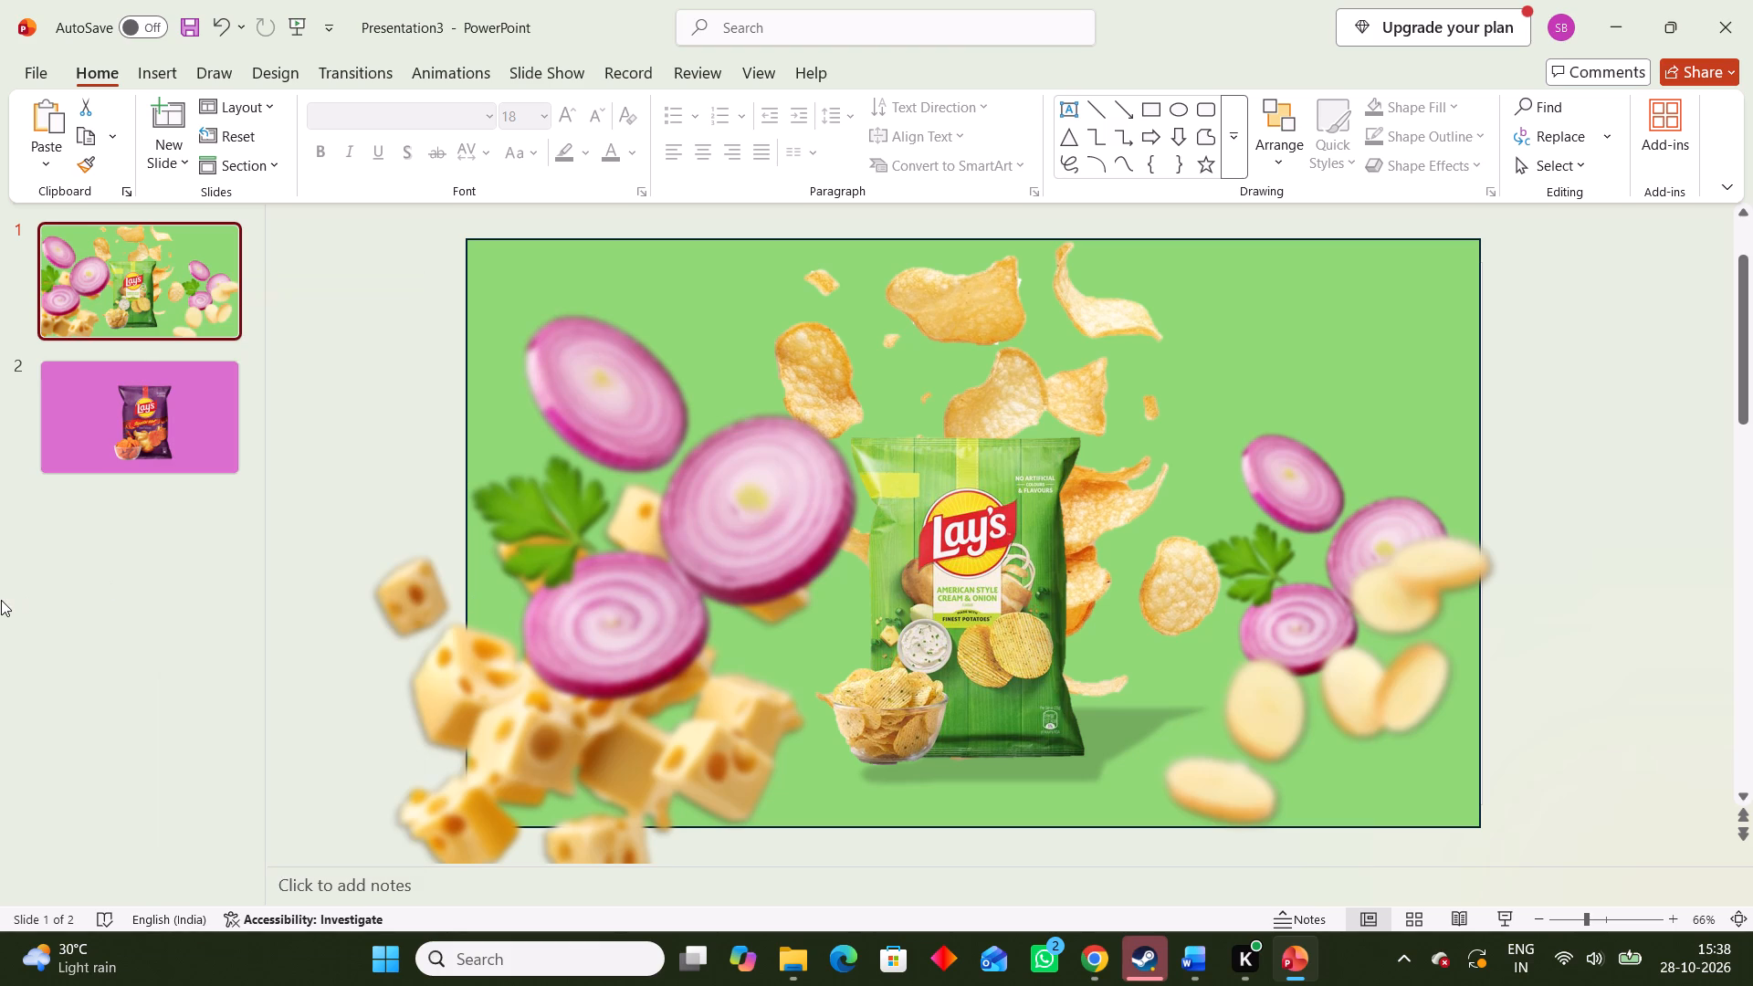
key(ctrl+d)
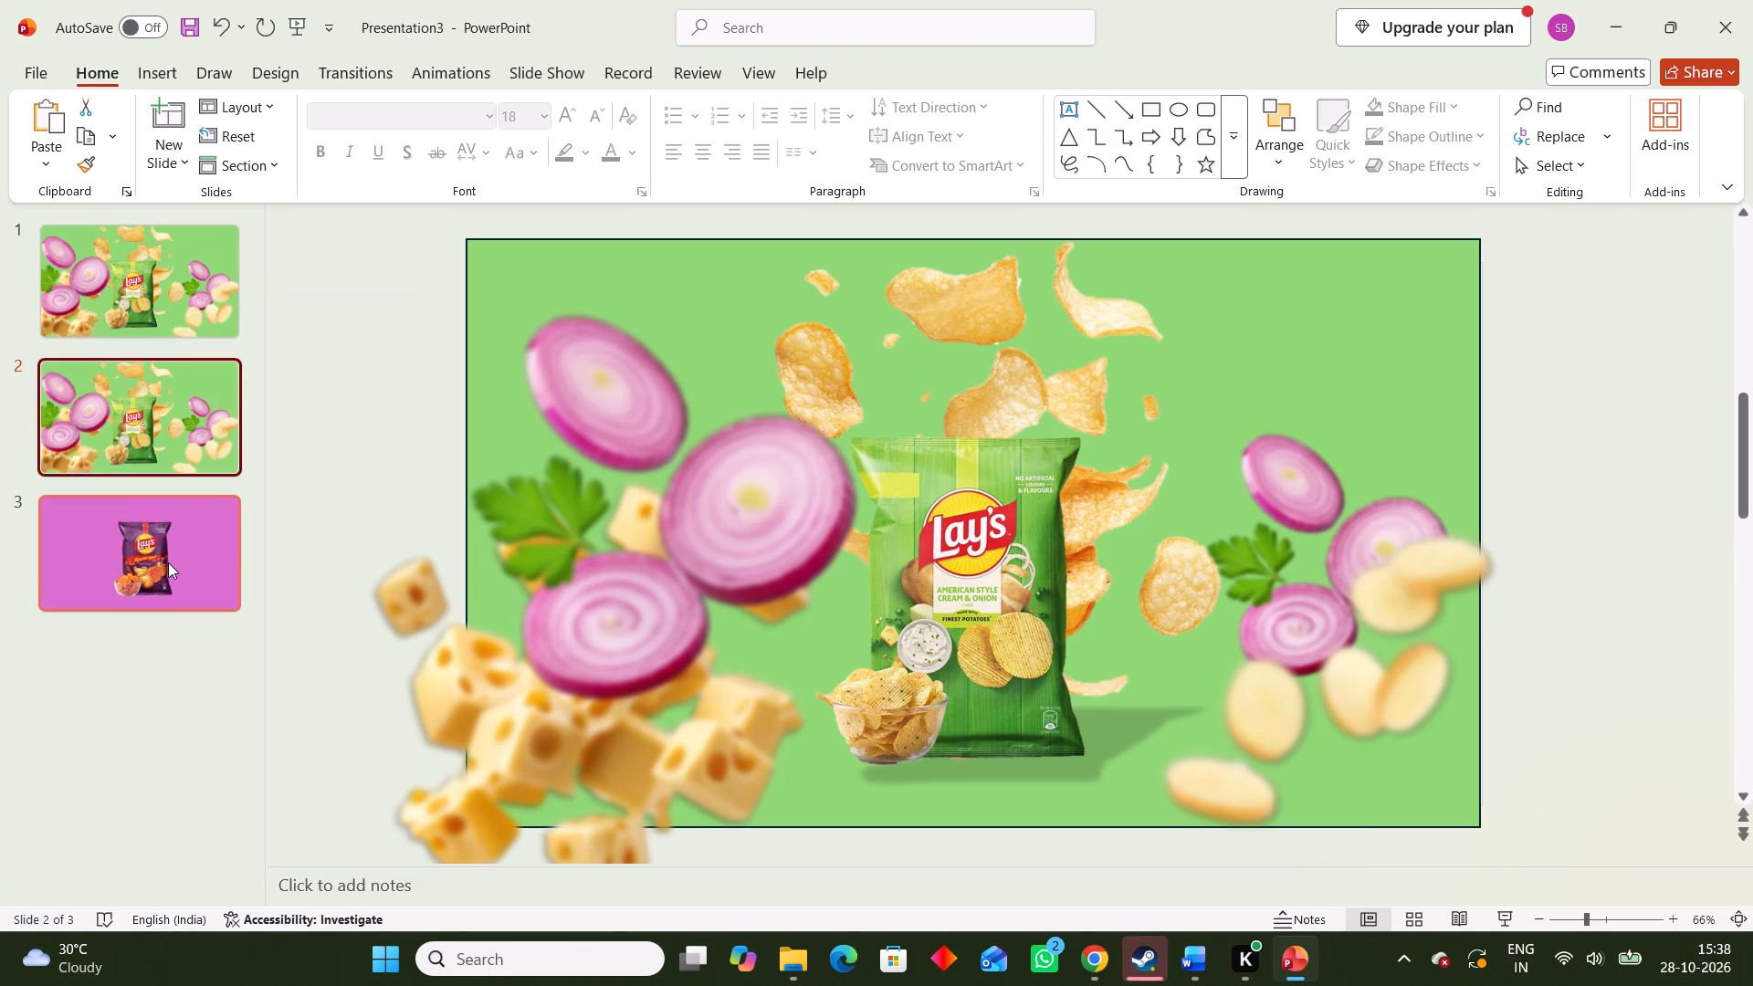
Copy Amazon.in's purple Lay's Sizzlin' Hot packet image from the browser's image results and paste it onto the duplicated green slide.
click(168, 562)
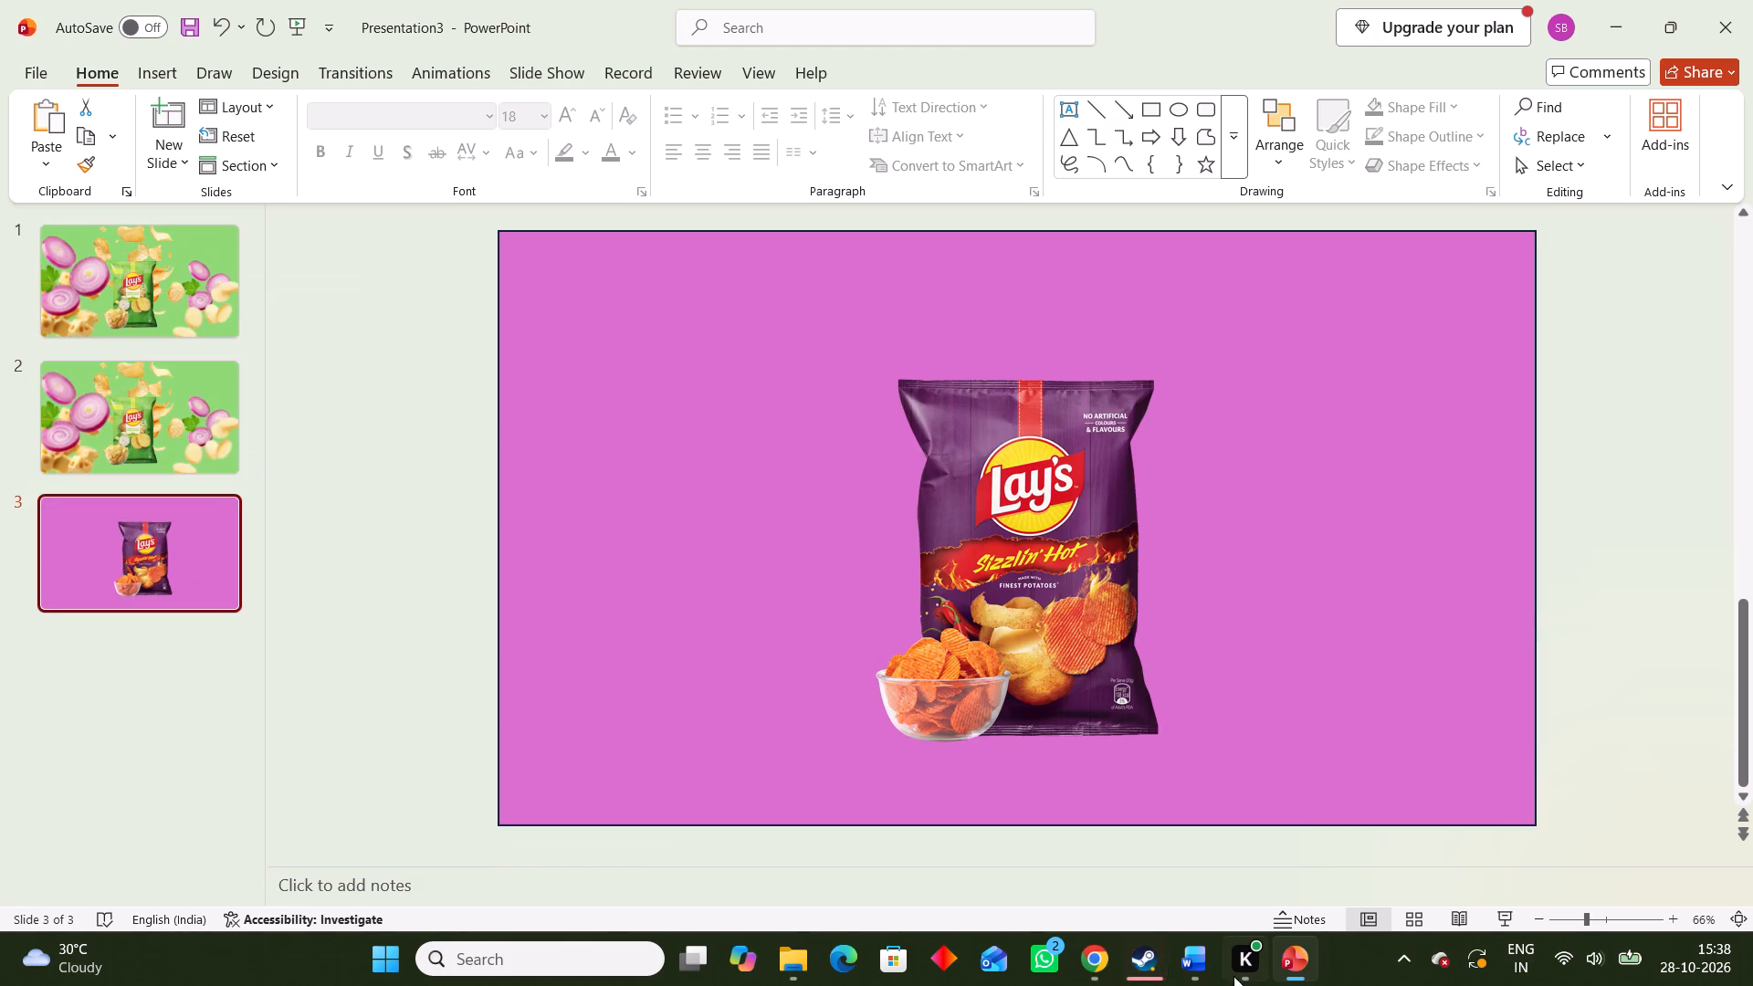
click(1088, 960)
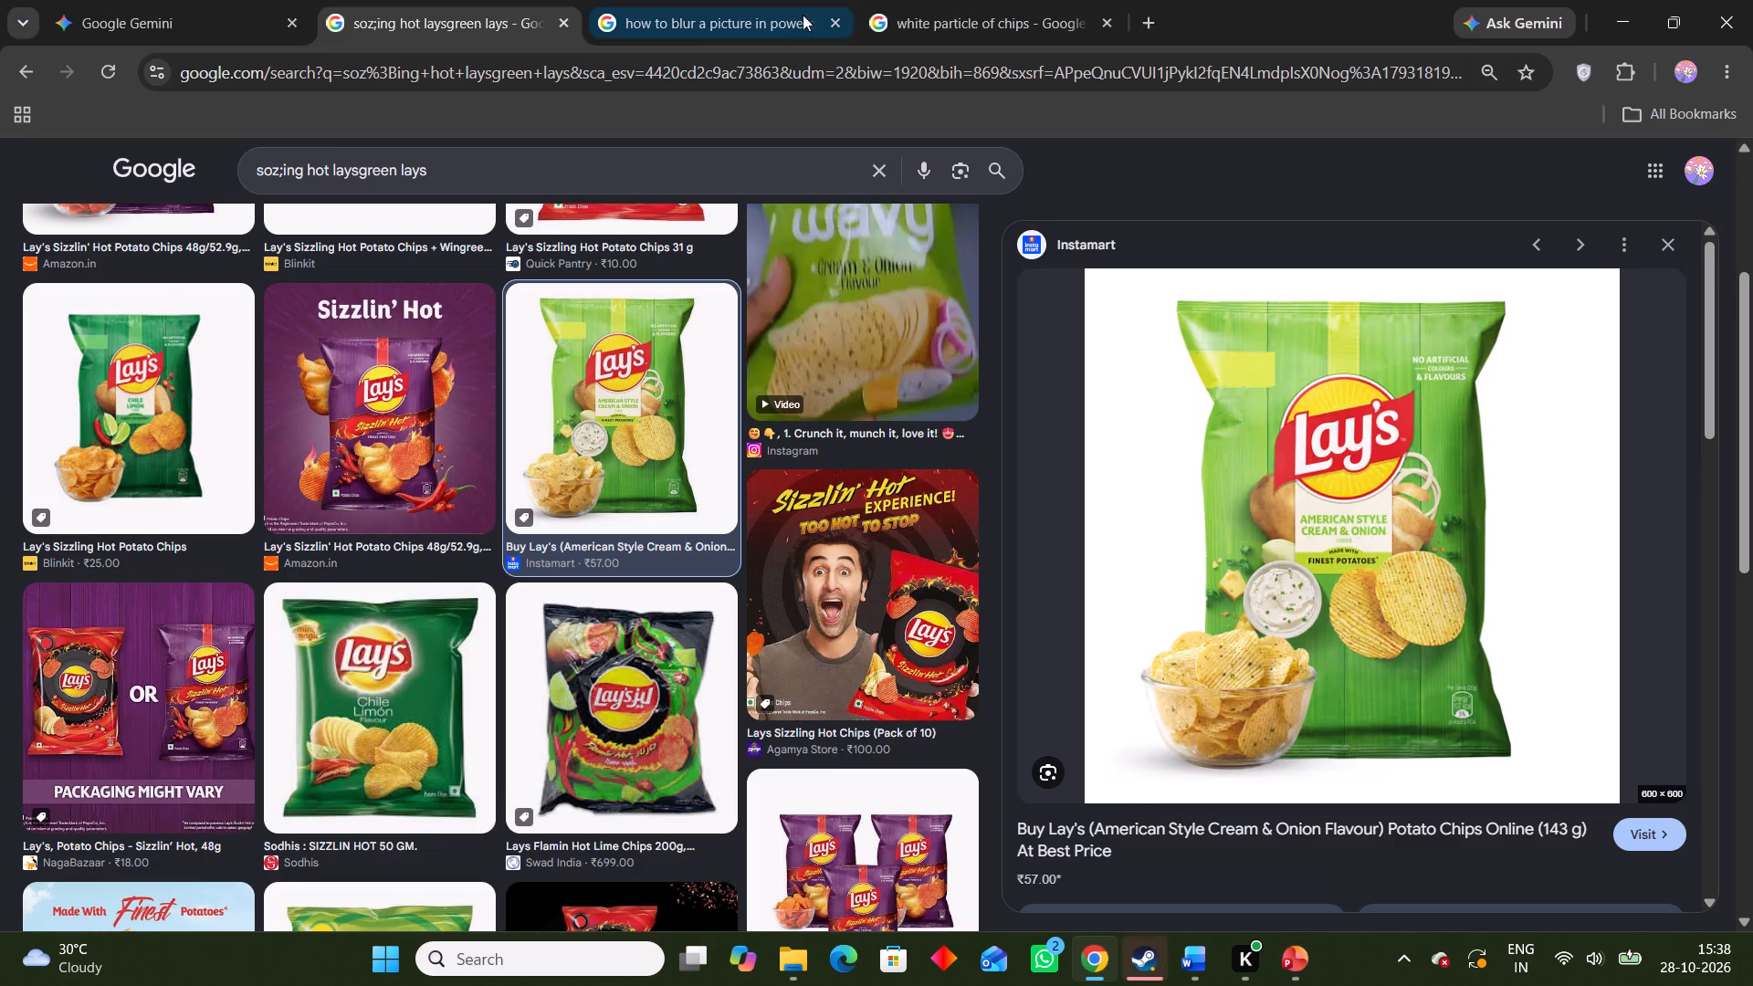
scroll(481, 481, up, 8)
click(206, 426)
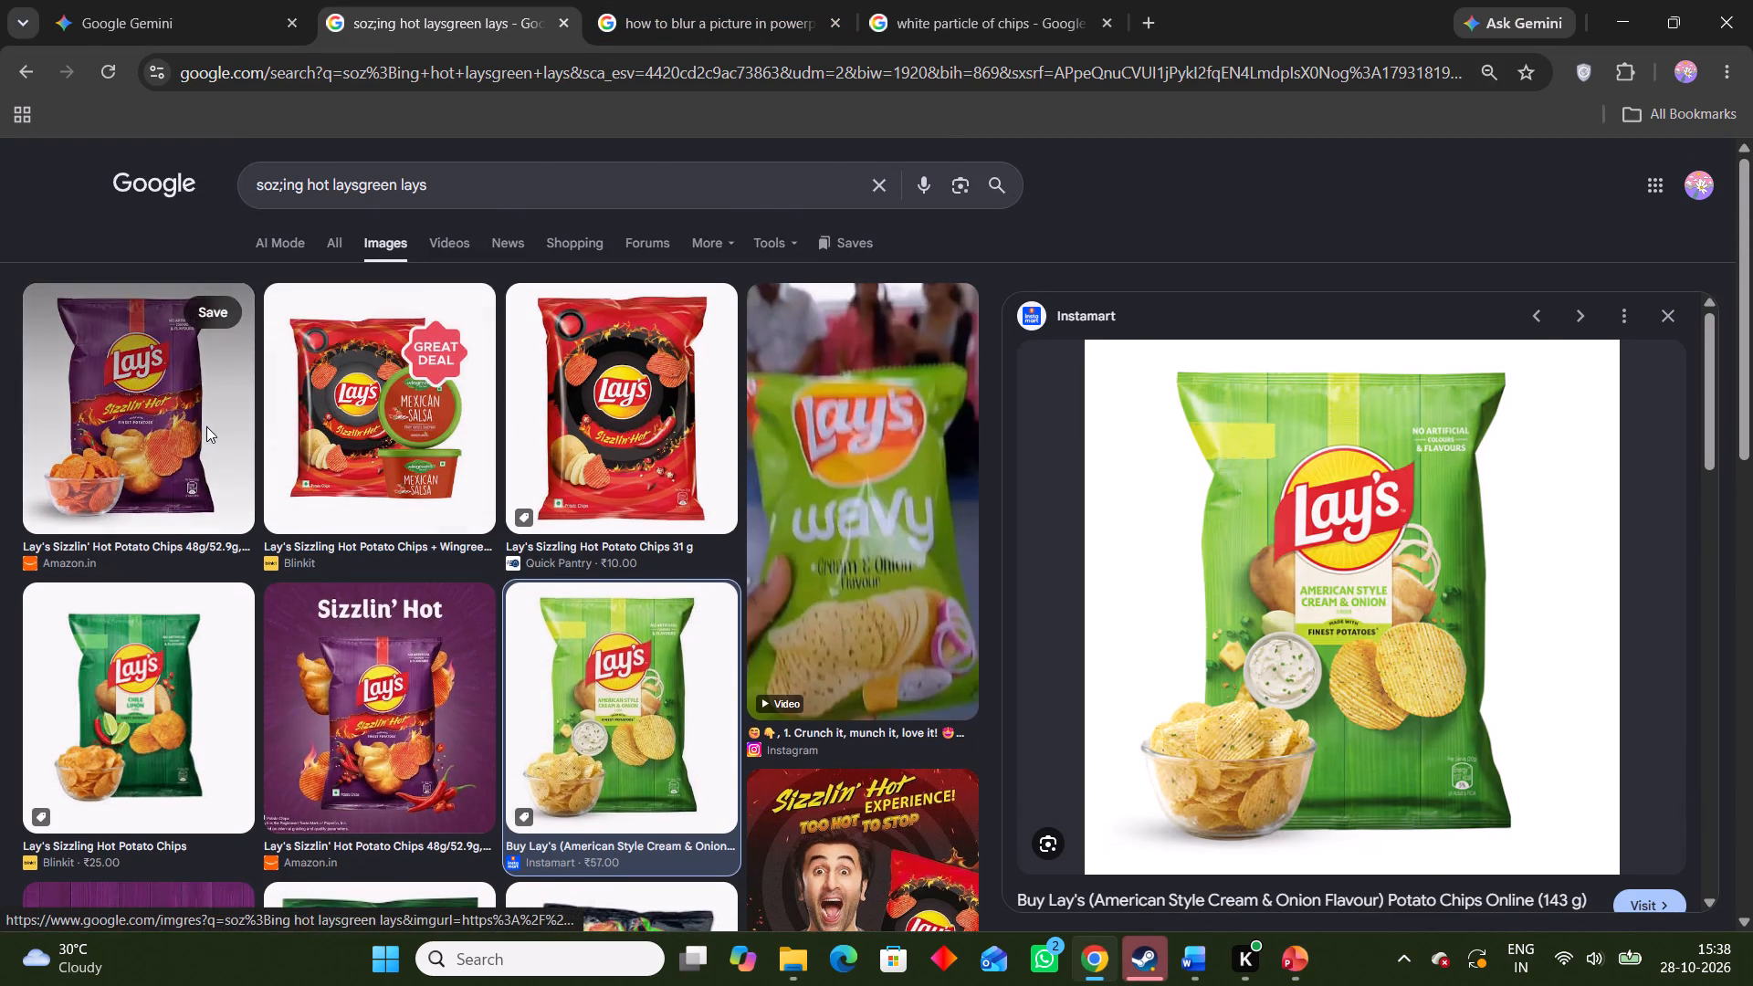
right_click(1397, 551)
click(1506, 409)
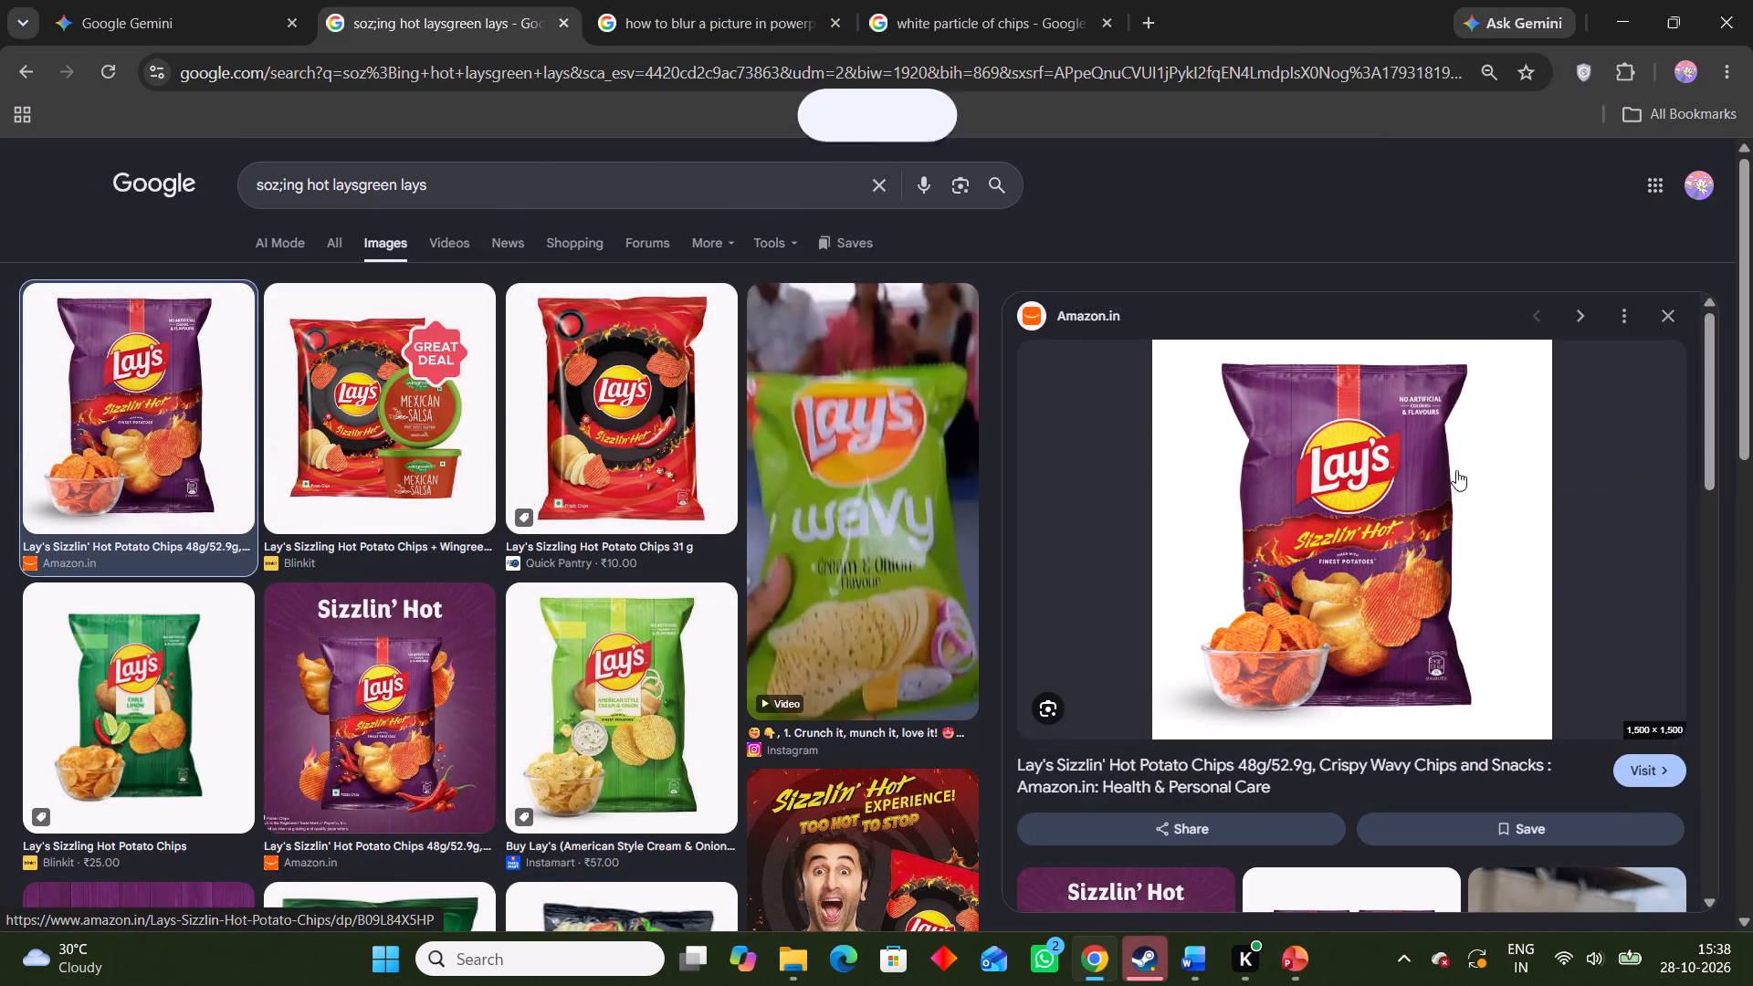
click(1318, 973)
click(168, 453)
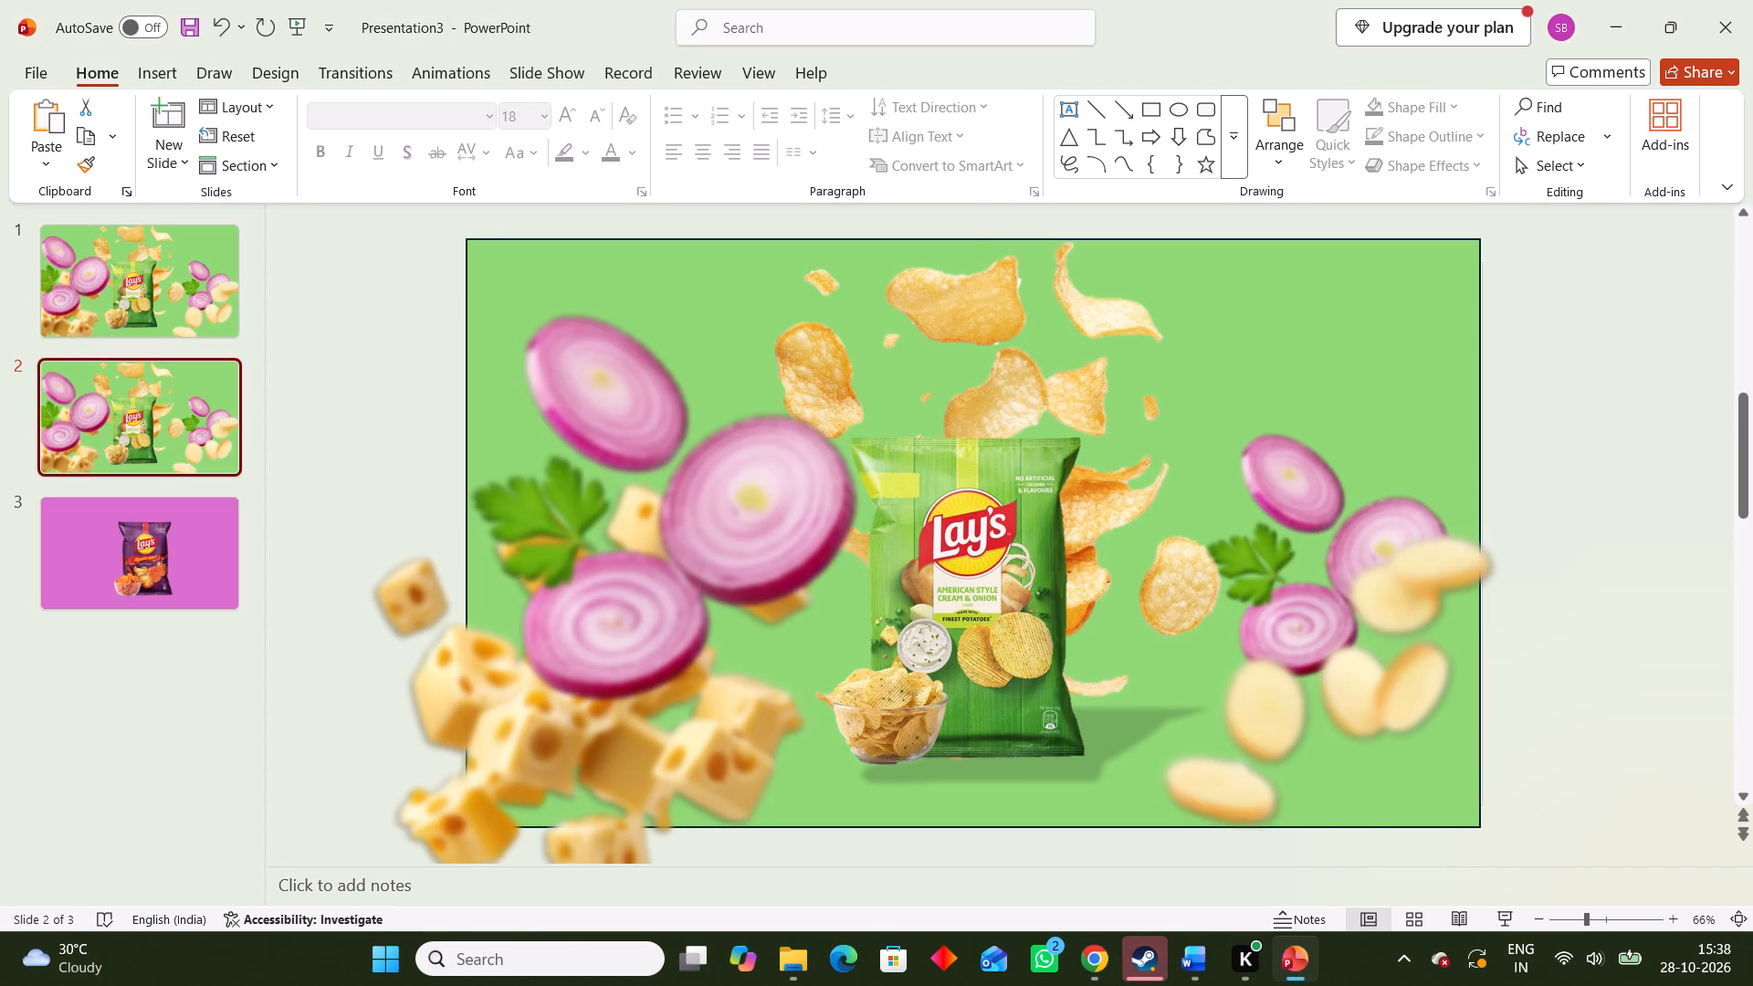
key(ctrl+v)
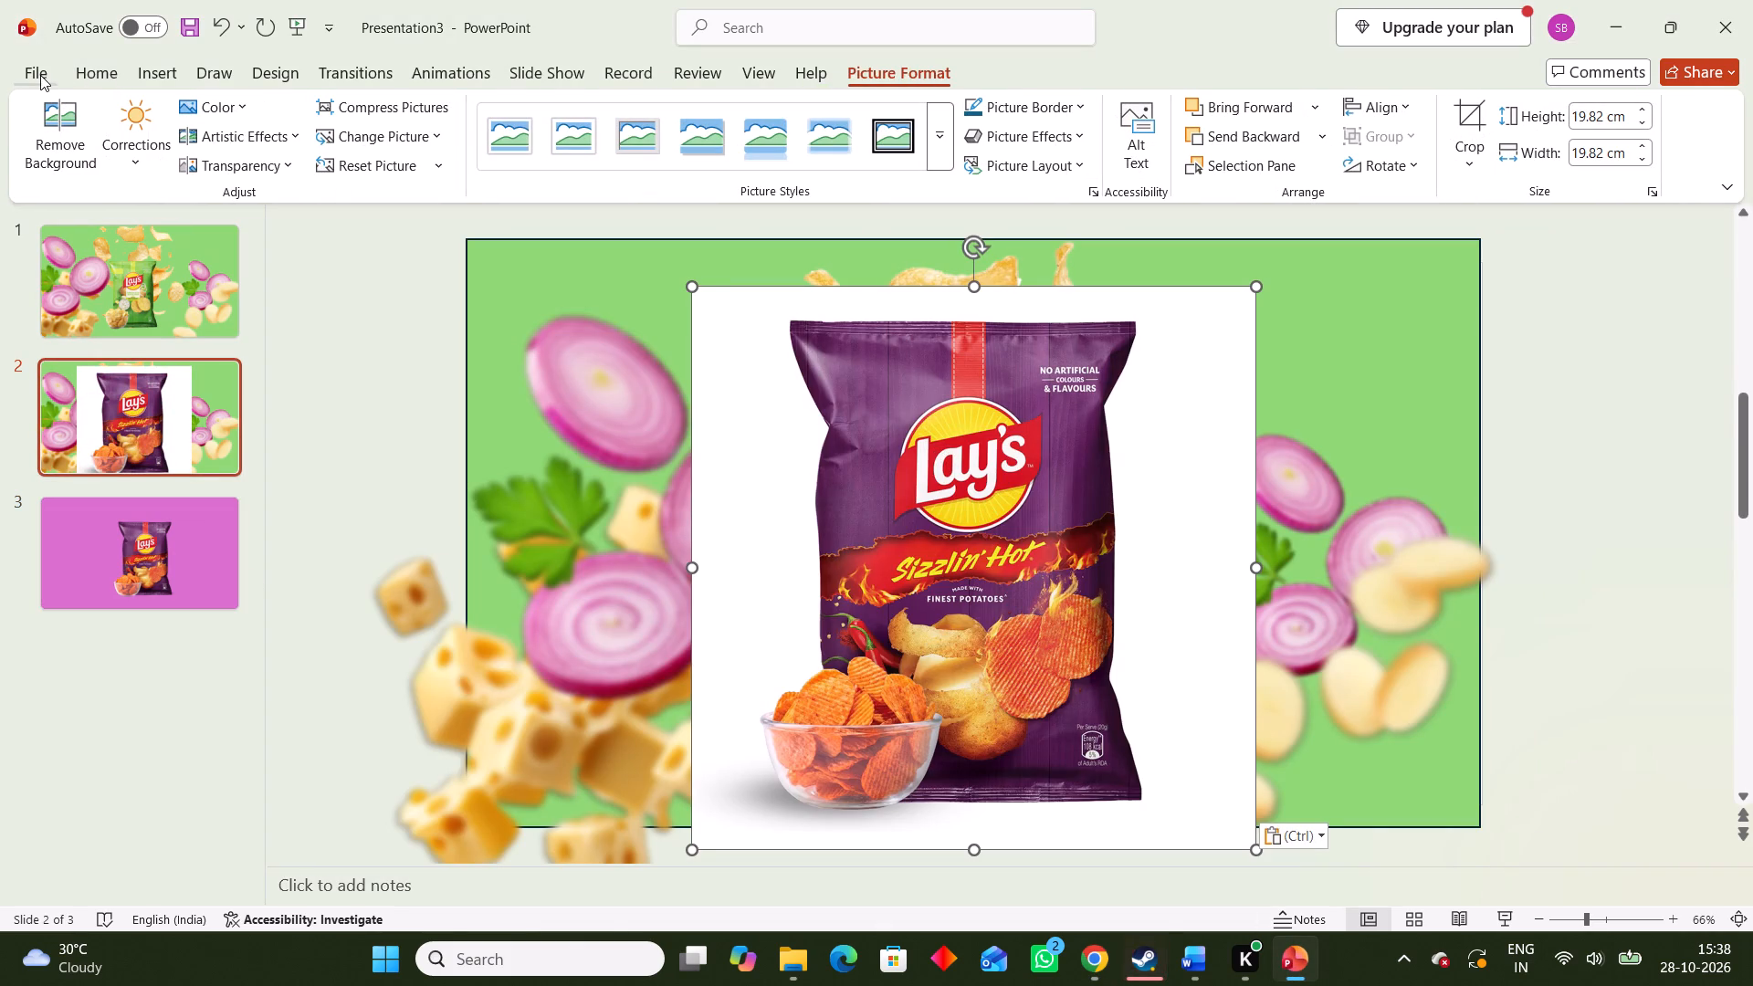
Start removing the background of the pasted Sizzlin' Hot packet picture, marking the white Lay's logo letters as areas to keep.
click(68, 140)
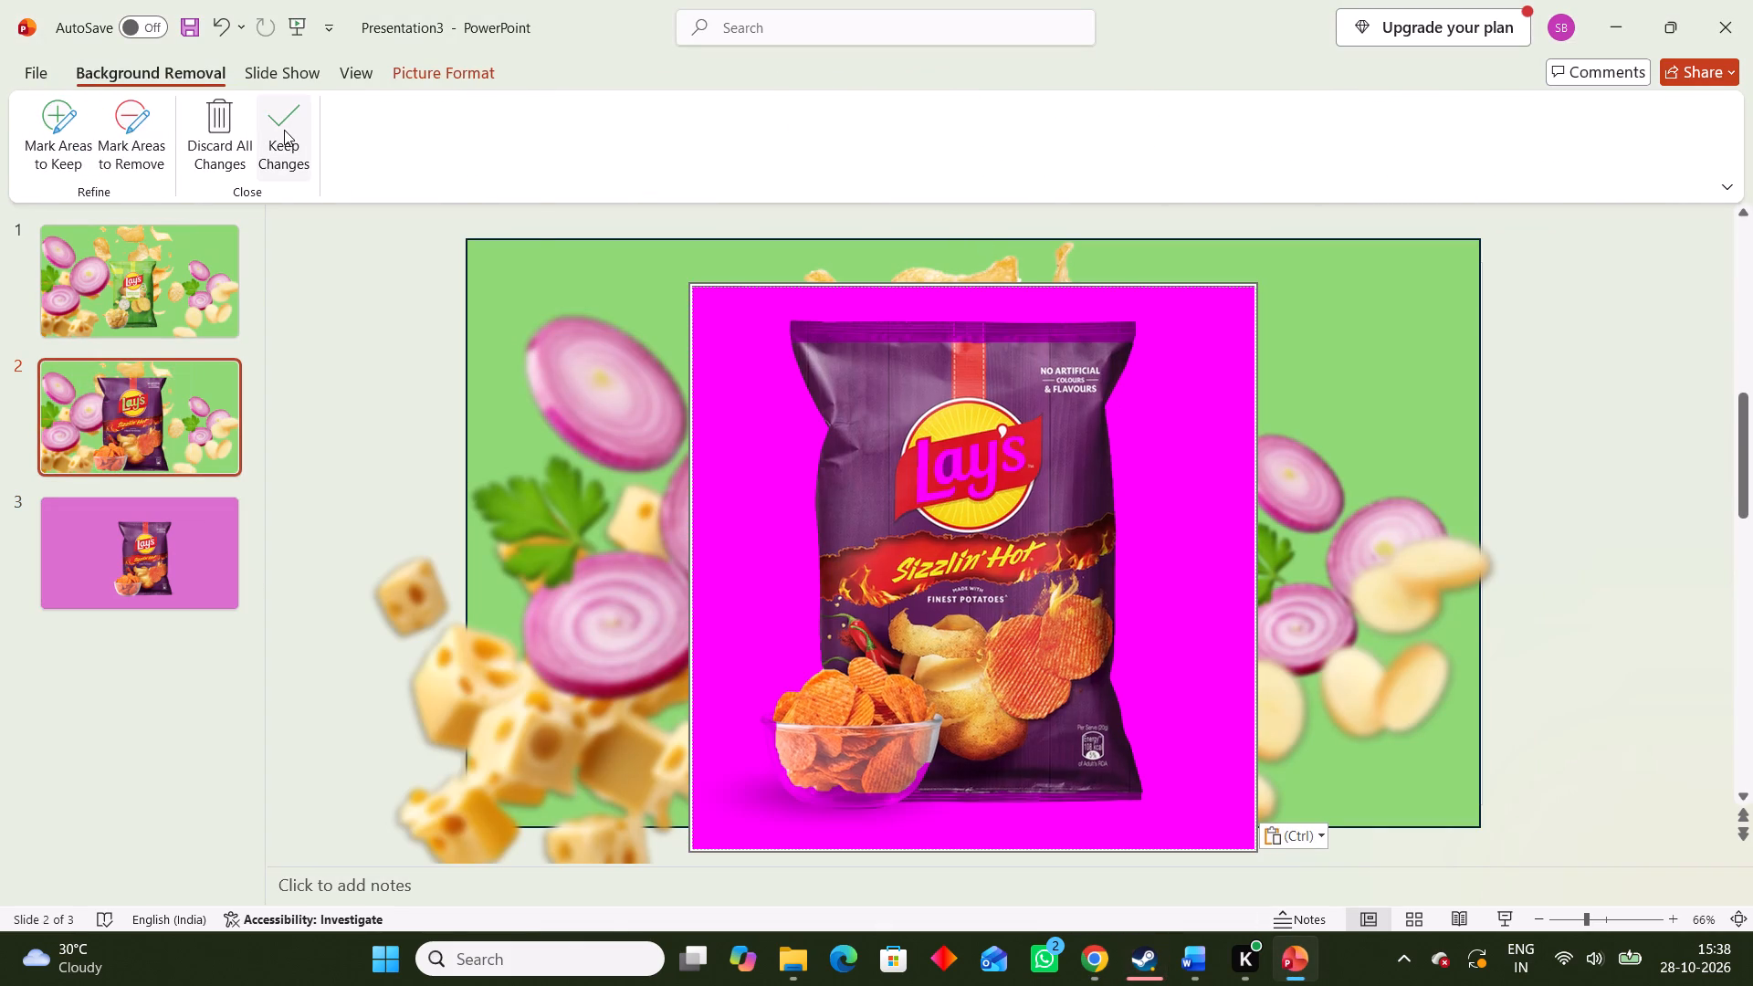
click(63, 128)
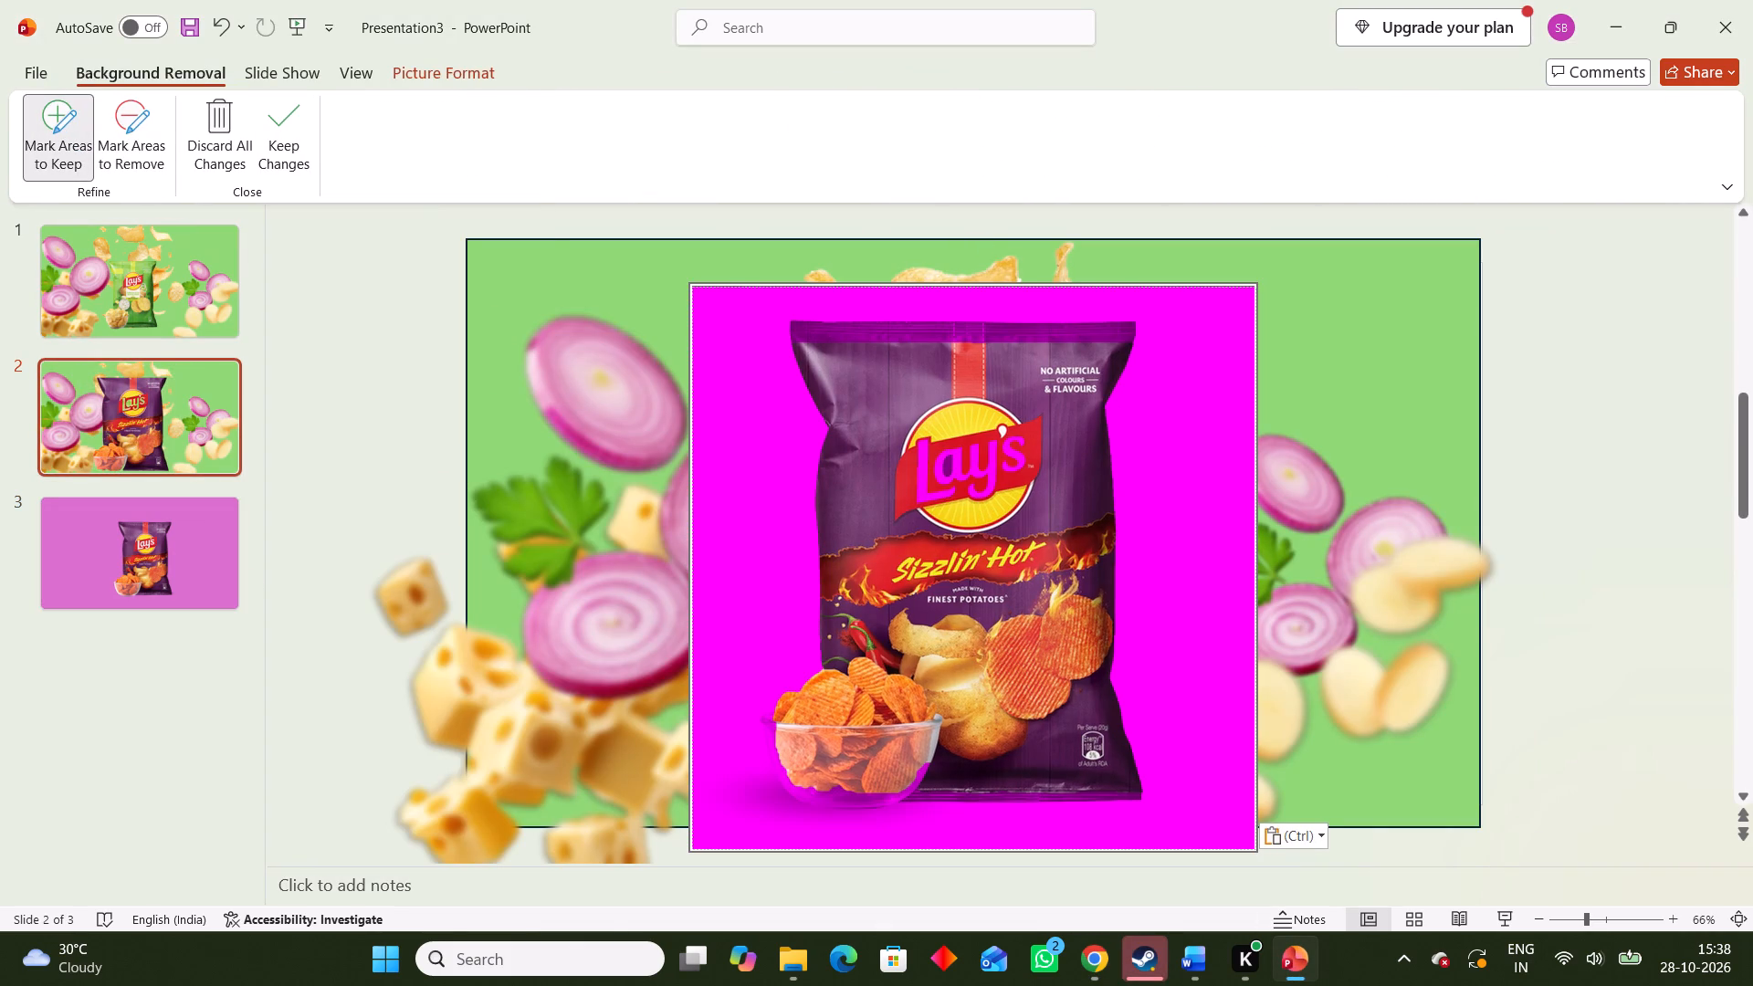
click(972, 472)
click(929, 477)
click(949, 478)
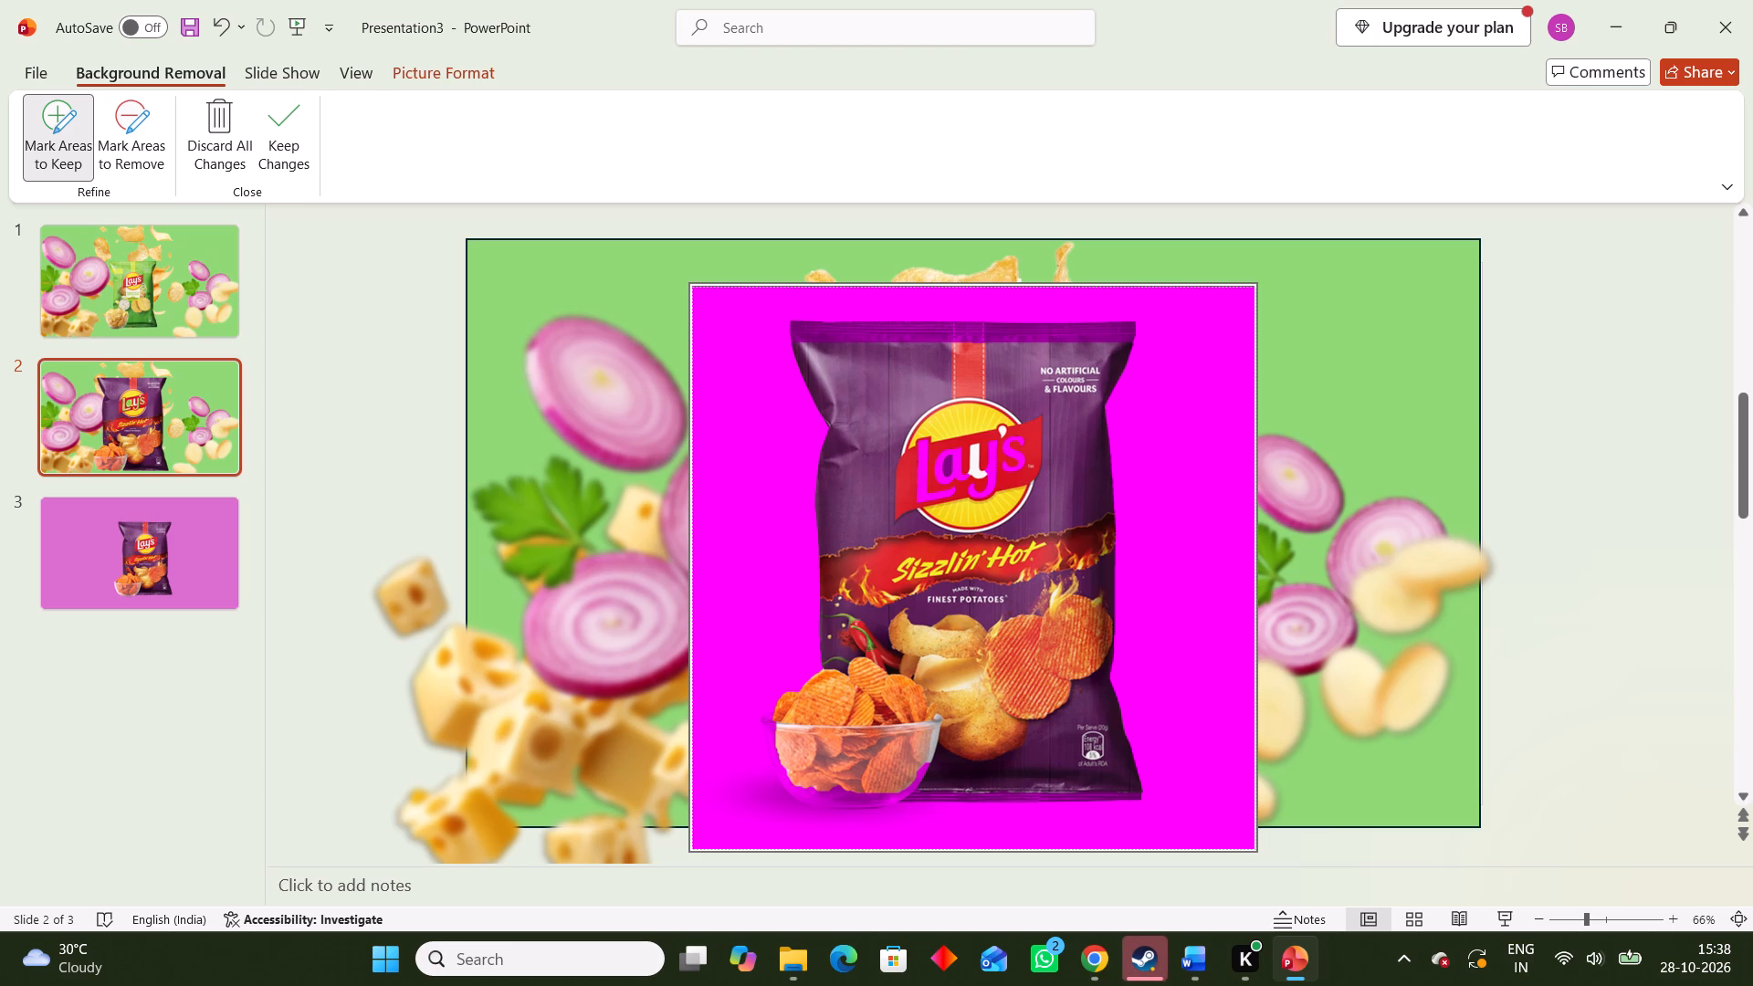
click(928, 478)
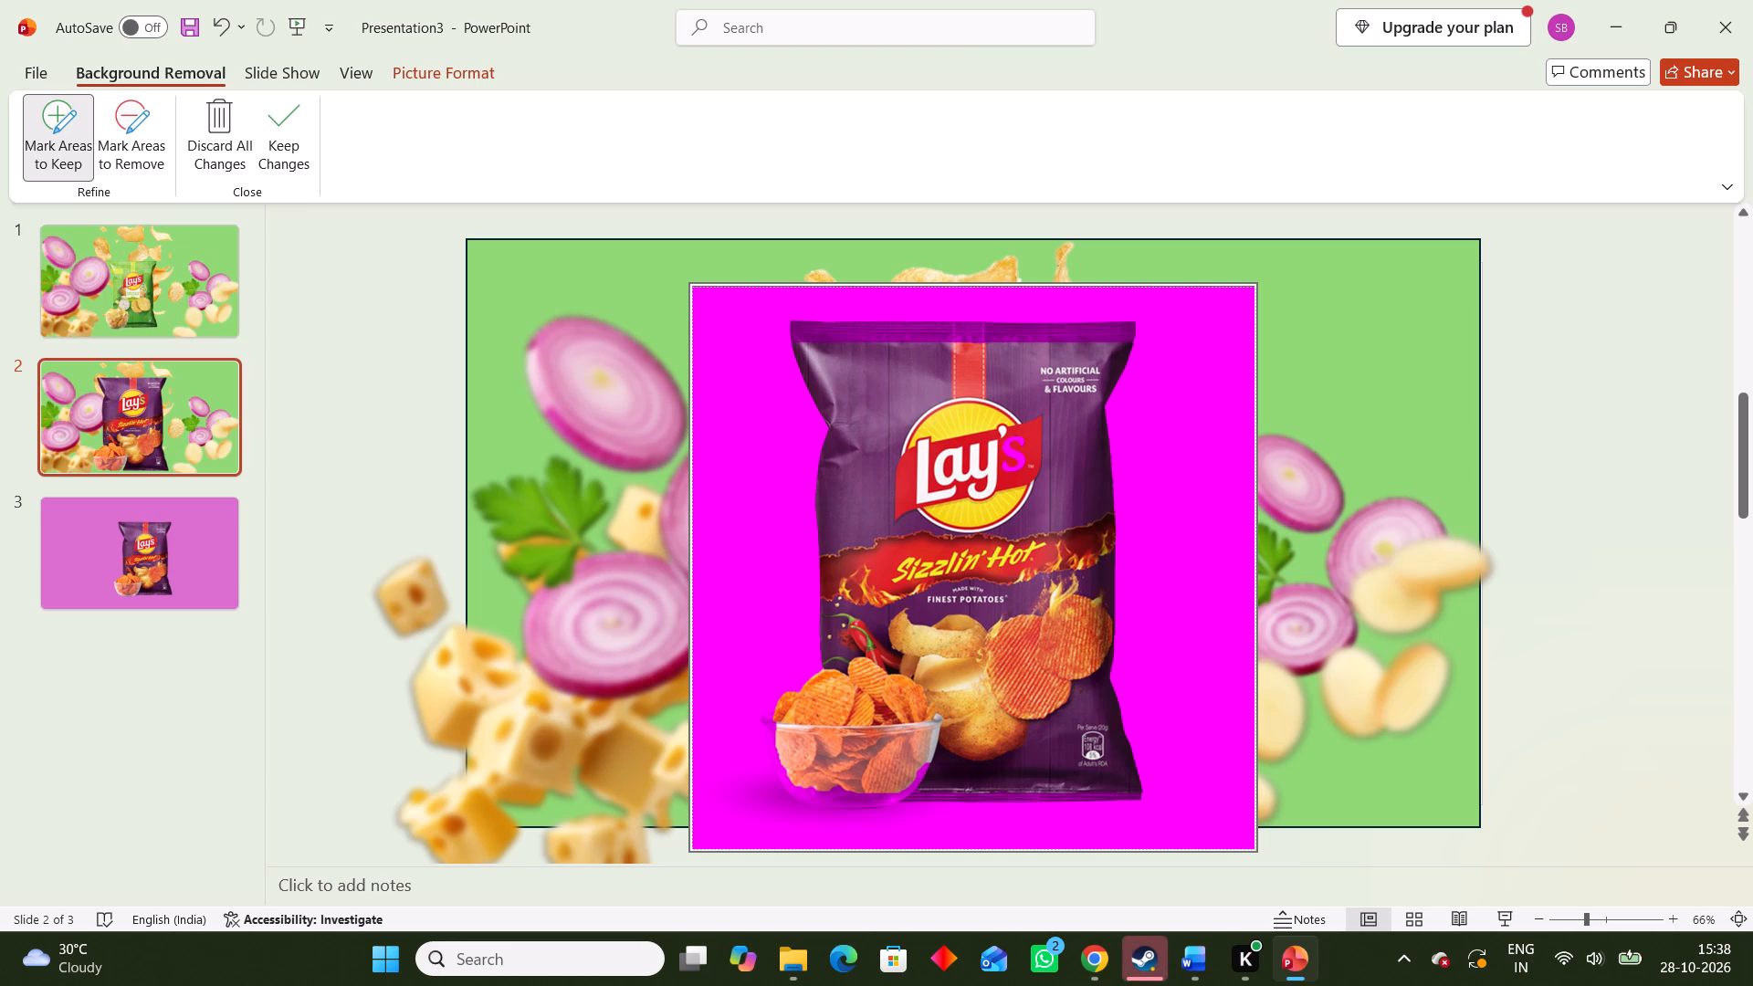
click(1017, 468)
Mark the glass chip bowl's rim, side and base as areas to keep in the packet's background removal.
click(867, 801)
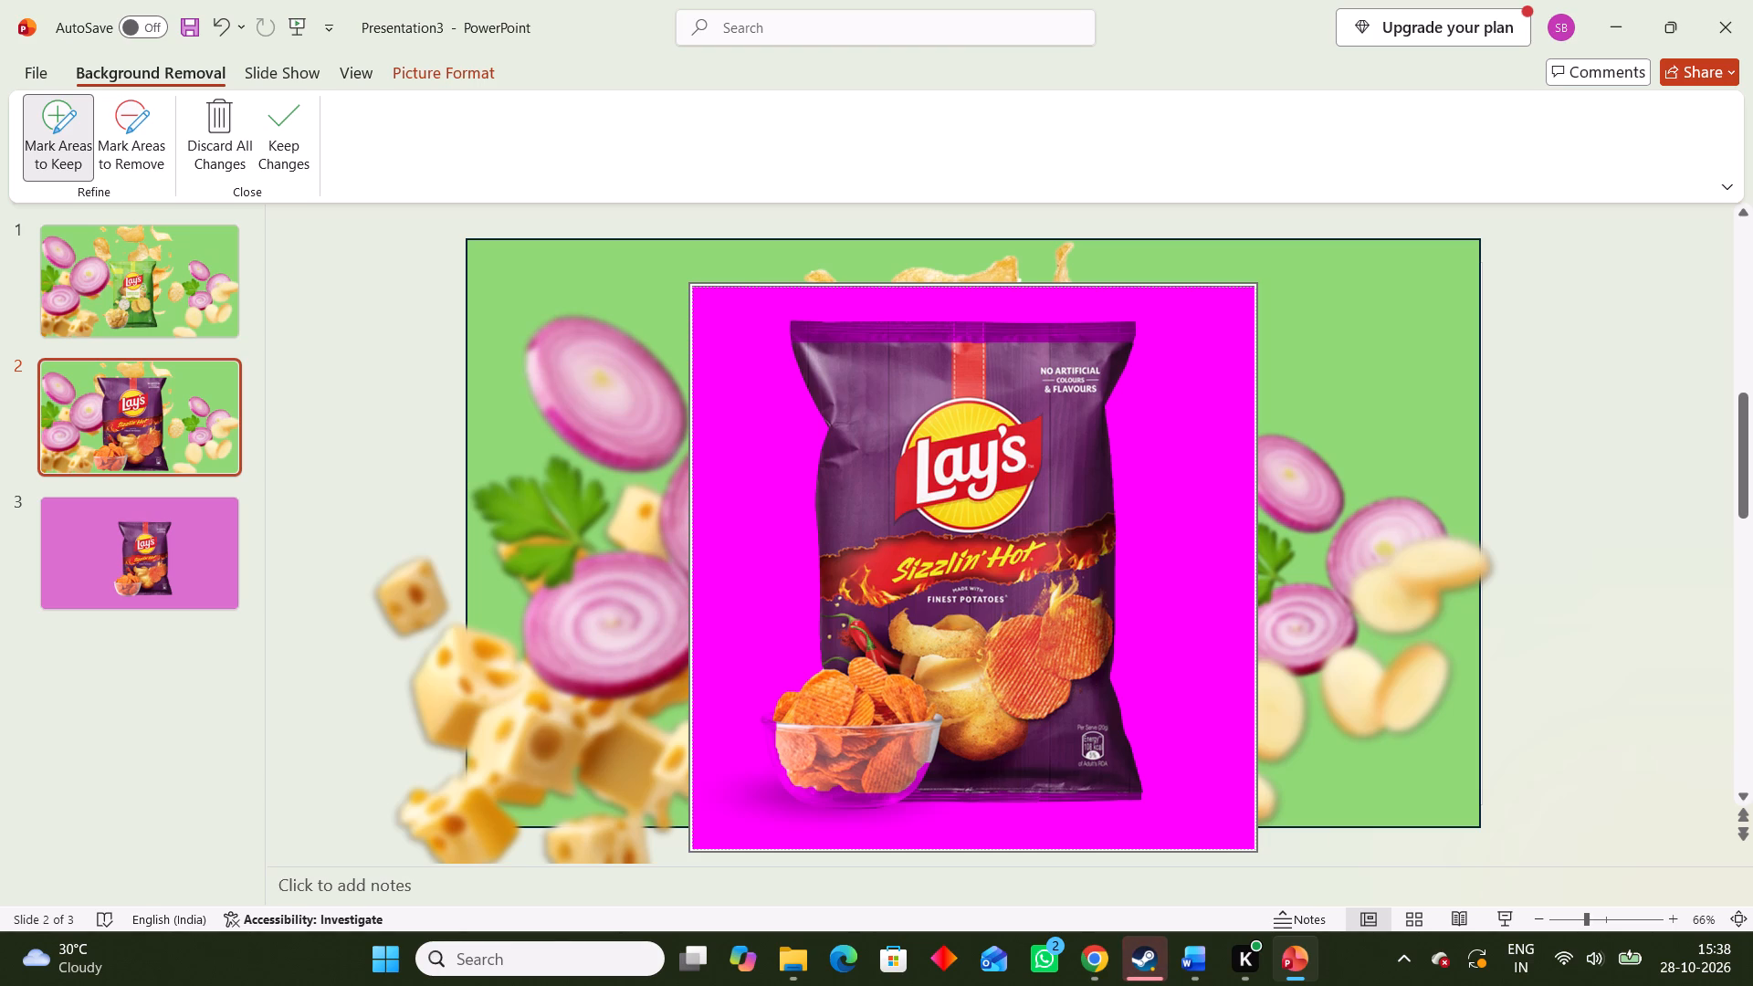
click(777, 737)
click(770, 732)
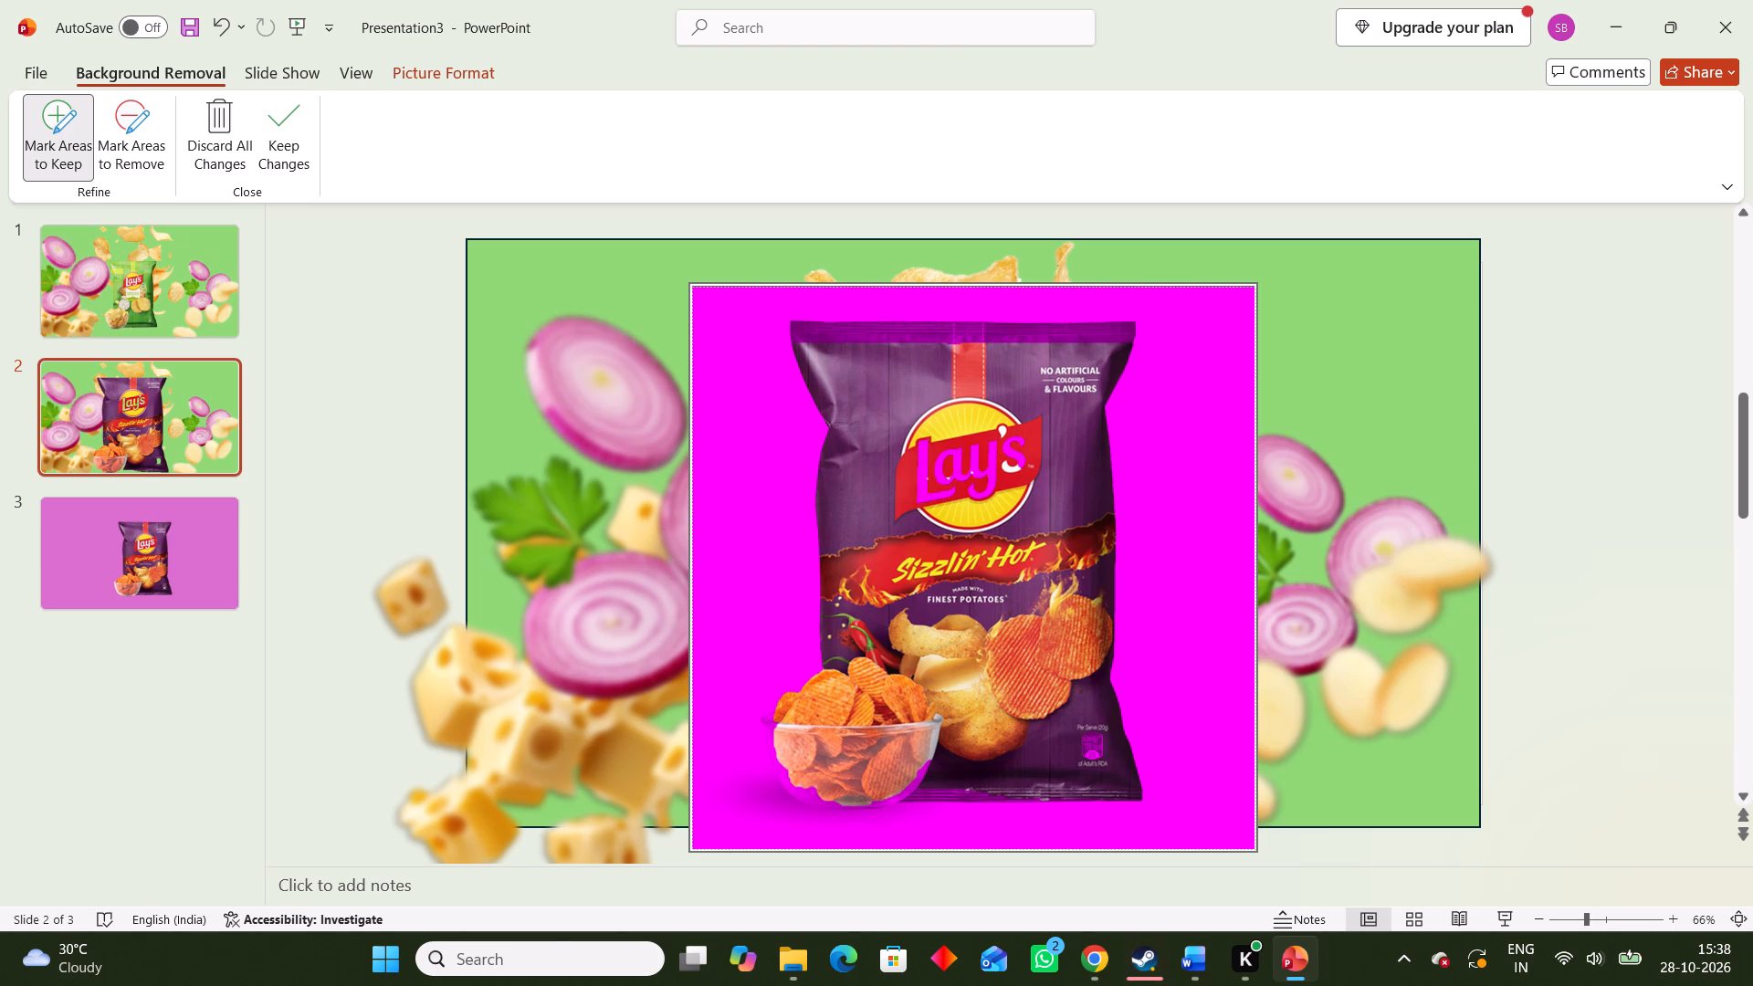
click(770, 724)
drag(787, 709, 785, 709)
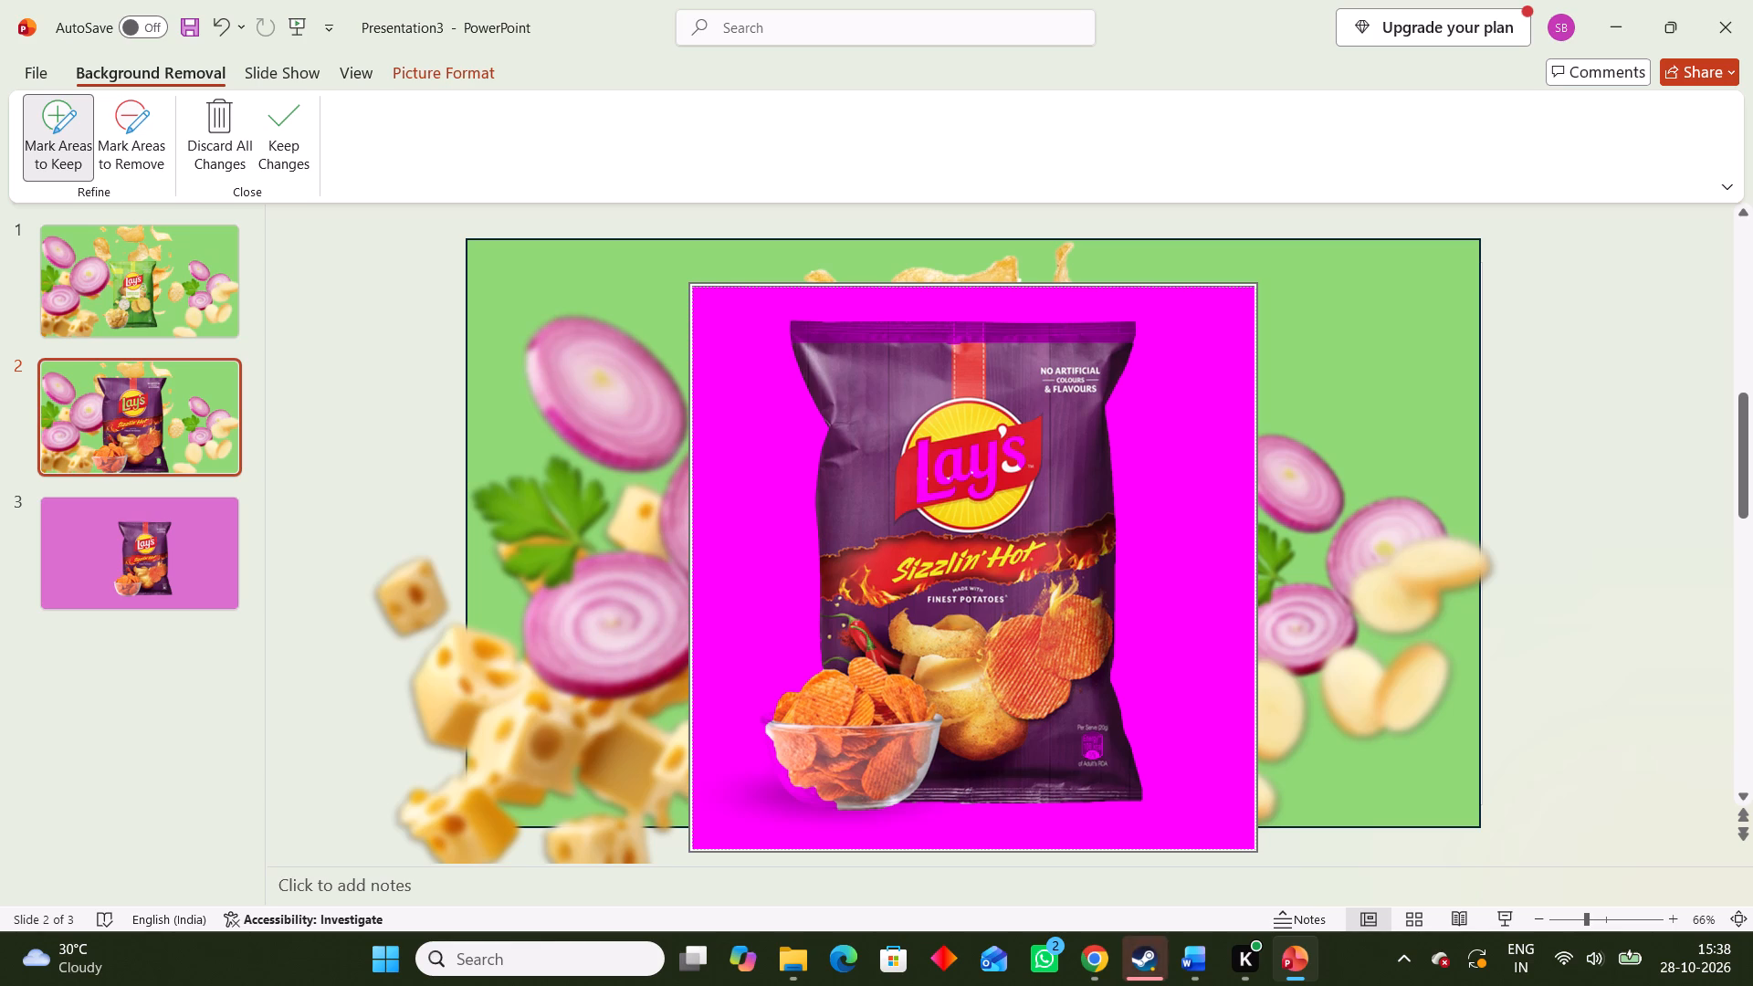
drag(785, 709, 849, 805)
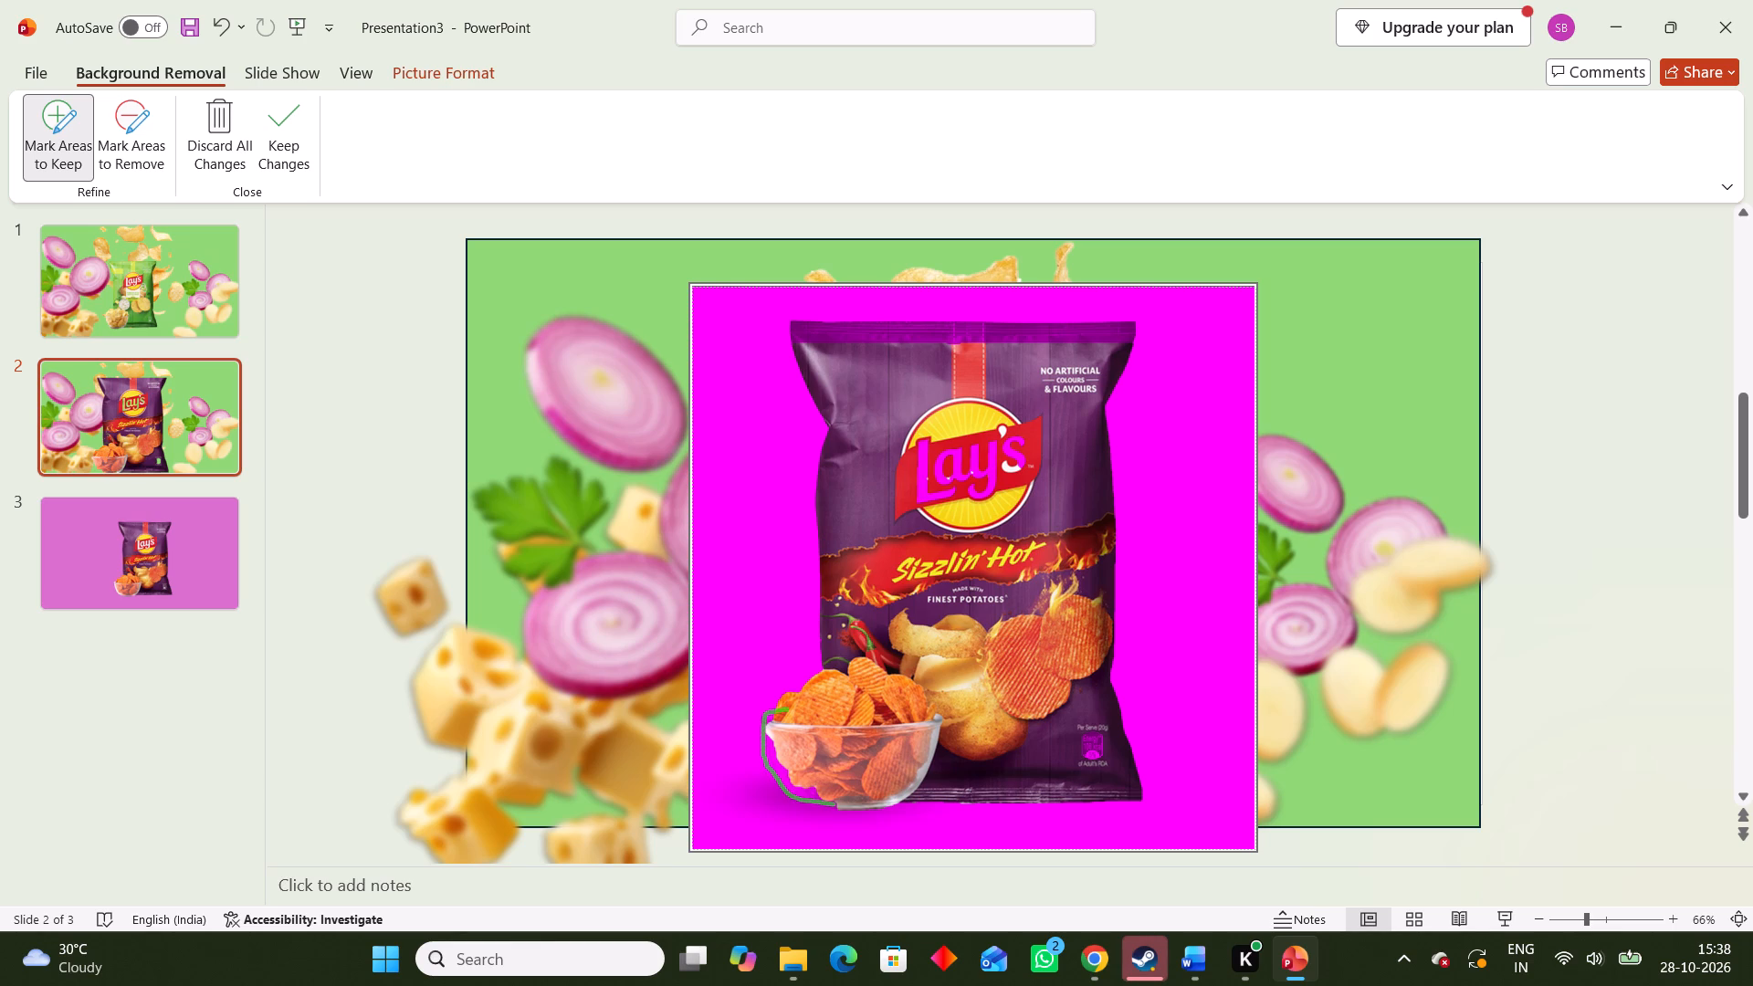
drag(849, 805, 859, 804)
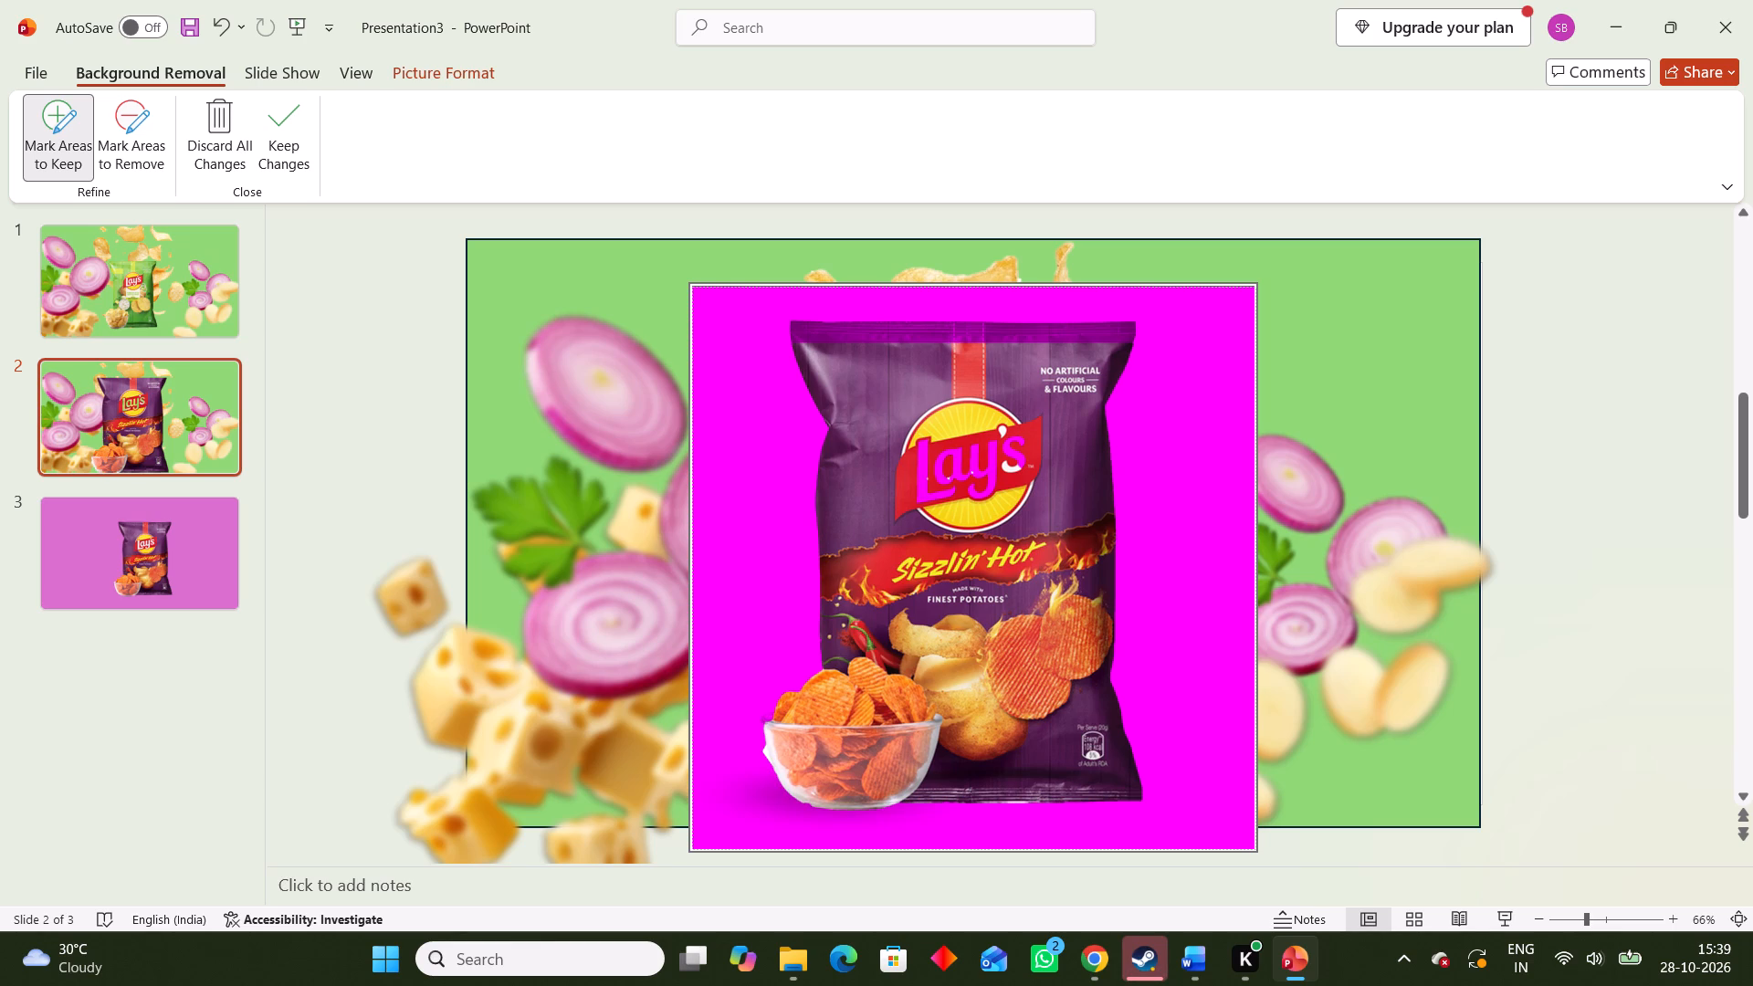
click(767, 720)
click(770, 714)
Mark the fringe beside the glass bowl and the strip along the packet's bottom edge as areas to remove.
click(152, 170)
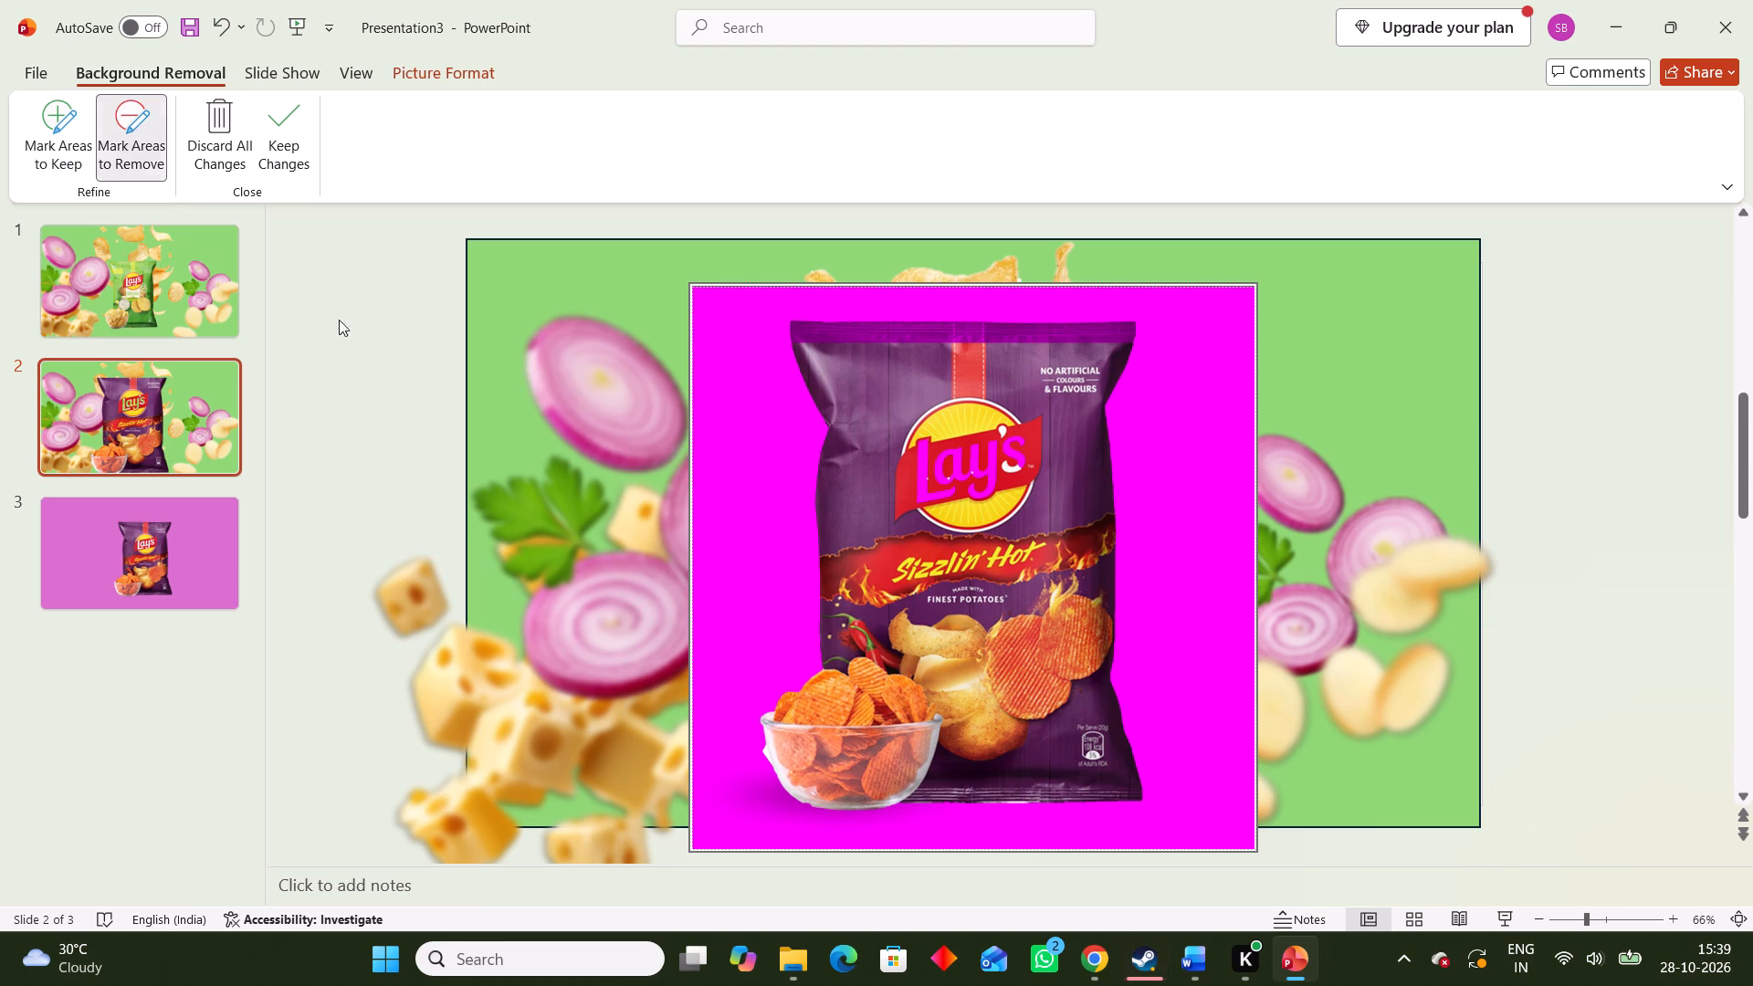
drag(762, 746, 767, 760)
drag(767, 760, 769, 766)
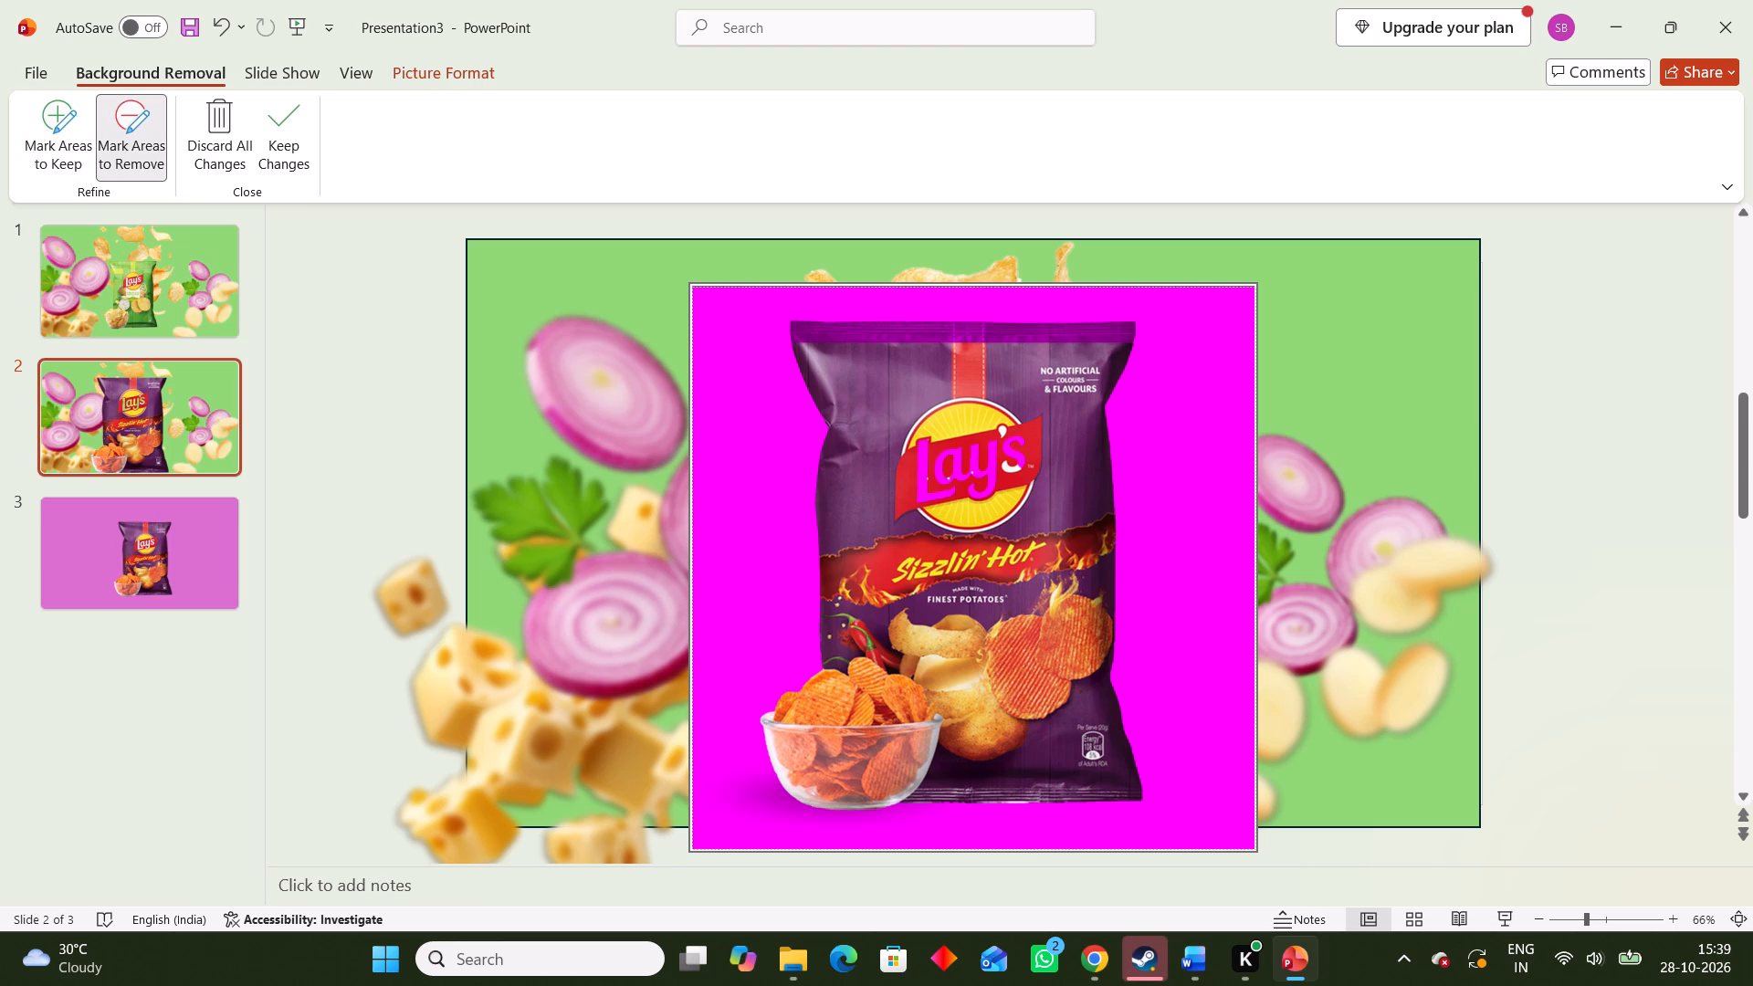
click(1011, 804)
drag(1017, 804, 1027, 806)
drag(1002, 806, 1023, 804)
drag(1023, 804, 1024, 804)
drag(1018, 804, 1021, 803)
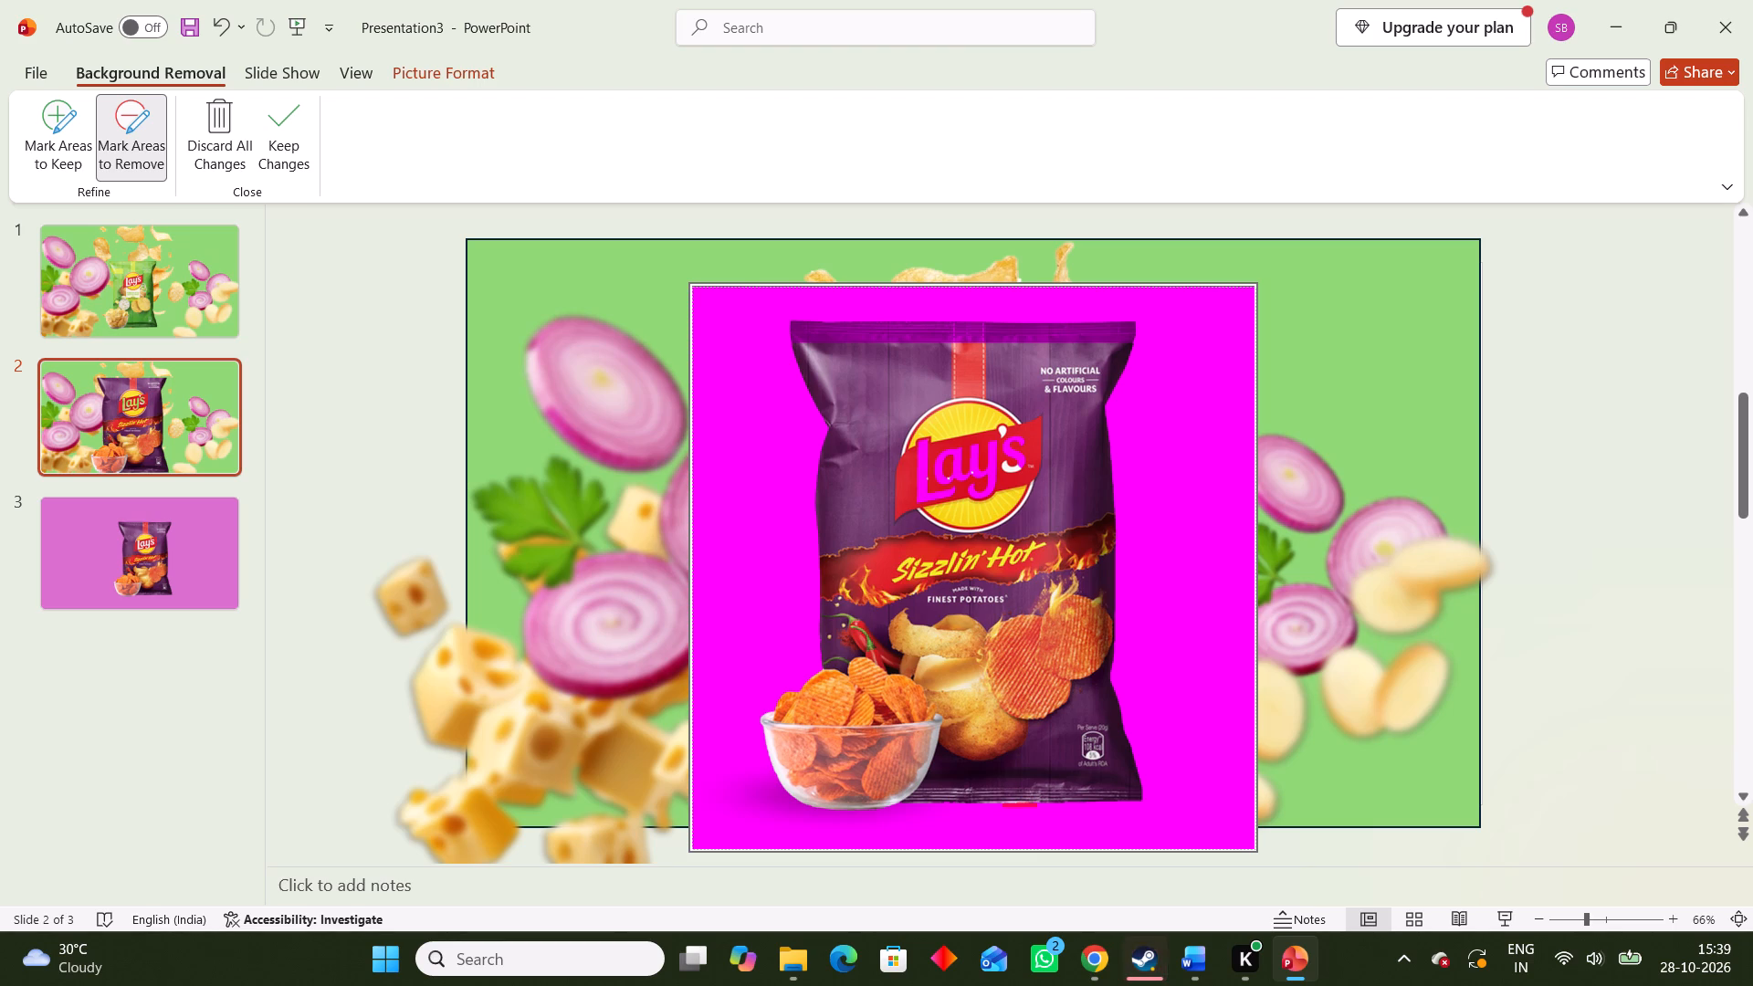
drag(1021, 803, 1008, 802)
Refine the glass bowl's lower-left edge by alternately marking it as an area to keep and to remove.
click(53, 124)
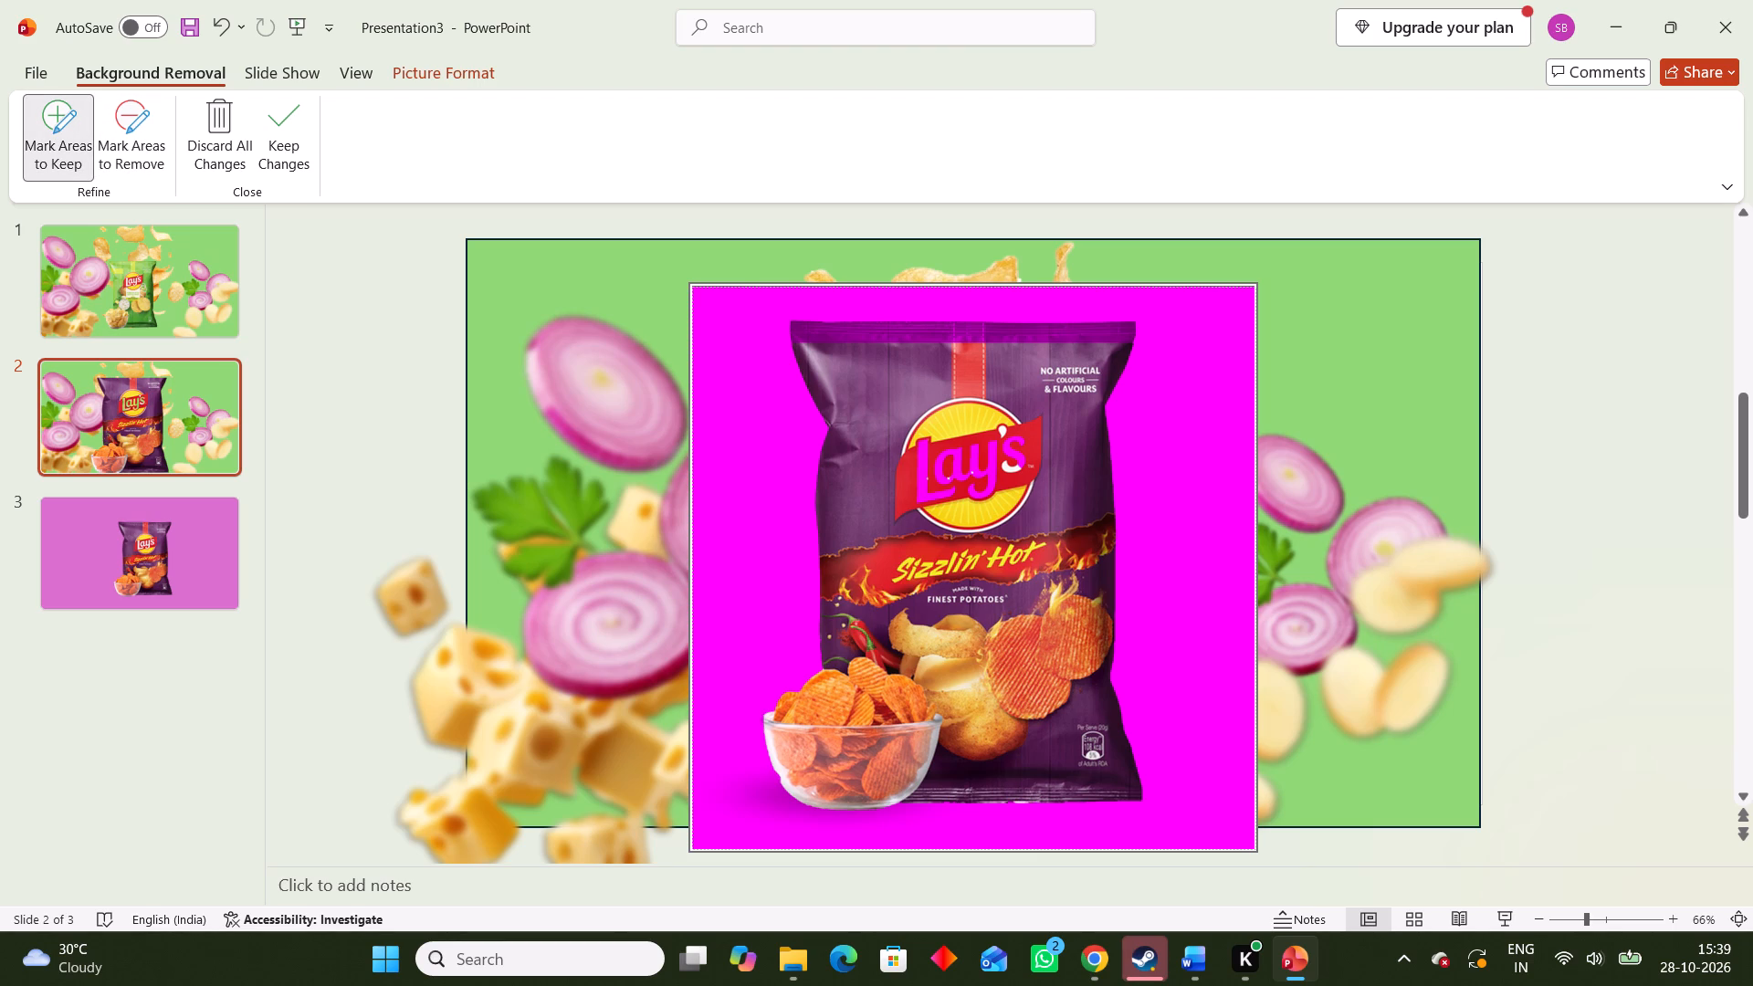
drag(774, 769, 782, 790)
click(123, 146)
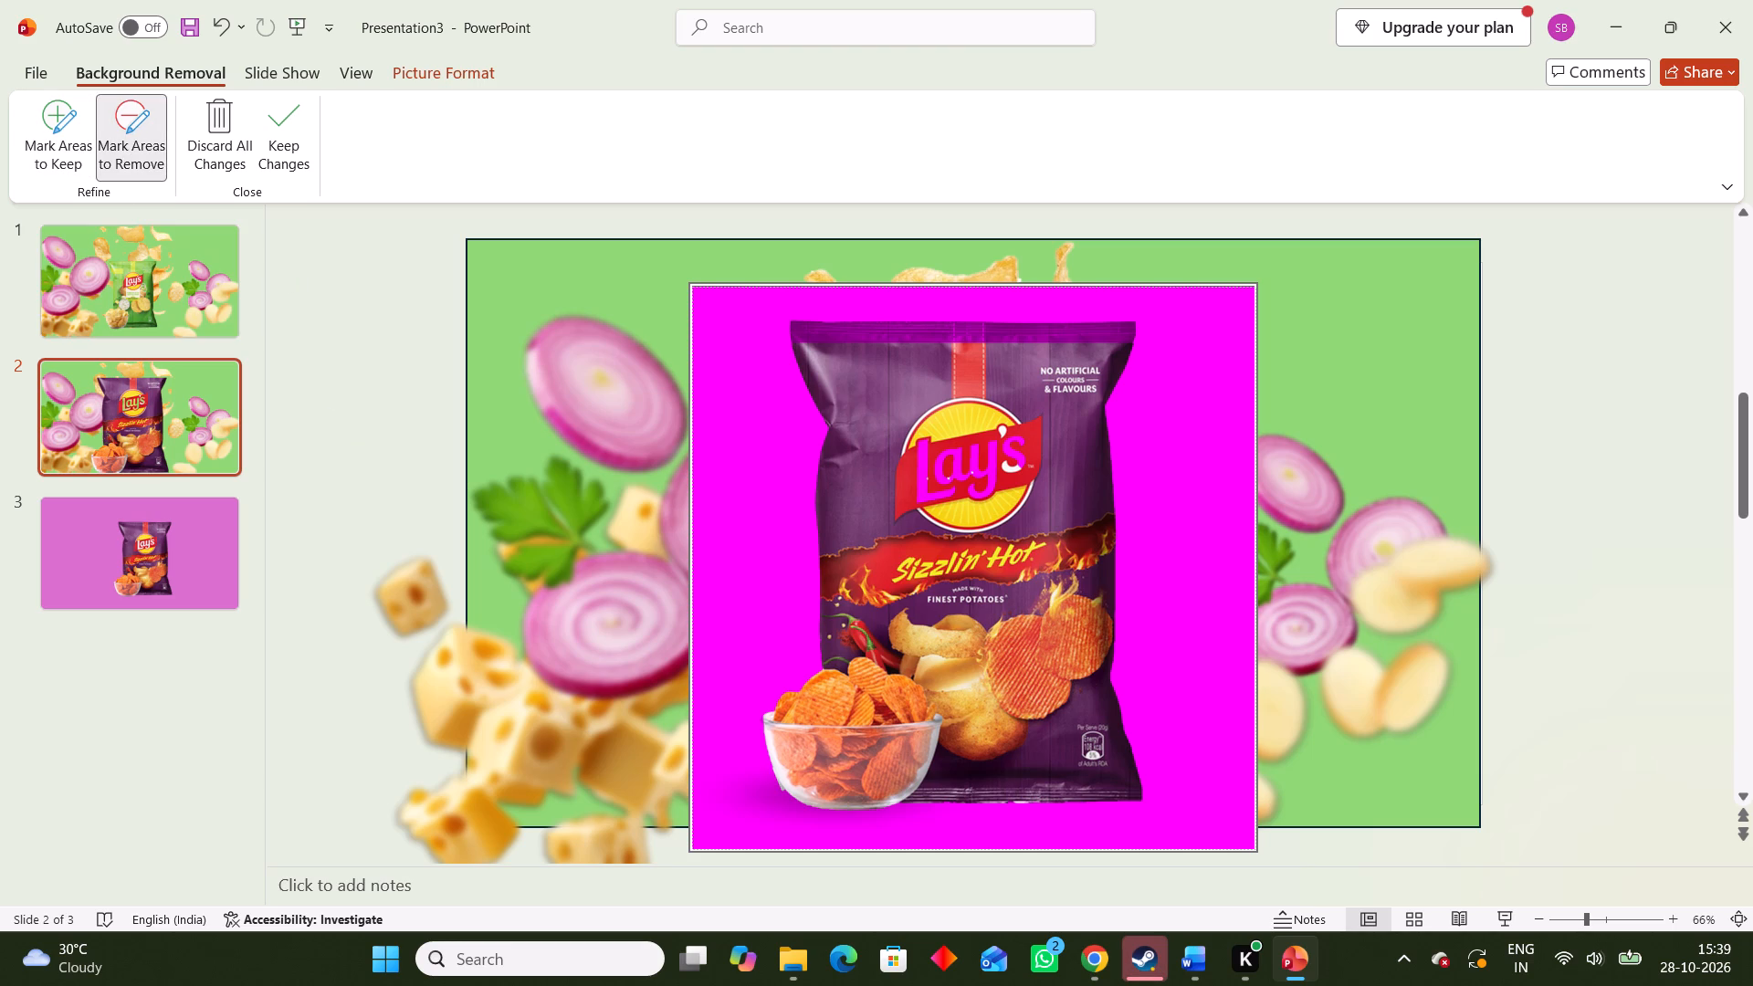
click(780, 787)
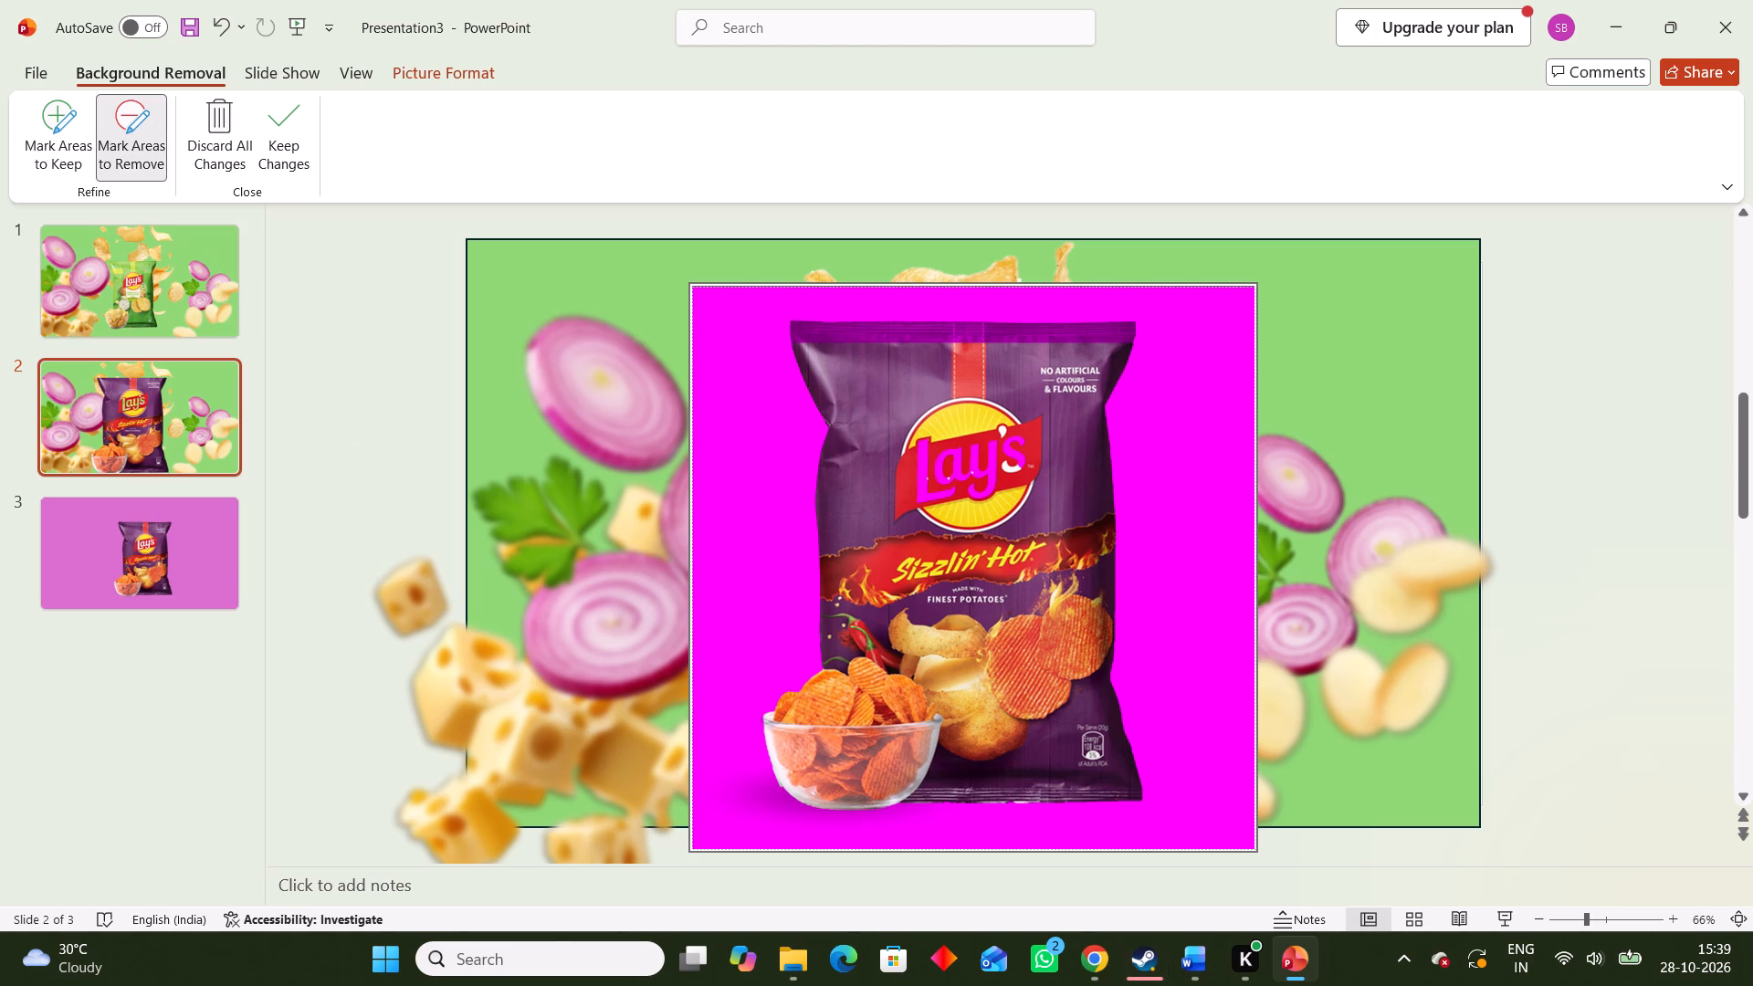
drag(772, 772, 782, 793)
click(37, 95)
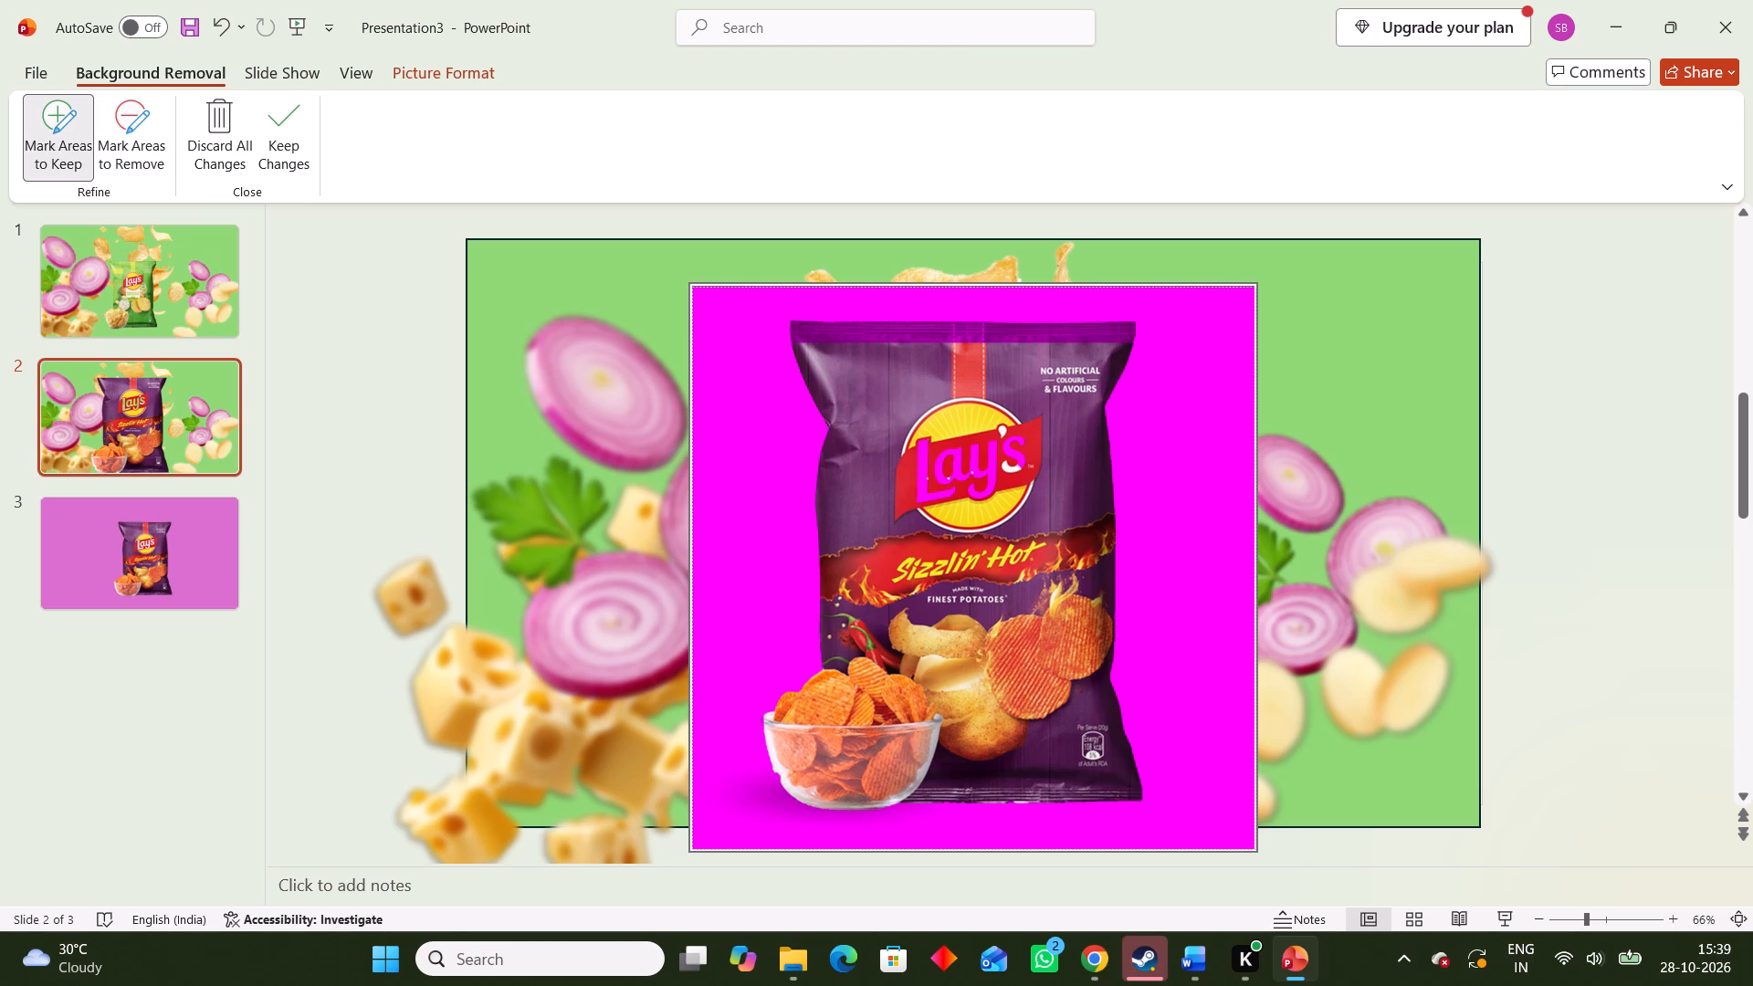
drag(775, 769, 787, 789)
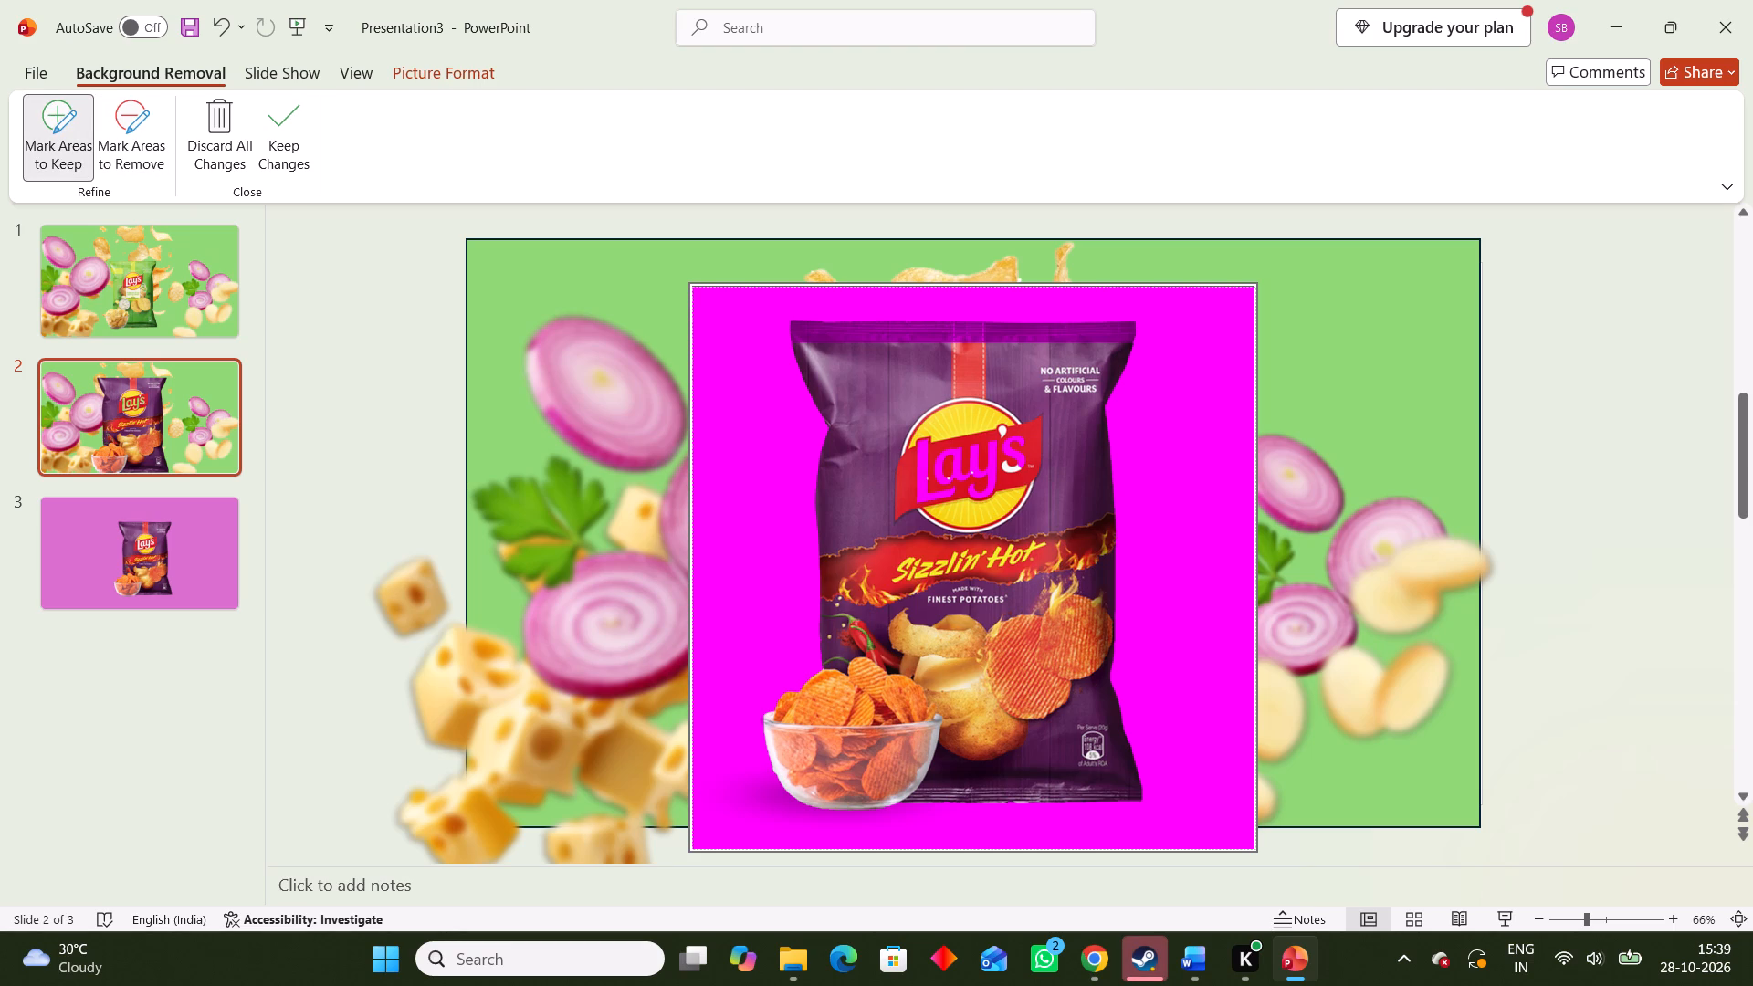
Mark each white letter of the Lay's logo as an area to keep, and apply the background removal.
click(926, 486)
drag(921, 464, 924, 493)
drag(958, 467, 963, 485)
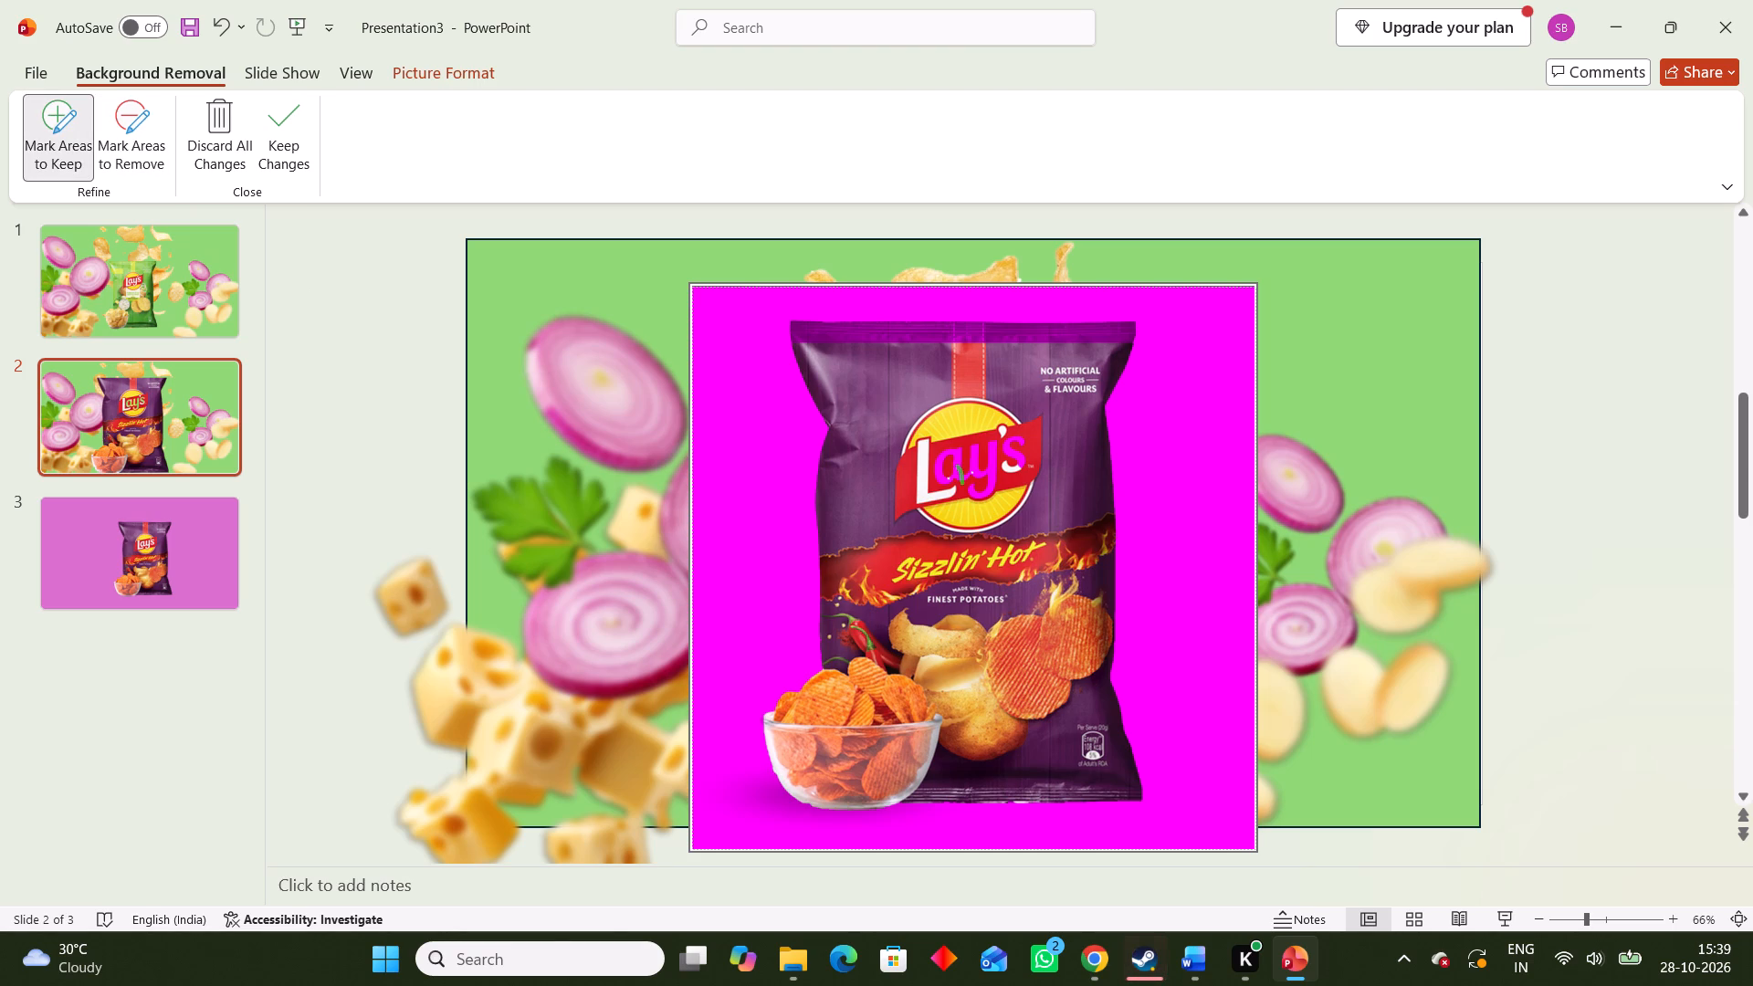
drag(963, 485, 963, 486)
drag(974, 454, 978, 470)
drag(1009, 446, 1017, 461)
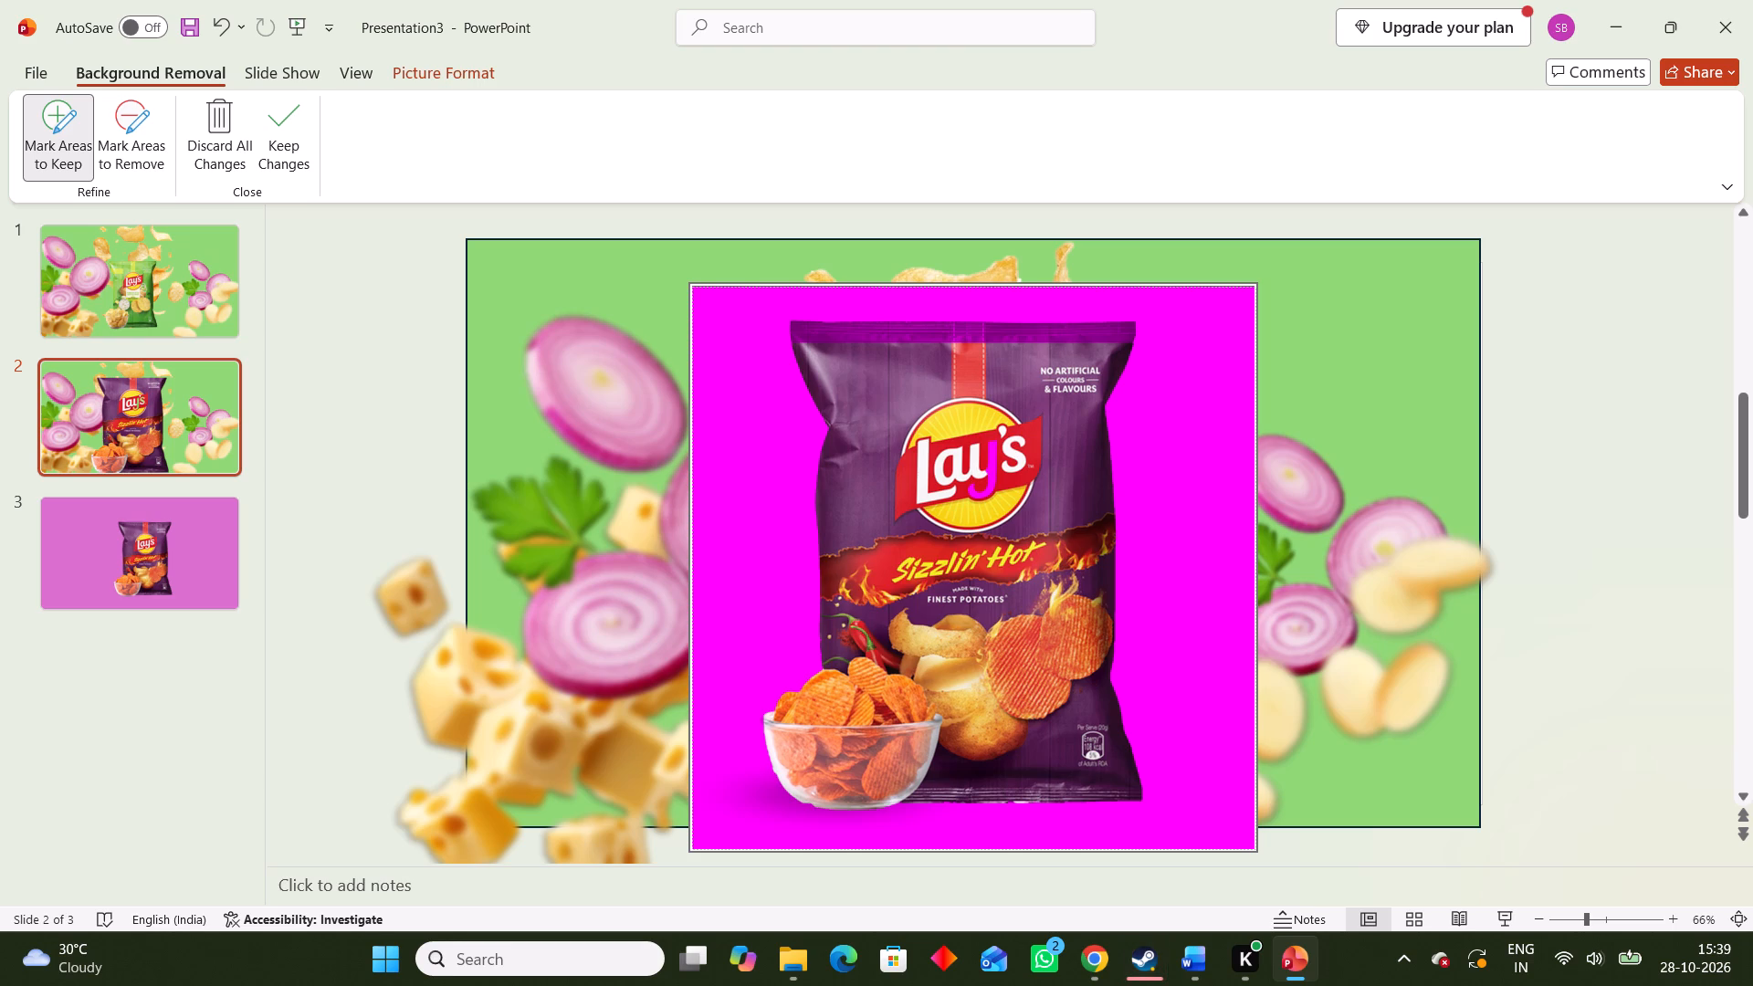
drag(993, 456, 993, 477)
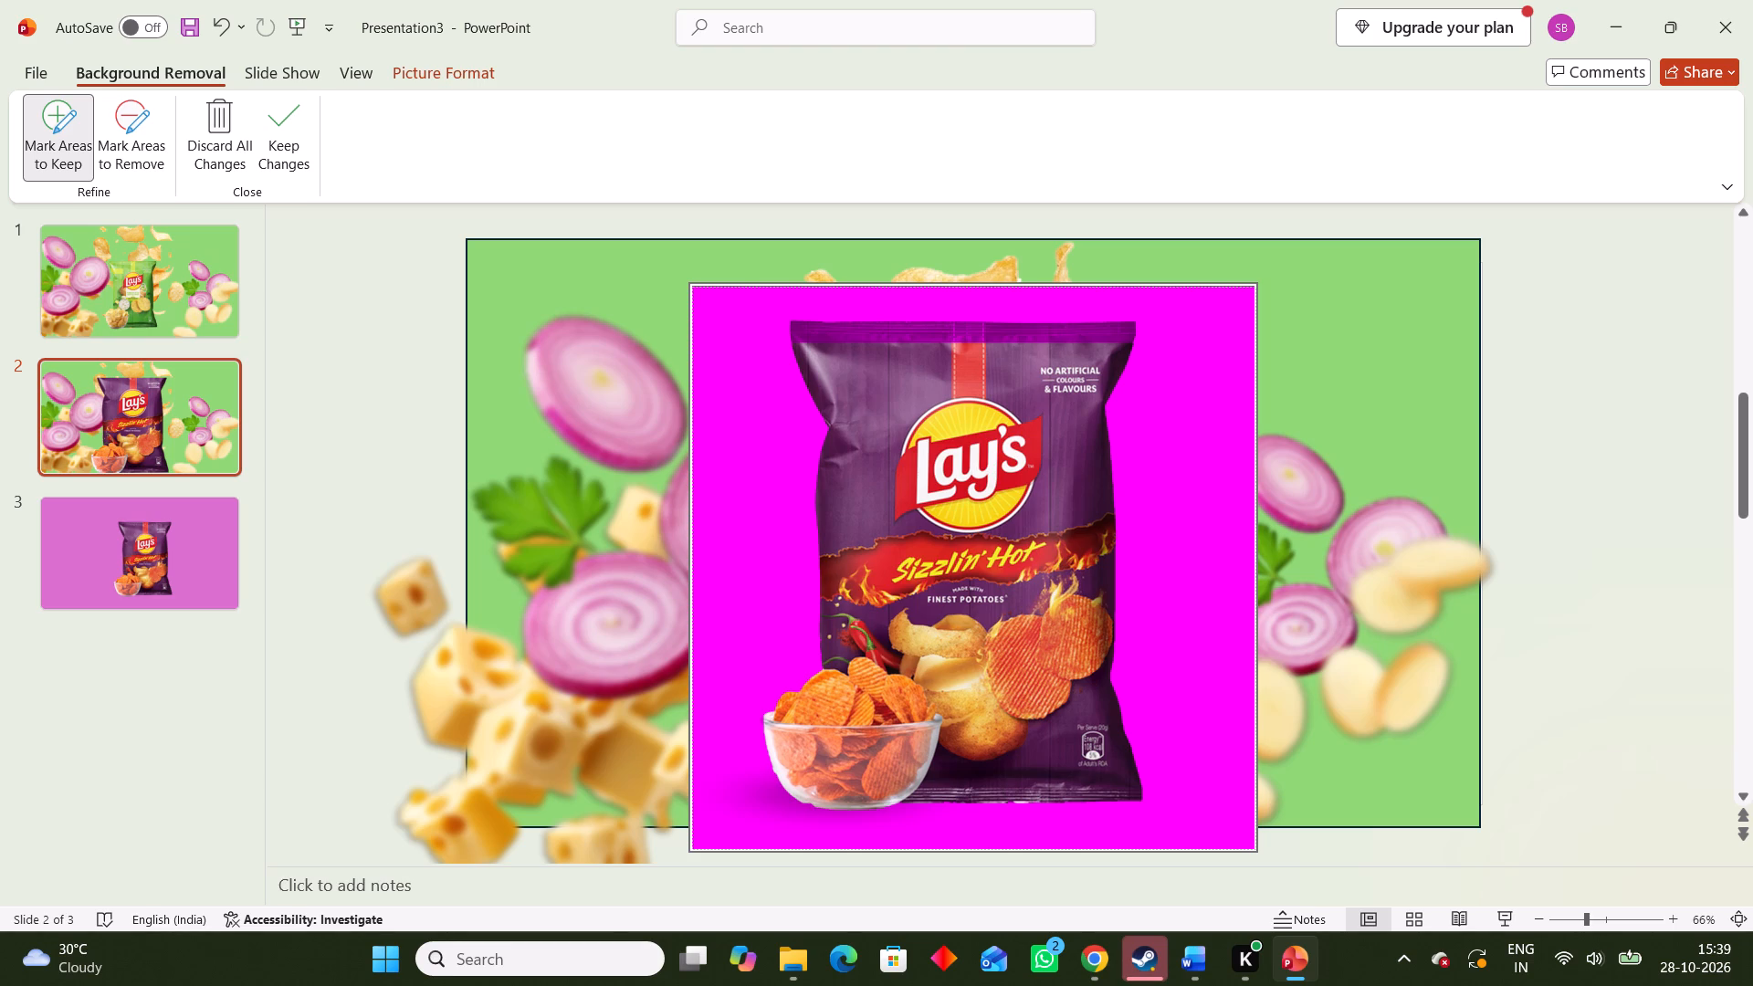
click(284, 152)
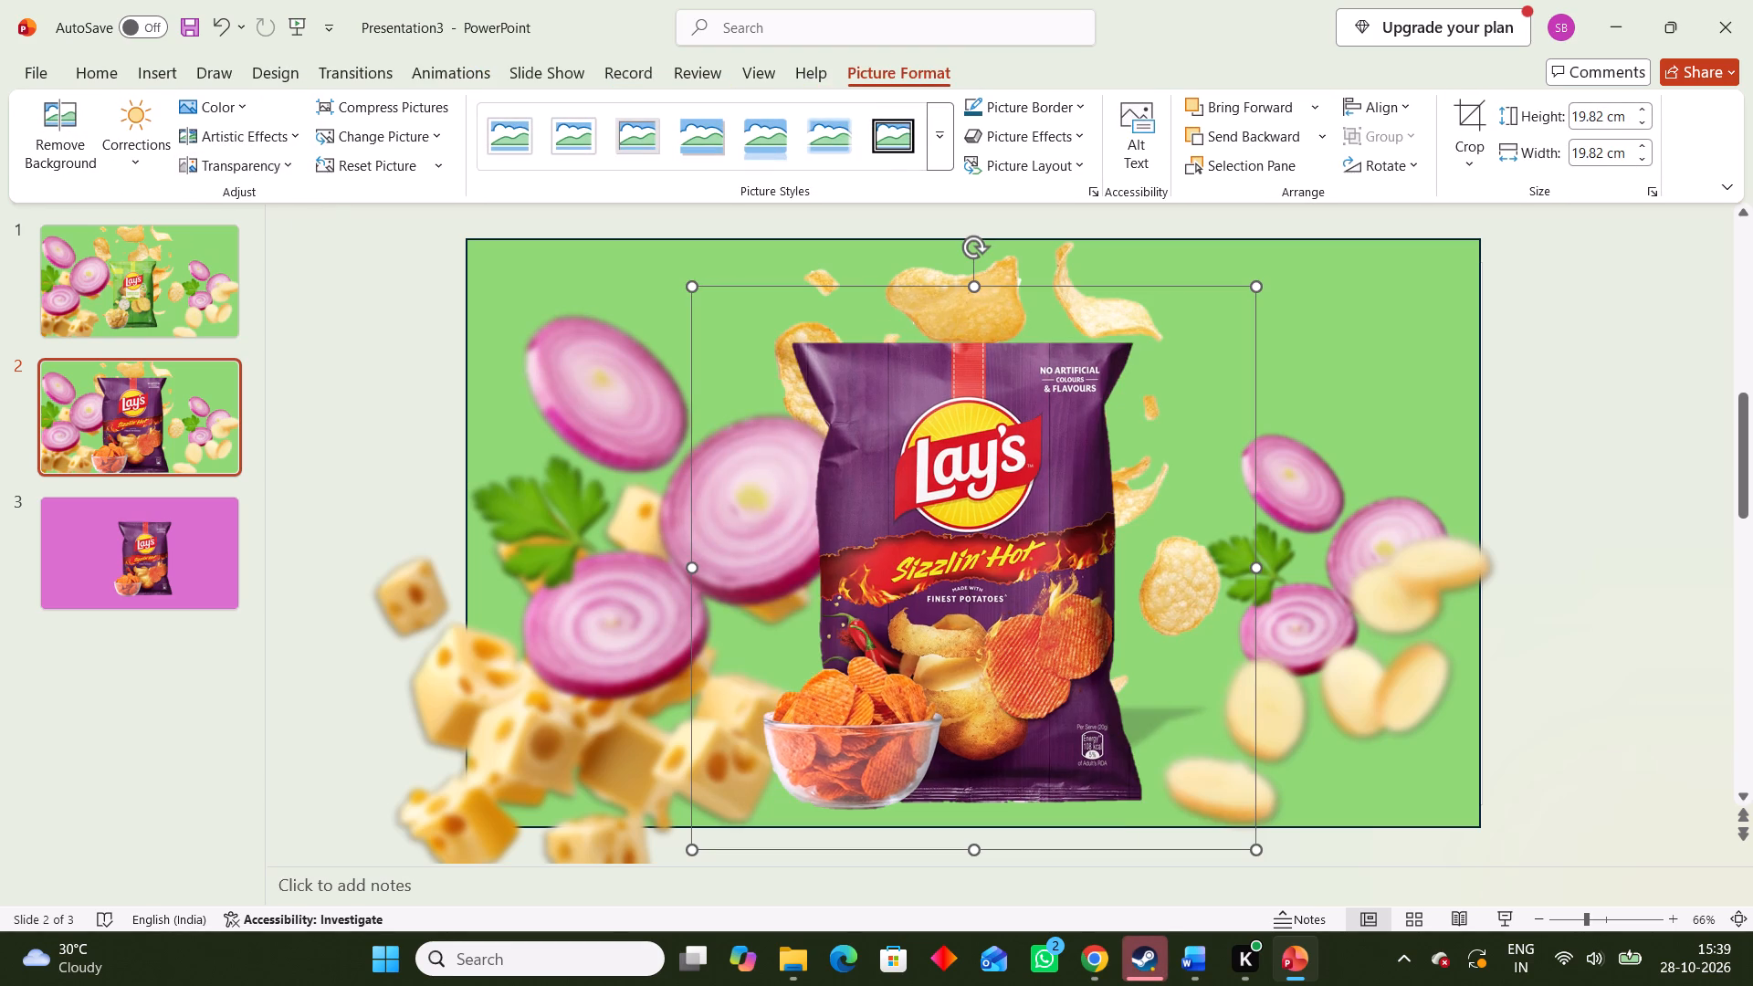
Replace the large Sizzlin' Hot packet on slide 2 with a copy of the cut-out packet from the pink slide 3.
click(124, 503)
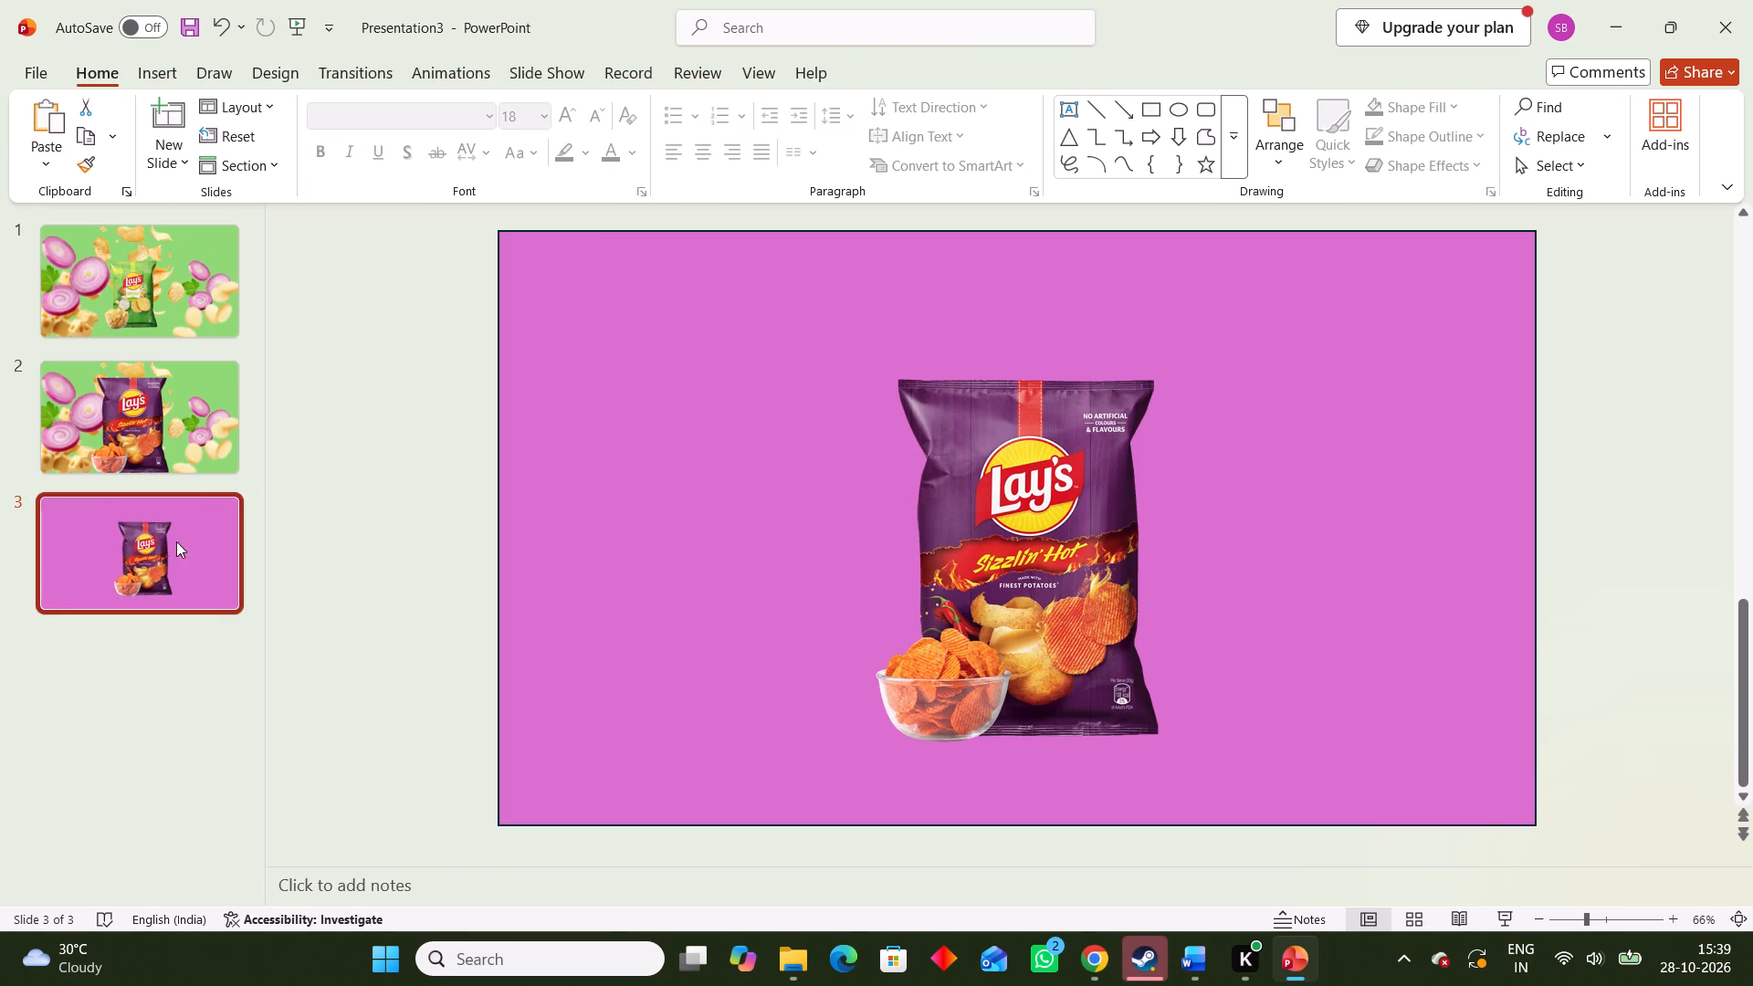
click(998, 556)
right_click(998, 556)
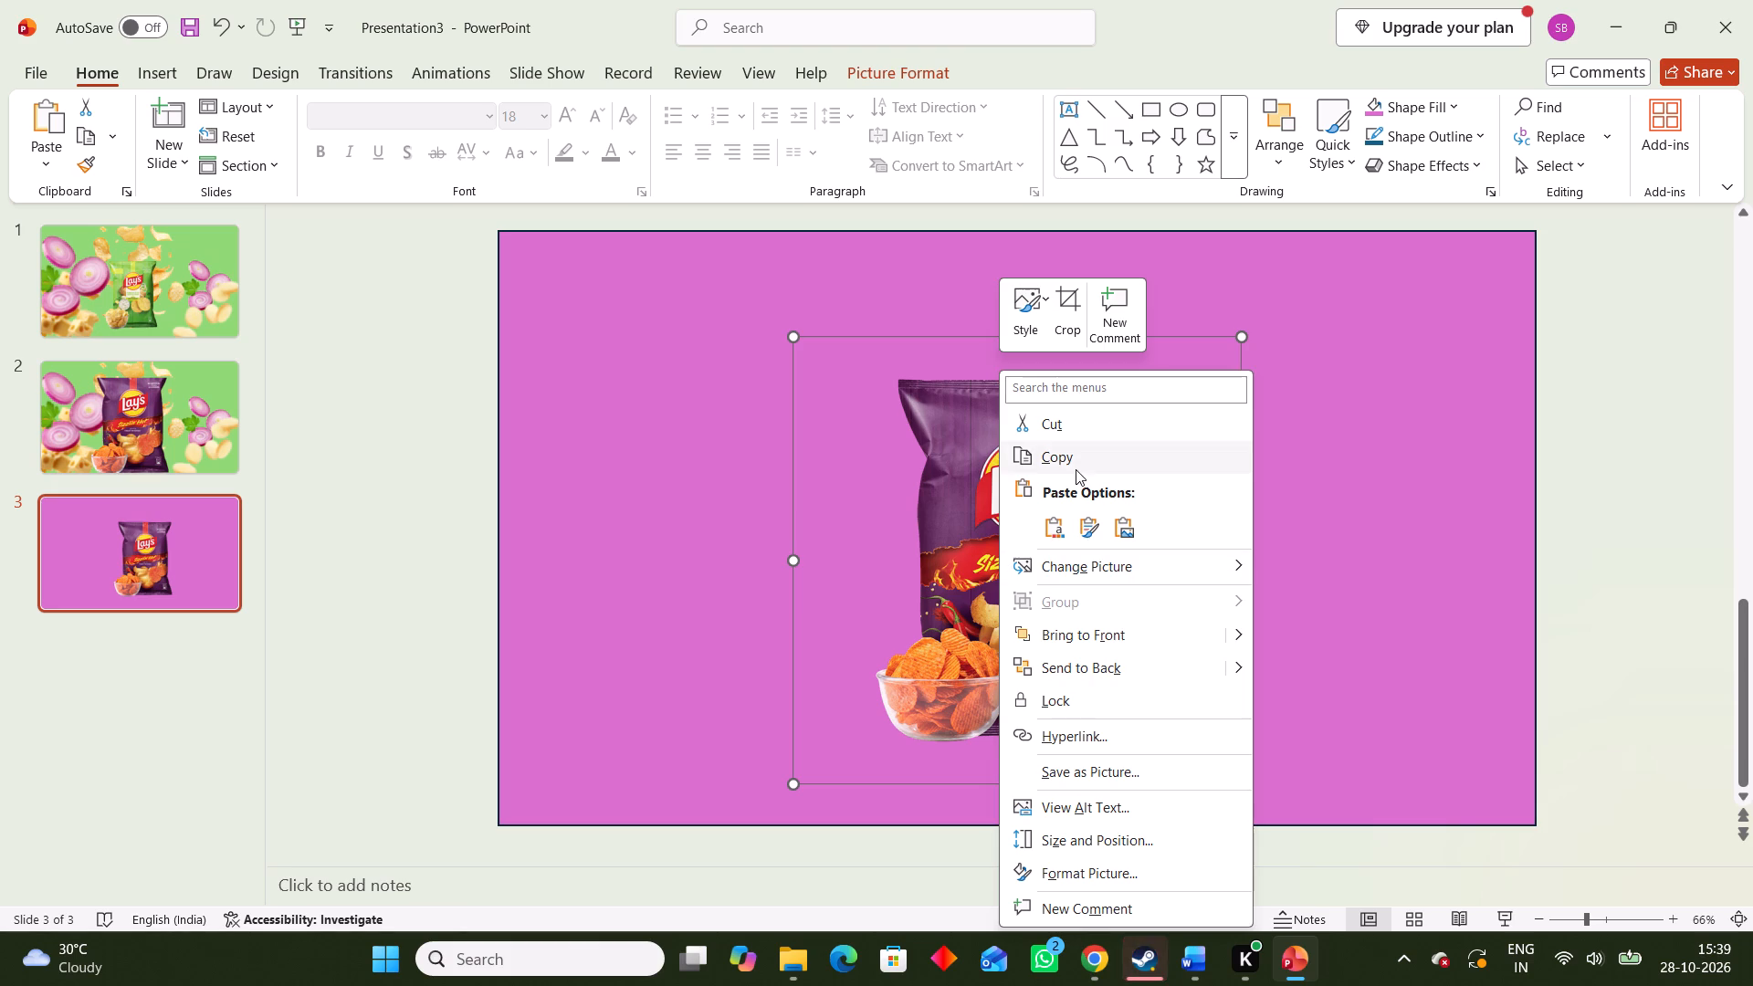
click(1074, 467)
click(101, 440)
click(872, 502)
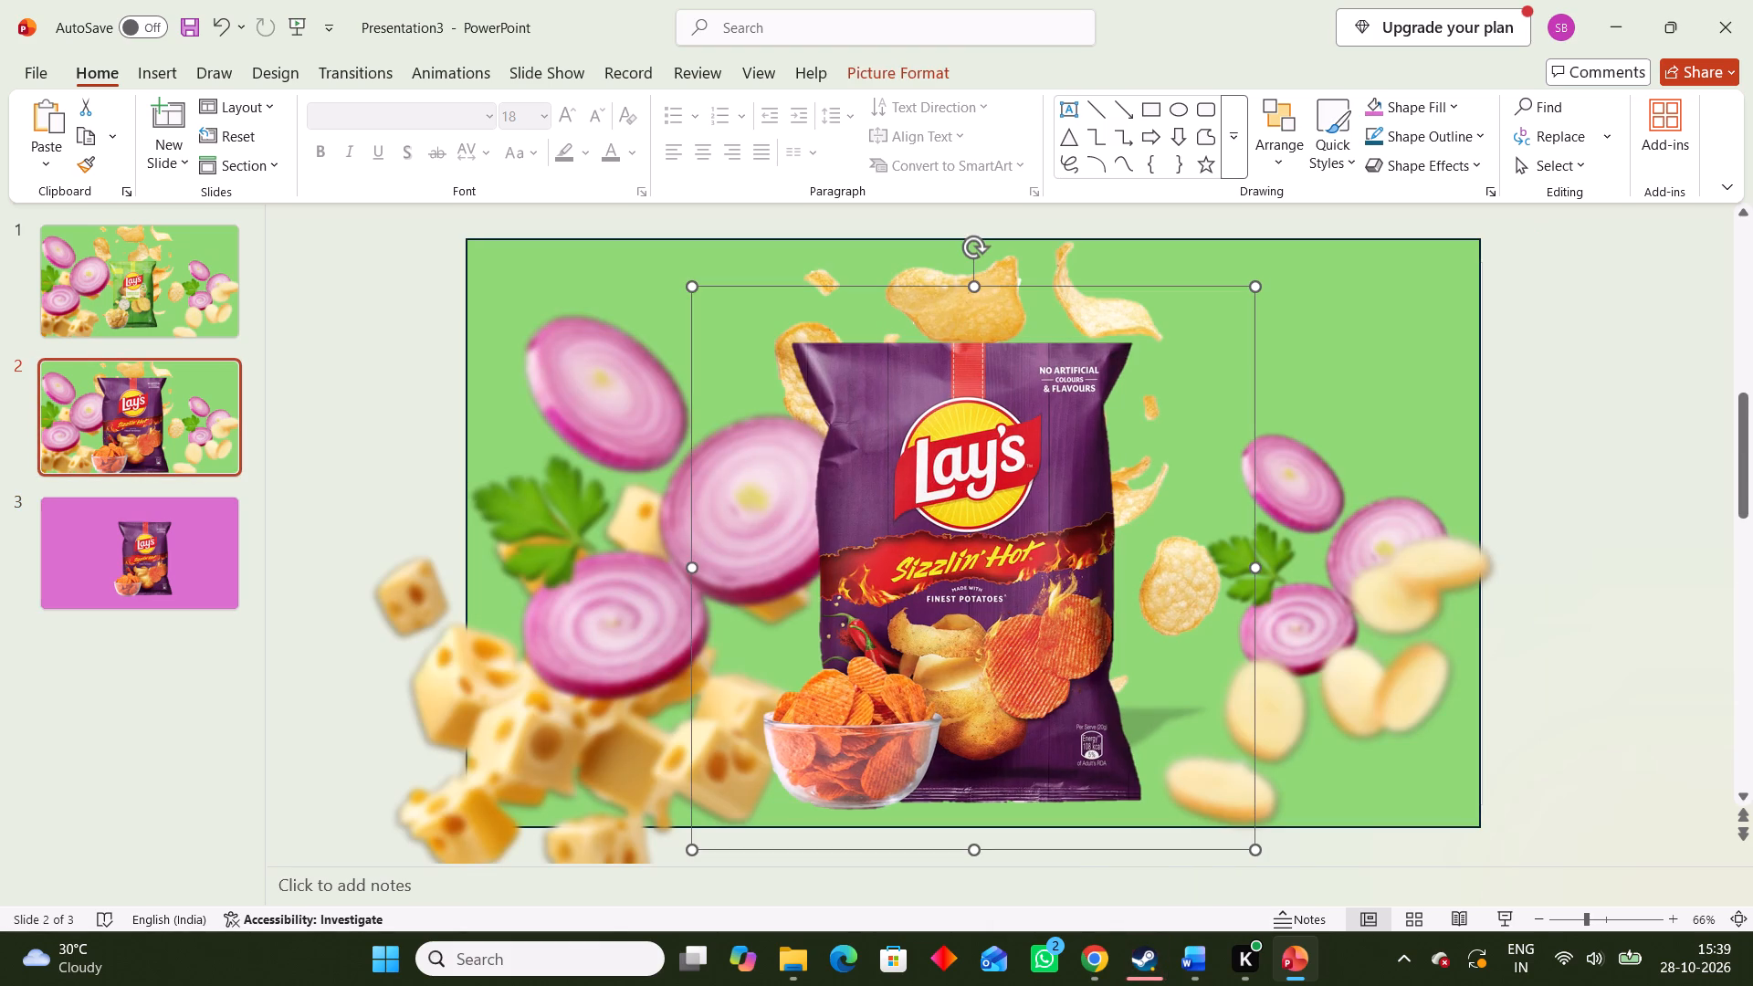
key(Delete)
key(ctrl+v)
Shrink the cut-out Sizzlin' Hot packet on slide 2 to 14.07 cm square and place it over the green packet.
drag(1059, 513, 1026, 525)
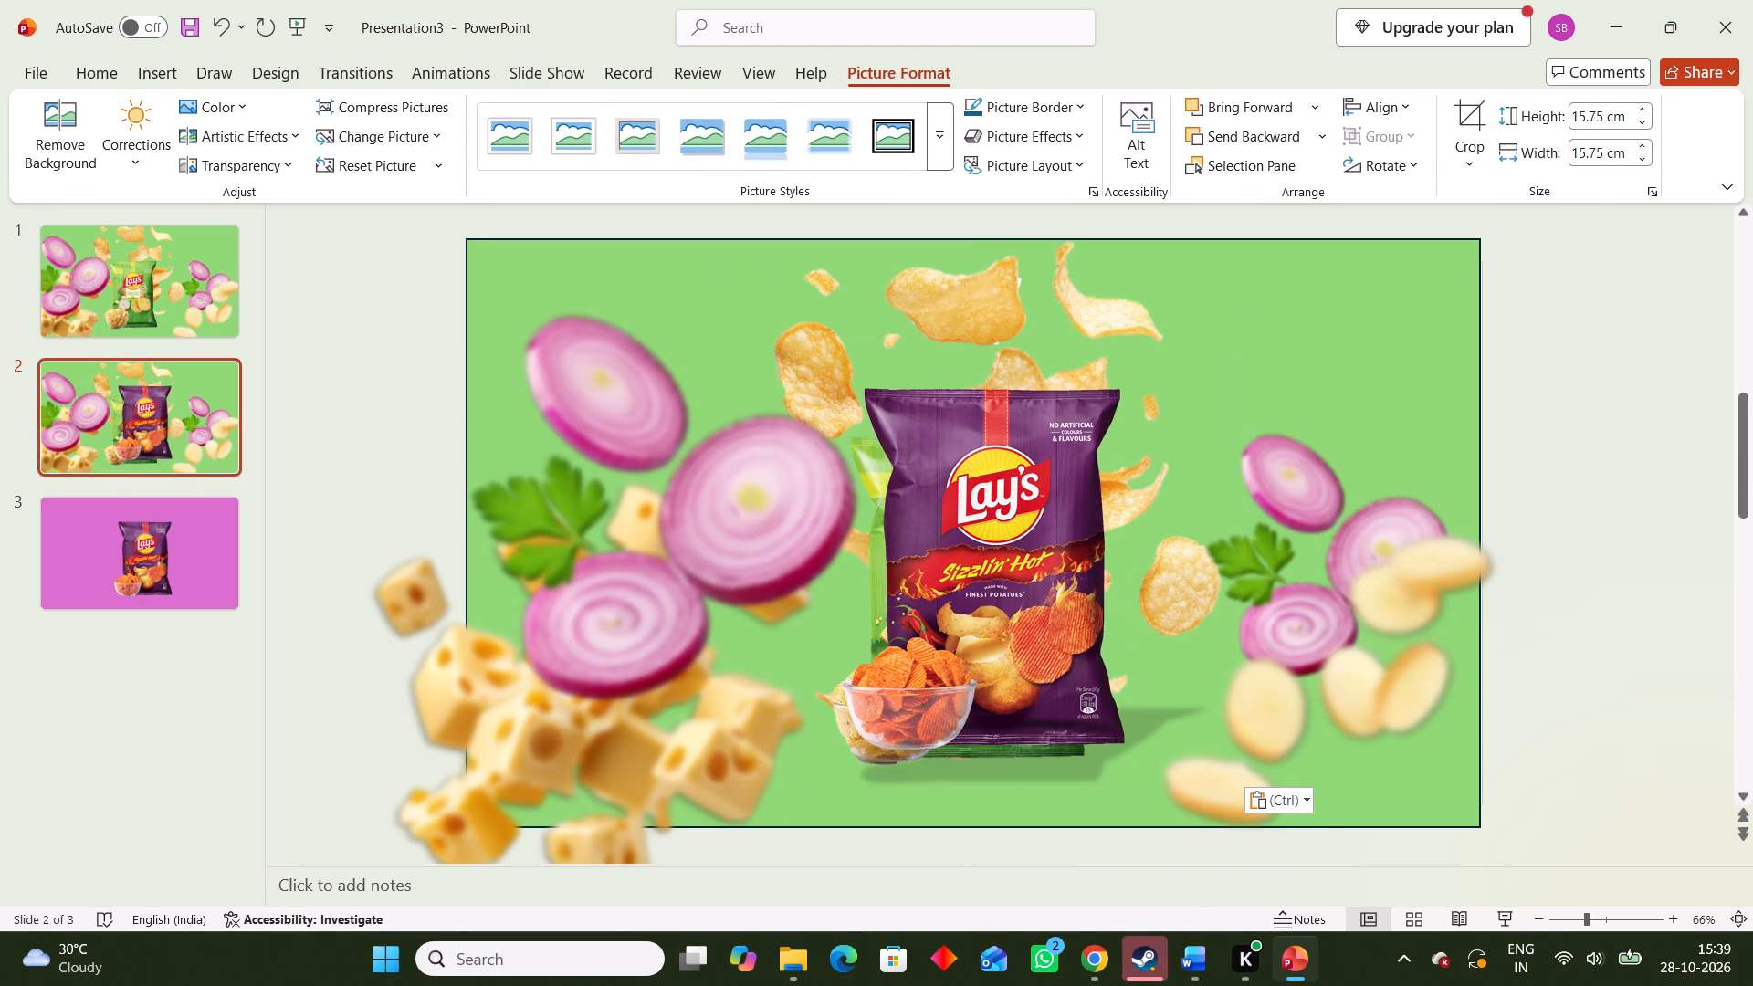
drag(1026, 525, 1008, 540)
drag(1190, 809, 1177, 795)
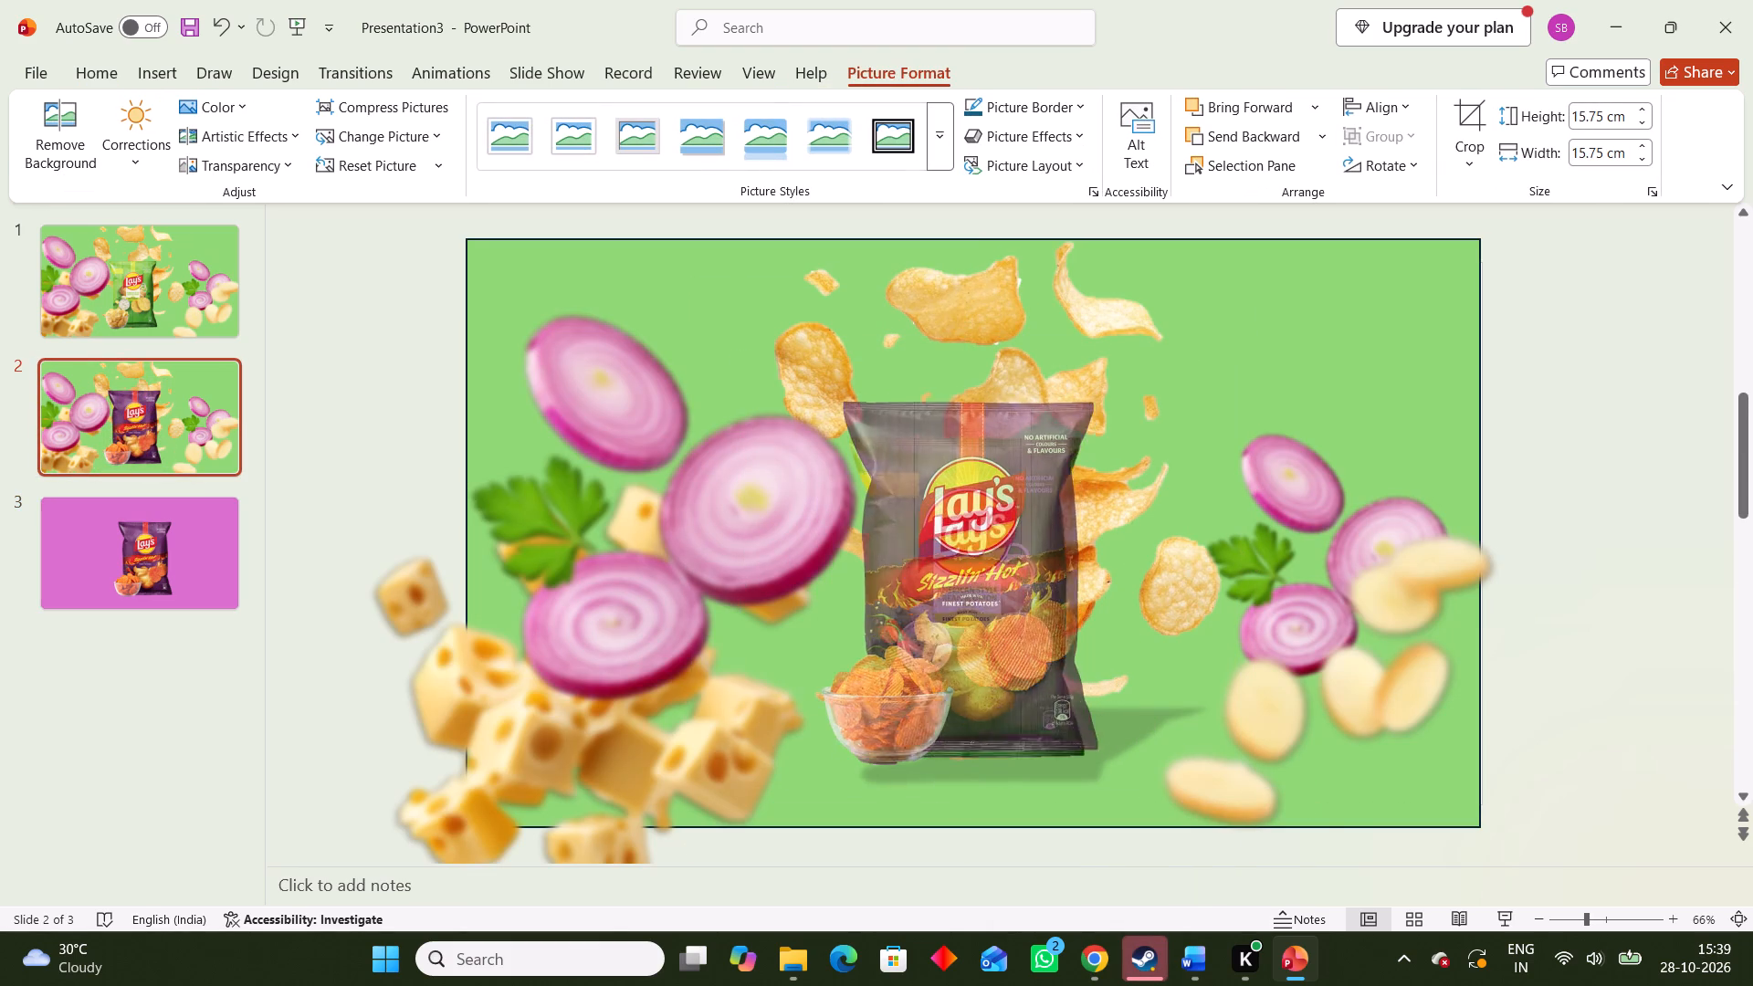
drag(1177, 795, 1140, 759)
drag(1001, 611, 1018, 652)
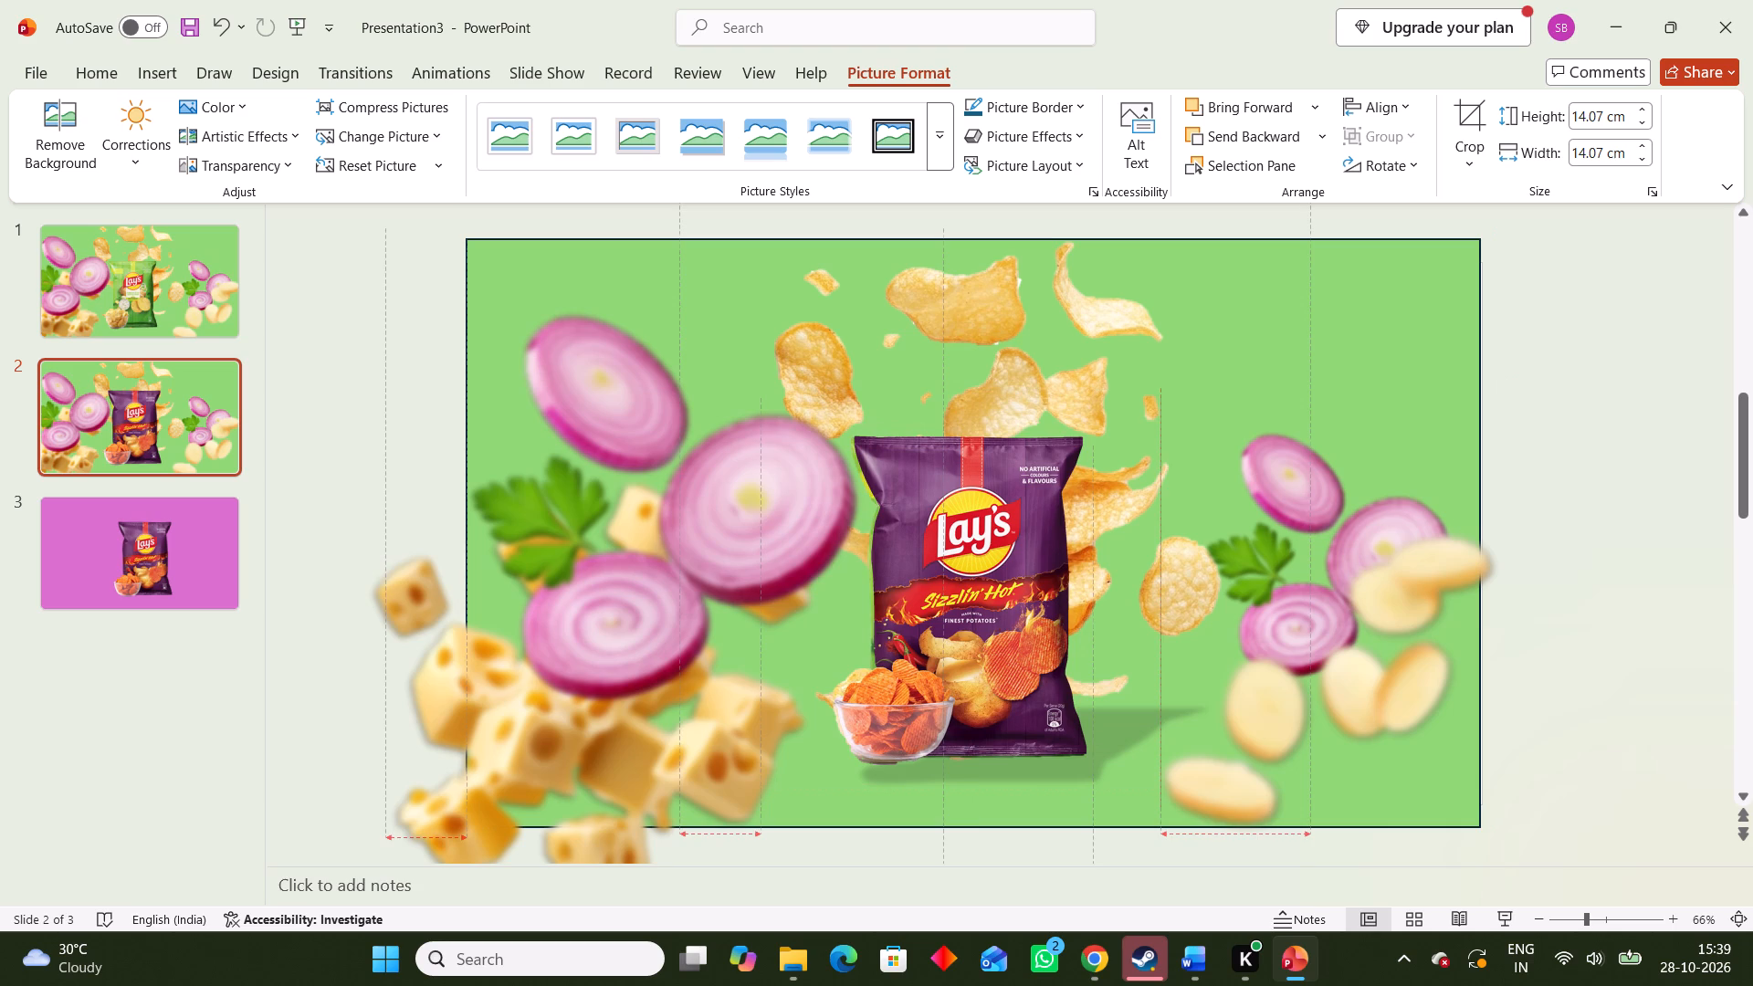
drag(1018, 652, 1018, 653)
Fine-tune the Sizzlin' Hot packet's position so it exactly covers the green Cream & Onion packet on slide 2.
click(1075, 144)
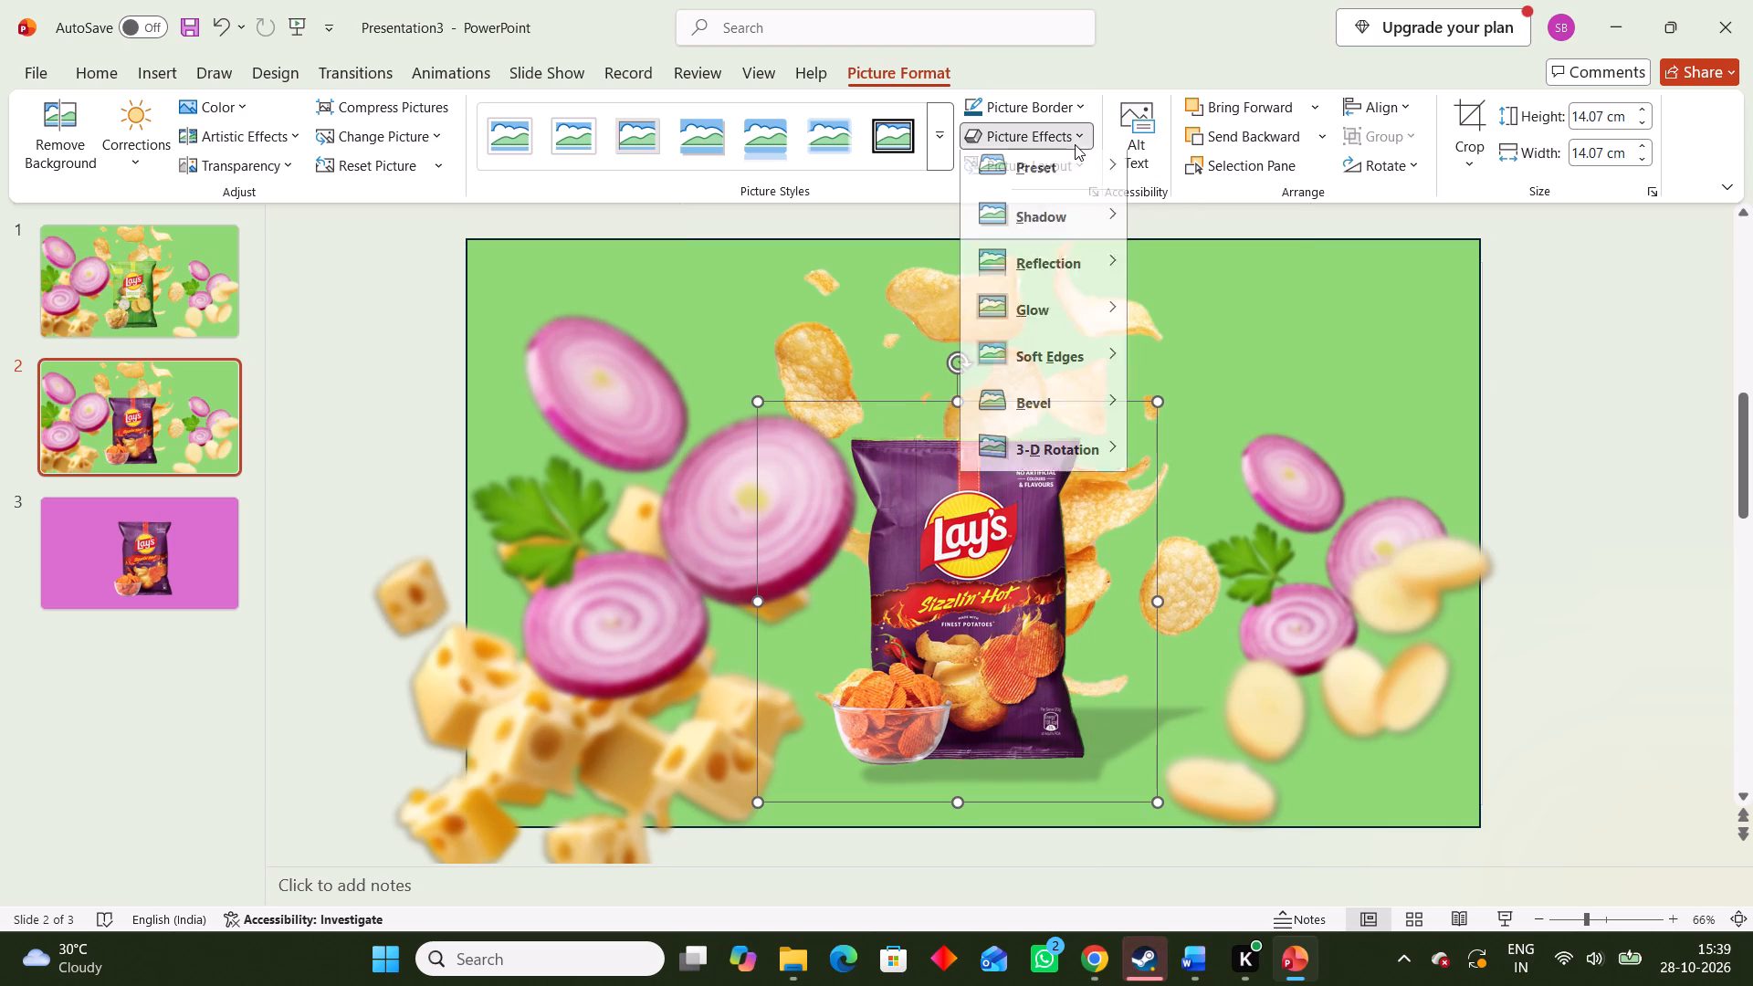
drag(950, 593, 956, 609)
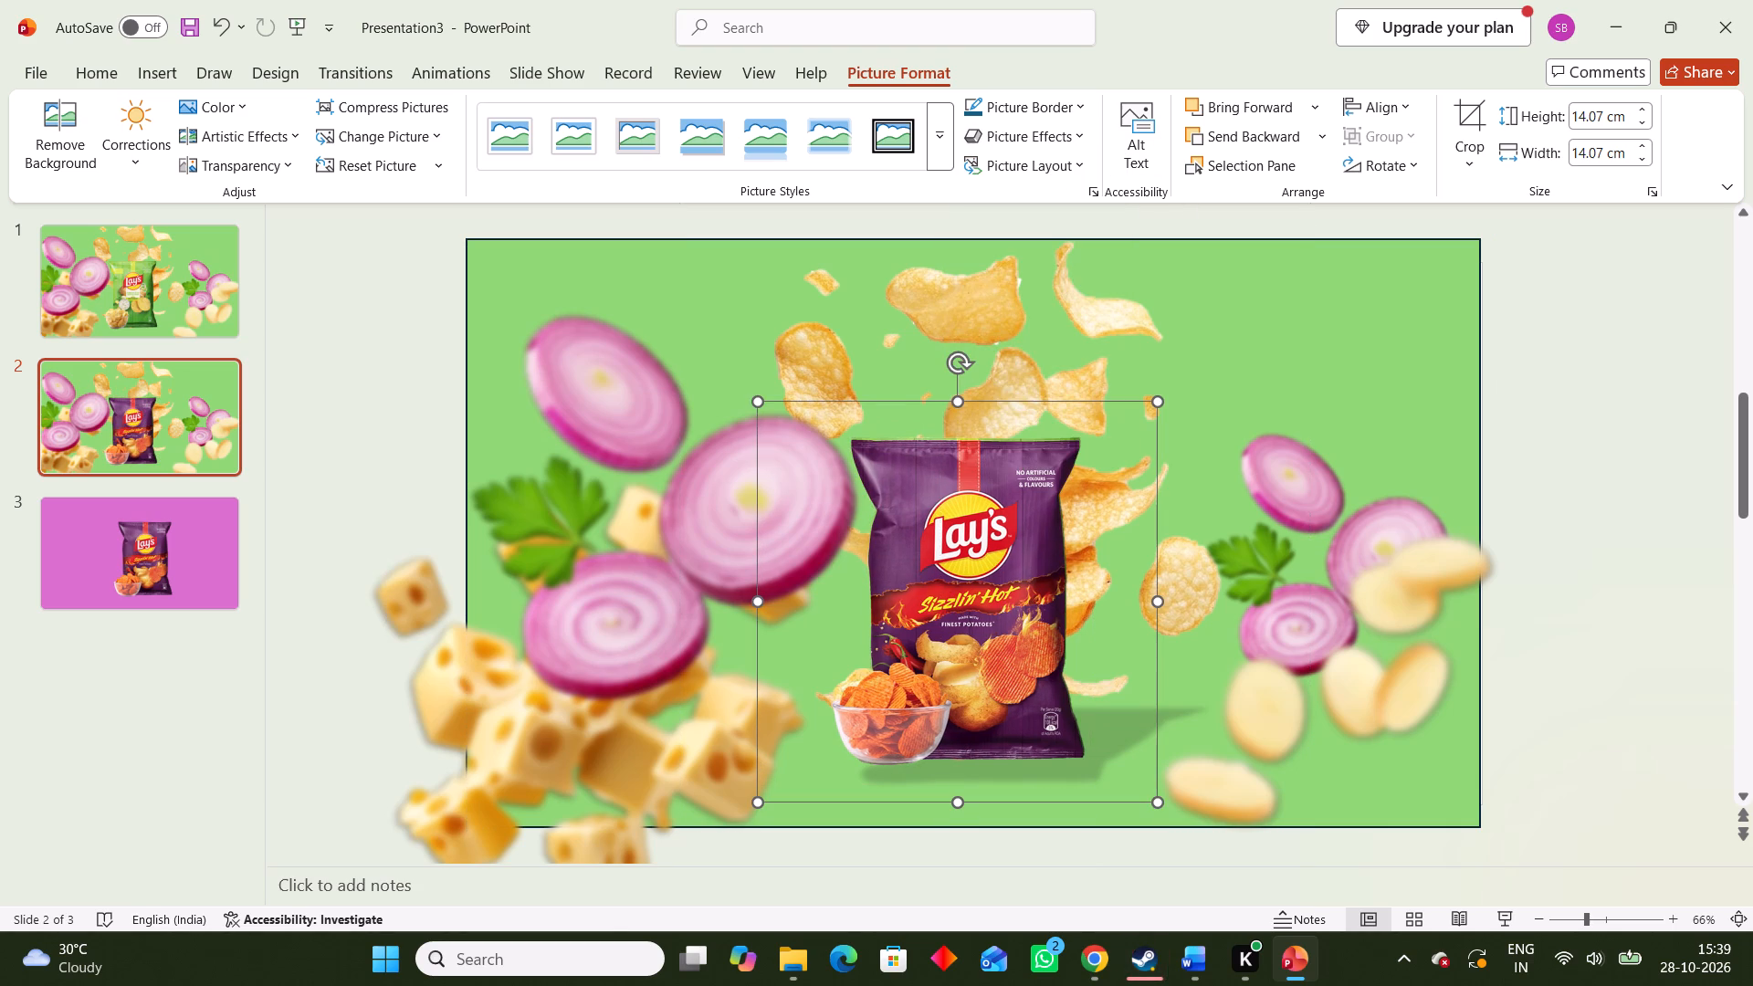
drag(956, 609, 956, 610)
drag(960, 577, 958, 596)
click(1010, 343)
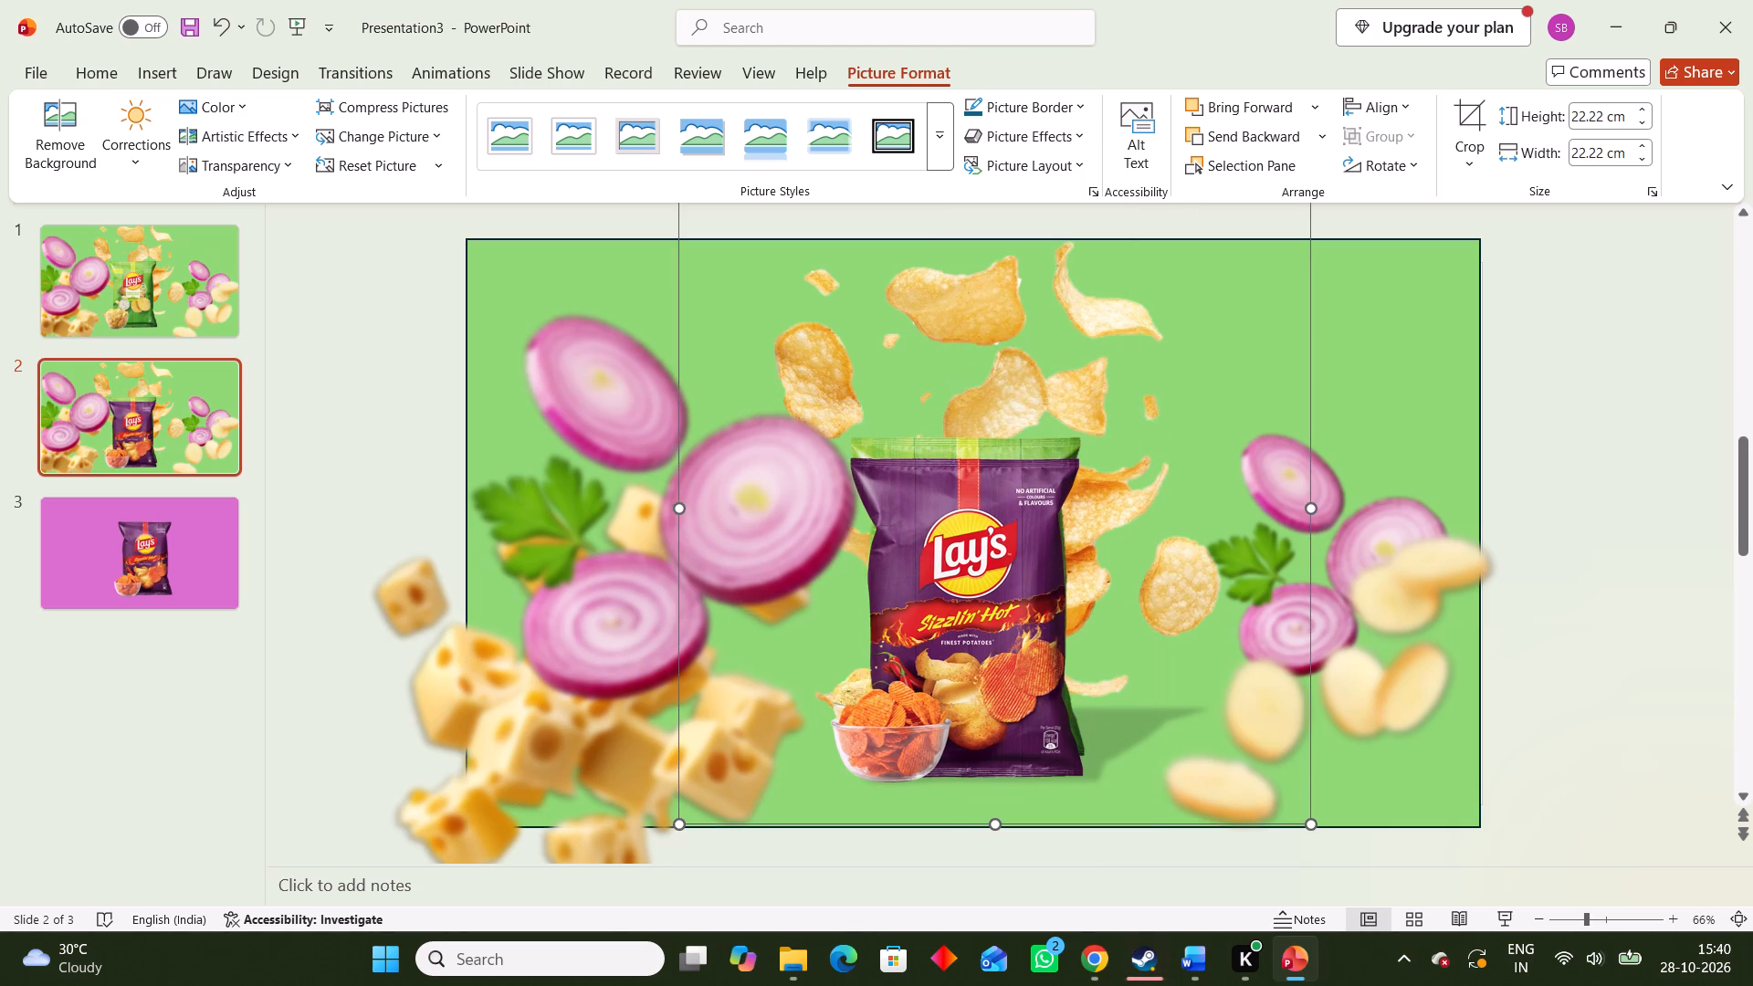
click(995, 446)
click(1000, 517)
drag(995, 530, 995, 521)
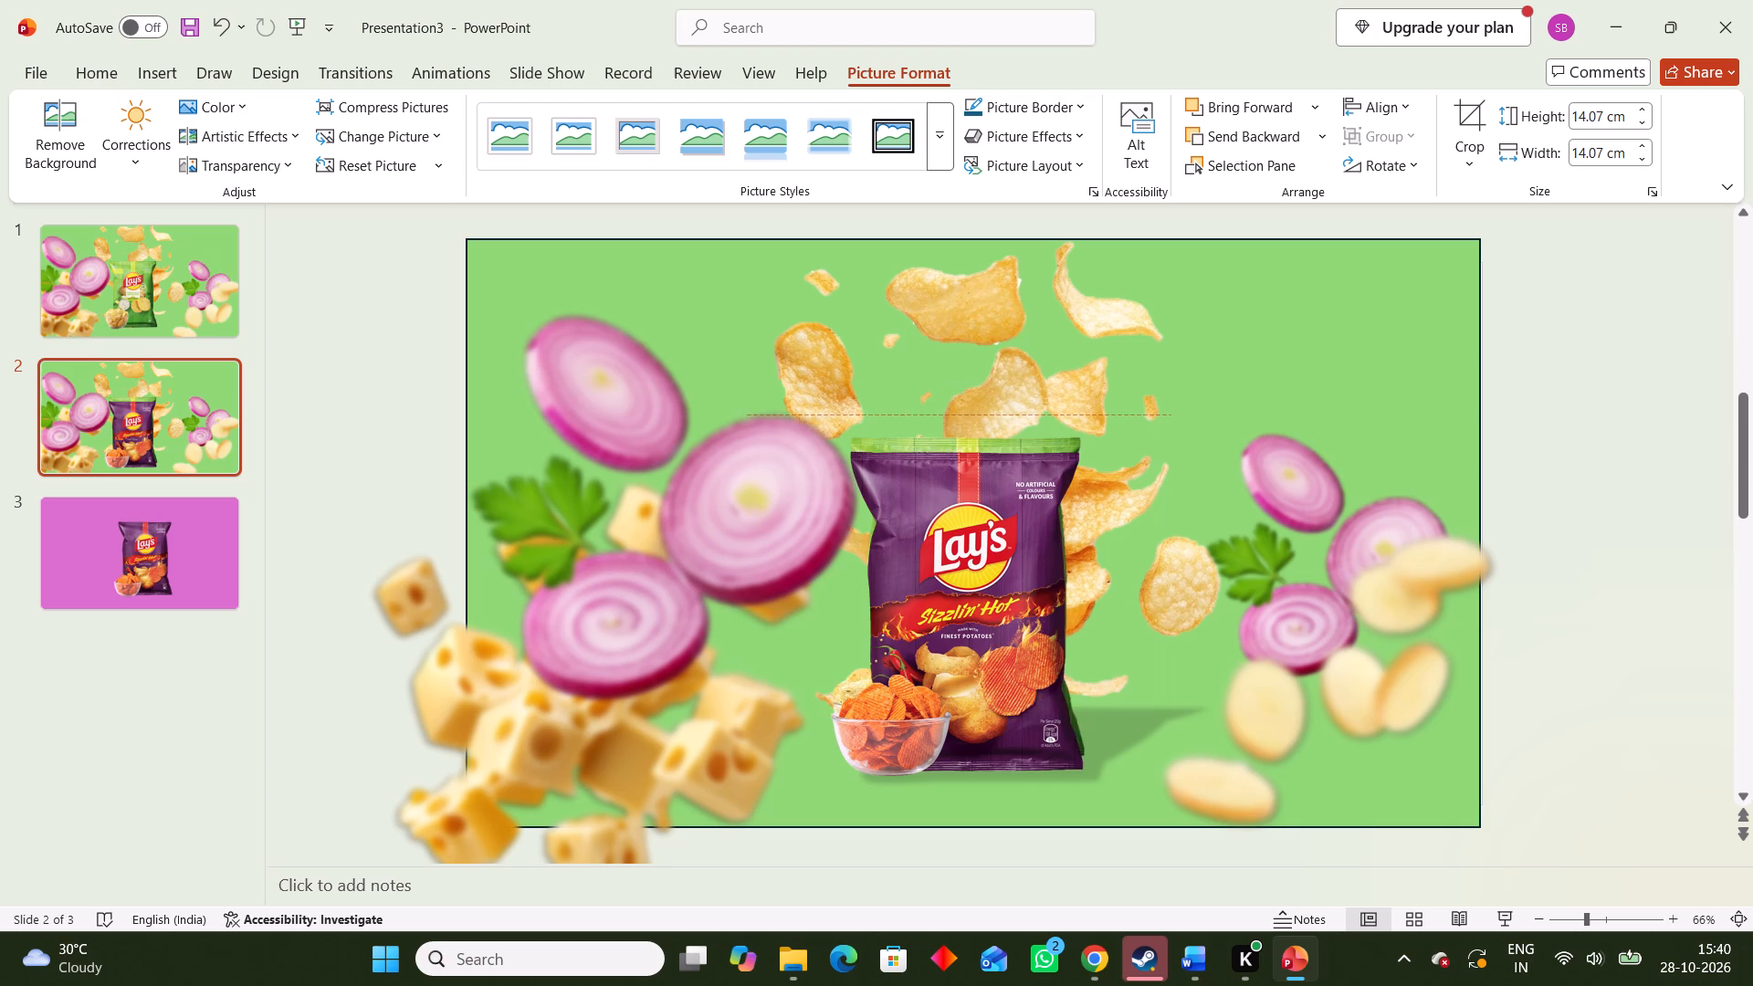
drag(995, 521, 996, 507)
Give the Sizzlin' Hot packet a perspective shadow falling to its upper right.
click(1090, 131)
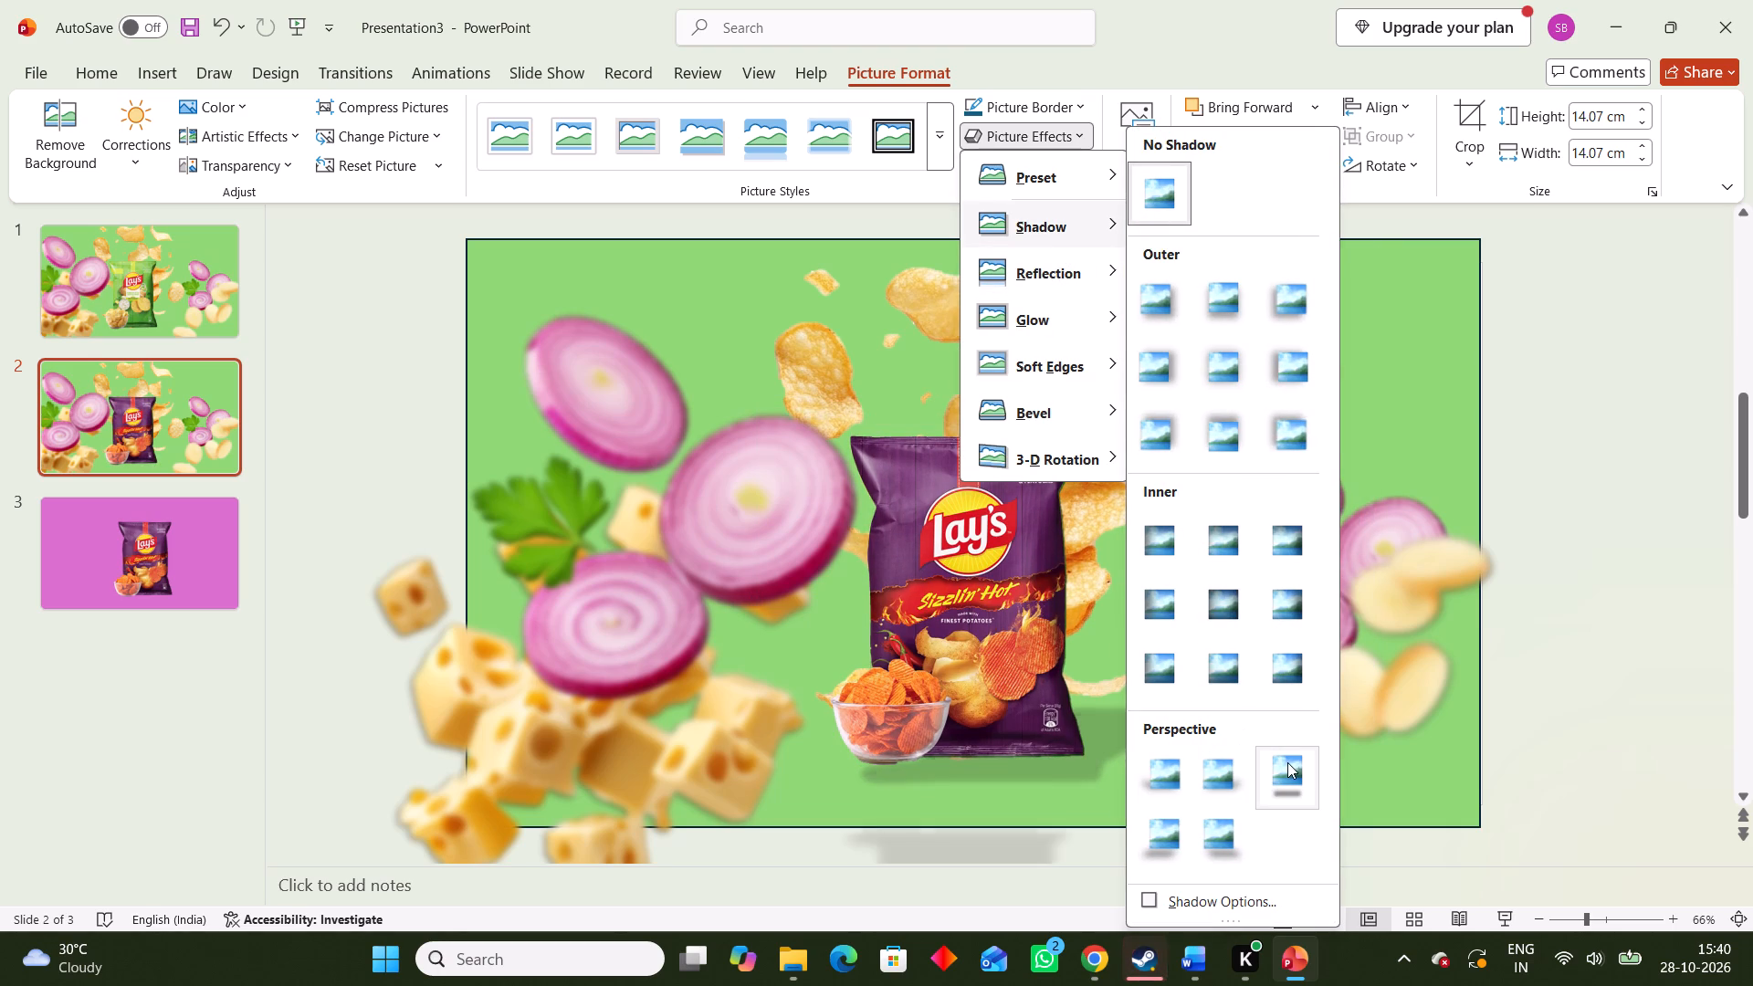
click(1232, 775)
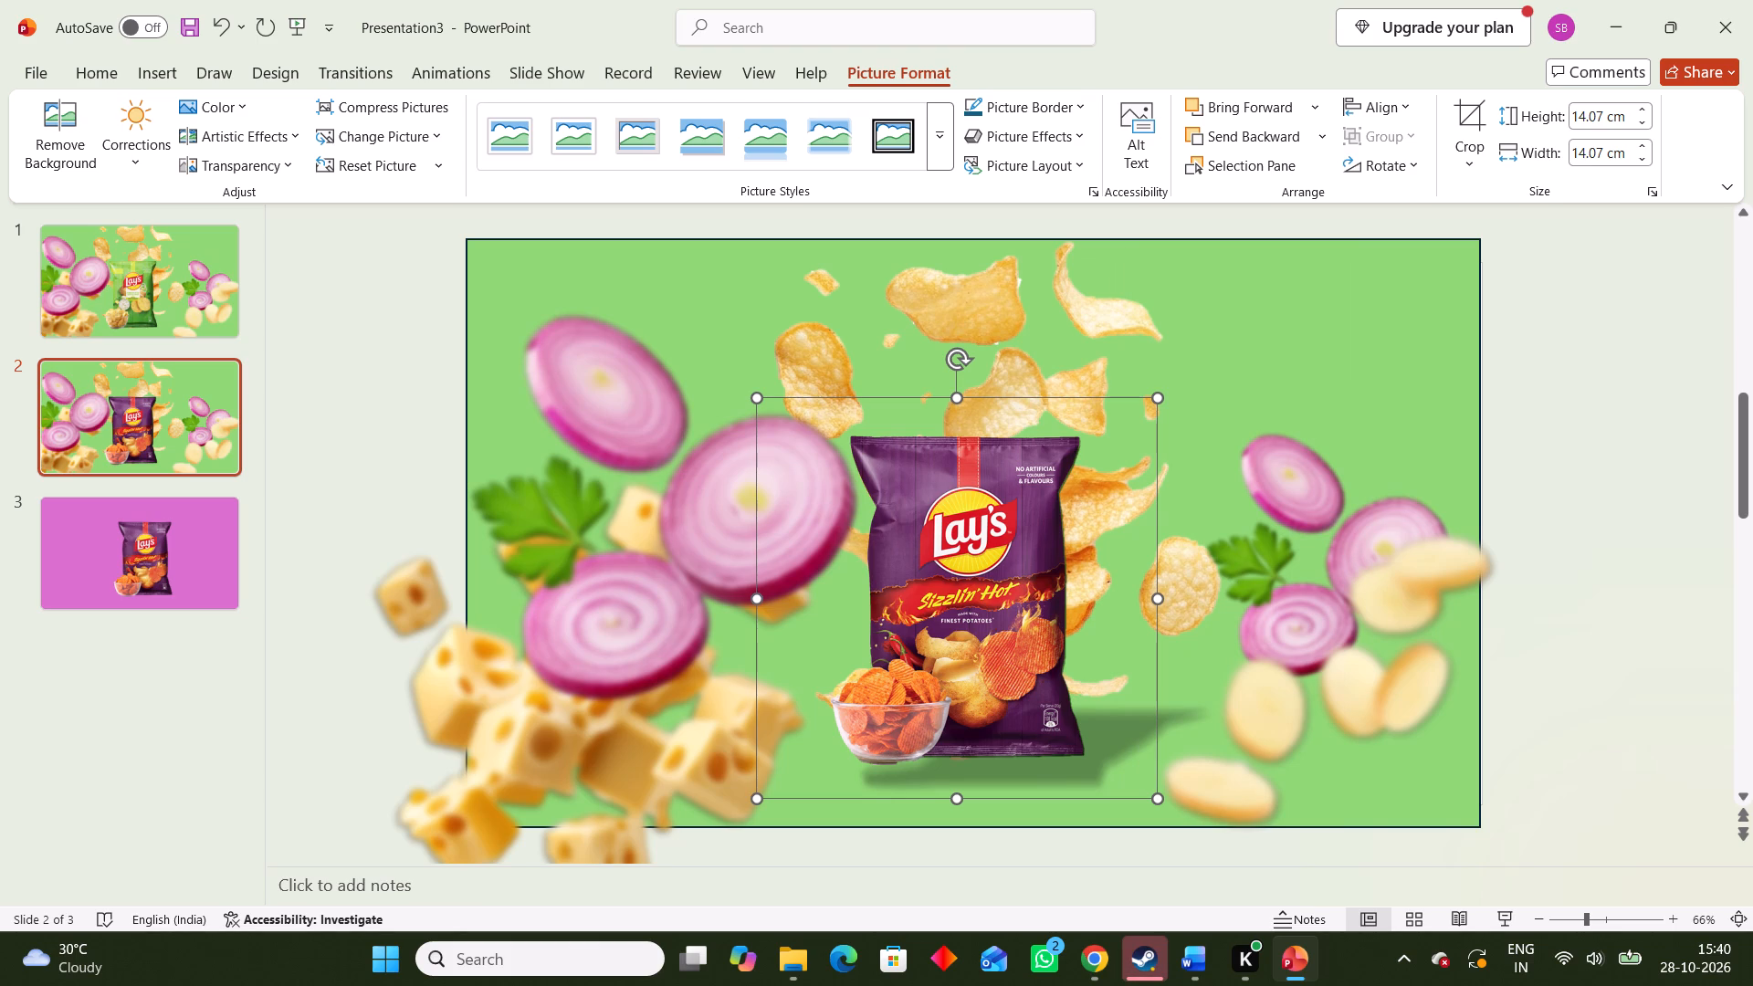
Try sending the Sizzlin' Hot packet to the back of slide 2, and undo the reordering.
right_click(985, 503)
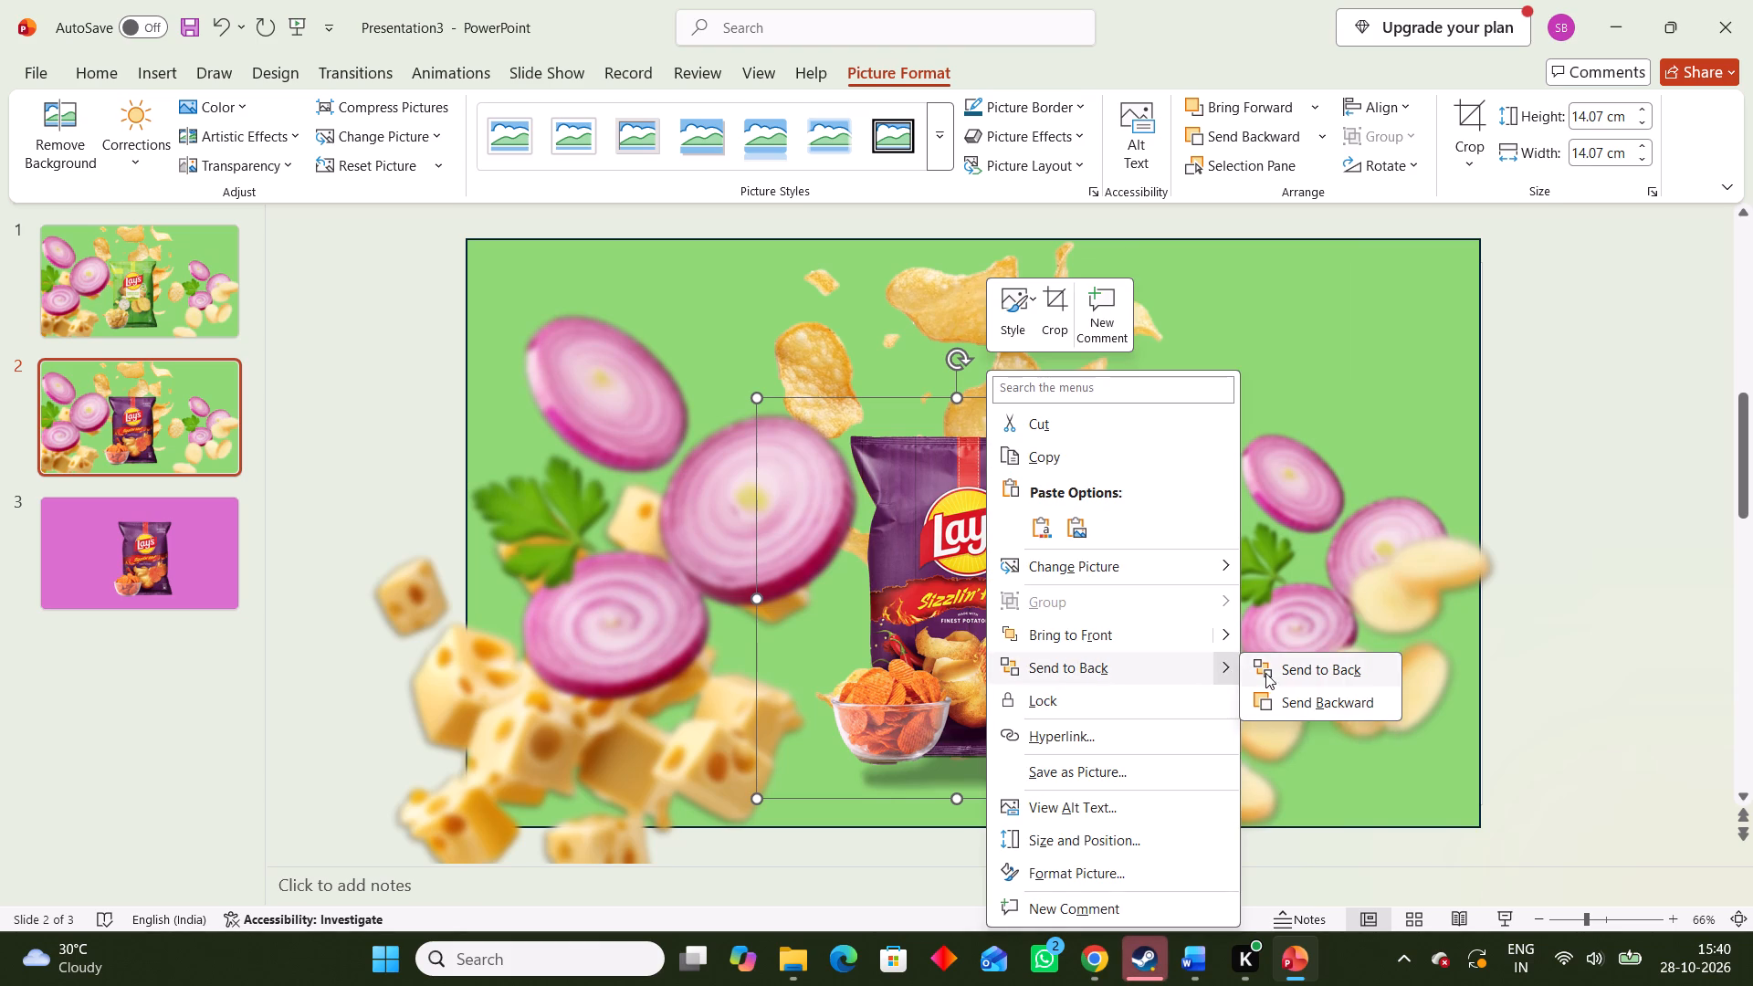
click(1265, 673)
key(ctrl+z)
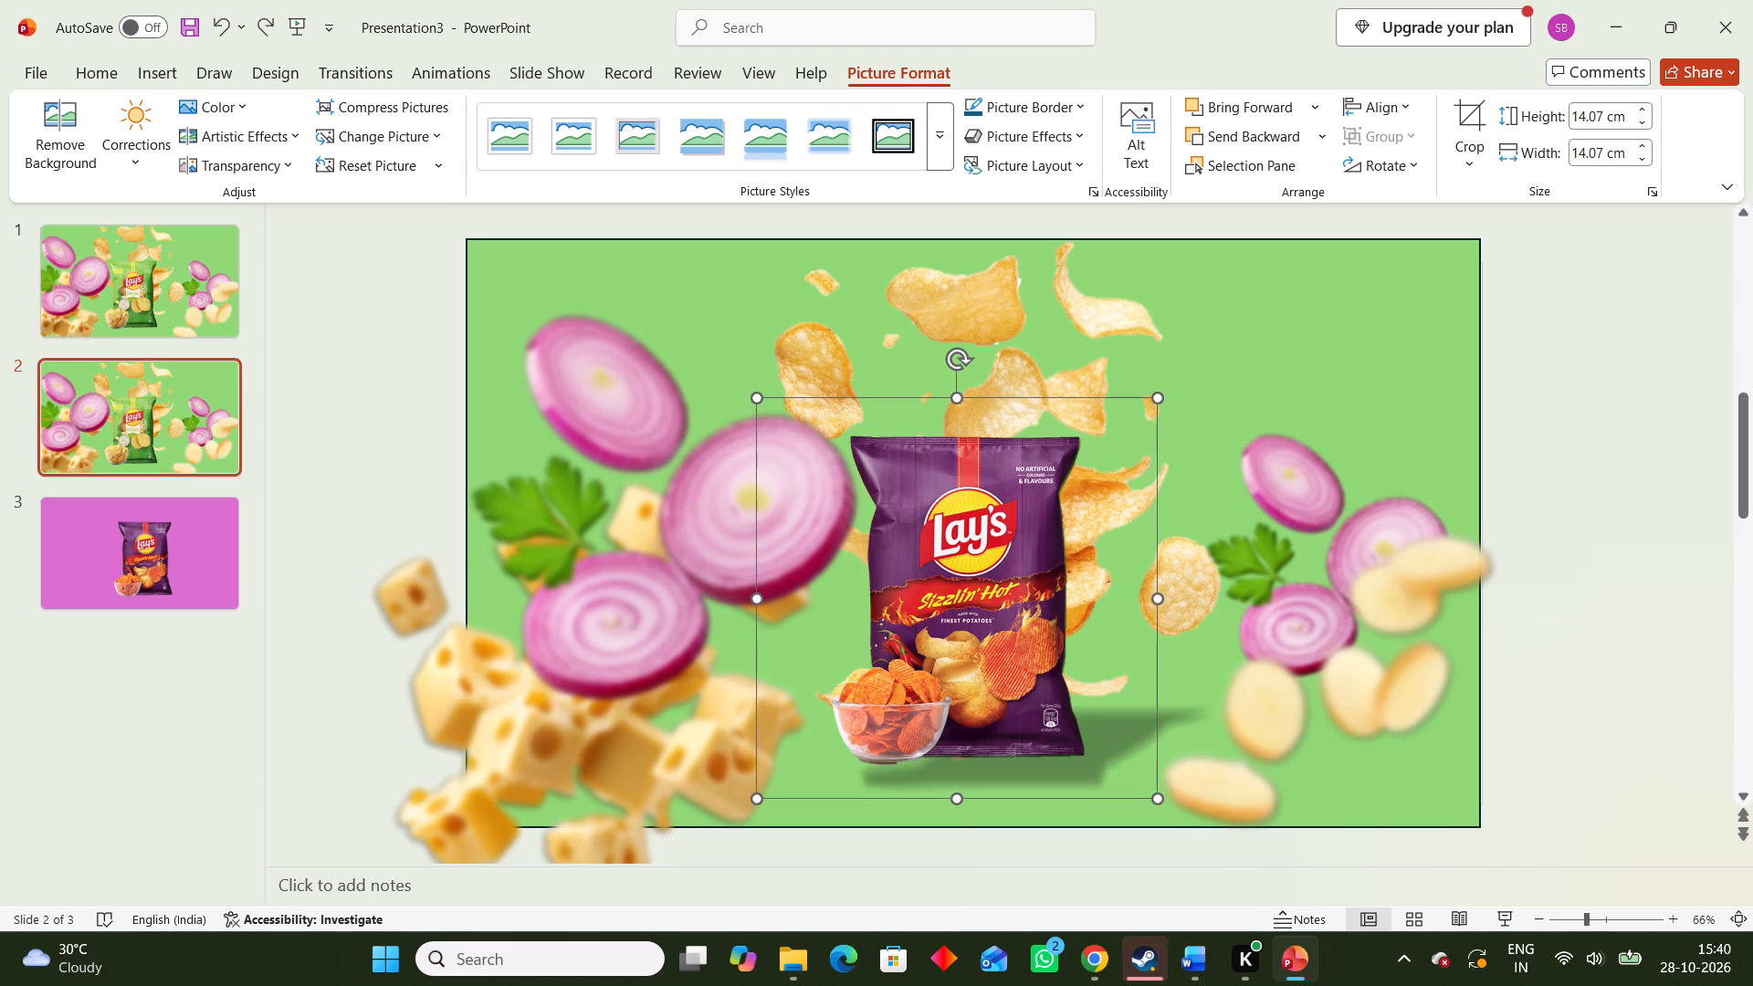
Send the Sizzlin' Hot packet backward one layer at a time, four times, until it lies behind the green packet.
right_click(1025, 608)
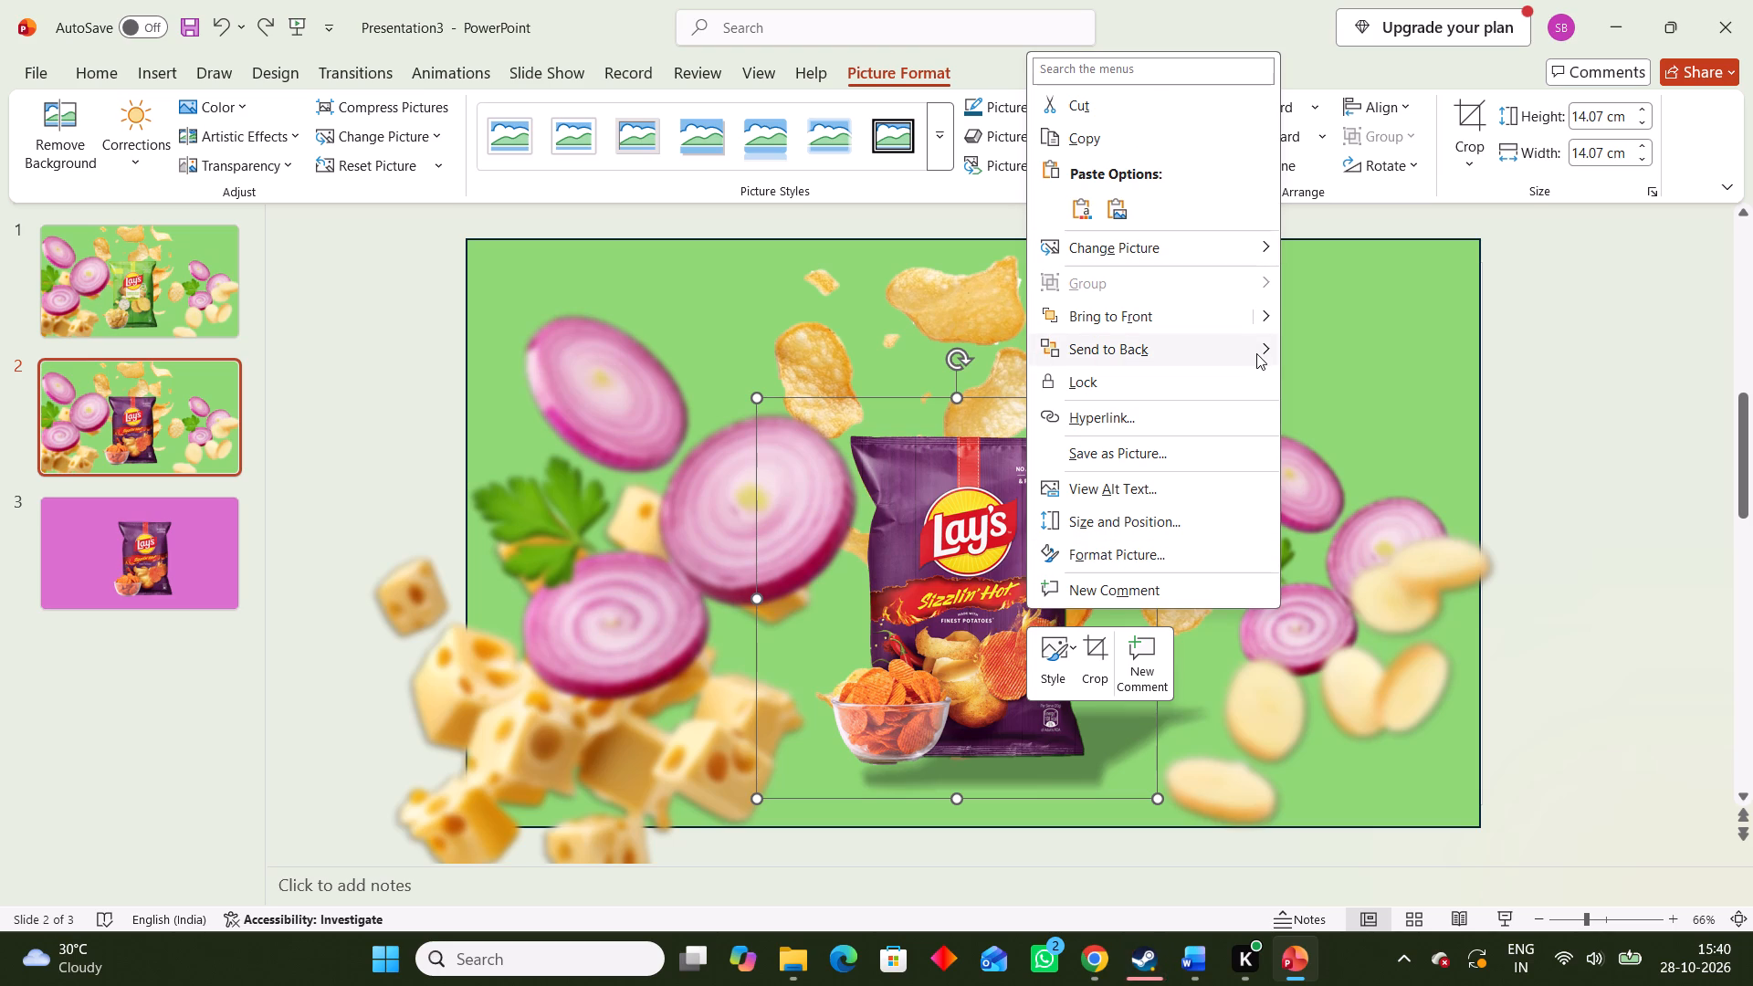
click(1318, 385)
right_click(1057, 524)
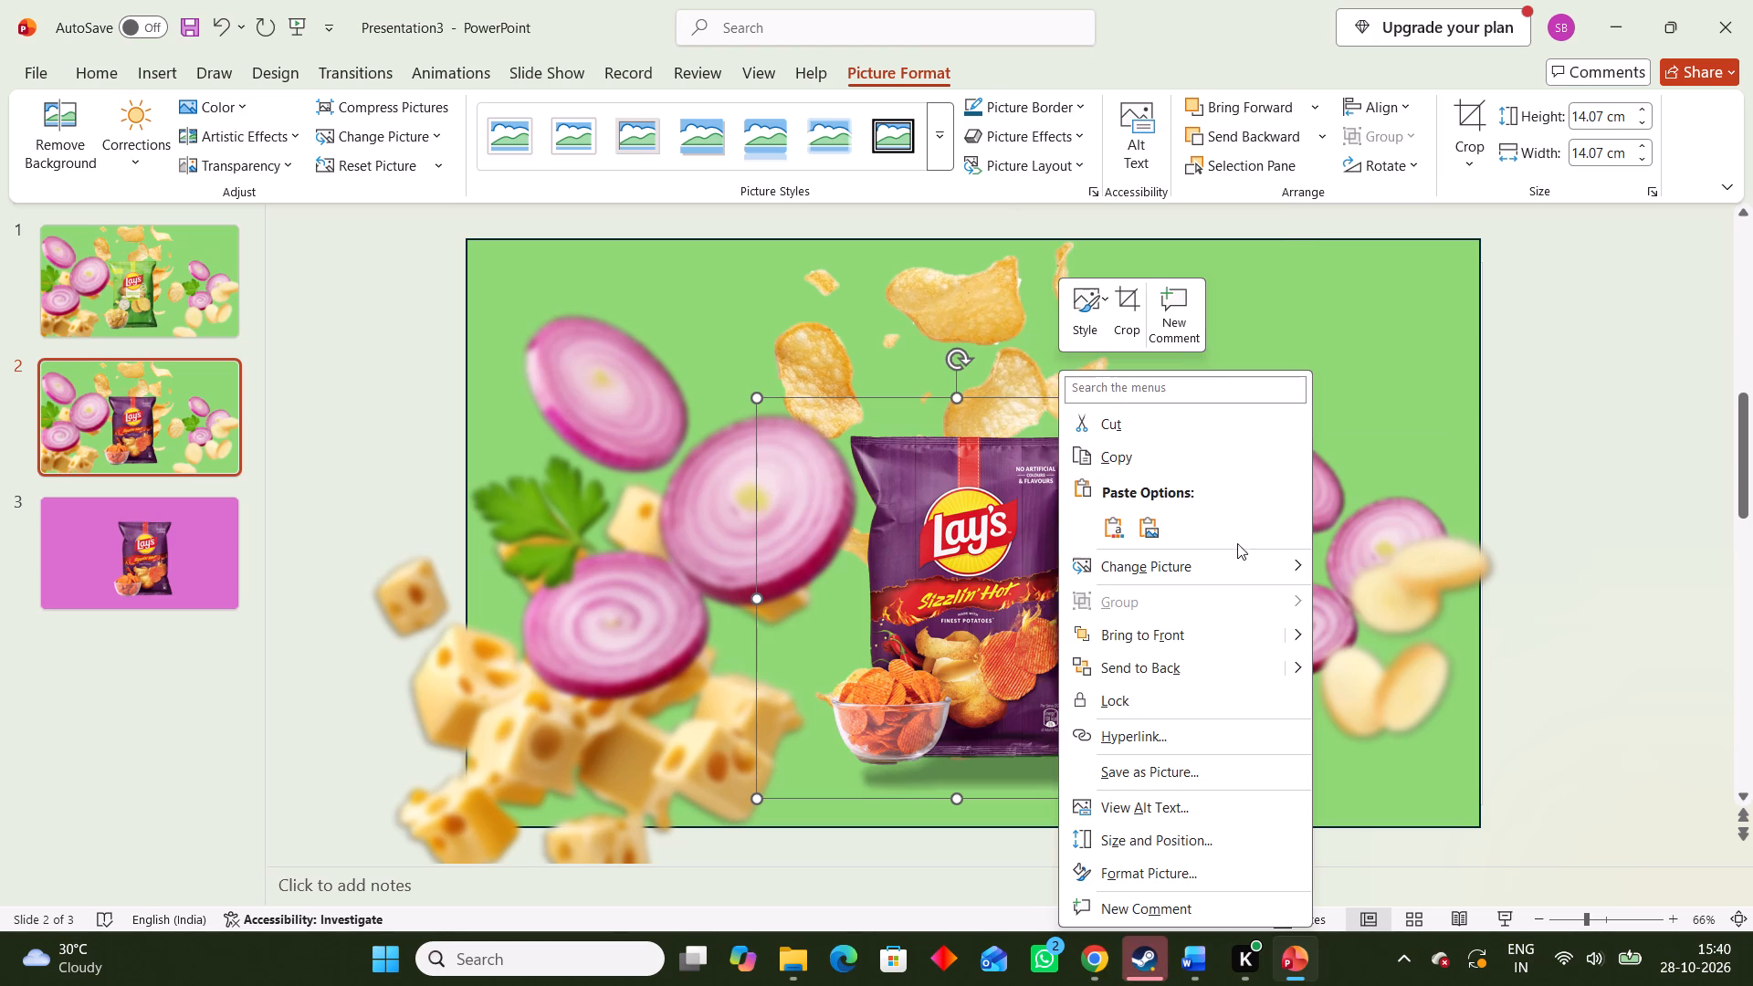
click(1300, 662)
click(1349, 711)
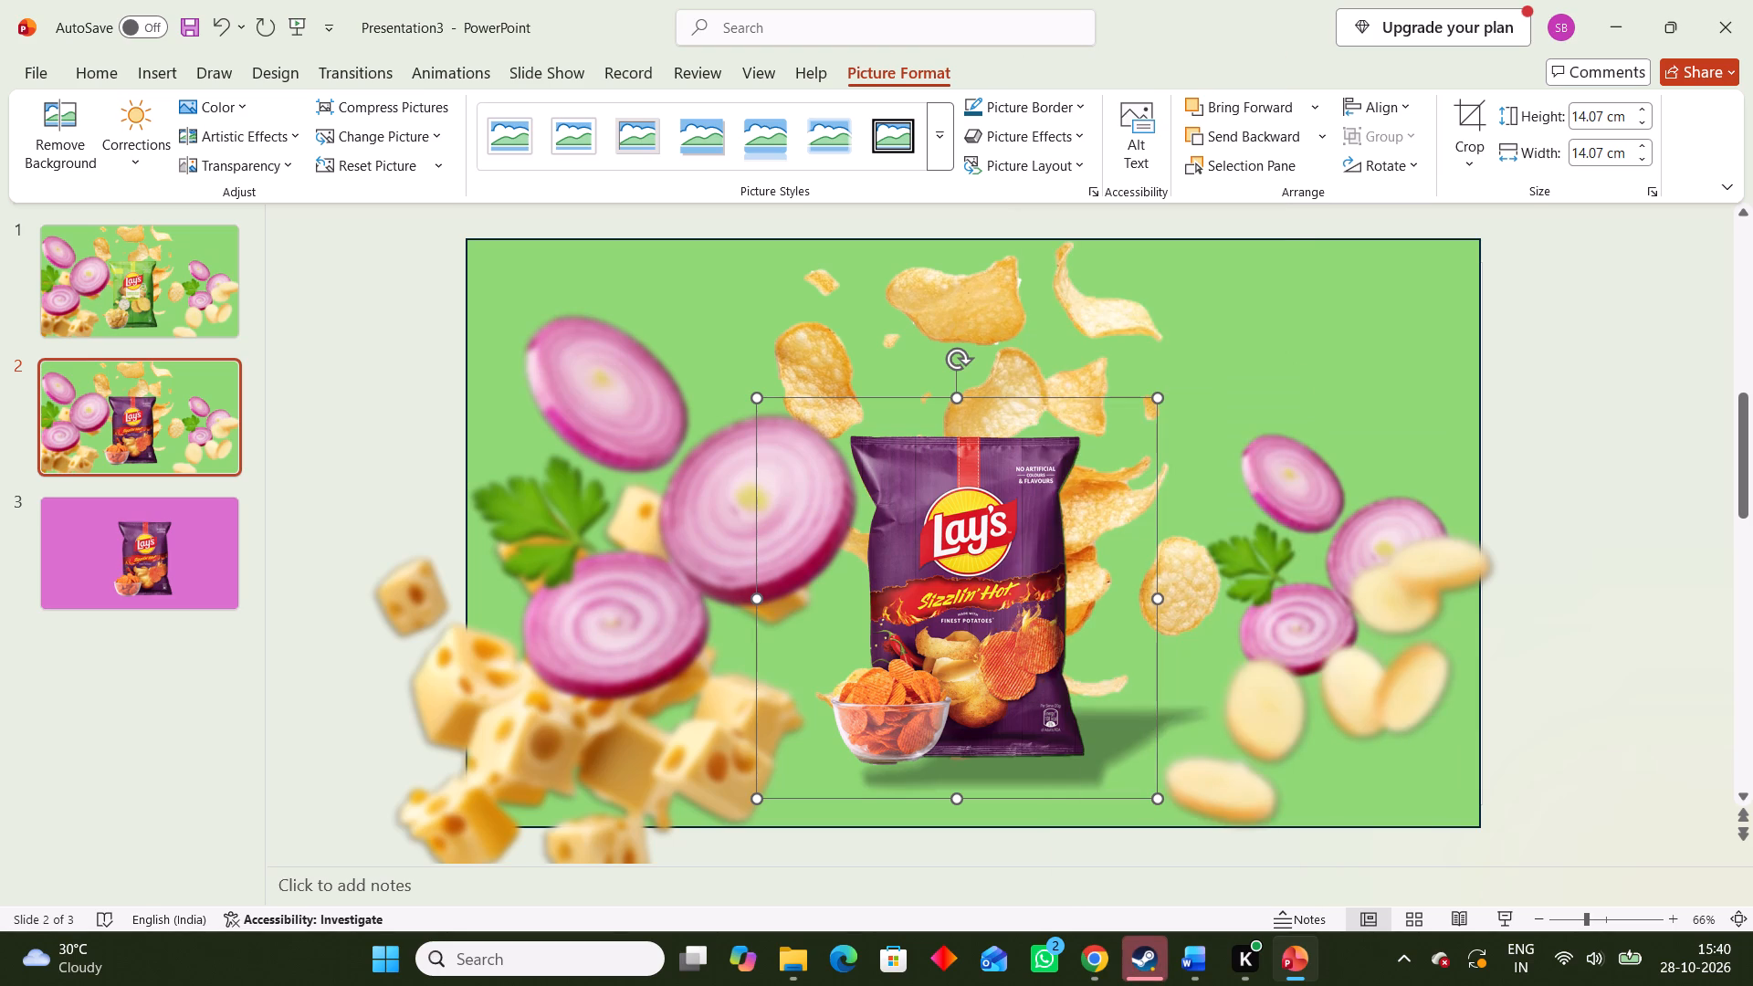
right_click(1007, 610)
click(1252, 351)
click(1314, 389)
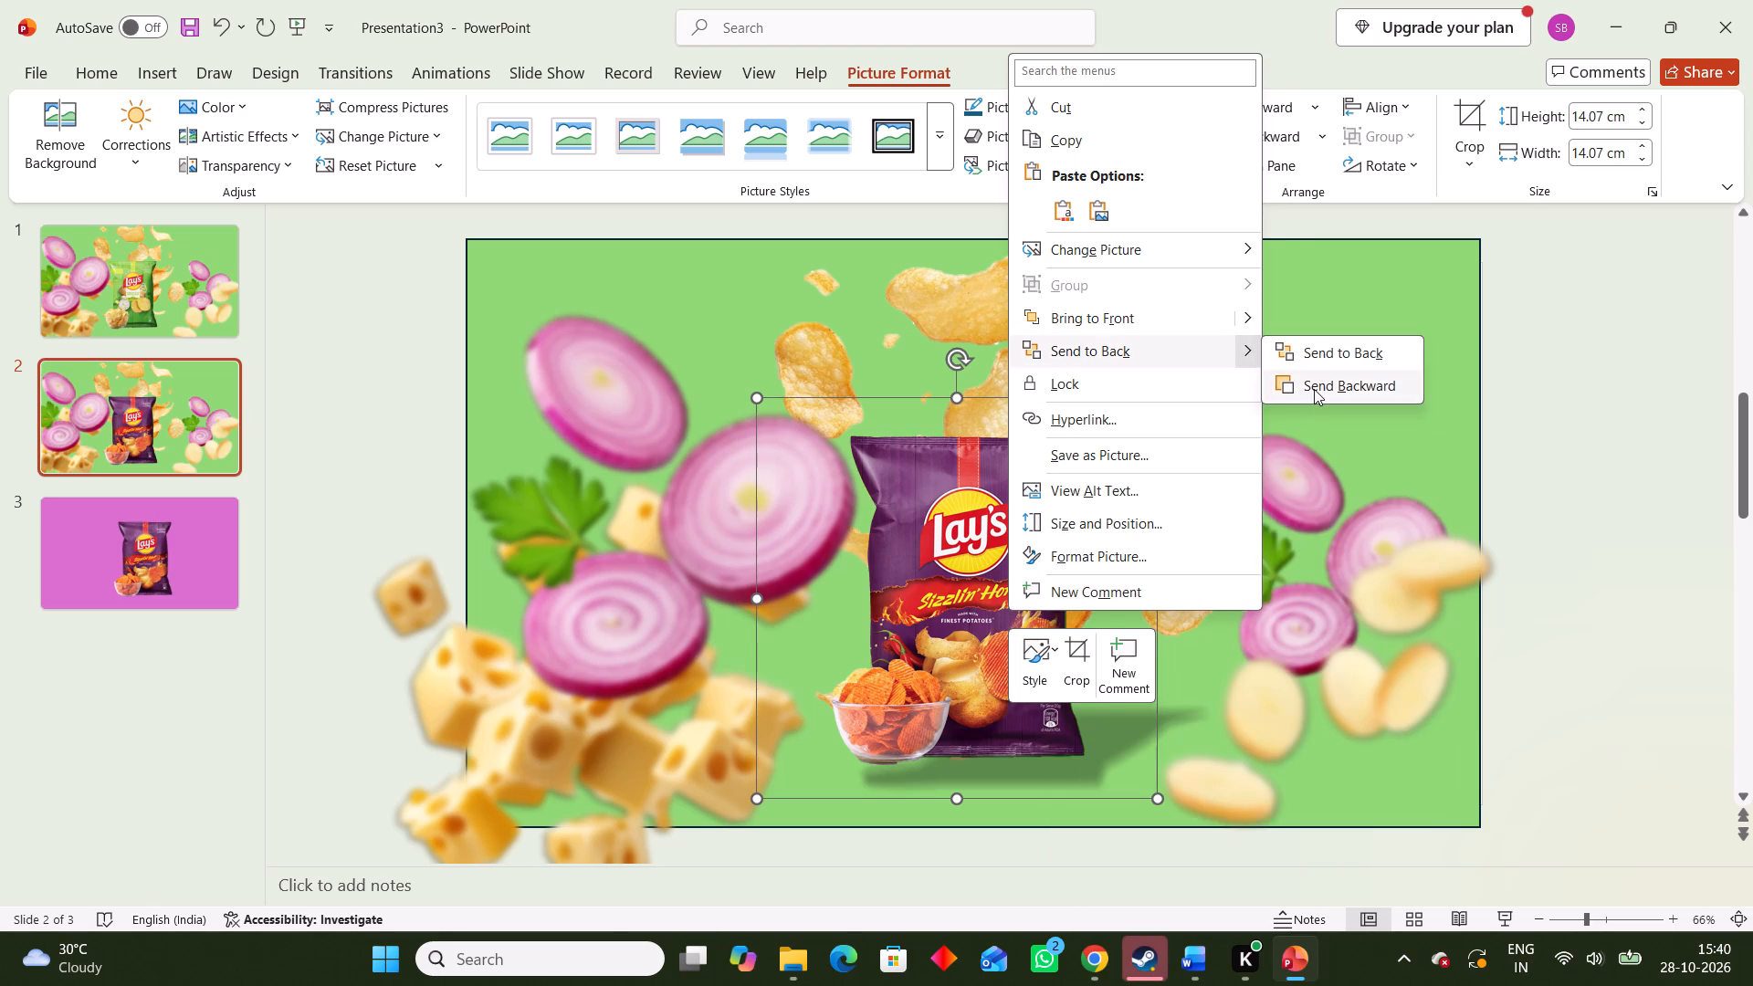
right_click(1035, 503)
click(1278, 672)
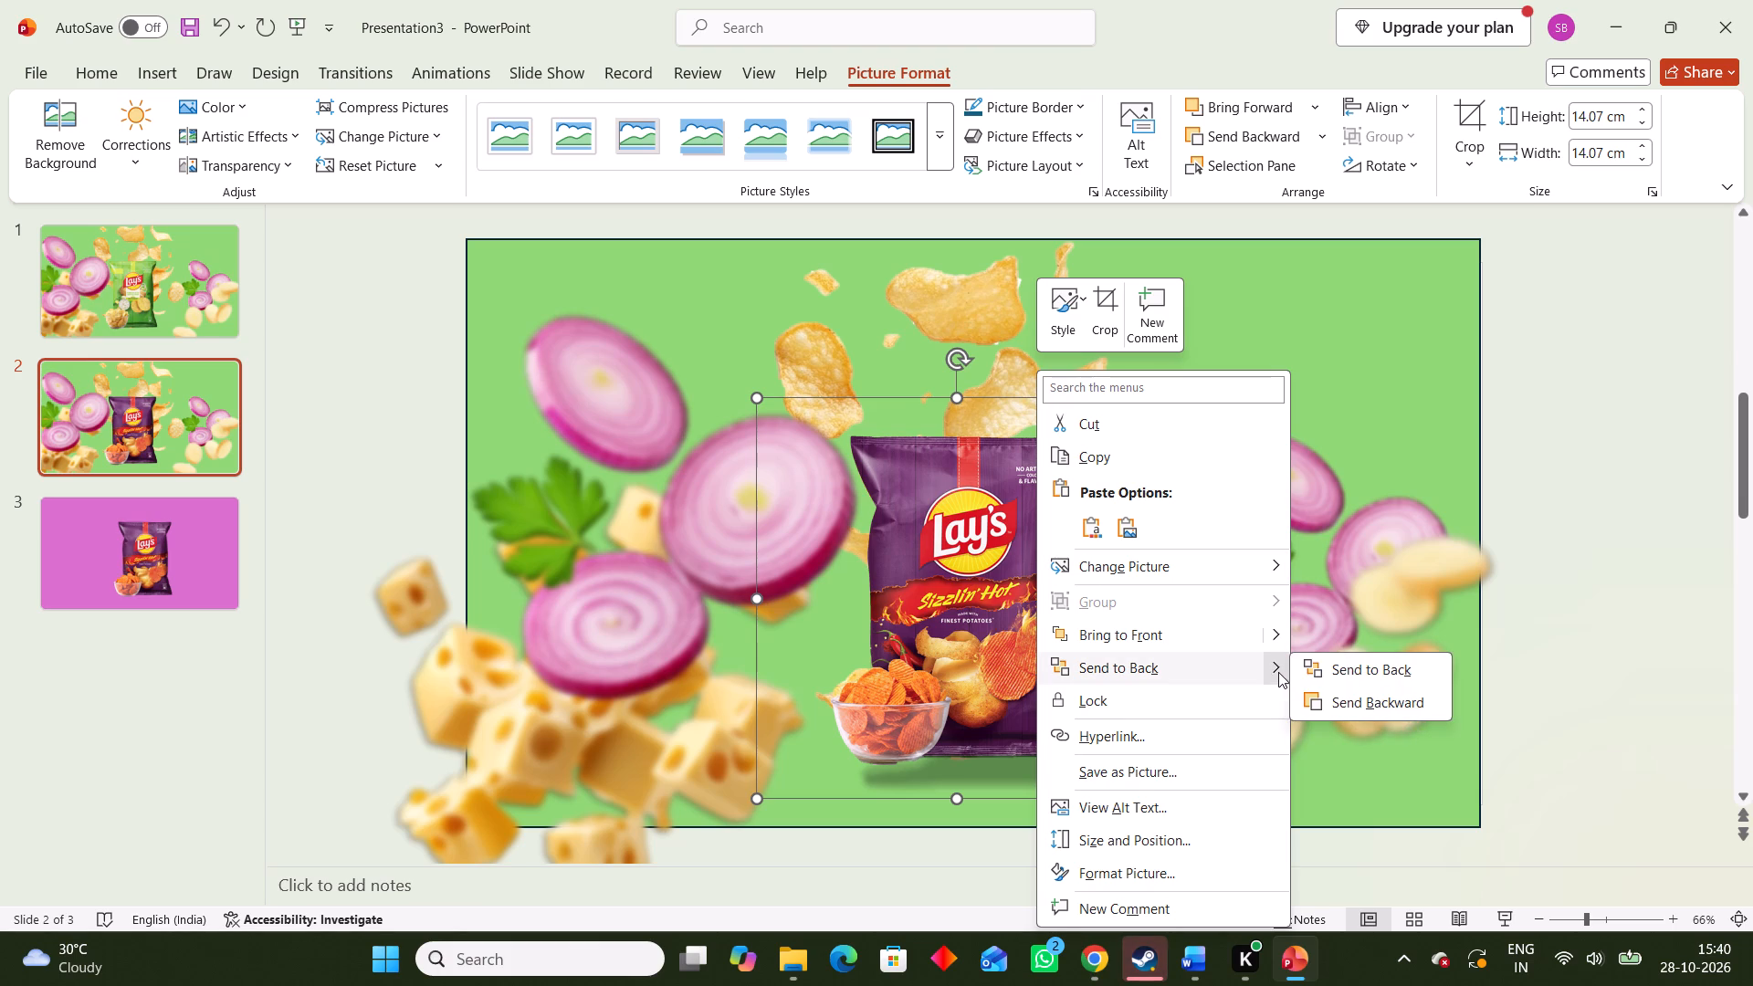
click(1331, 698)
Delete the green Cream & Onion packet from slide 2.
click(980, 614)
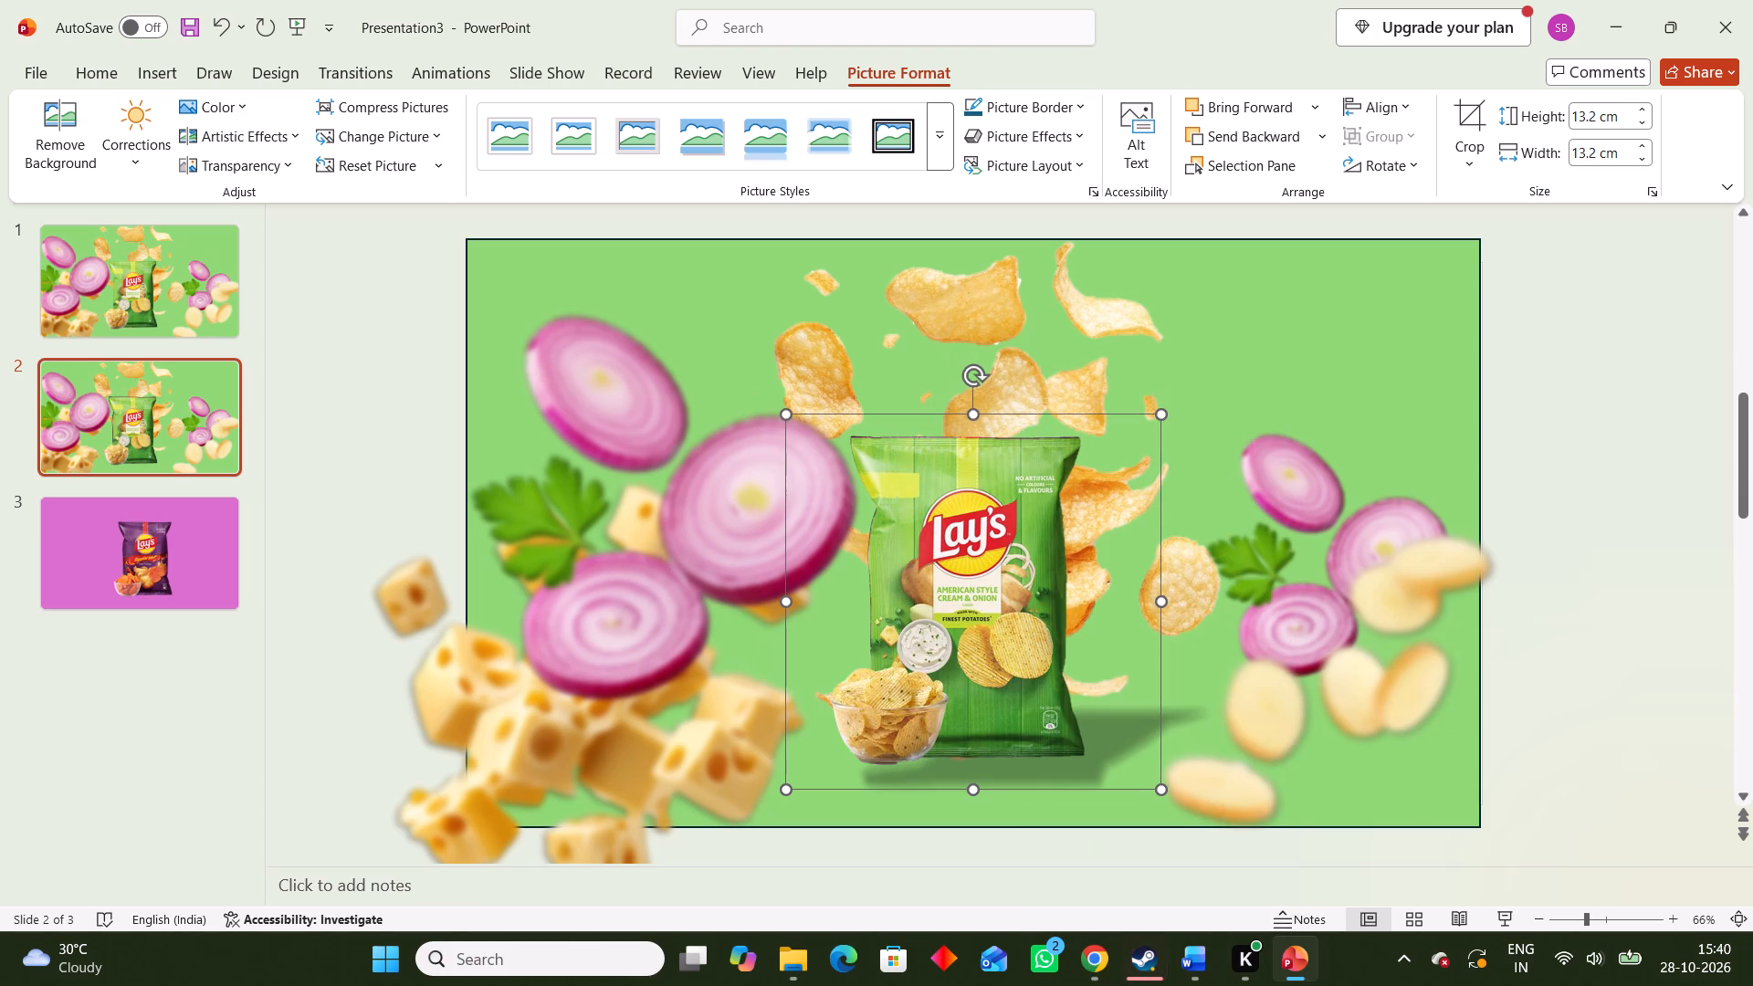
key(Delete)
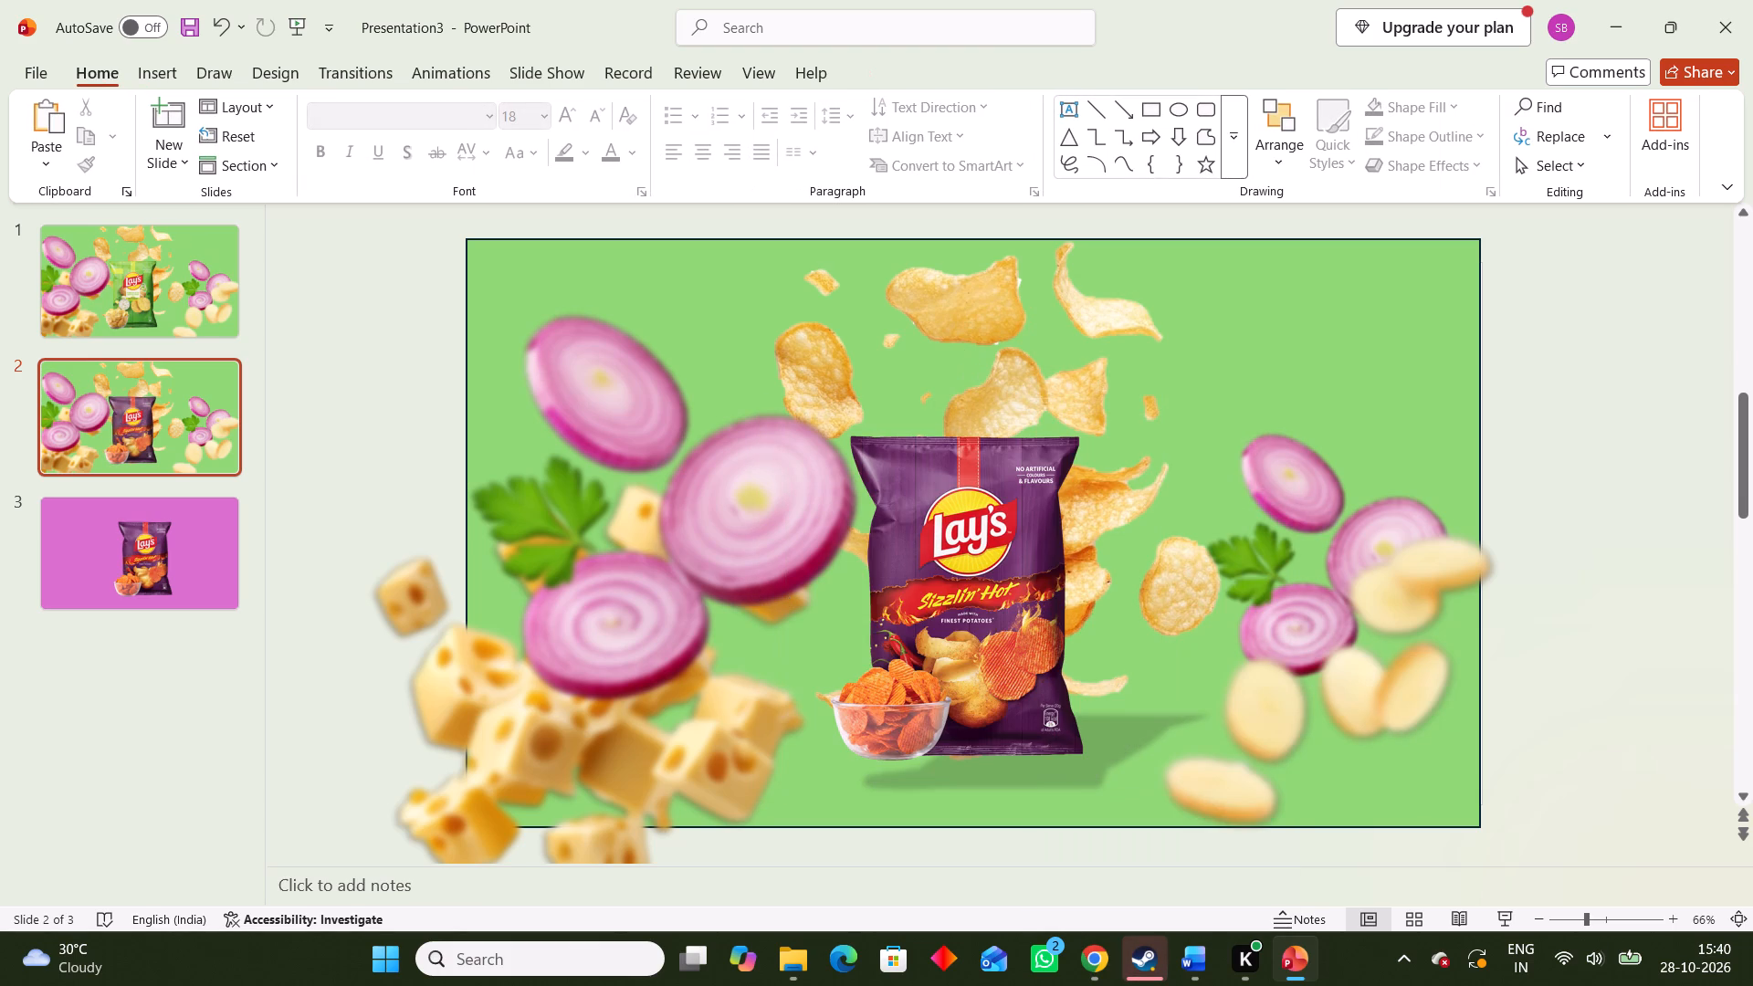
Delete both onion groups, the flying chips, the cheese cubes and the pale slices from slide 2.
click(753, 518)
key(Delete)
click(720, 620)
key(Delete)
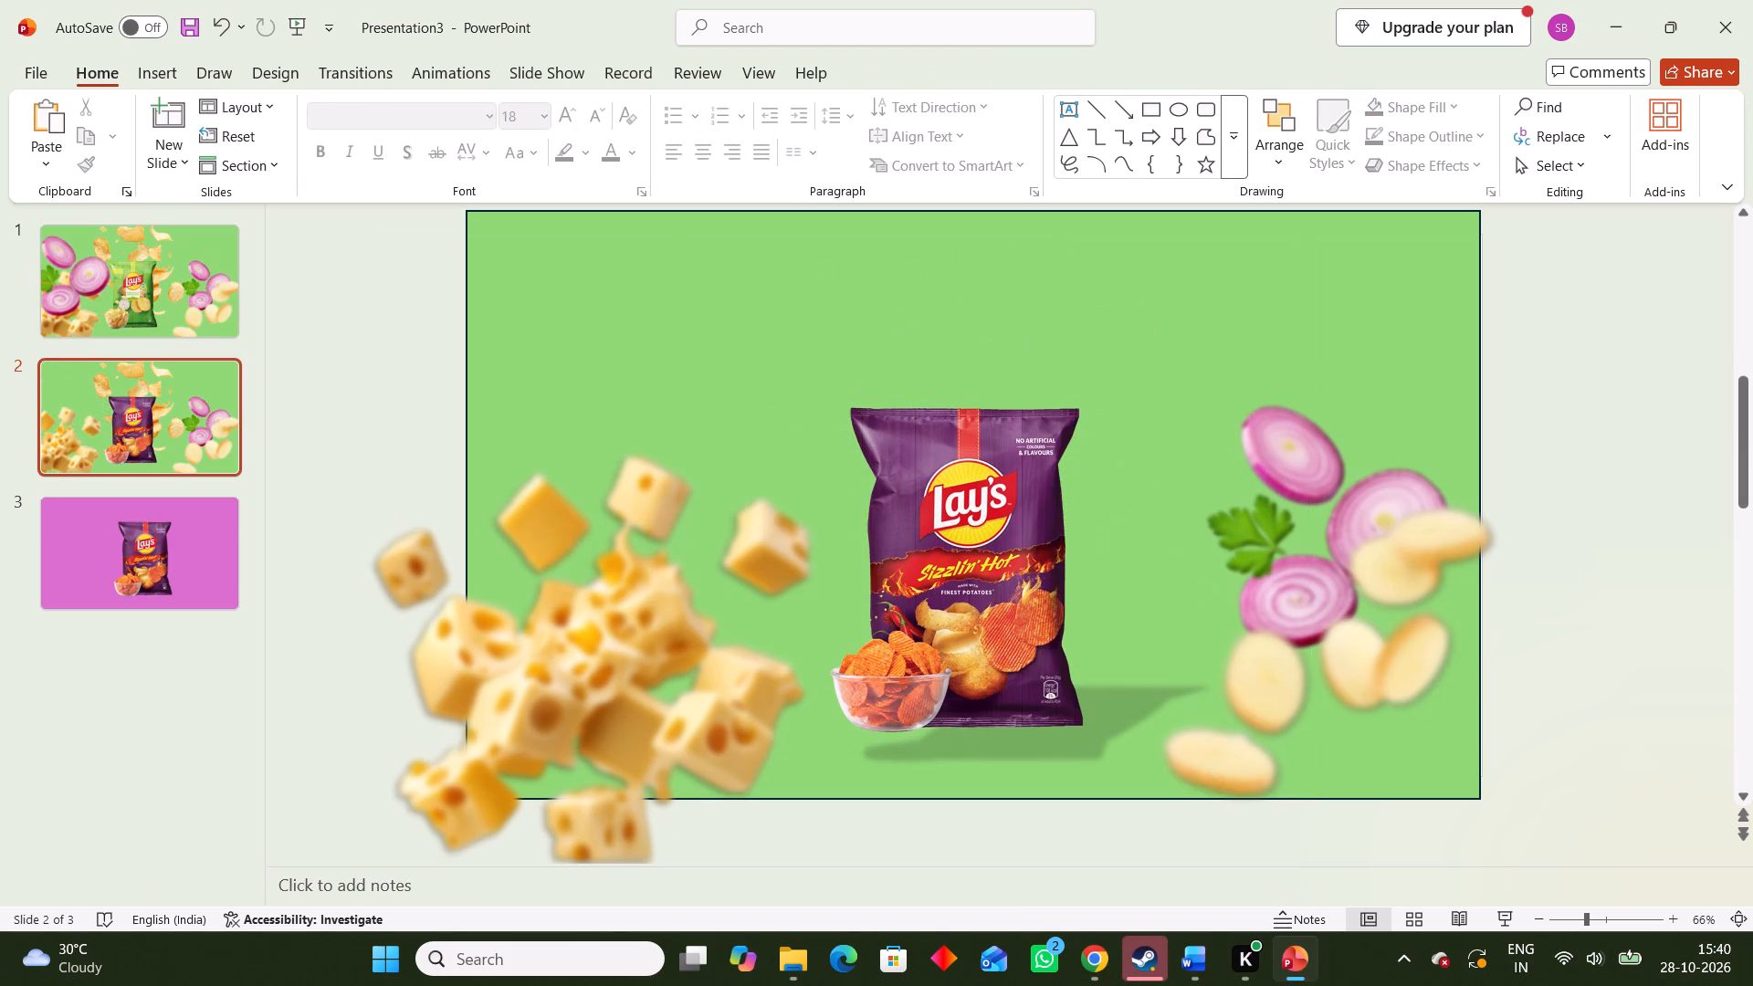
click(596, 616)
key(Delete)
click(1328, 535)
key(Delete)
click(1312, 553)
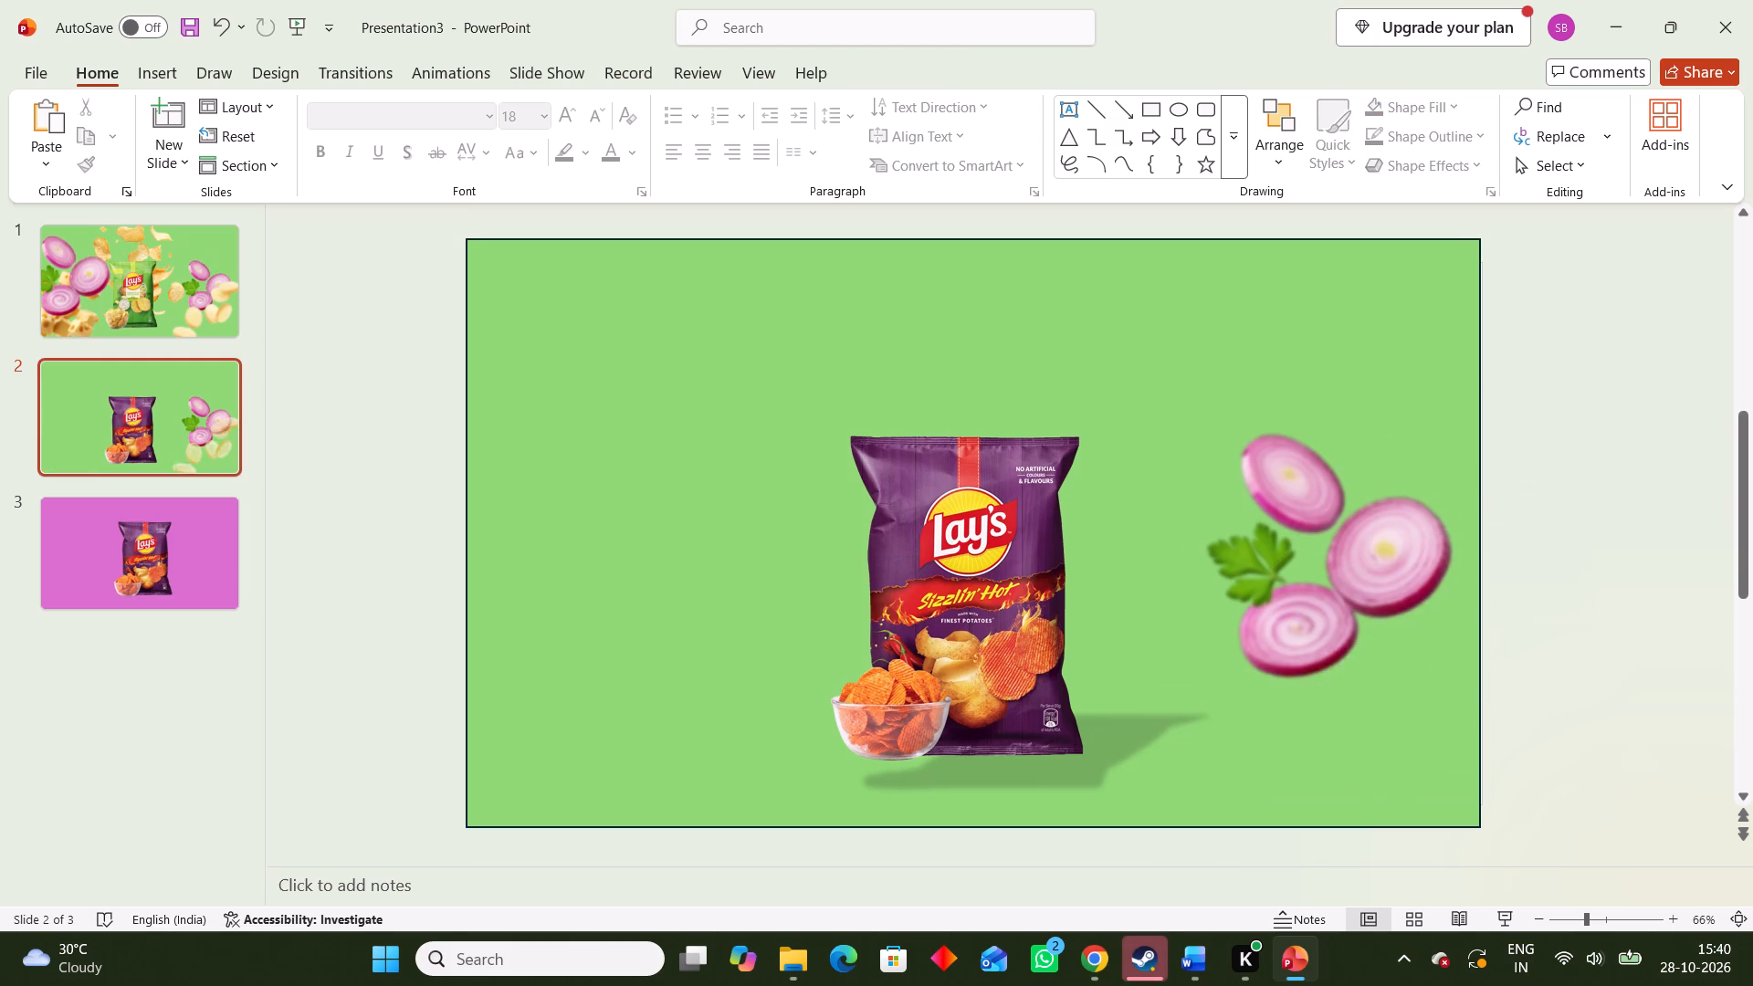
key(Delete)
Recolour slide 2's green background rectangle with the same pink theme fill used by the rectangle on slide 3.
click(598, 411)
click(203, 522)
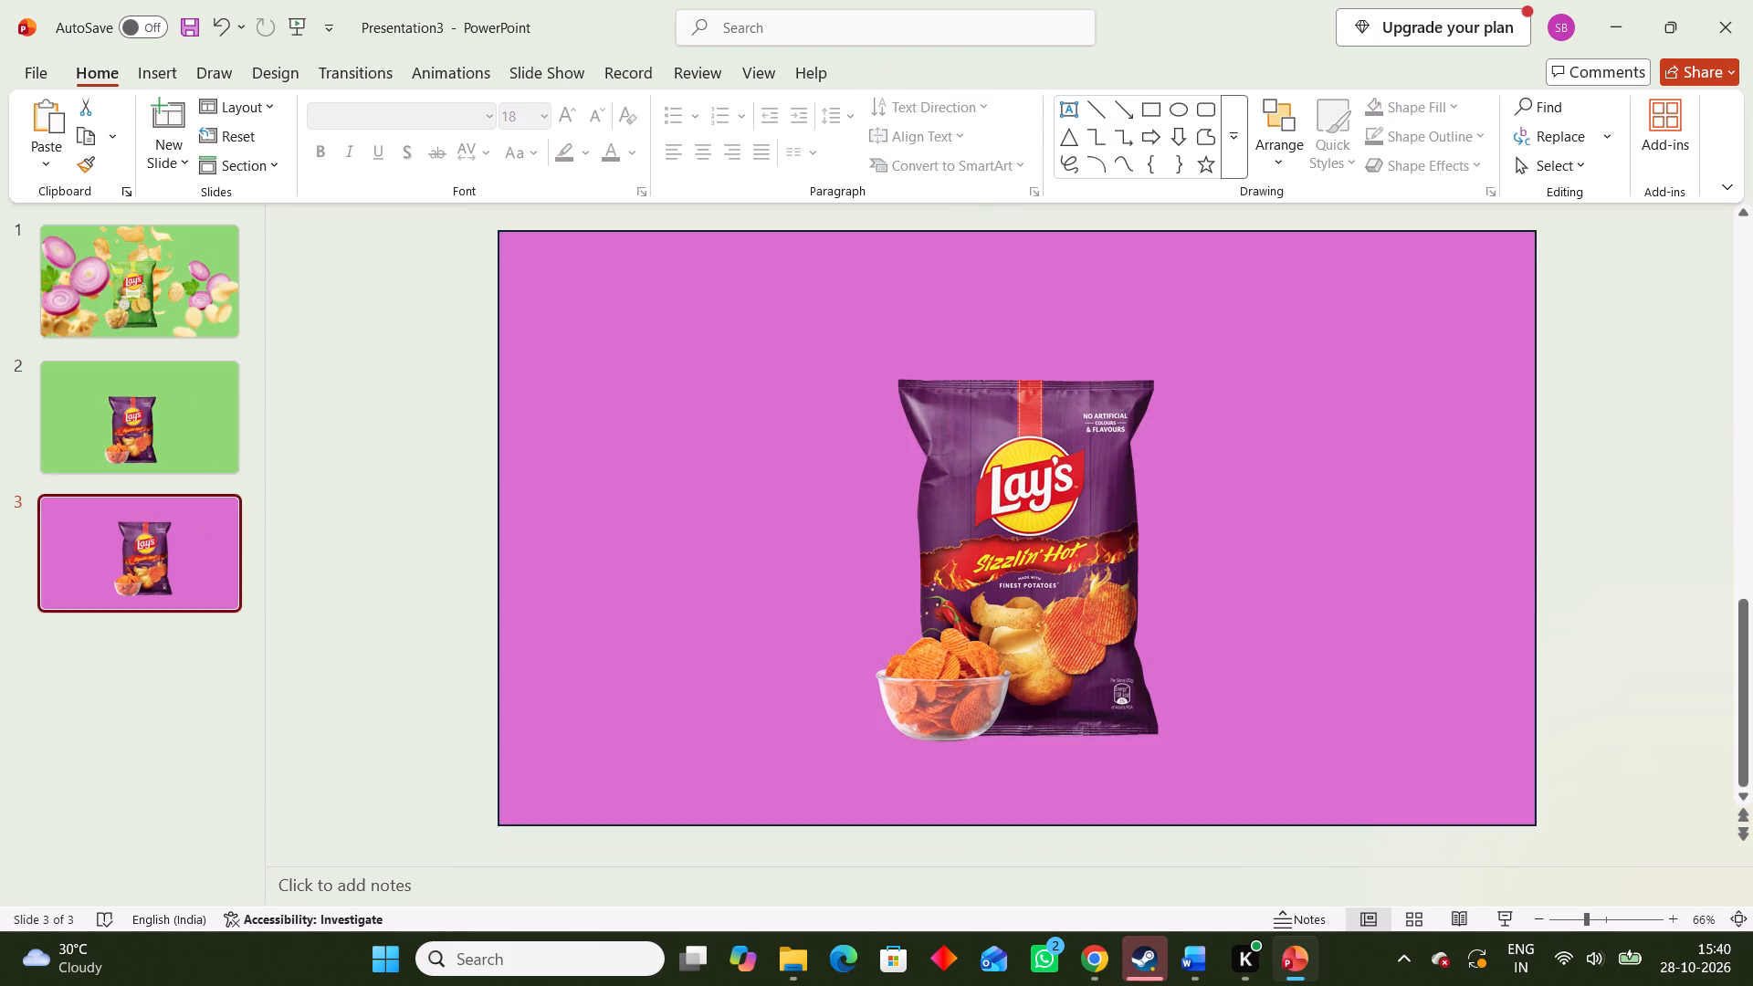
click(1257, 351)
click(1258, 351)
right_click(1258, 351)
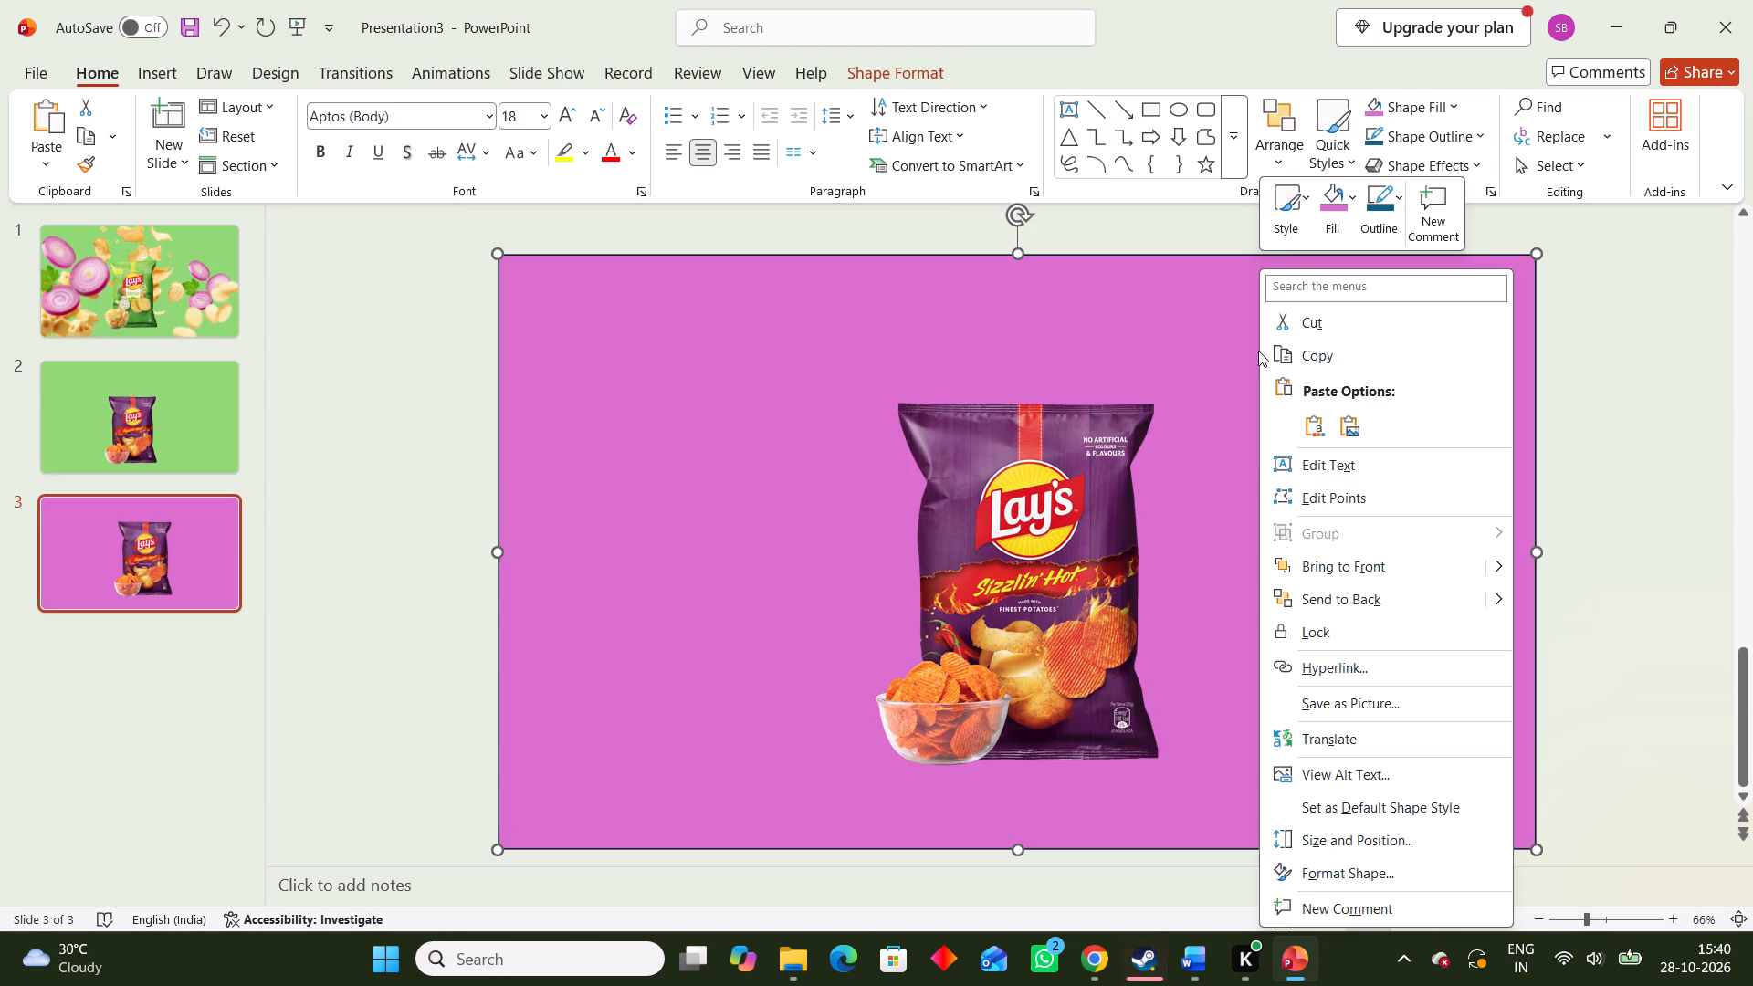
click(1314, 214)
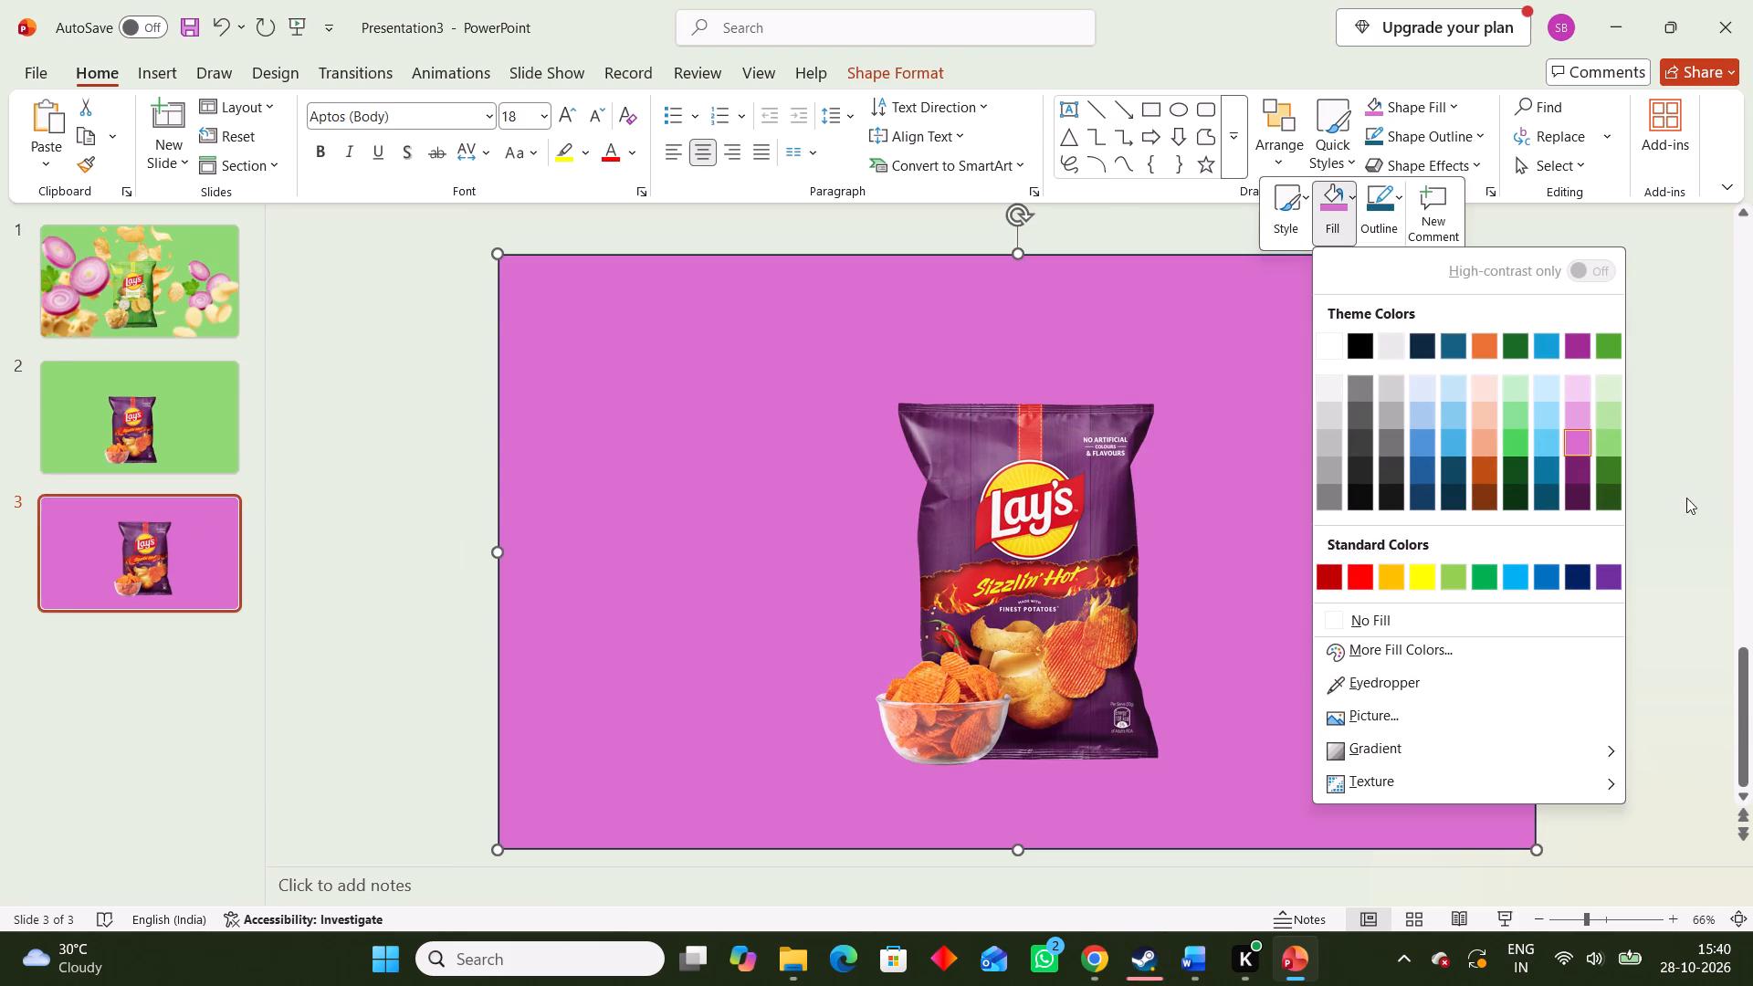
click(352, 565)
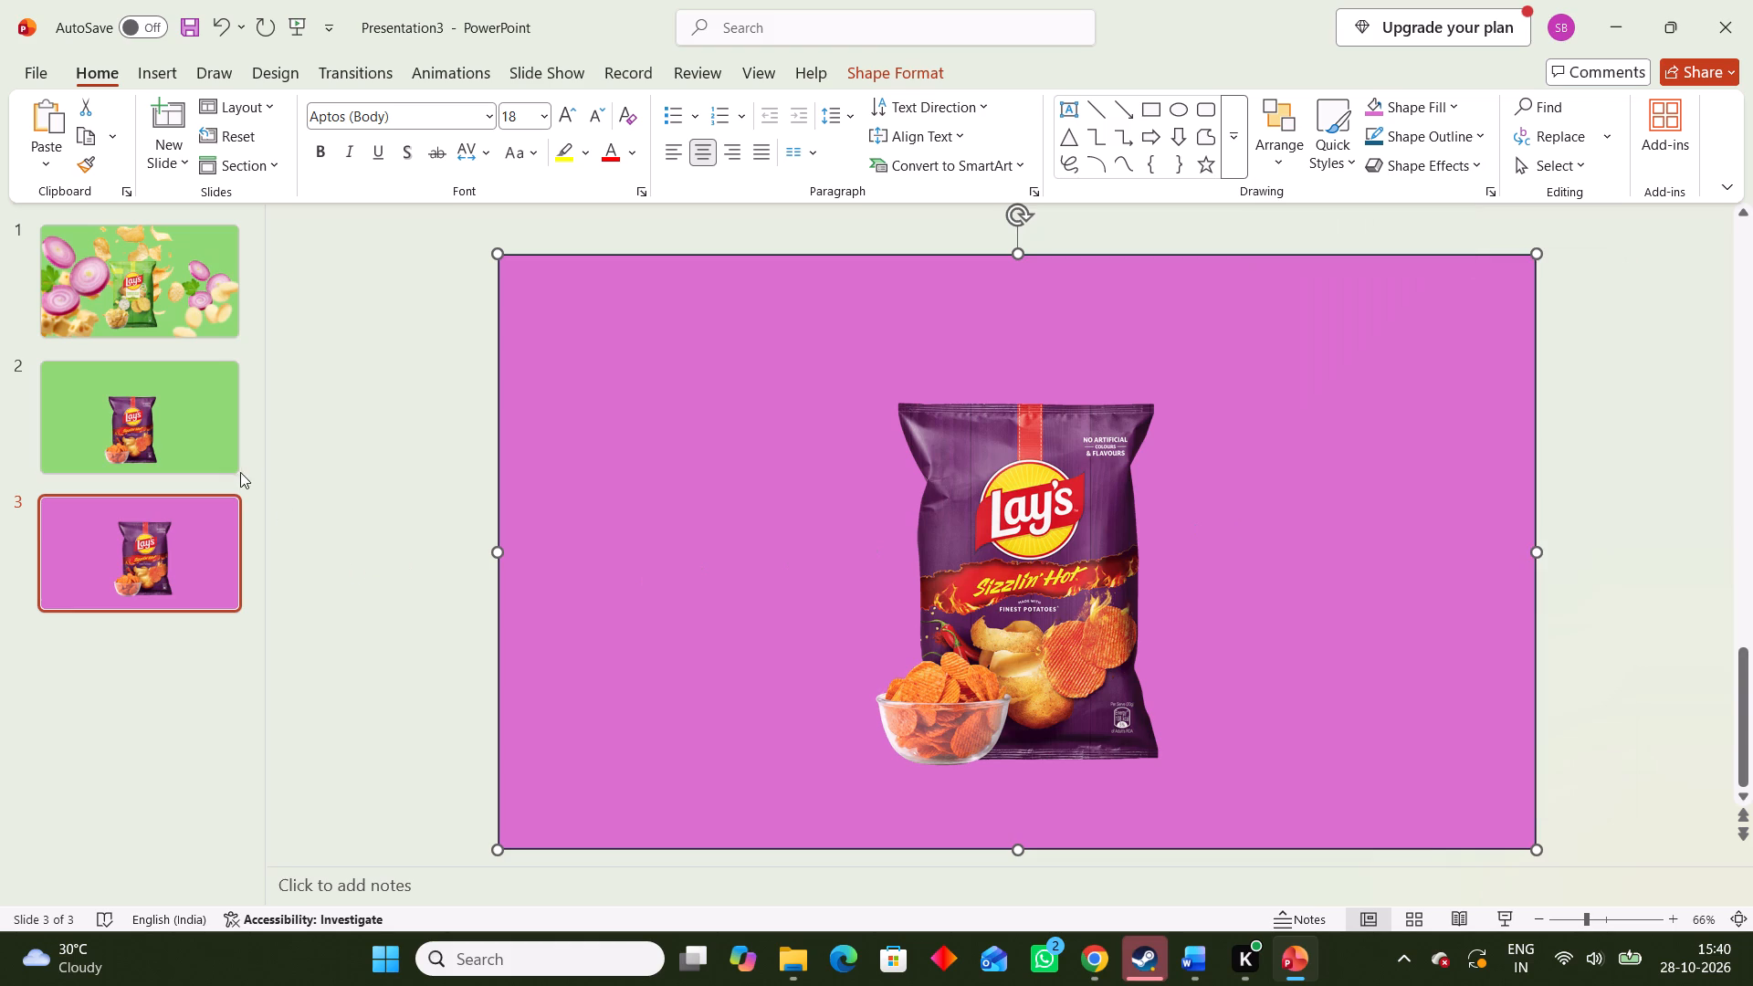
click(205, 449)
click(1203, 503)
right_click(1206, 501)
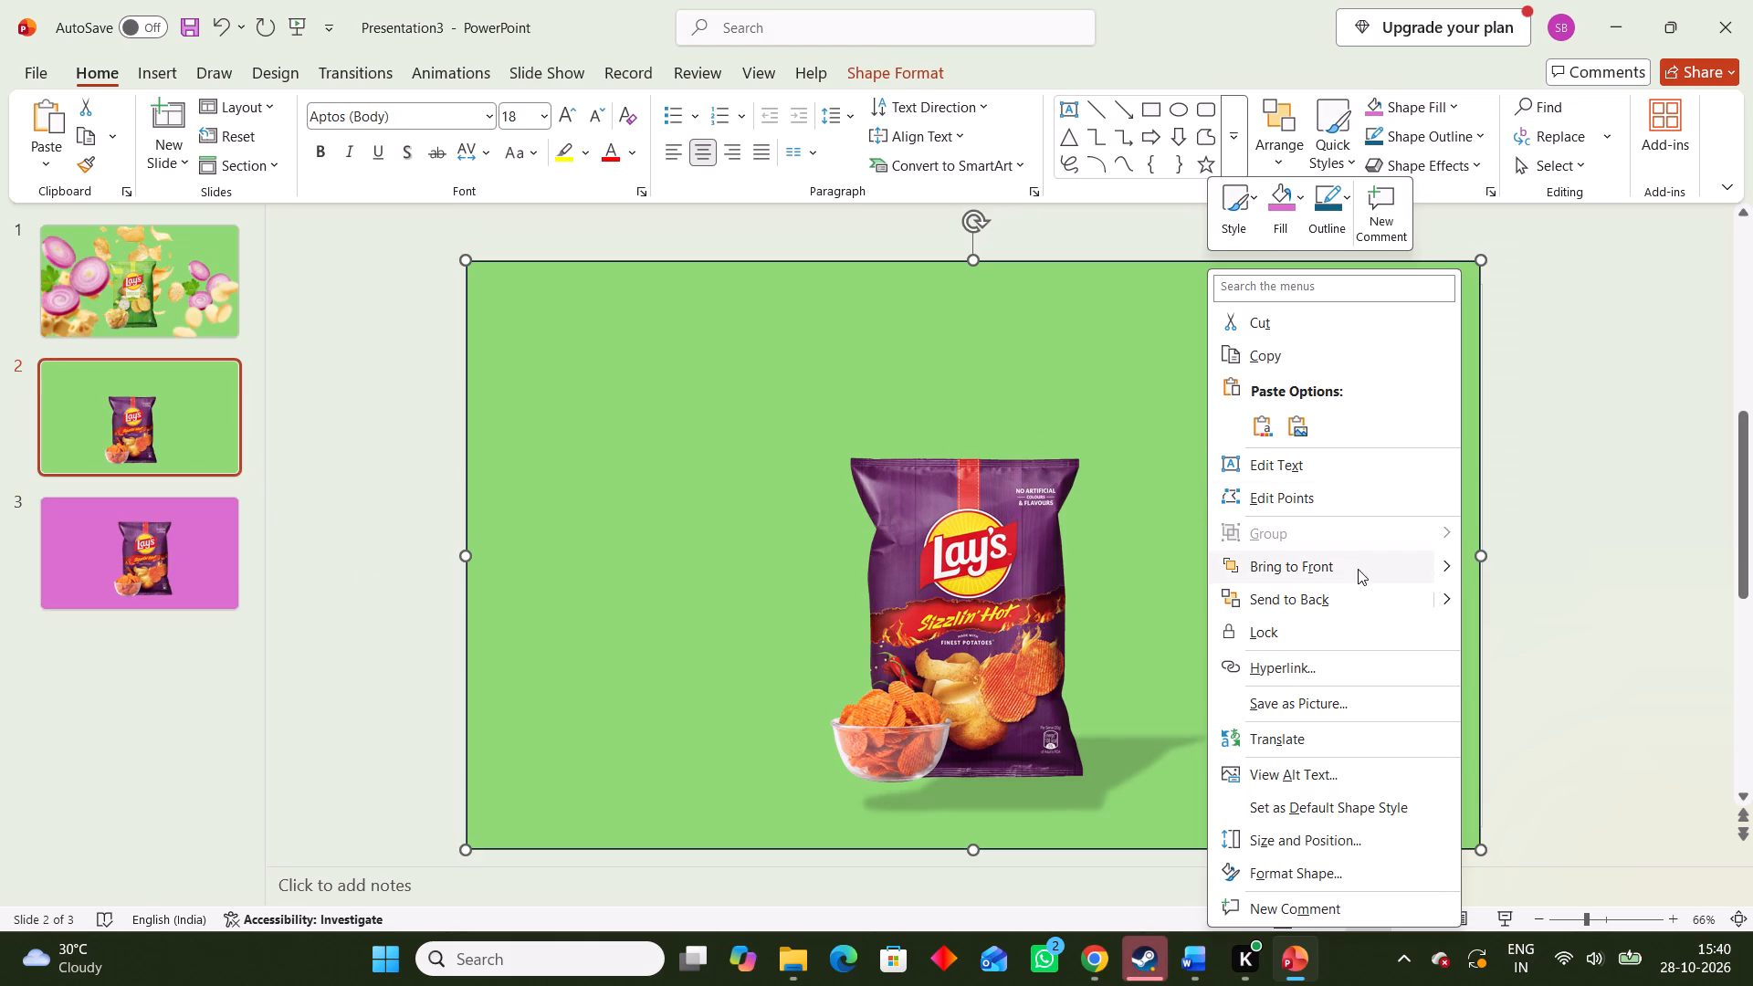
click(1270, 225)
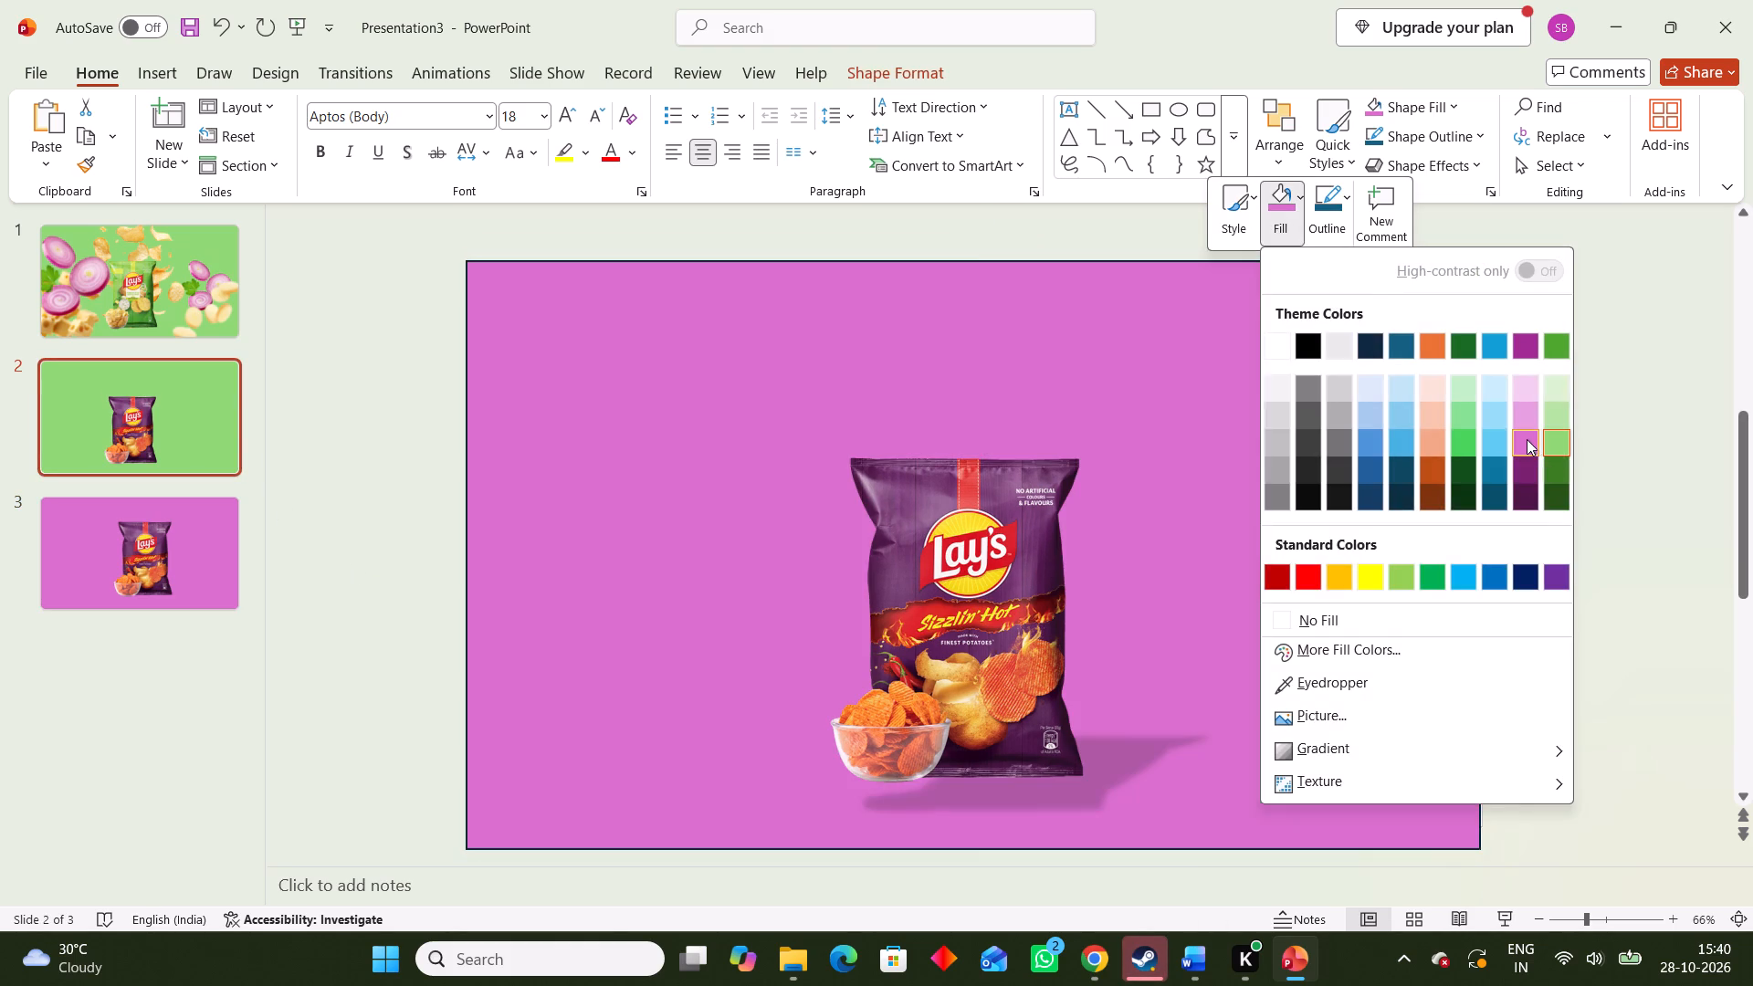
click(1527, 439)
click(467, 541)
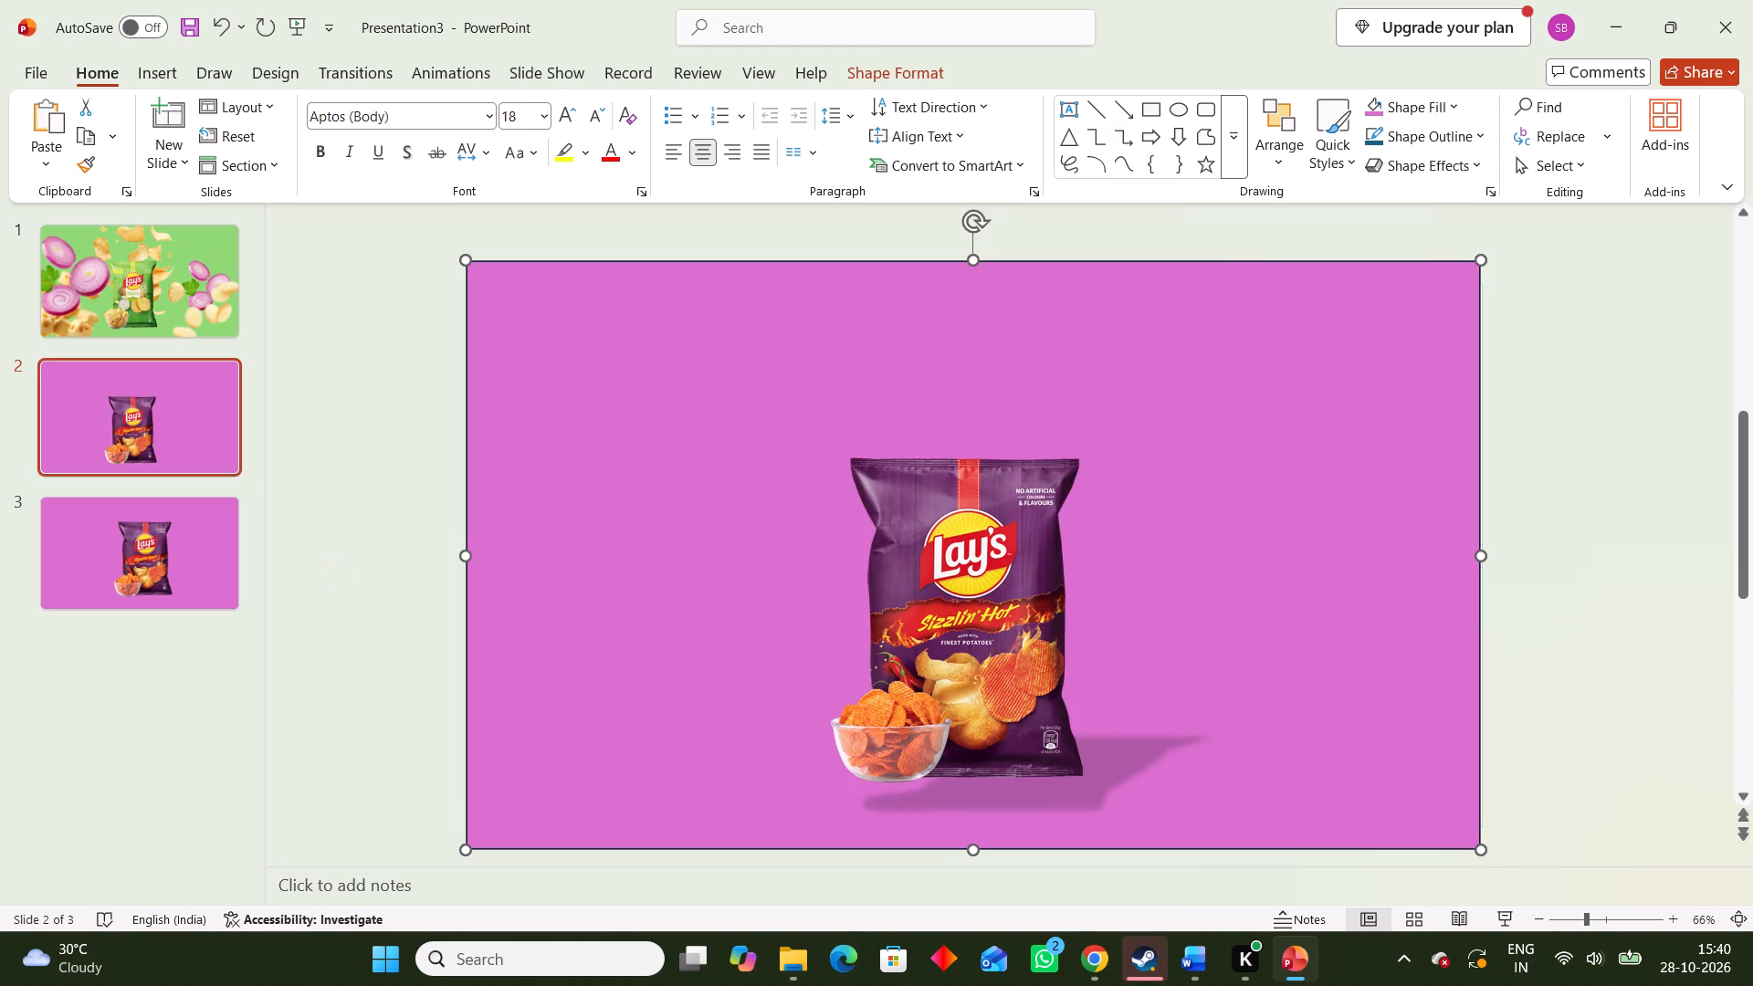
click(306, 535)
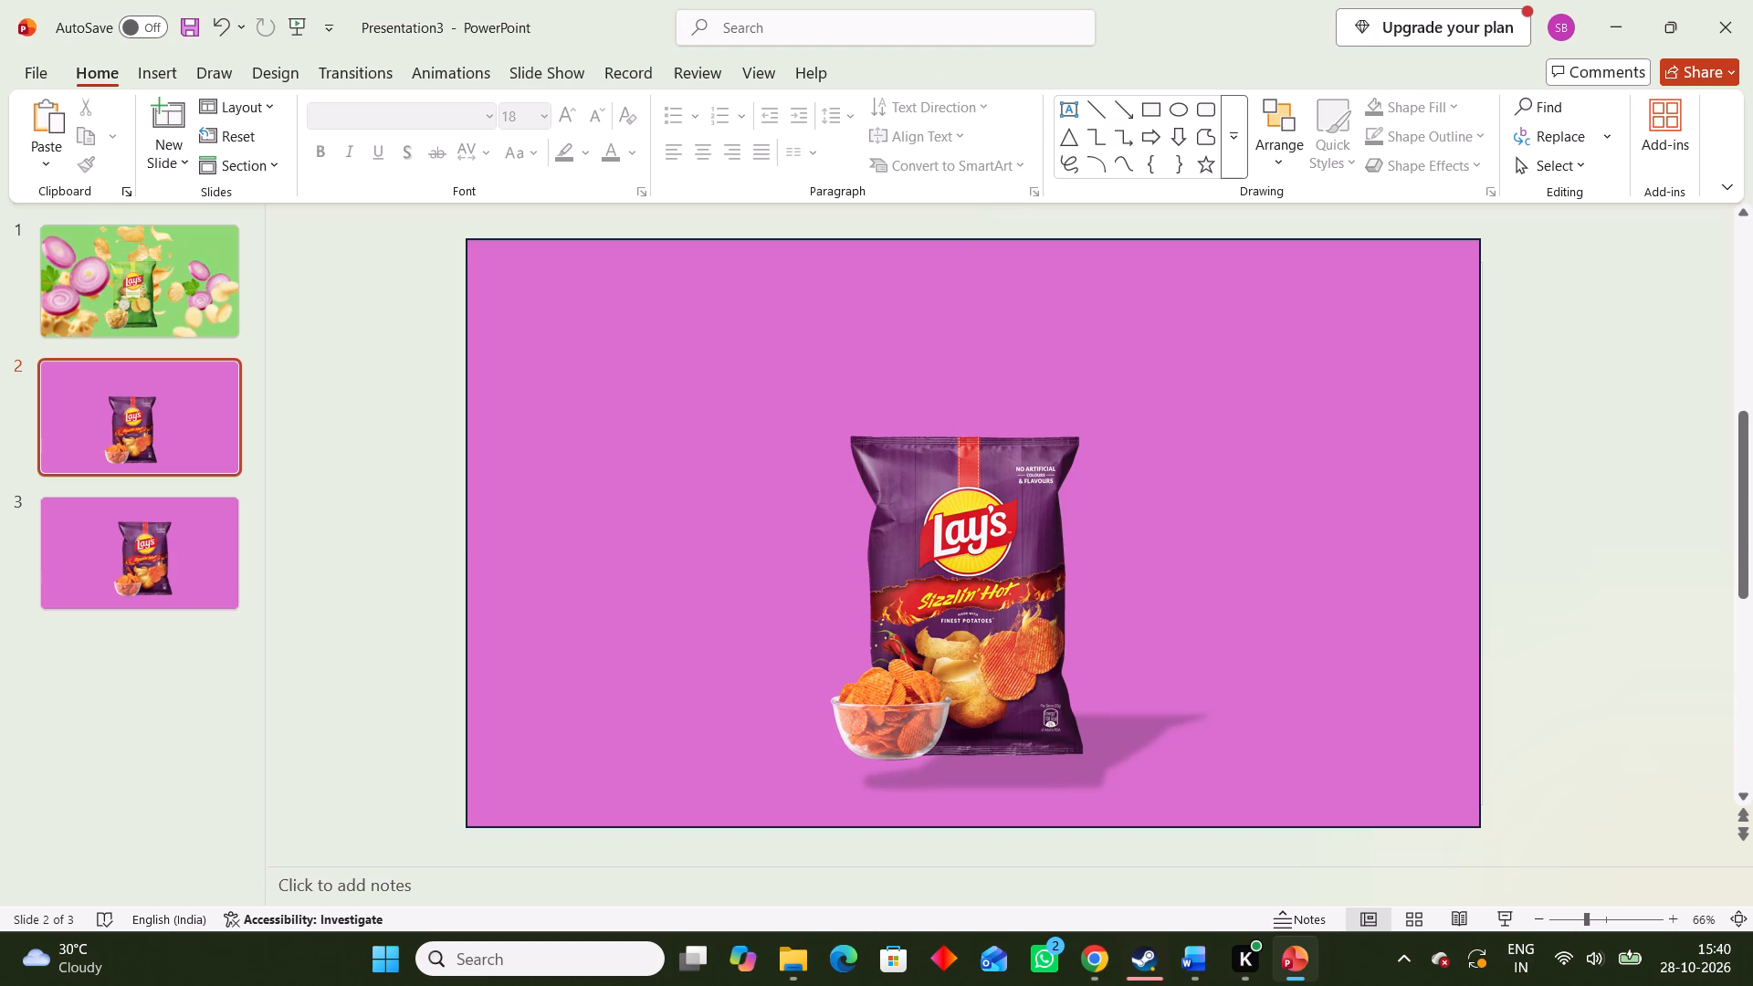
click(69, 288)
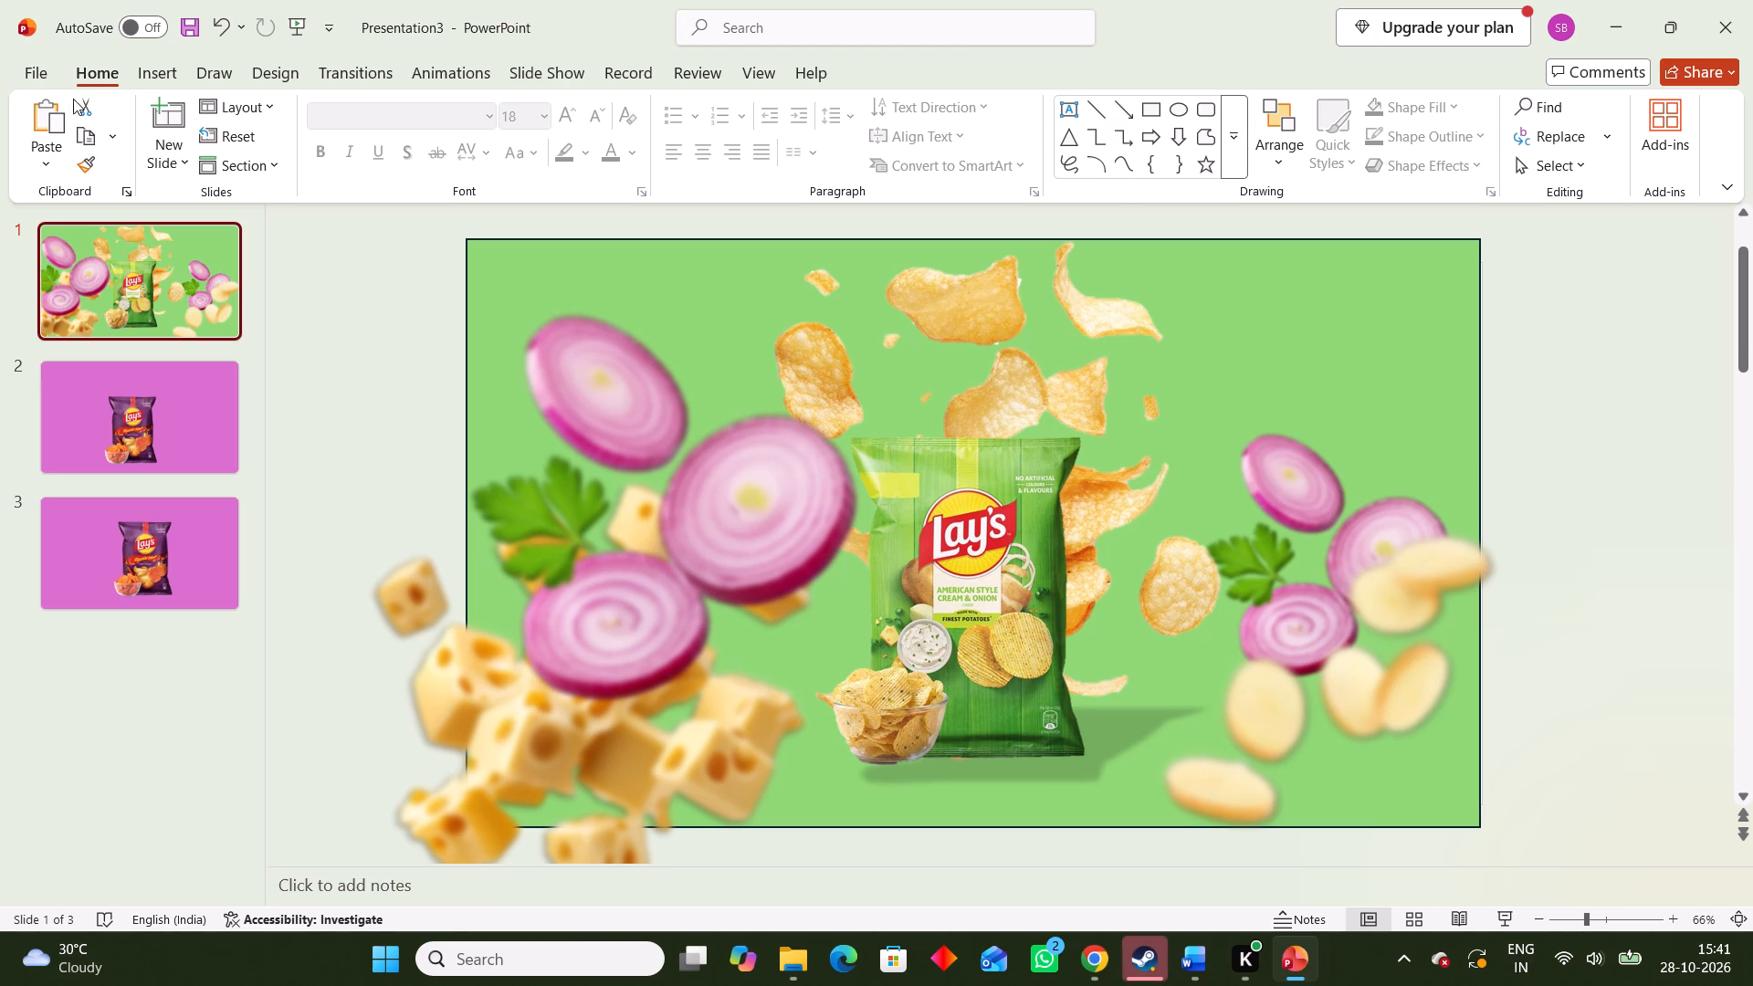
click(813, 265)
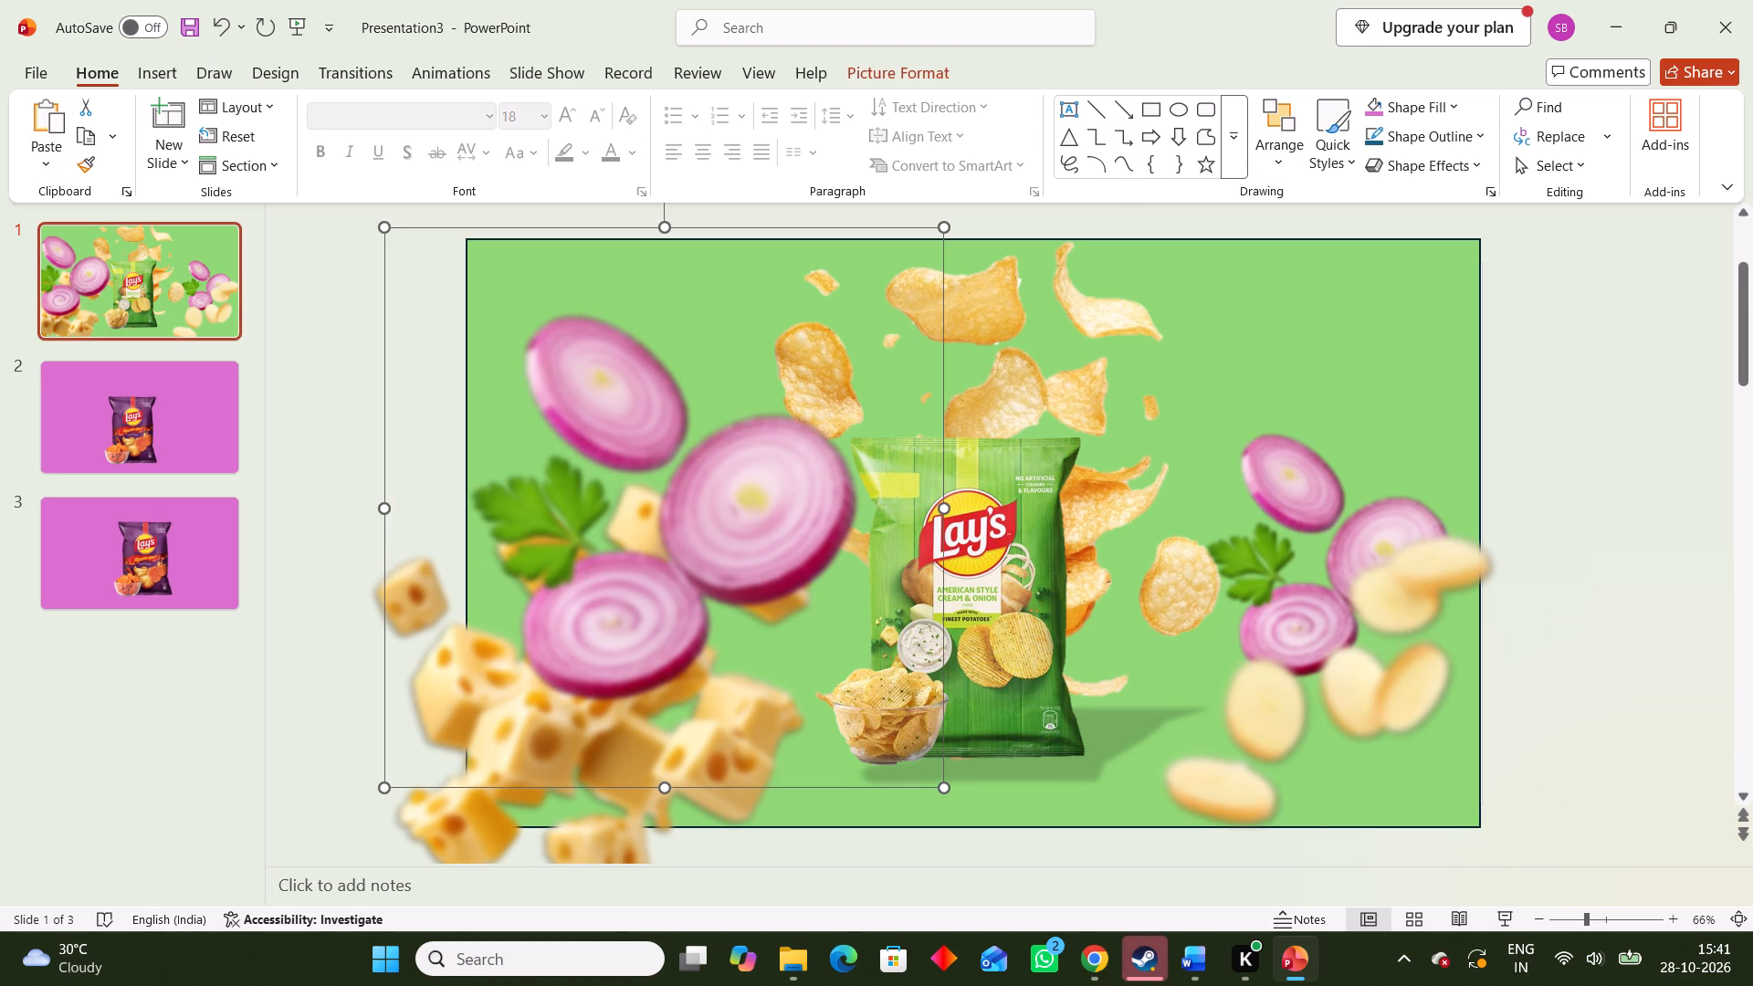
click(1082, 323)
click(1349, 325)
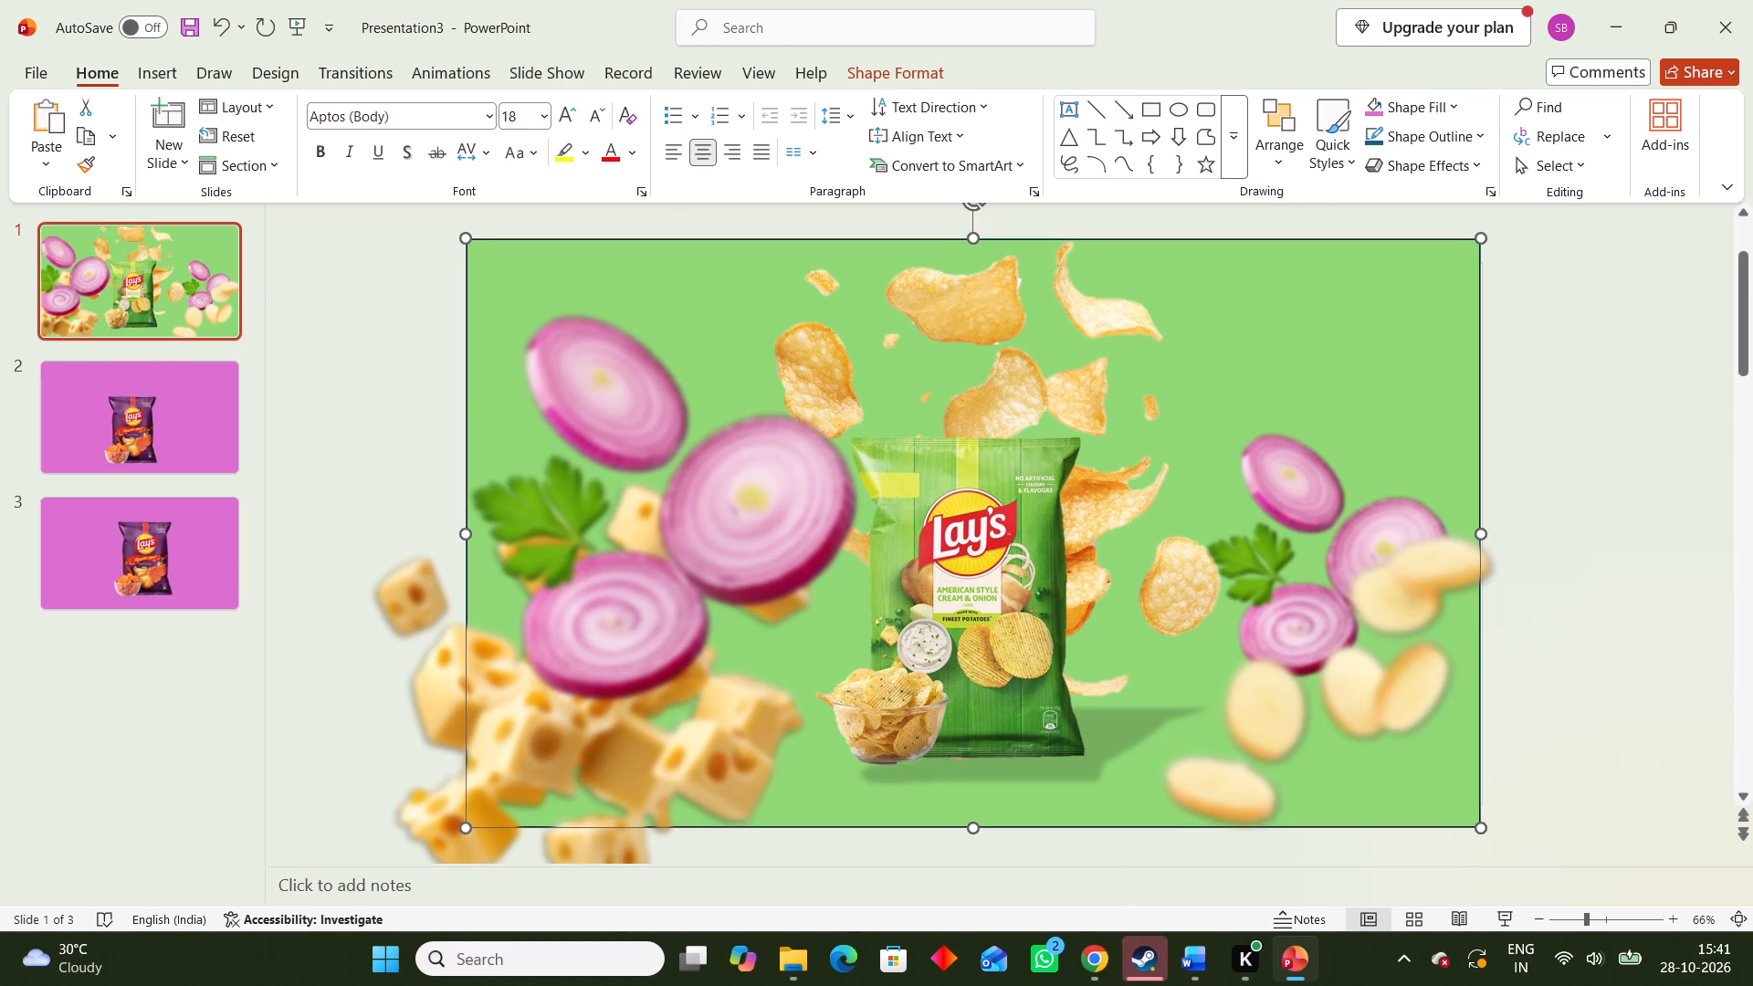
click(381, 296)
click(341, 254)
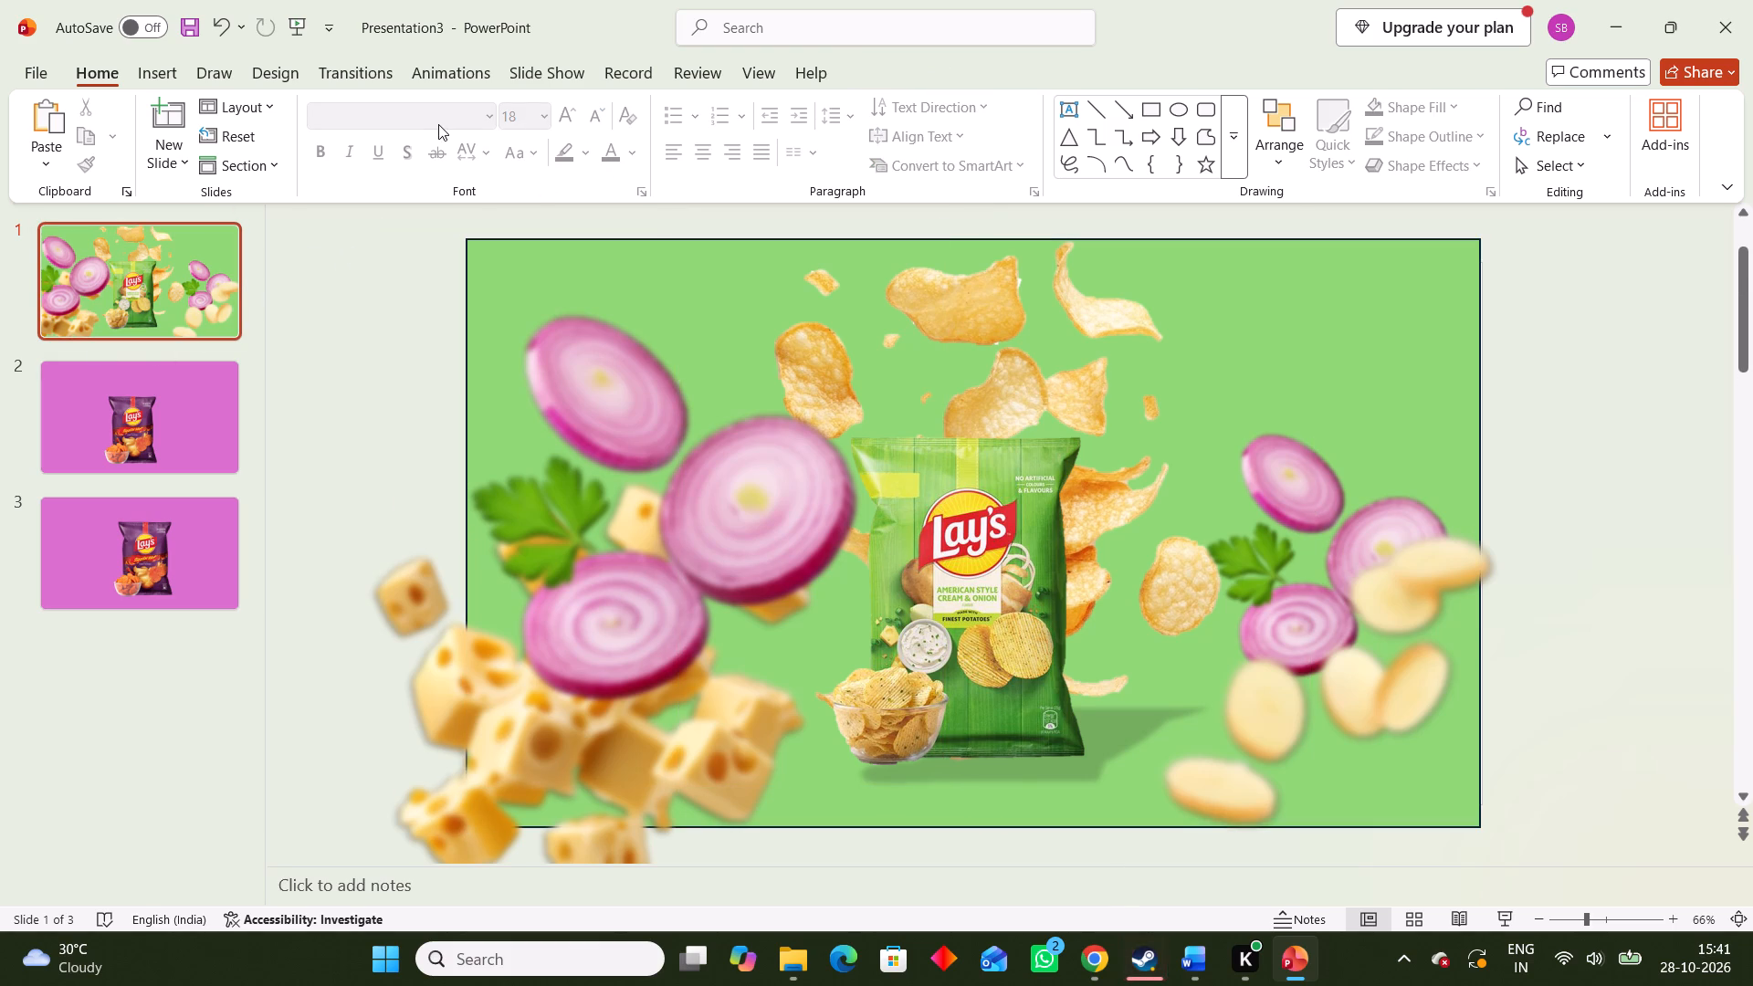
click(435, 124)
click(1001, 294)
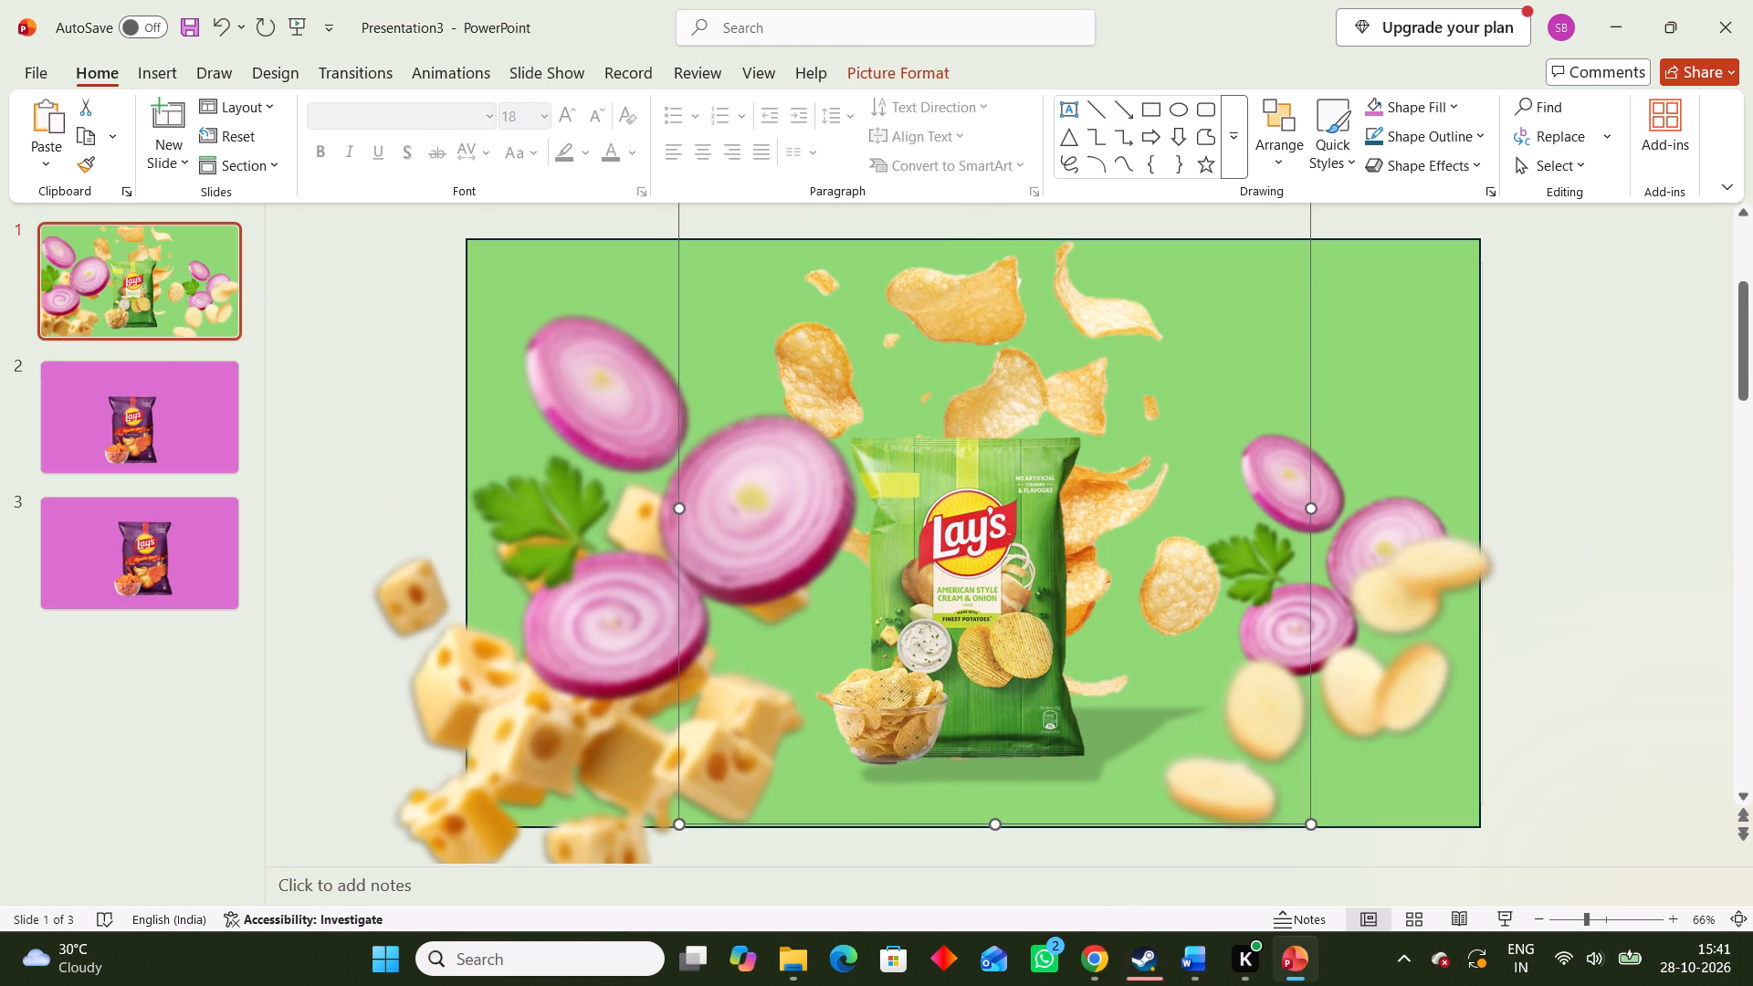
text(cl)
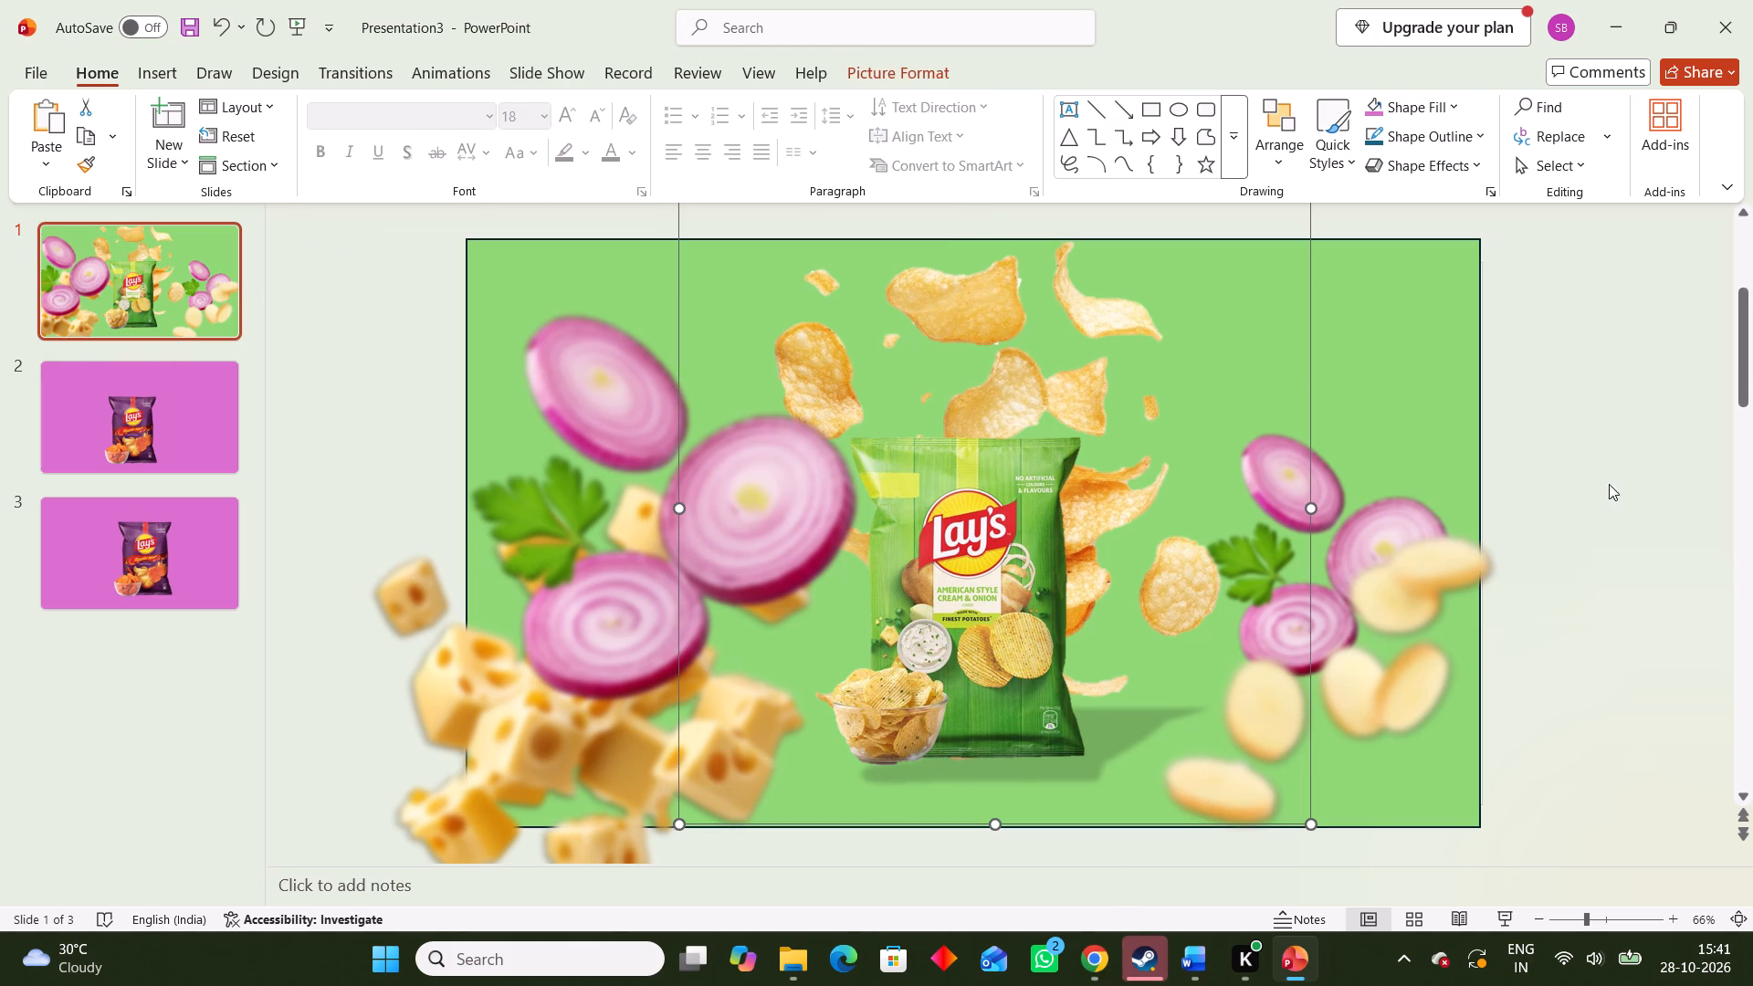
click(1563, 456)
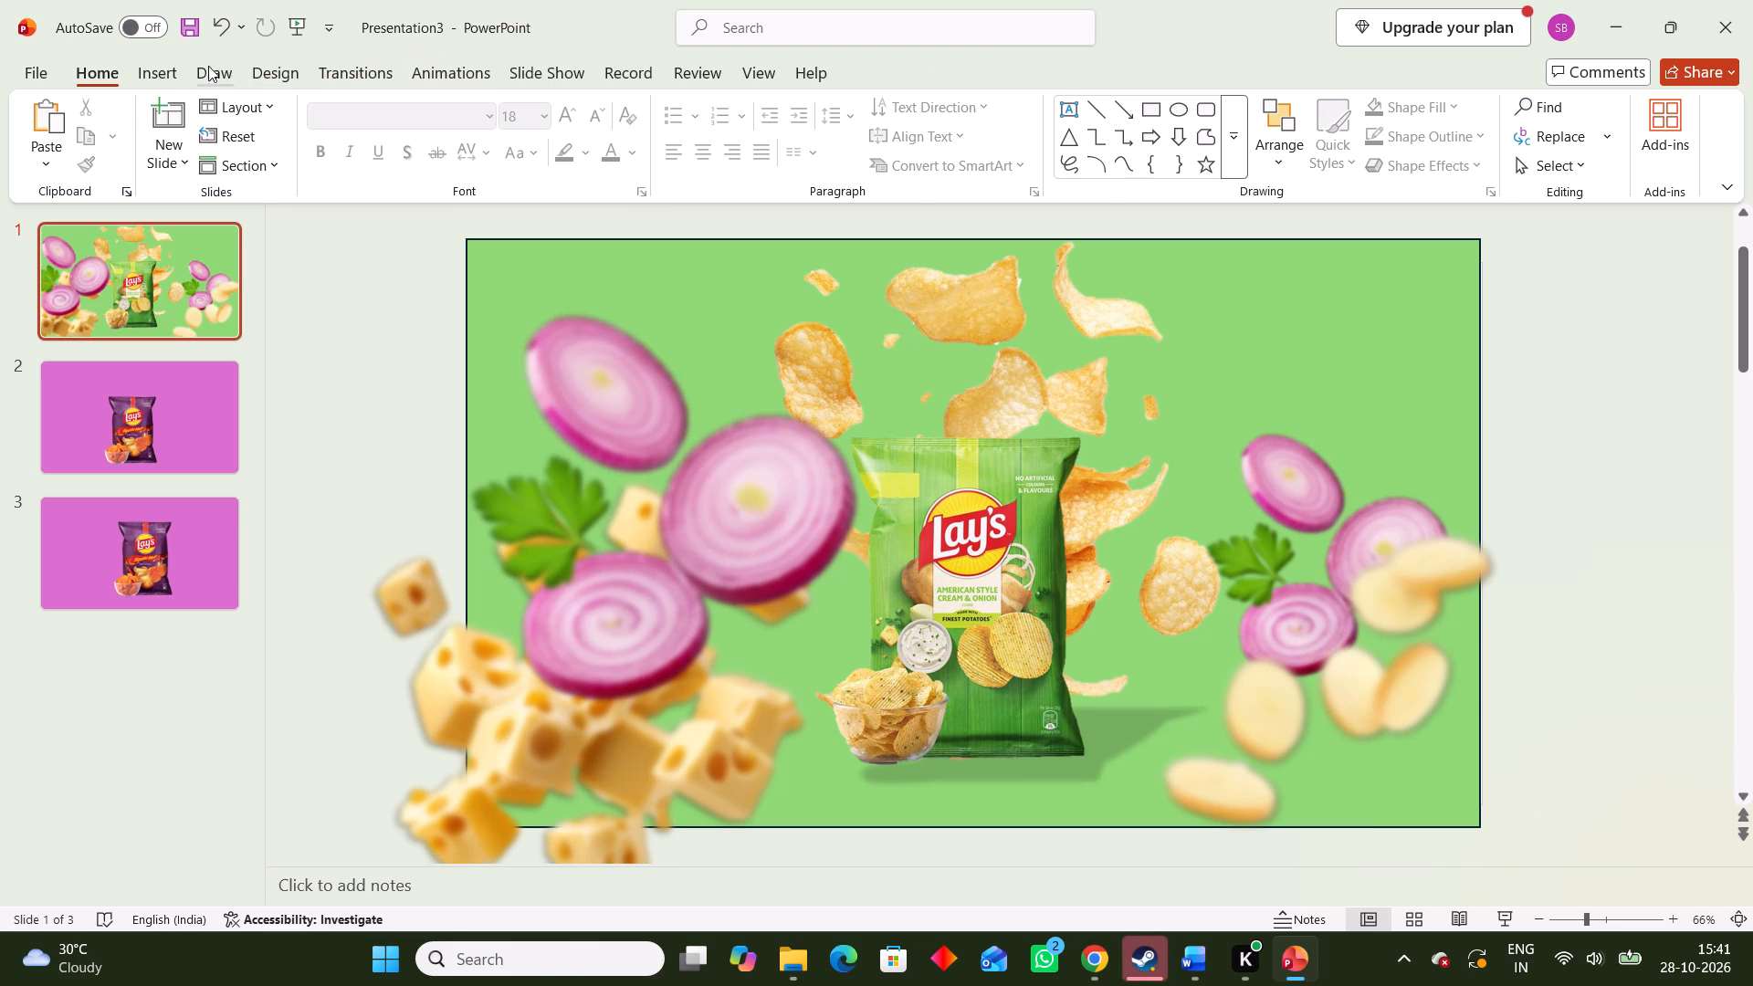
Draw a text box across the flying chips above the green packet on slide 1.
click(155, 58)
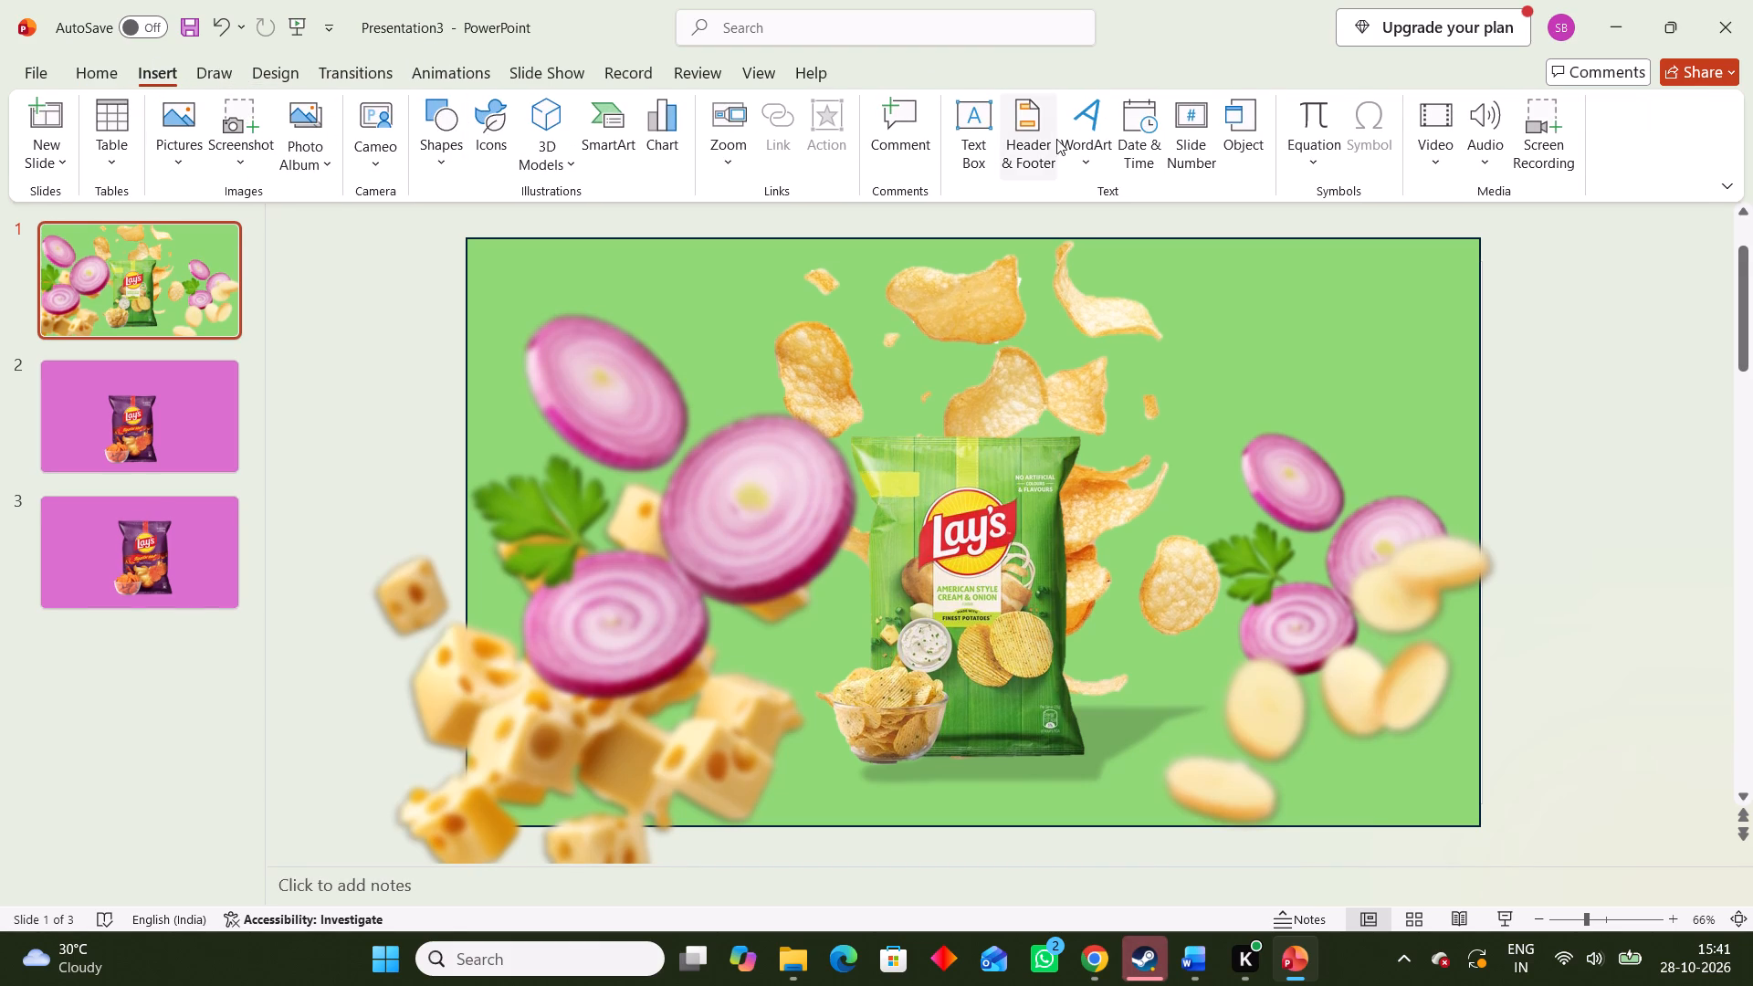
click(971, 135)
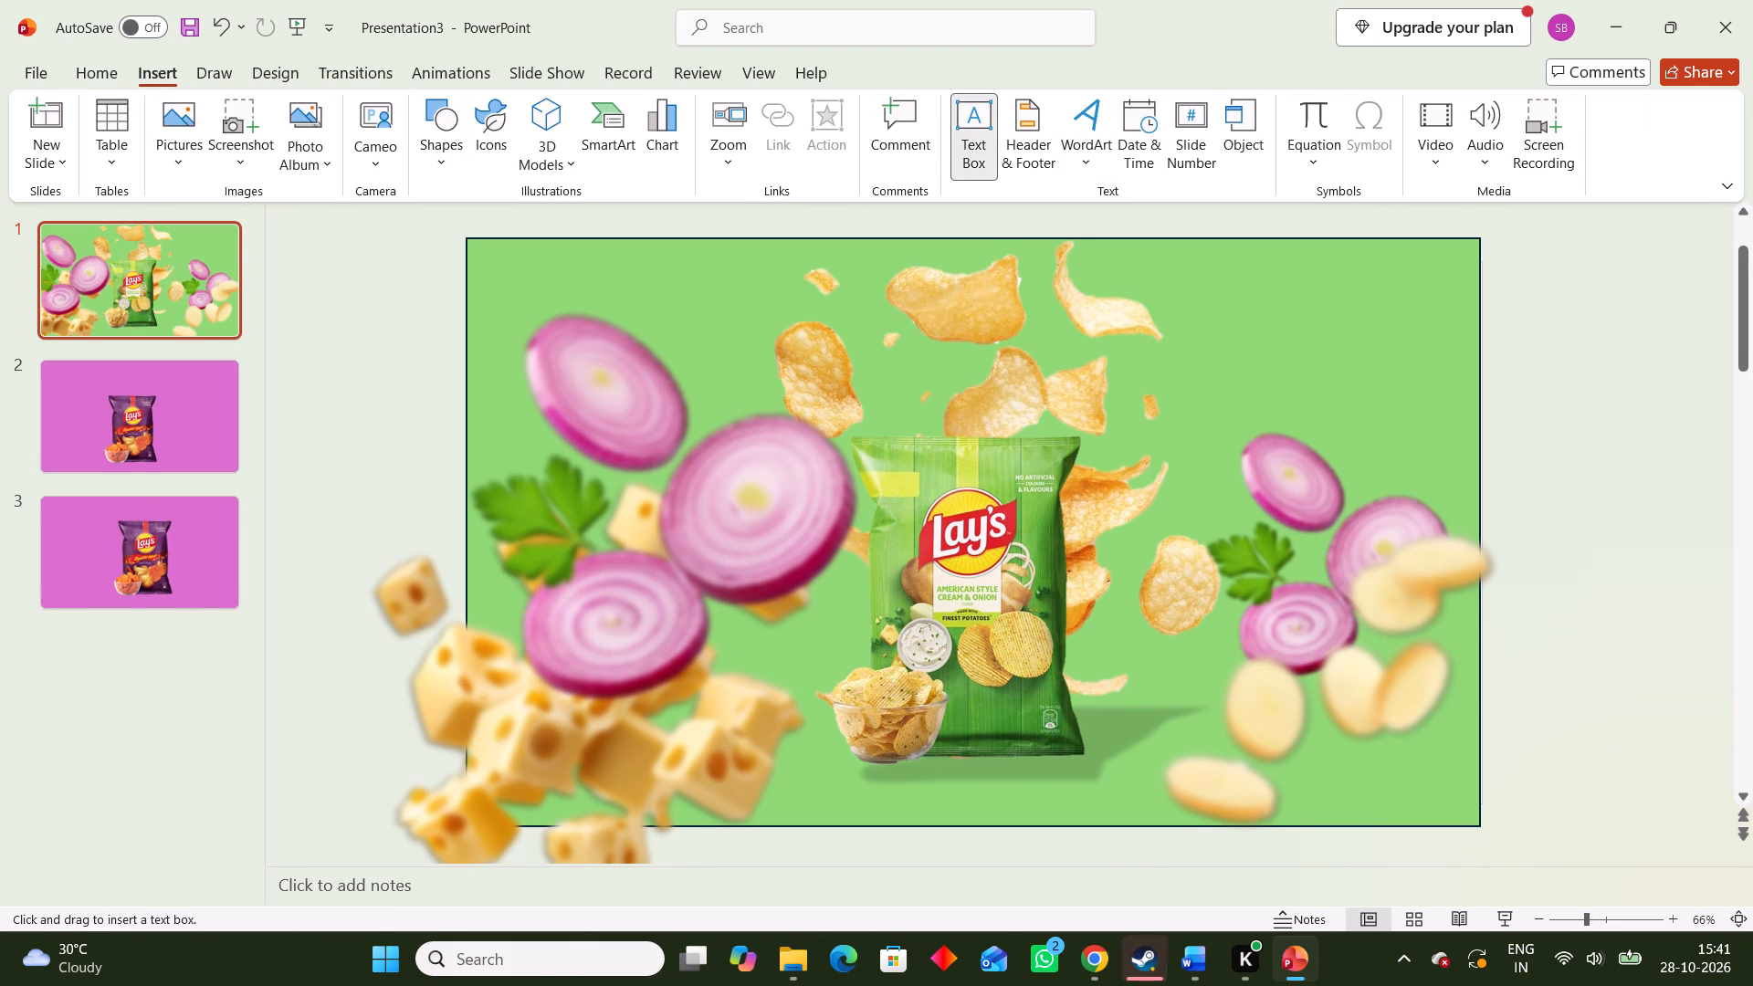
click(988, 378)
drag(987, 405, 755, 402)
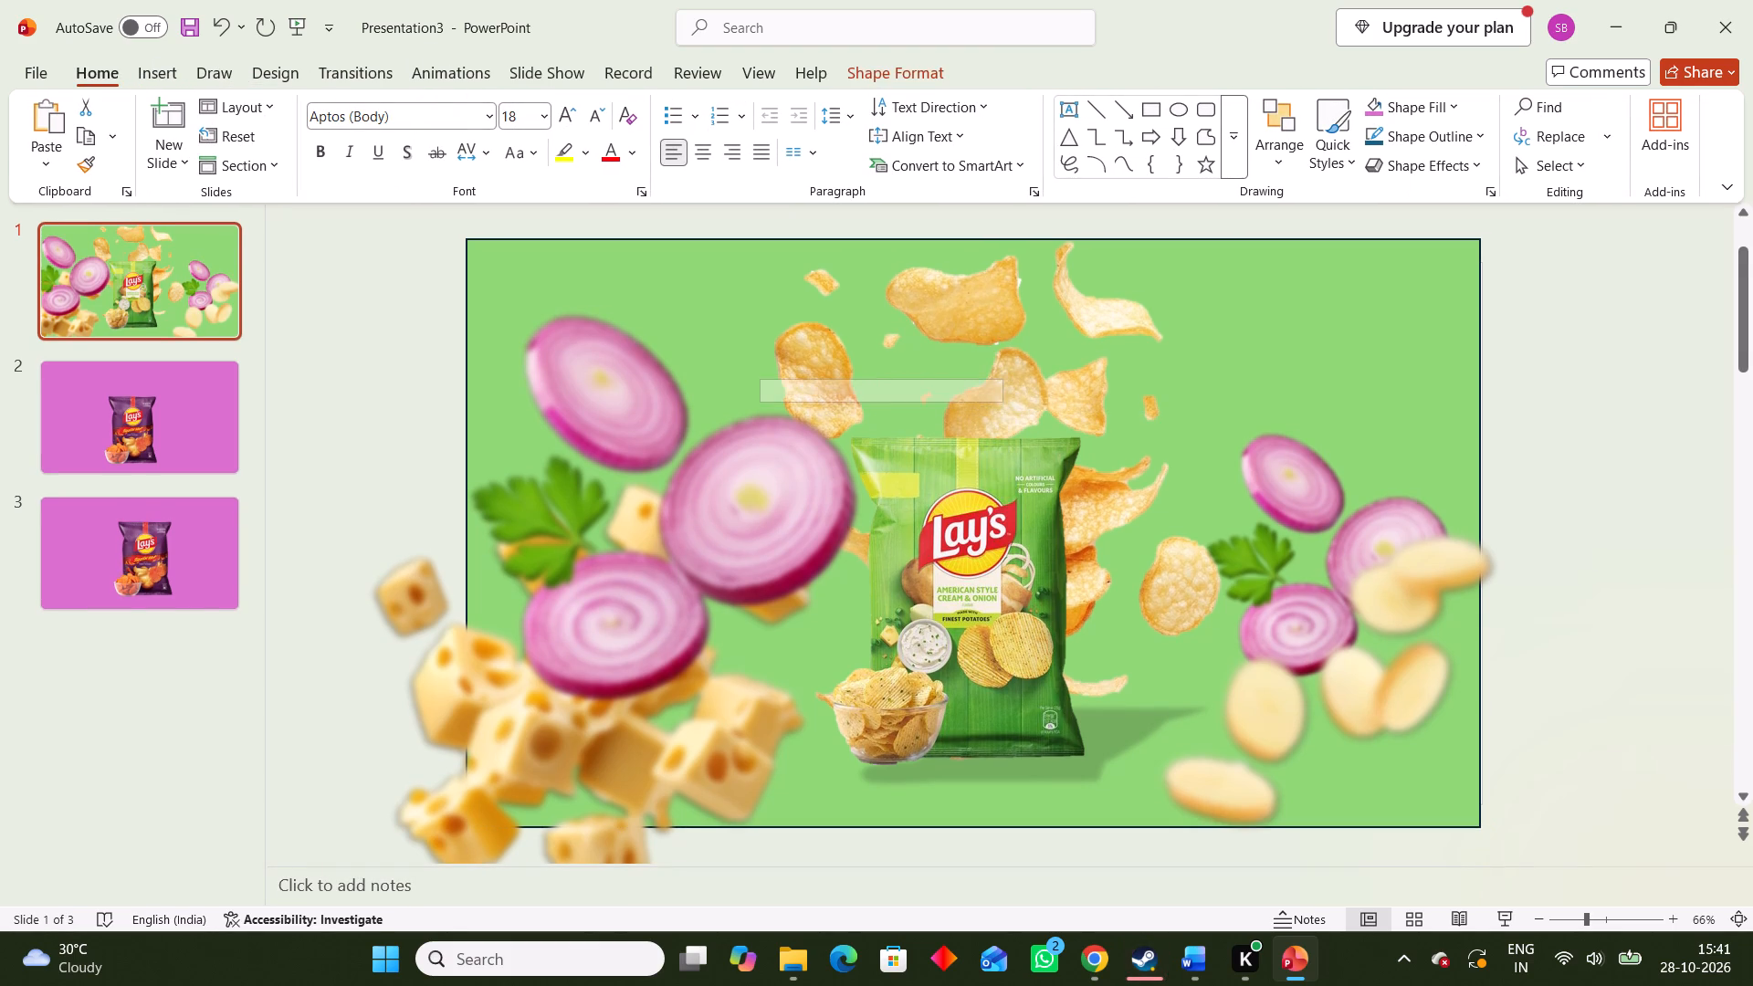
drag(755, 402, 751, 402)
click(870, 394)
click(849, 391)
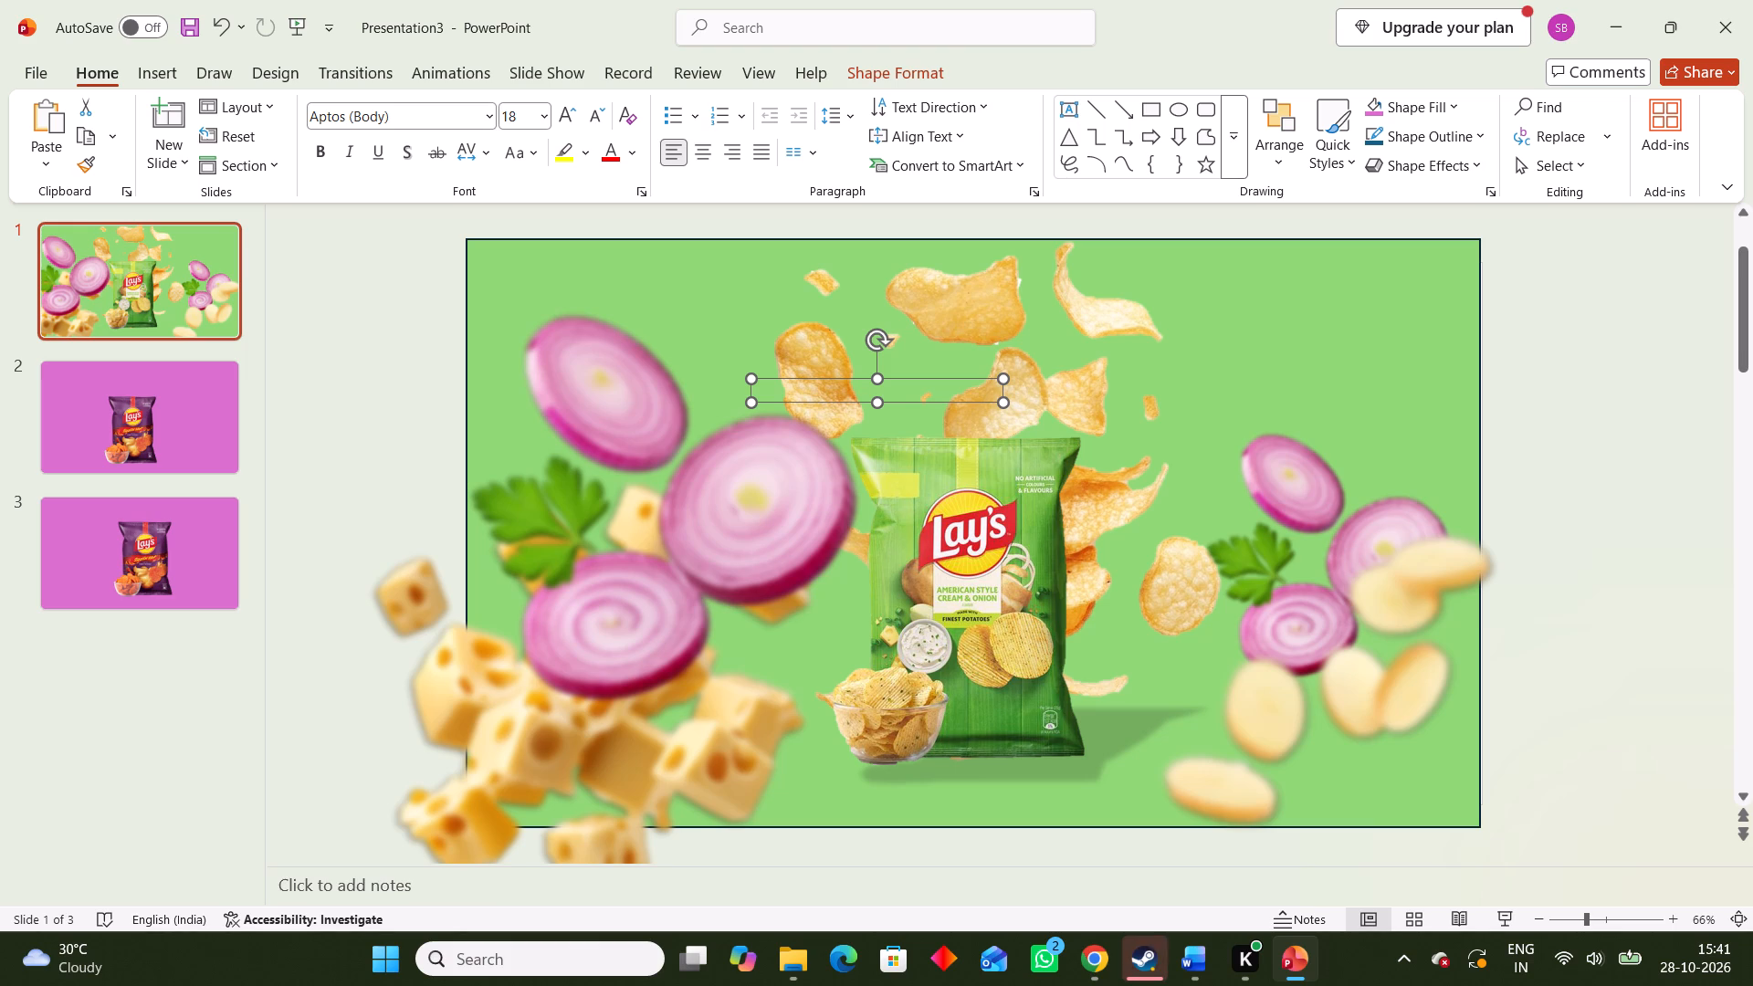
Enter CLASSIC in capitals in the new text box and centre-align it.
key(c)
key(BackSpace)
text(CLass)
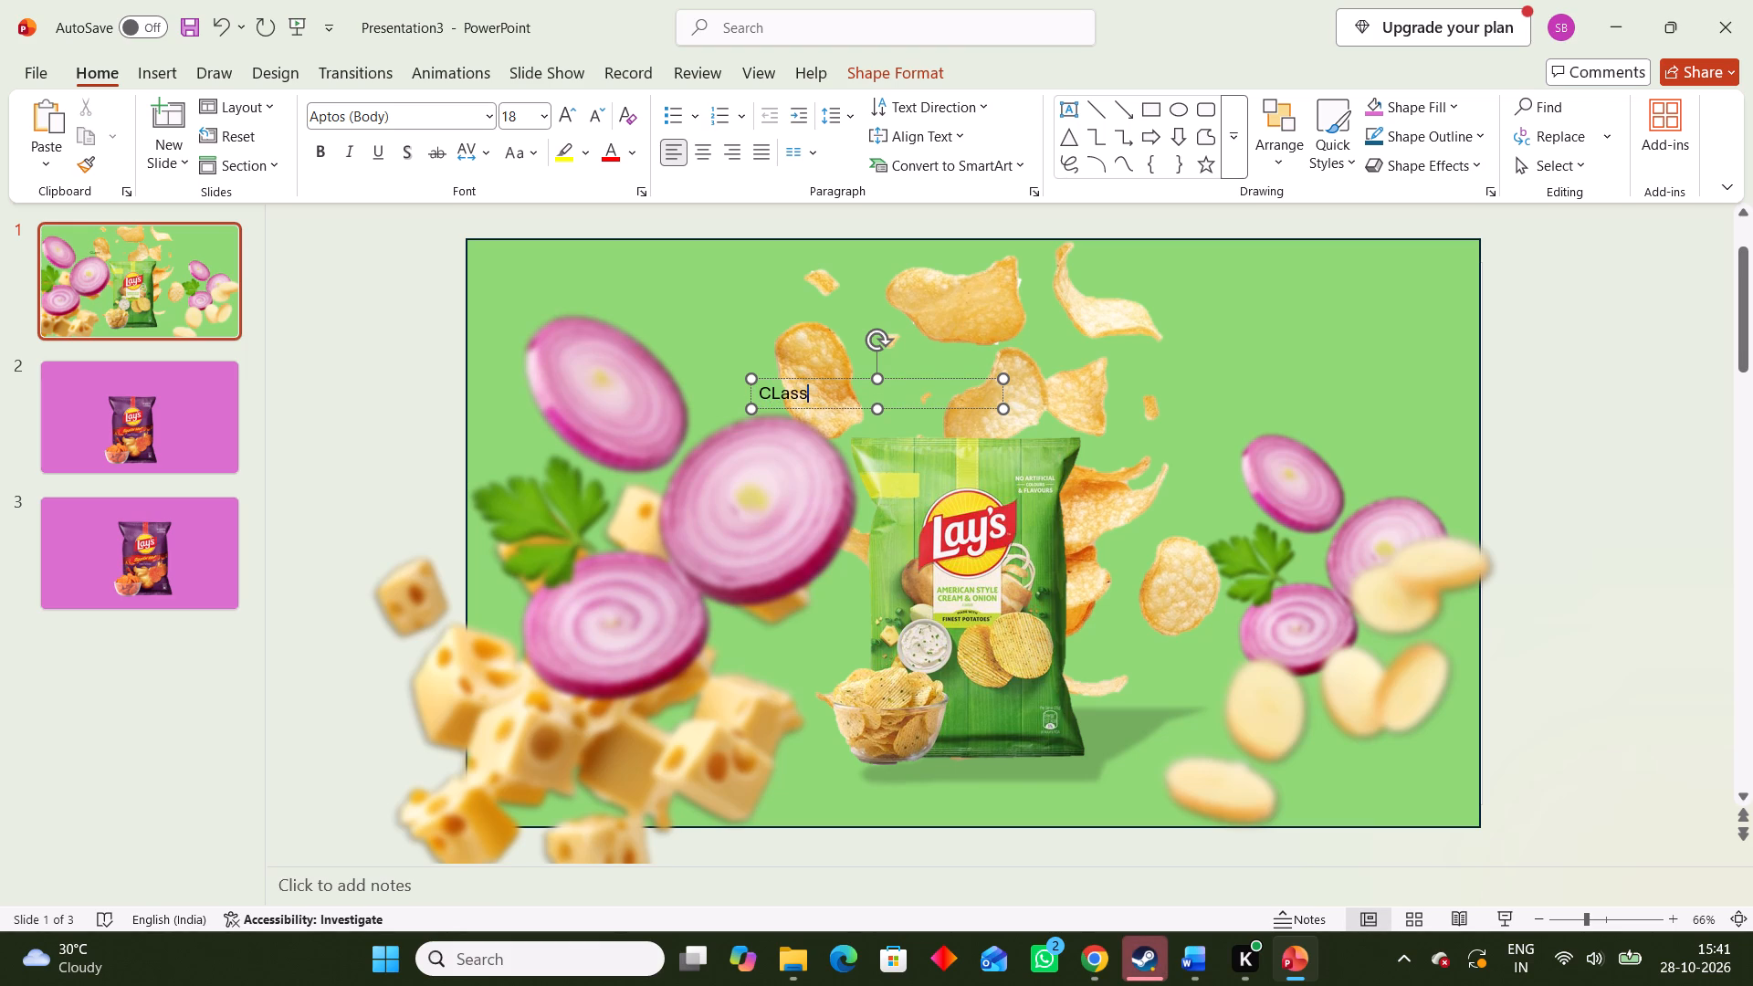
key(BackSpace)
key(BackSpace)
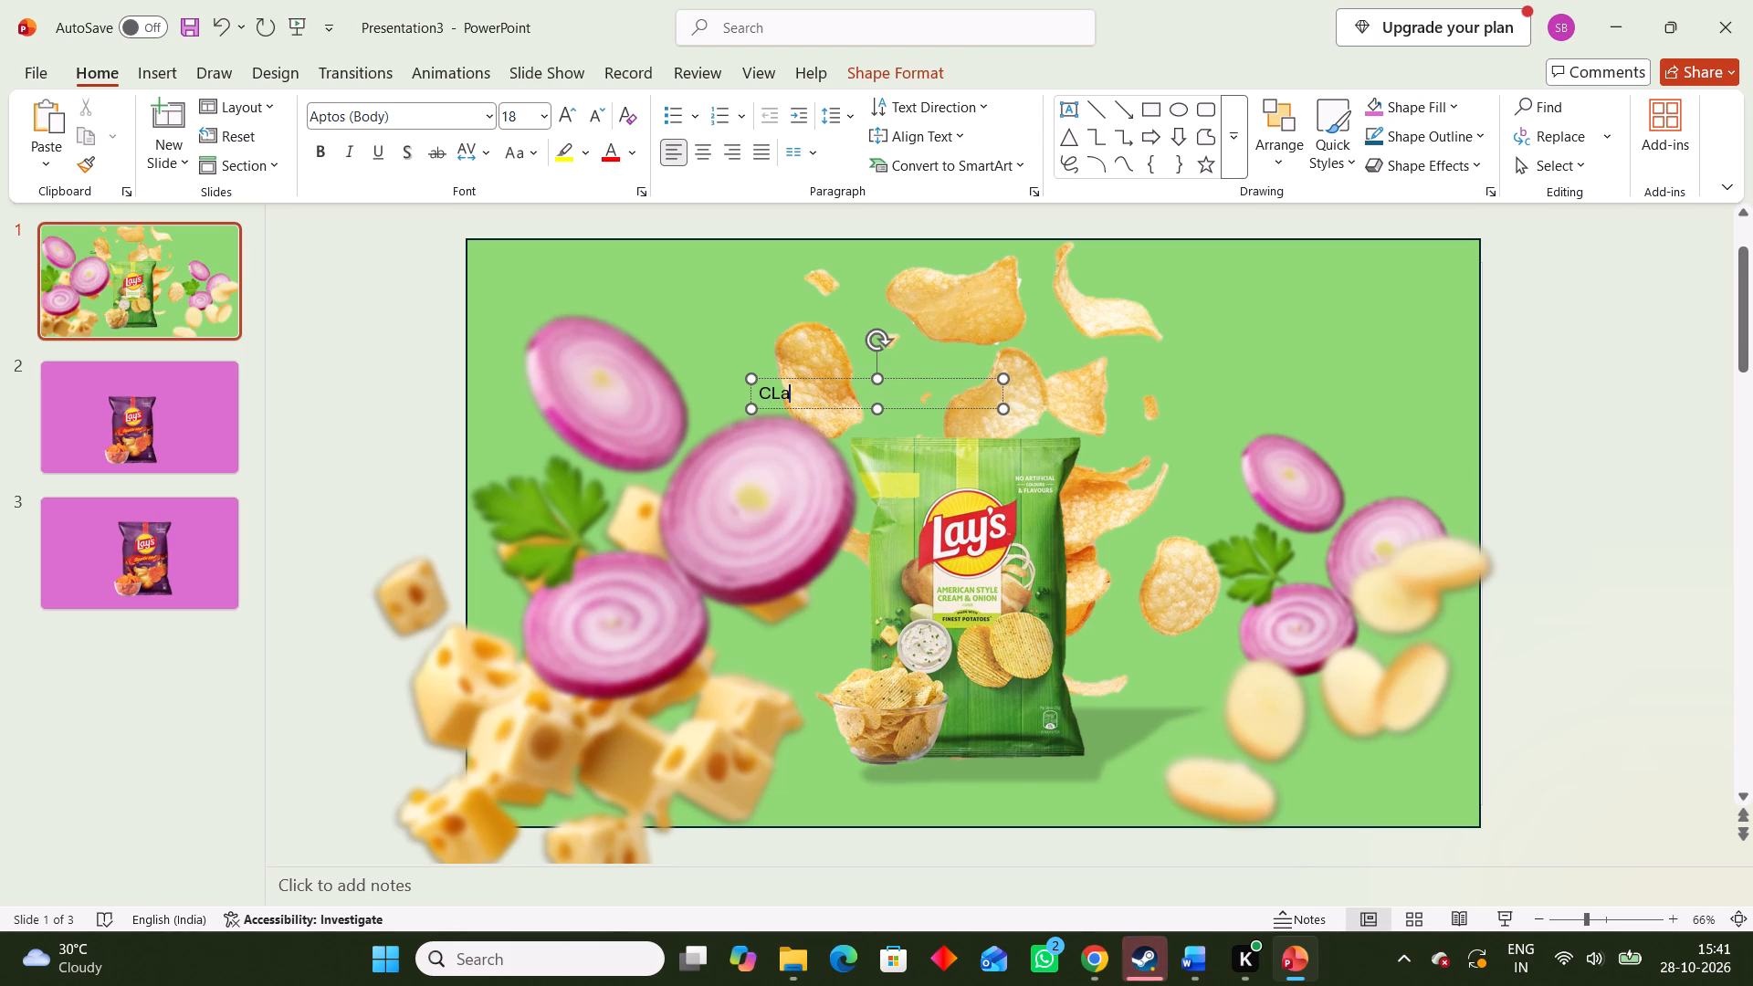
key(BackSpace)
text(ASSOC)
key(shift+BackSpace)
key(shift+BackSpace)
text(IC)
key(space)
click(702, 153)
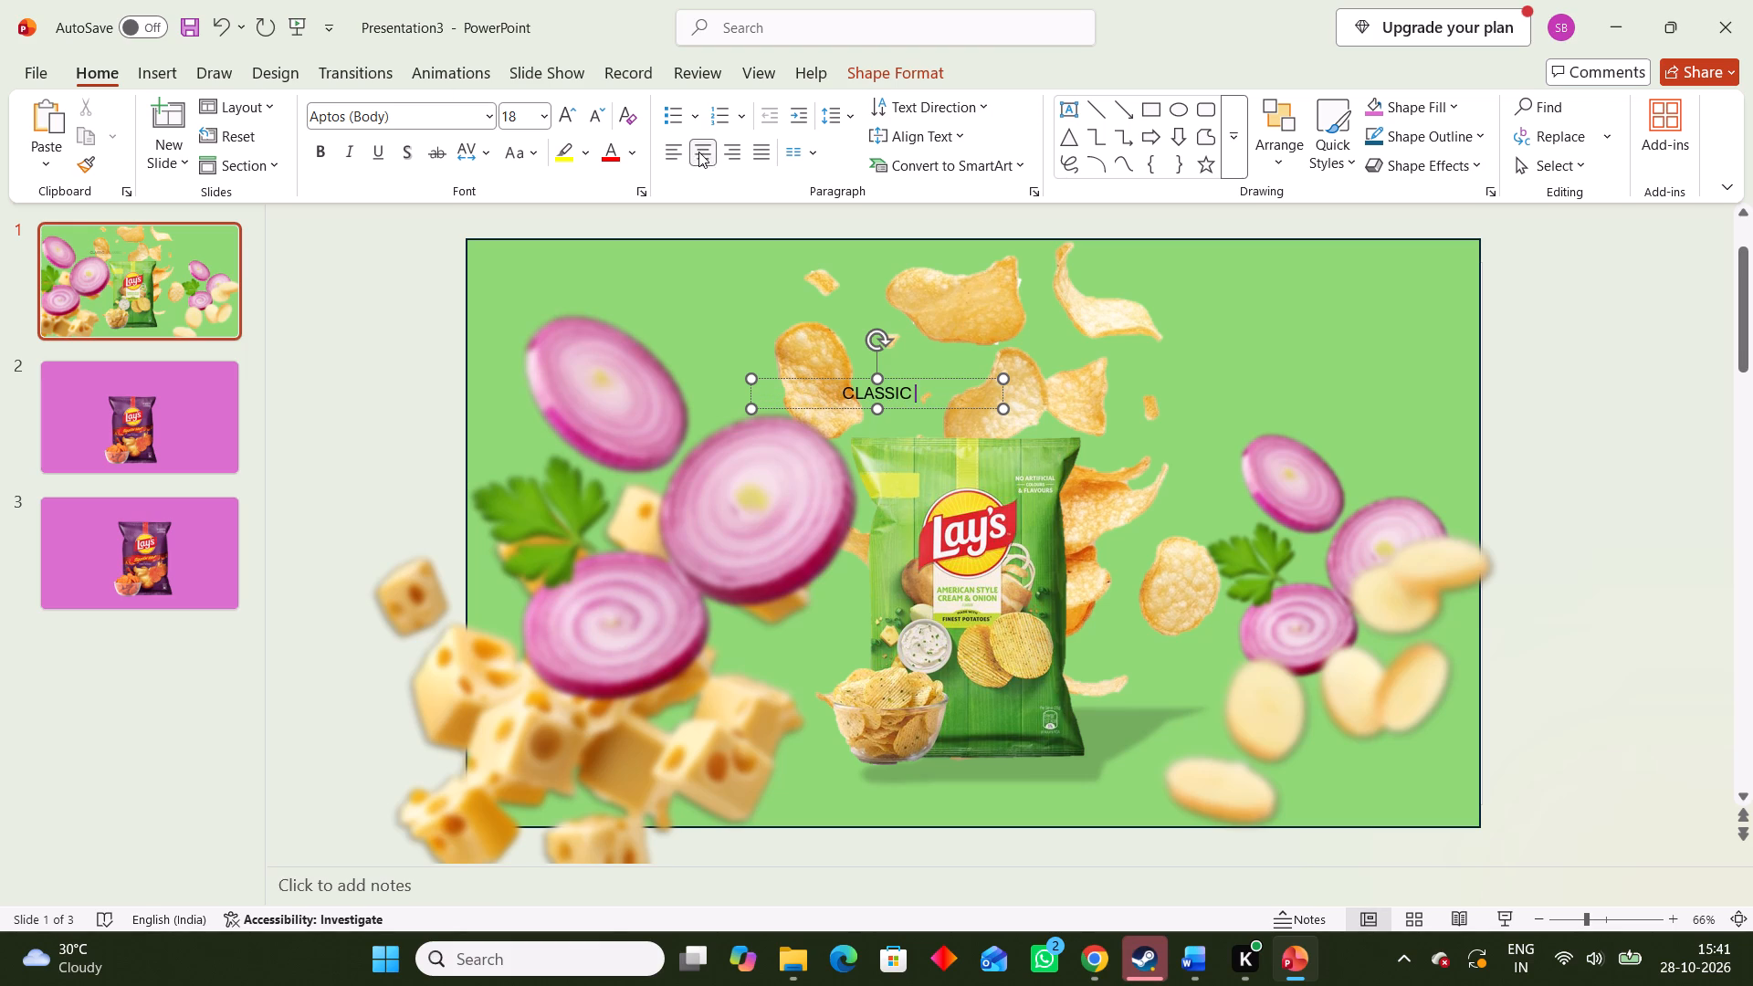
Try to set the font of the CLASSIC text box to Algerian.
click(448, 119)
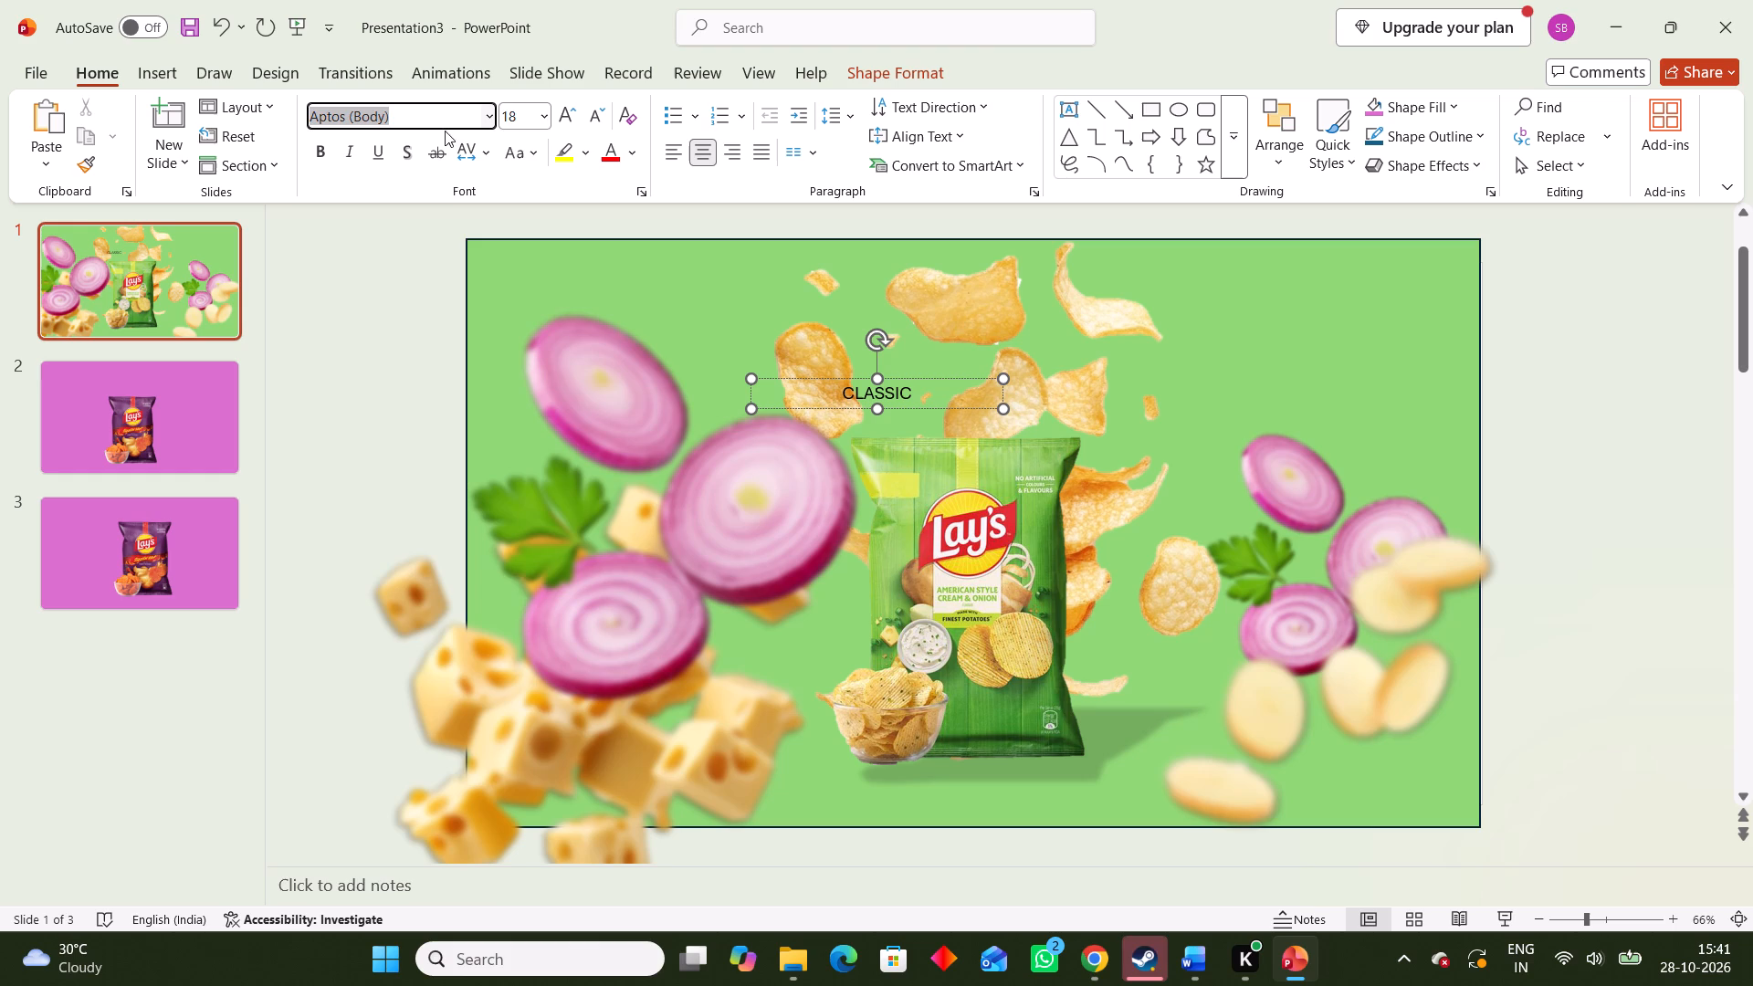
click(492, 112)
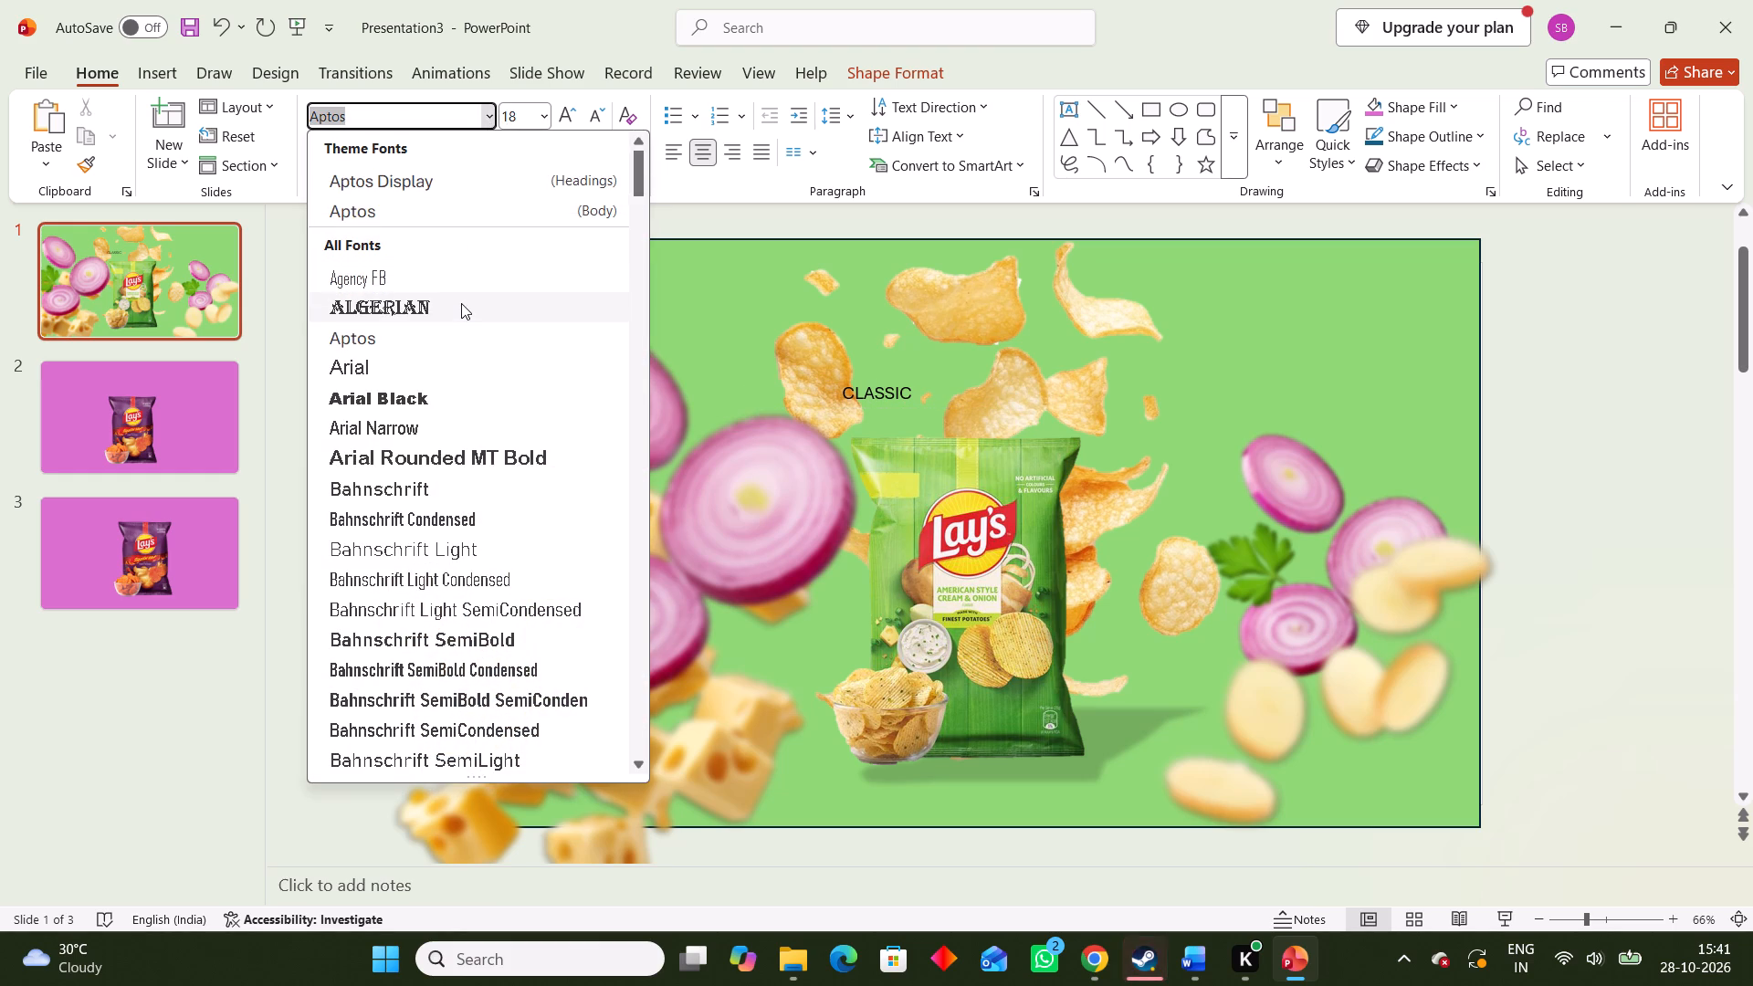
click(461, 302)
Move the CLASSIC text box slightly higher, centring it above the green packet.
drag(921, 387, 880, 389)
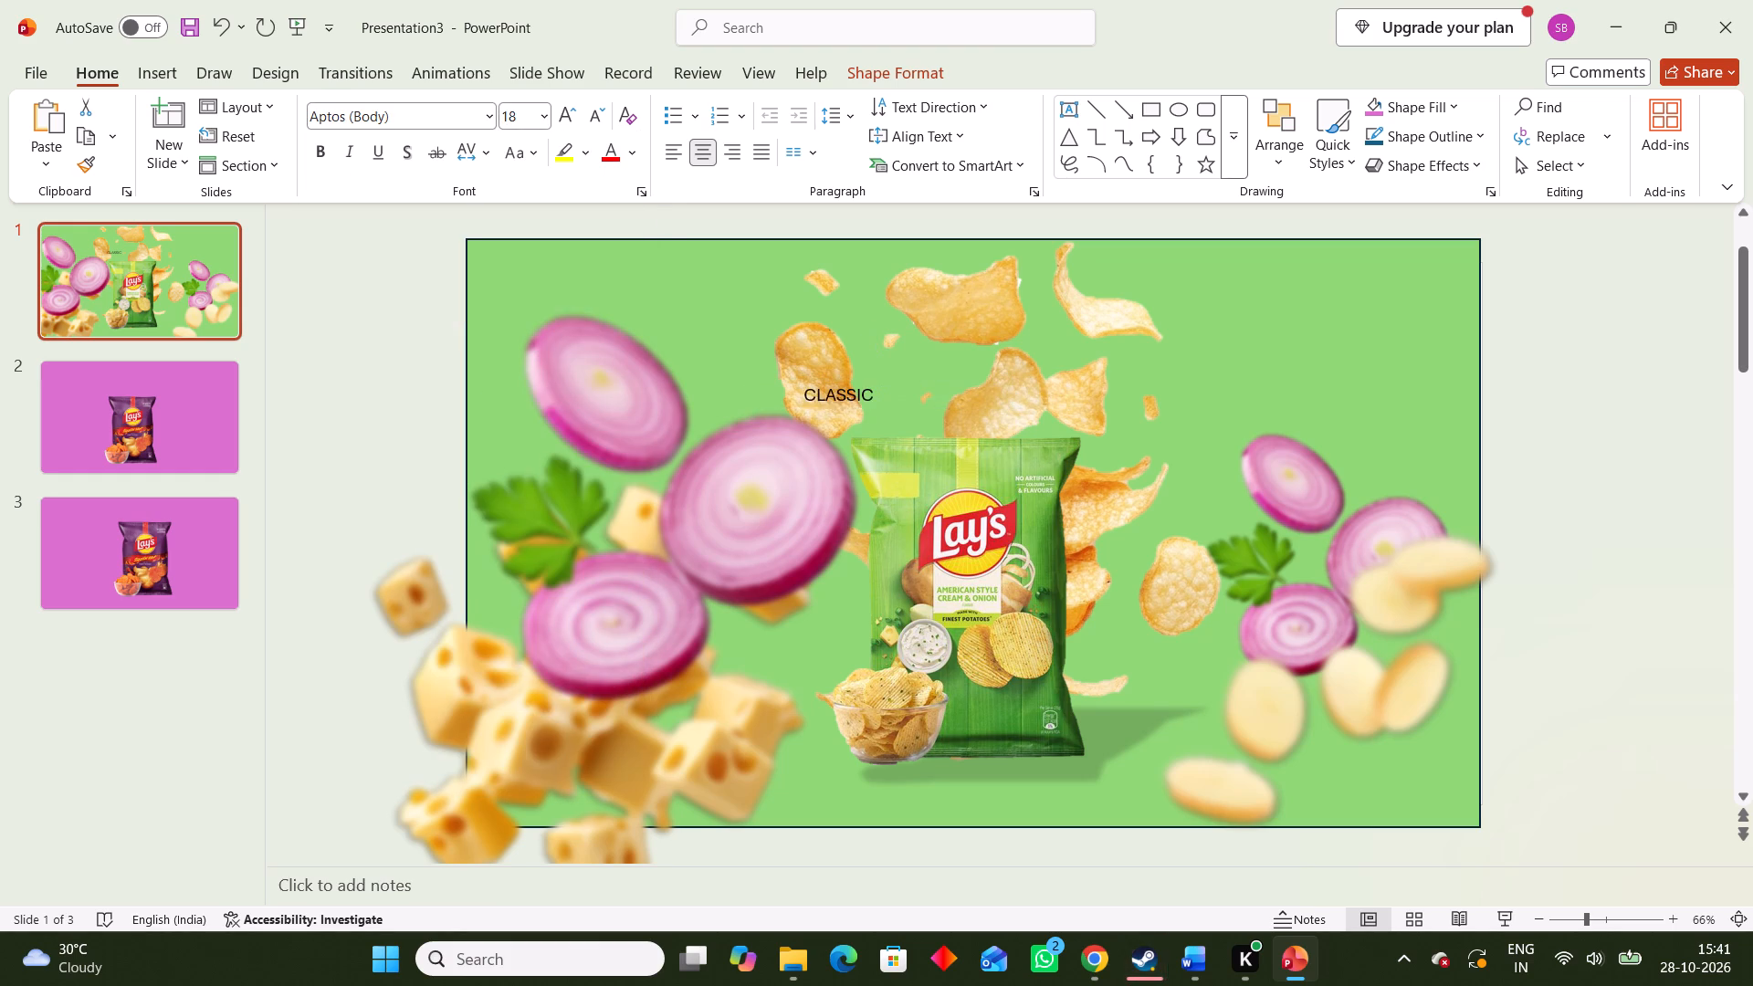
drag(880, 389, 1006, 357)
Set the font of the CLASSIC text to Bodoni MT Black.
right_click(1011, 367)
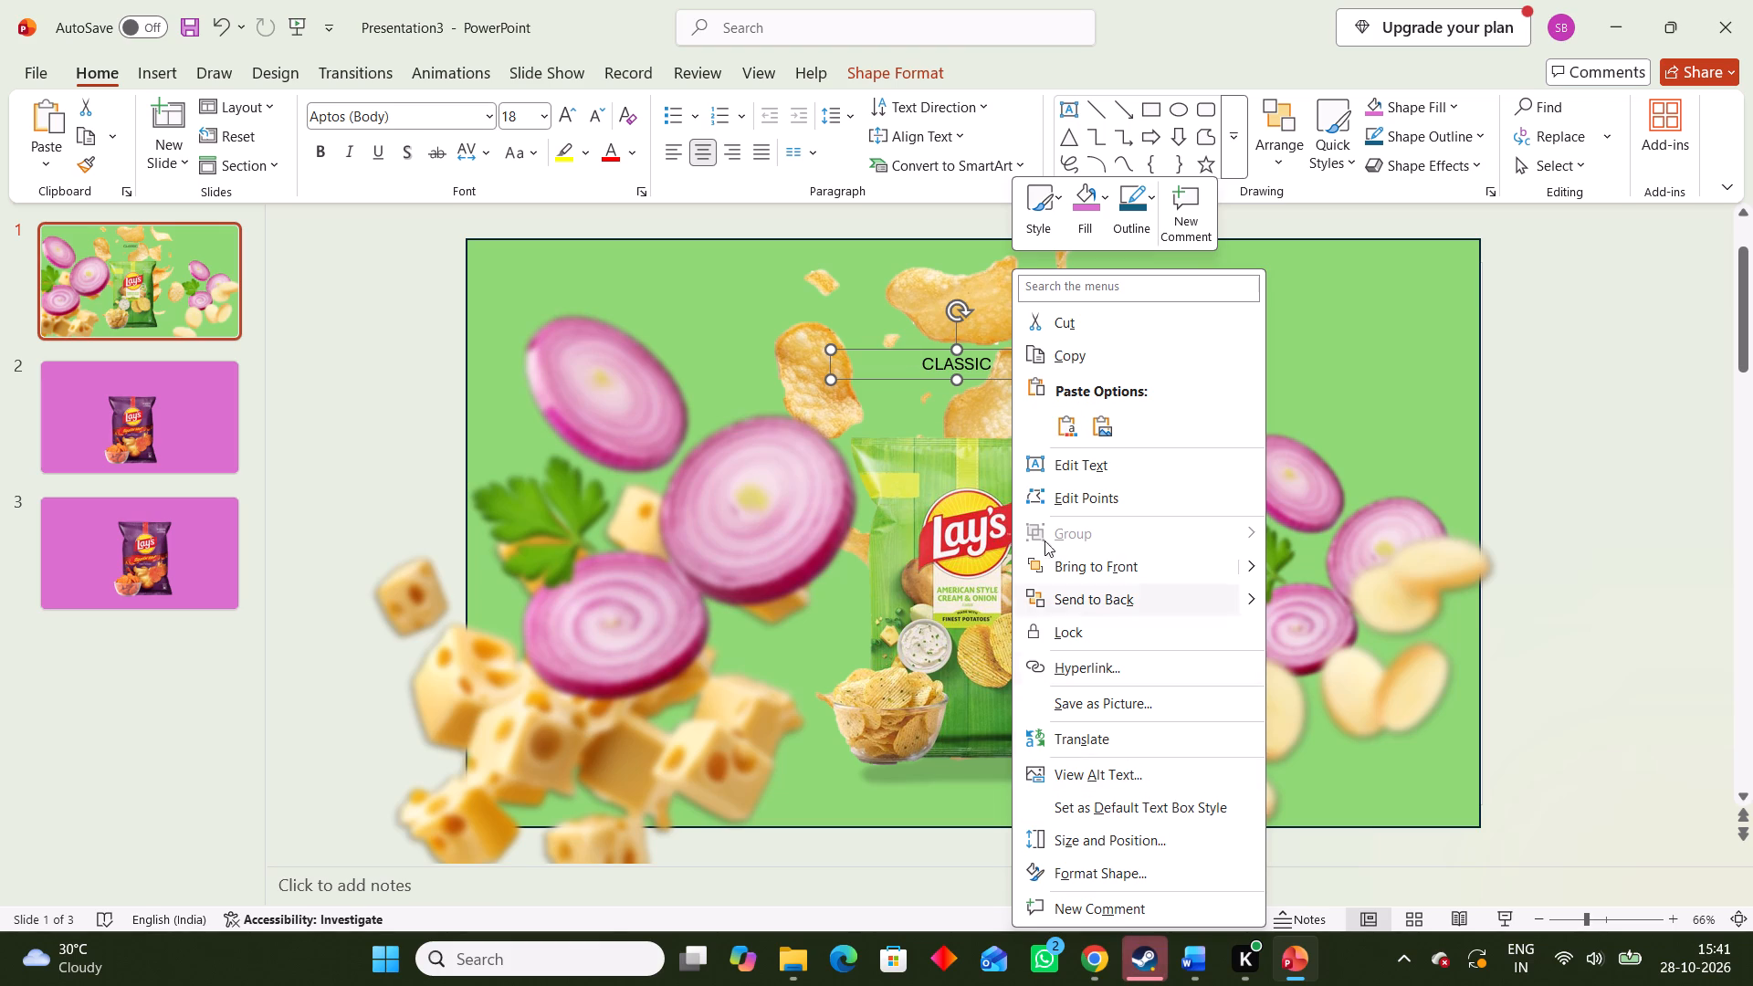
click(939, 367)
click(1023, 360)
click(991, 367)
drag(991, 367, 960, 367)
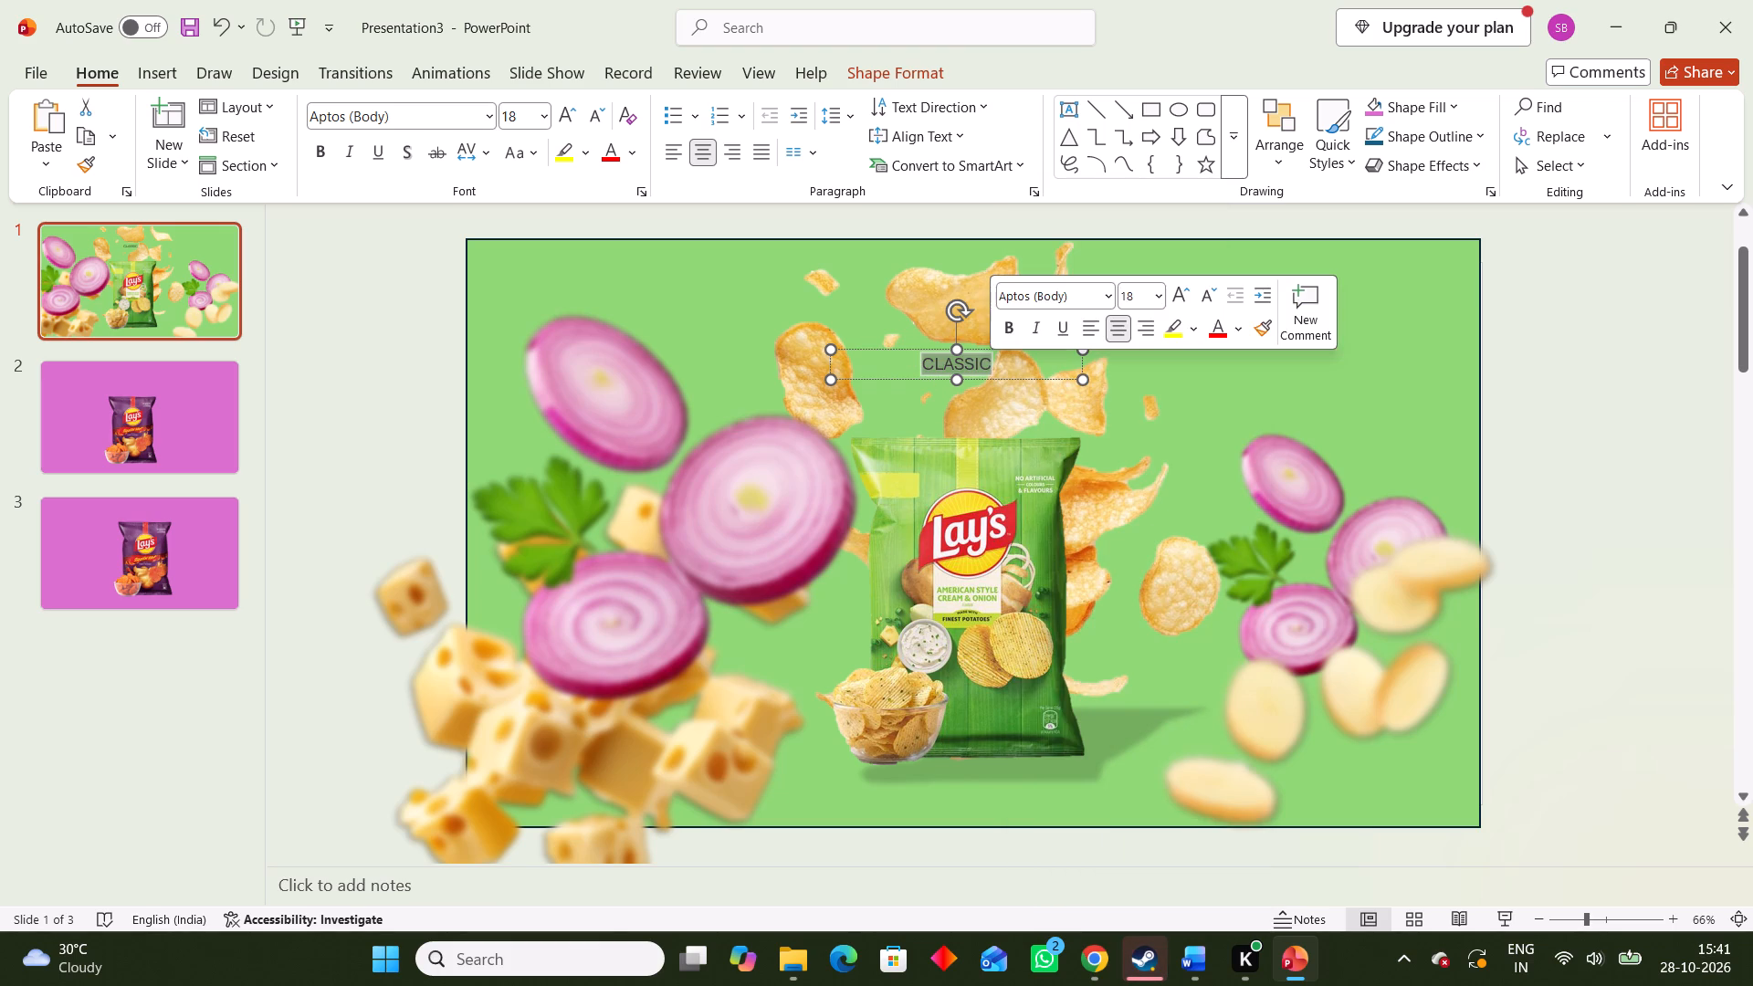
drag(960, 367, 892, 370)
click(1008, 304)
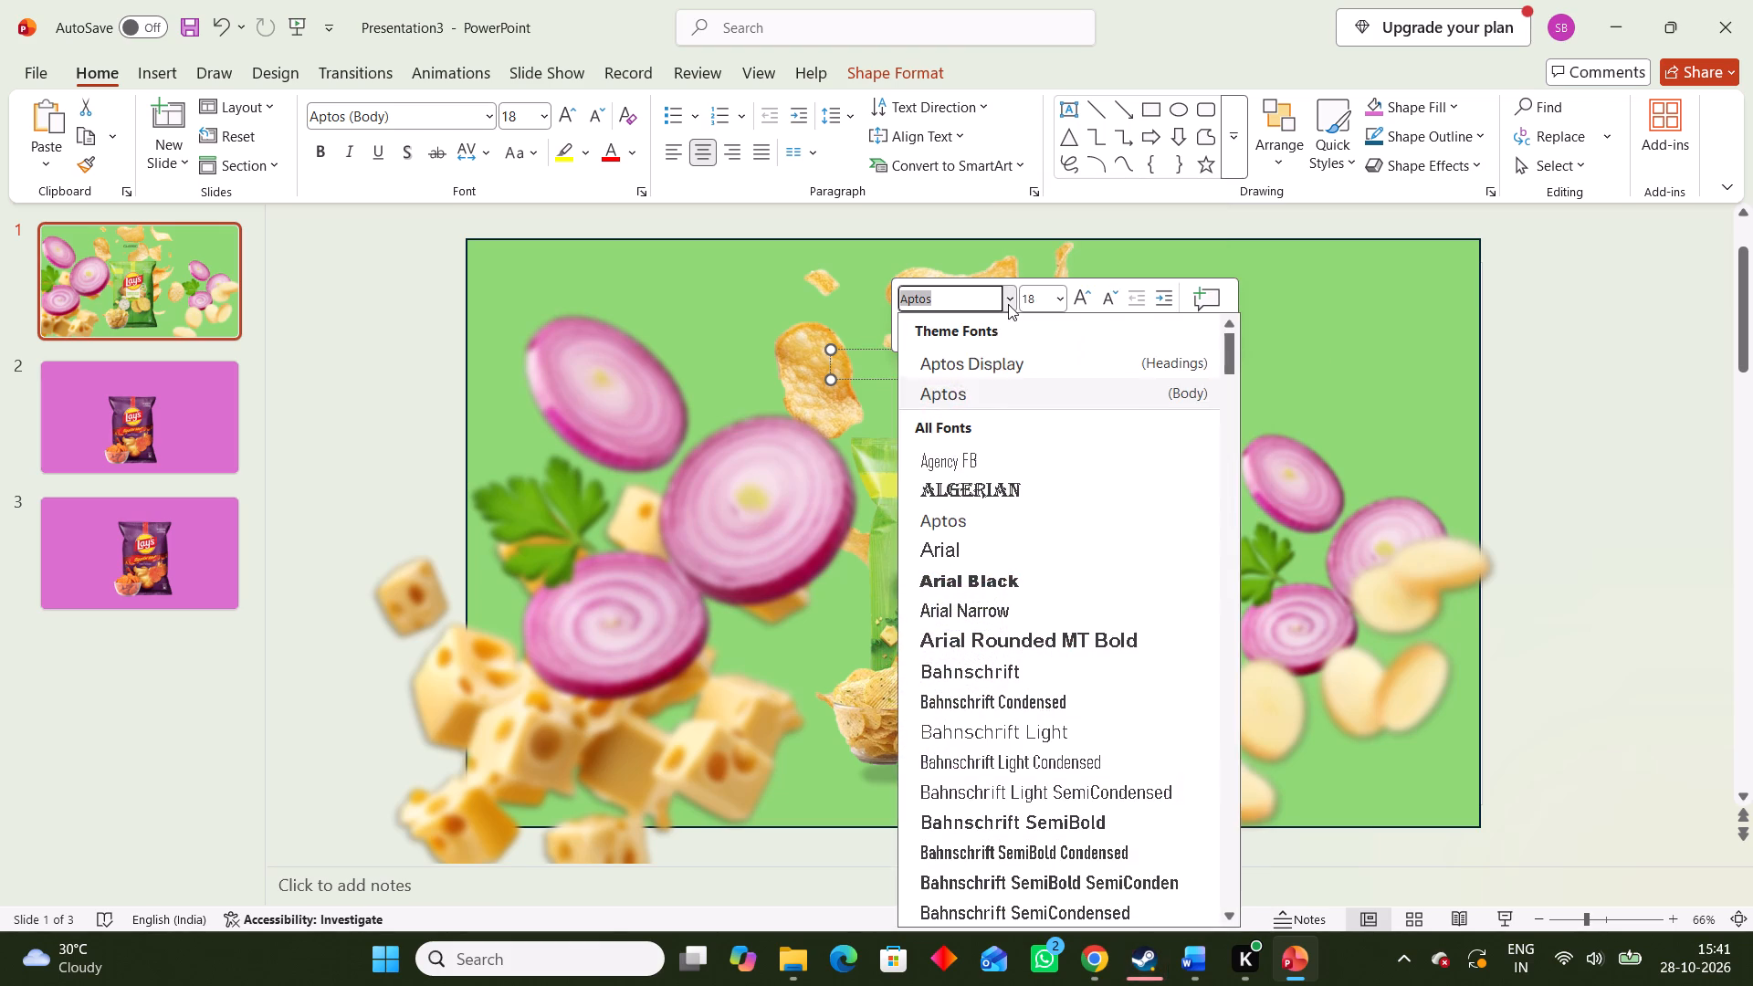
scroll(989, 546, down, 2)
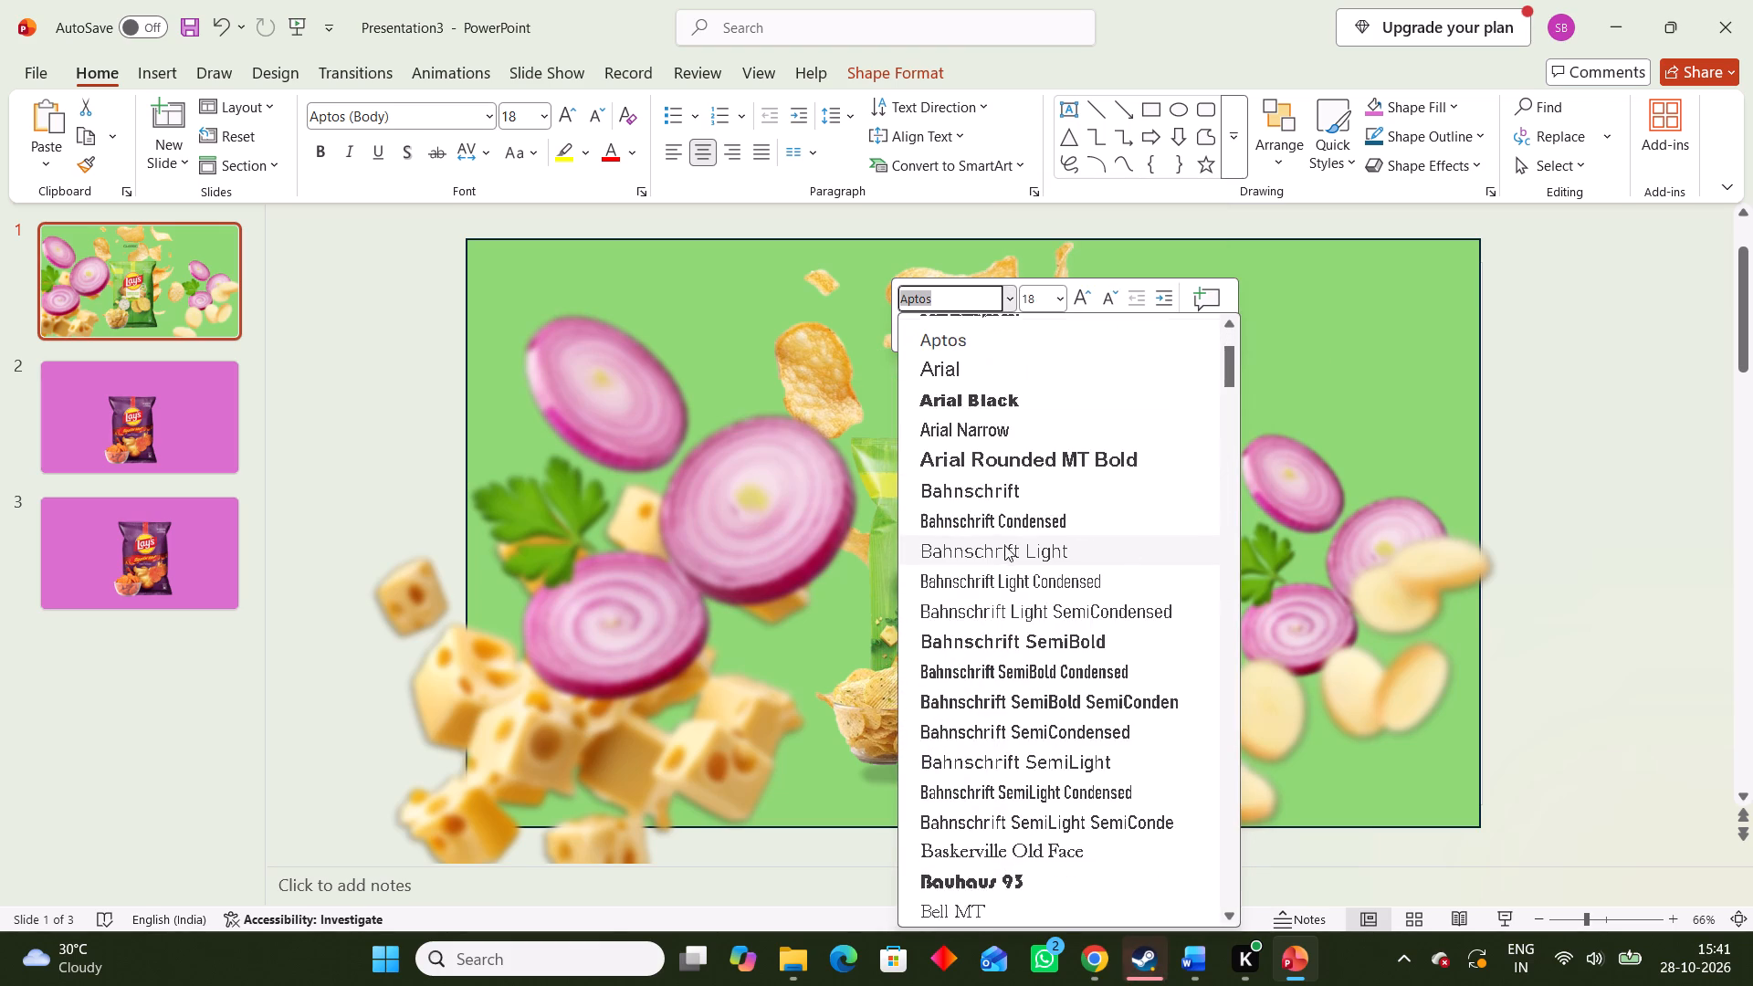
scroll(1005, 539, down, 8)
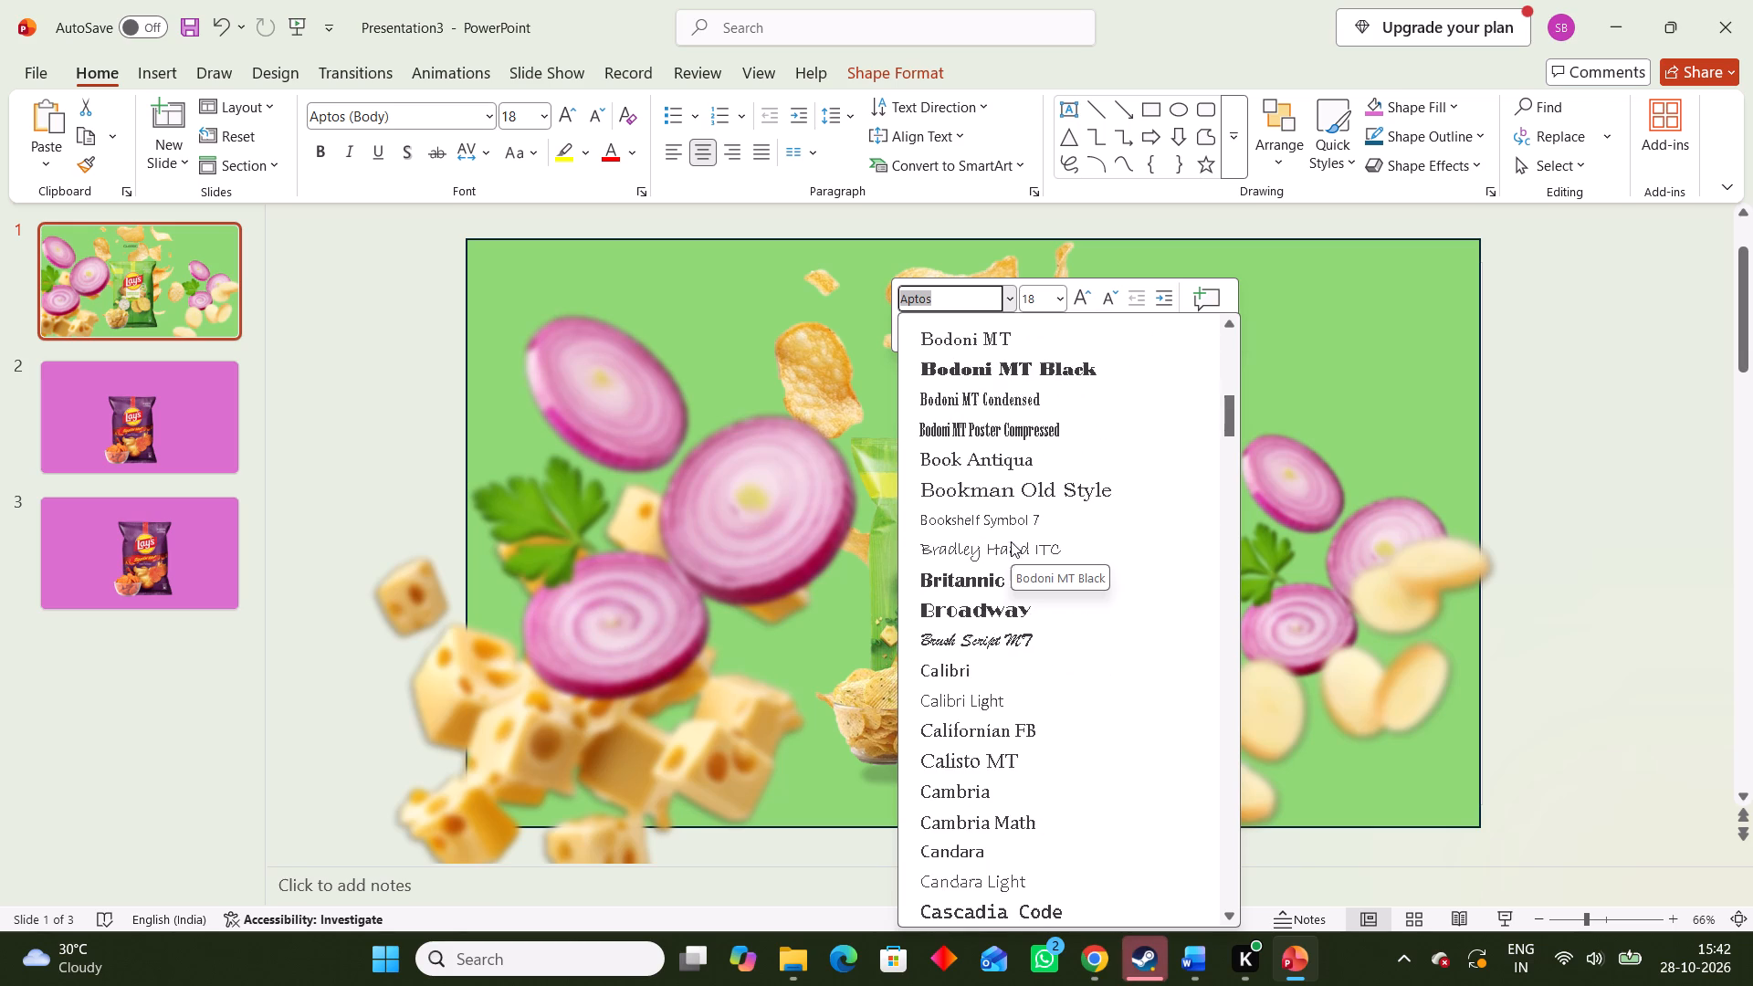
click(1009, 383)
Widen the CLASSIC text box to more than twice its width and recentre it above the packet.
click(1142, 408)
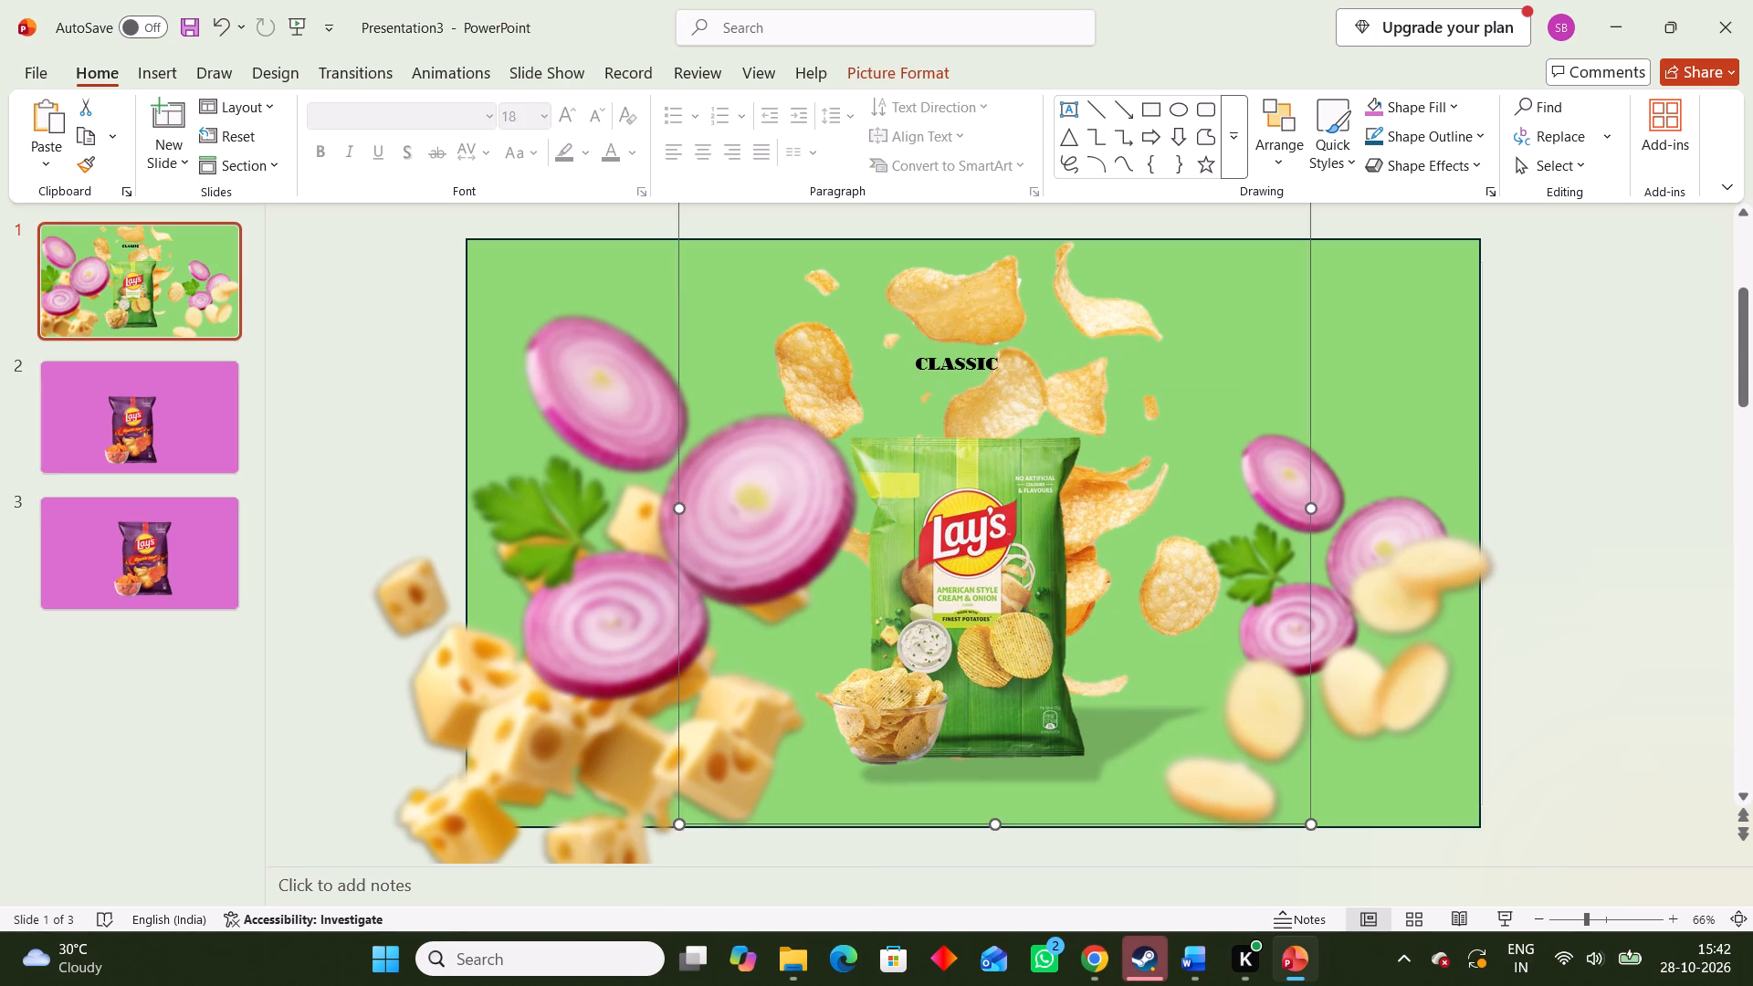
click(955, 376)
drag(1086, 382, 1358, 444)
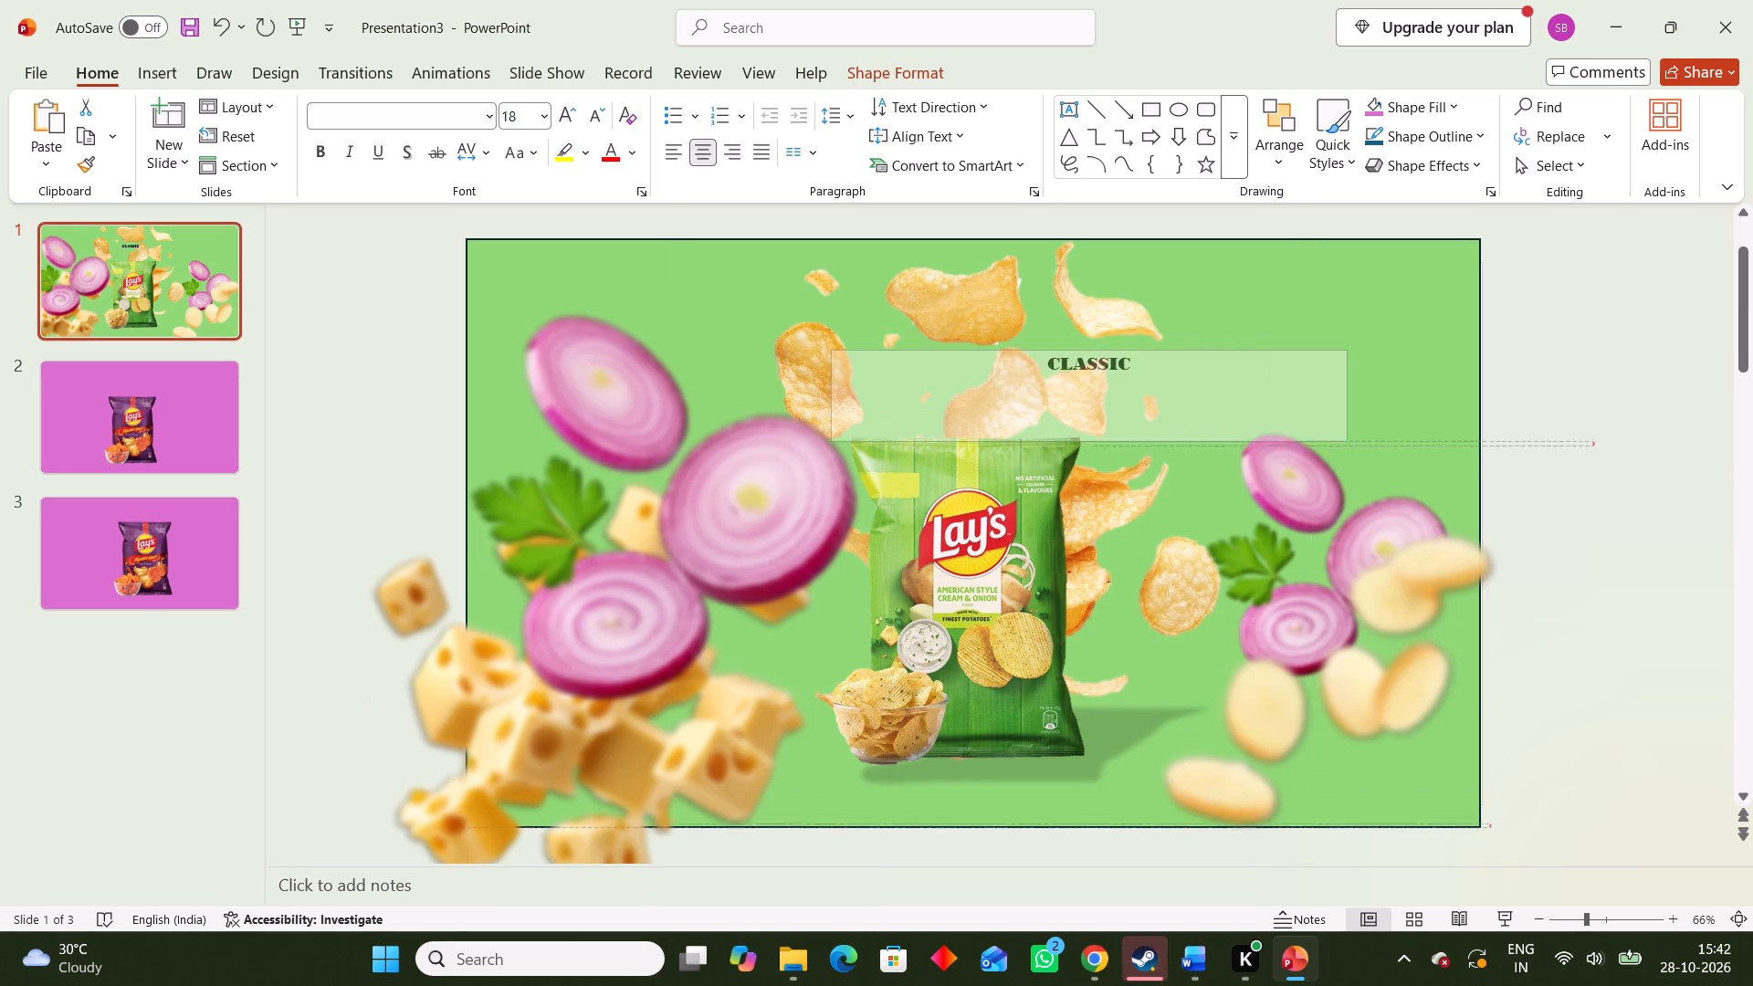
drag(1358, 444, 1476, 485)
drag(1211, 371, 1016, 370)
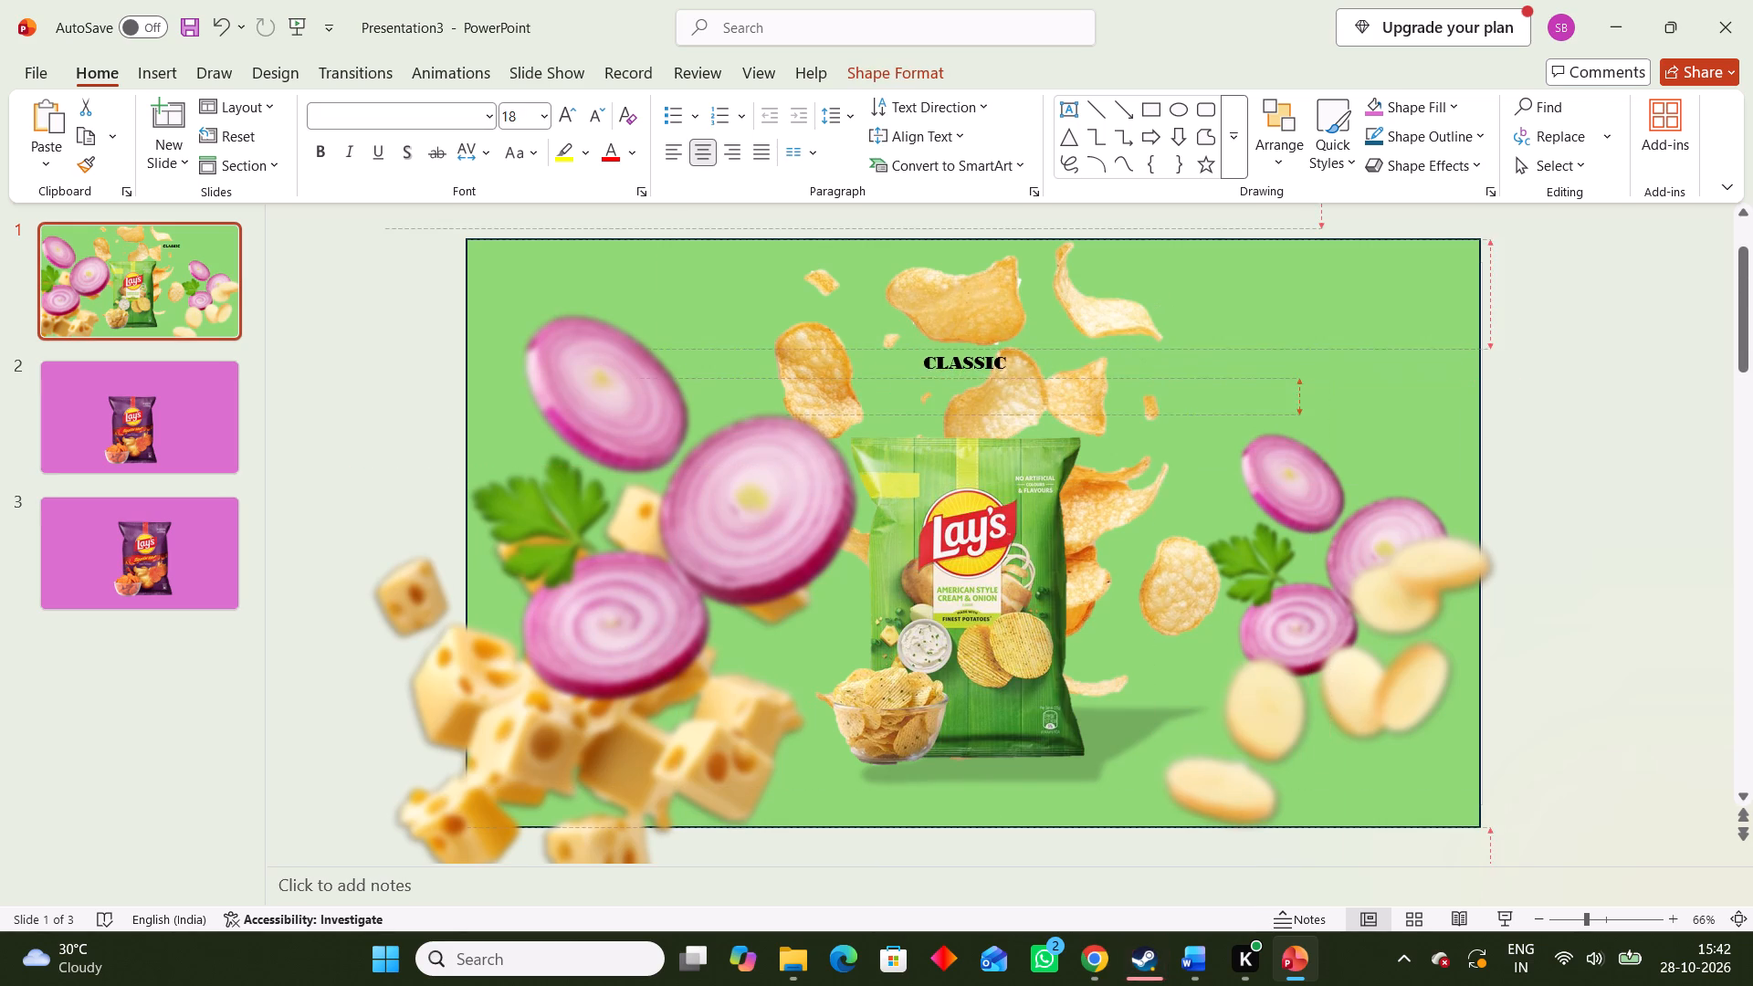
drag(1016, 370, 1014, 370)
Set the CLASSIC text's font size to 66.
click(1002, 361)
right_click(1005, 362)
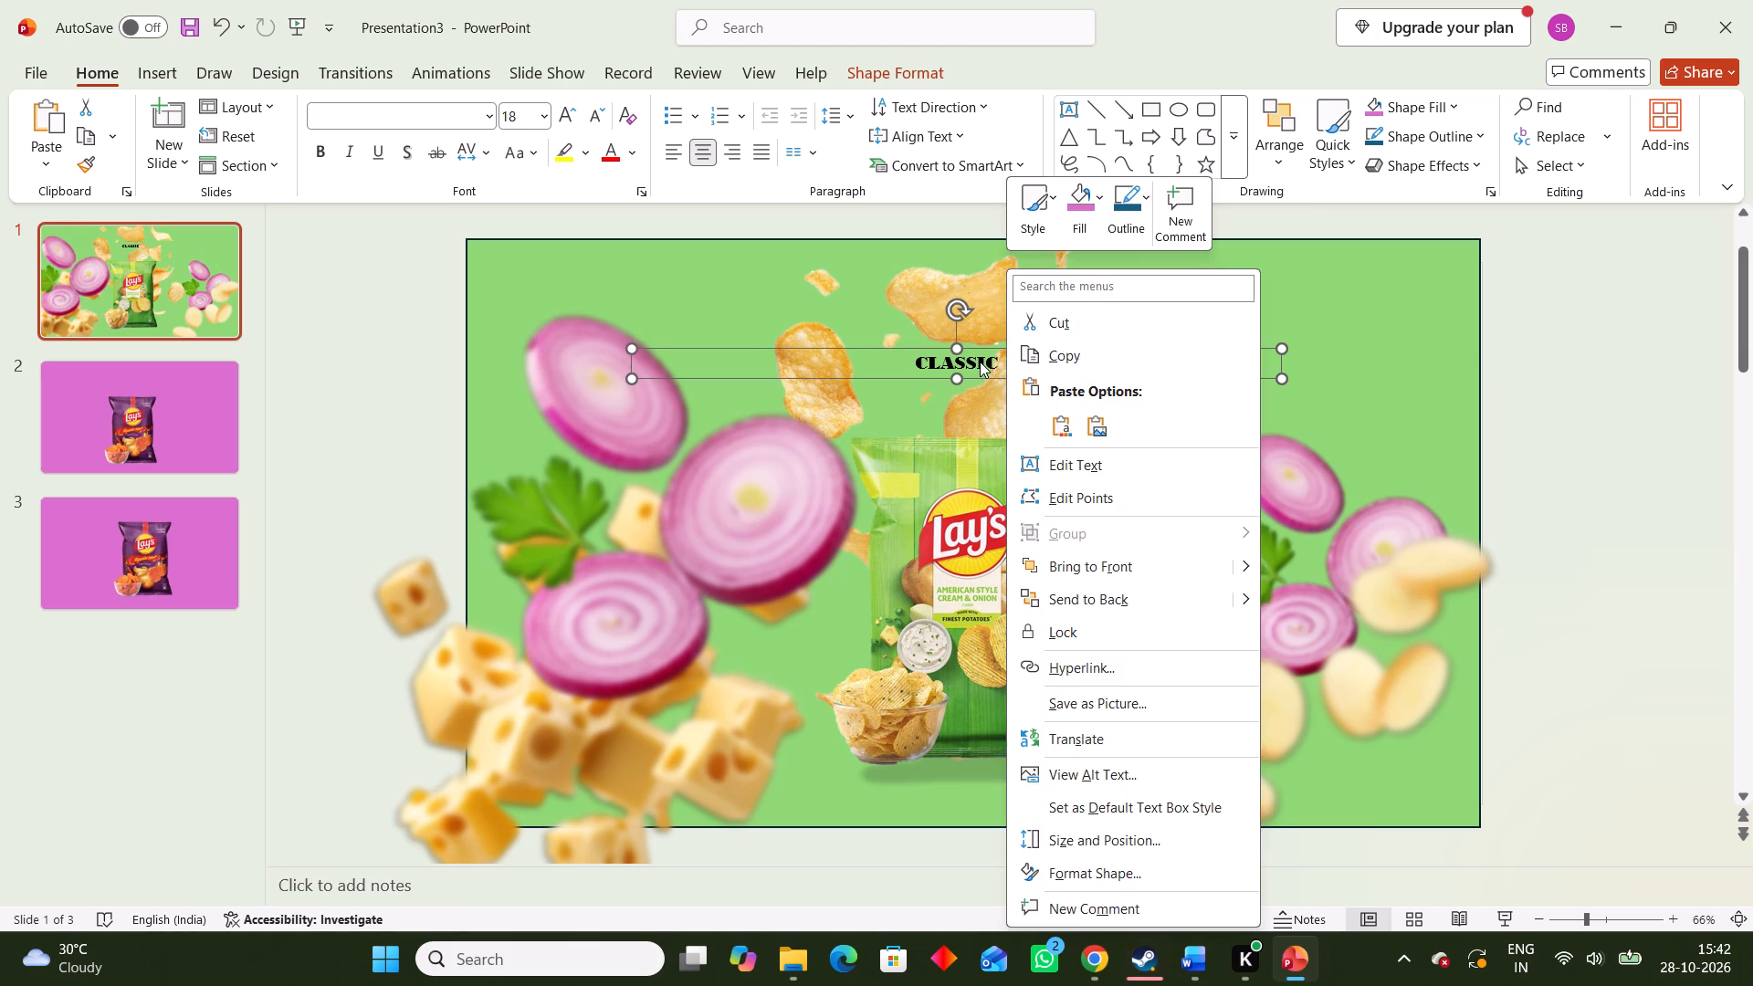
click(980, 362)
click(998, 362)
triple_click(994, 363)
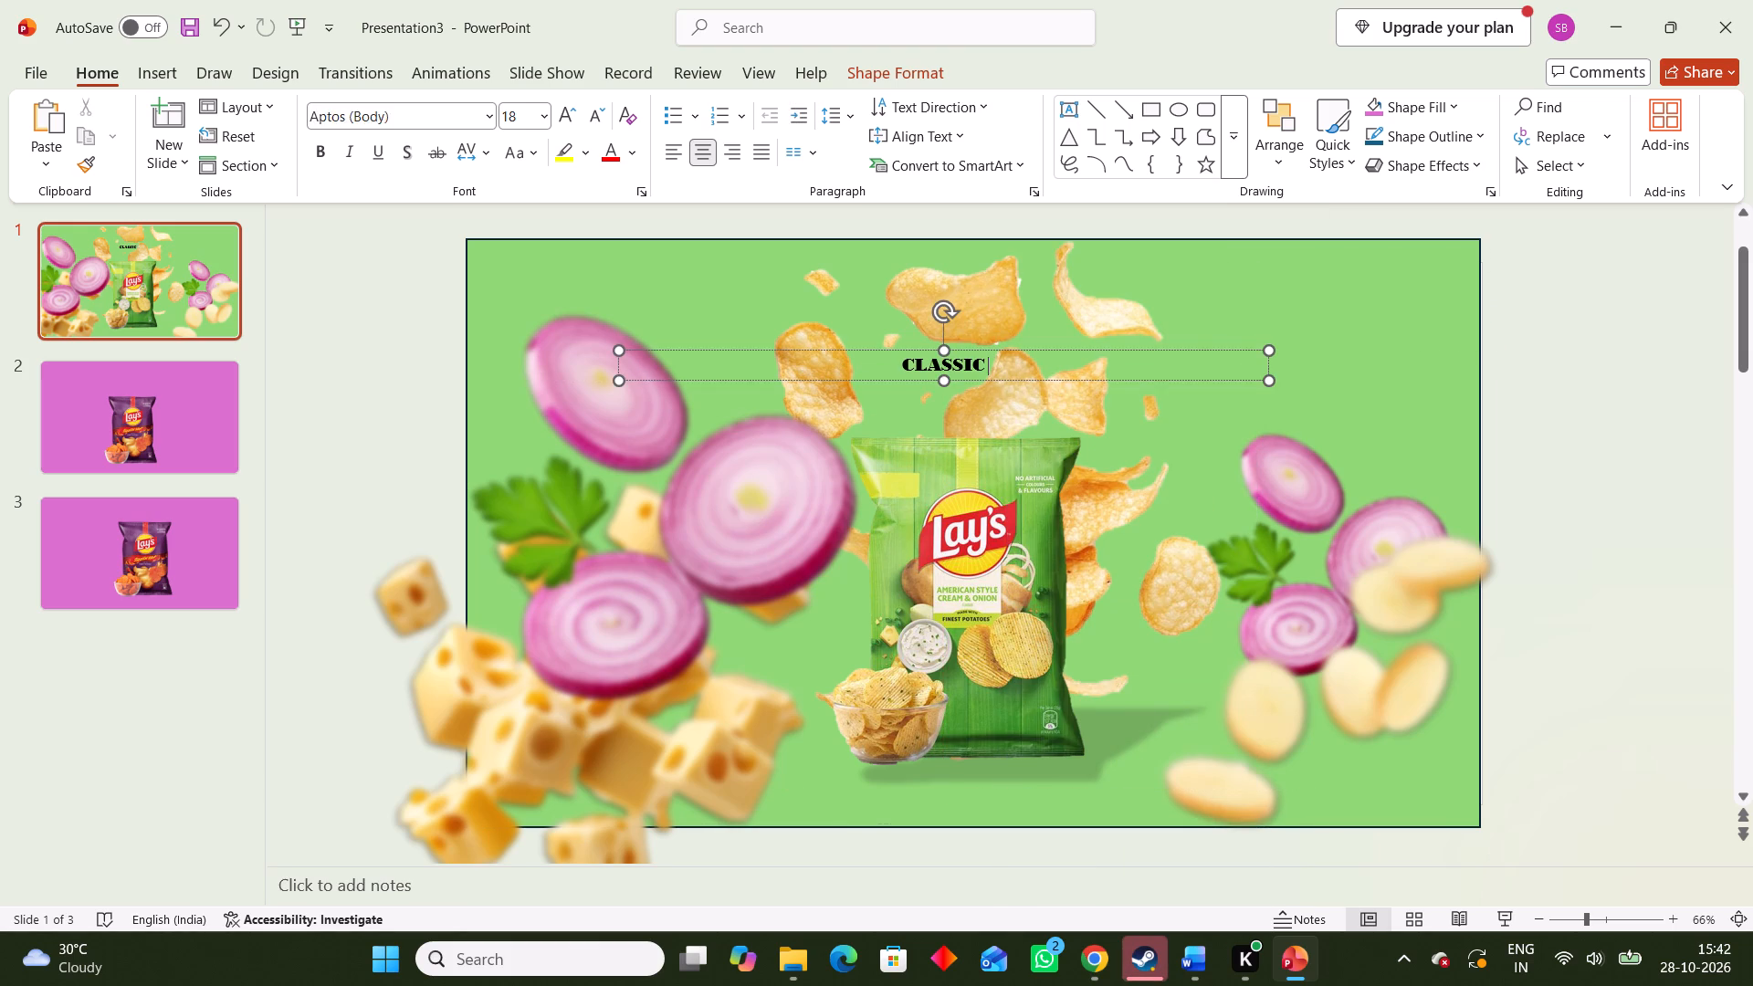
key(ctrl+a)
click(1544, 348)
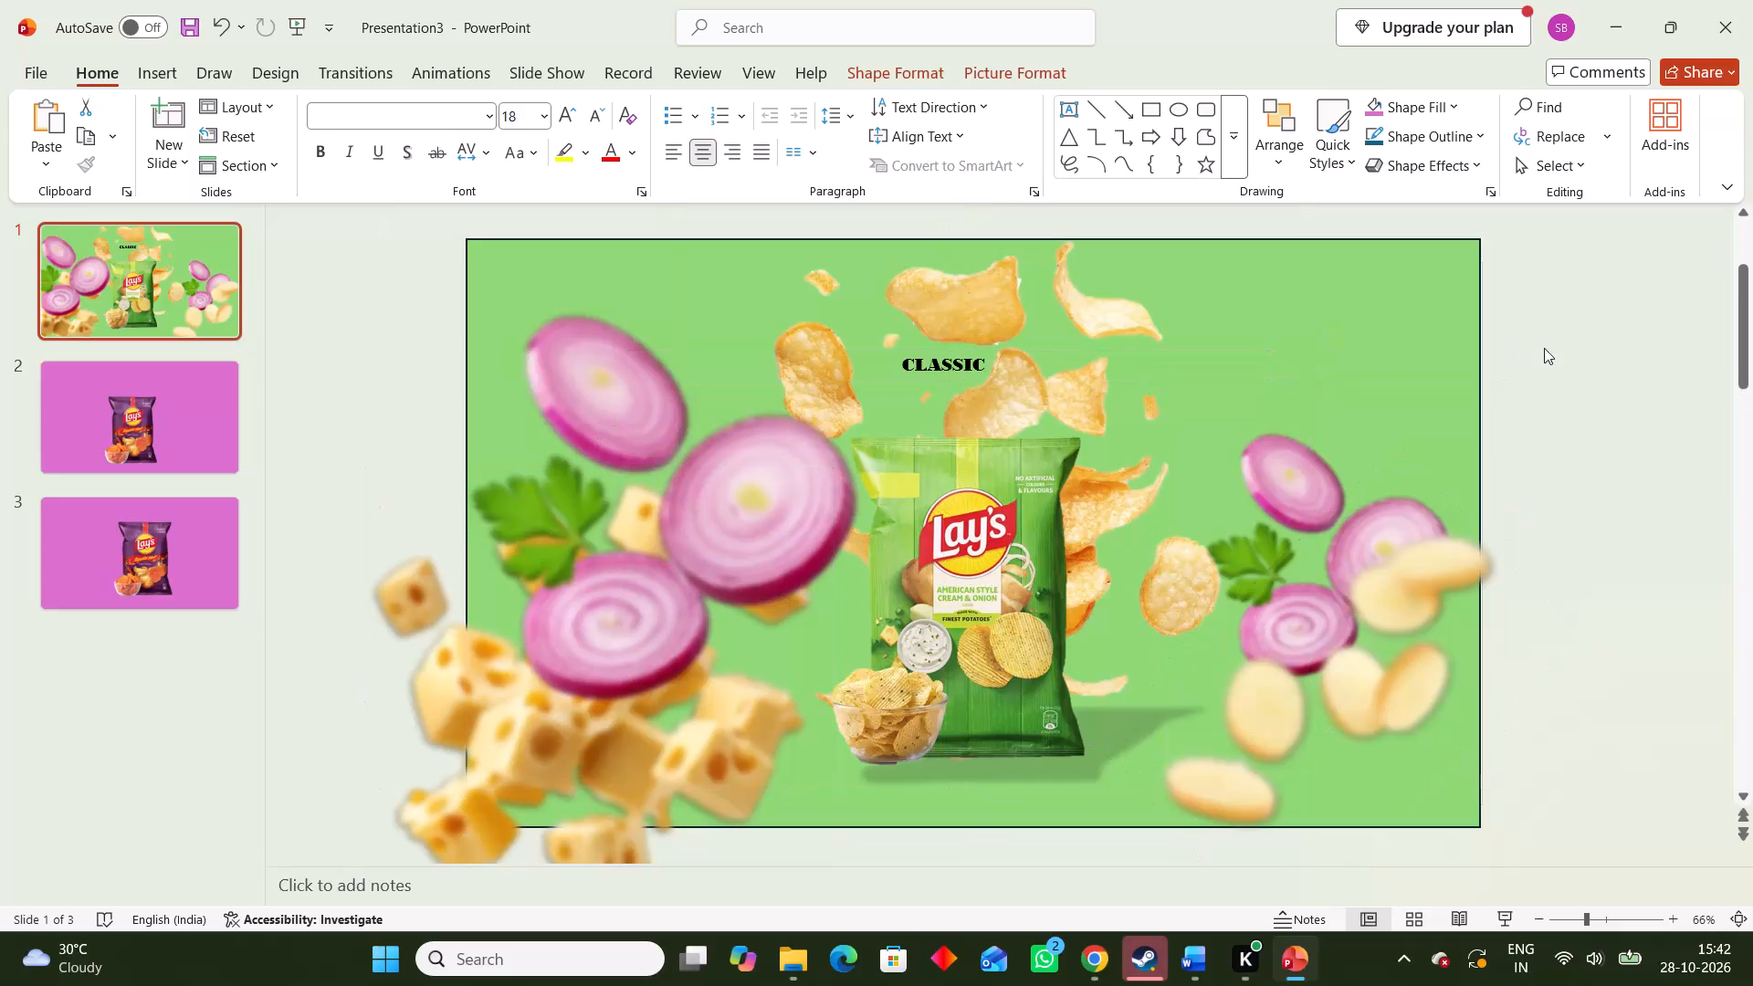
click(1001, 364)
drag(992, 364, 973, 367)
right_click(983, 367)
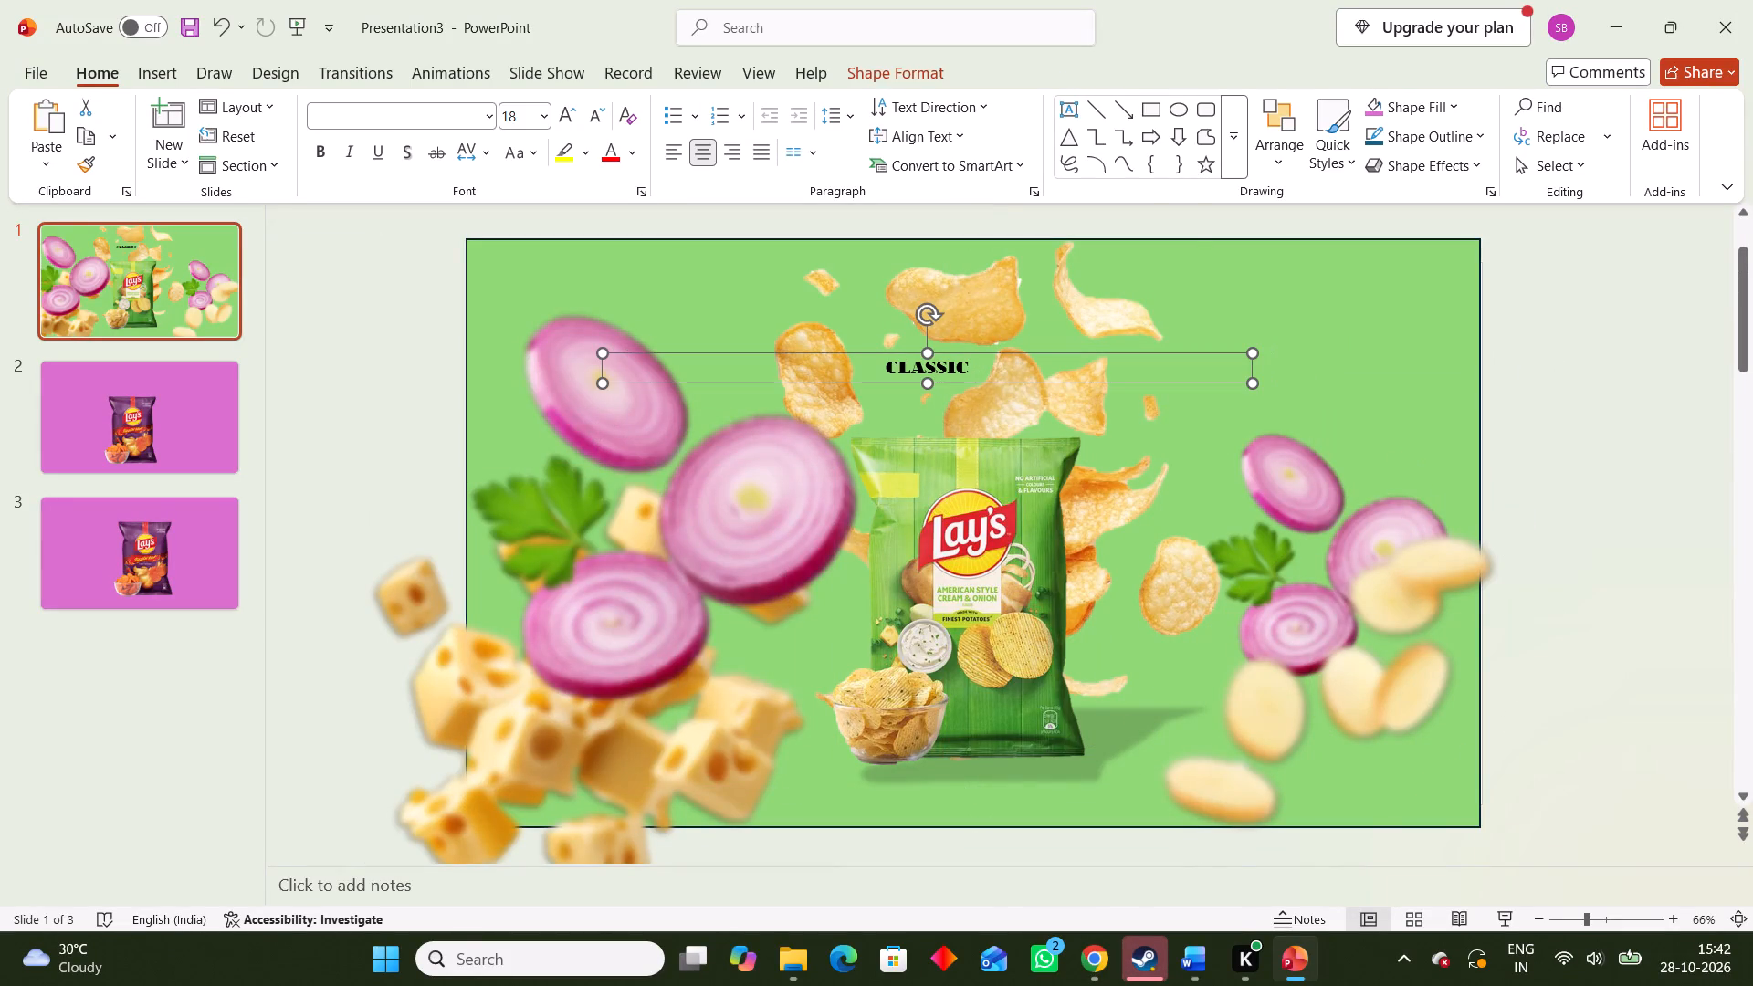
click(957, 363)
drag(968, 366, 870, 372)
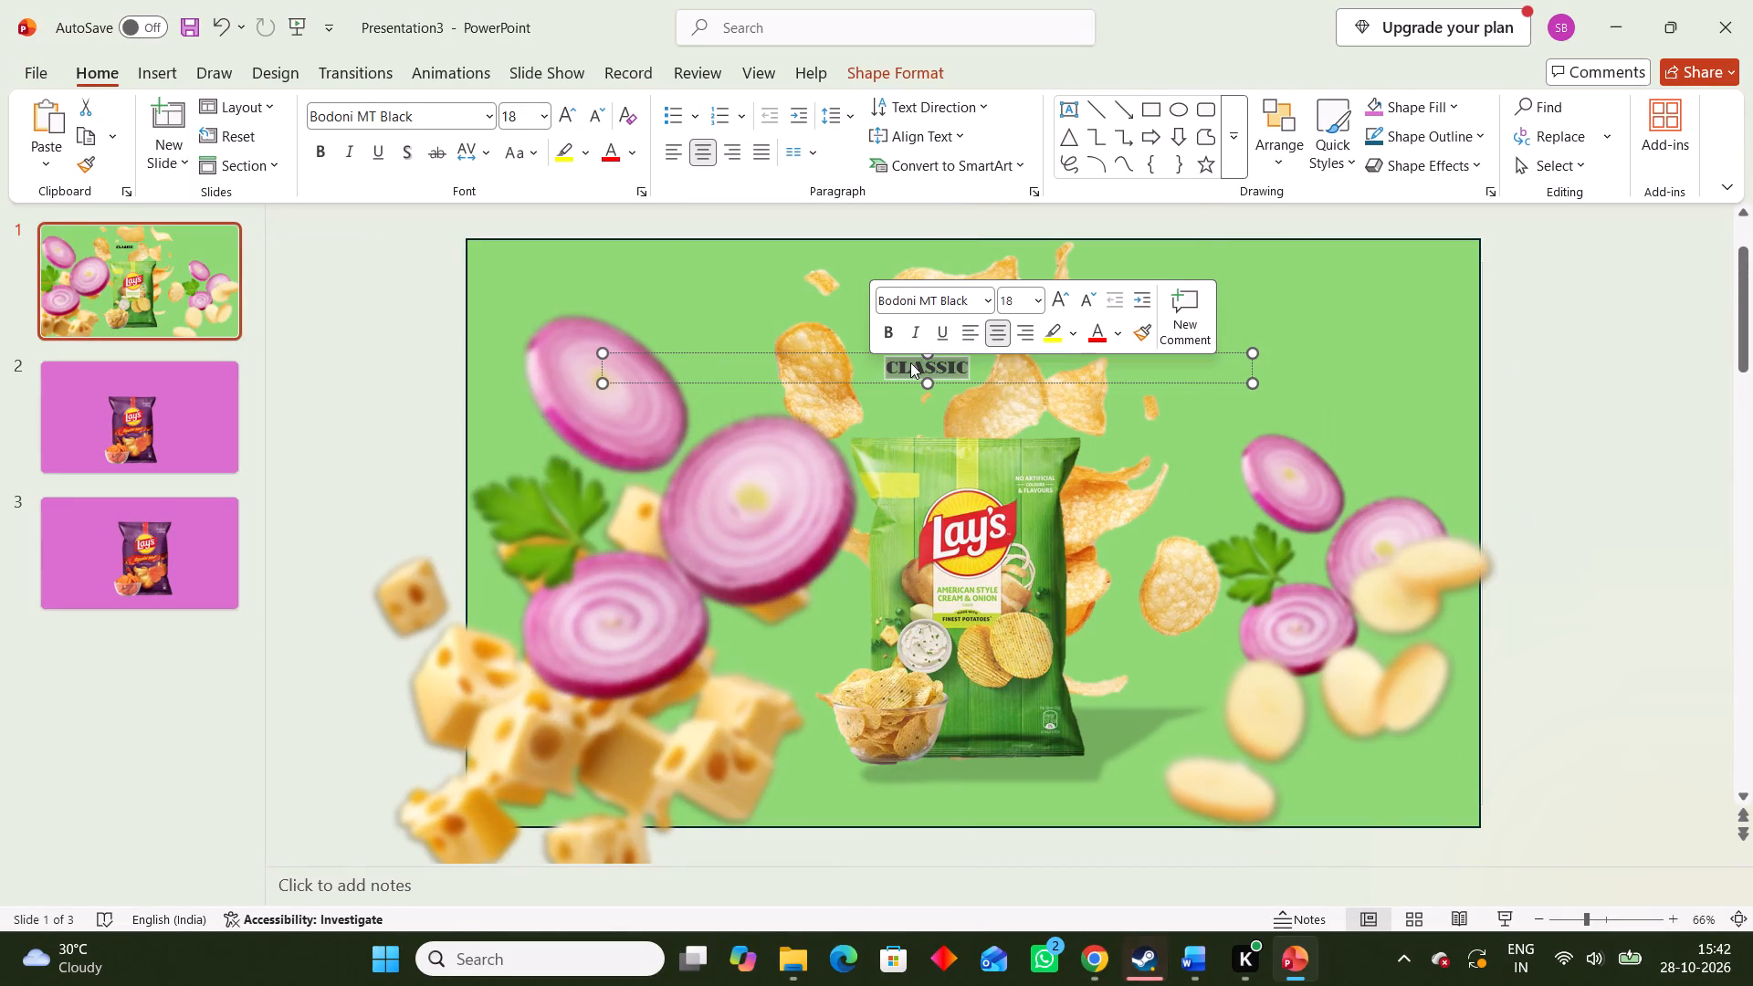
click(1038, 306)
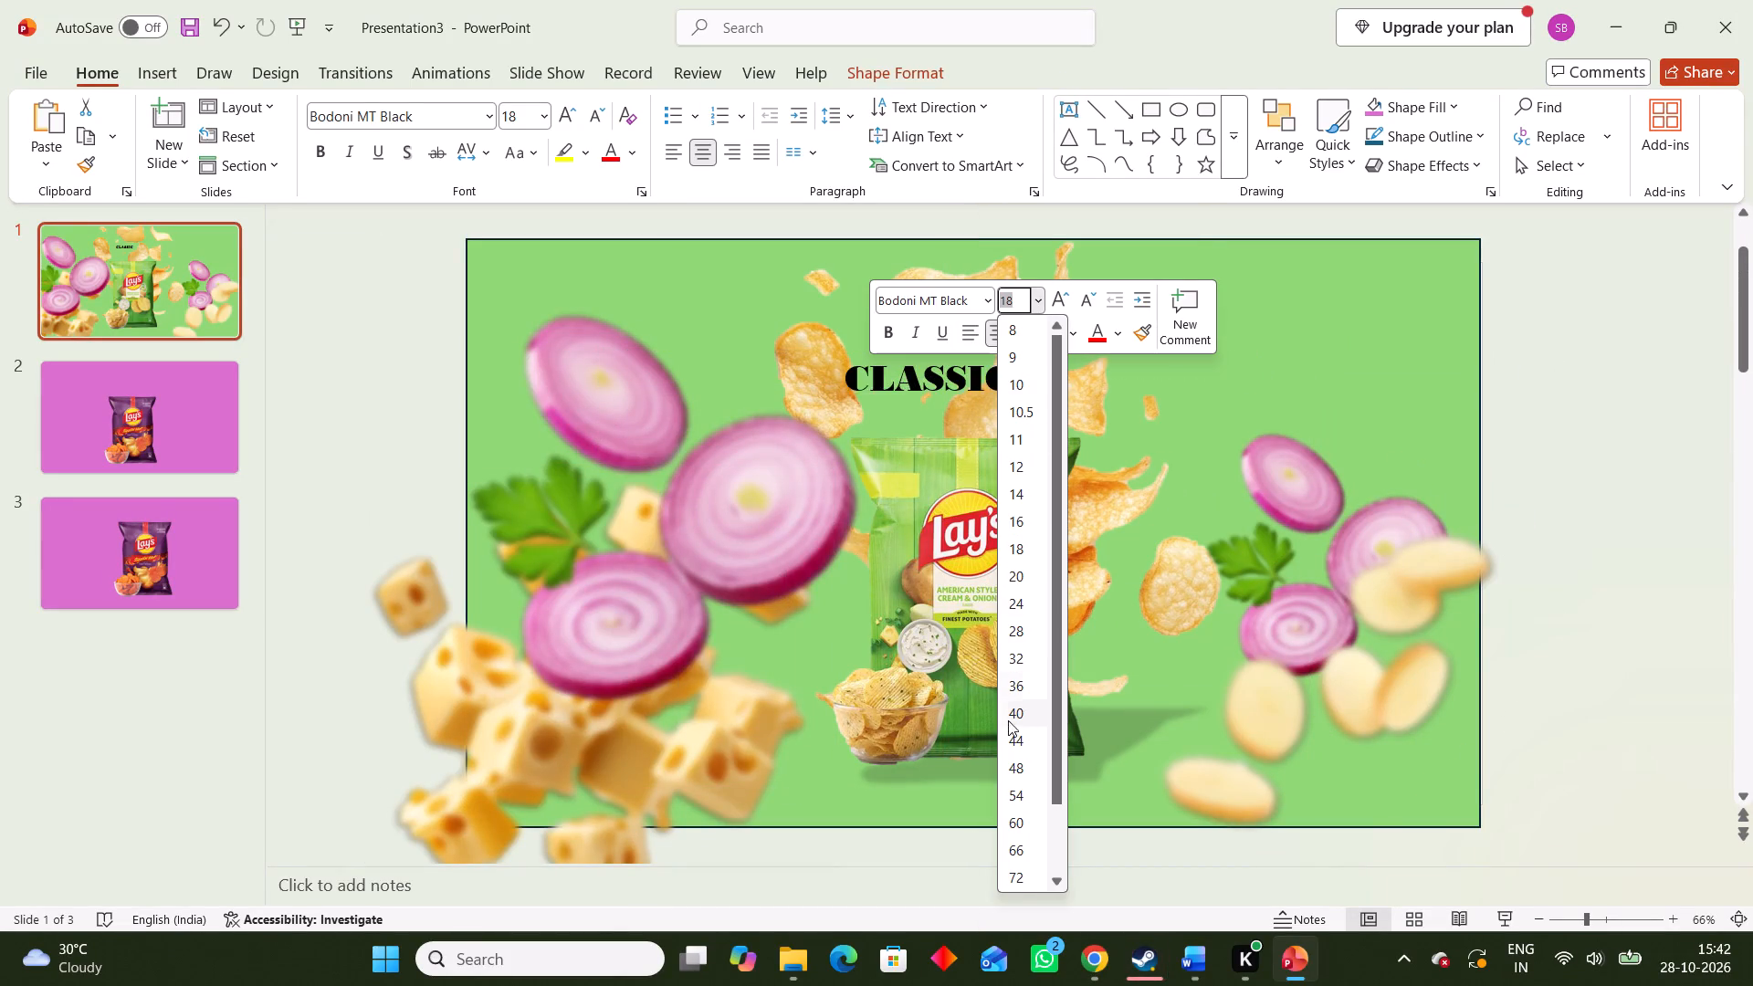
click(1023, 859)
click(1149, 436)
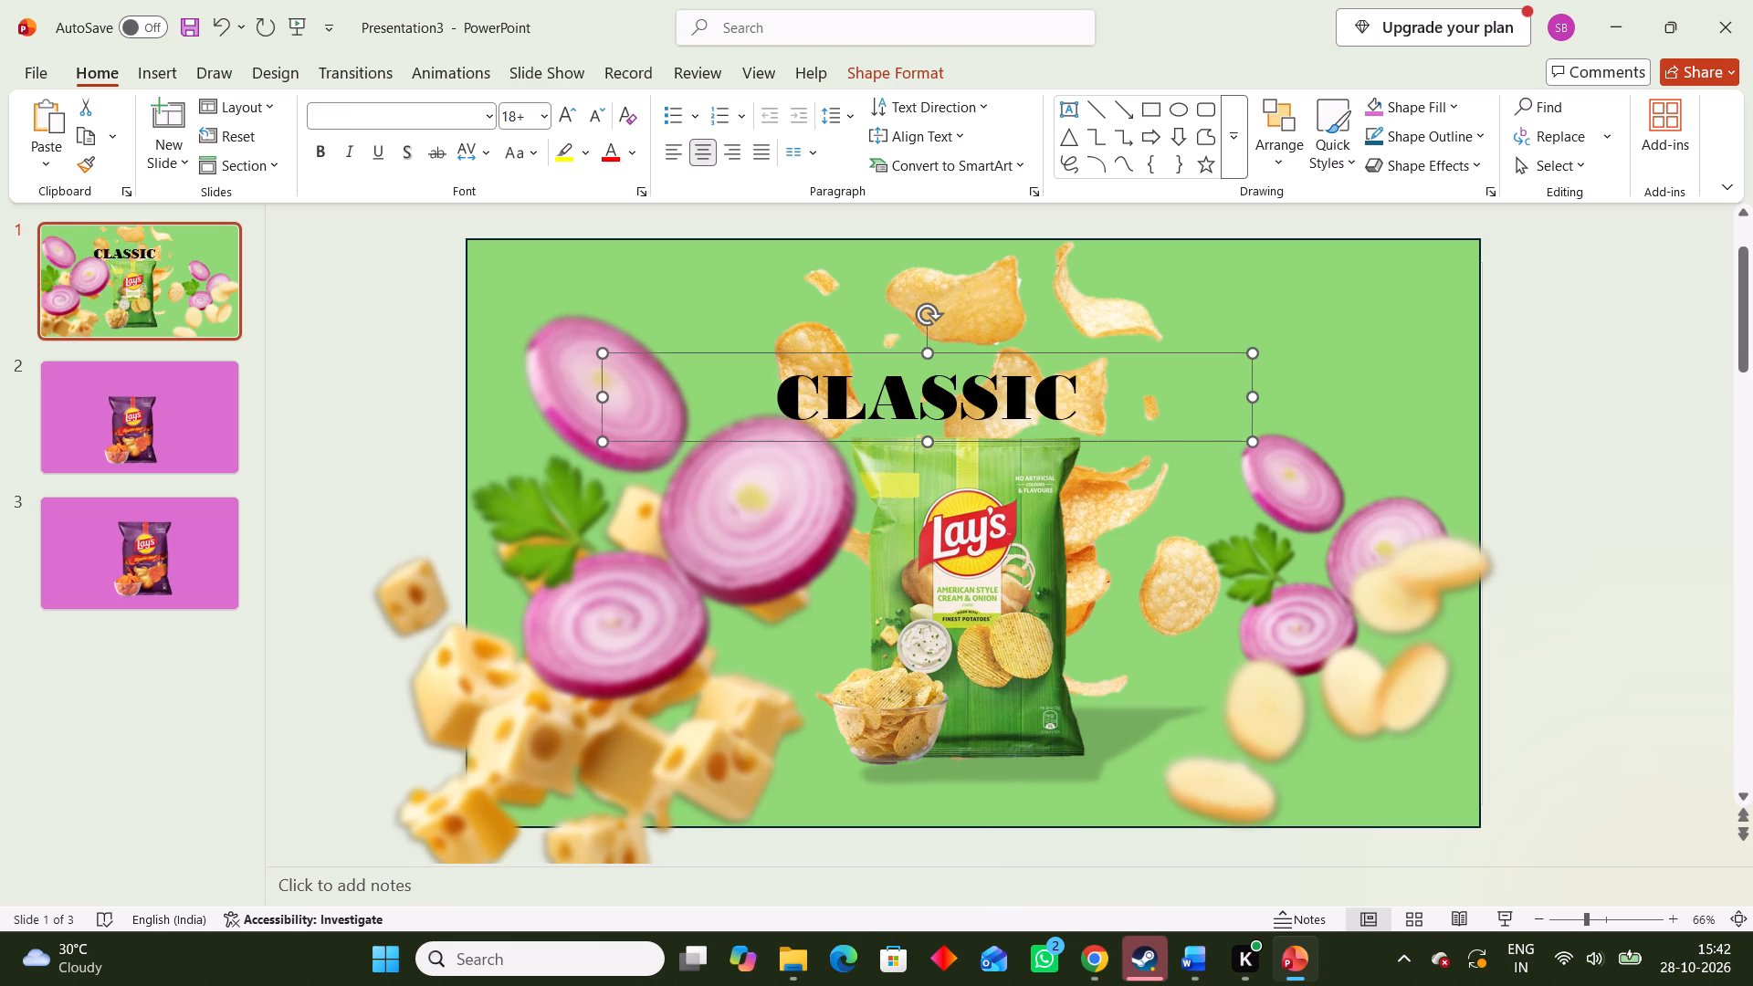
Move the enlarged CLASSIC heading up and centre it in the space above the green packet.
drag(1120, 434, 1163, 394)
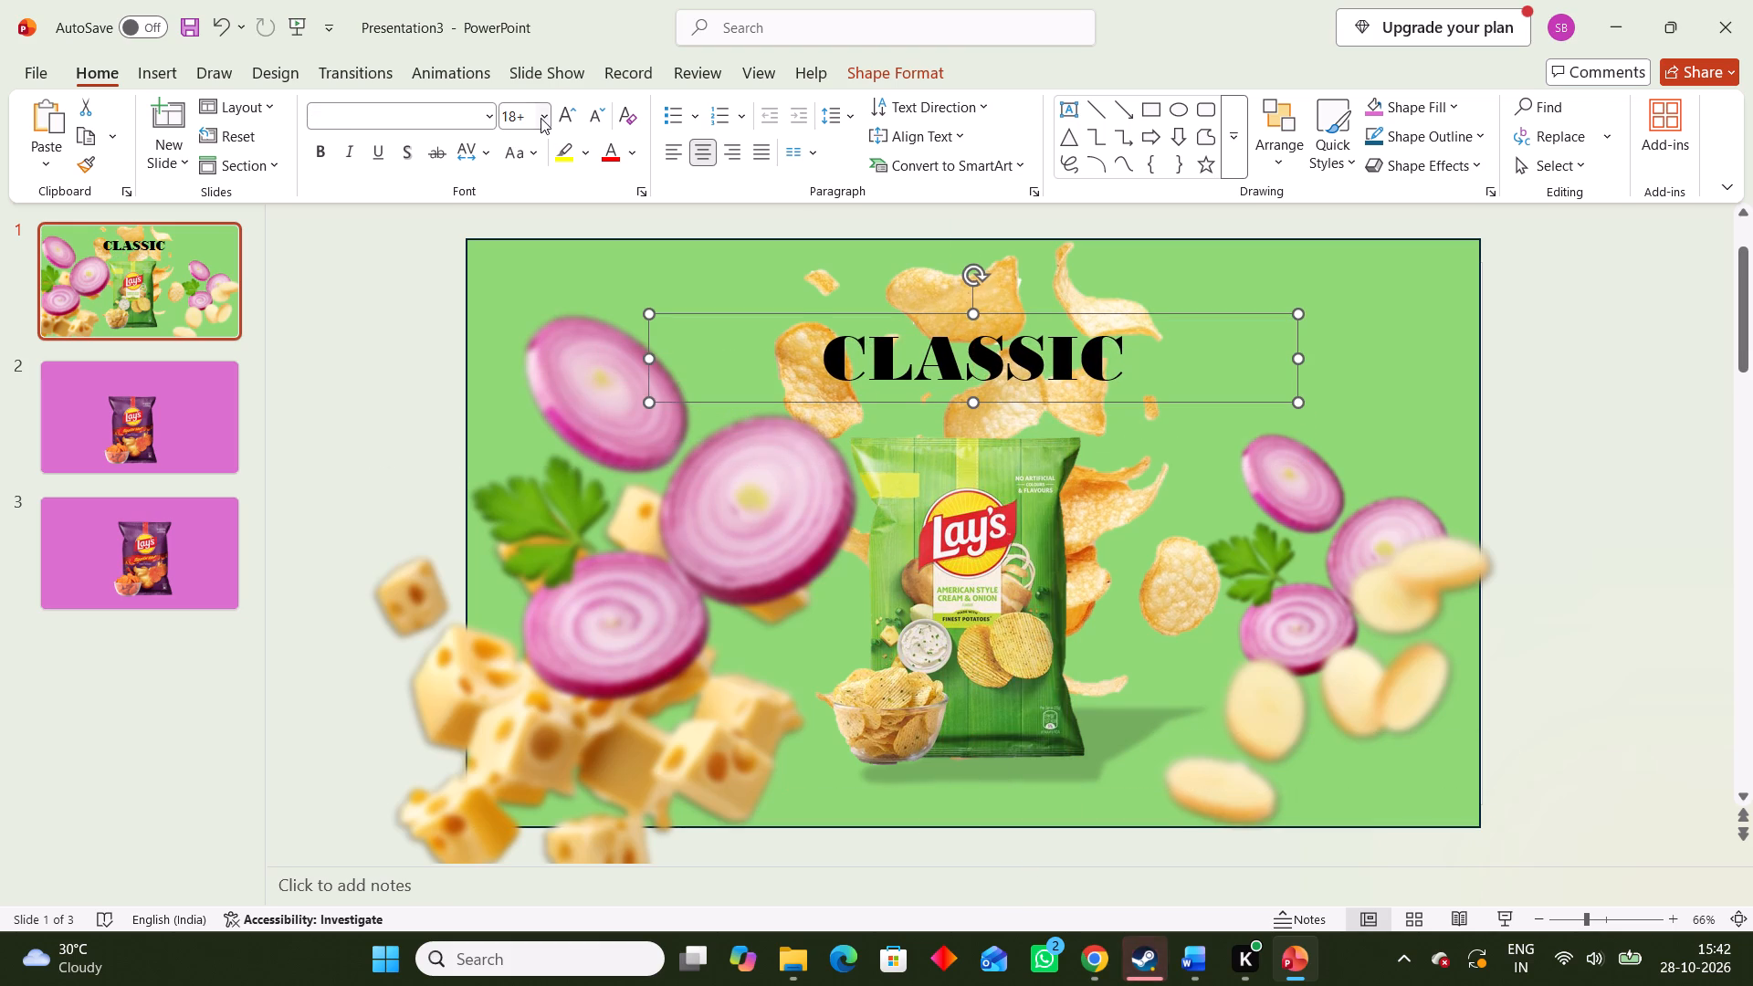
click(955, 359)
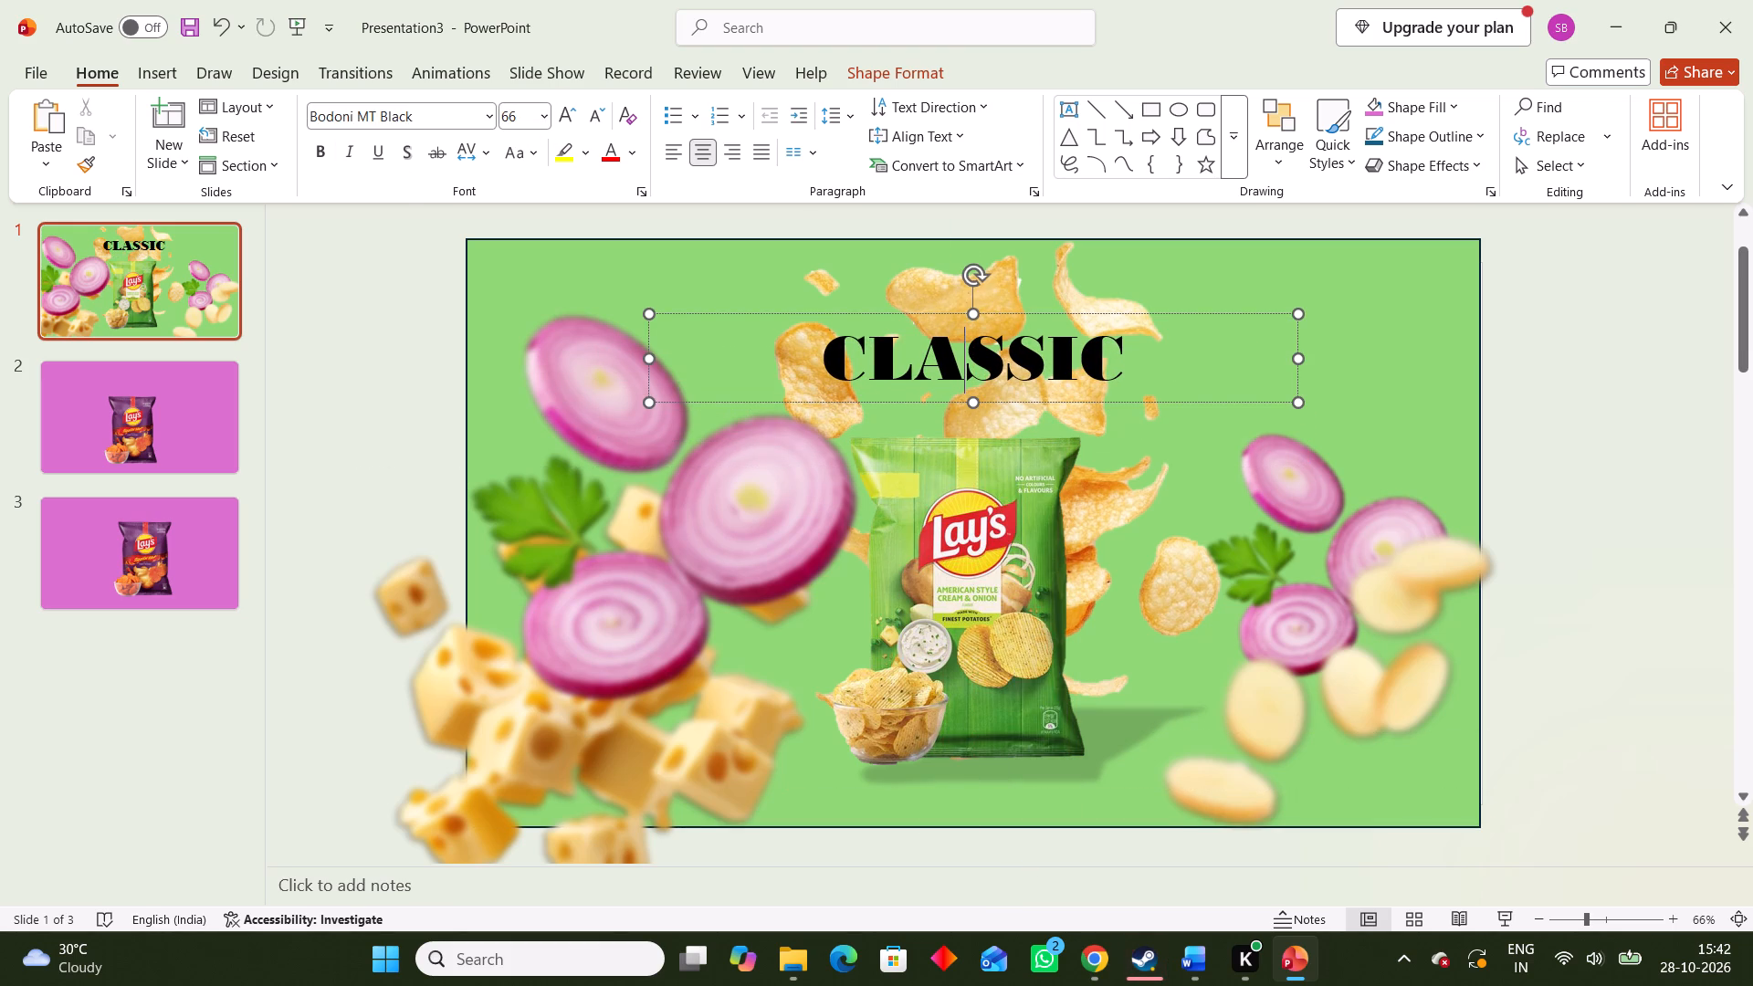
drag(1195, 354, 1216, 355)
Colour the whole CLASSIC heading red and highlight it in yellow.
drag(1128, 359, 807, 353)
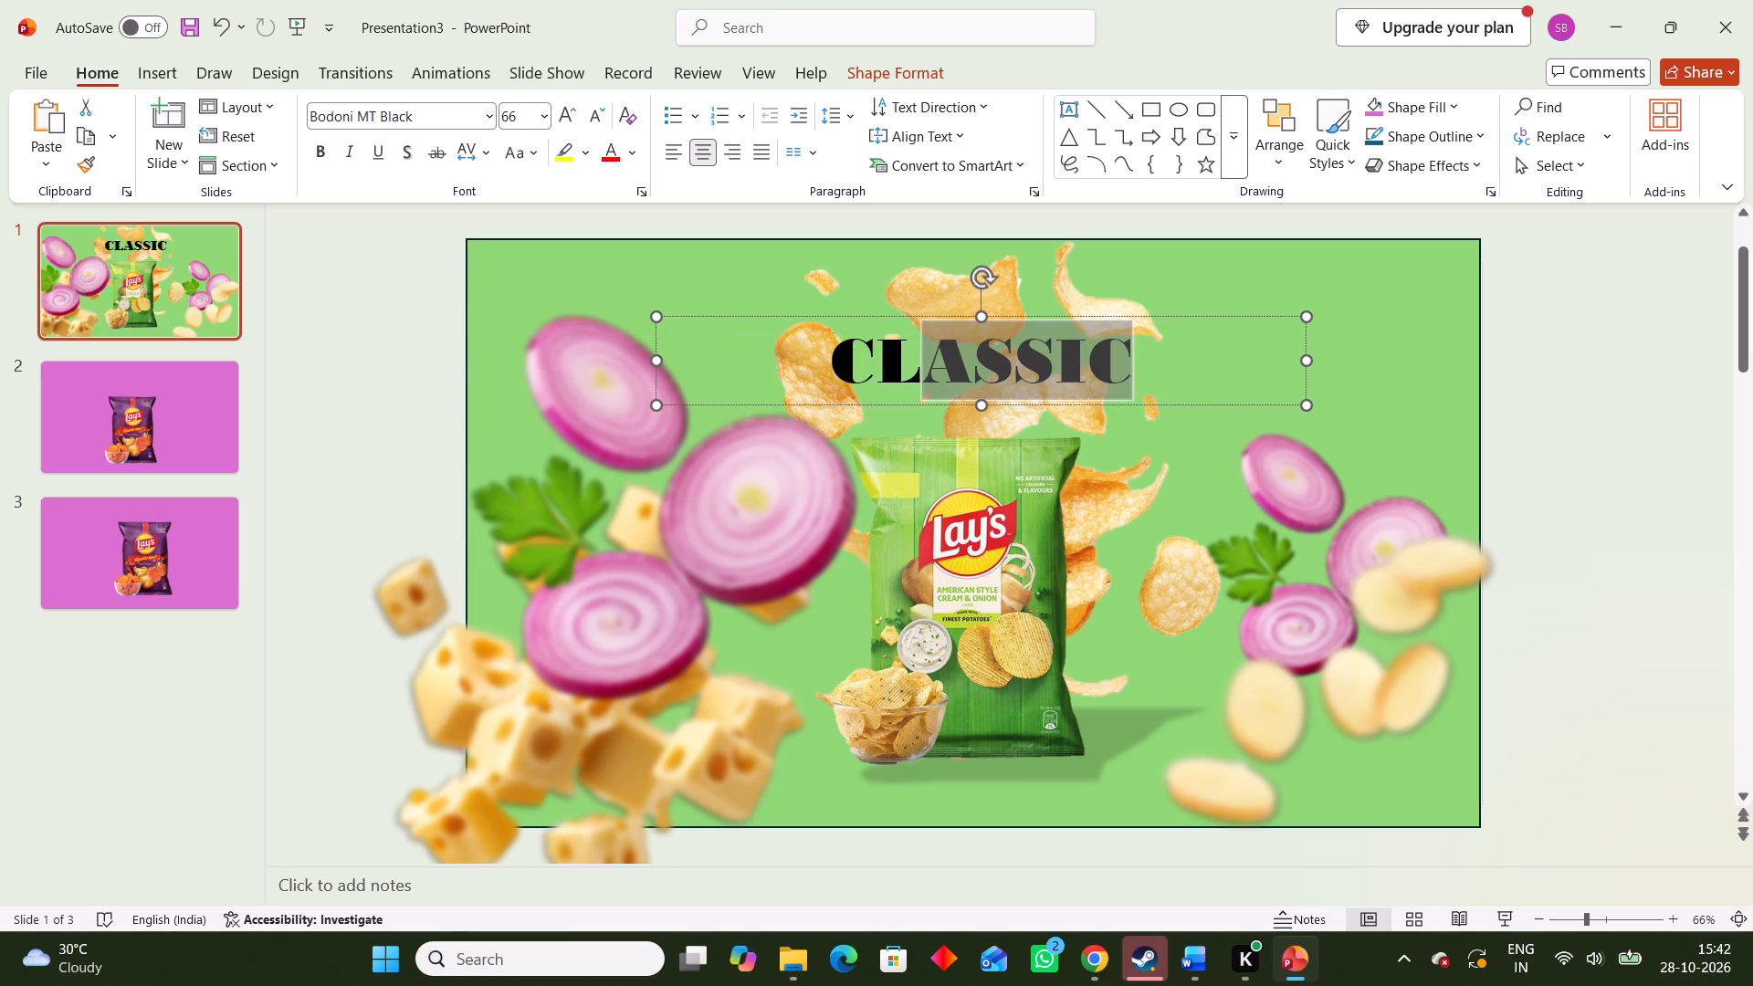
drag(807, 353, 727, 360)
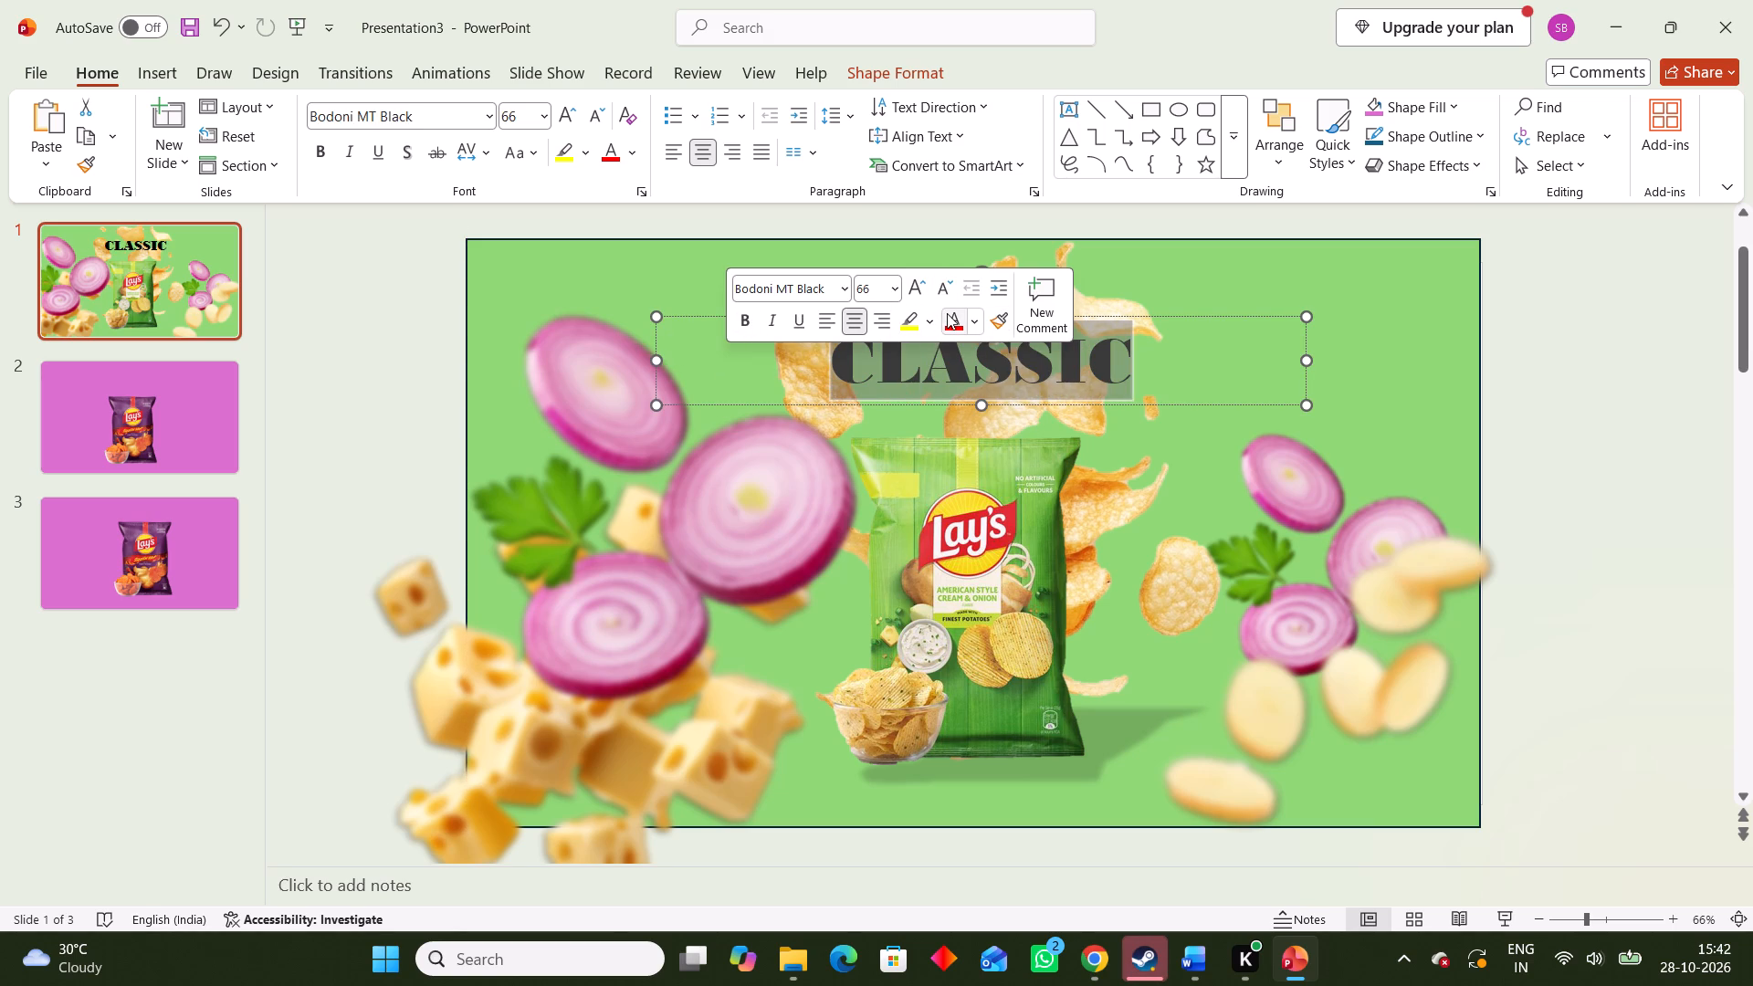
click(947, 313)
click(947, 313)
click(955, 324)
click(915, 324)
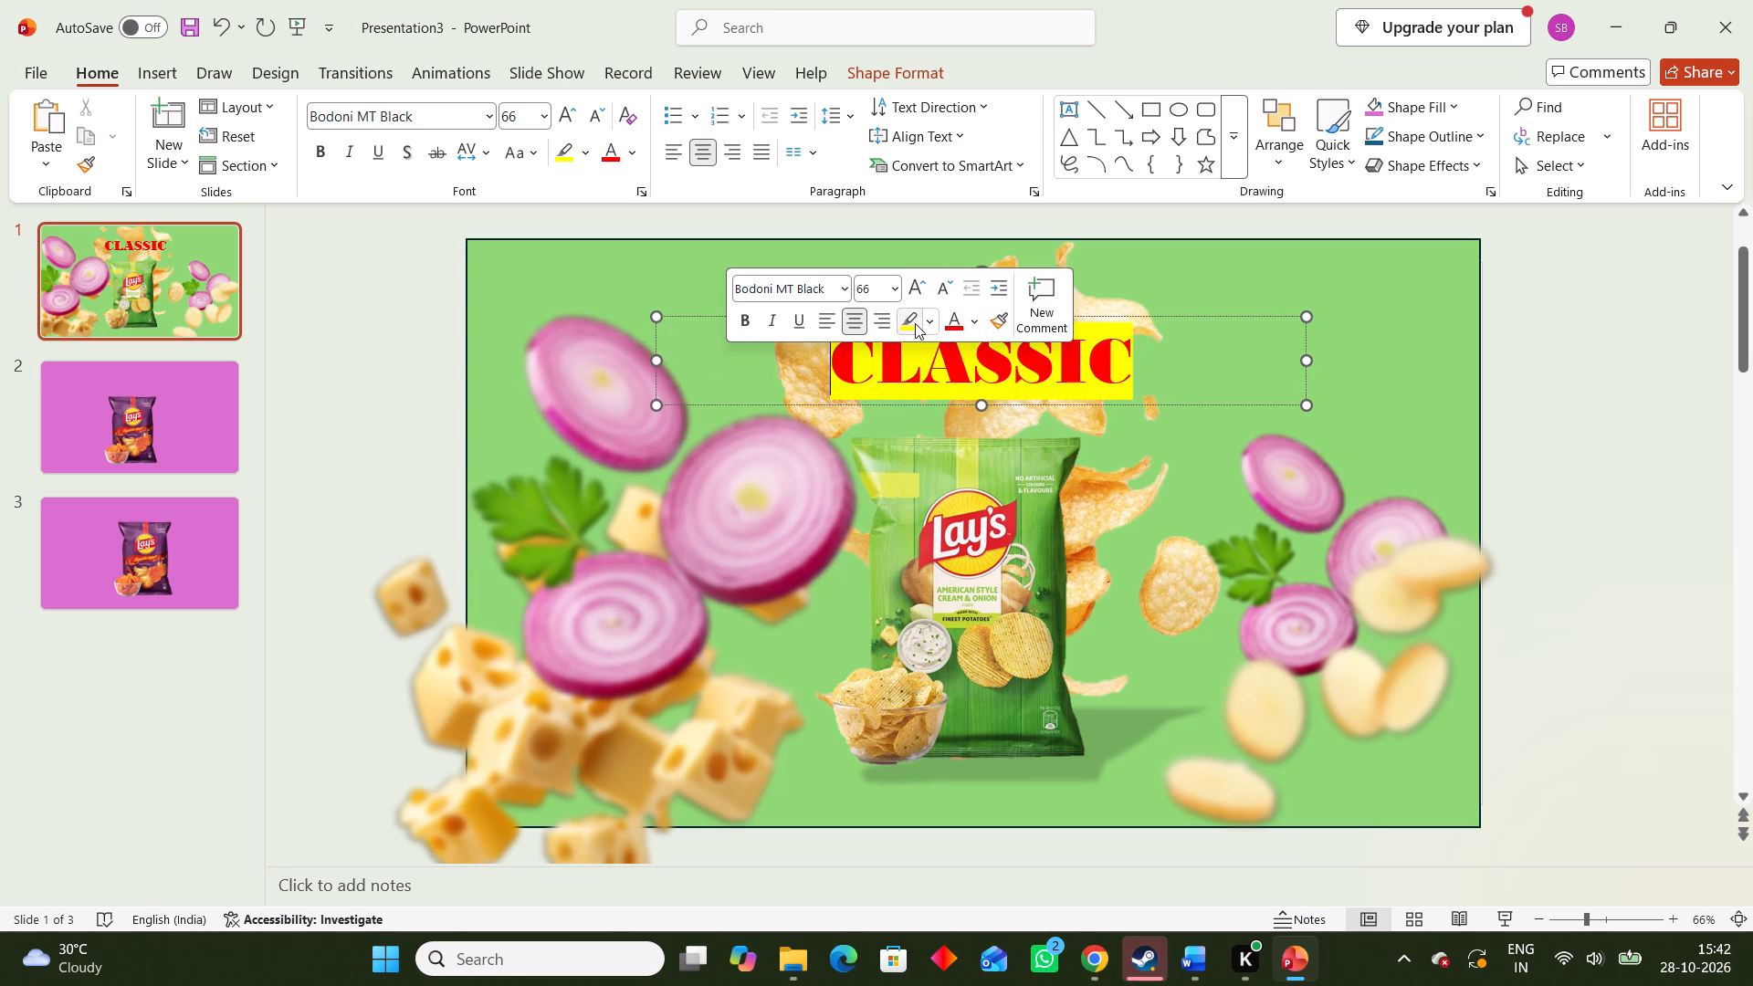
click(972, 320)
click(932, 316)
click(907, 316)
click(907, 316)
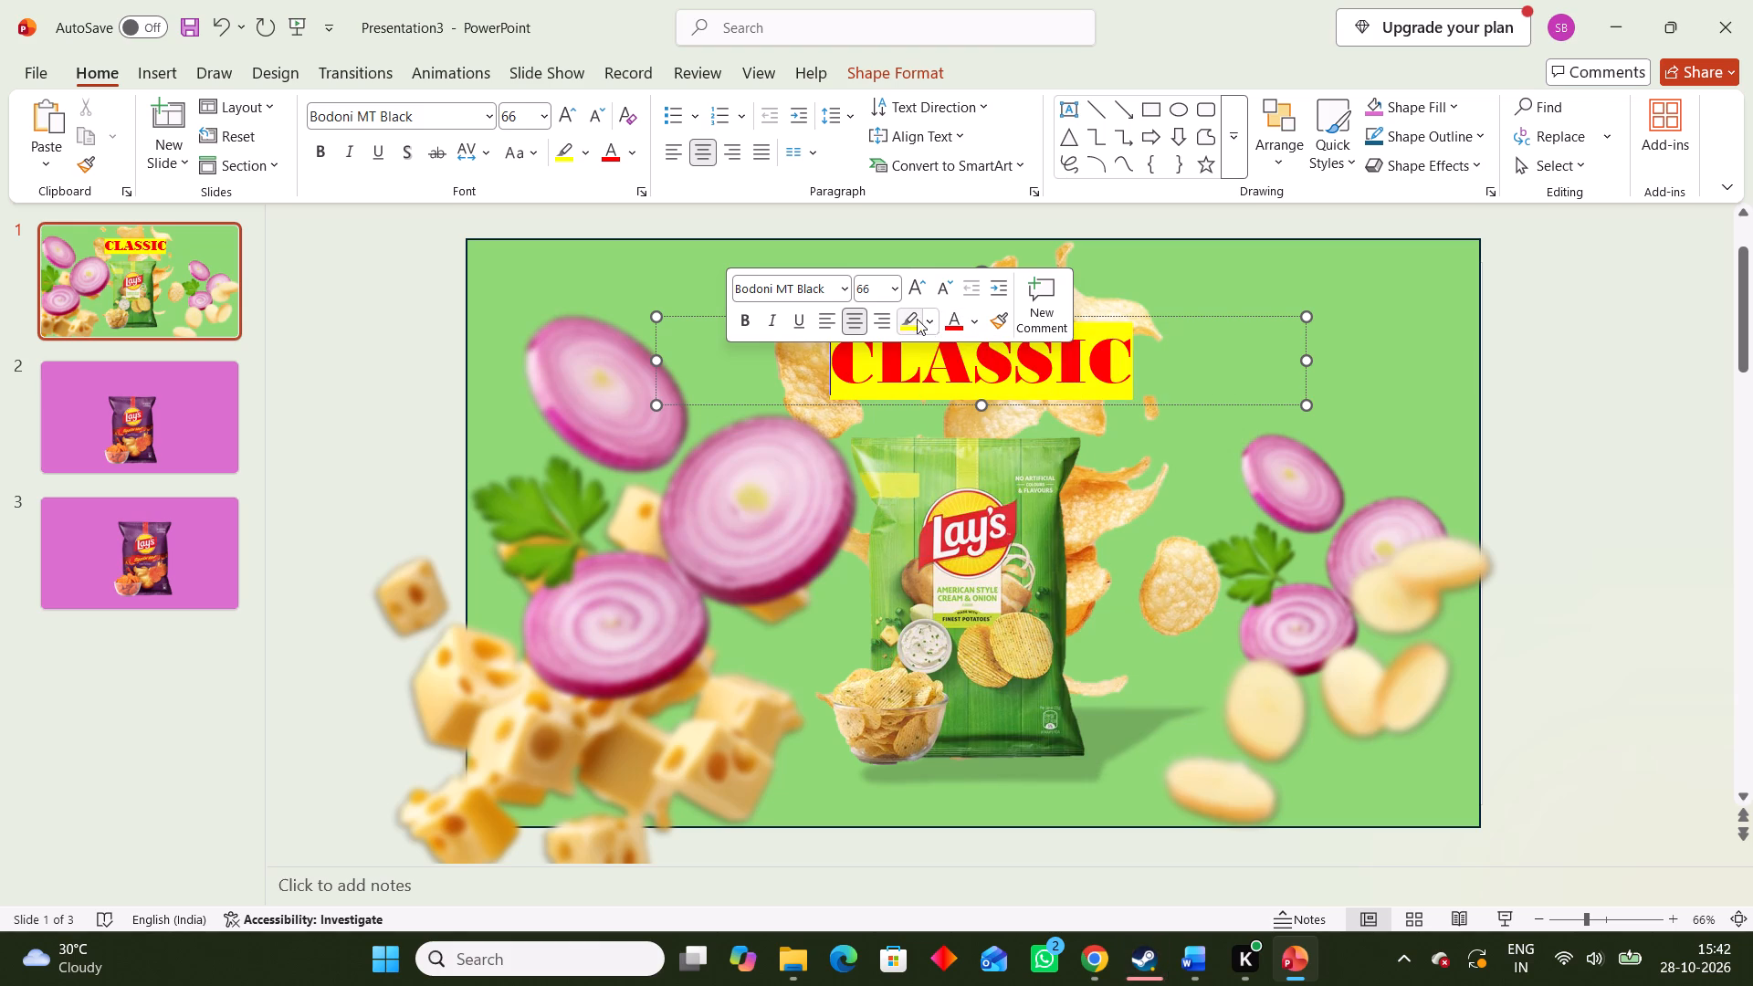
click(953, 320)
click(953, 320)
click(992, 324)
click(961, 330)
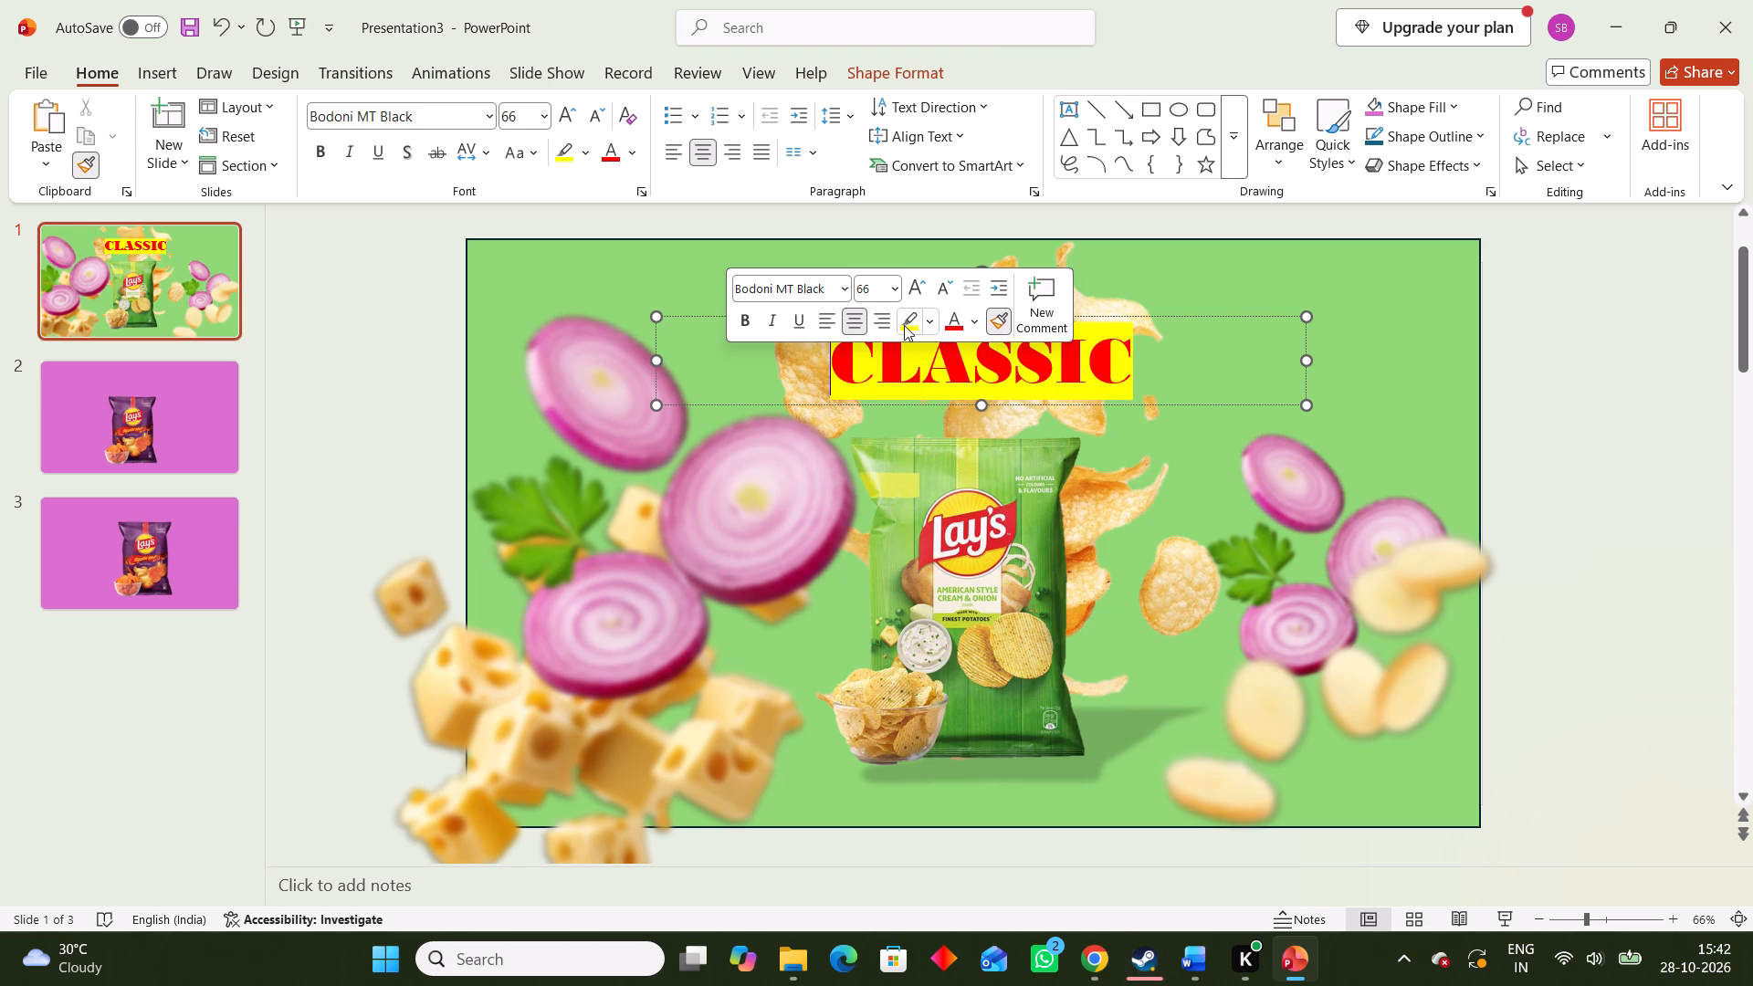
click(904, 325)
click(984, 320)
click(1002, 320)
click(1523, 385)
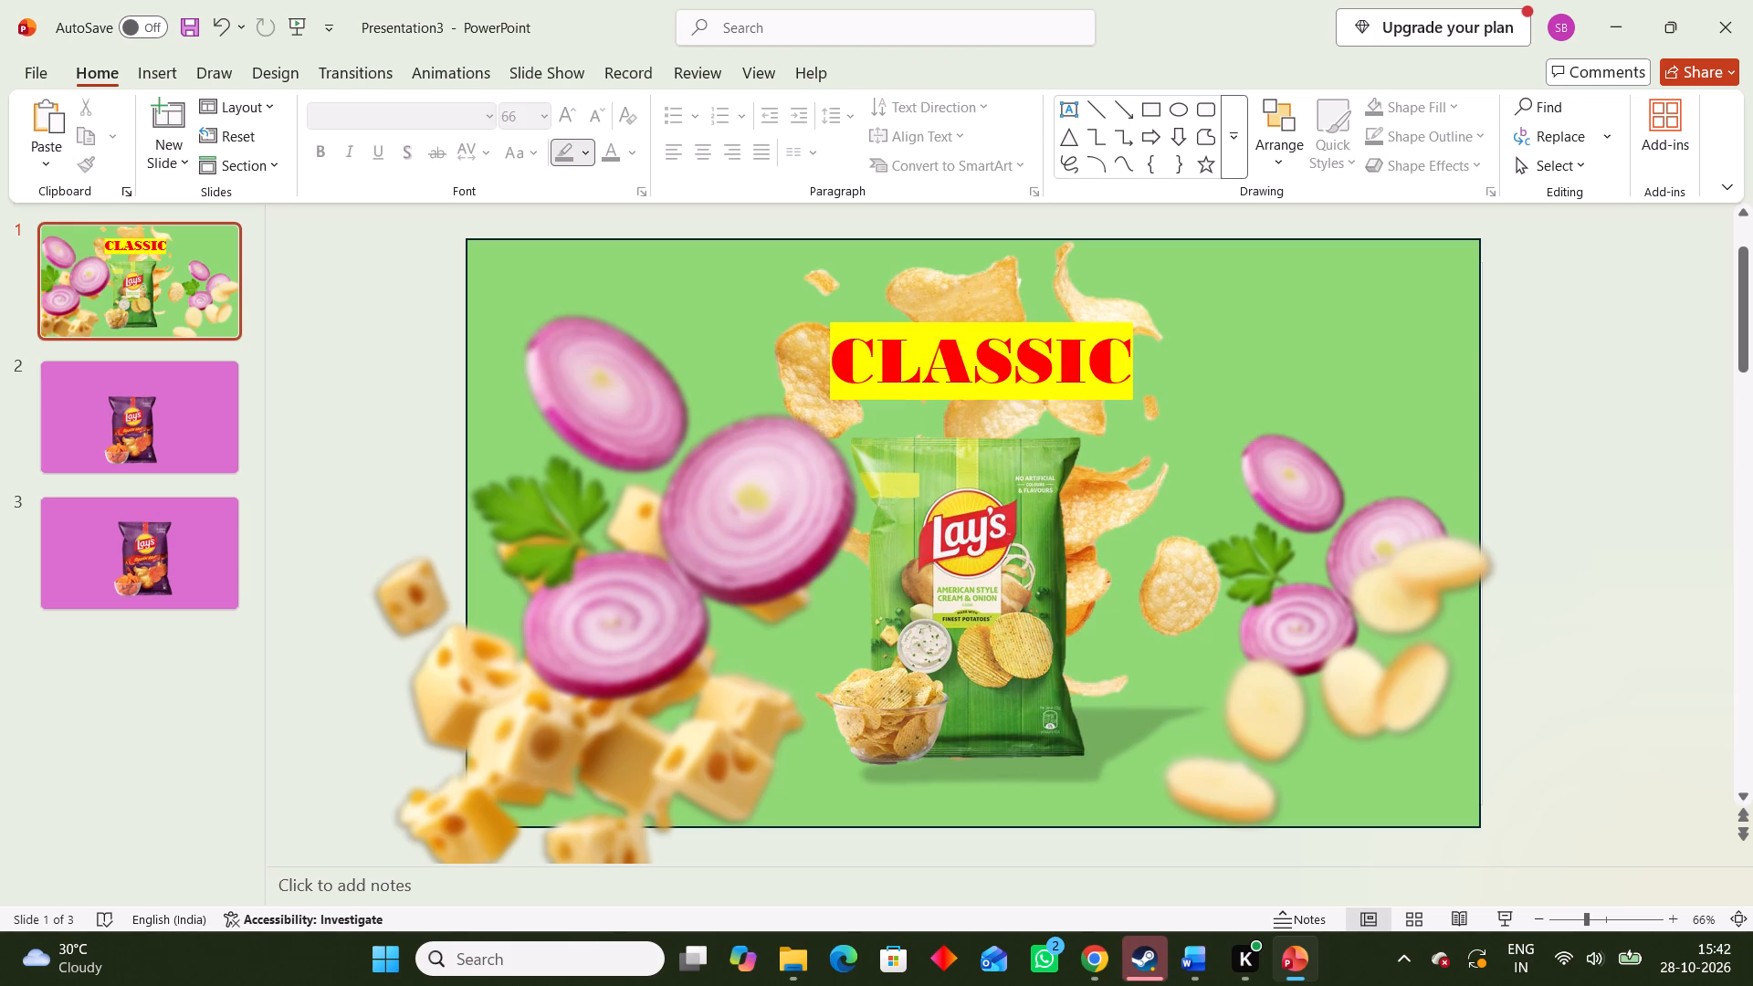
Delete the red, yellow-highlighted CLASSIC text from its text box.
click(1097, 363)
drag(1127, 369, 795, 385)
key(BackSpace)
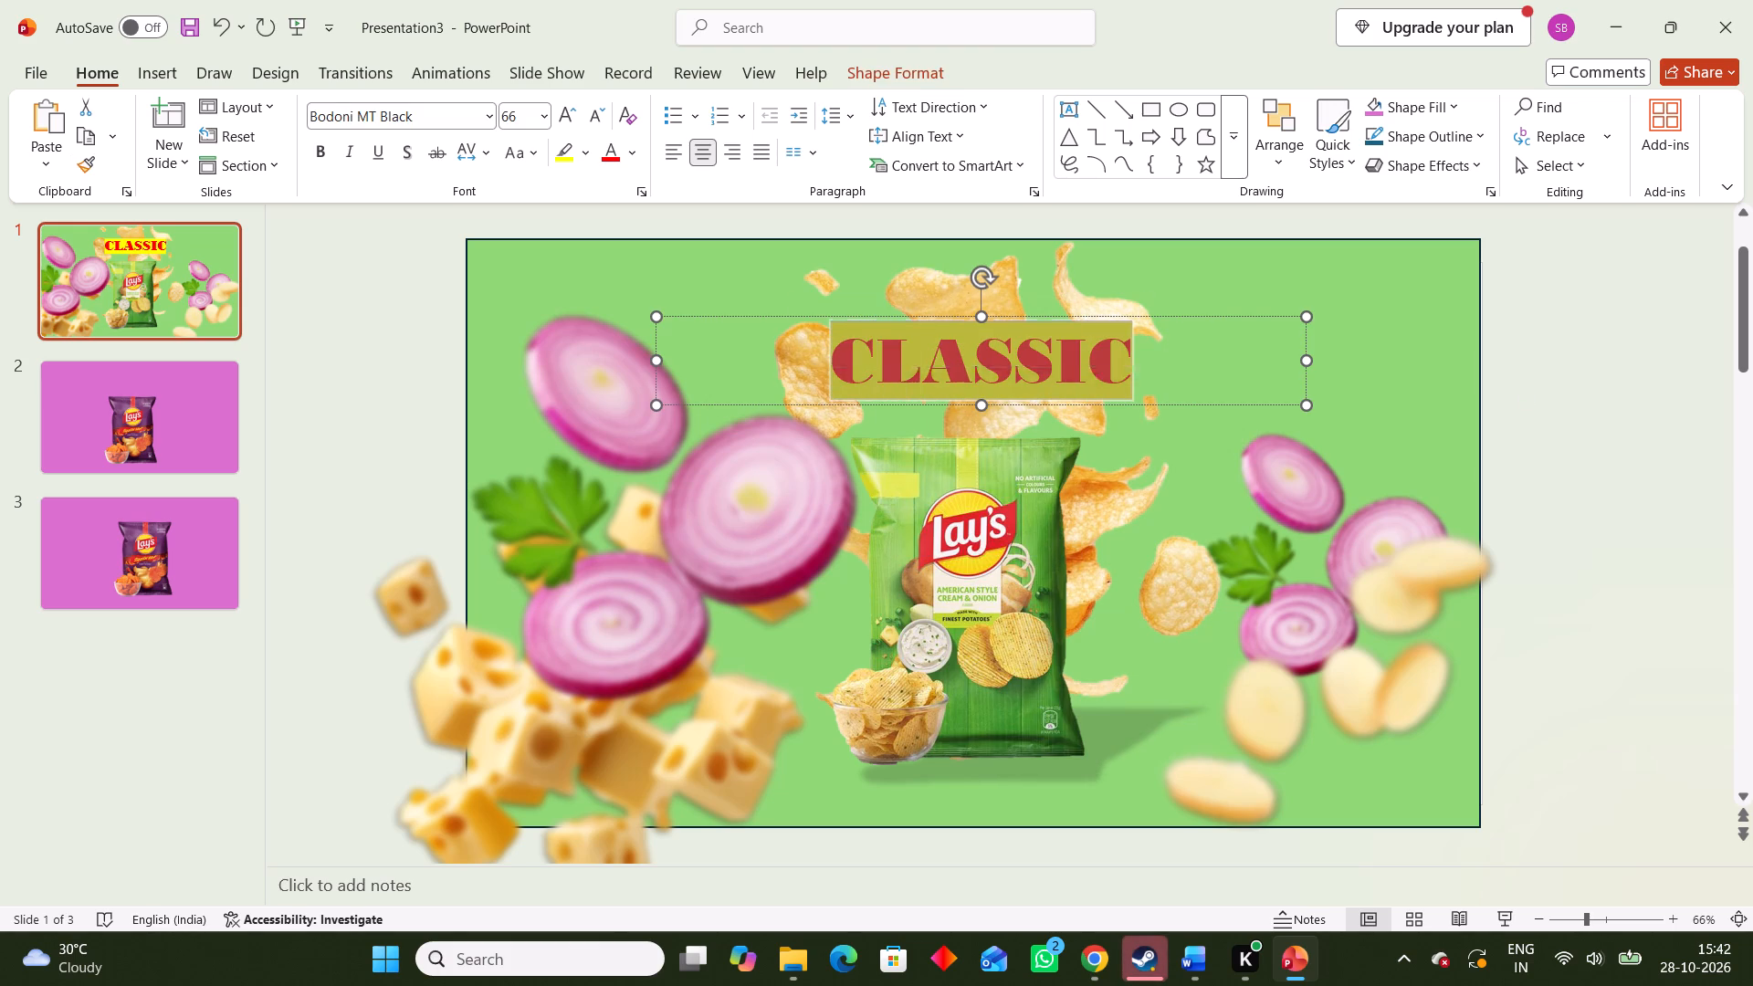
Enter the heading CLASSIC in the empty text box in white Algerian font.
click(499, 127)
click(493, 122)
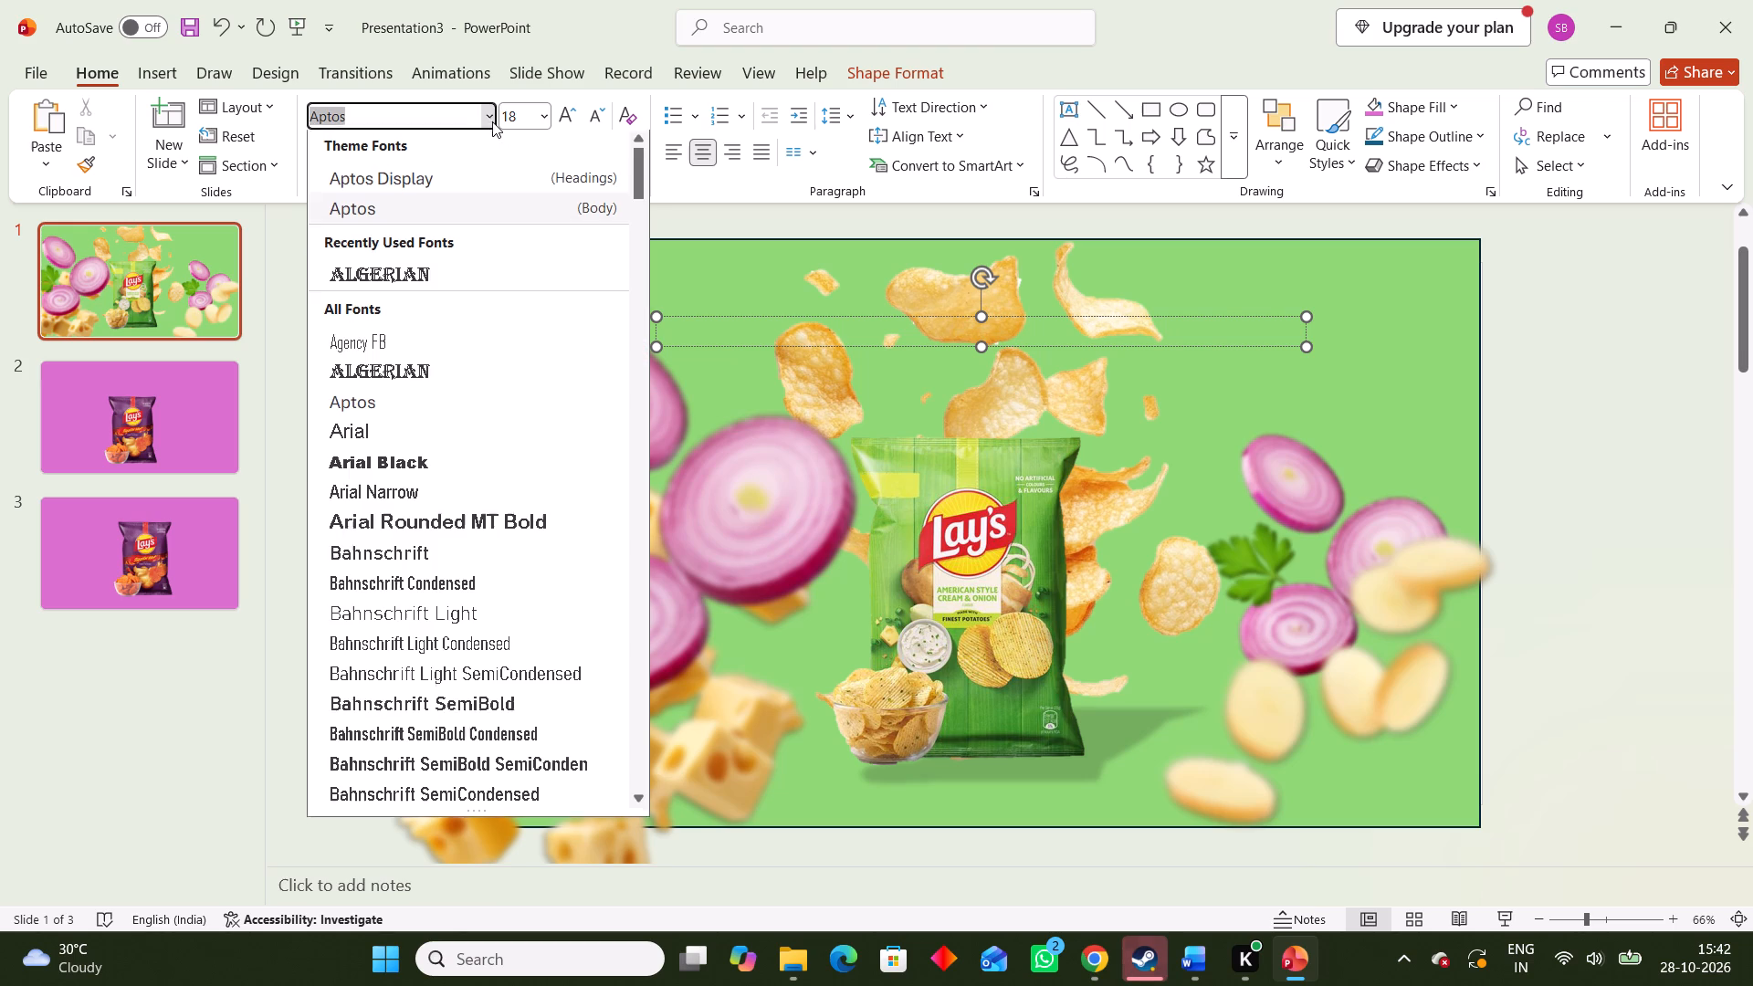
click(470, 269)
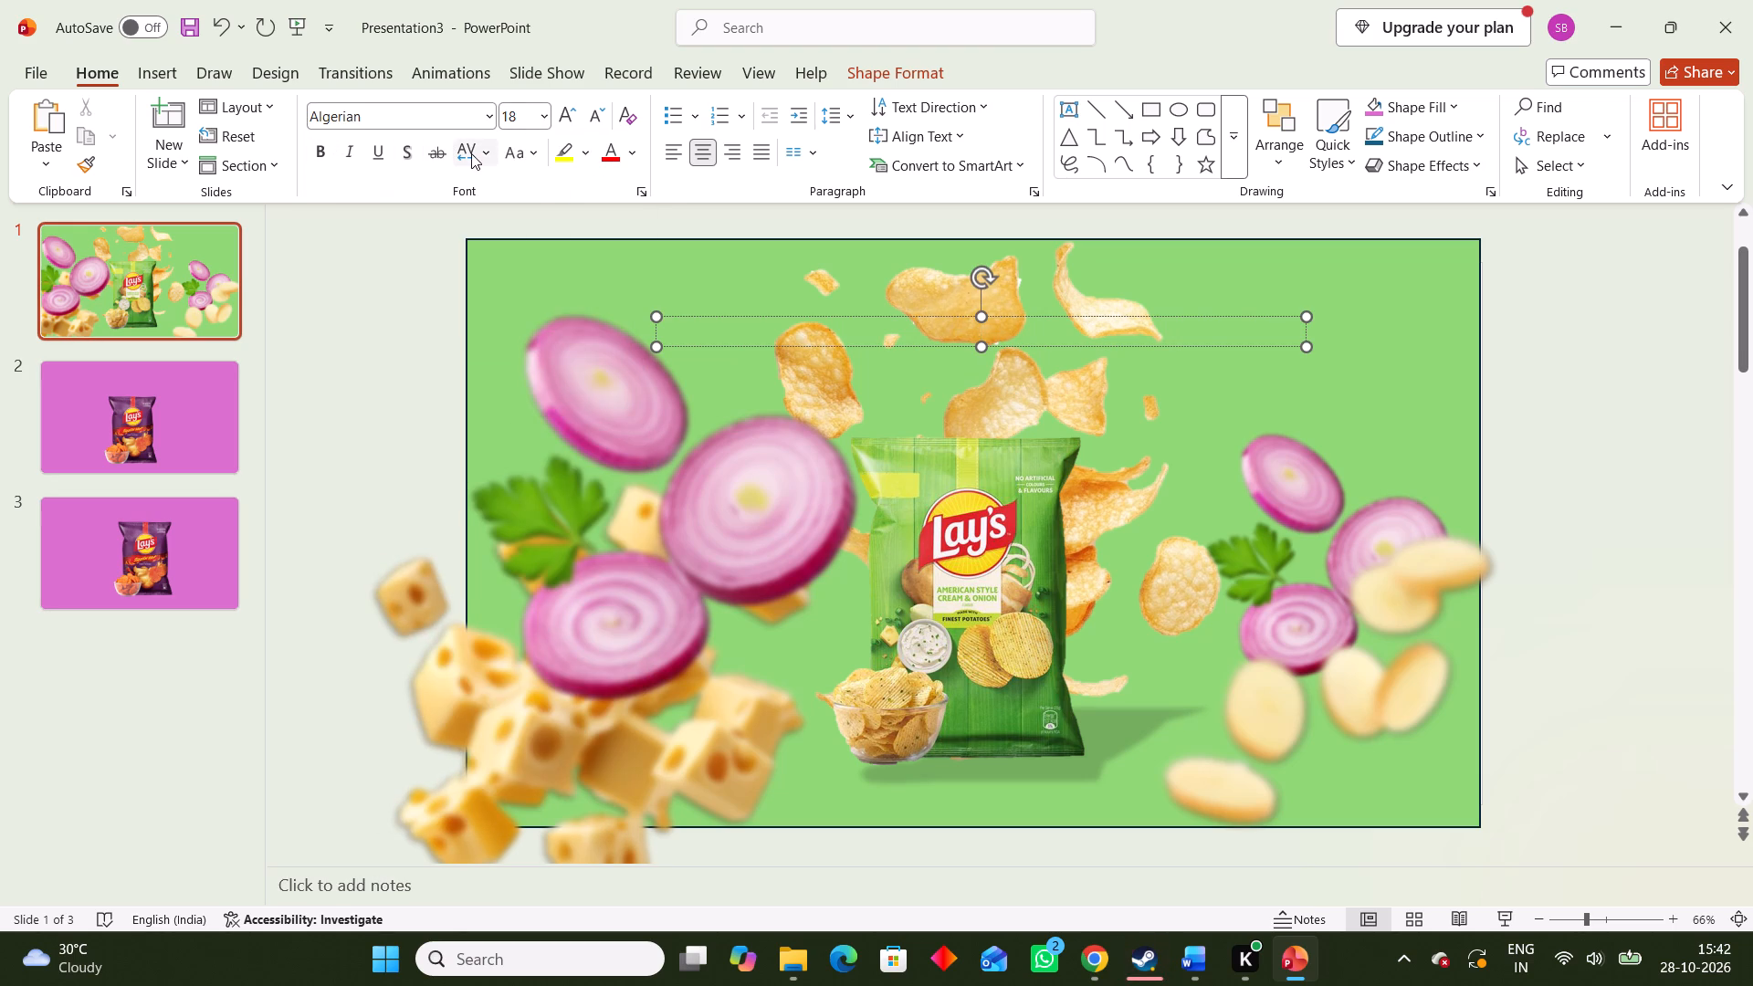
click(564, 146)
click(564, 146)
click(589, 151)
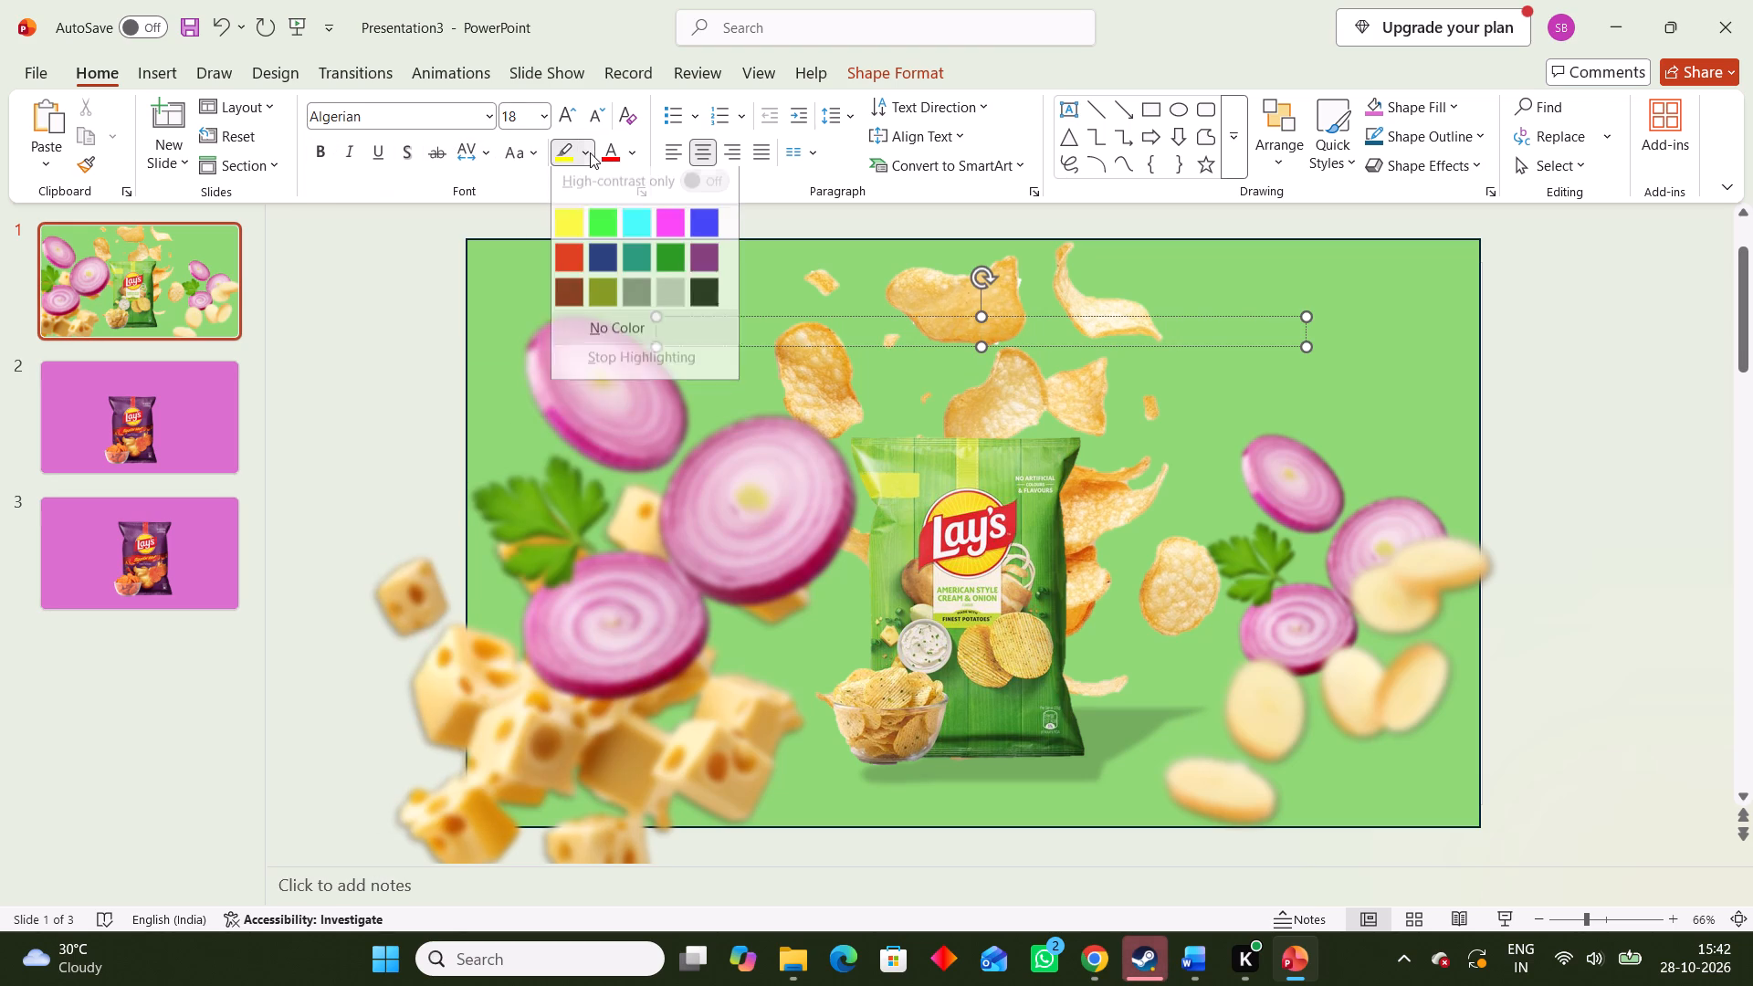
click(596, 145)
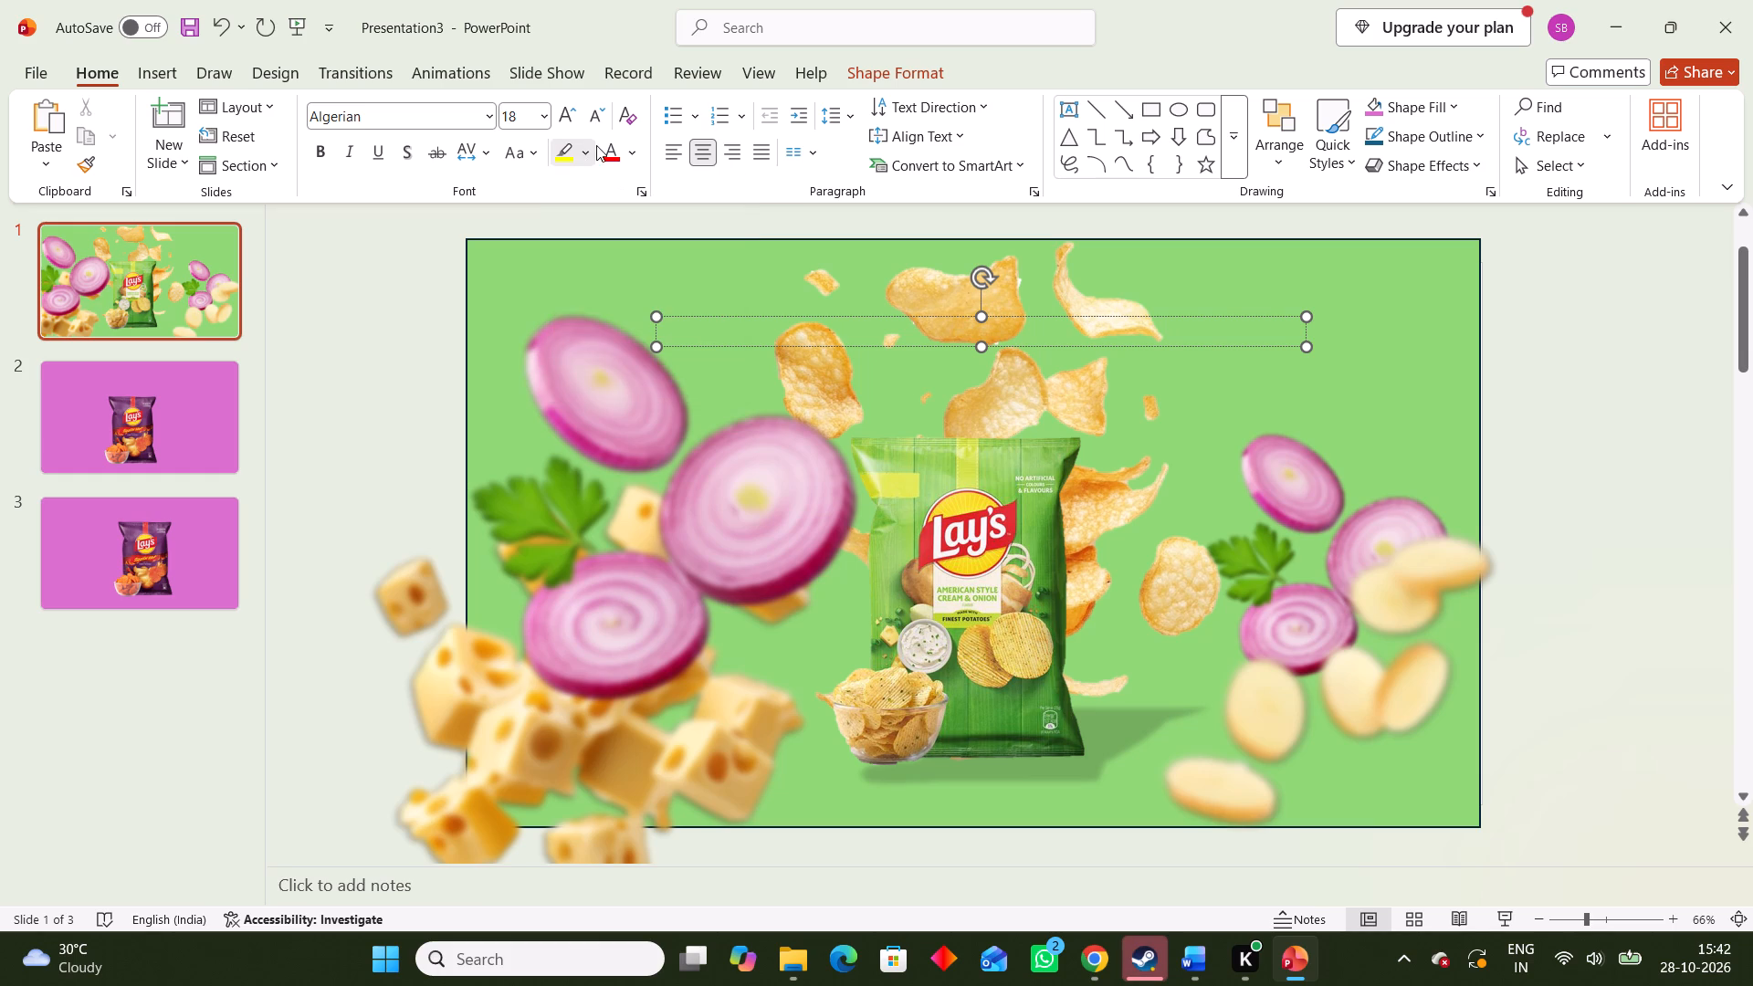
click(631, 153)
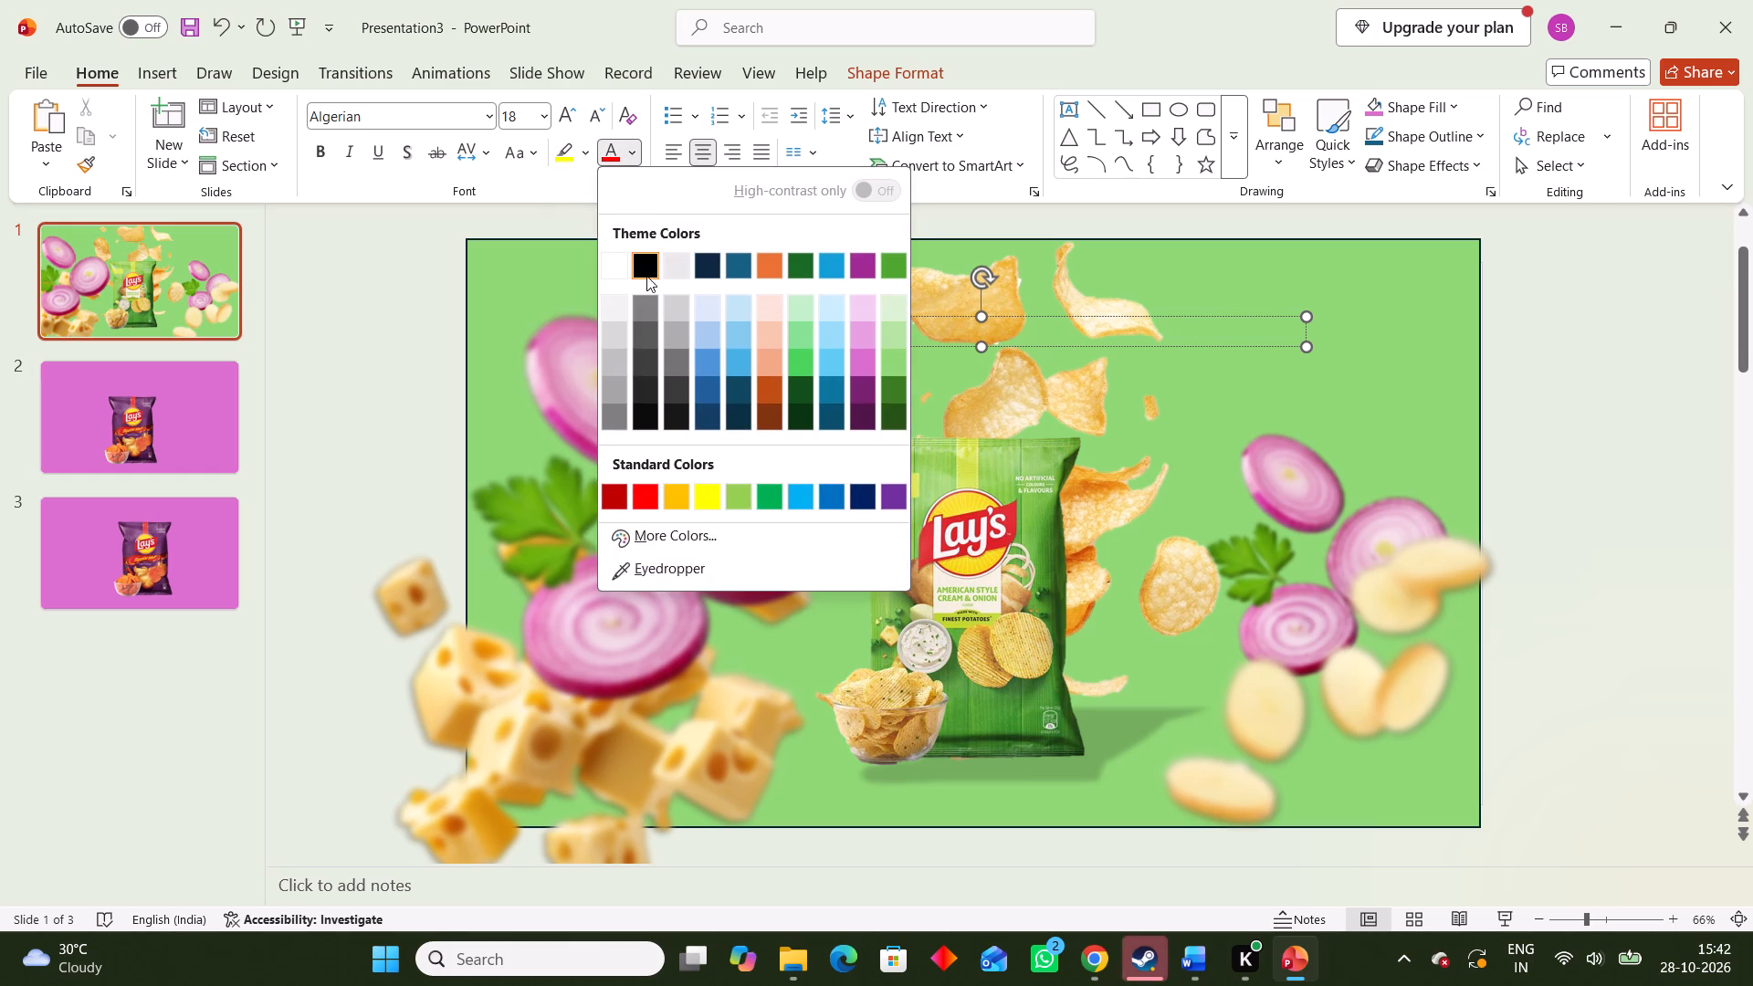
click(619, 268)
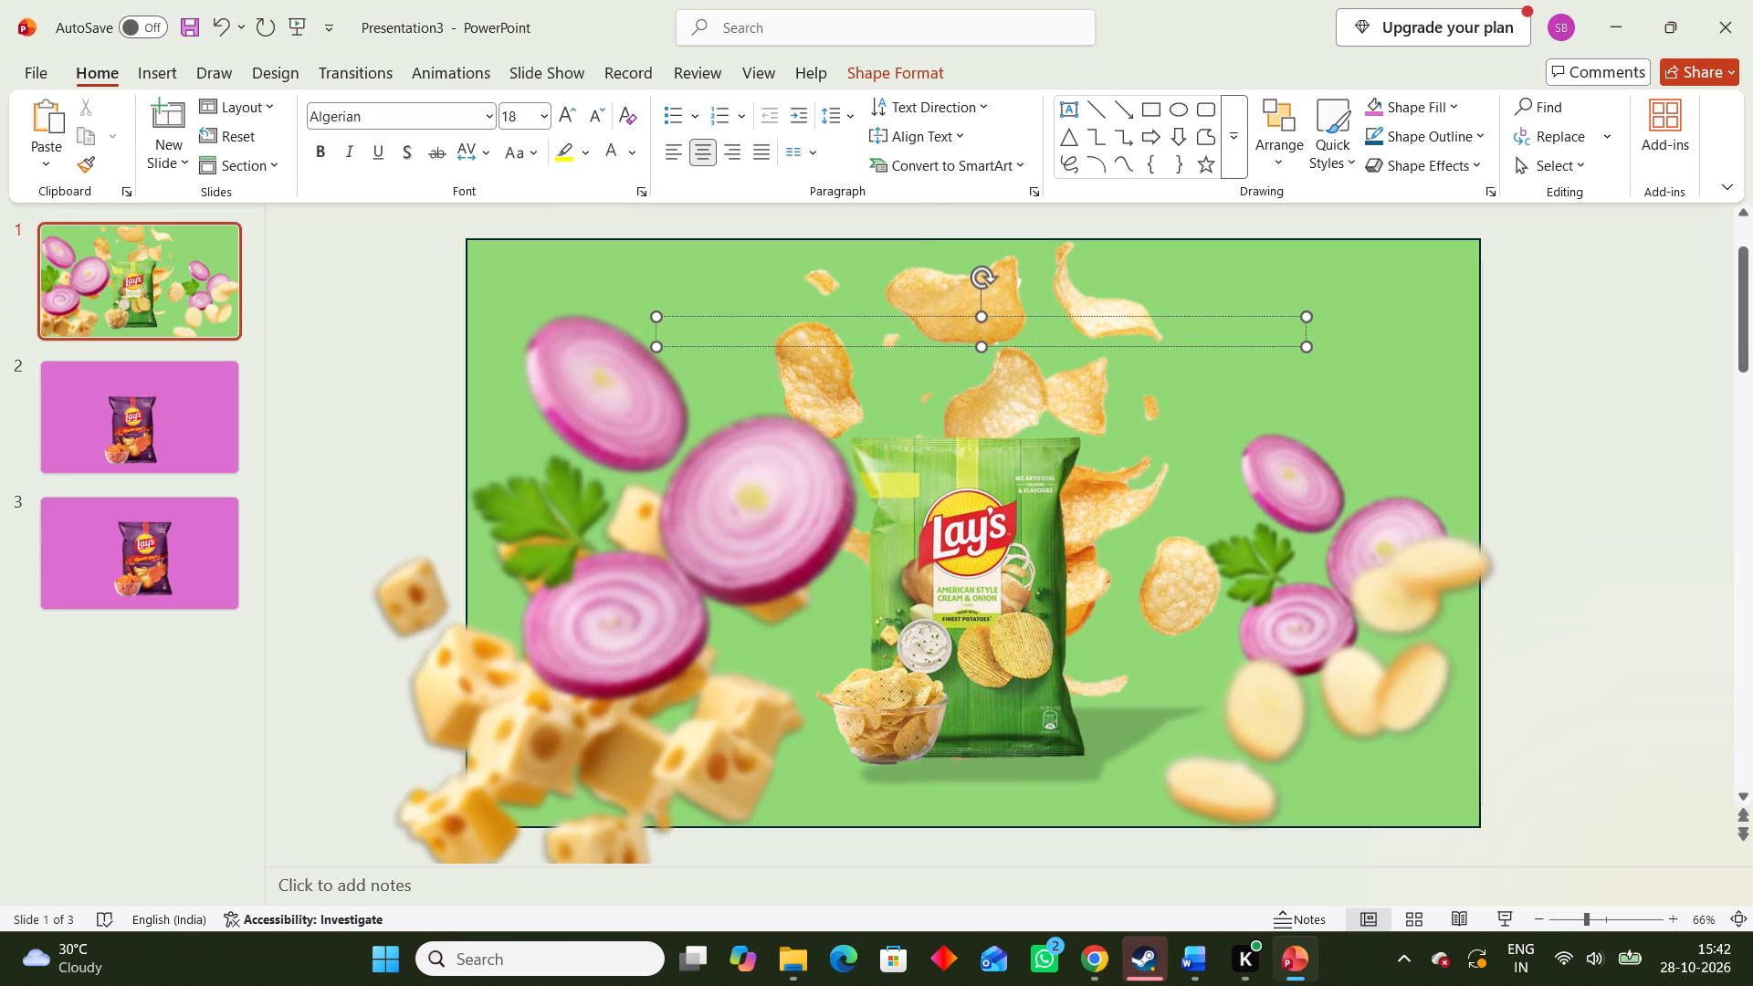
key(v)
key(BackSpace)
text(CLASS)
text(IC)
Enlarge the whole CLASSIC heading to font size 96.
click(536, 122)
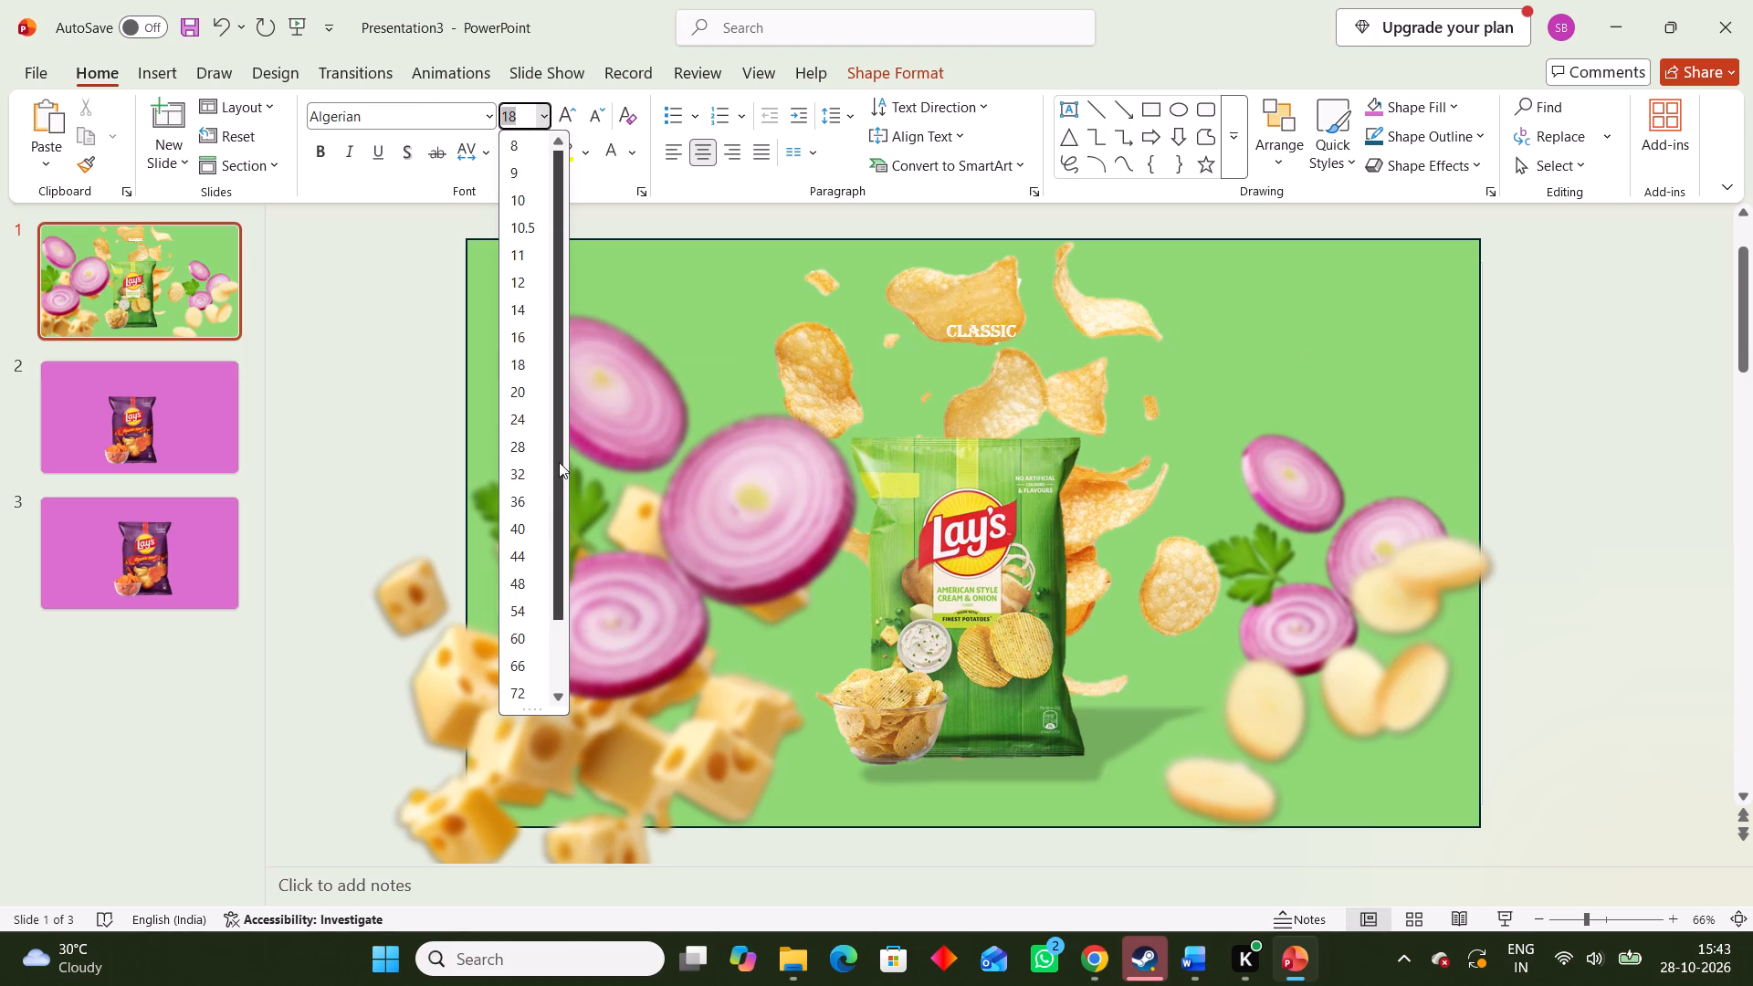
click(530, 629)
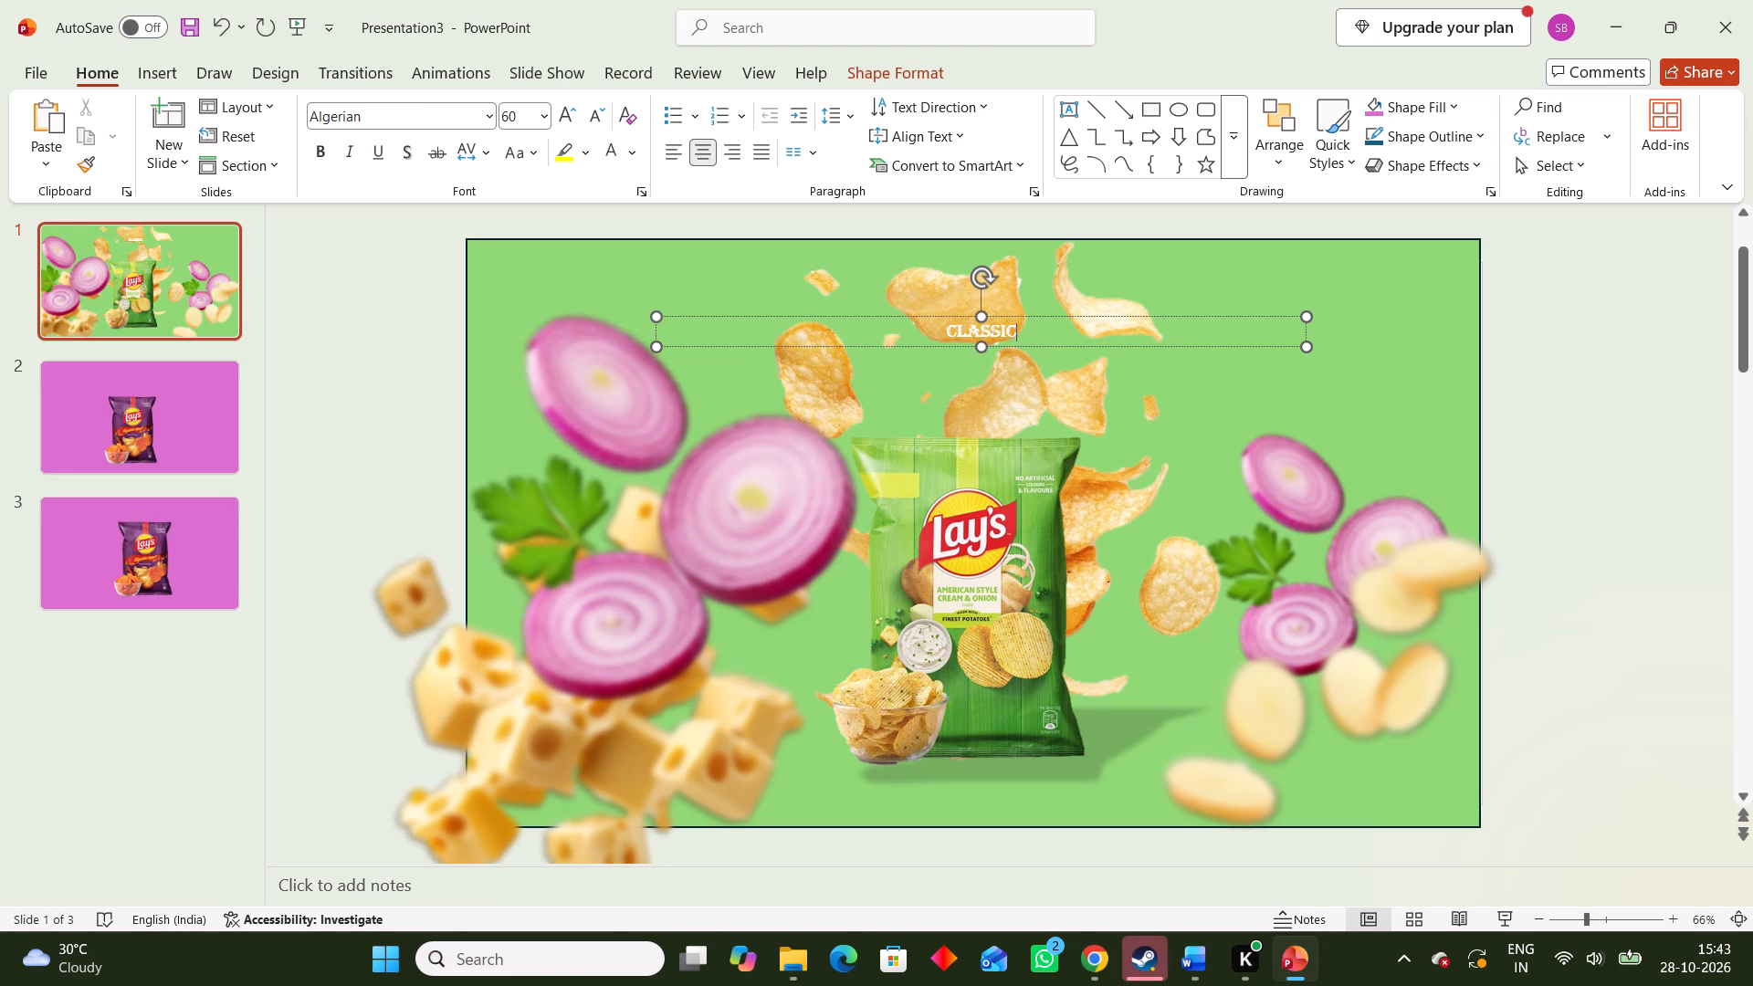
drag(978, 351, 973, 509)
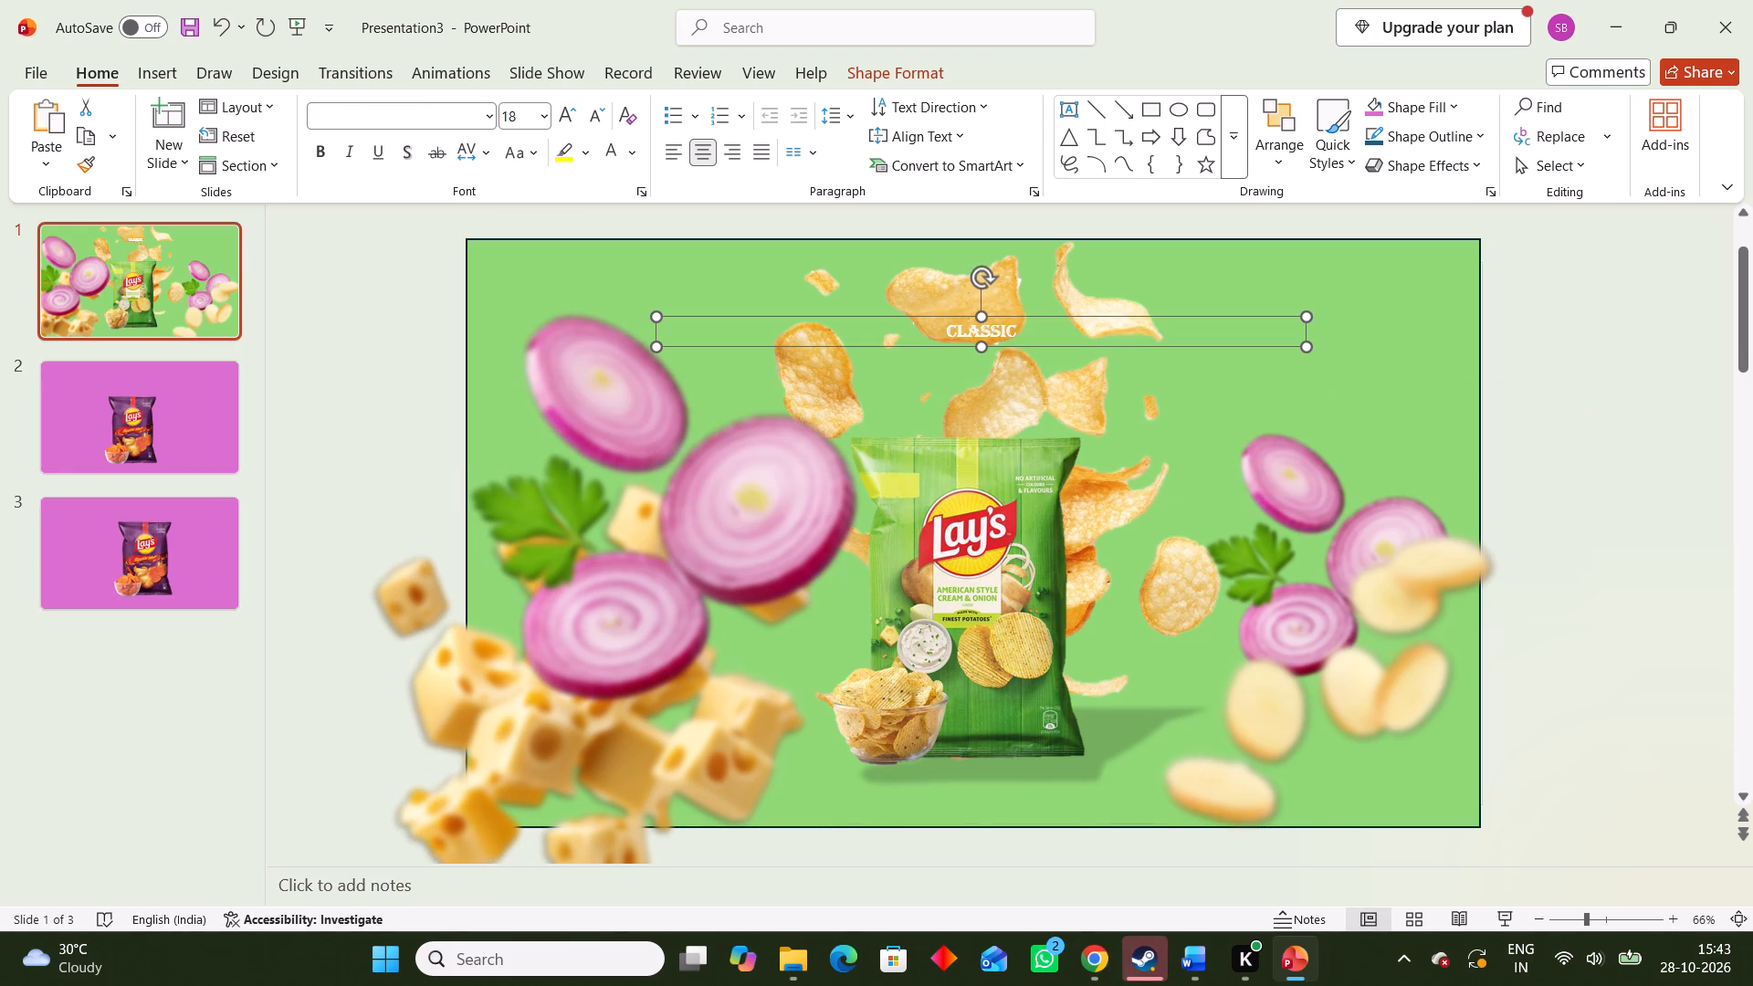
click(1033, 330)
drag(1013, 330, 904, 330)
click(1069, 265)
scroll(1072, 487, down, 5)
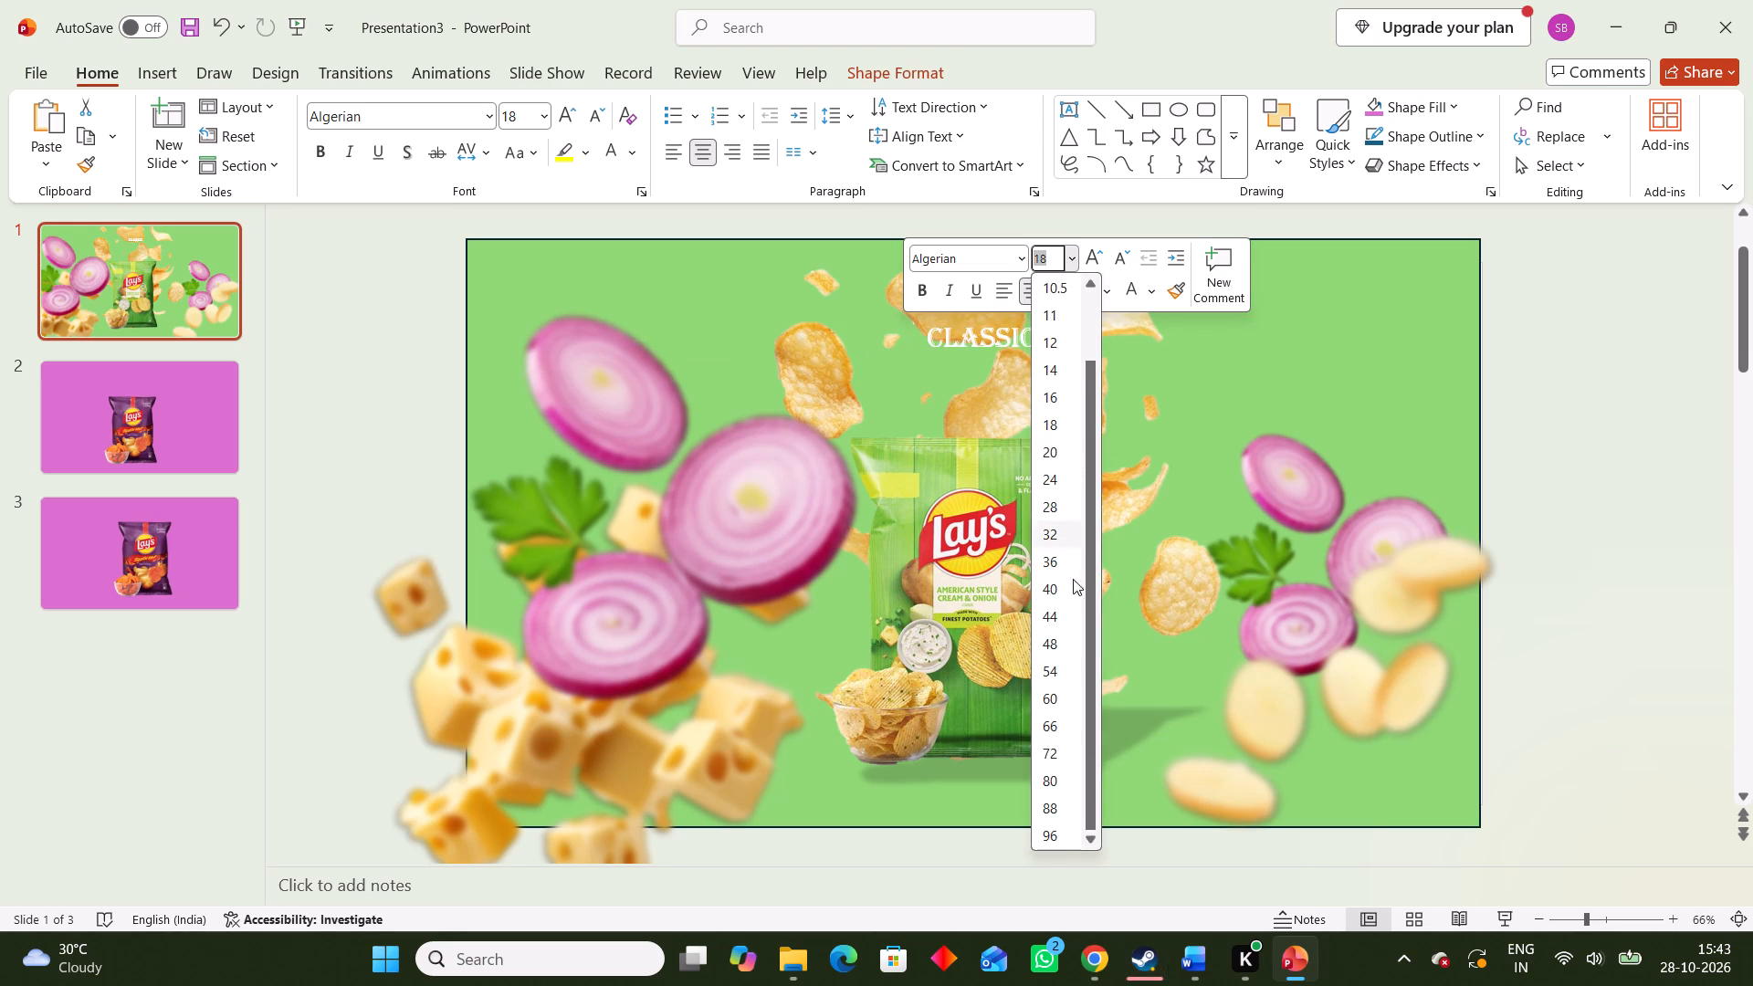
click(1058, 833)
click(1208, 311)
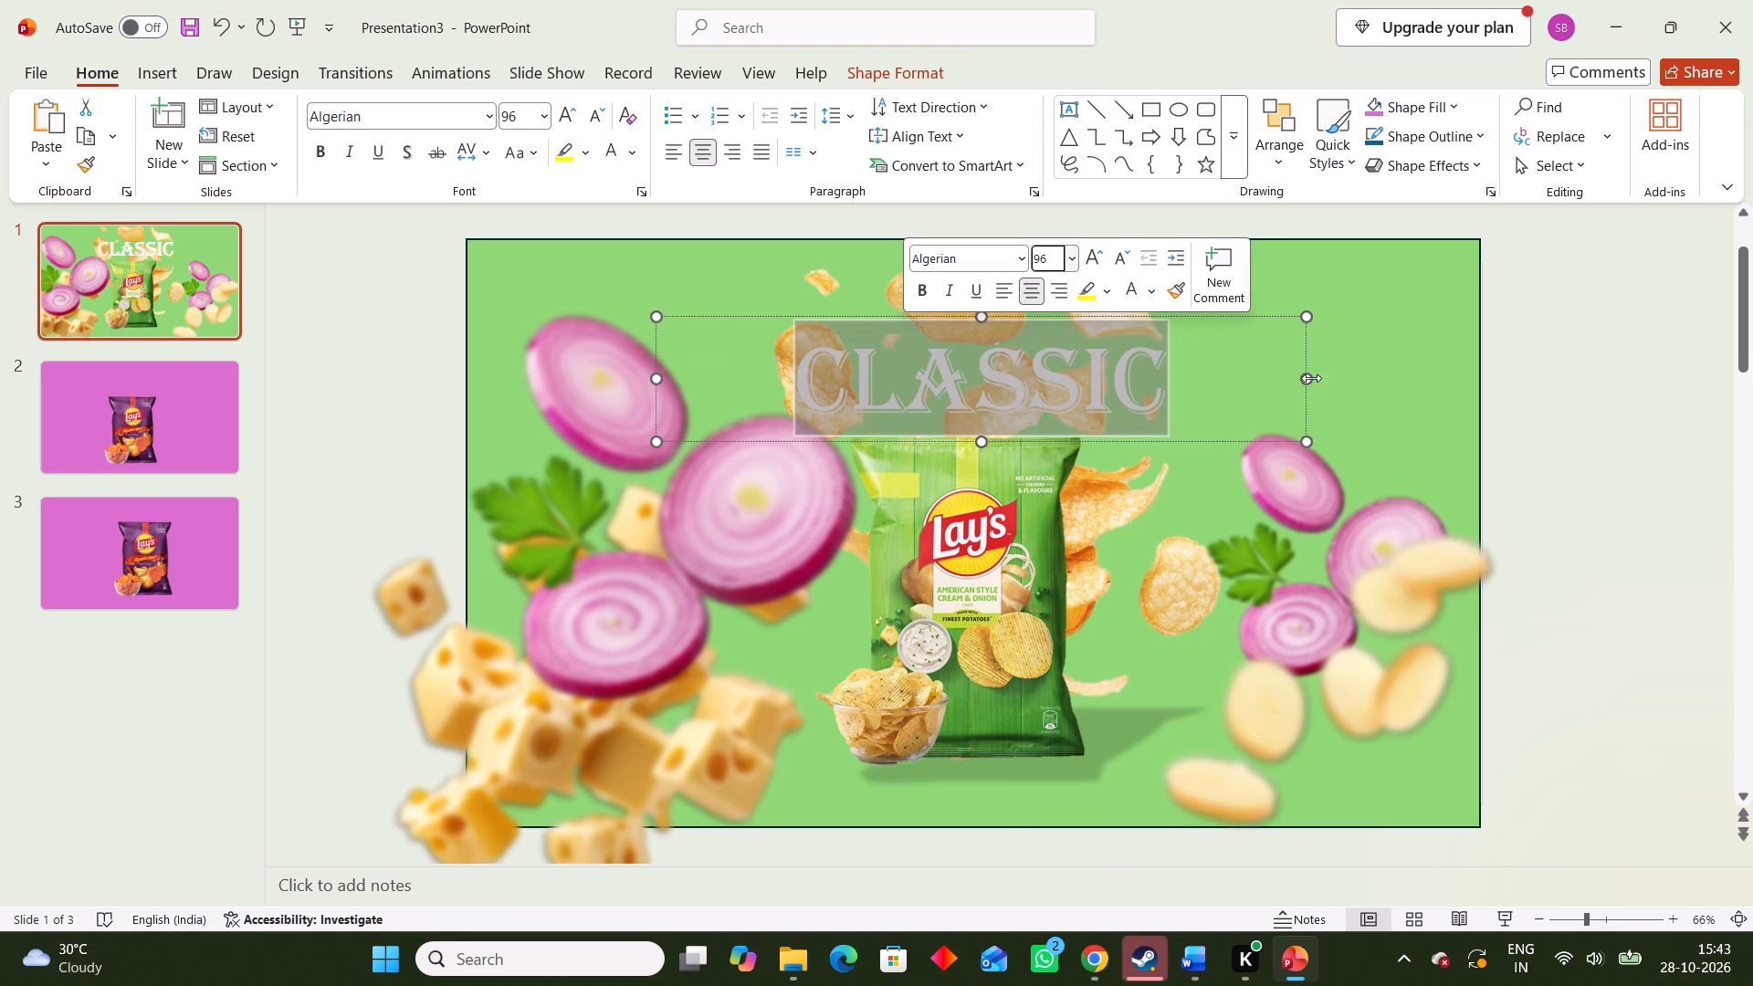
Widen the CLASSIC text box and reposition it so the heading sits centred above the green packet.
drag(1311, 378, 1448, 389)
drag(1267, 393, 1161, 415)
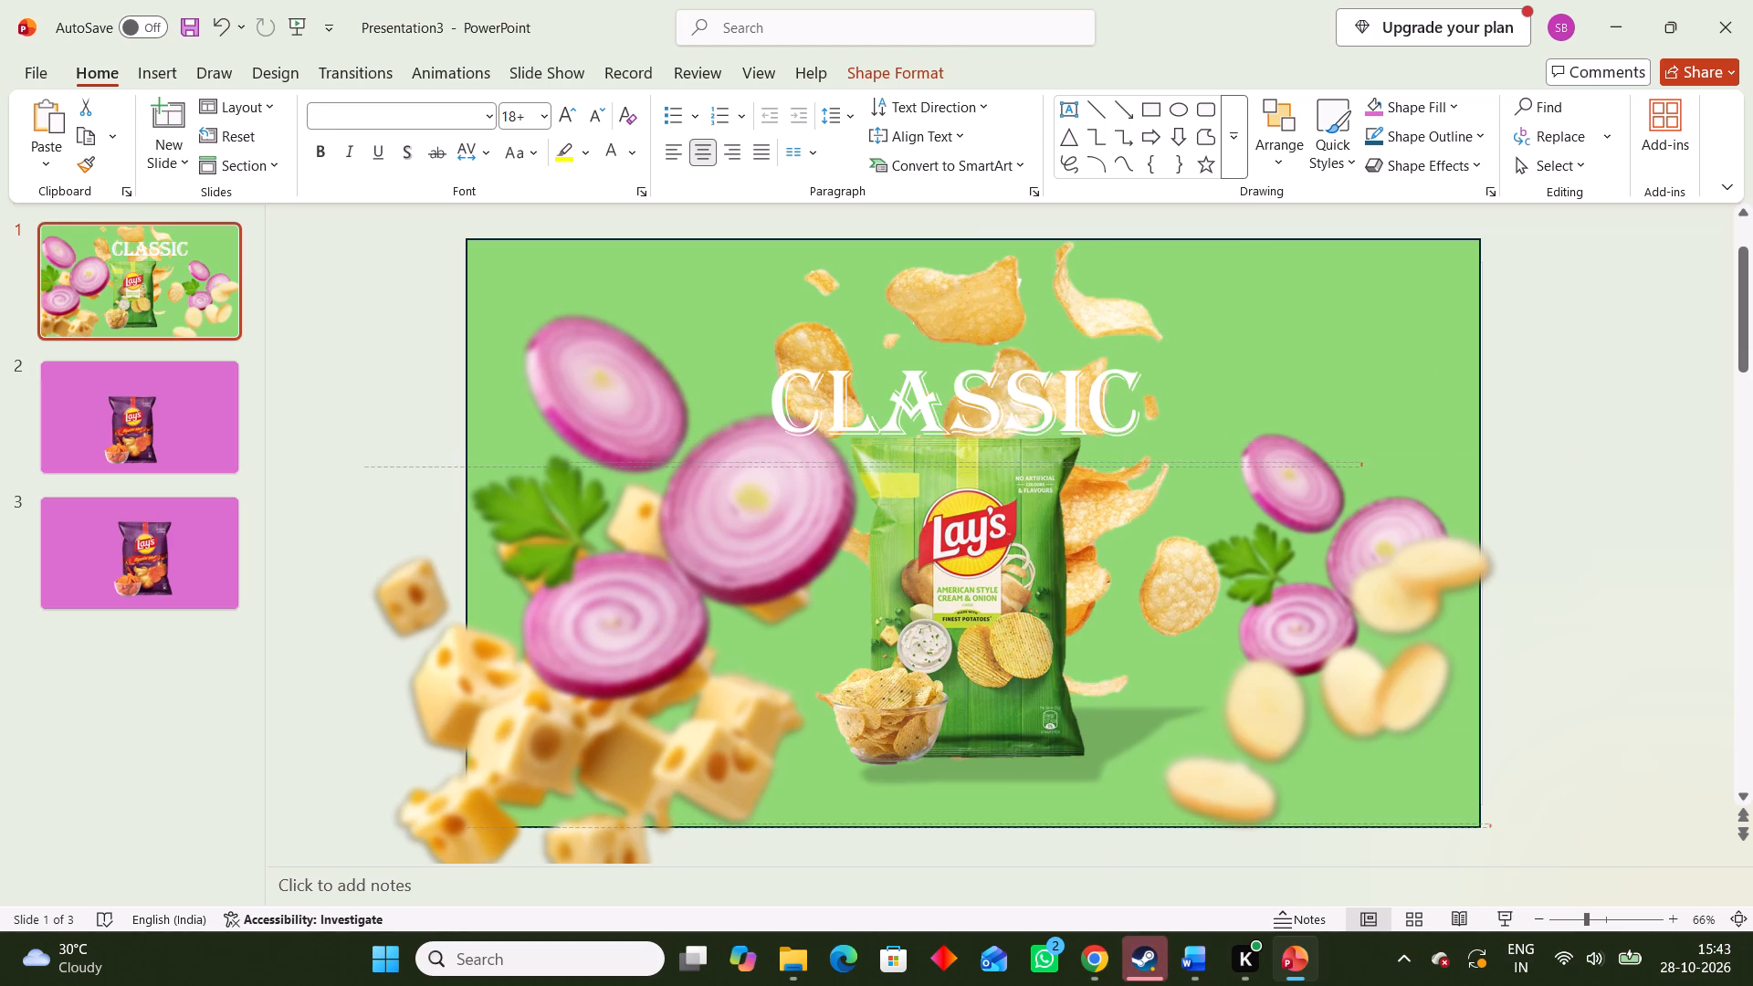
drag(1161, 415, 1176, 372)
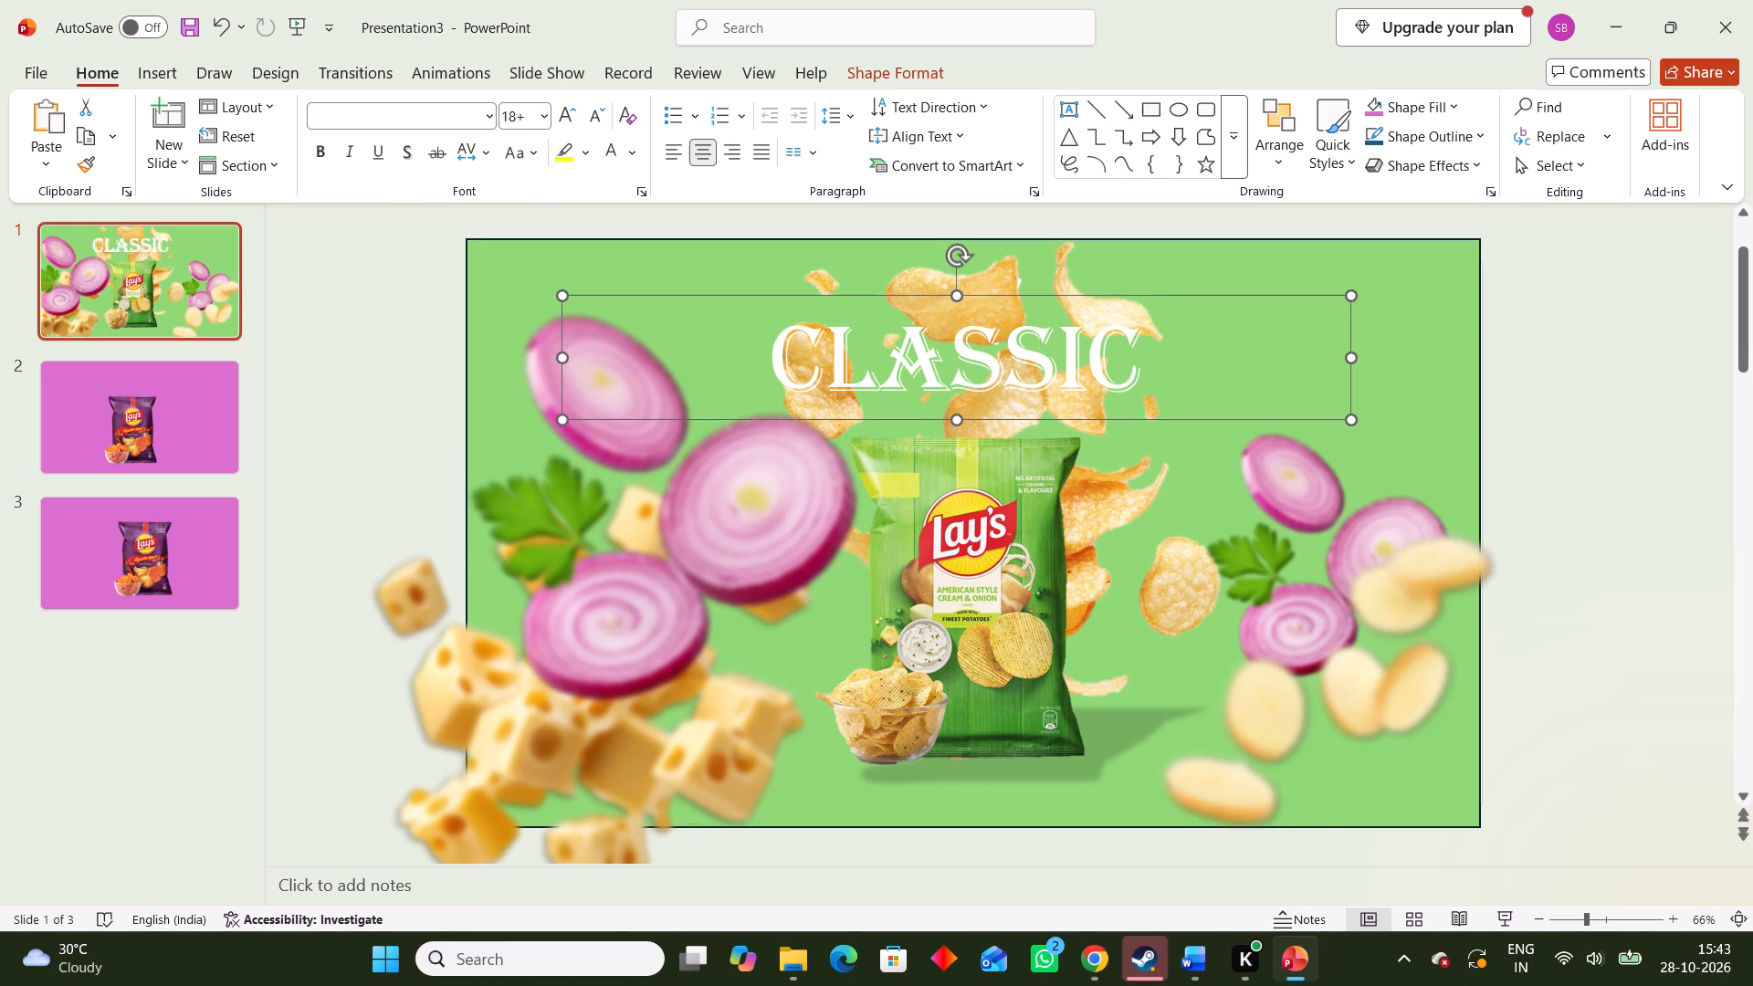
drag(1165, 365, 1202, 362)
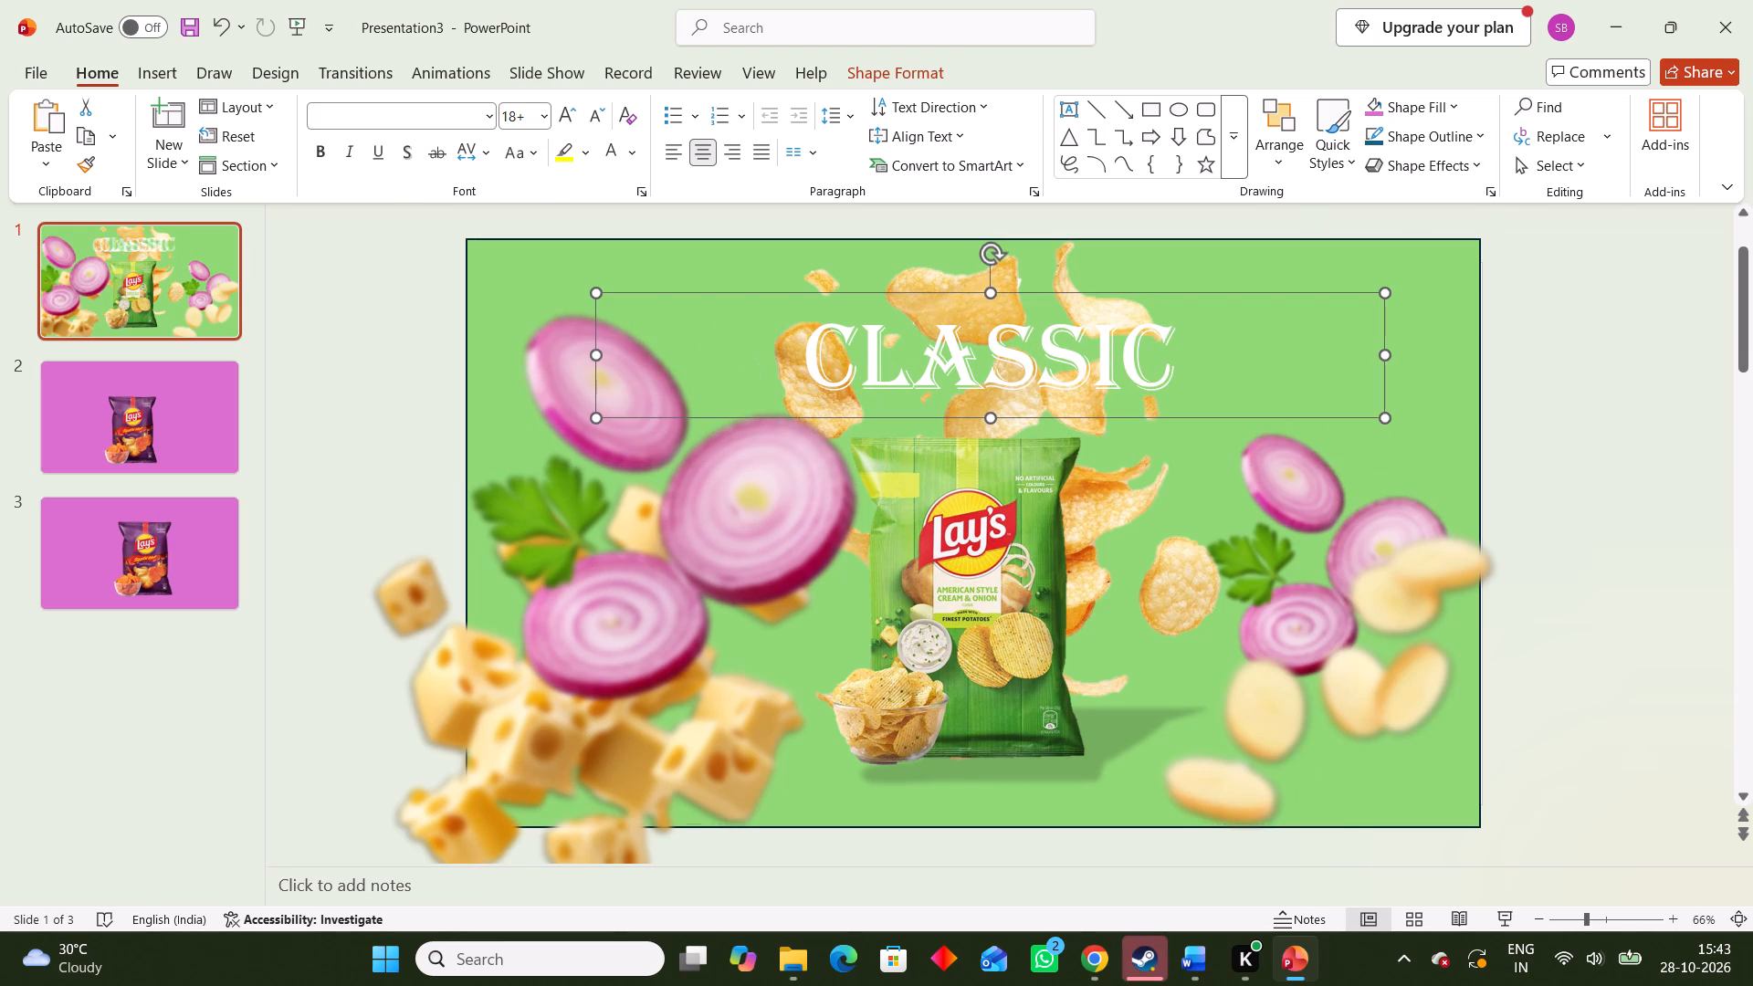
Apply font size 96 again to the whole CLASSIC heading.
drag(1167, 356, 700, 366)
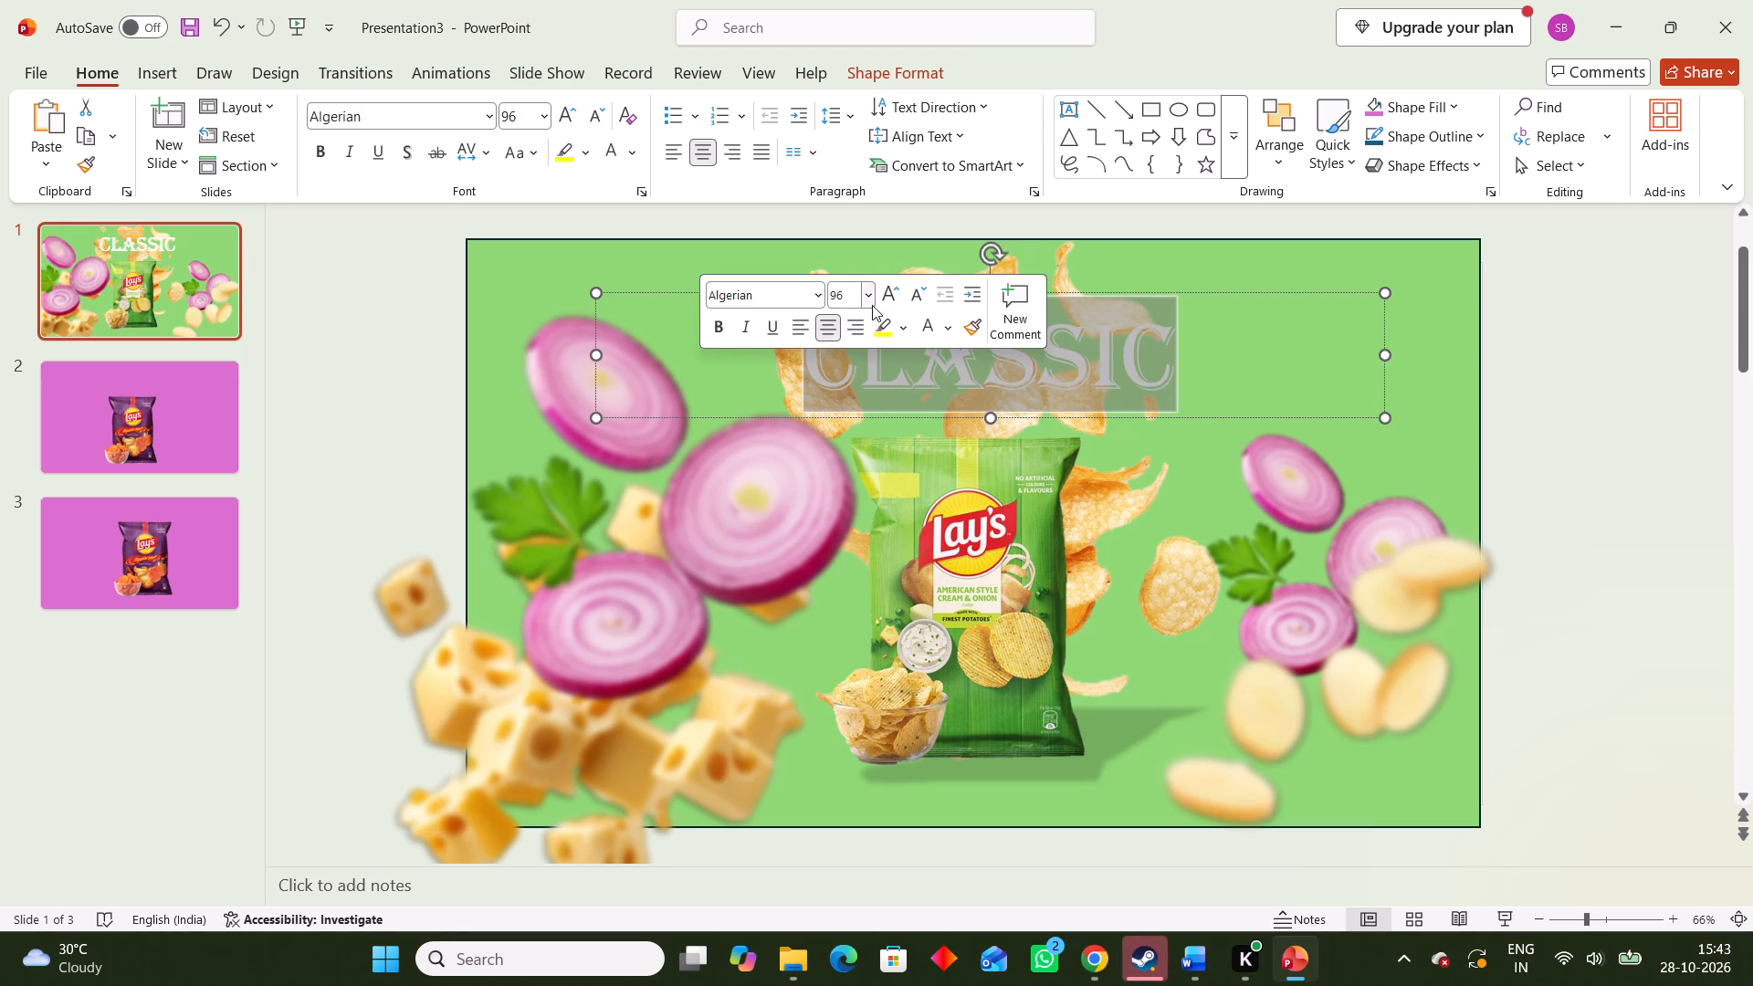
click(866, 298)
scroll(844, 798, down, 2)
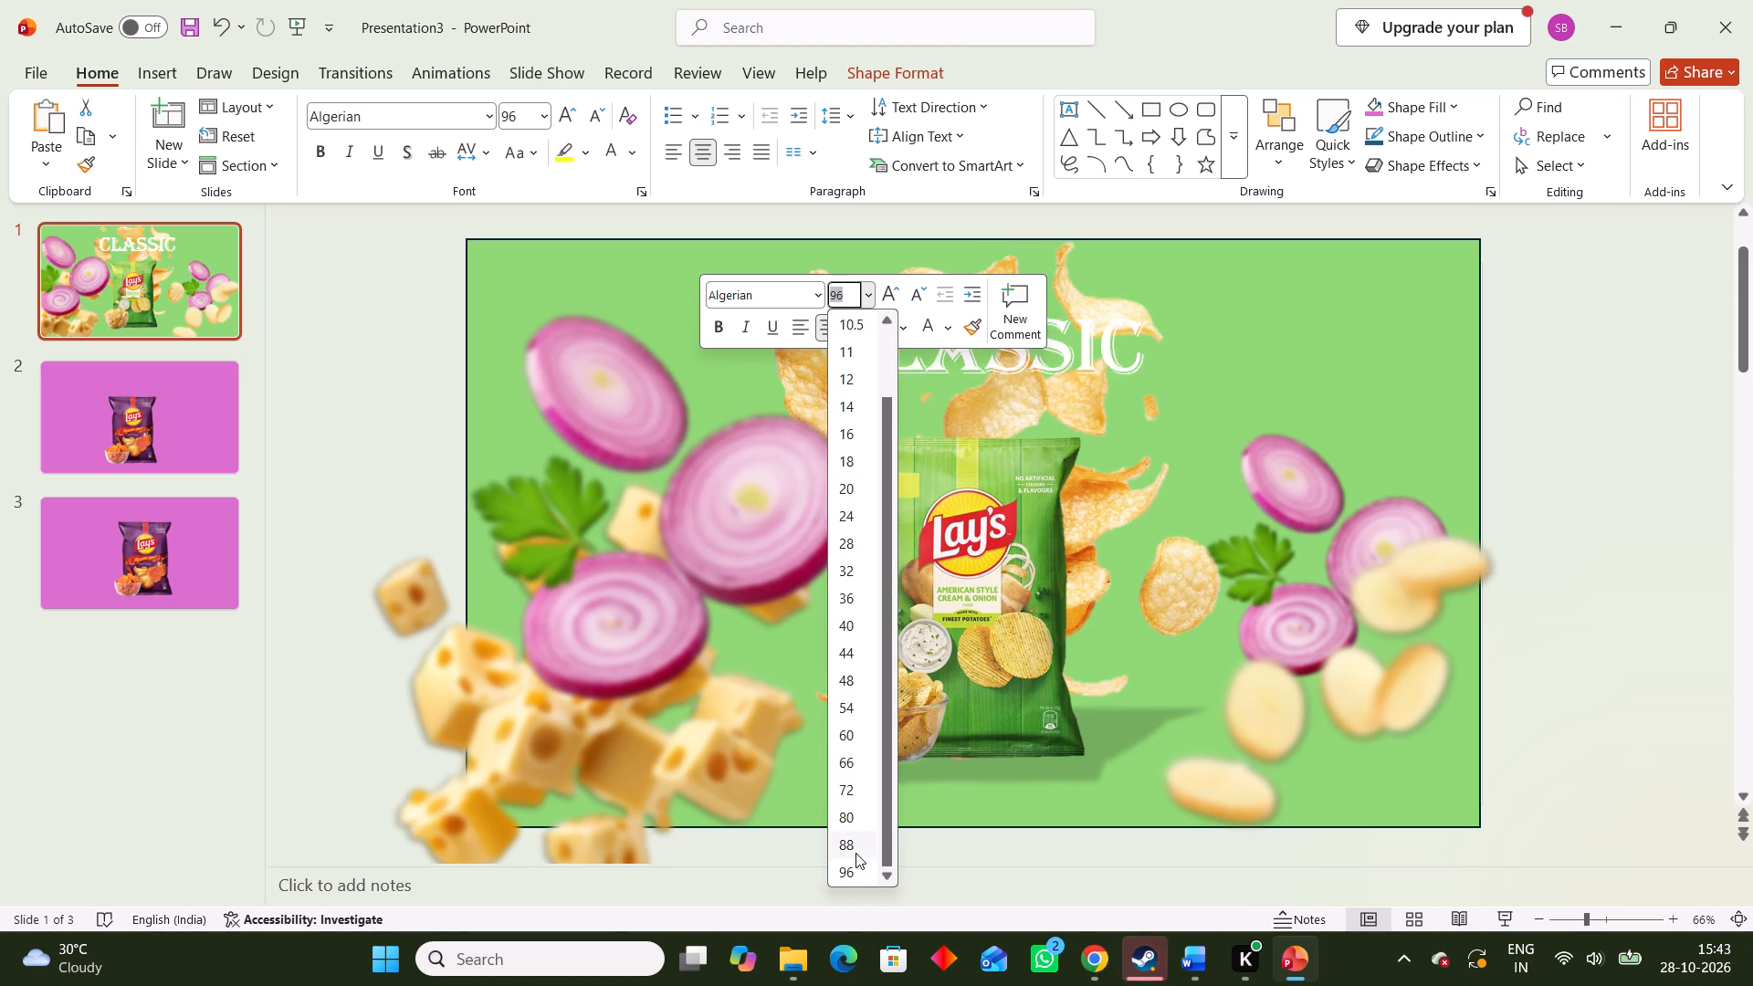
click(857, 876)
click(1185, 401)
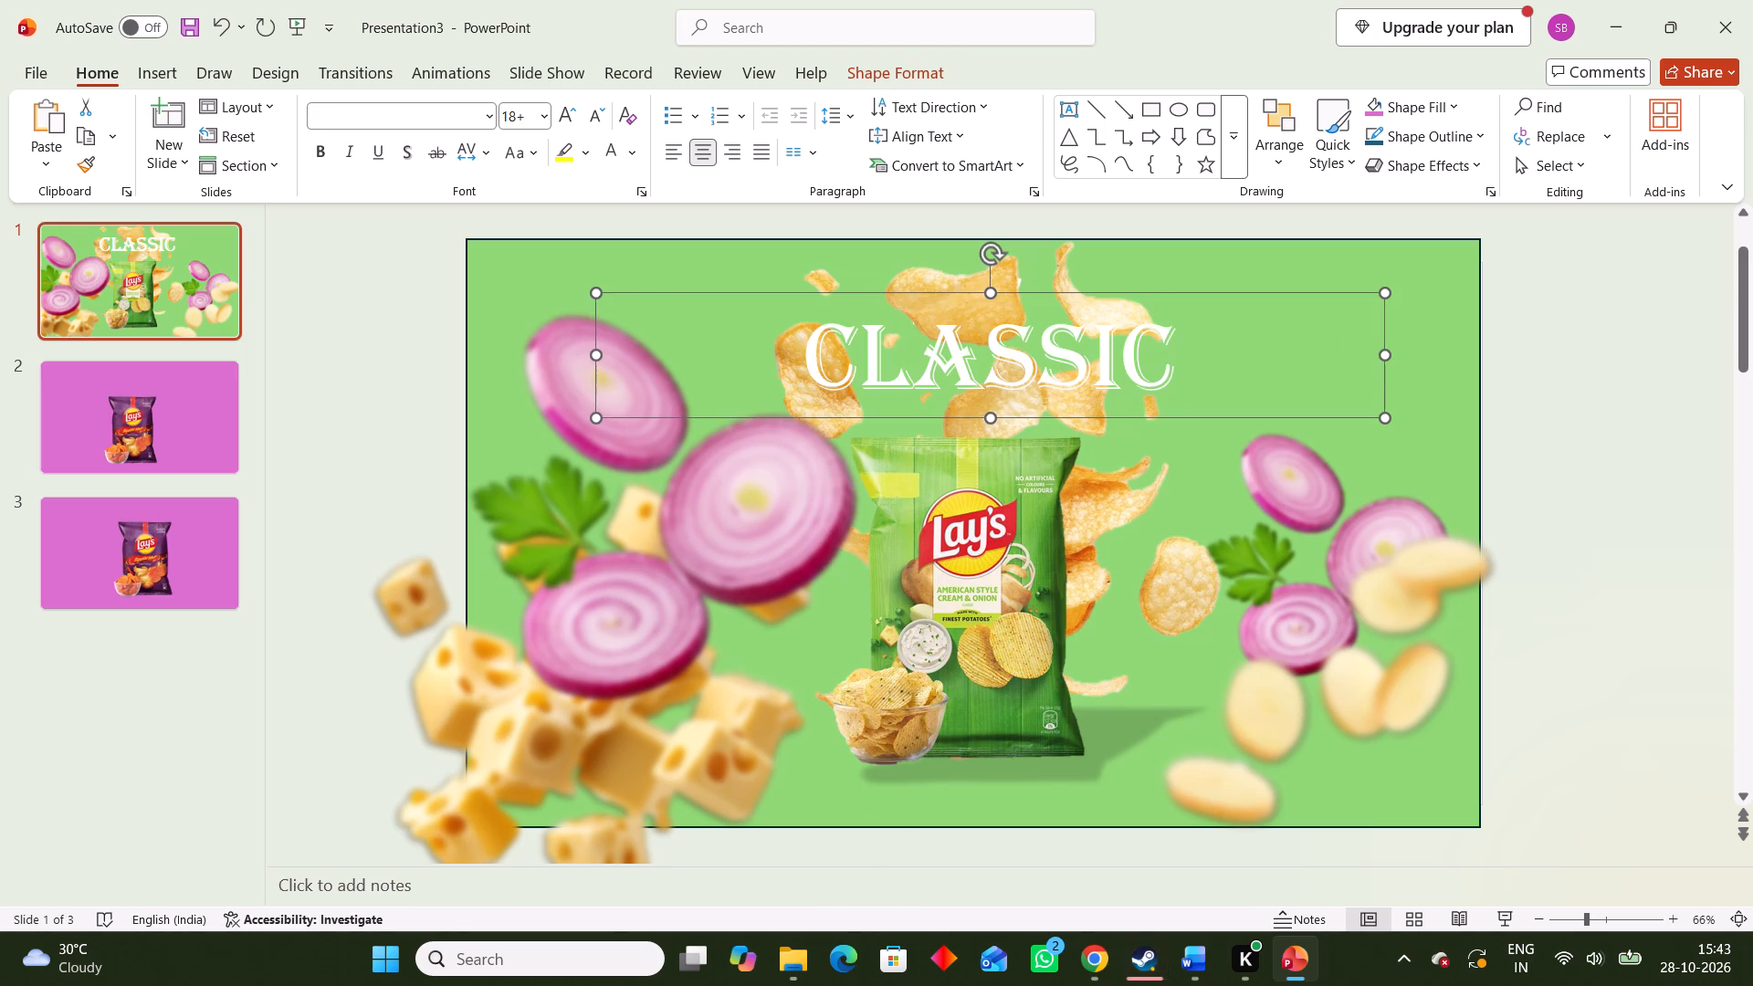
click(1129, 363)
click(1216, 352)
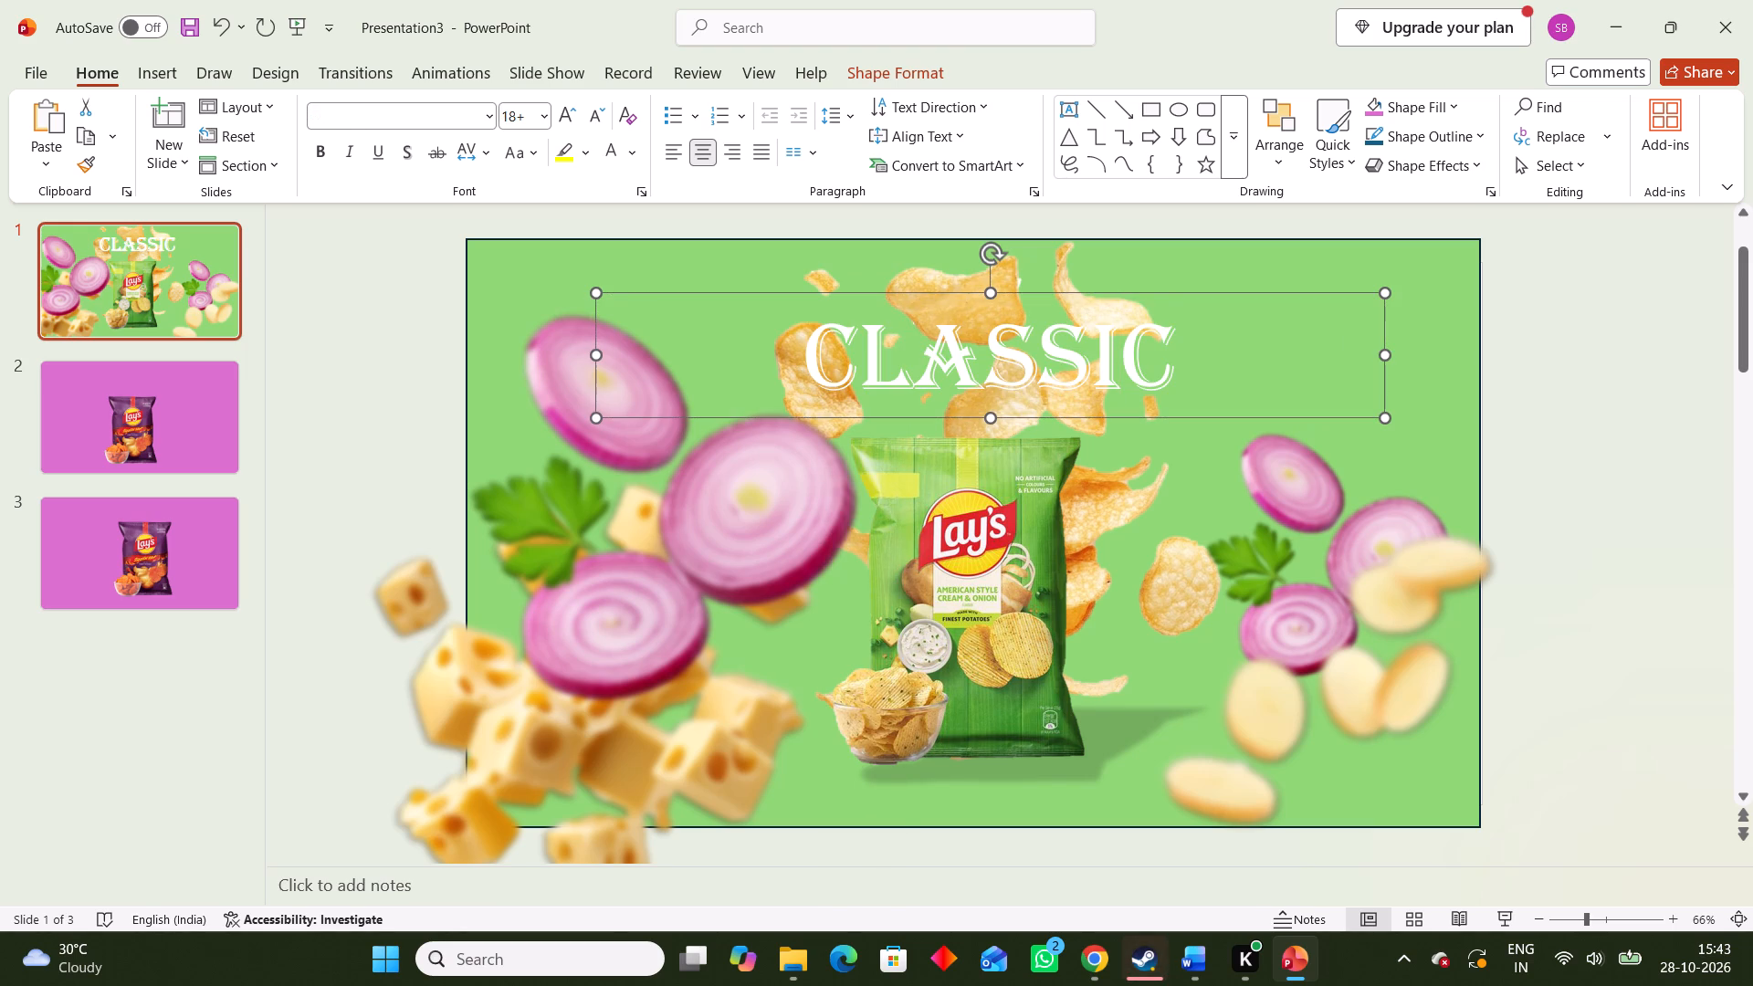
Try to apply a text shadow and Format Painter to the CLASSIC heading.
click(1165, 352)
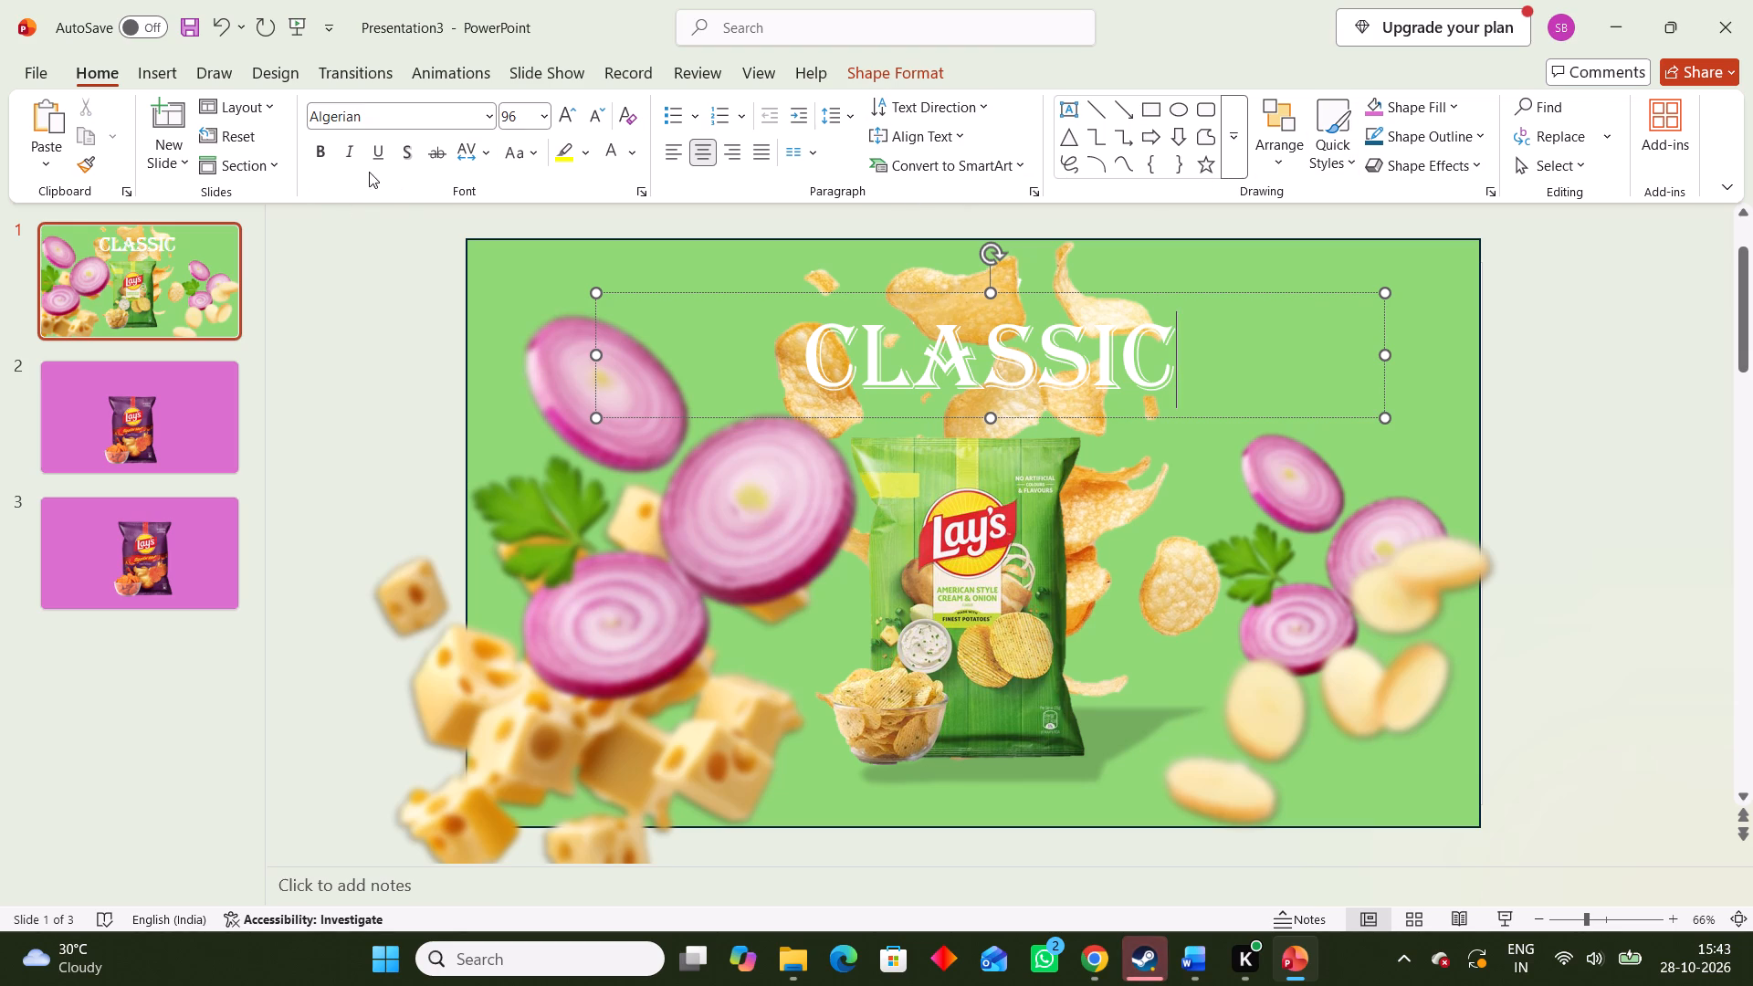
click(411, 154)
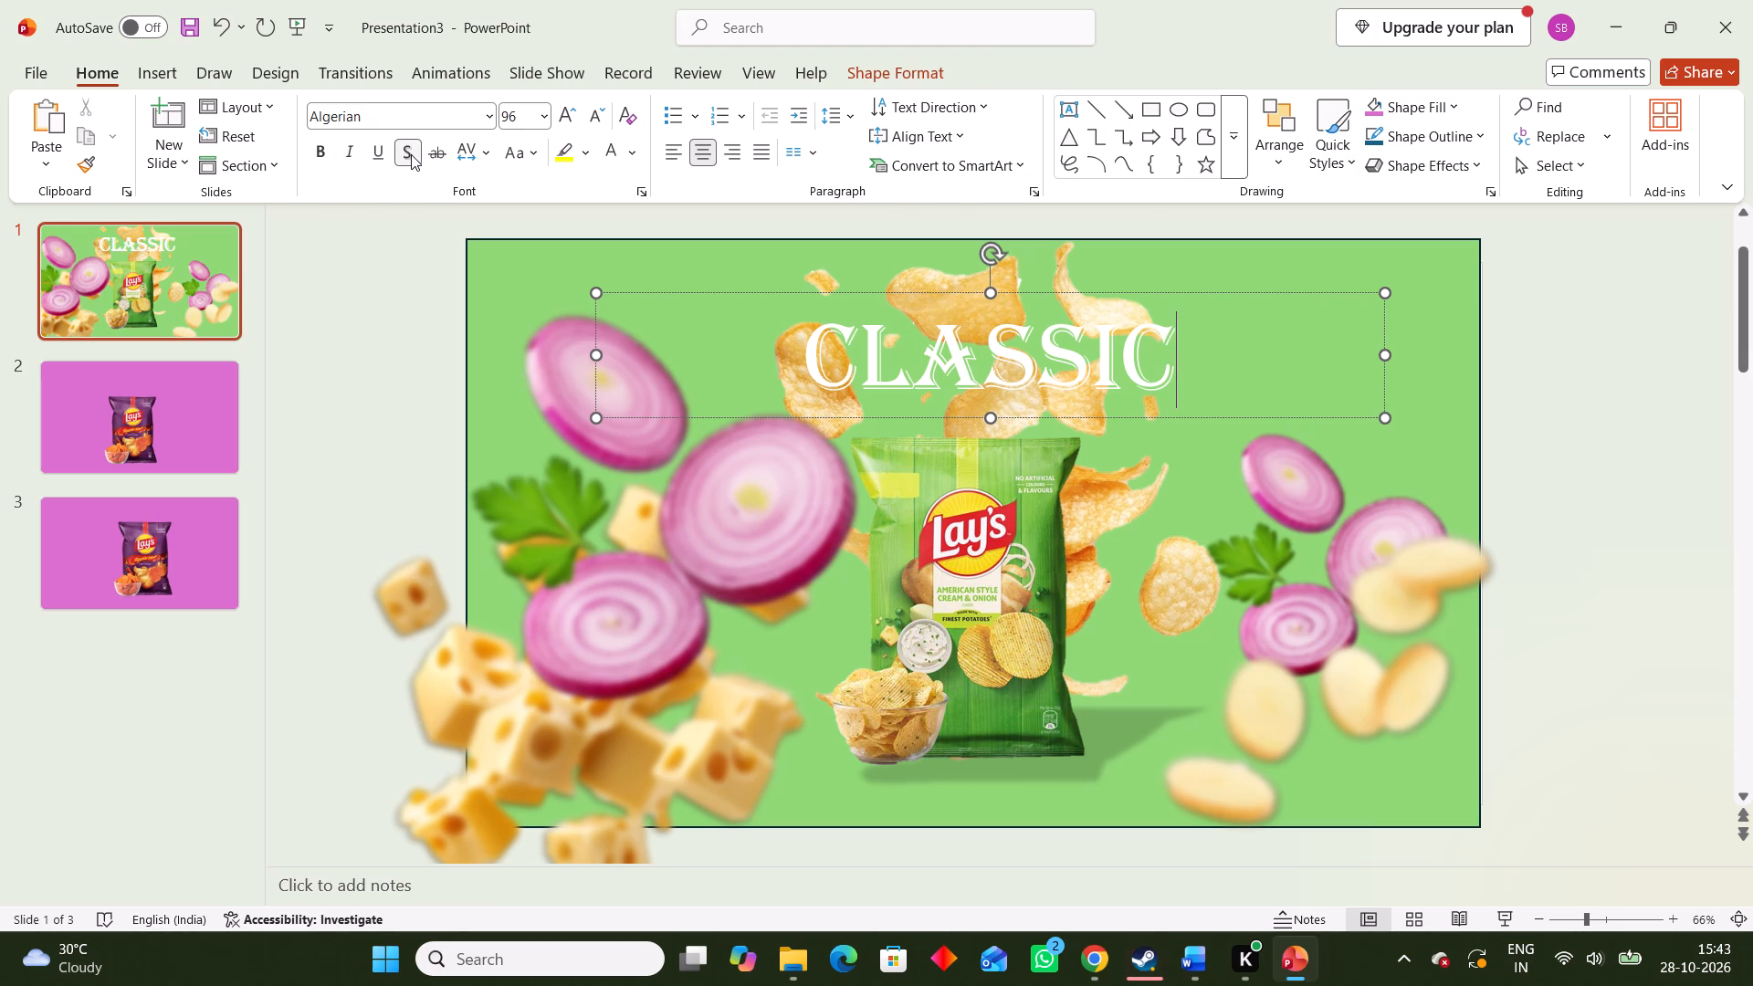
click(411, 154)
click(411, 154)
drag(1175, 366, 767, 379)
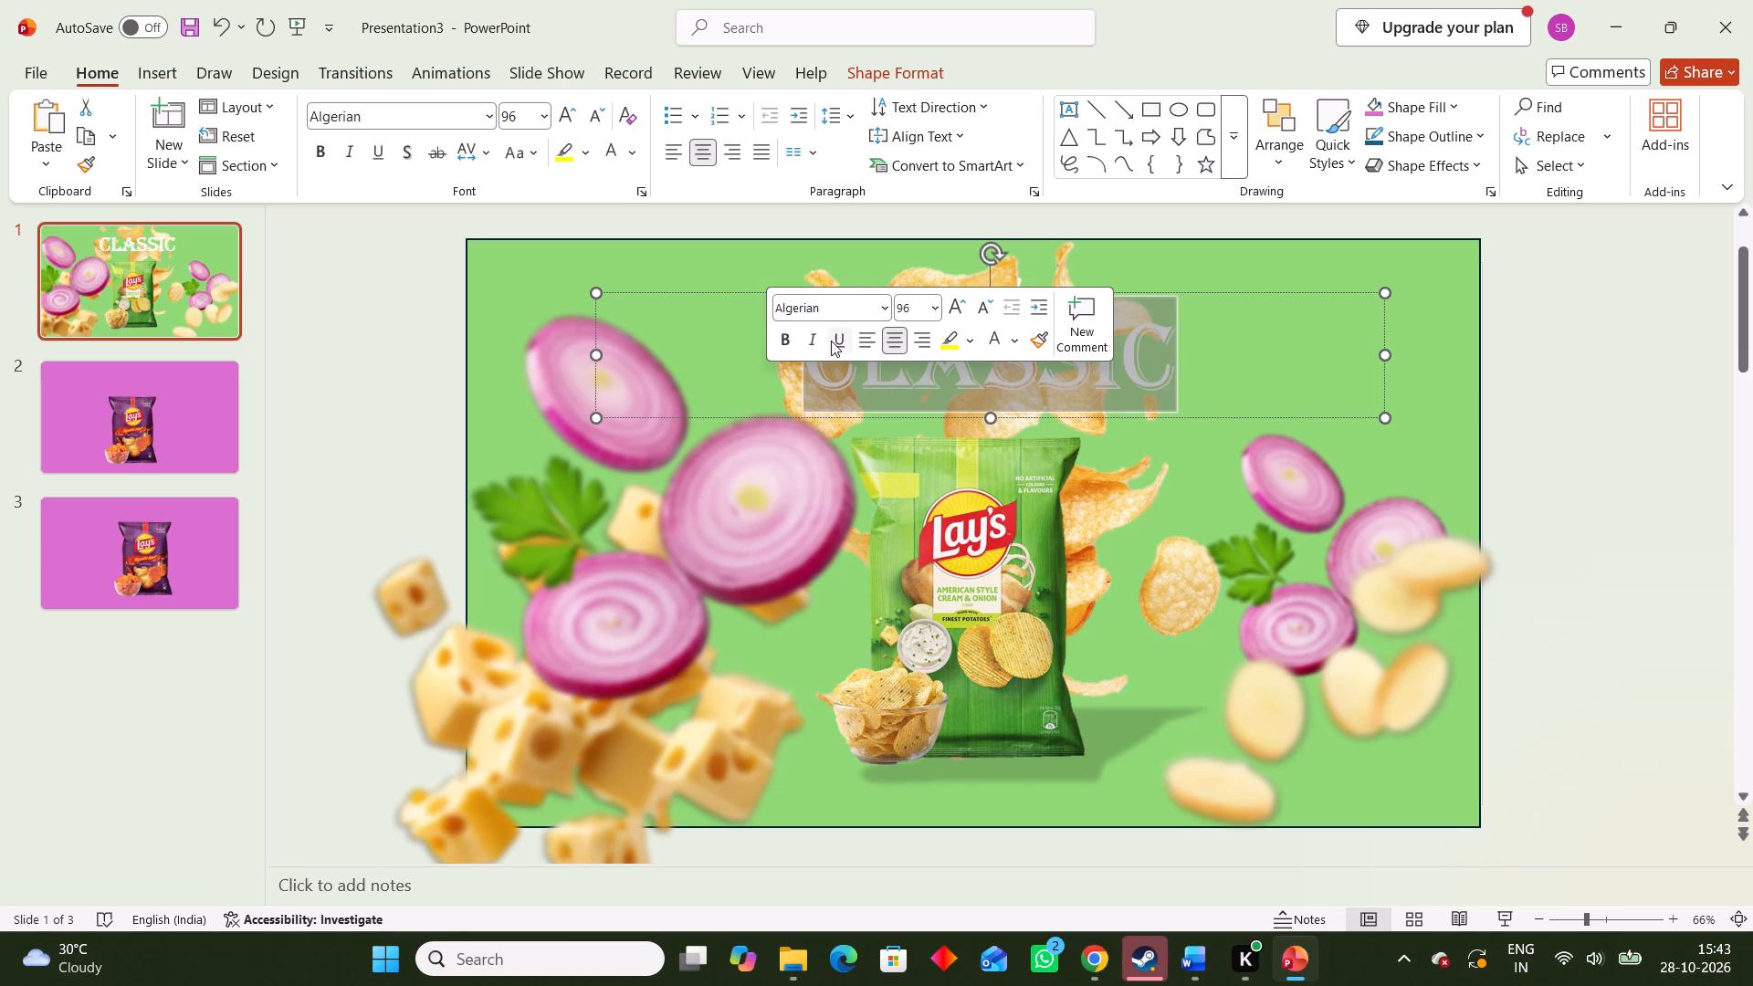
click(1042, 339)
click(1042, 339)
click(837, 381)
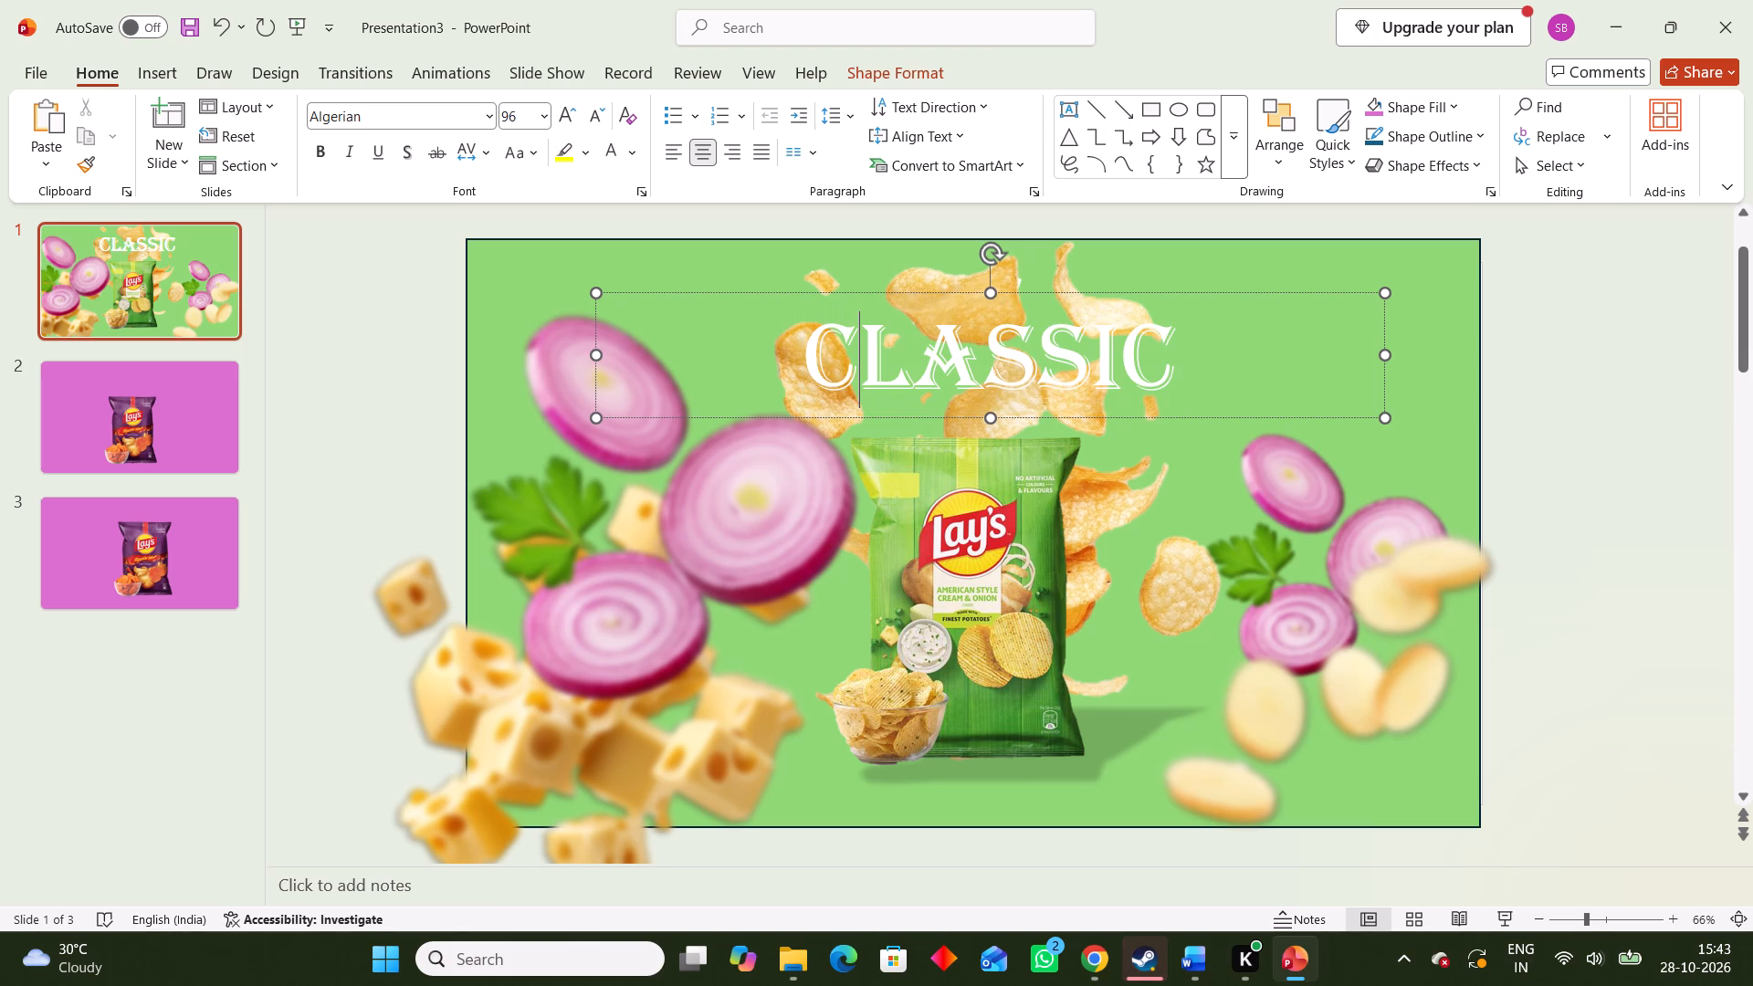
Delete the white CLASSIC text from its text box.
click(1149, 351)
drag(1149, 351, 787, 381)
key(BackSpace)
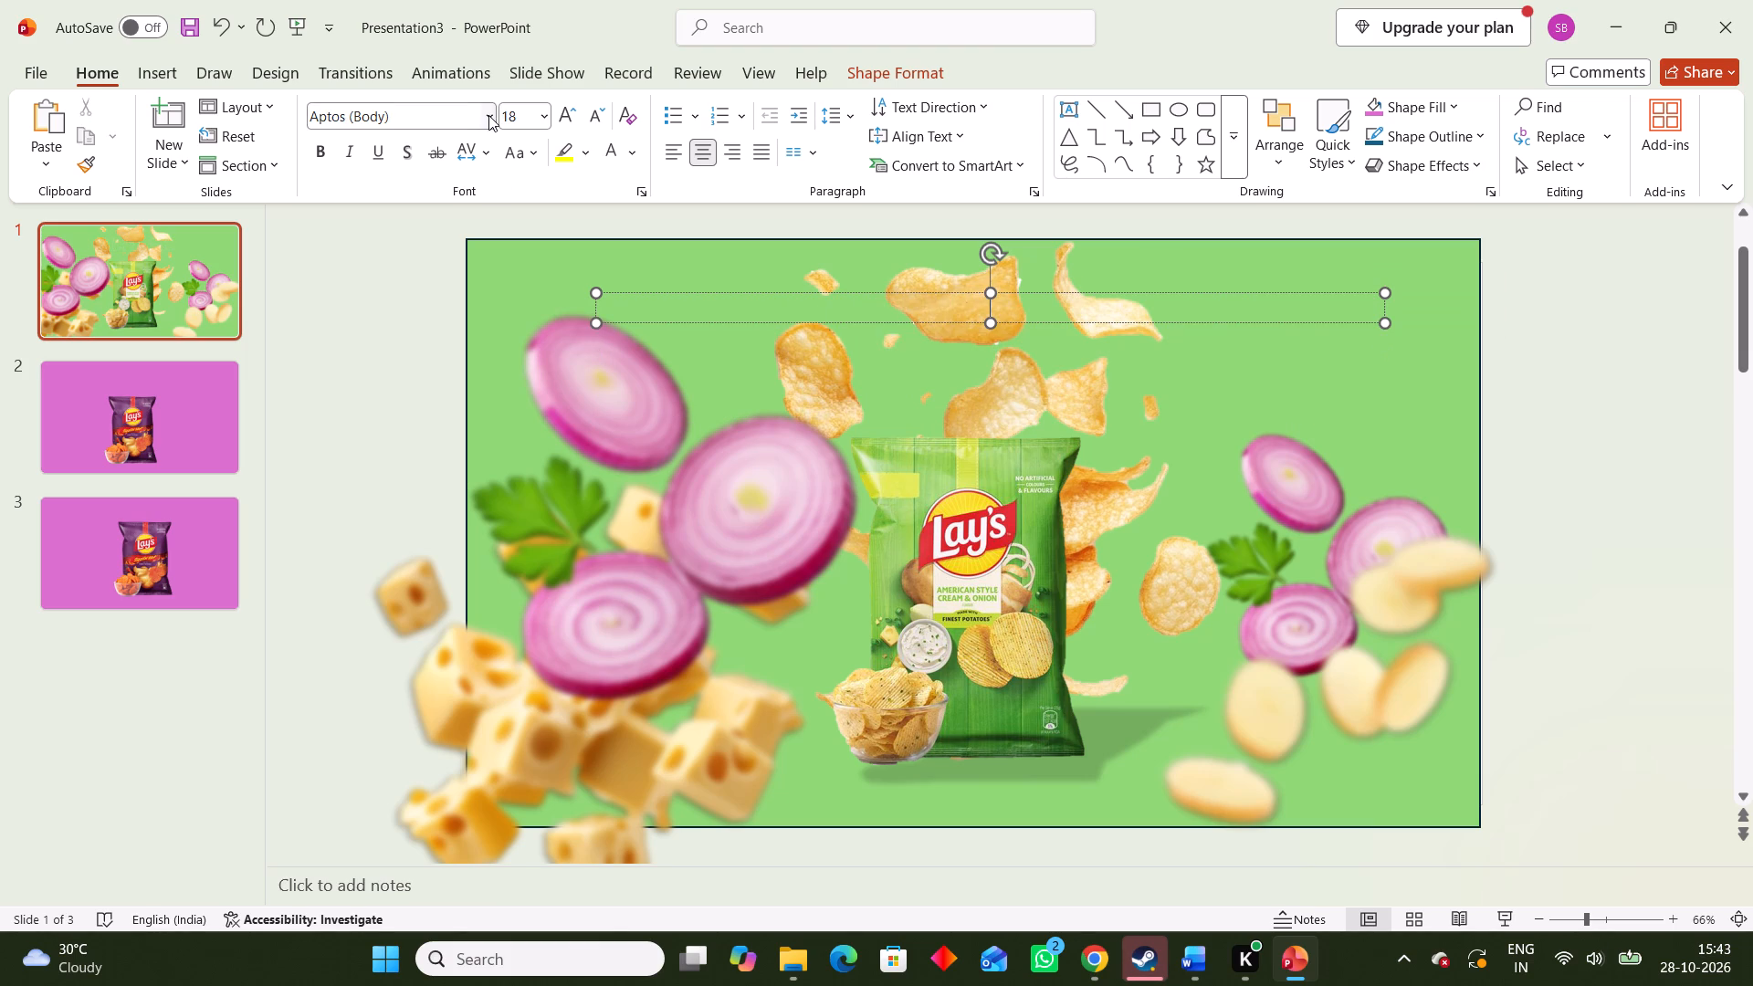
Set the empty heading text box to Algerian font, size 96, with text shadow.
click(488, 115)
click(457, 282)
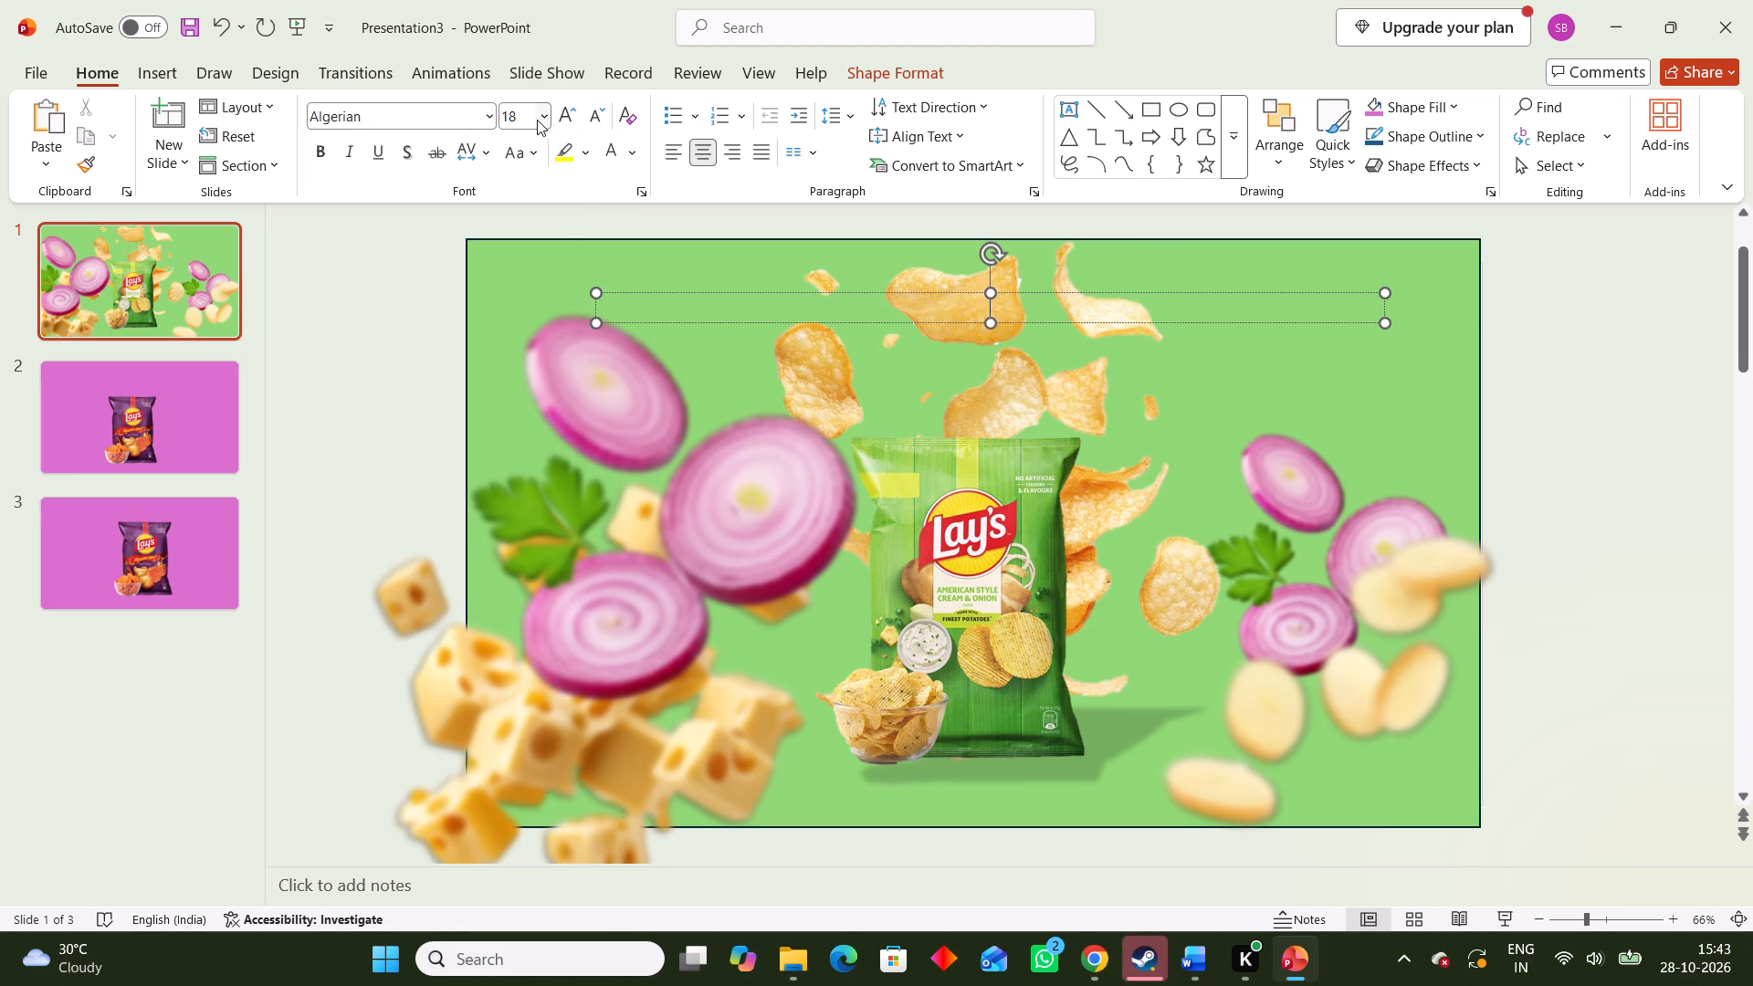
click(543, 120)
scroll(514, 667, down, 3)
click(528, 692)
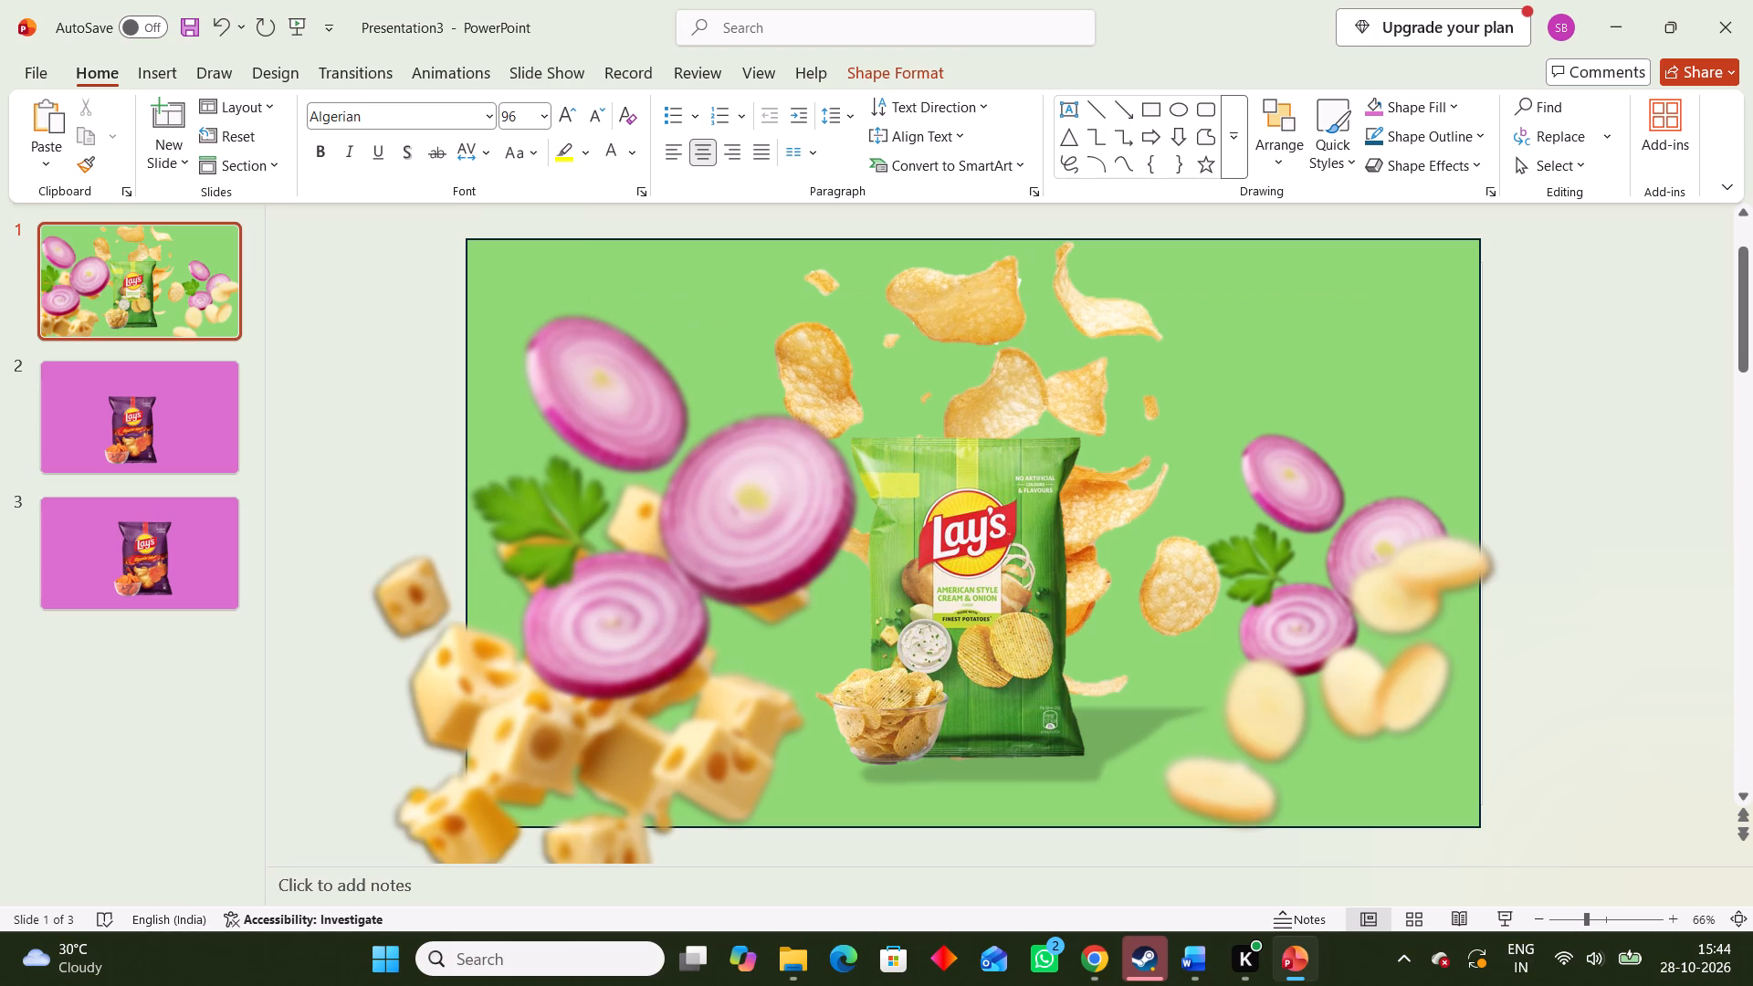
click(413, 161)
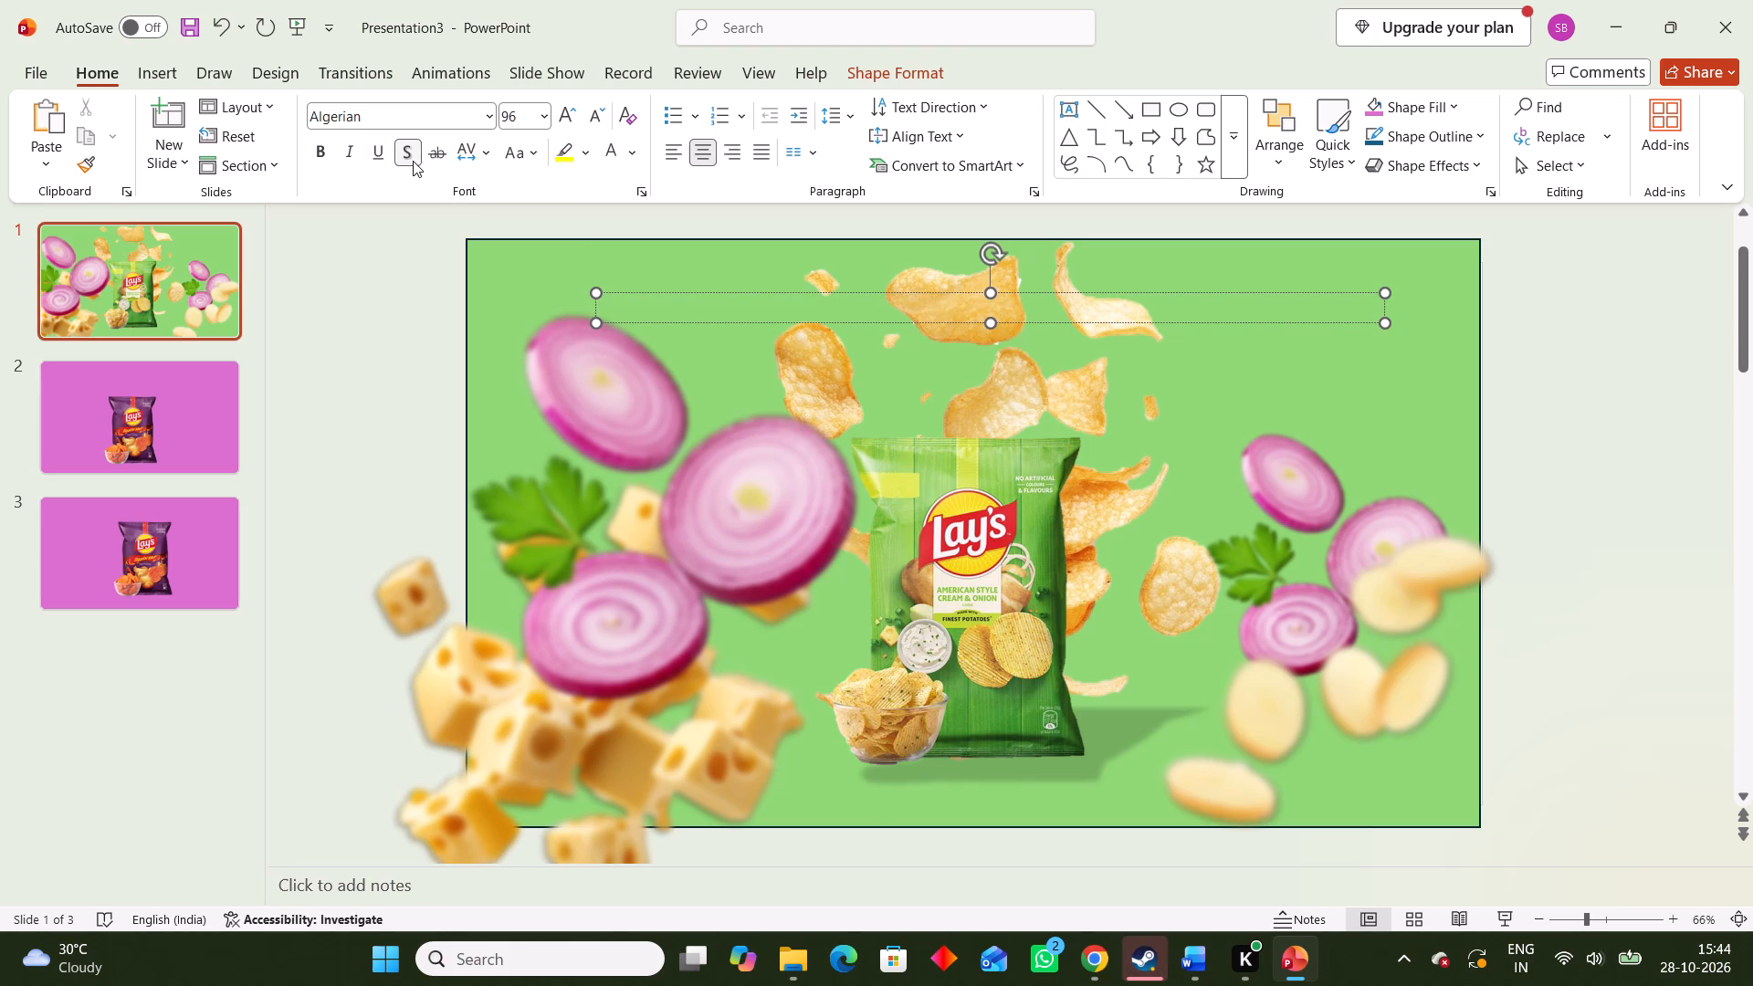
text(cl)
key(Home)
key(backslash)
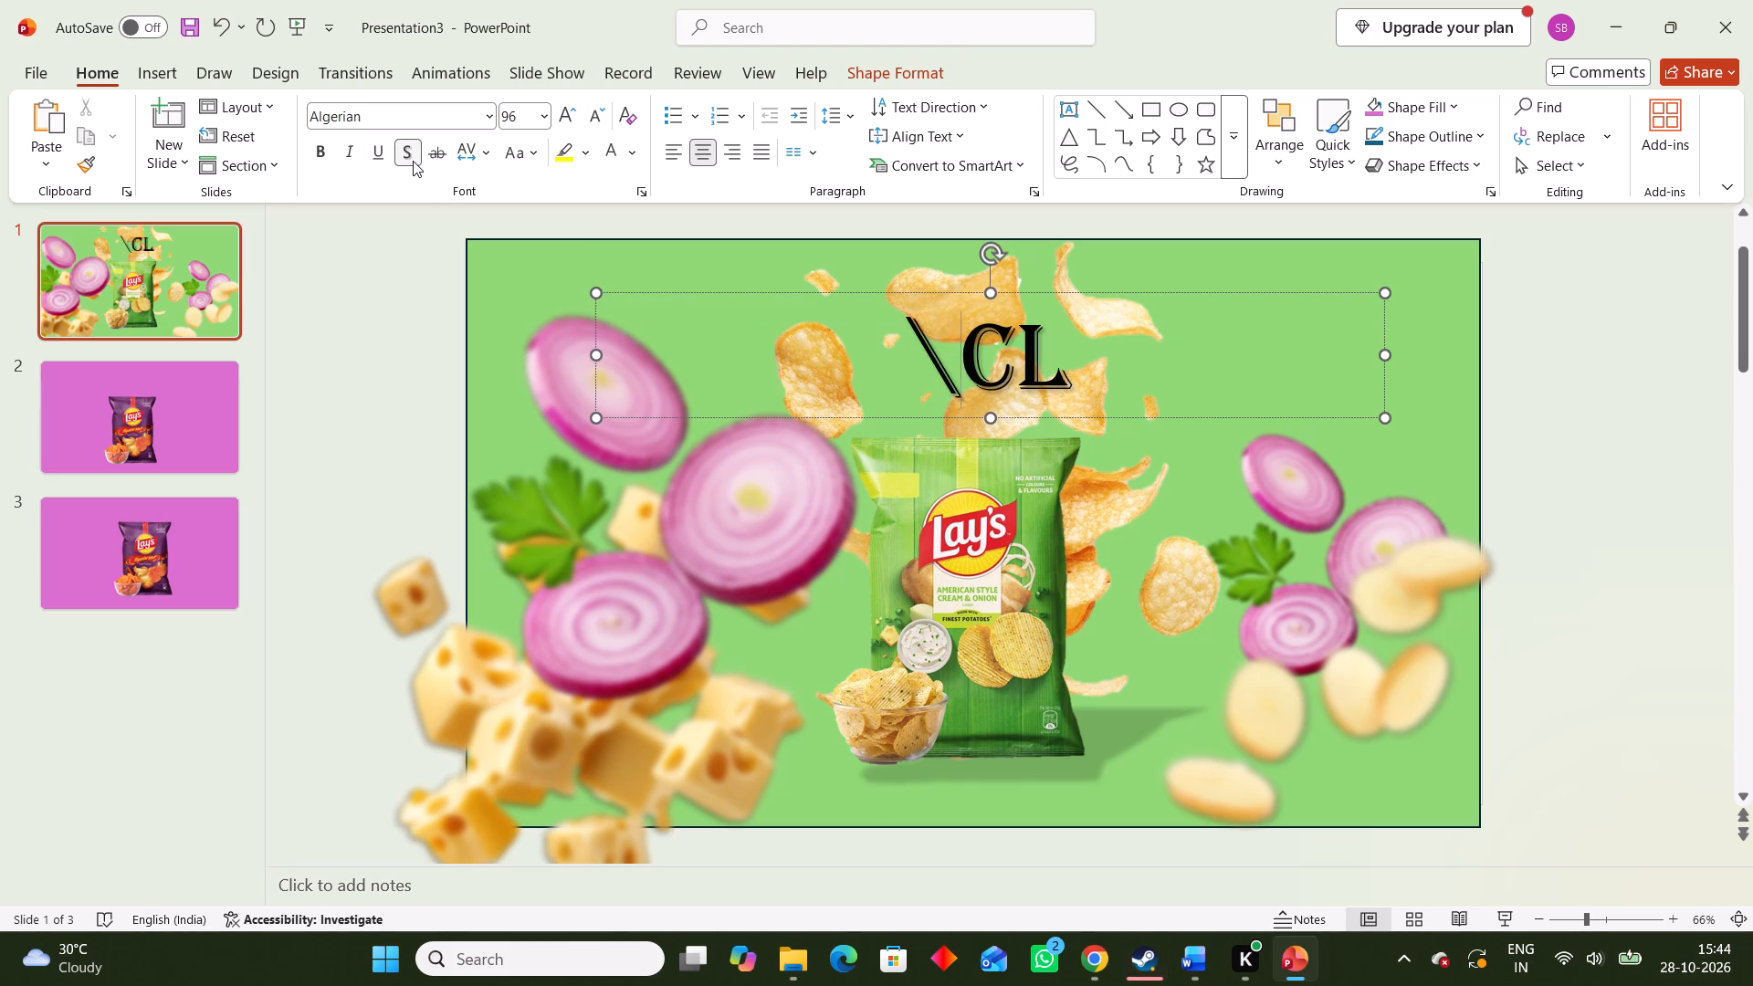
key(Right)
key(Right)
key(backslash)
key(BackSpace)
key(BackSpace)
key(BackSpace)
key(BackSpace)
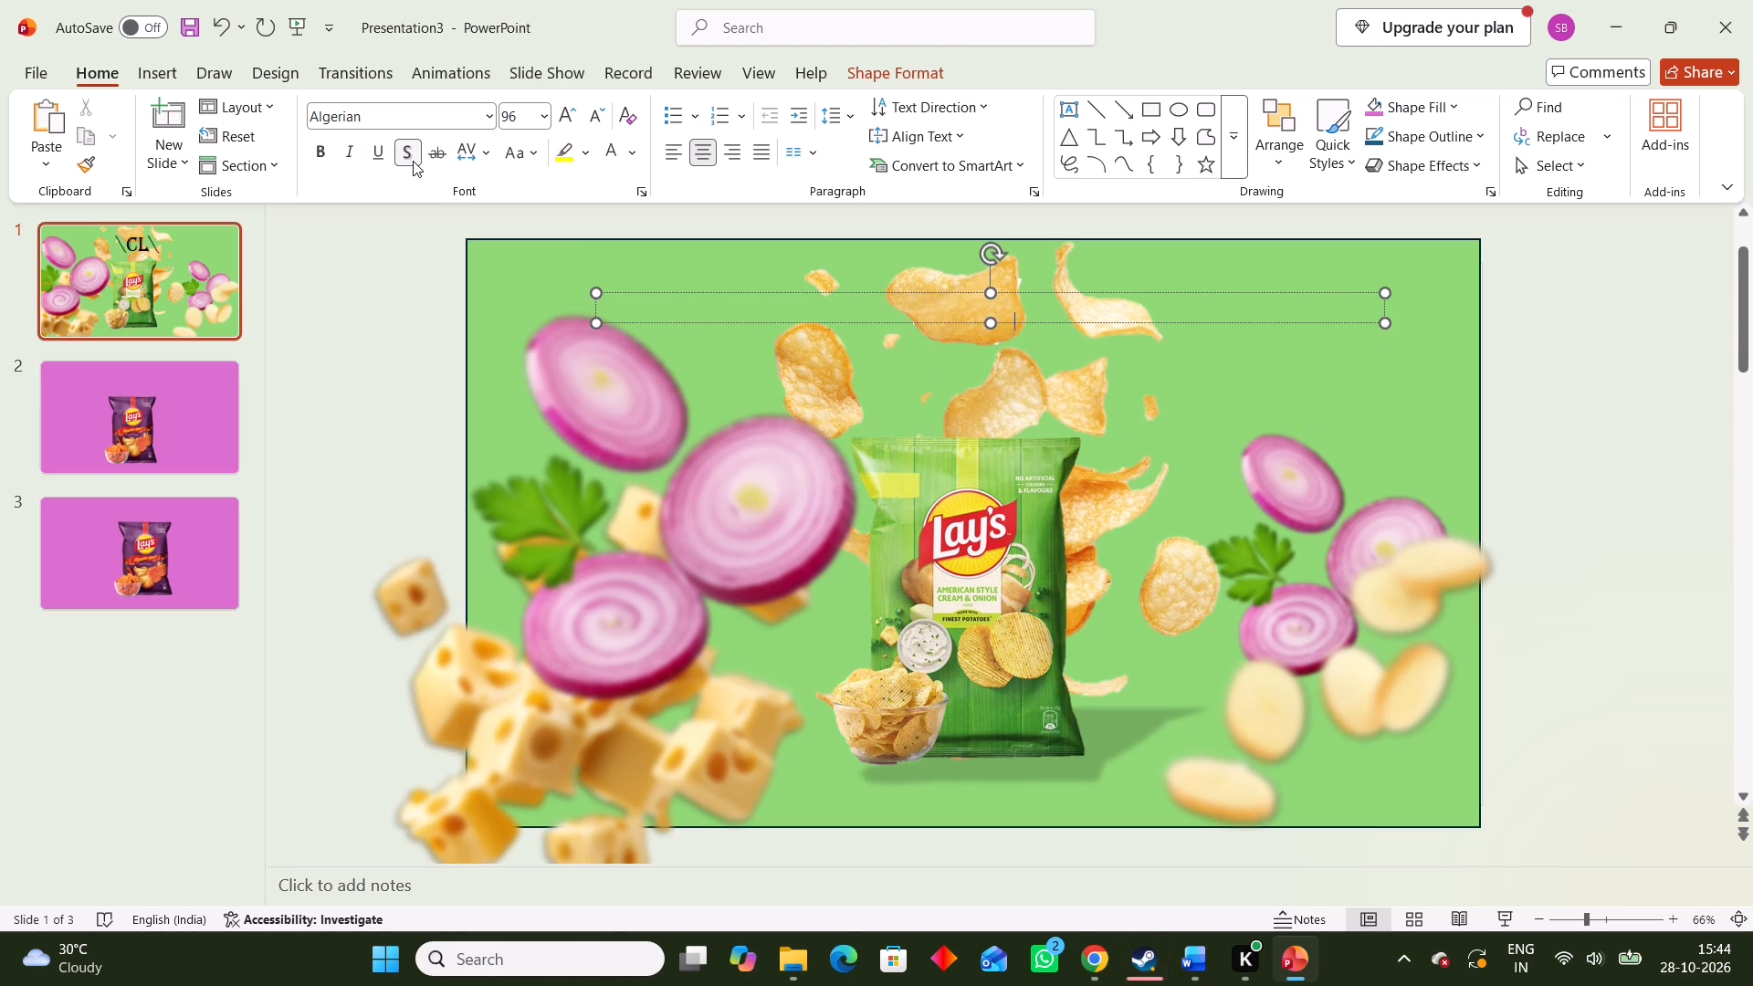
Set the font colour to white and enter CLASSIC as the heading above the green packet.
click(631, 123)
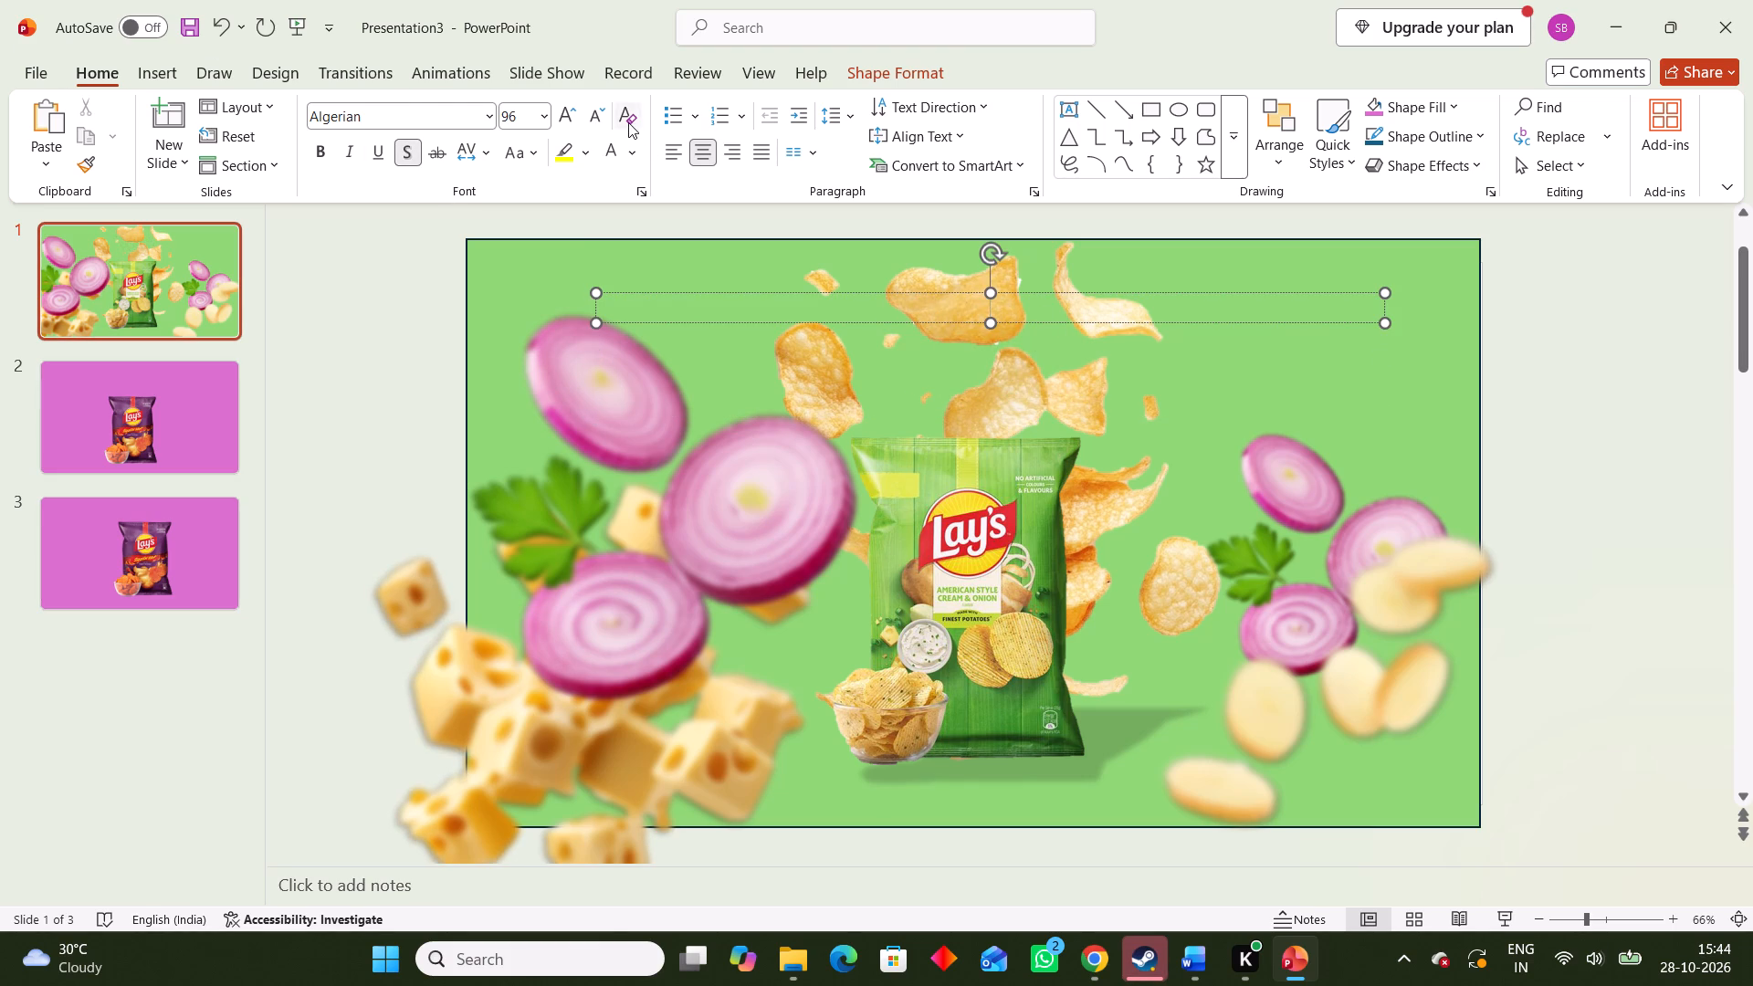
click(625, 147)
click(622, 255)
key(c)
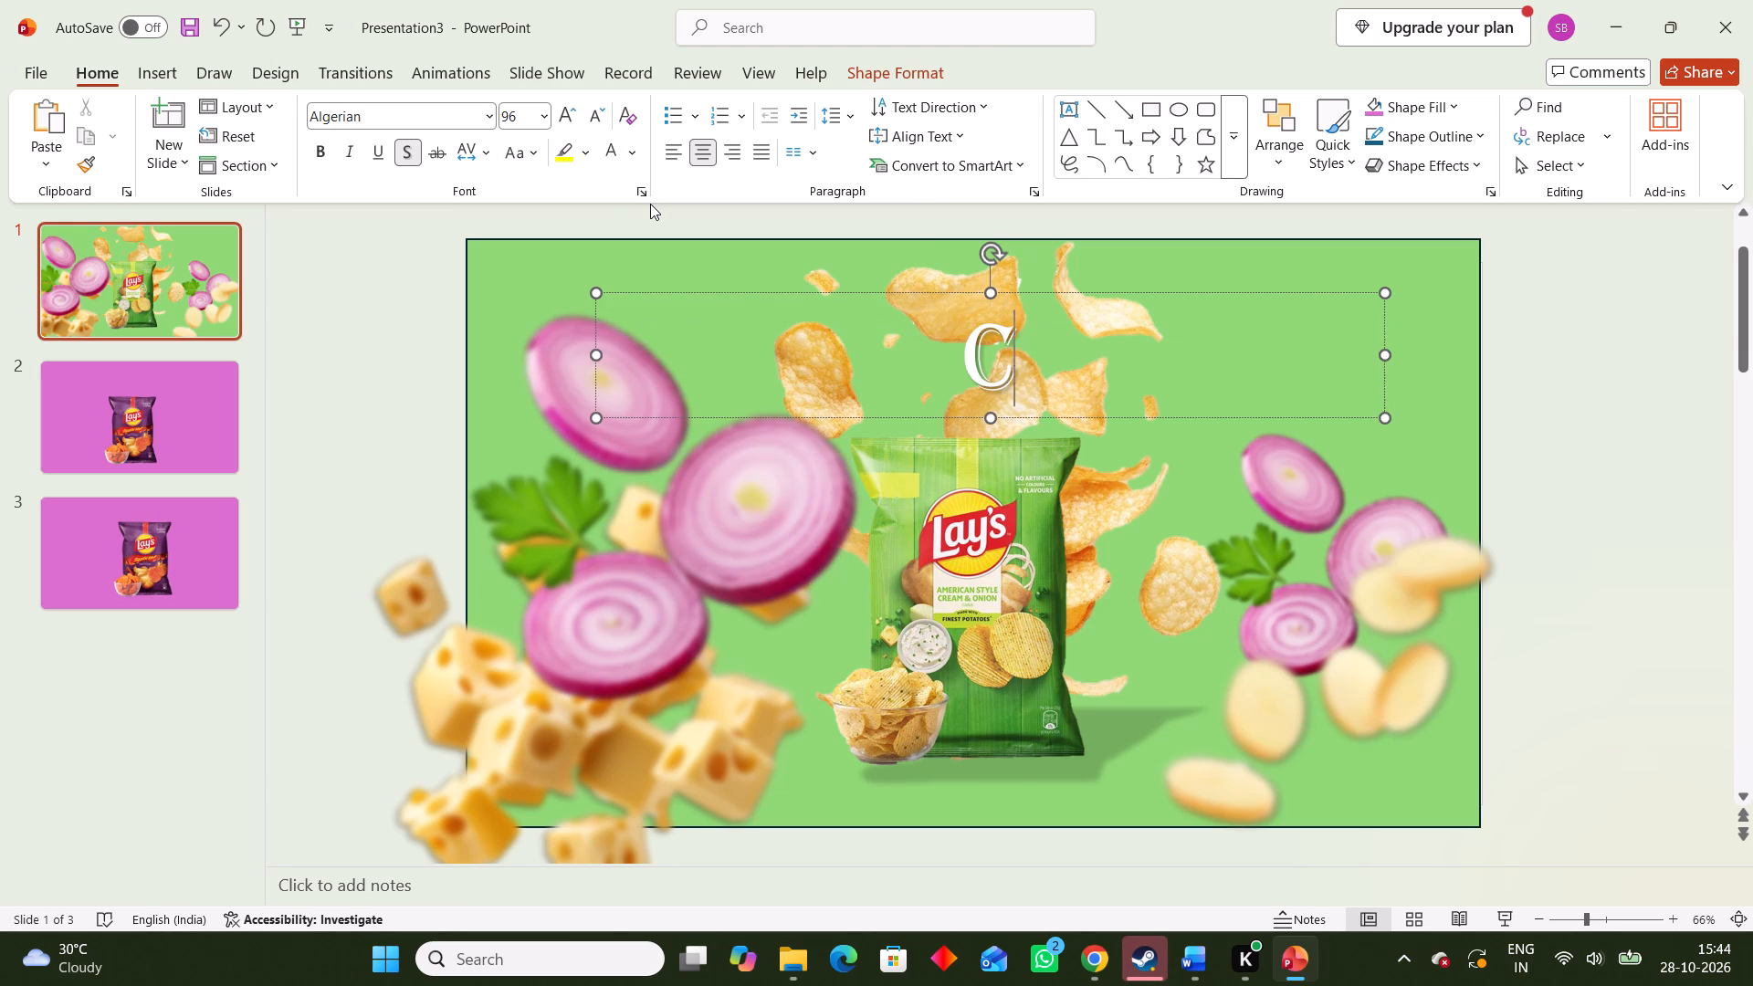
text(lassix)
key(BackSpace)
key(c)
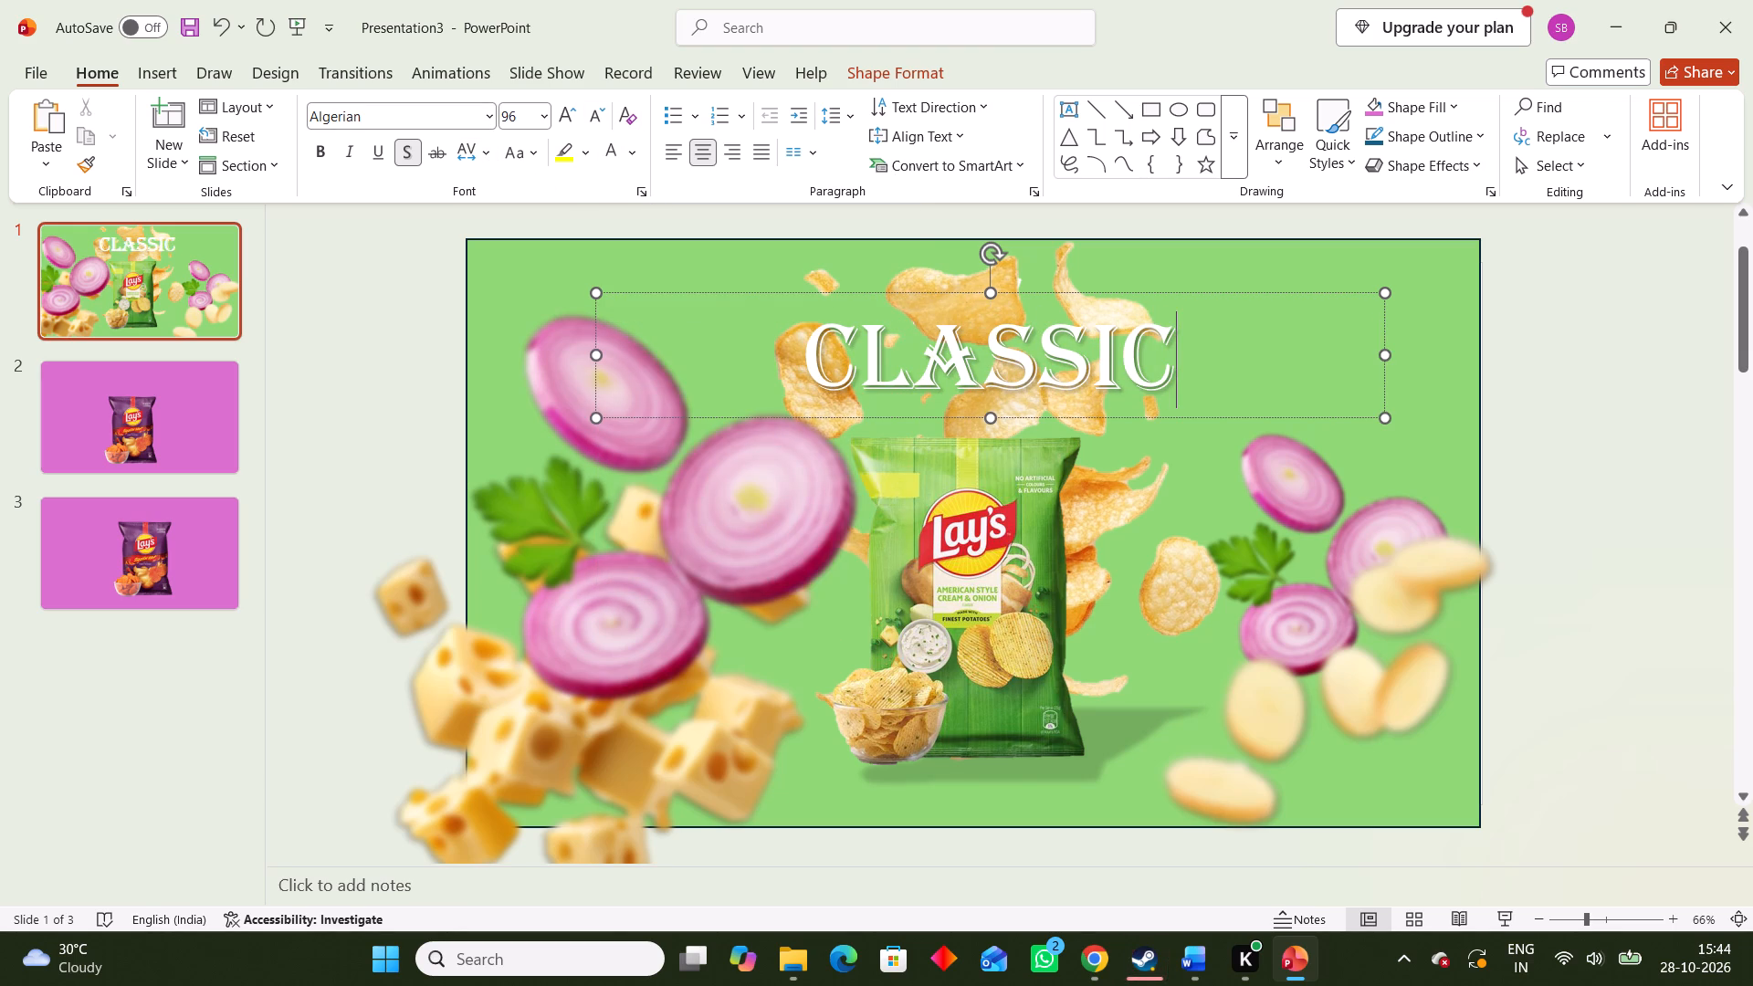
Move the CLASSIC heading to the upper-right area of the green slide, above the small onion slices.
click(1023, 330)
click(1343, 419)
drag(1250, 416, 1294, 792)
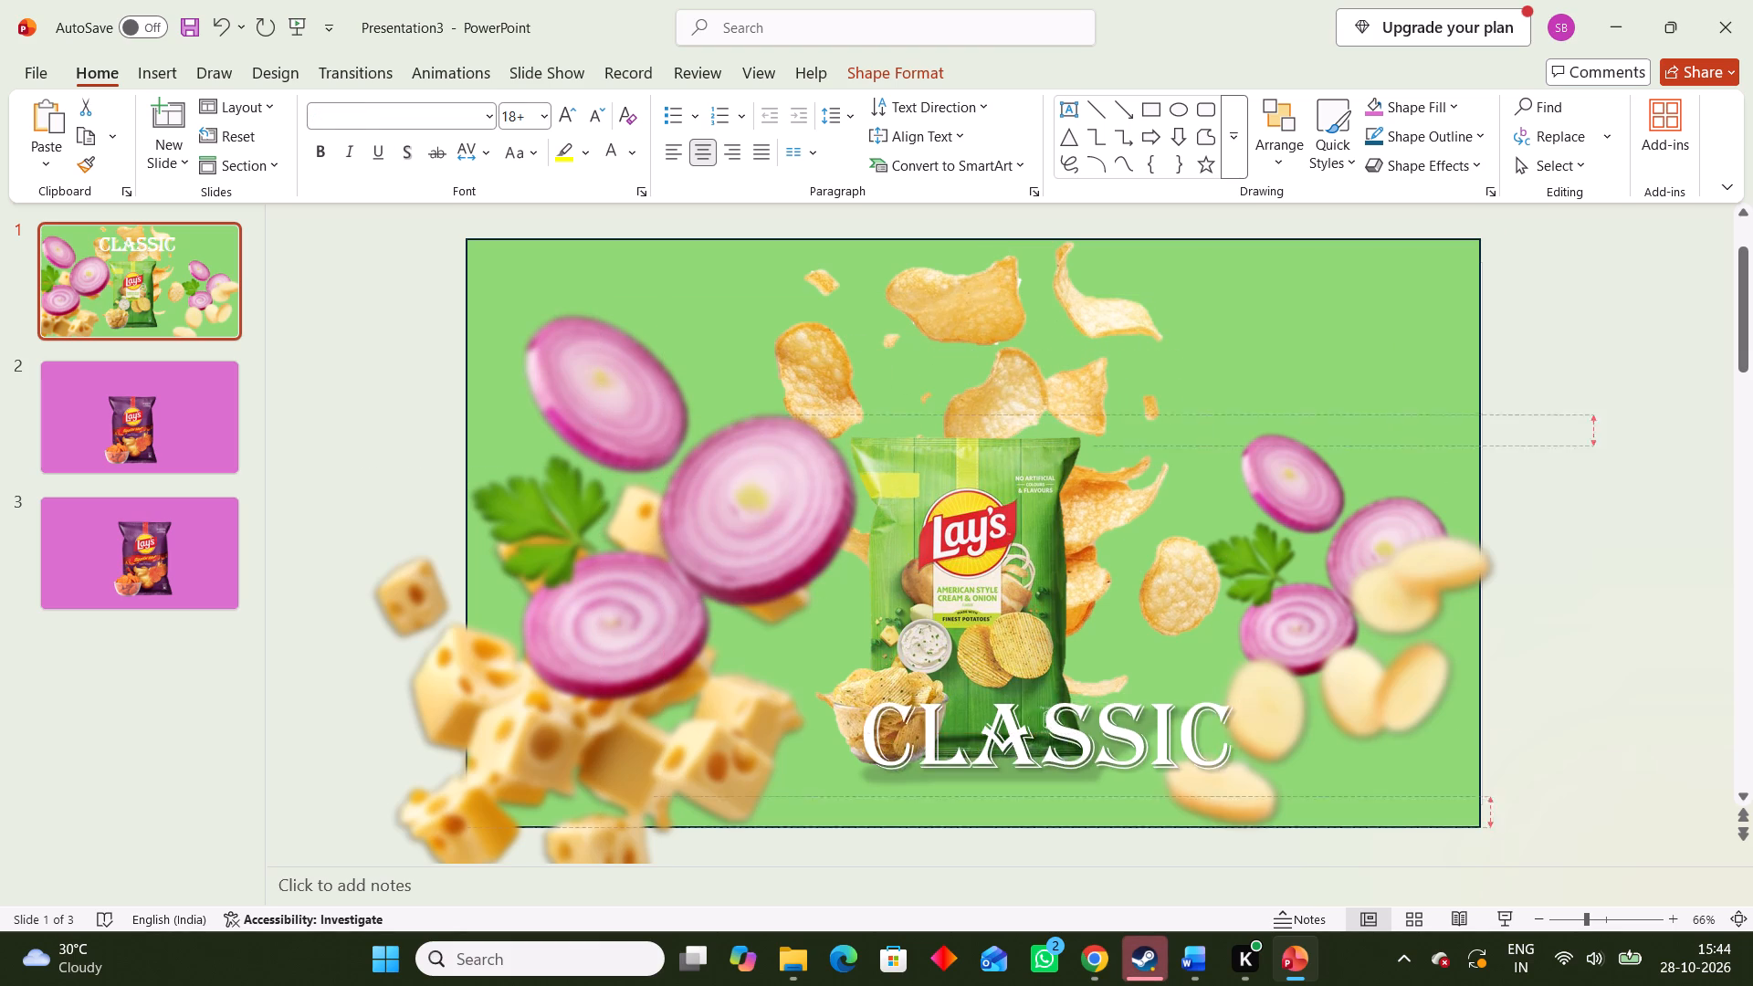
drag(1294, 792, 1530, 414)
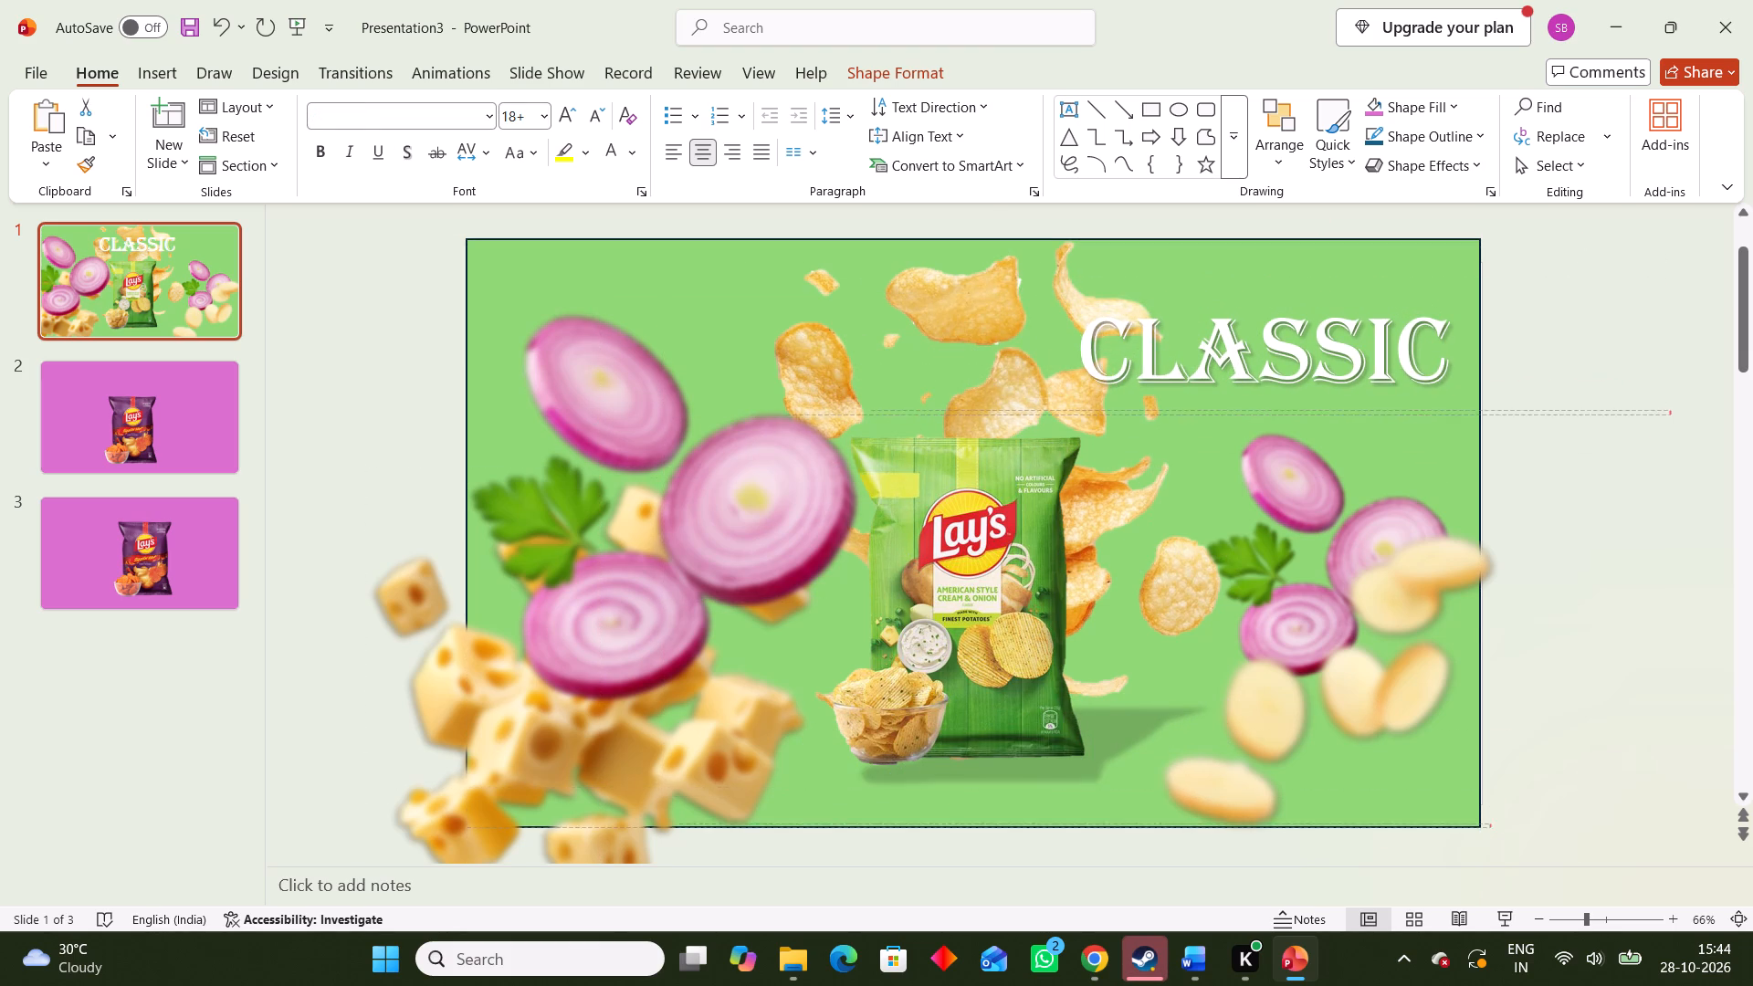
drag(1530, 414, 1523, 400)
Narrow the CLASSIC heading's text box from its left side, keeping the text size unchanged.
drag(866, 408, 858, 406)
click(1186, 355)
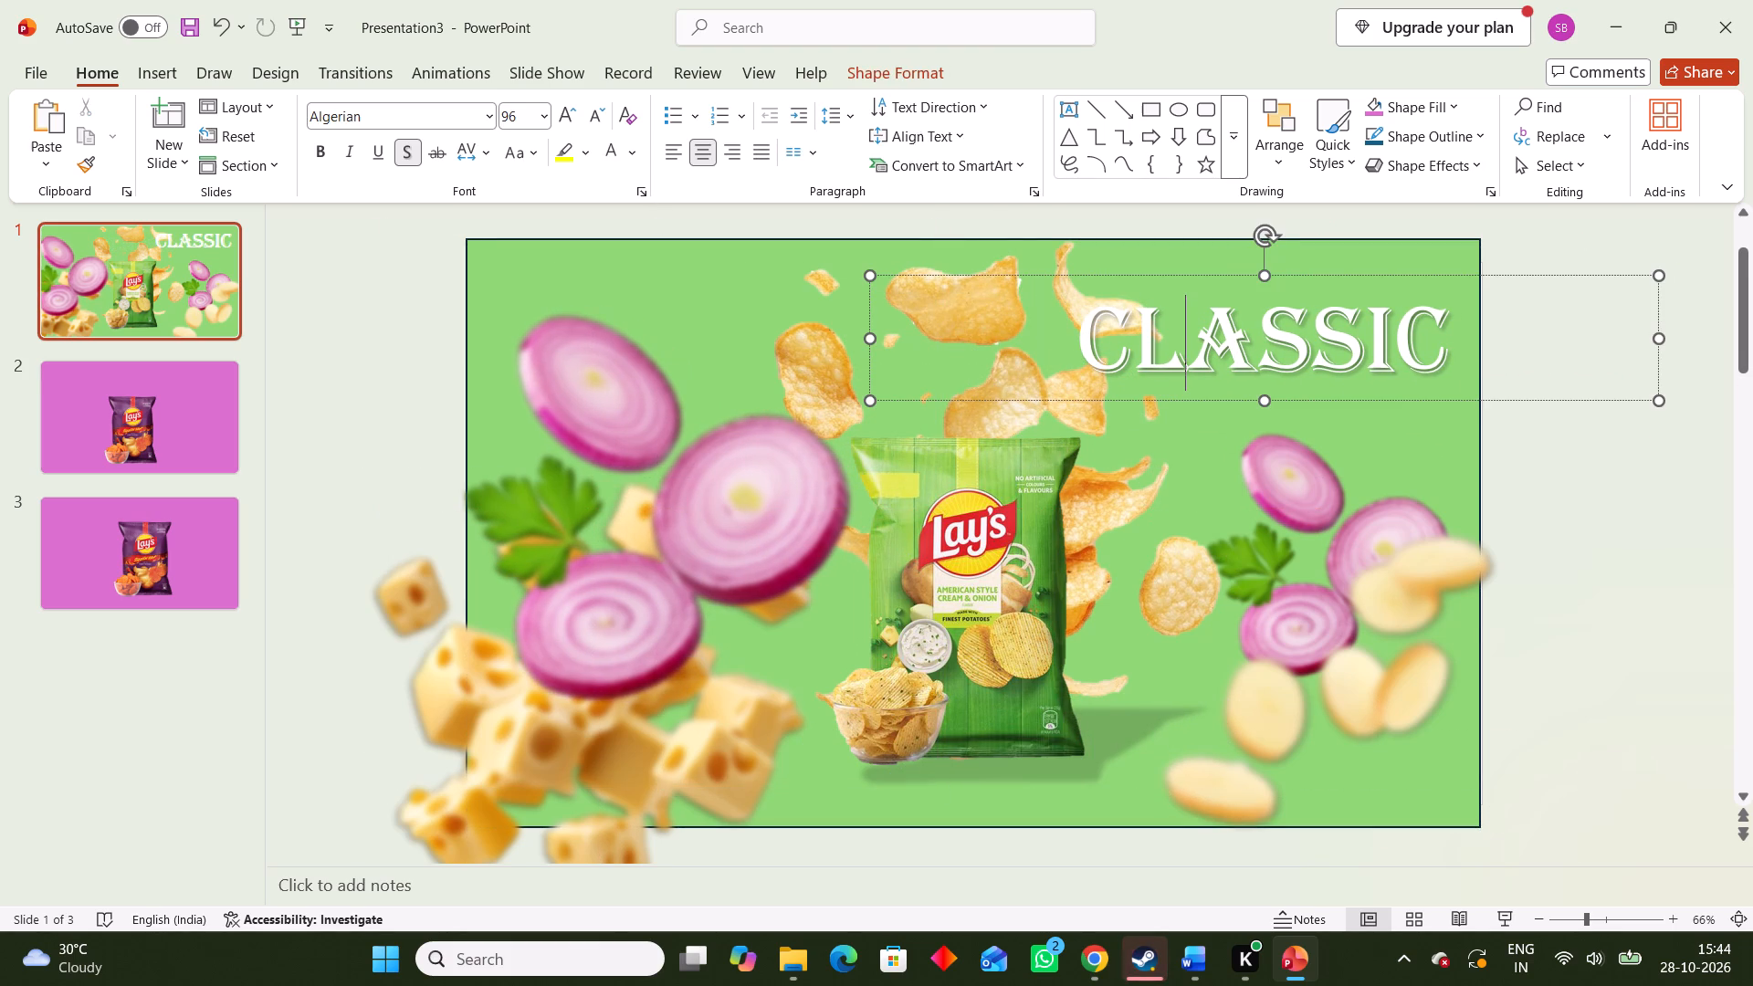
drag(871, 404, 1018, 350)
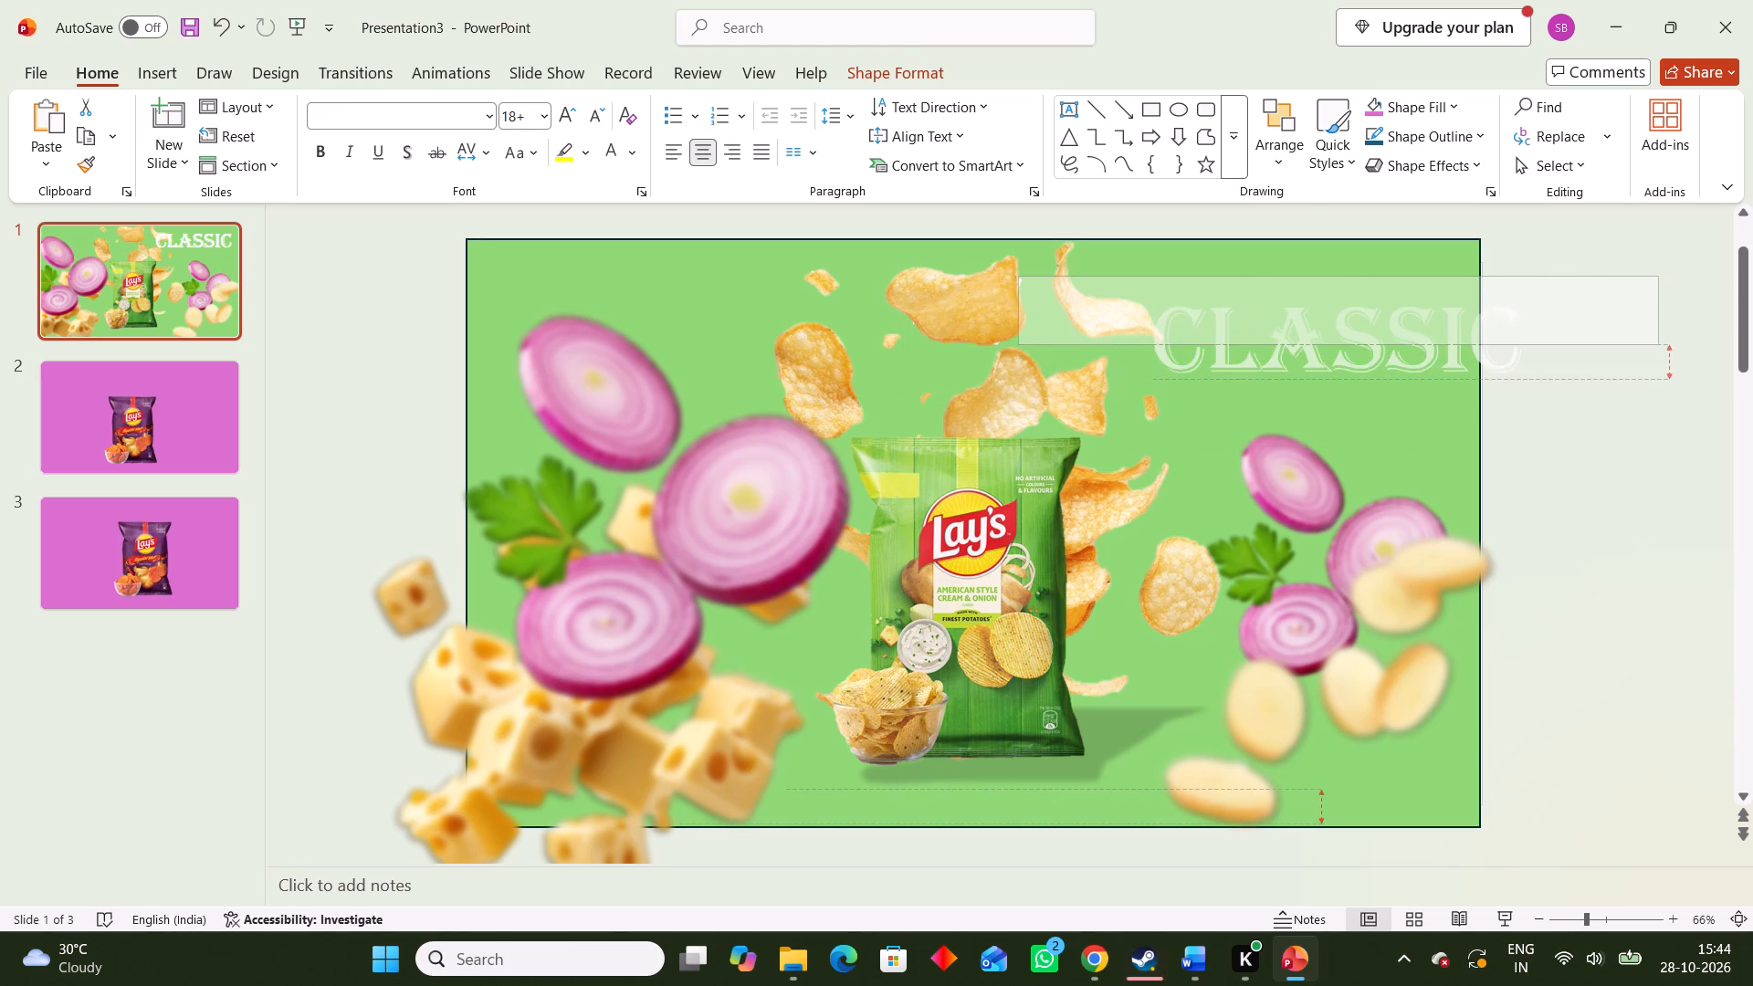
drag(1018, 350, 1024, 397)
Move the CLASSIC heading to the green slide's top-left corner, just above the large onion slices.
drag(1303, 354, 1267, 375)
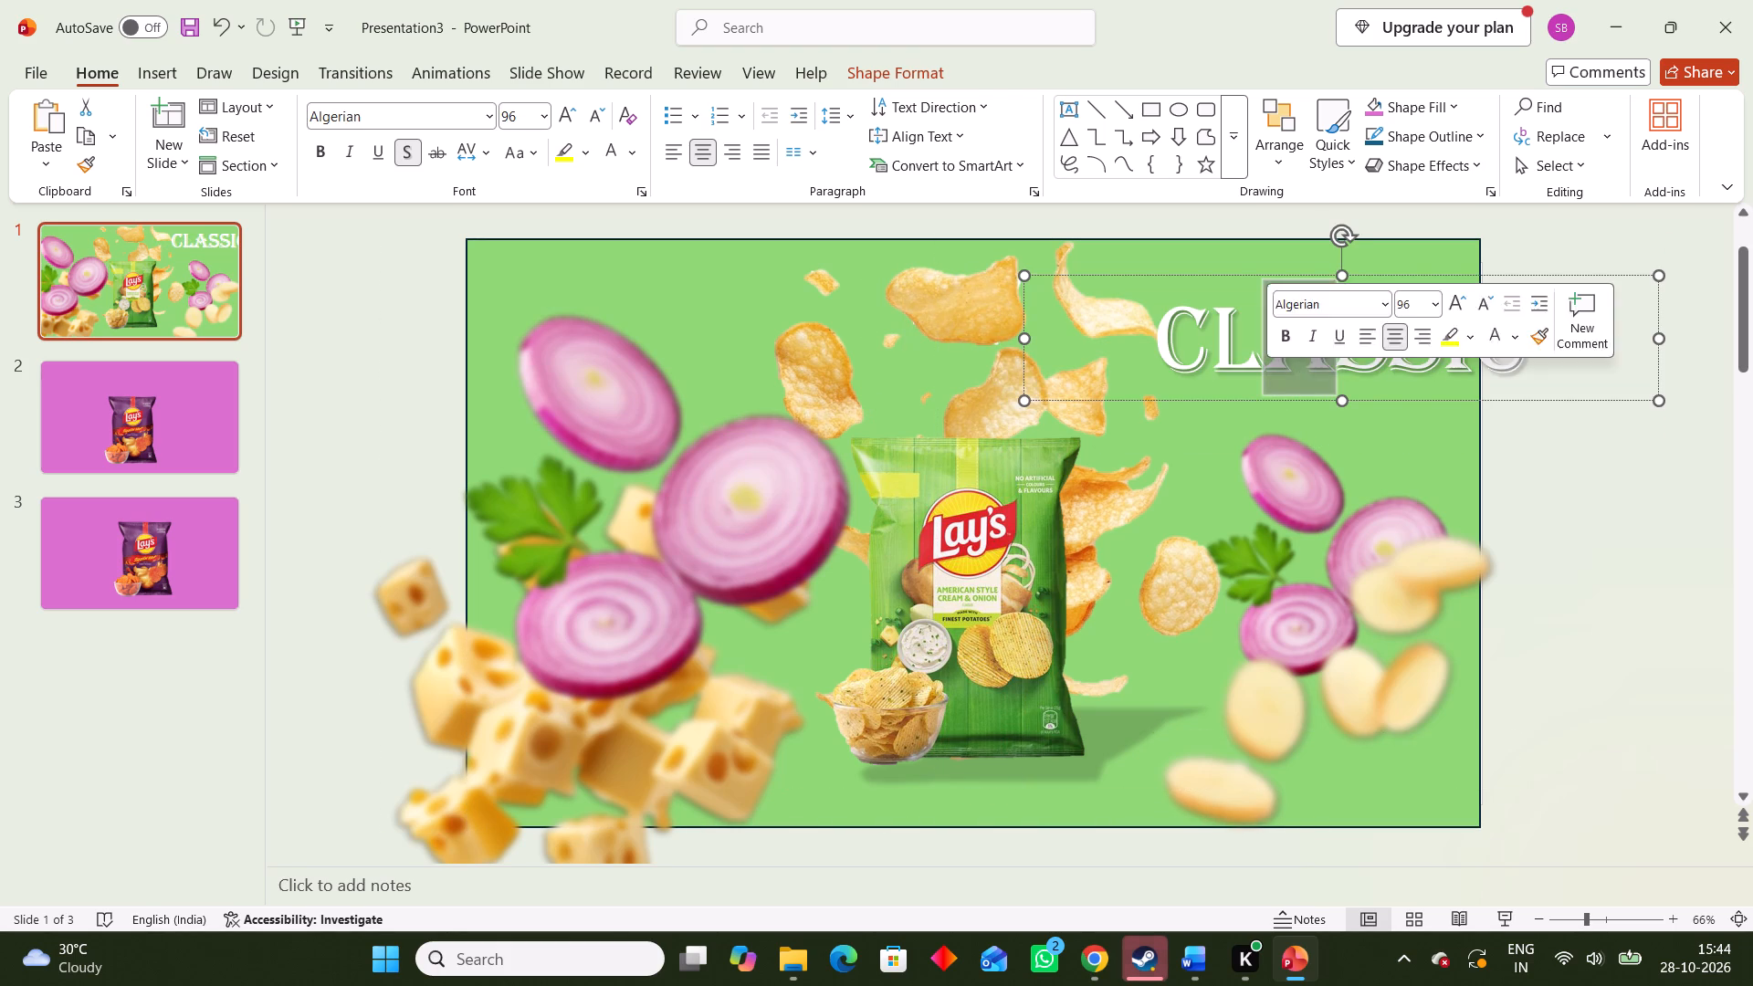
click(1467, 408)
click(1487, 373)
drag(1535, 396, 1502, 426)
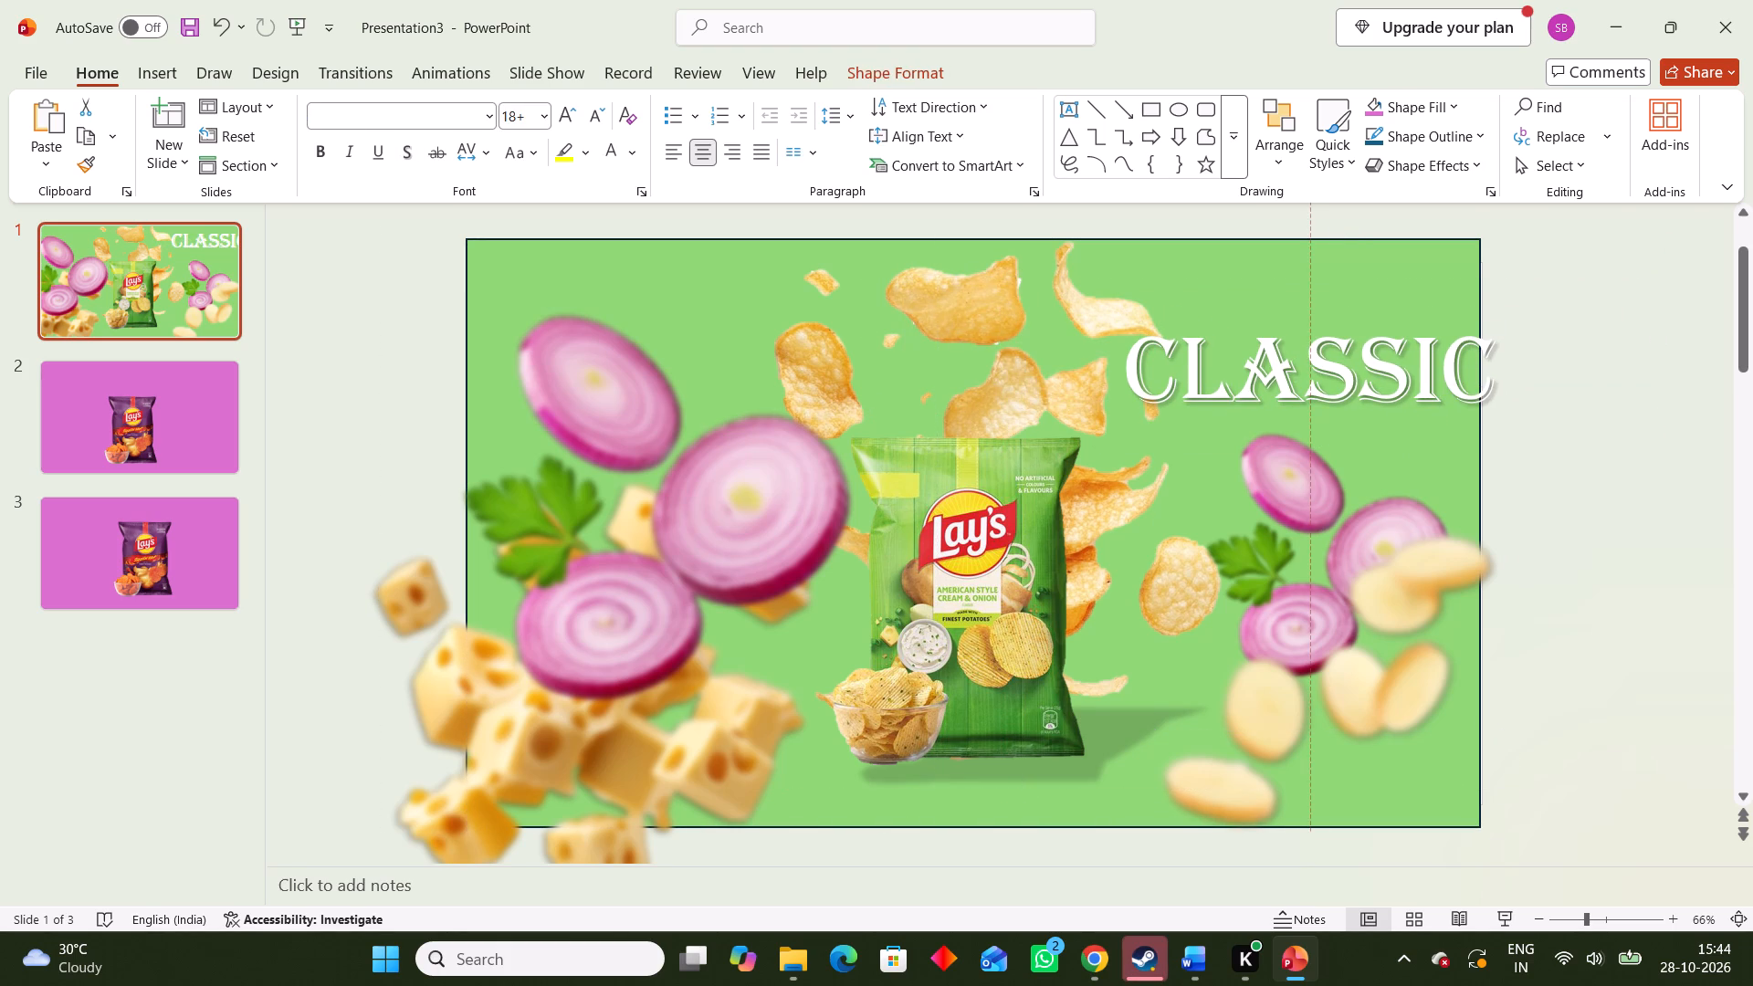
drag(1502, 426, 1474, 370)
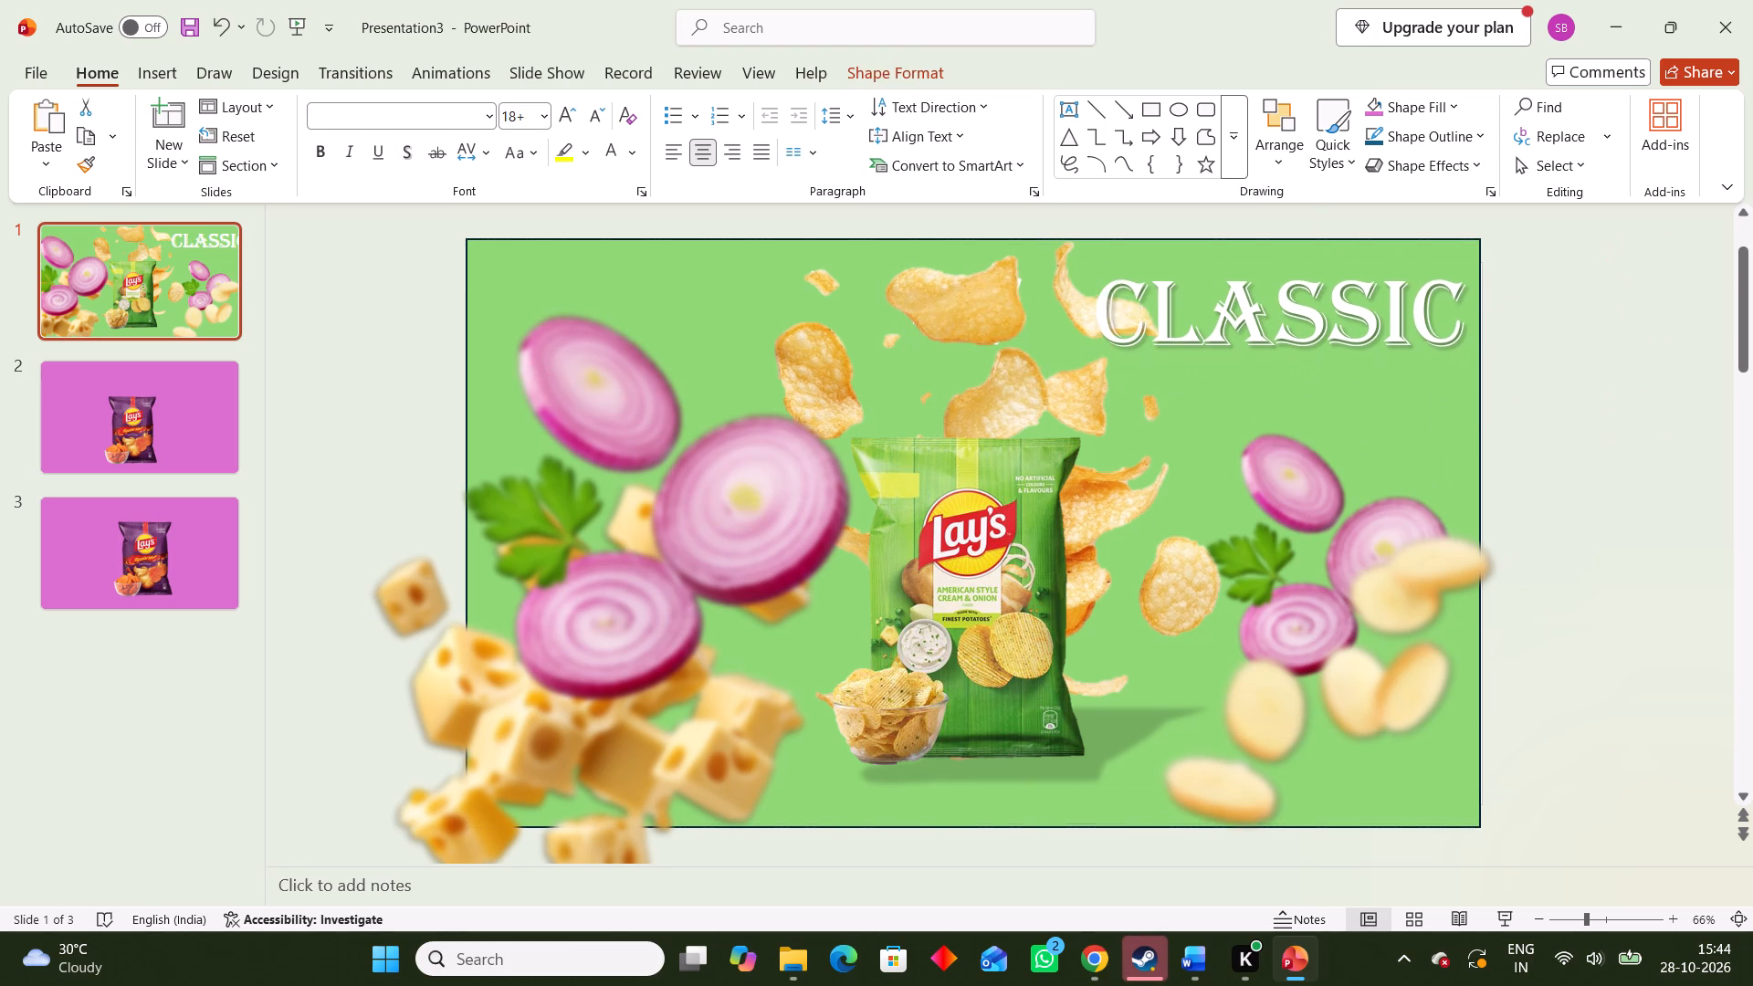
drag(1474, 370, 873, 341)
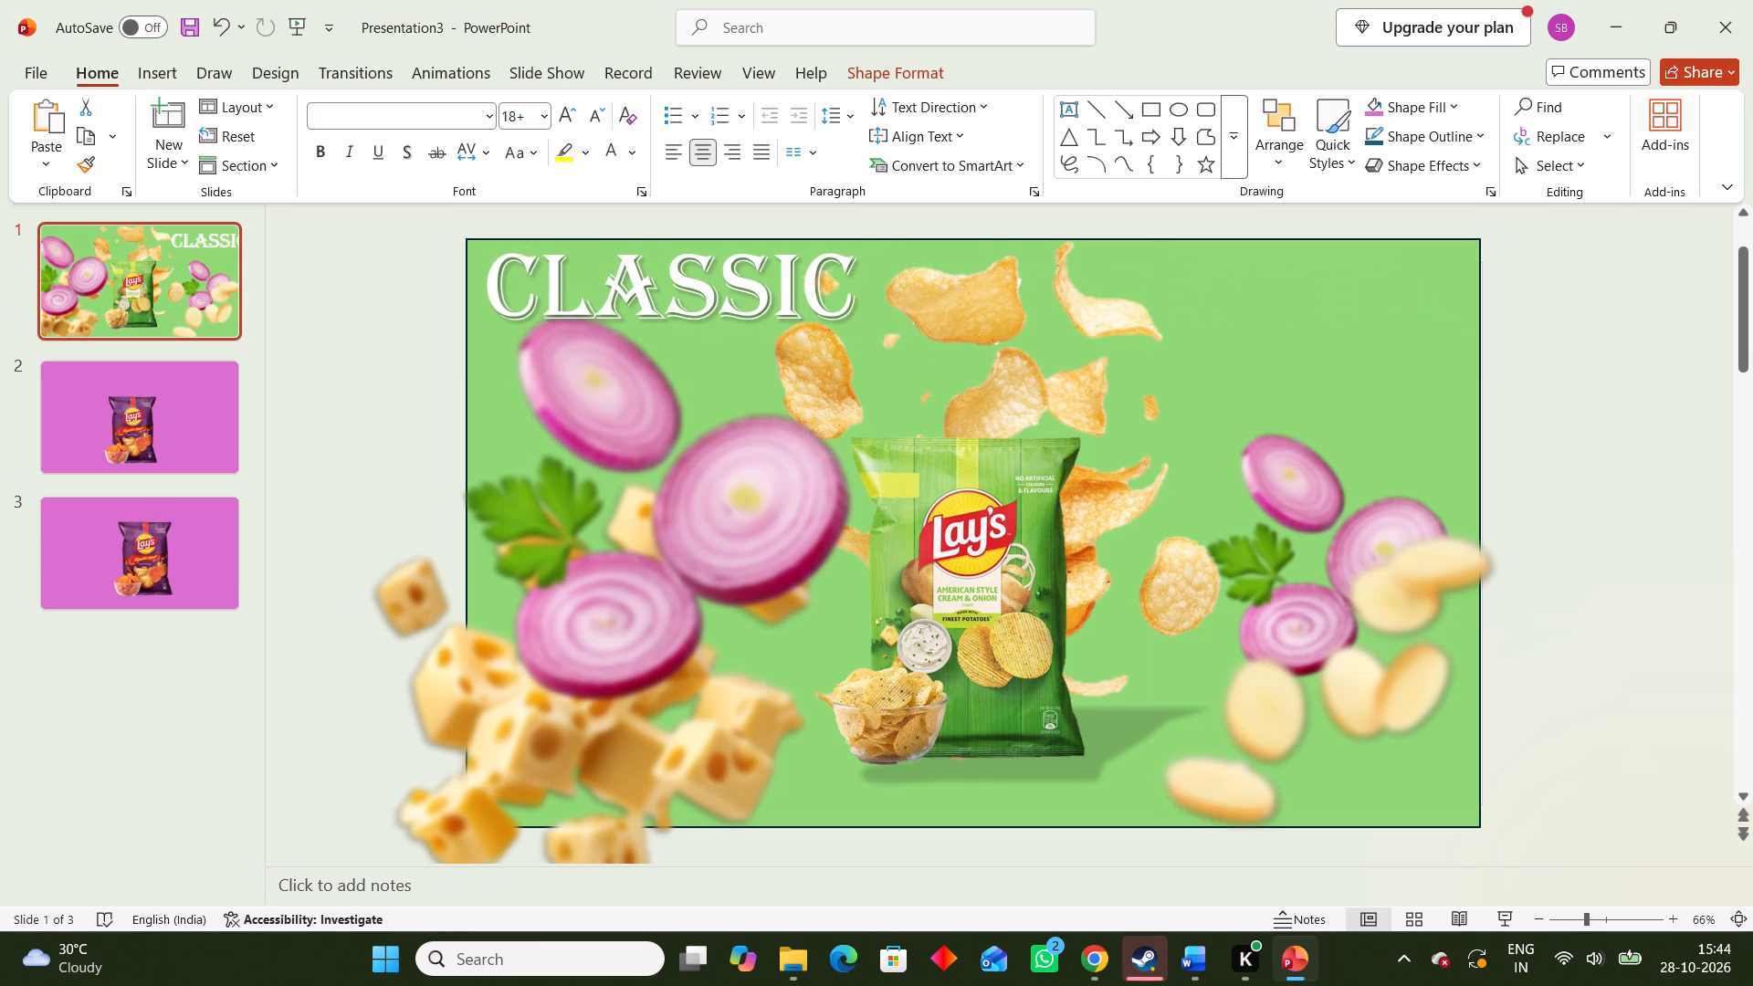
drag(873, 341, 857, 342)
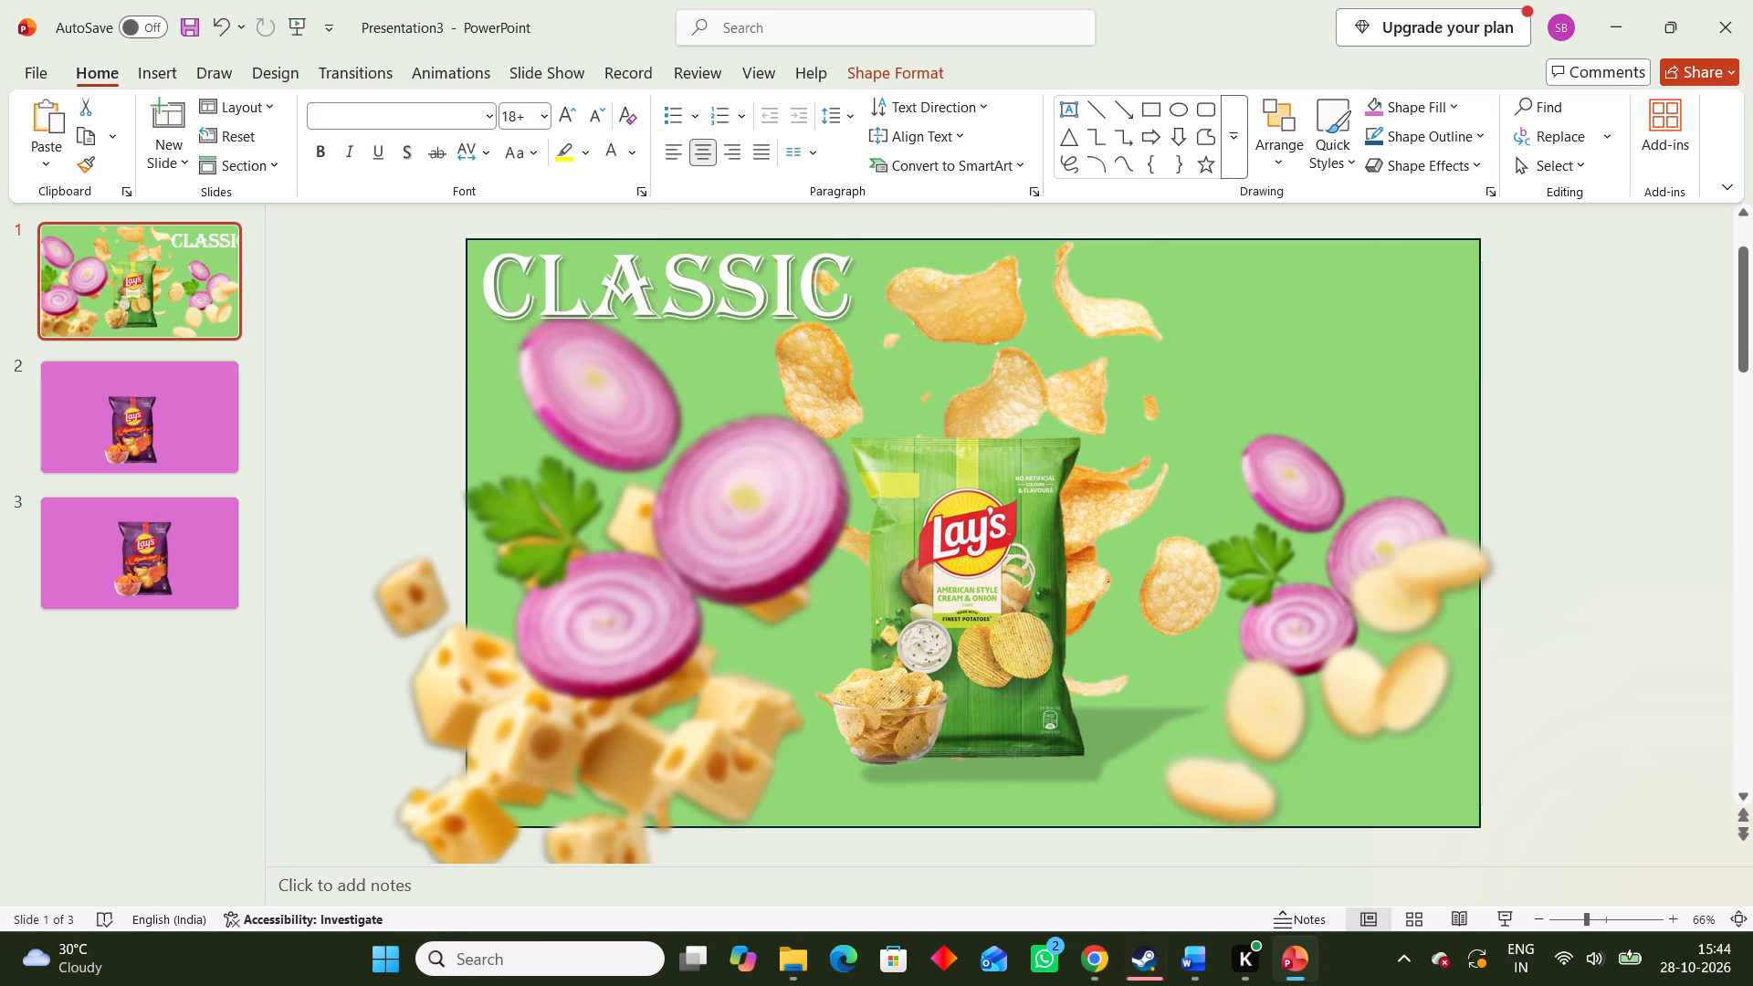
drag(857, 342, 860, 340)
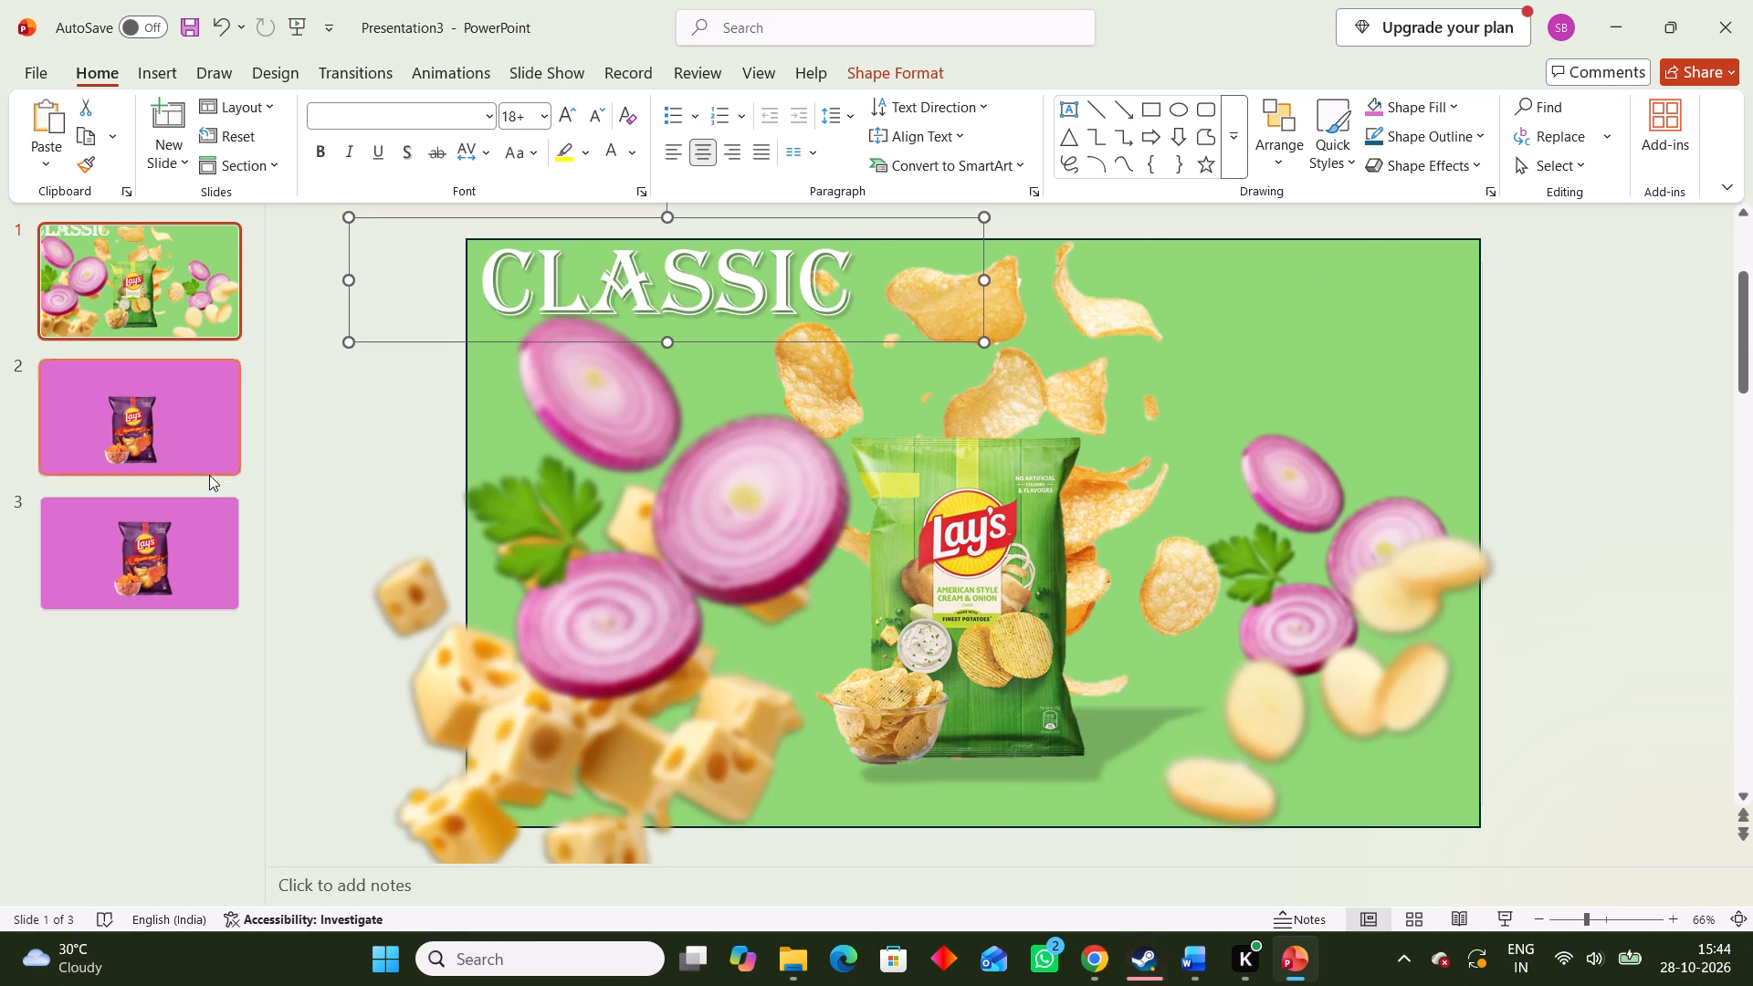
Look over the green slide and the Sizzlin' Hot slides, ending on slide 2.
click(165, 442)
click(94, 296)
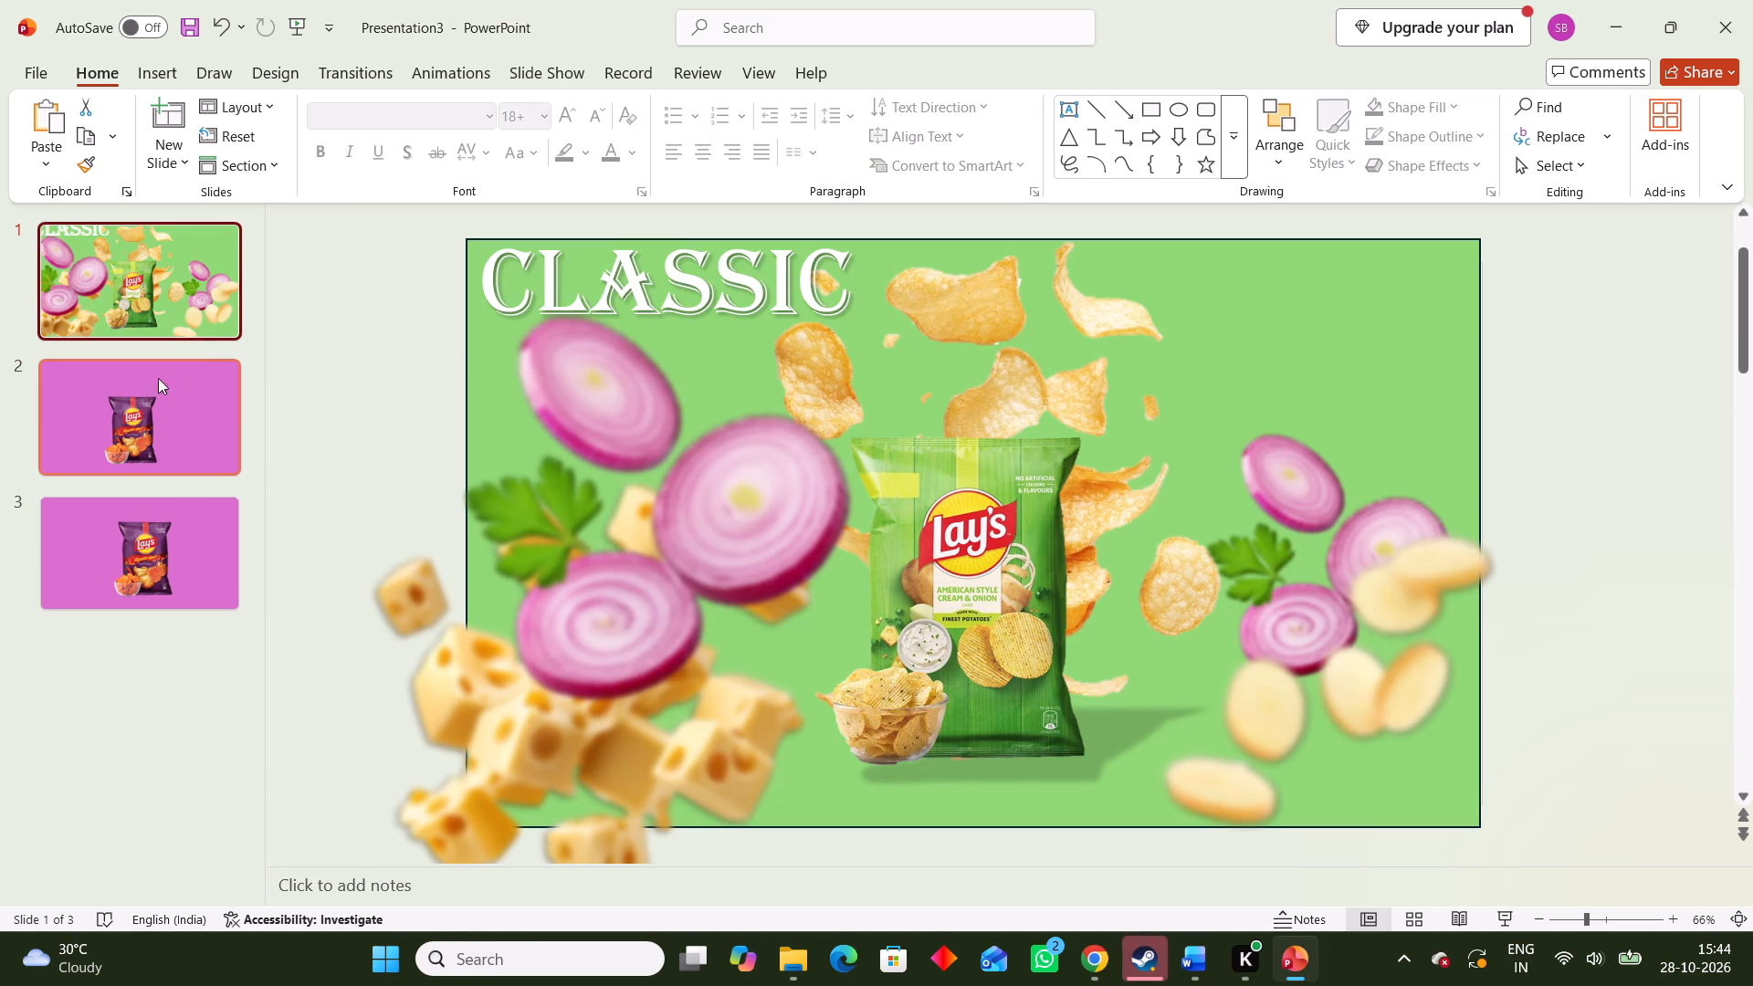
click(95, 393)
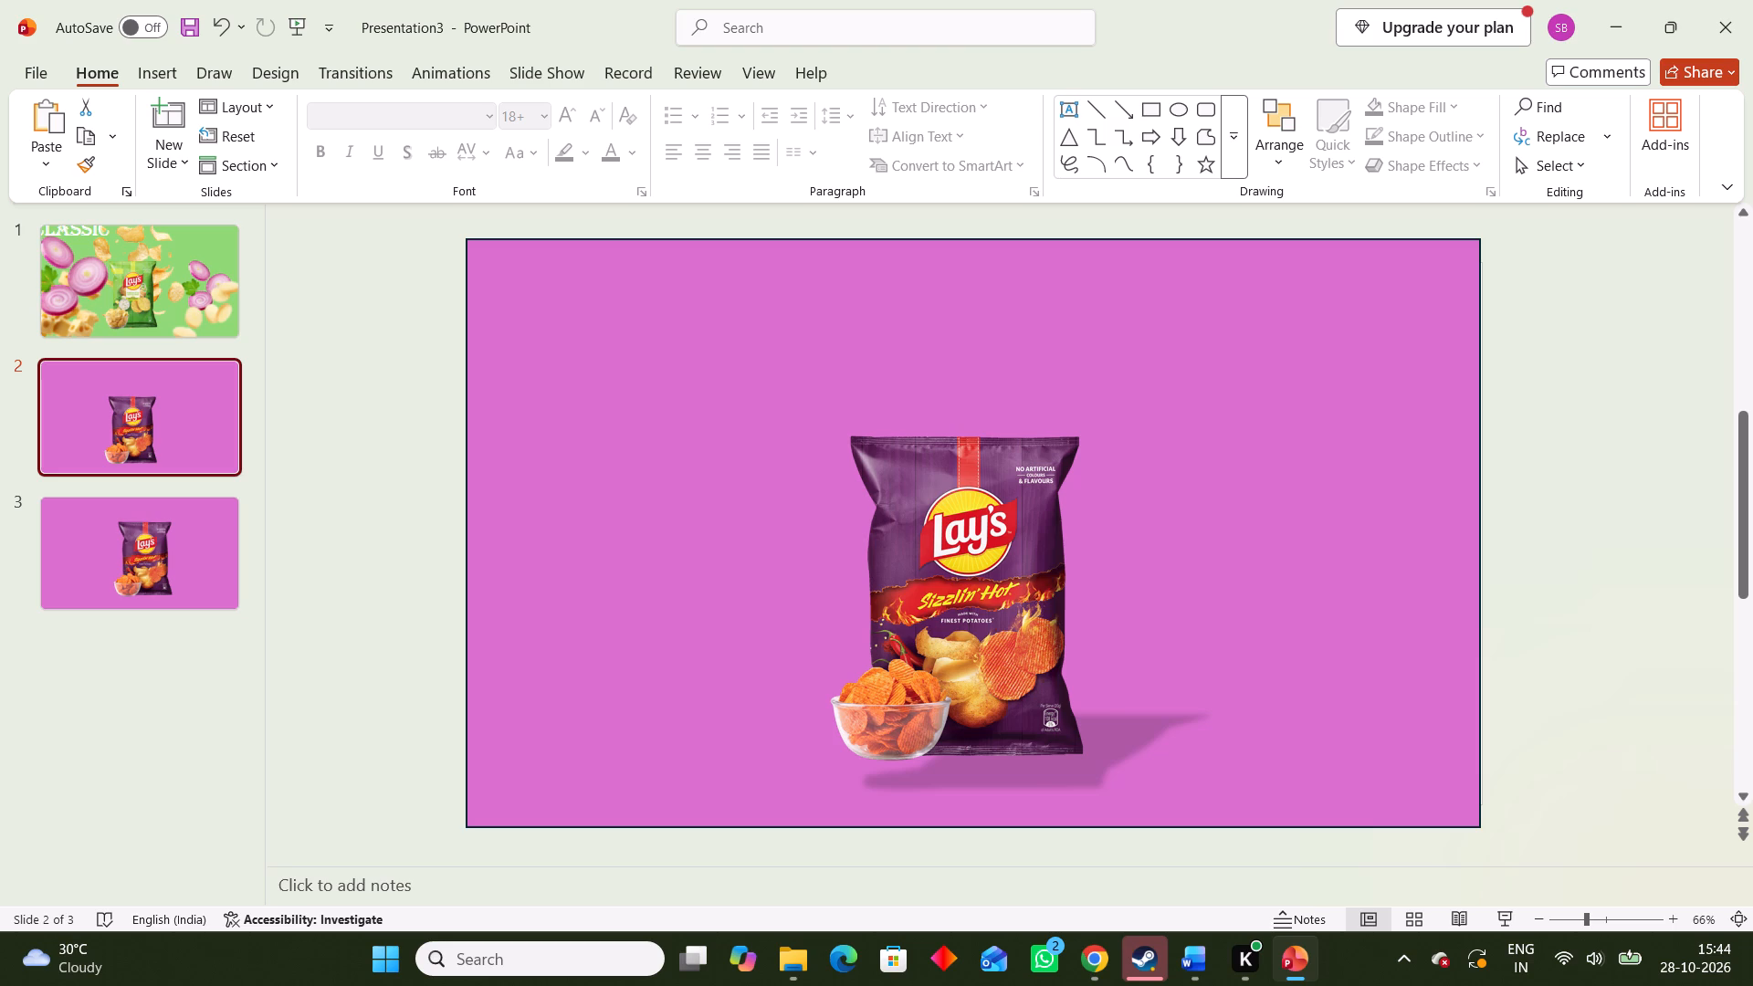
scroll(1013, 709, up, 3)
scroll(1005, 698, down, 5)
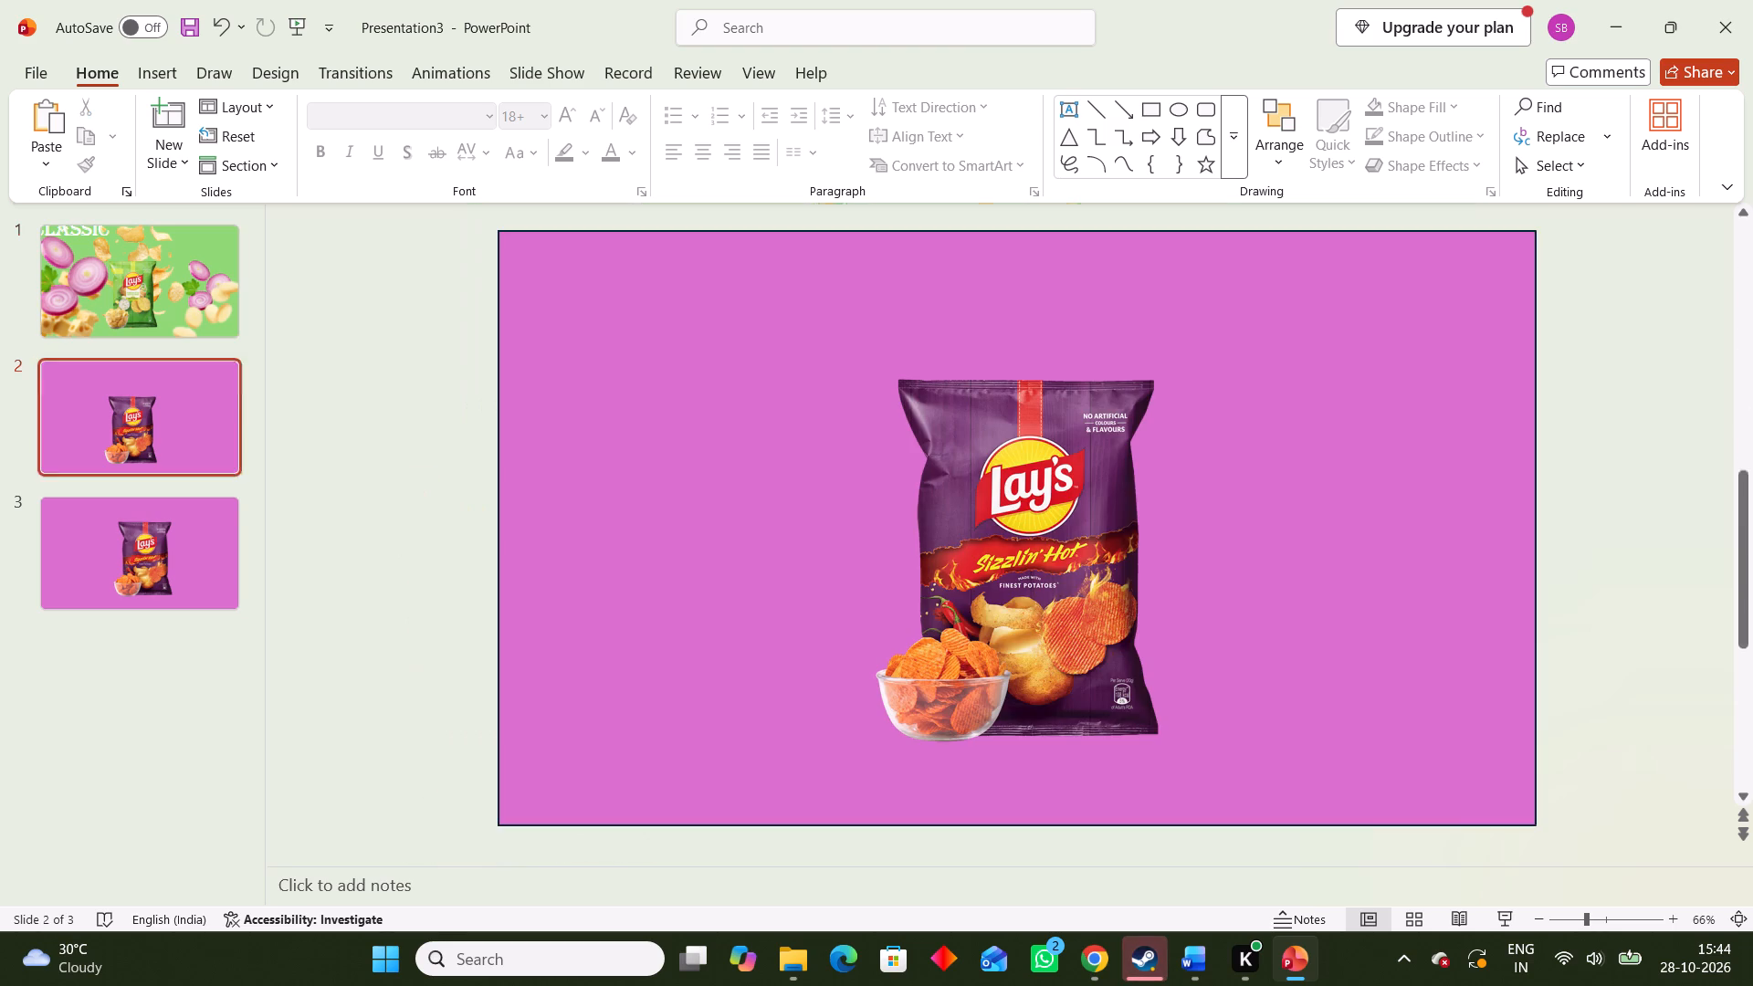
scroll(999, 697, down, 2)
click(146, 470)
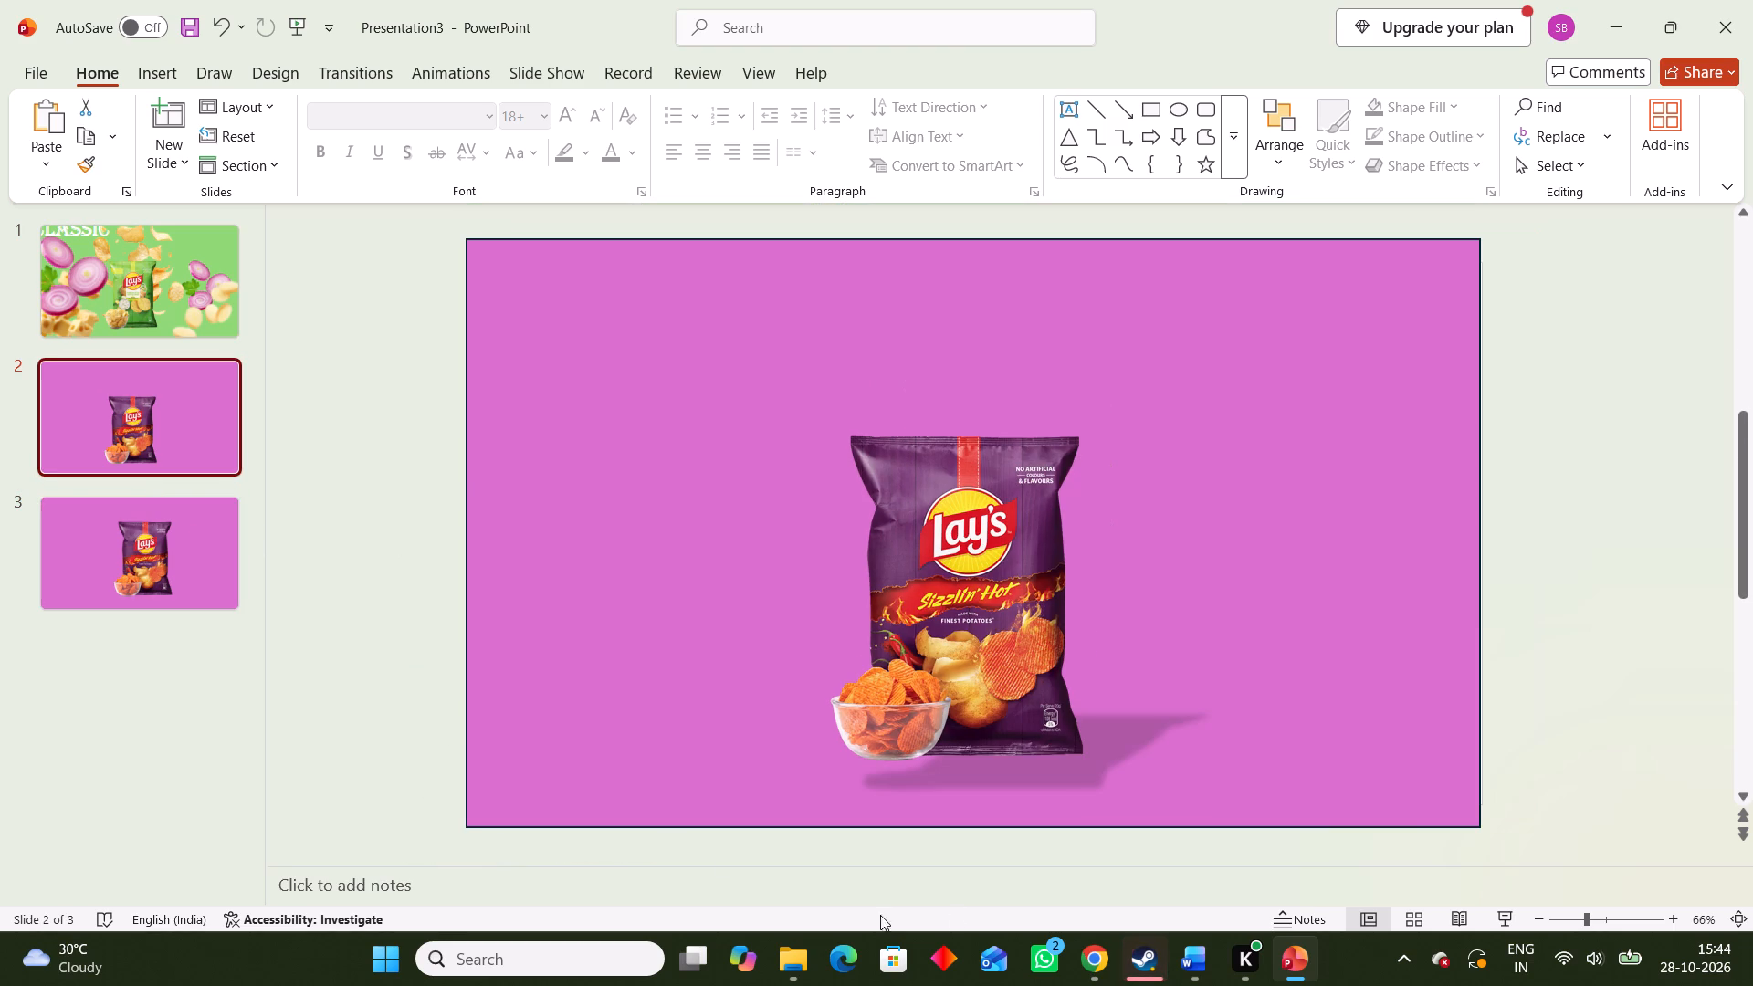
Switch from the presentation to the Word start screen with its recent documents.
click(1198, 965)
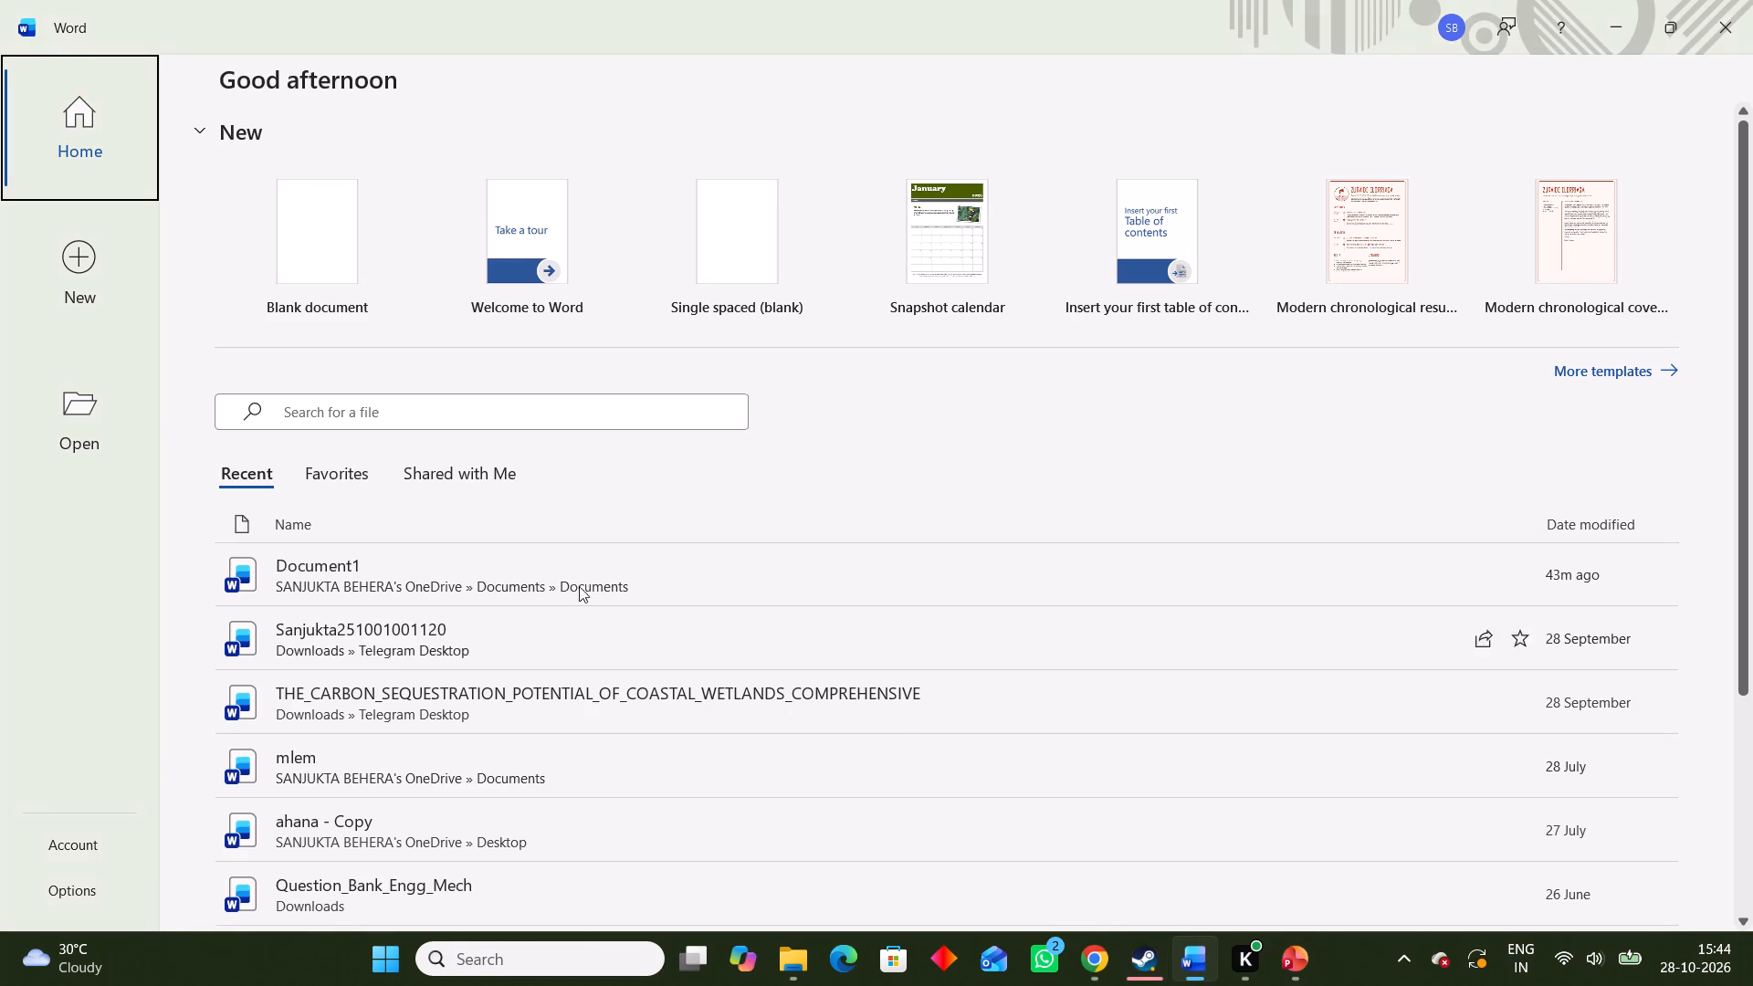
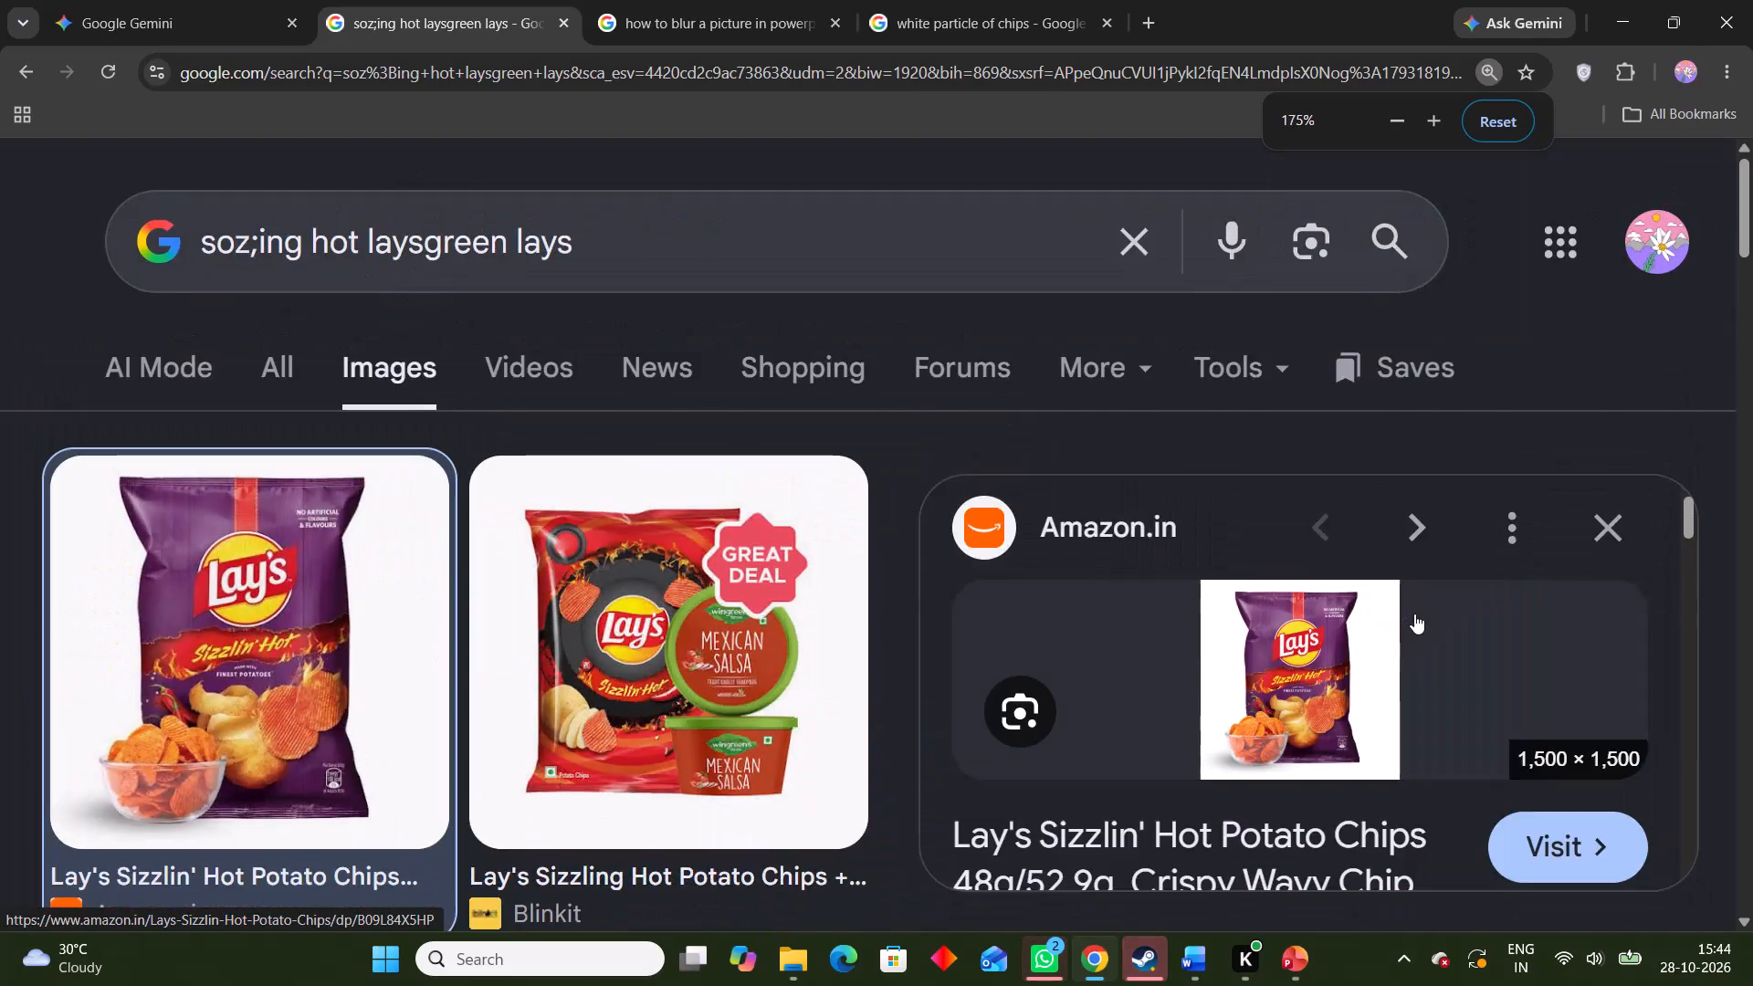
Reset the page zoom on the browser's Lay's image search results.
scroll(1414, 614, up, 1)
scroll(1414, 614, down, 7)
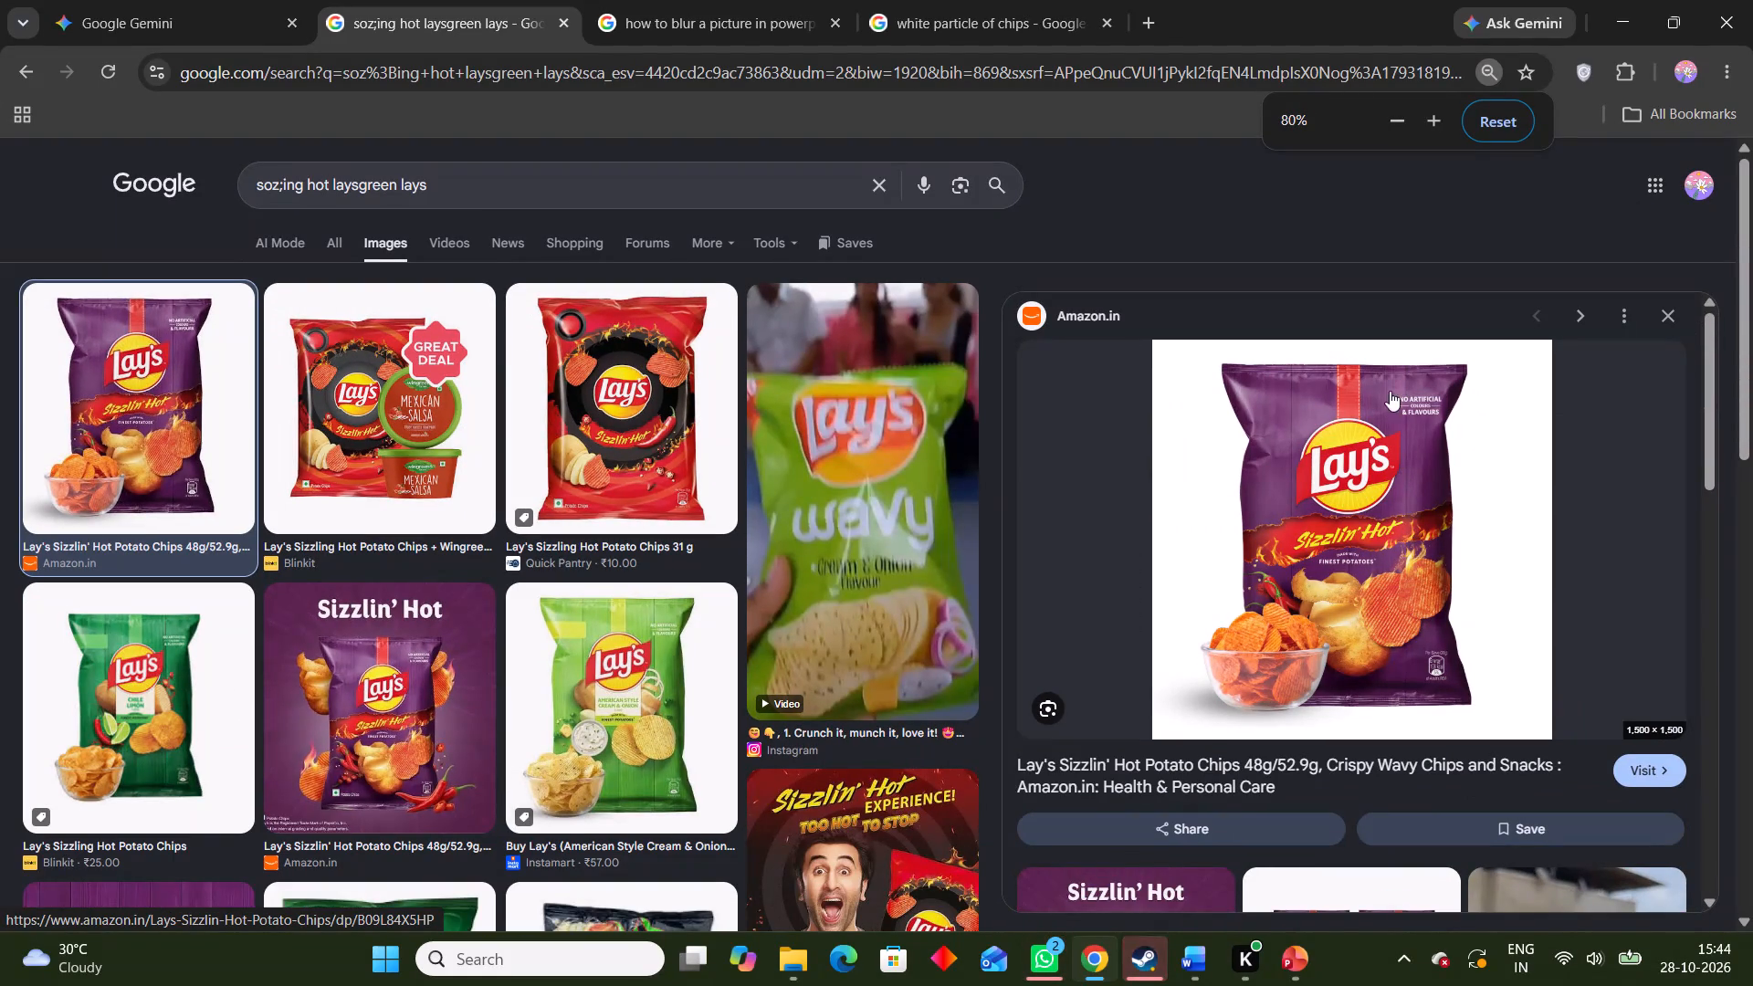
click(1406, 119)
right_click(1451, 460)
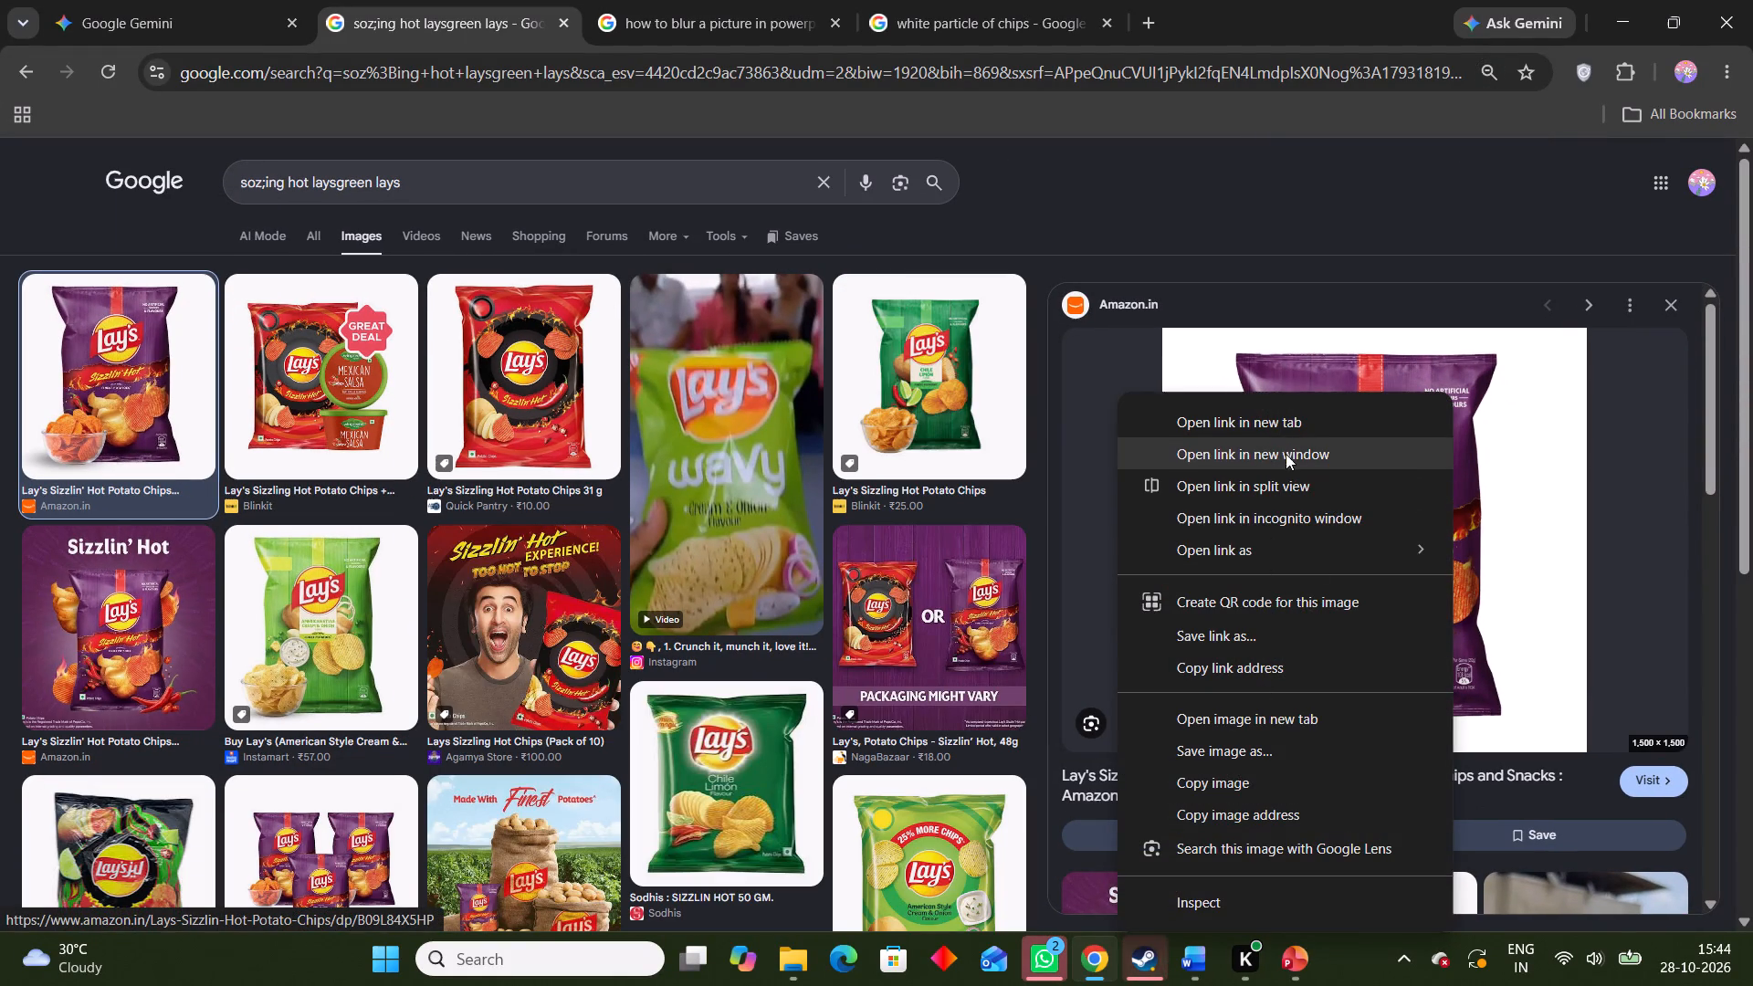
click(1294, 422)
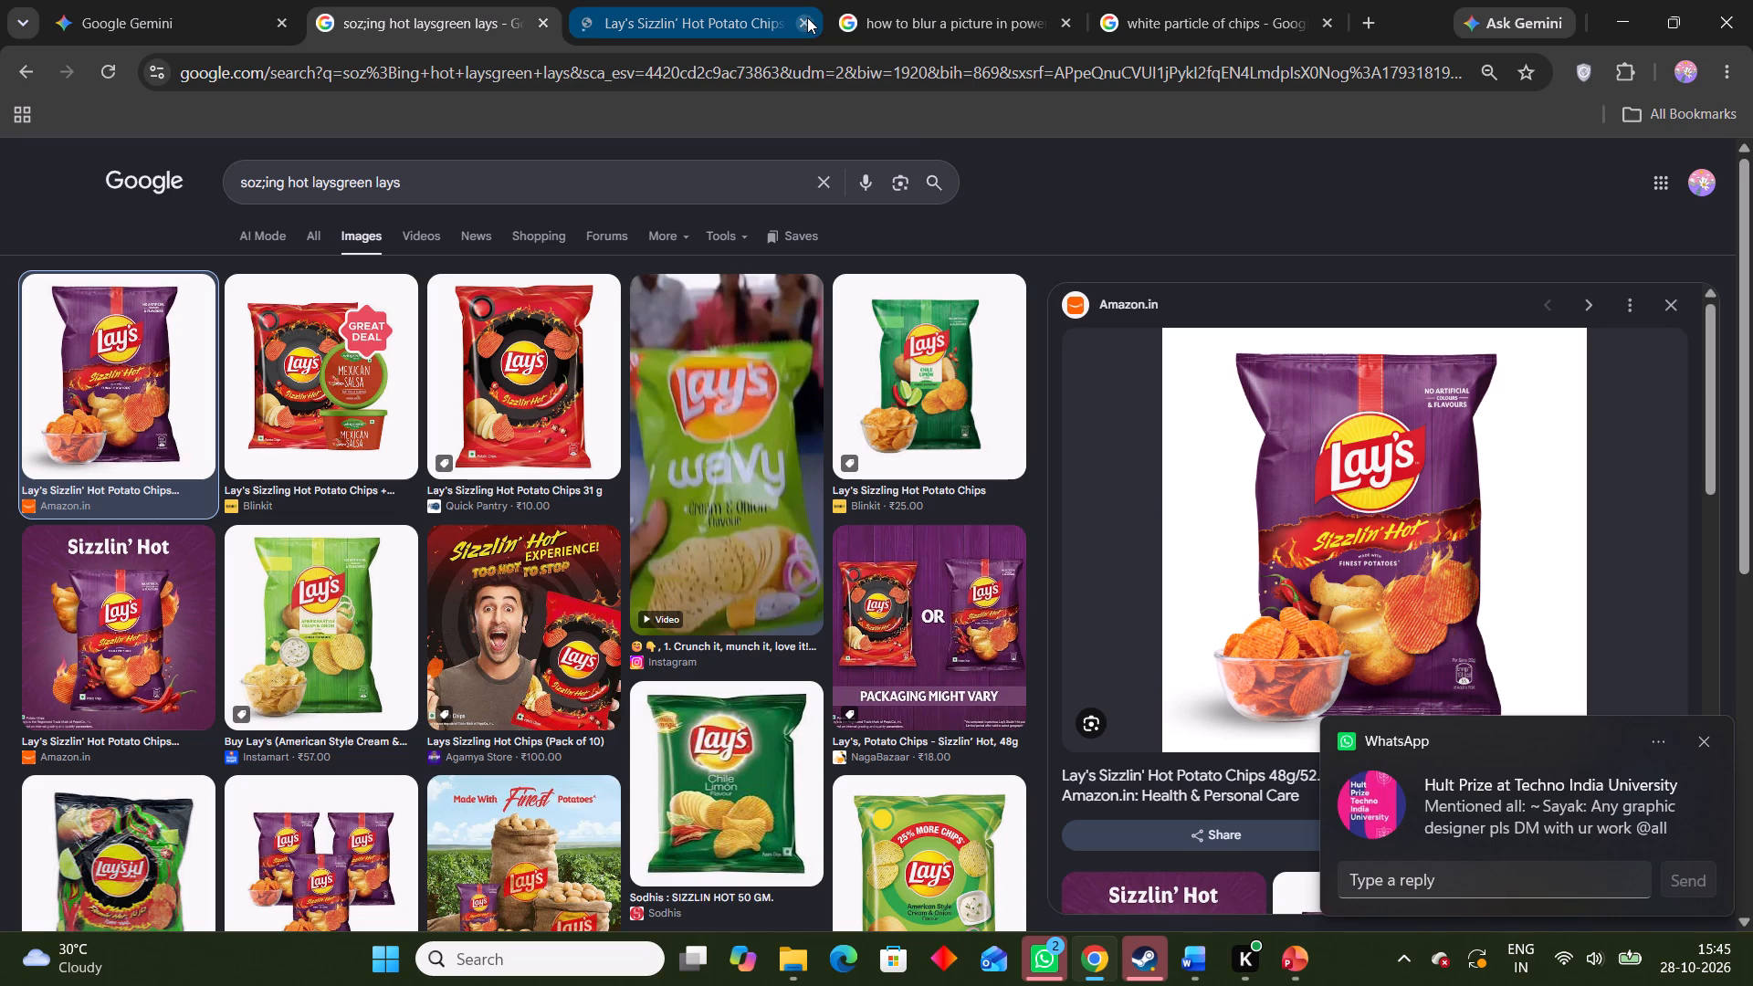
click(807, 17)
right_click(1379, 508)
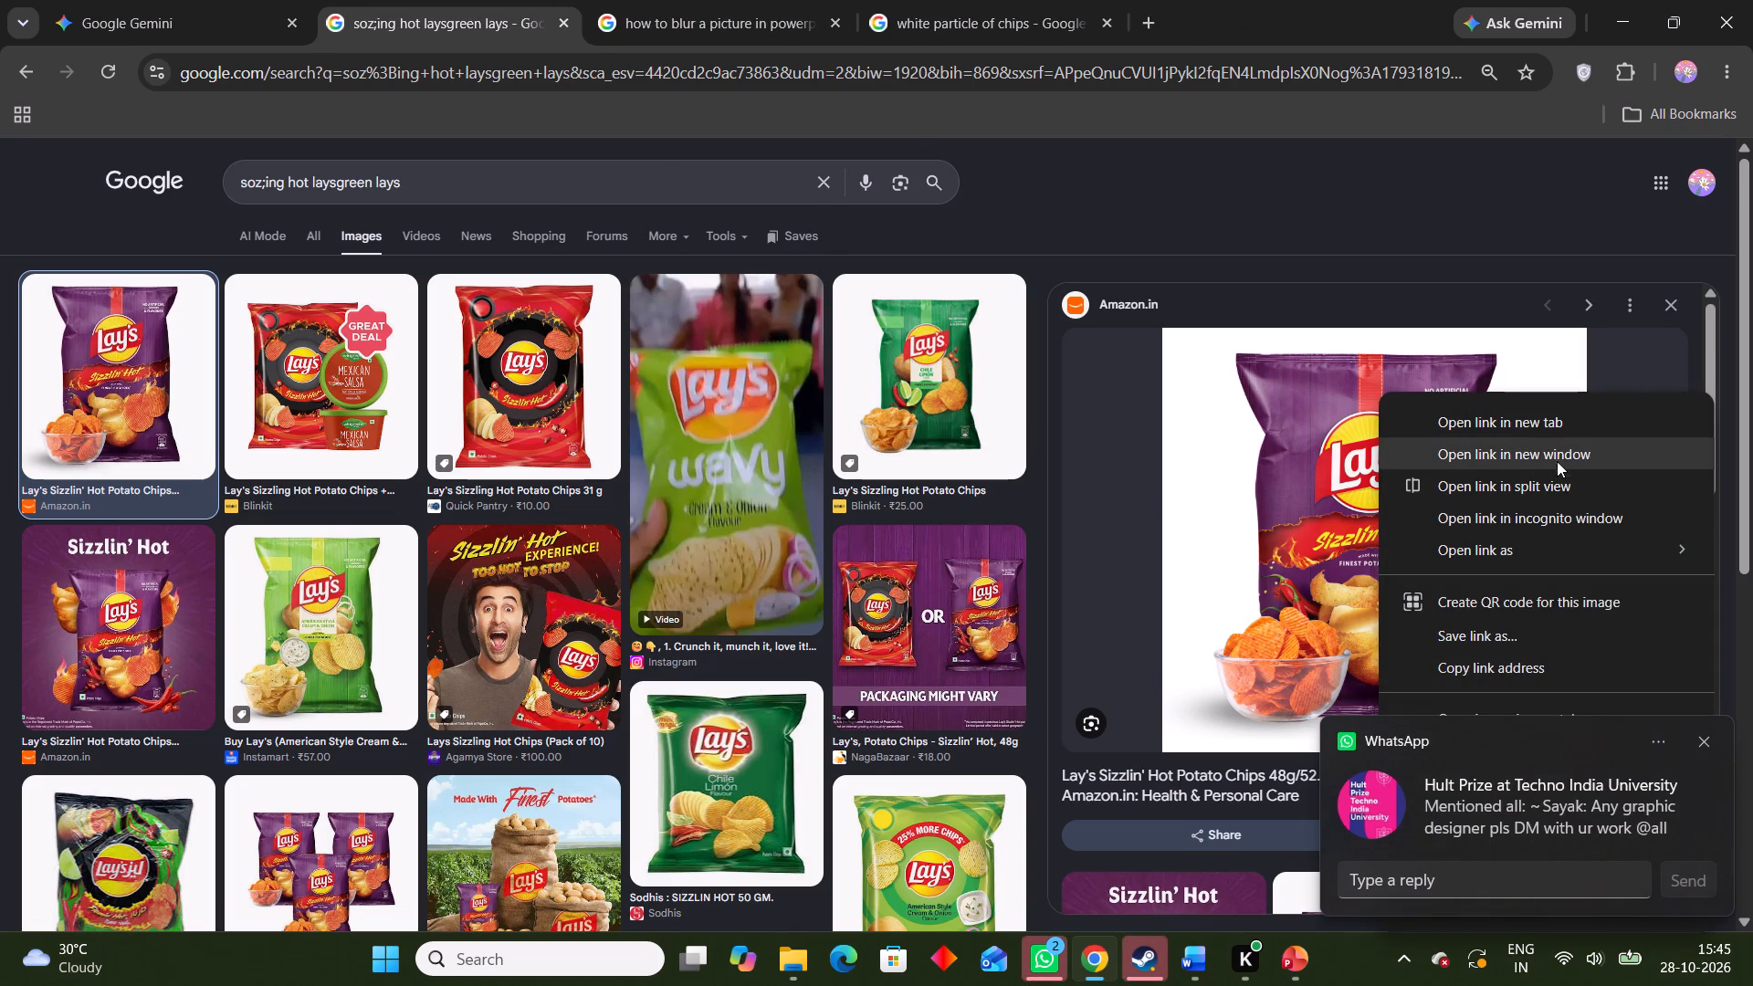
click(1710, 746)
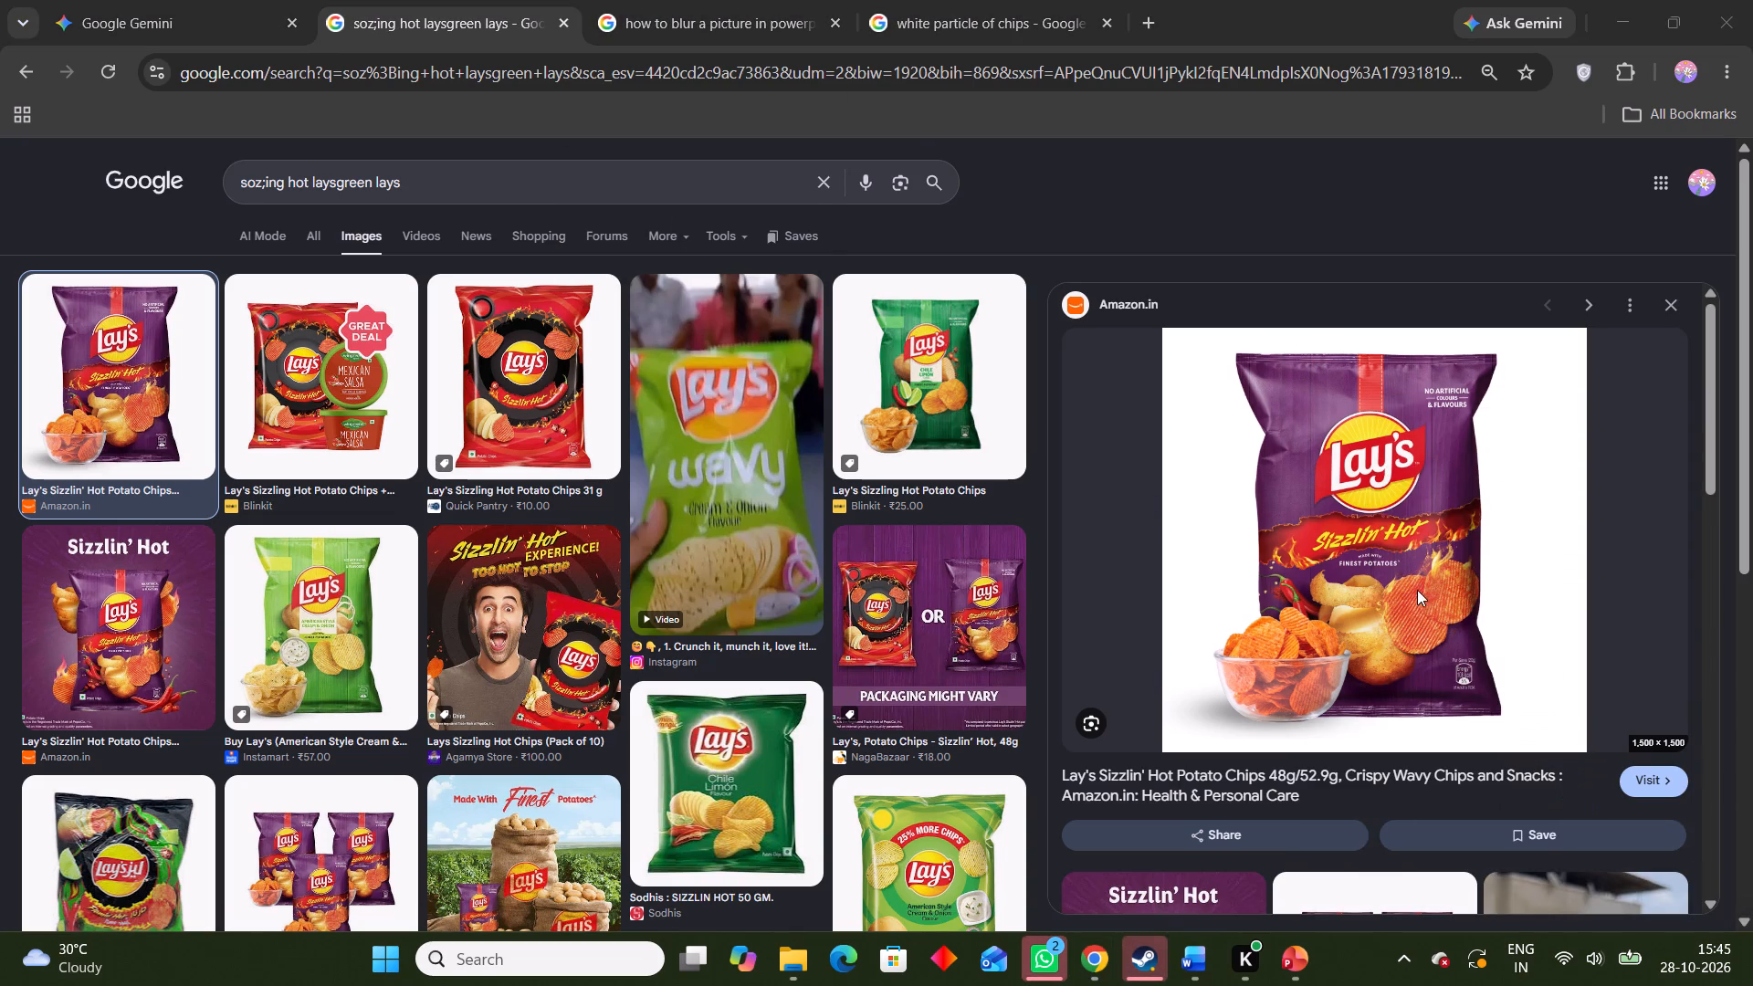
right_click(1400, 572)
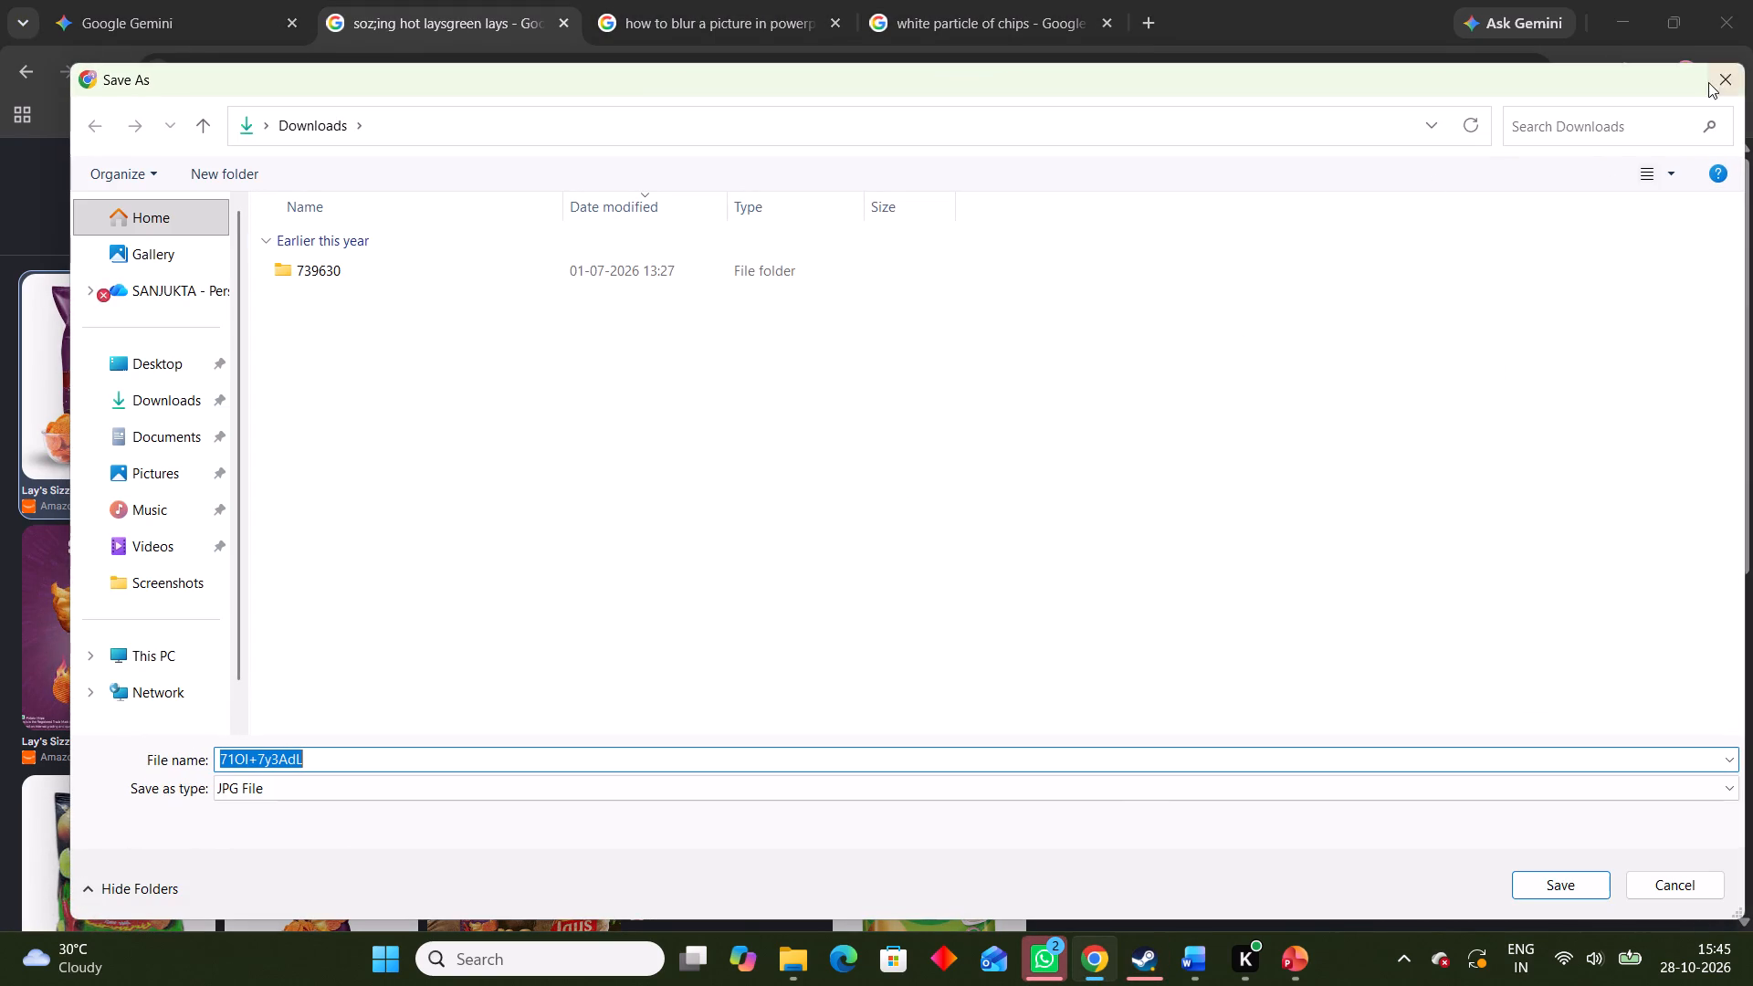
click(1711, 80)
Open the purple Lay's Sizzlin' Hot packet image from Amazon.in in its own browser tab and view it.
right_click(1401, 483)
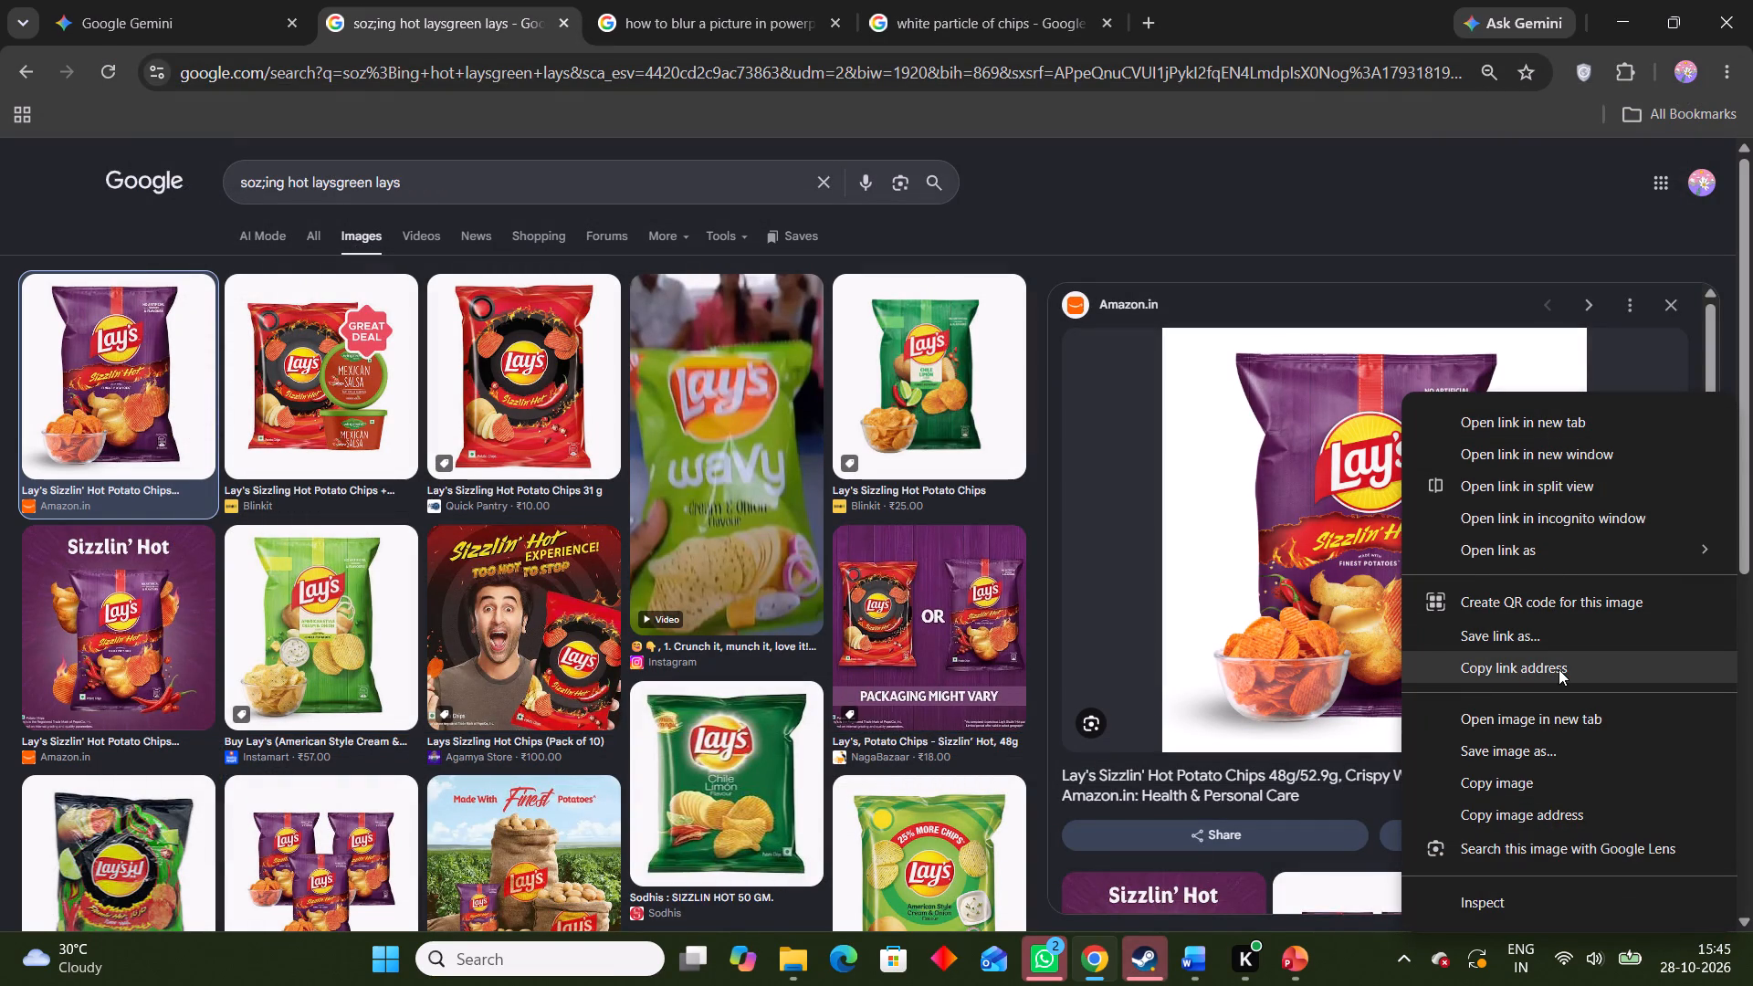
click(1604, 719)
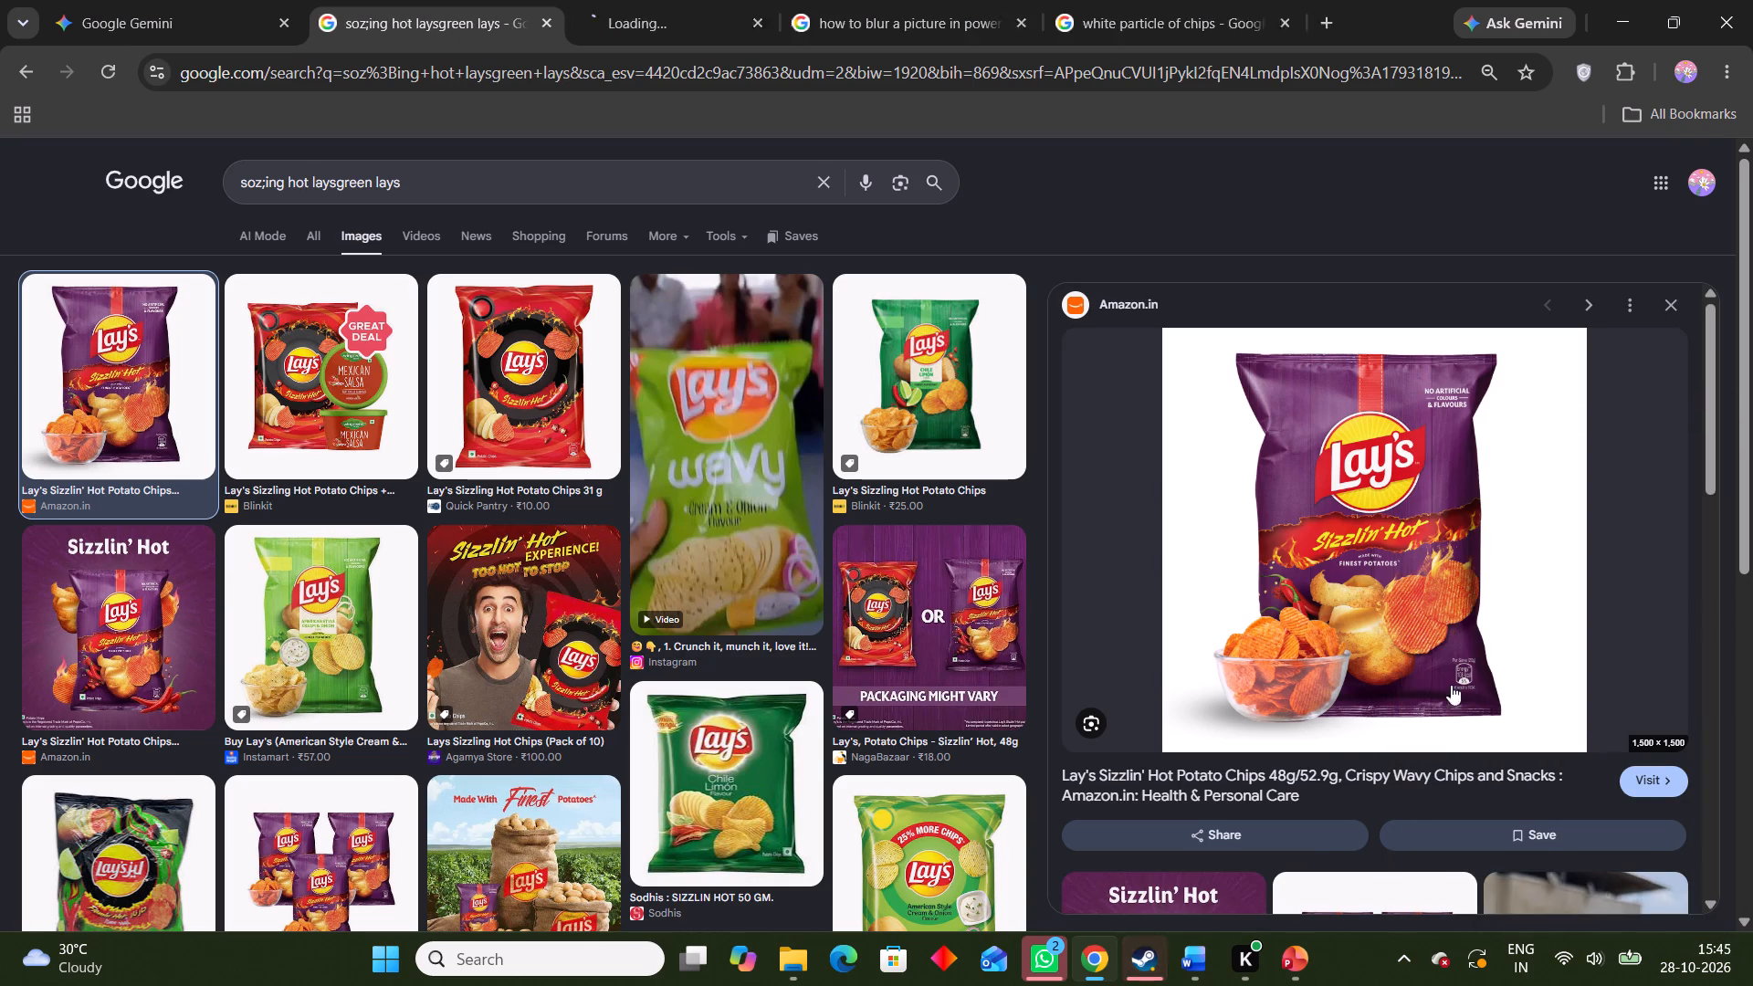
click(650, 0)
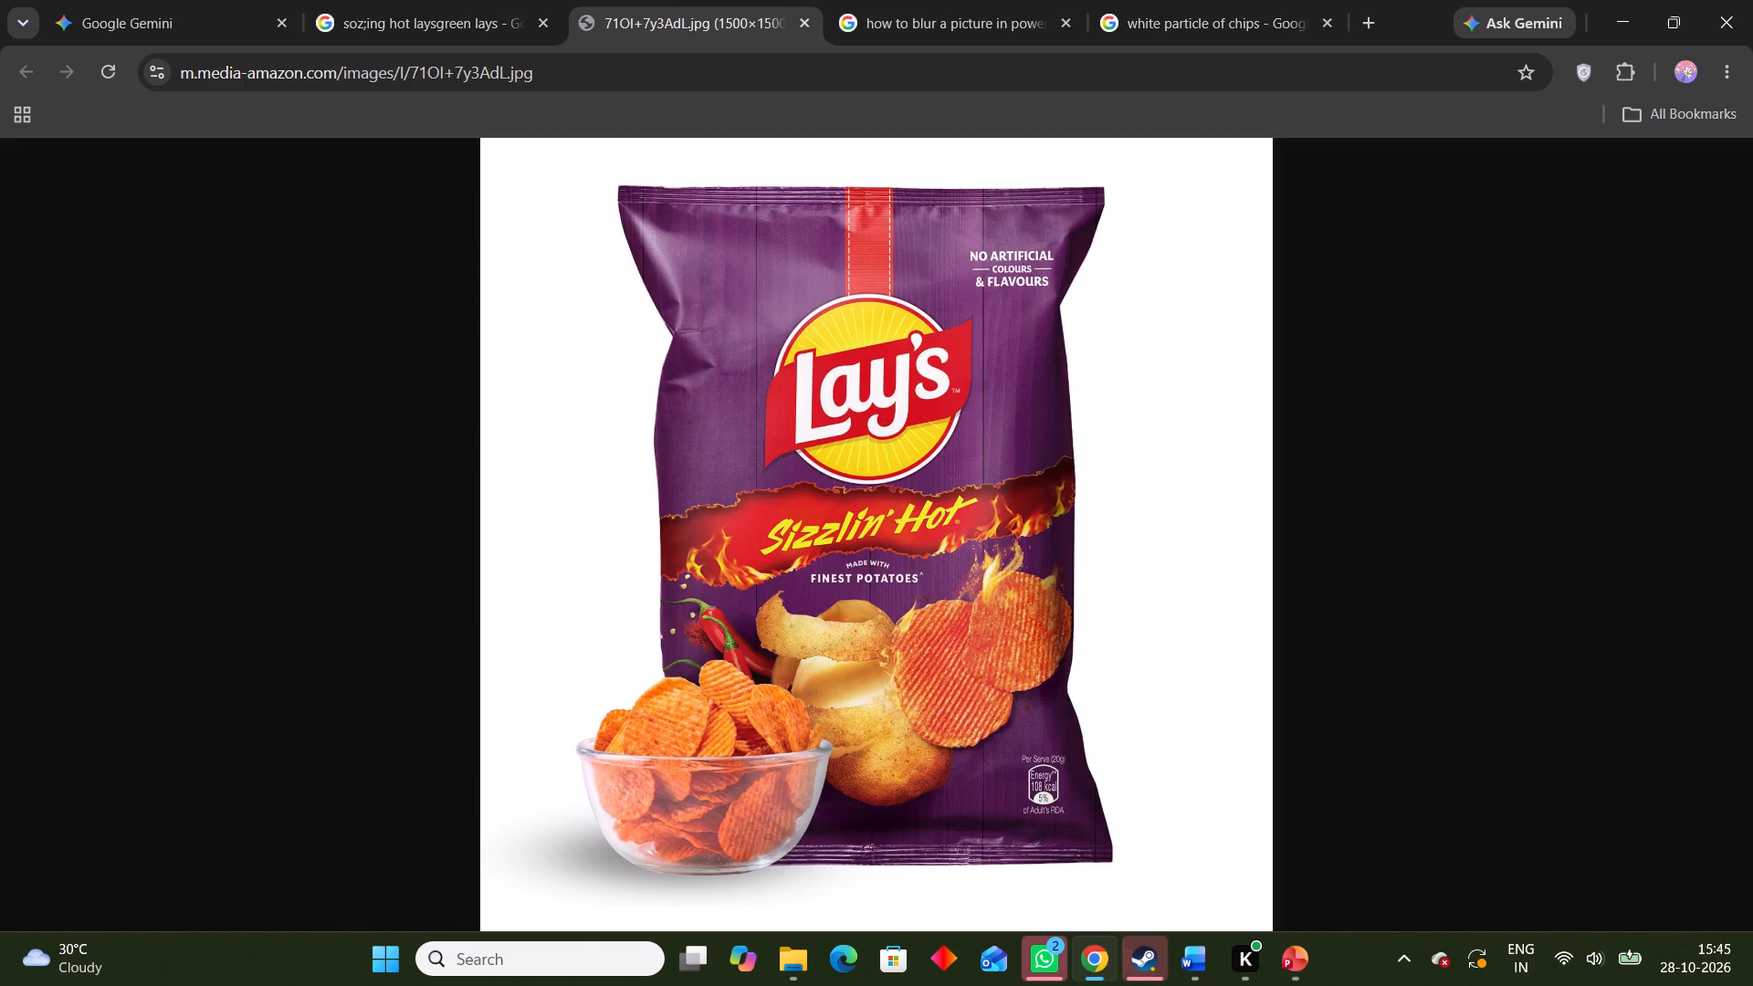
Leave the browser and switch back to the Lay's presentation in PowerPoint.
click(958, 30)
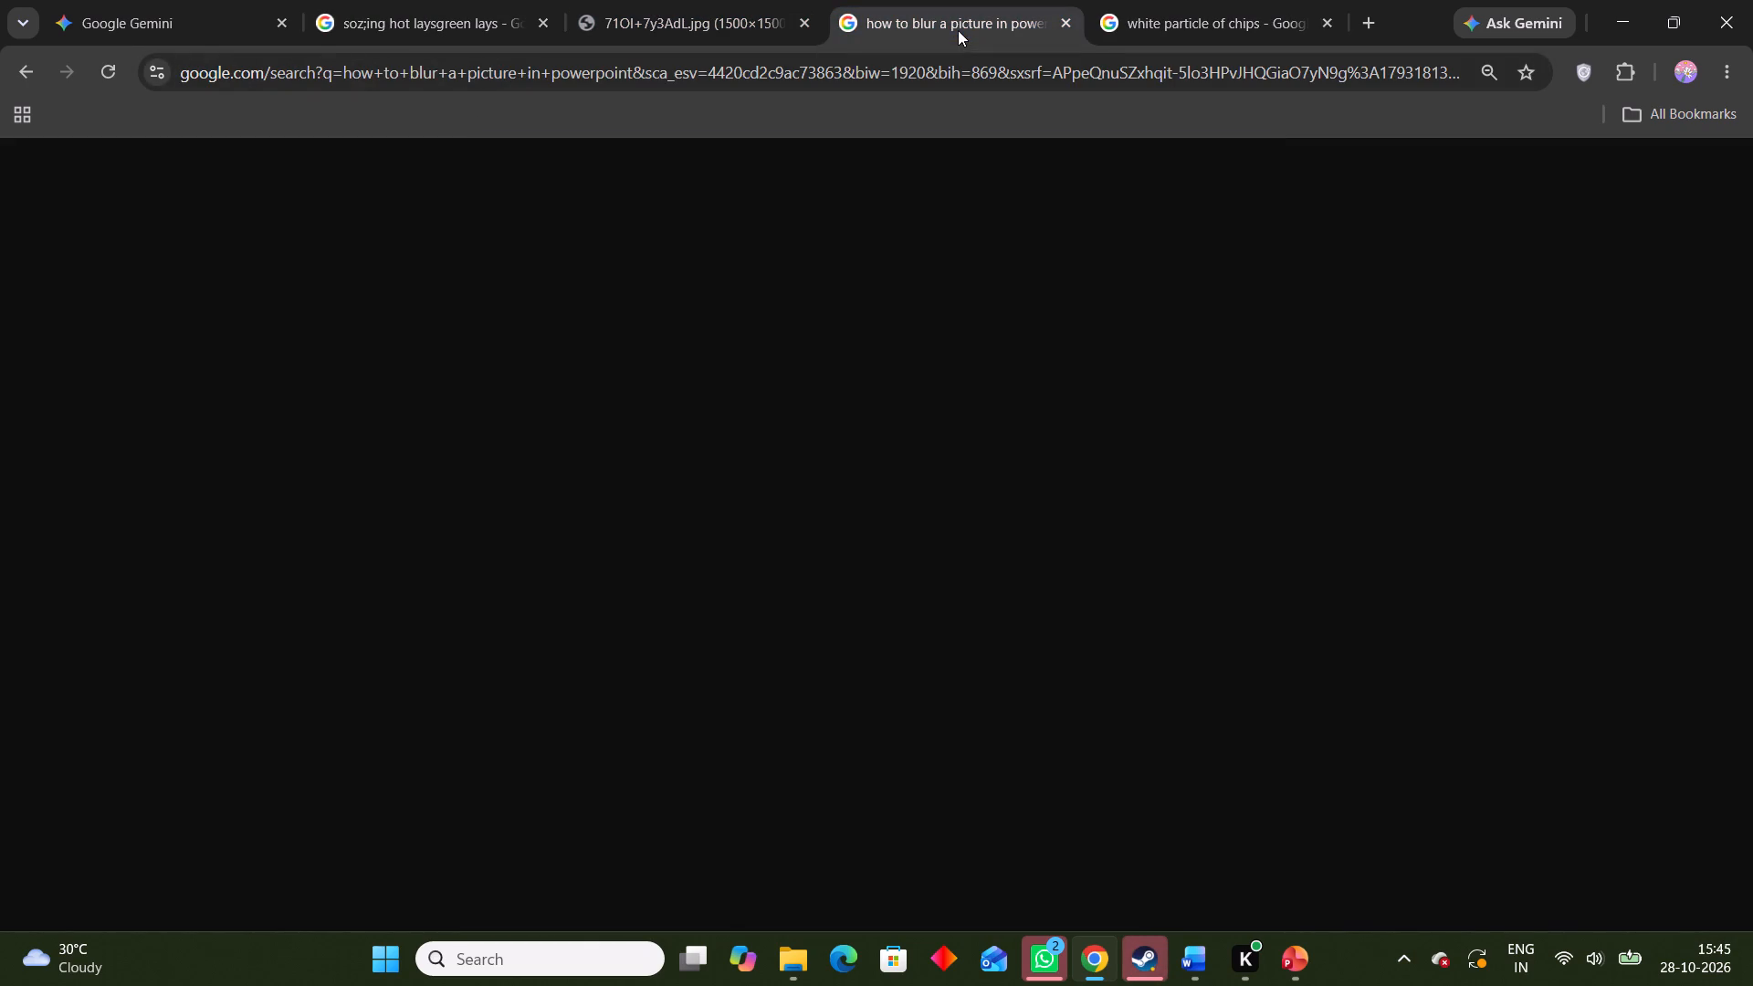
click(1288, 949)
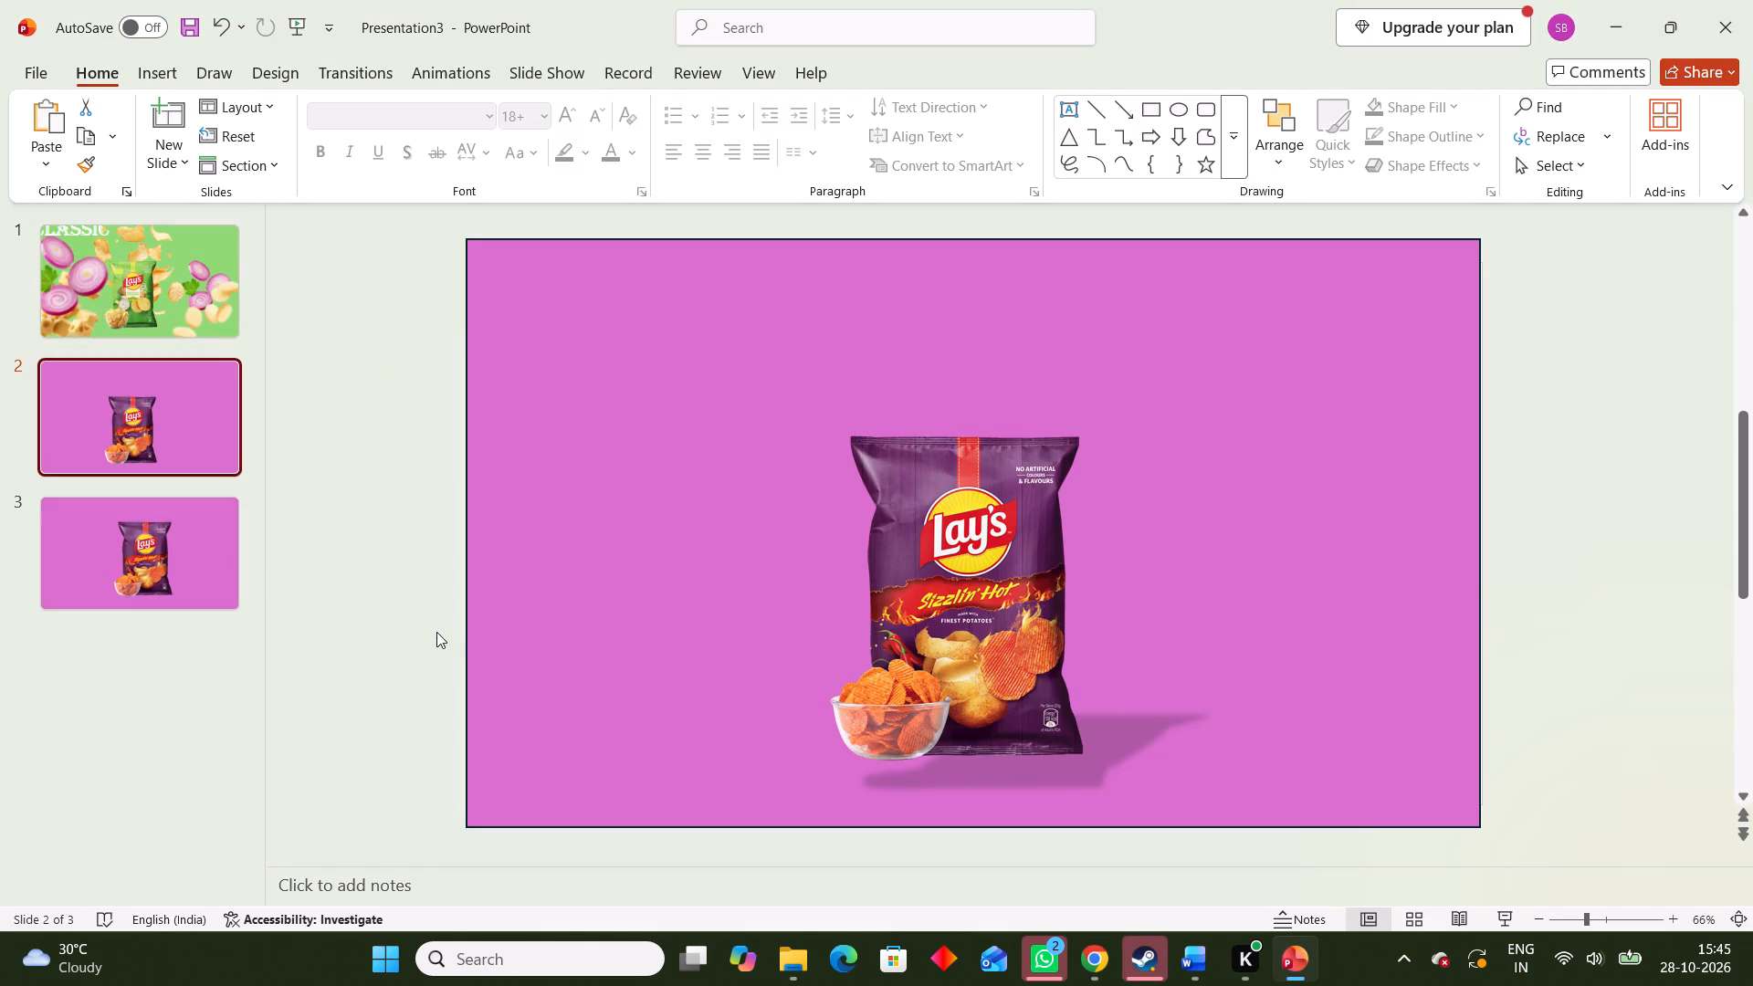
Copy the blurred potato slices picture from the green slide and paste it onto slide 2.
click(141, 294)
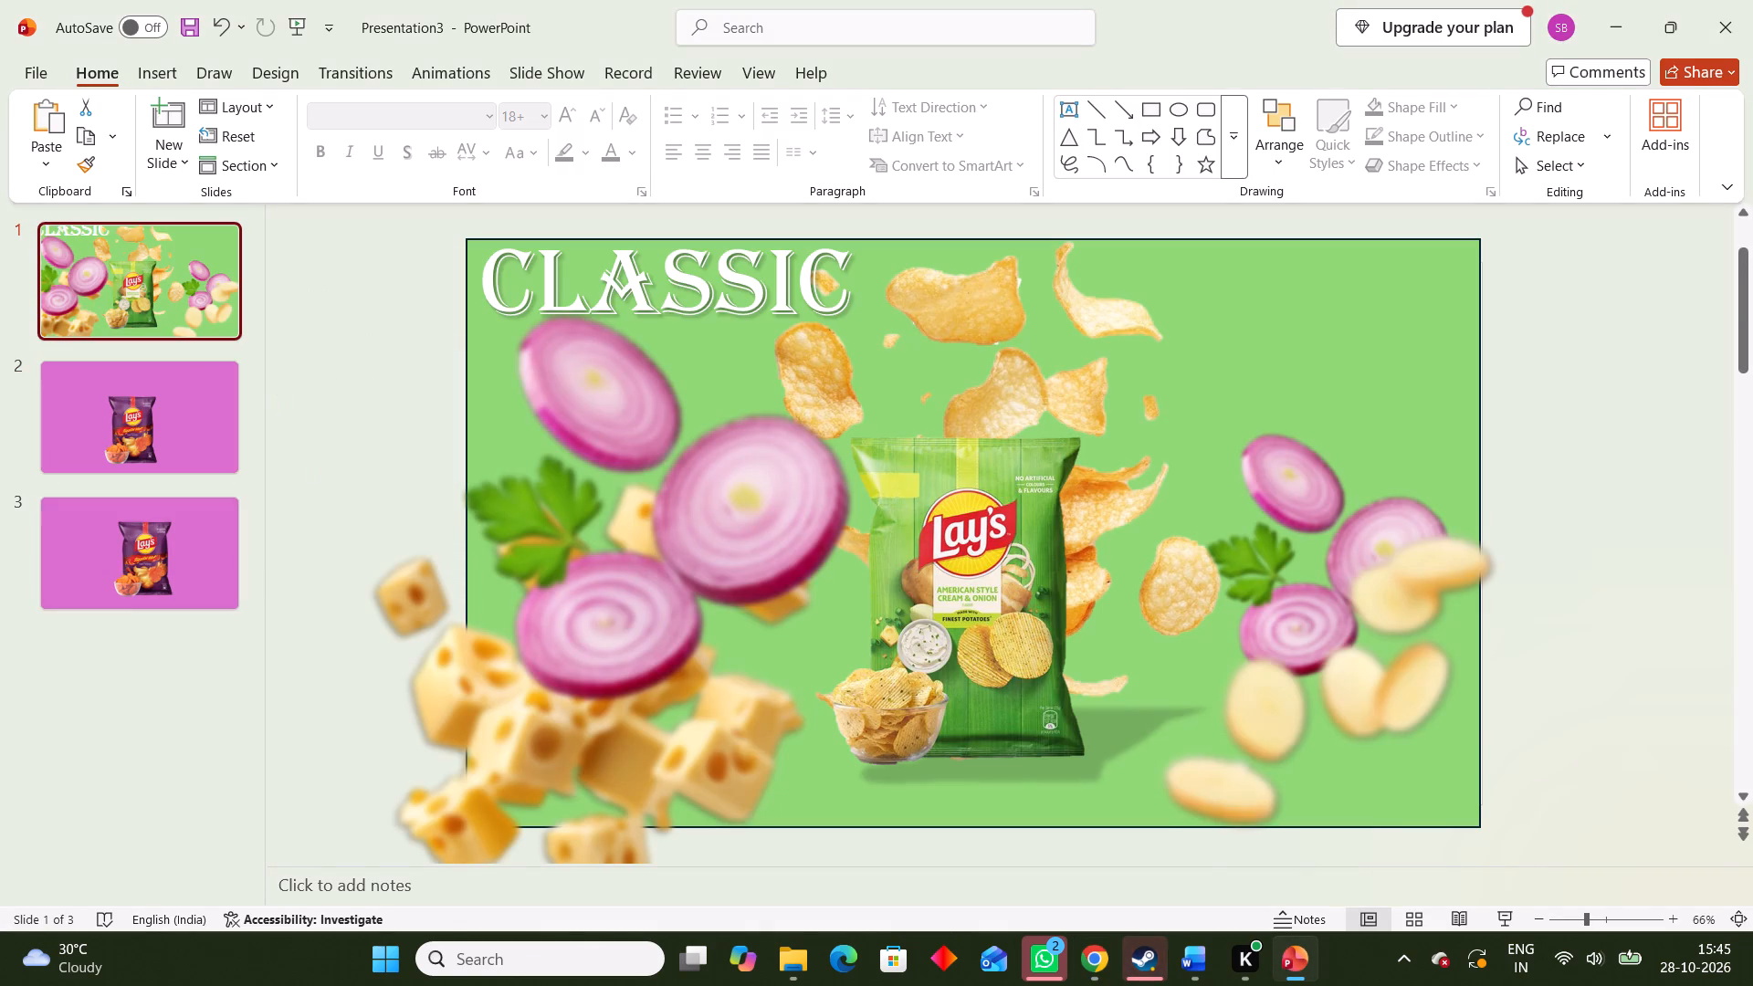
click(1235, 752)
key(ctrl+c)
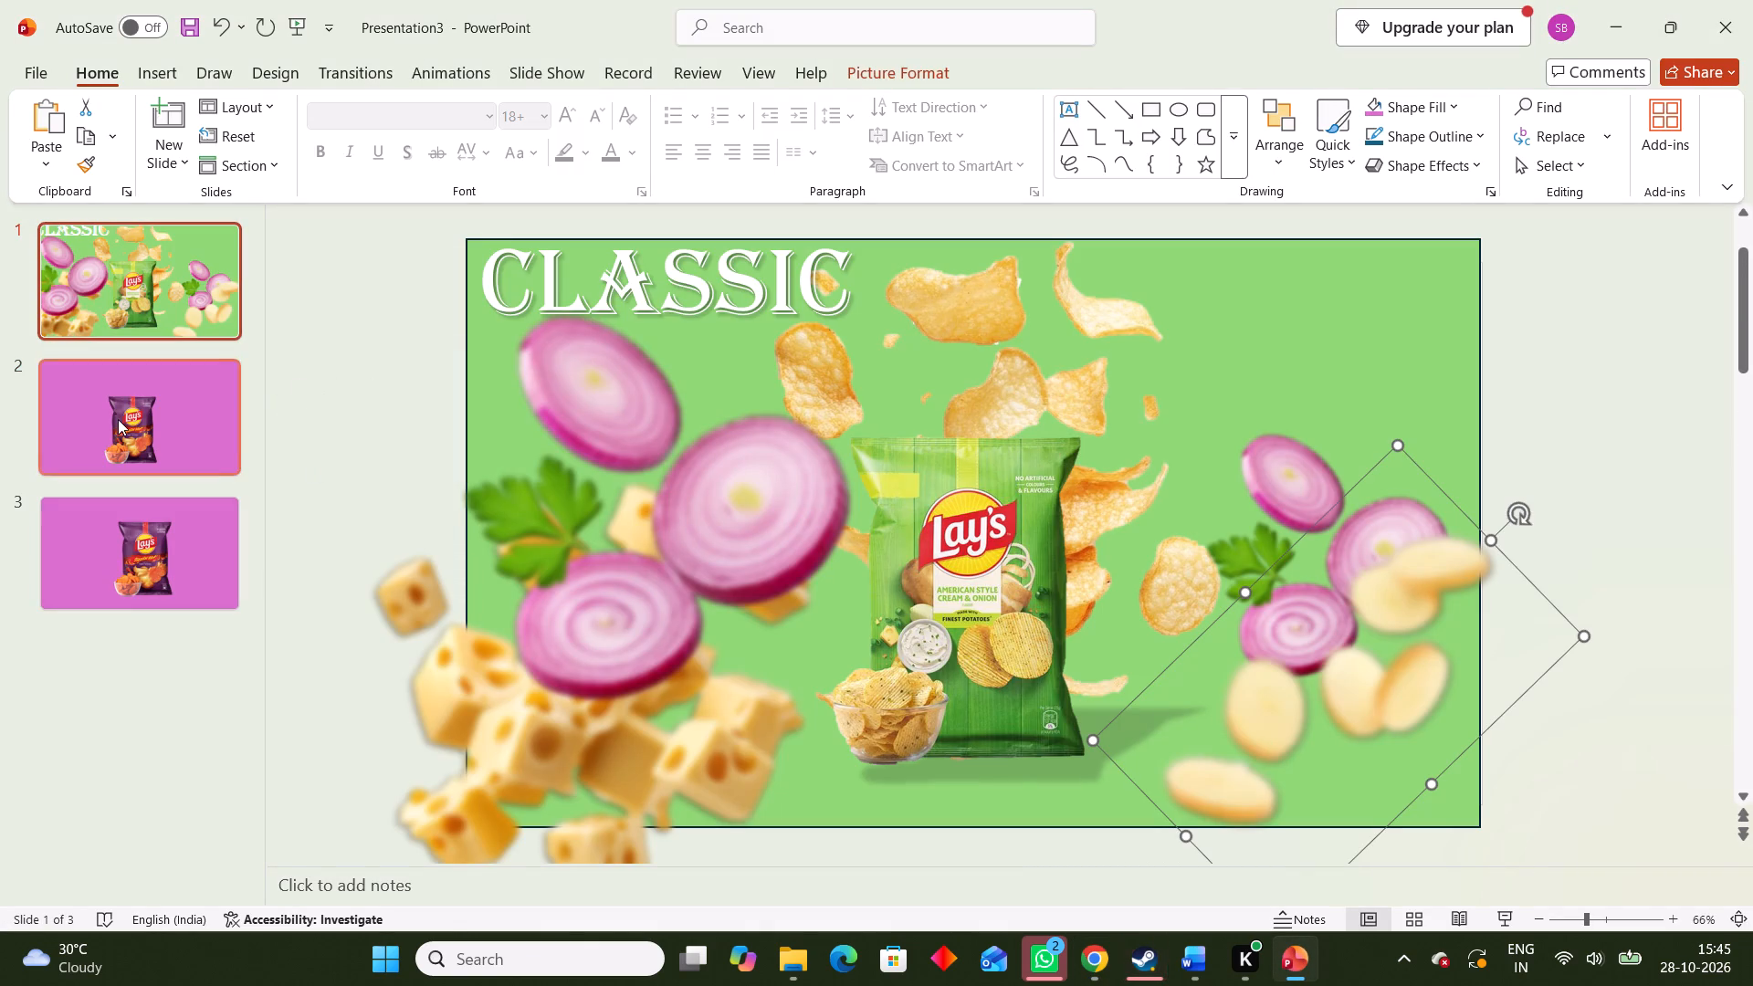
click(118, 419)
key(ctrl+v)
Enlarge the potato slices on slide 2 to about 20.37 × 12.78 cm and place them at the packet's right side.
drag(1393, 669, 1367, 671)
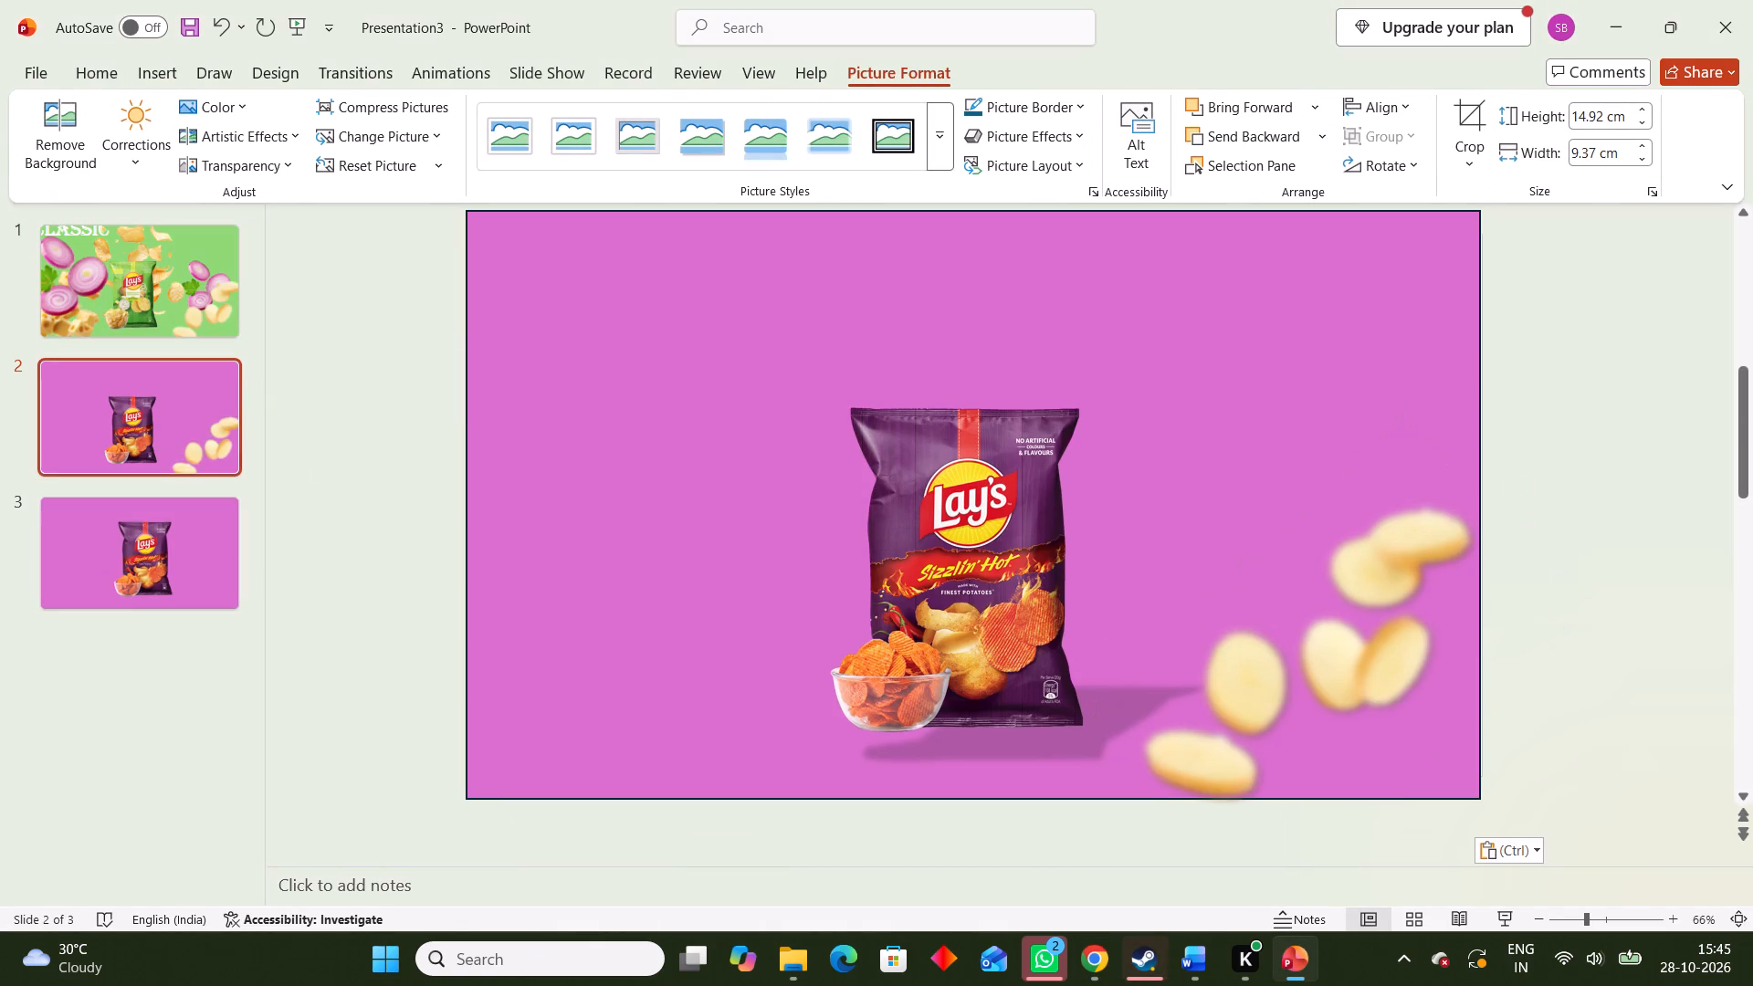
drag(1367, 671, 1308, 653)
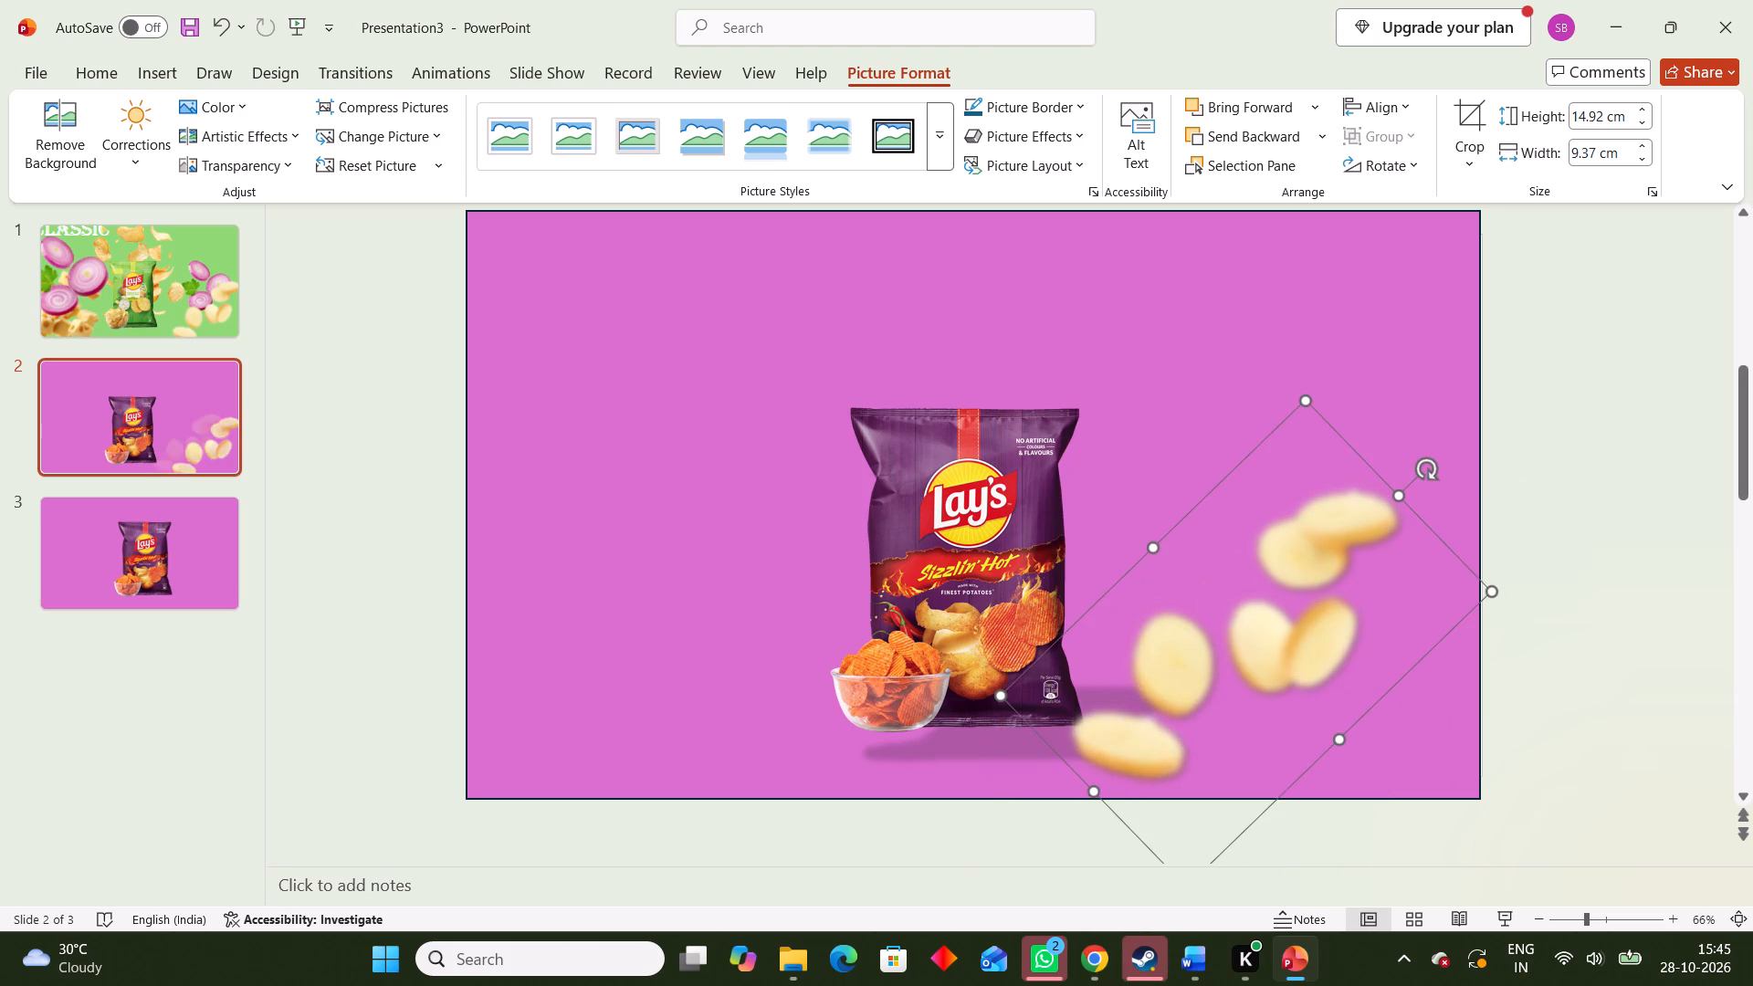
drag(1494, 596, 1611, 488)
drag(1343, 602, 1286, 580)
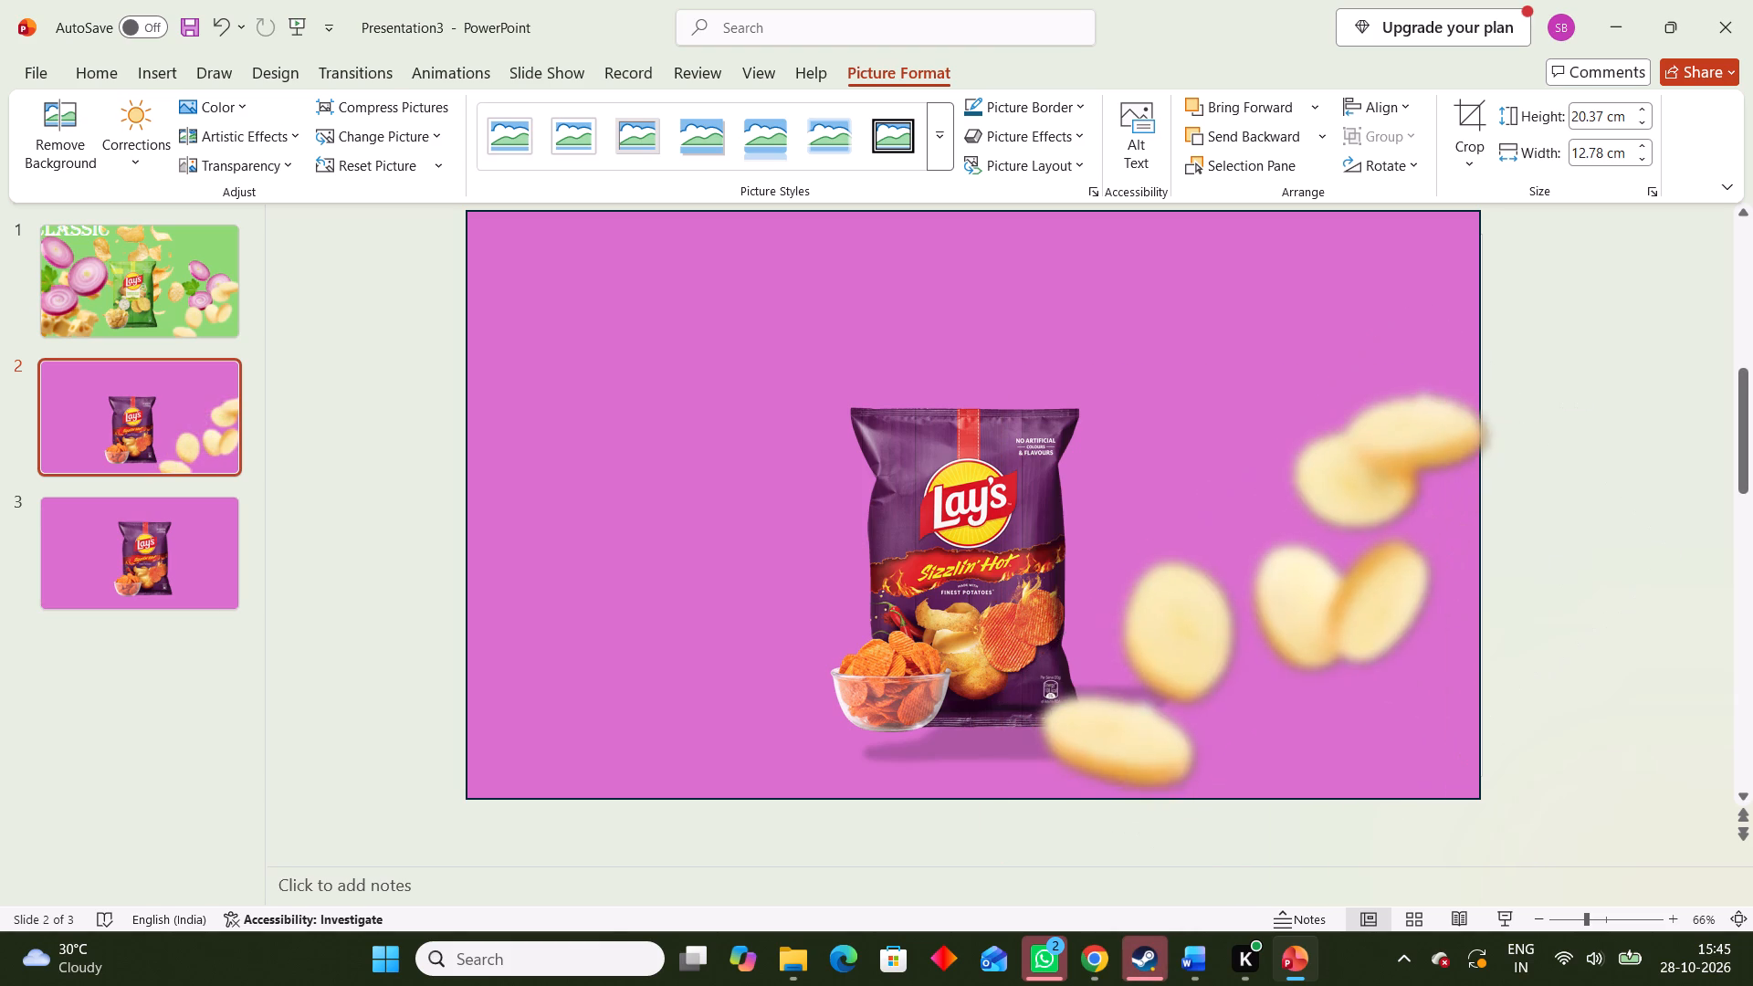
drag(1286, 580, 1276, 591)
Move the potato slices to the left side of the Sizzlin' Hot packet on slide 2.
right_click(1230, 551)
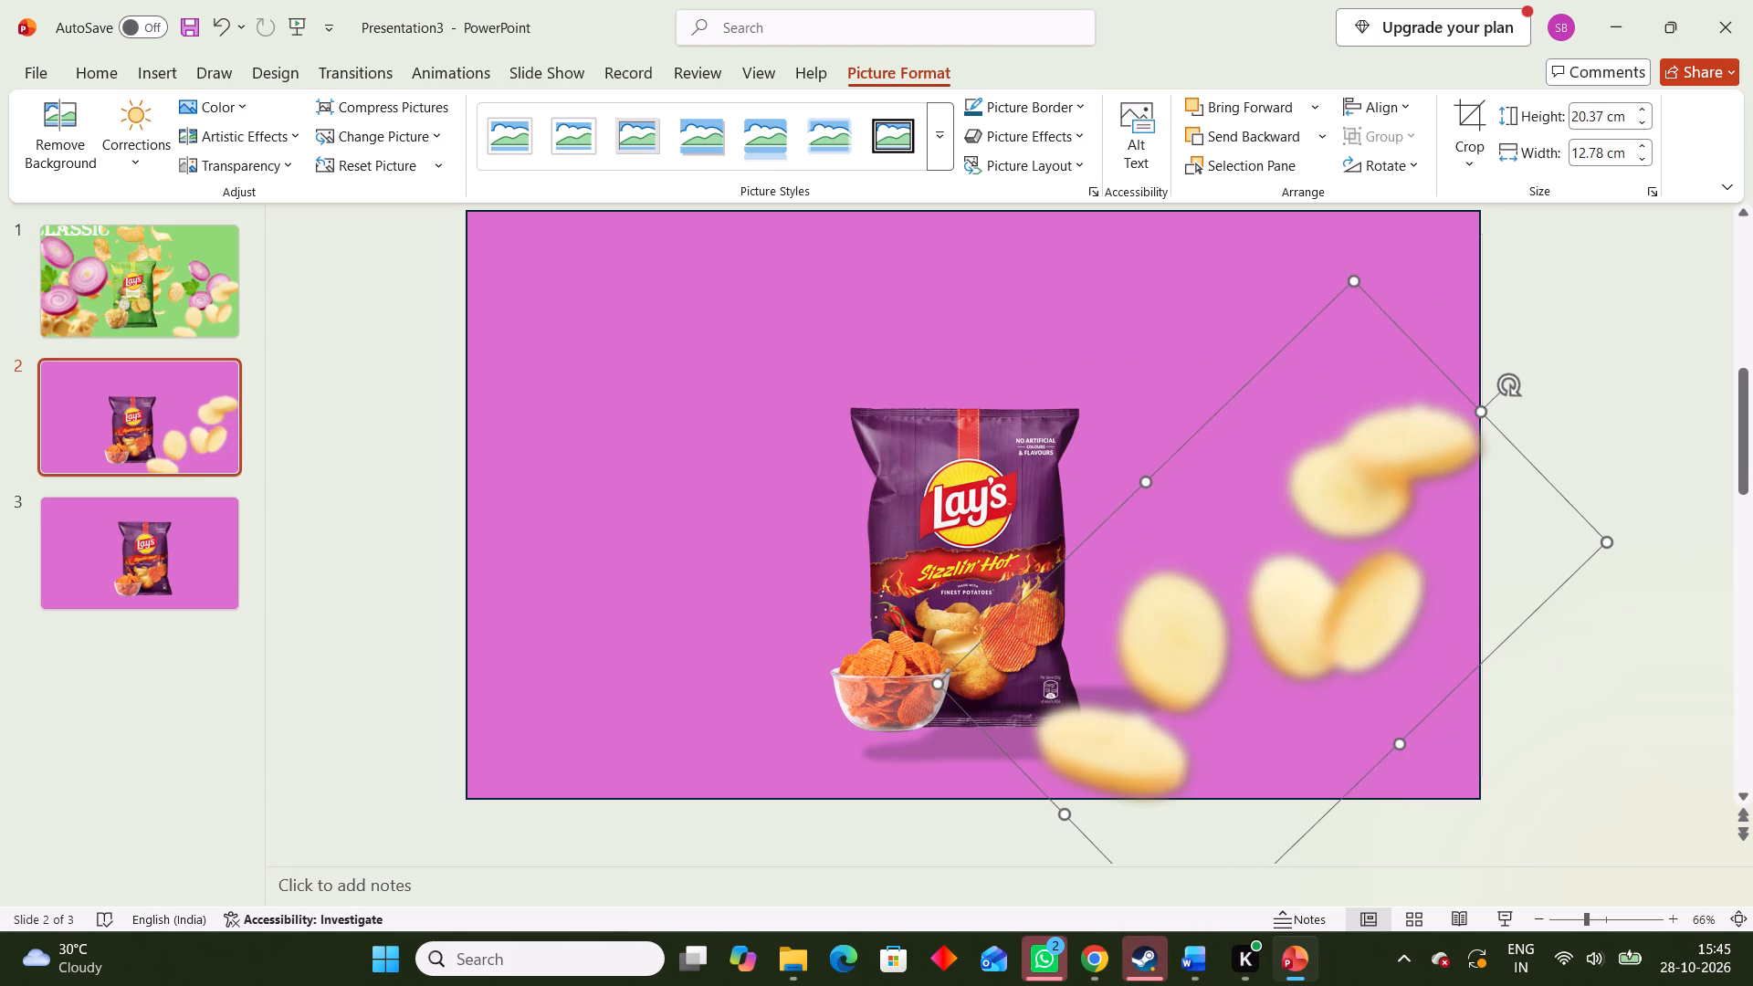
click(1475, 660)
click(1502, 707)
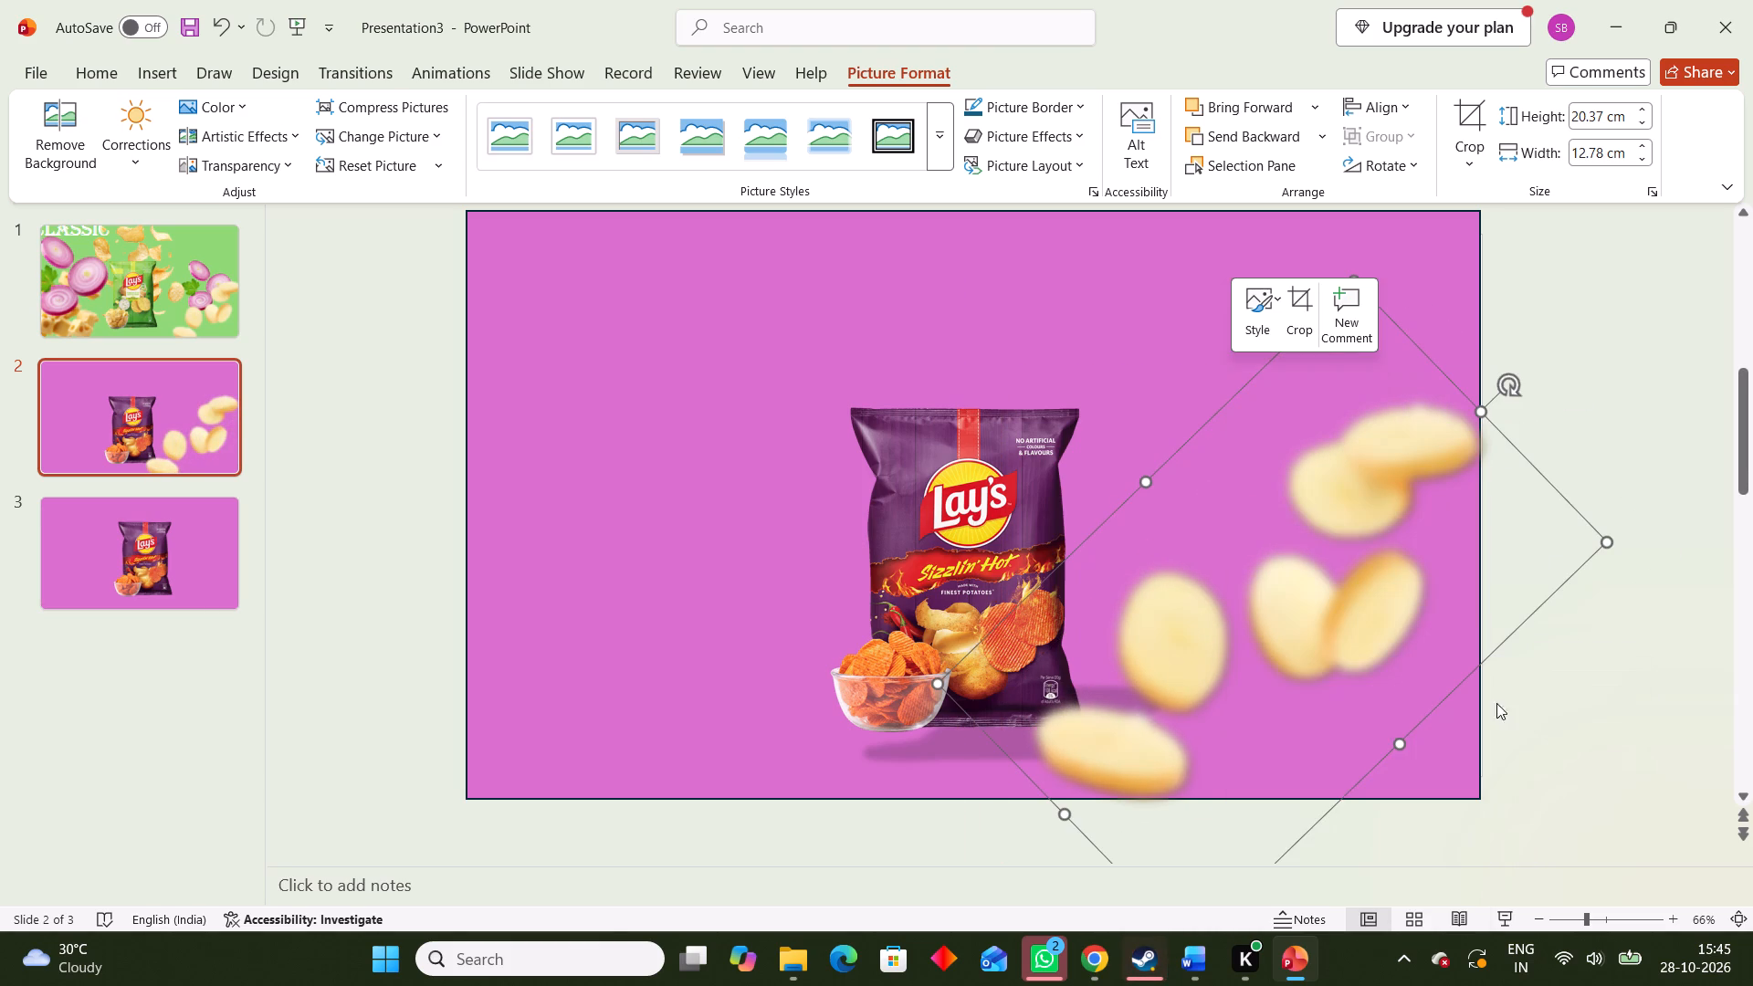
right_drag(1354, 583, 1348, 569)
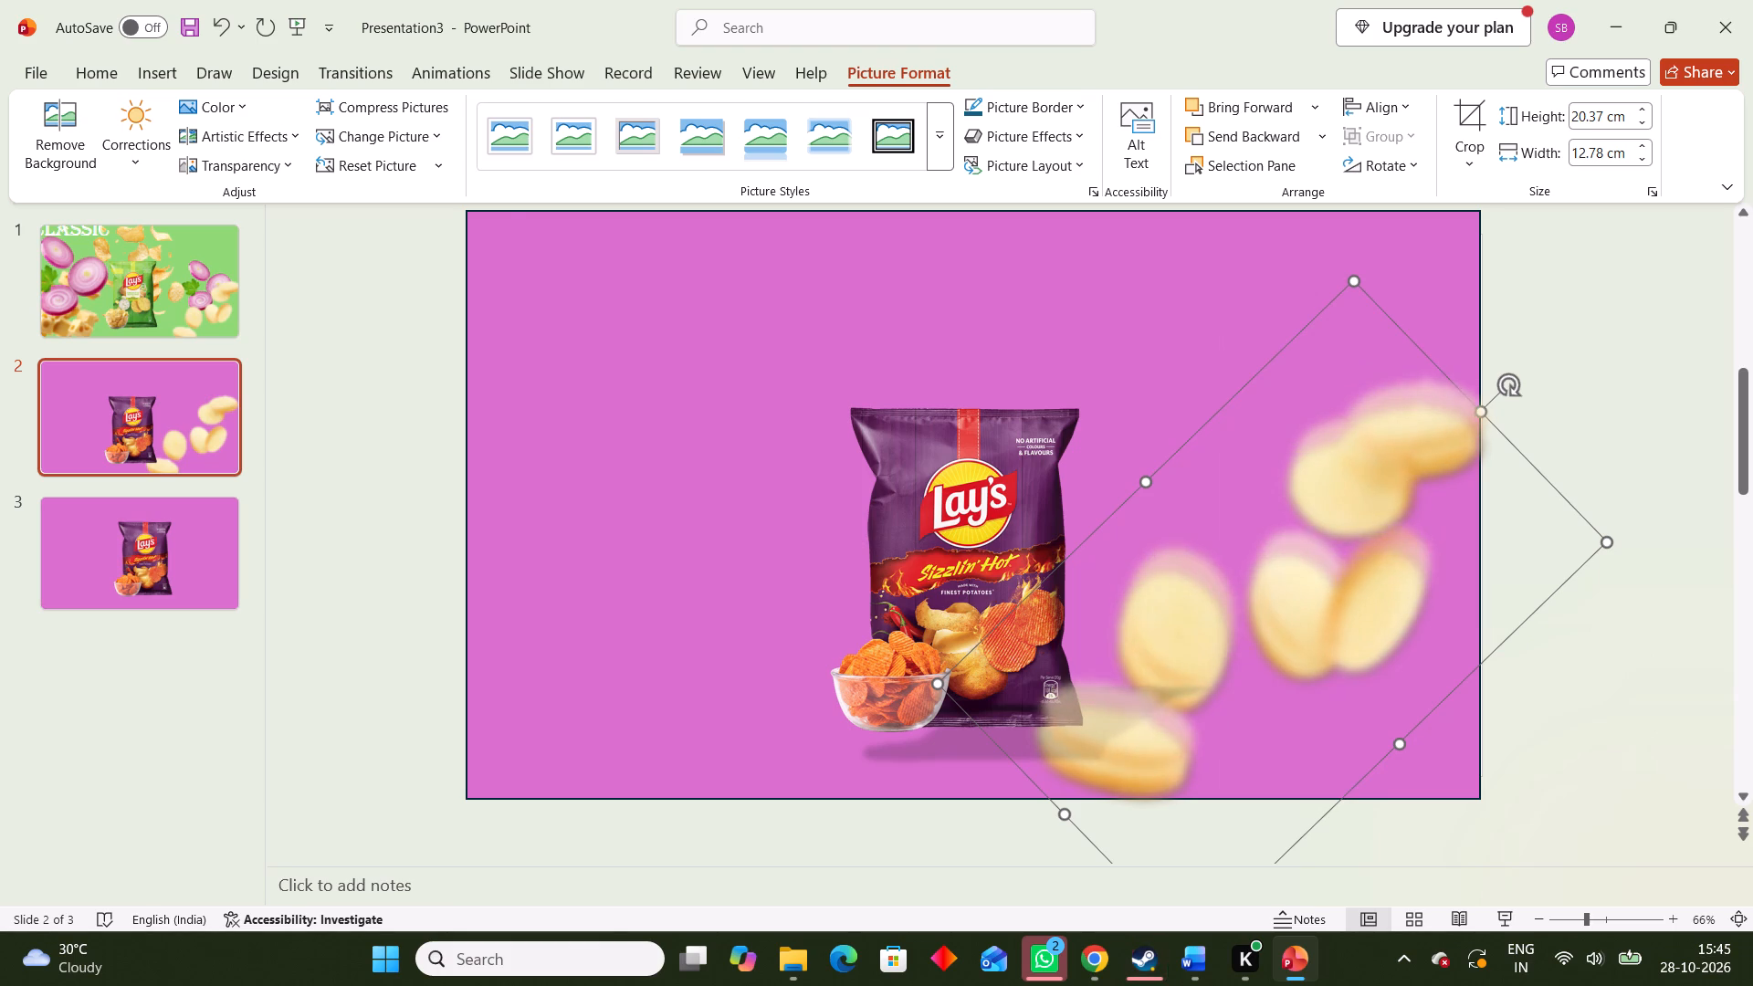
right_drag(1348, 569, 760, 523)
click(680, 580)
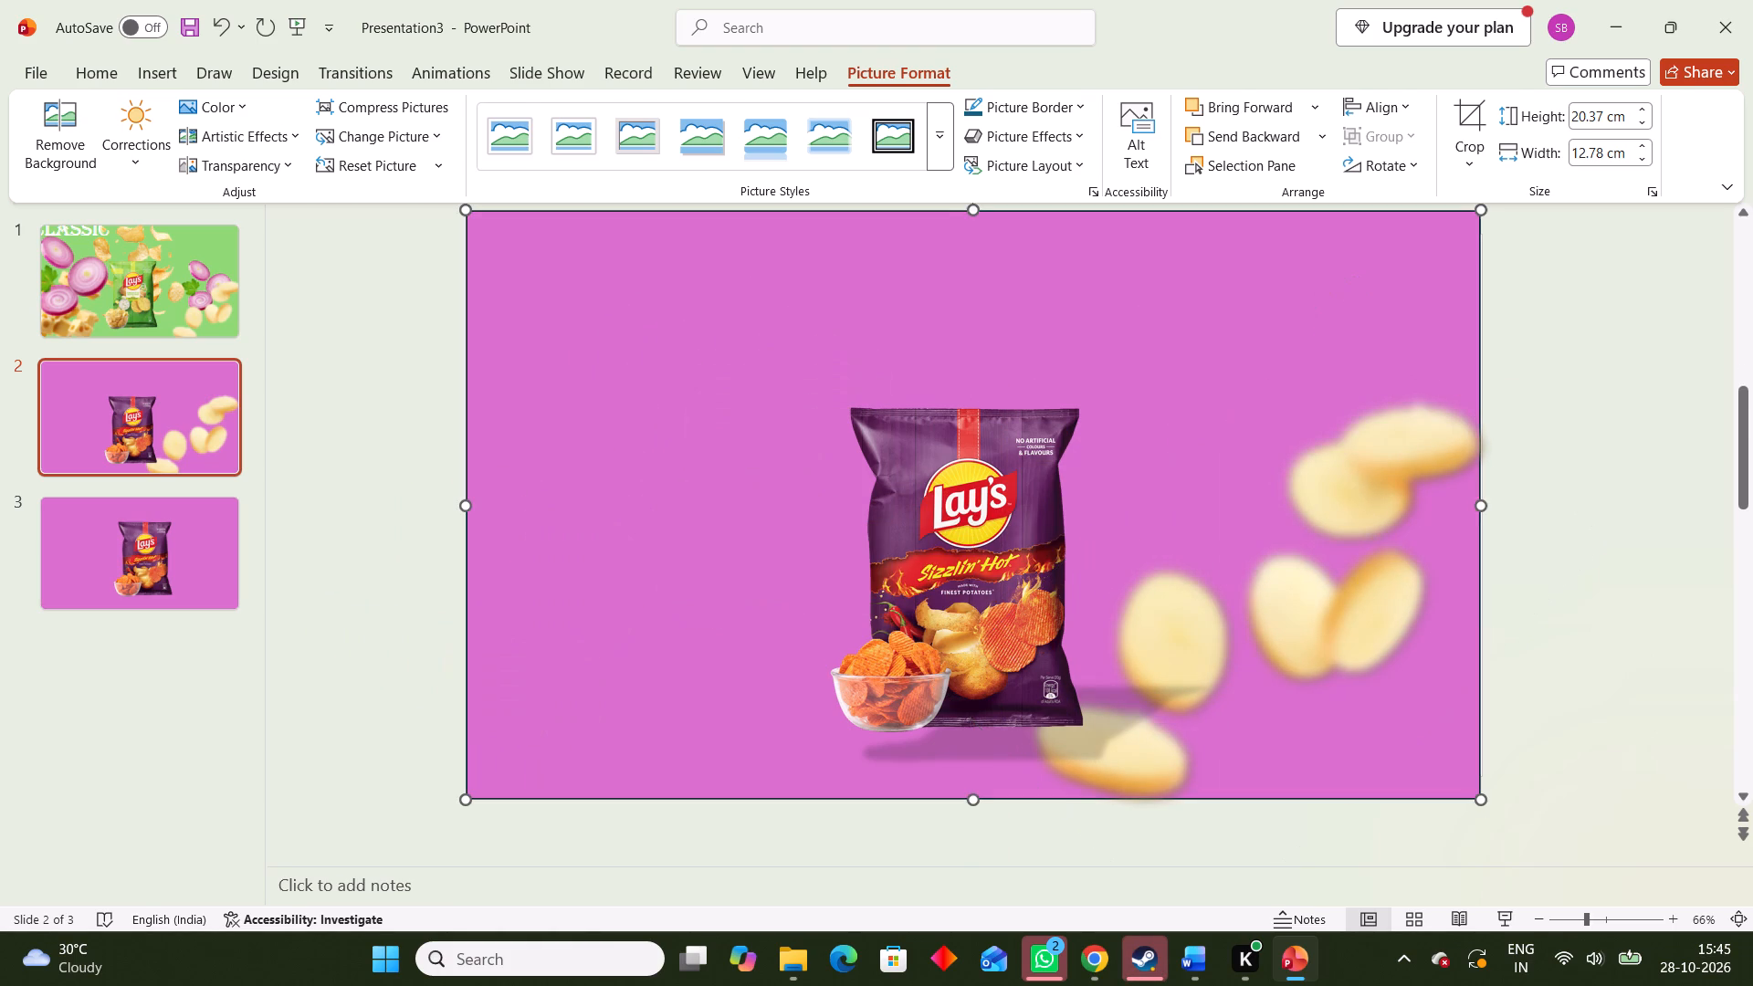
drag(1244, 616, 662, 553)
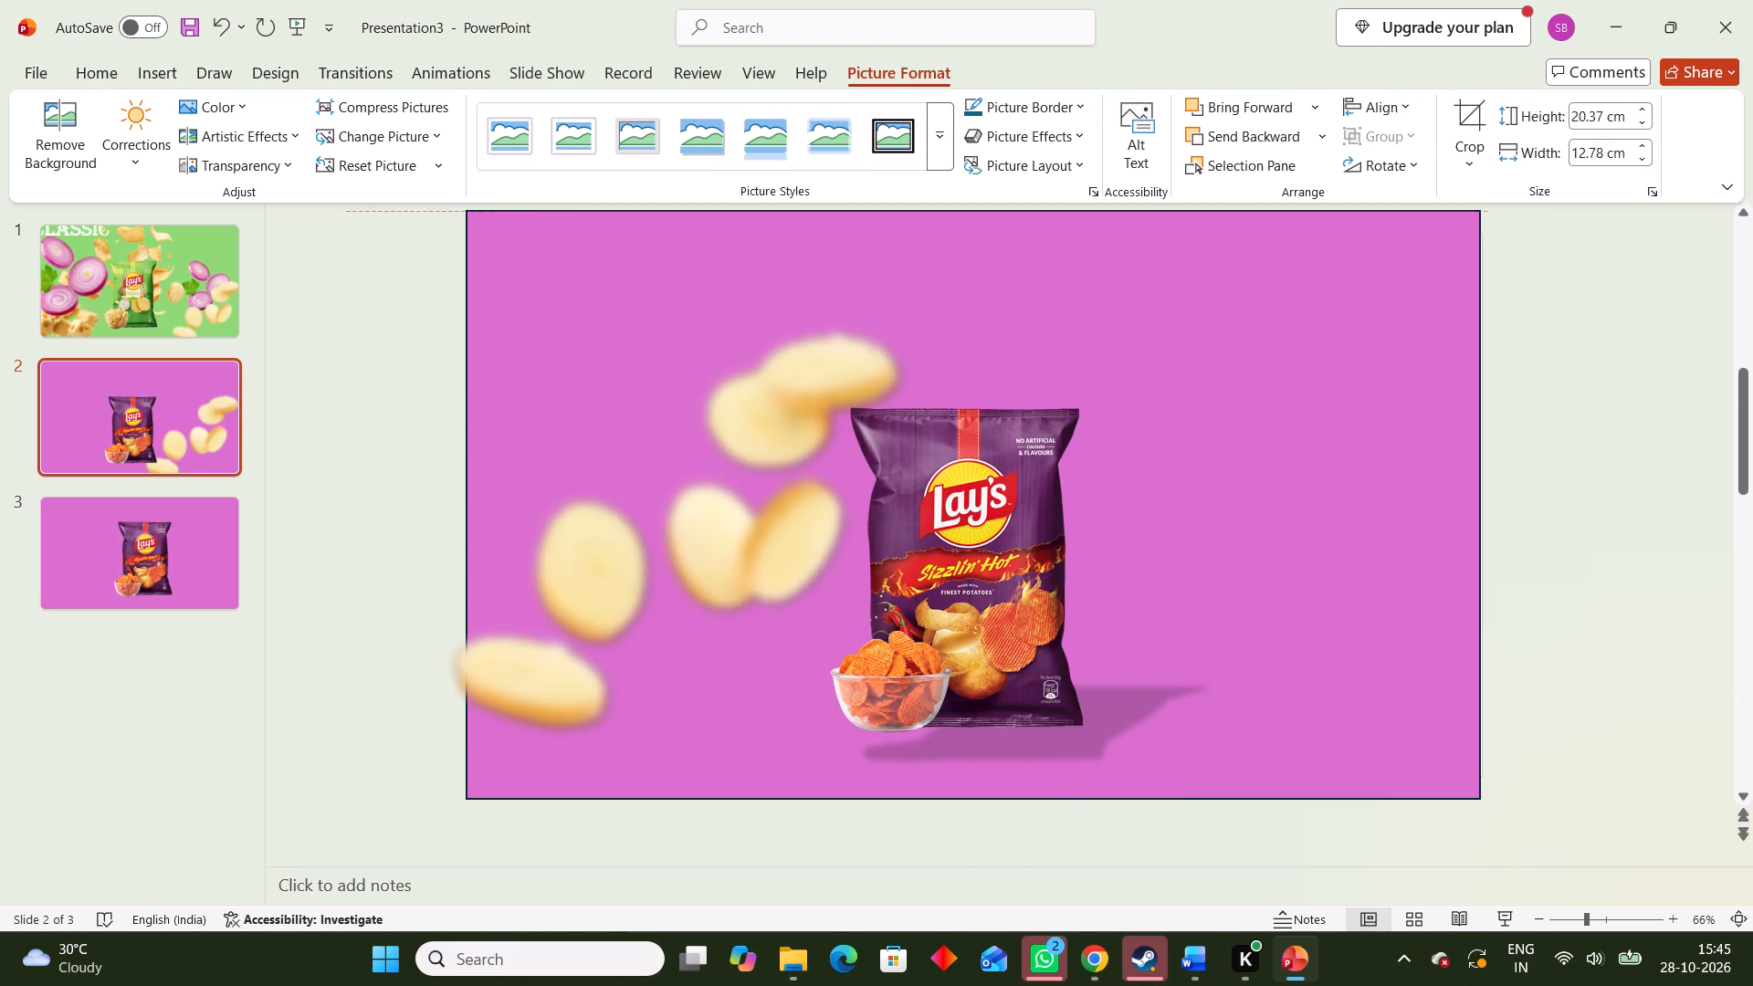
drag(662, 553, 638, 594)
click(1563, 498)
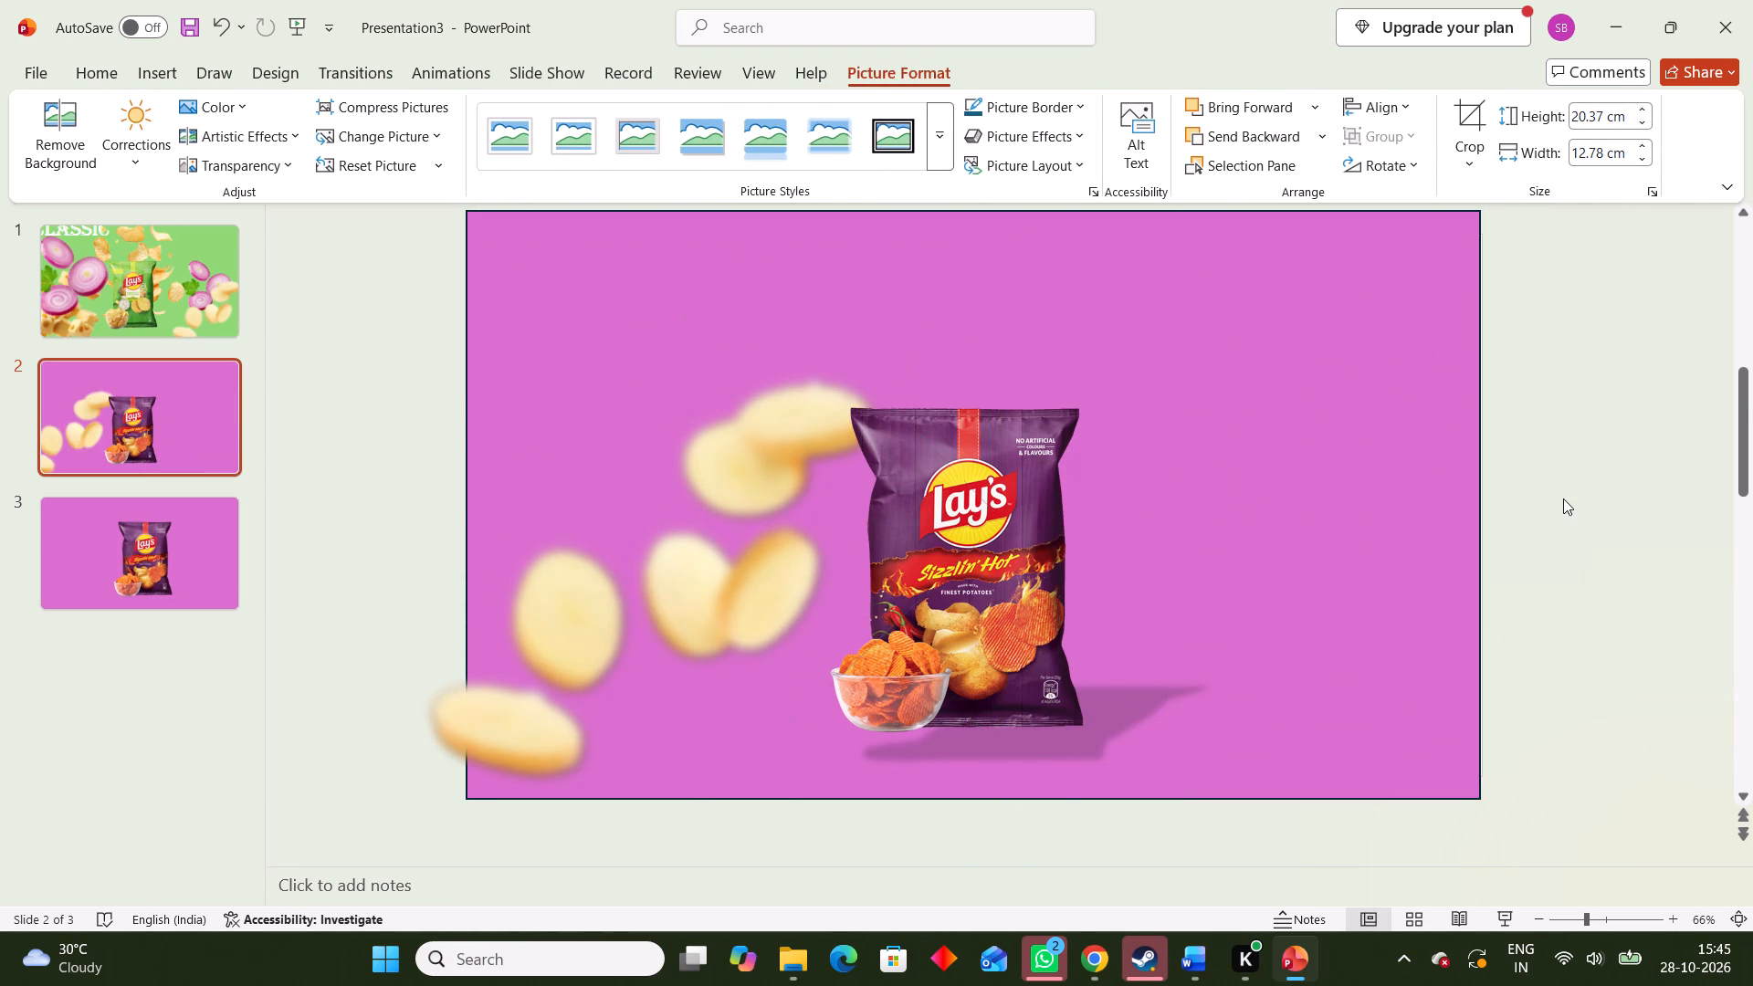
Compare the green slide's ingredient arrangement with the potato slices layout on slide 2.
click(647, 540)
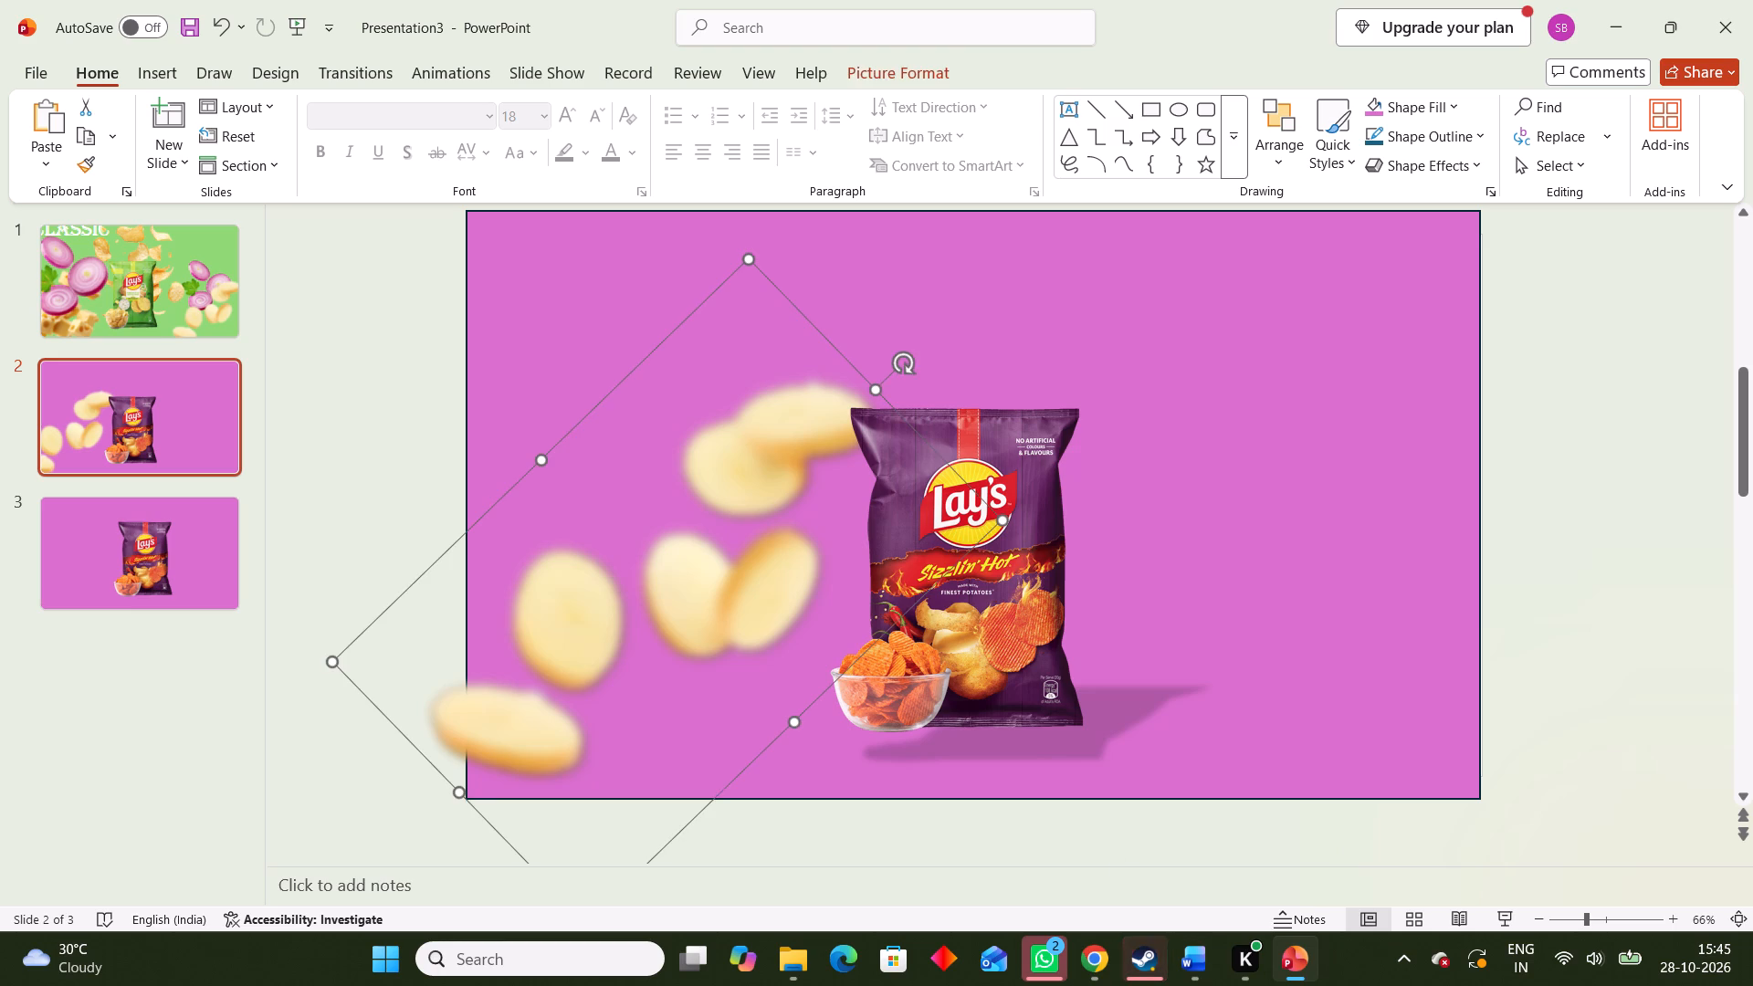
click(392, 458)
click(252, 300)
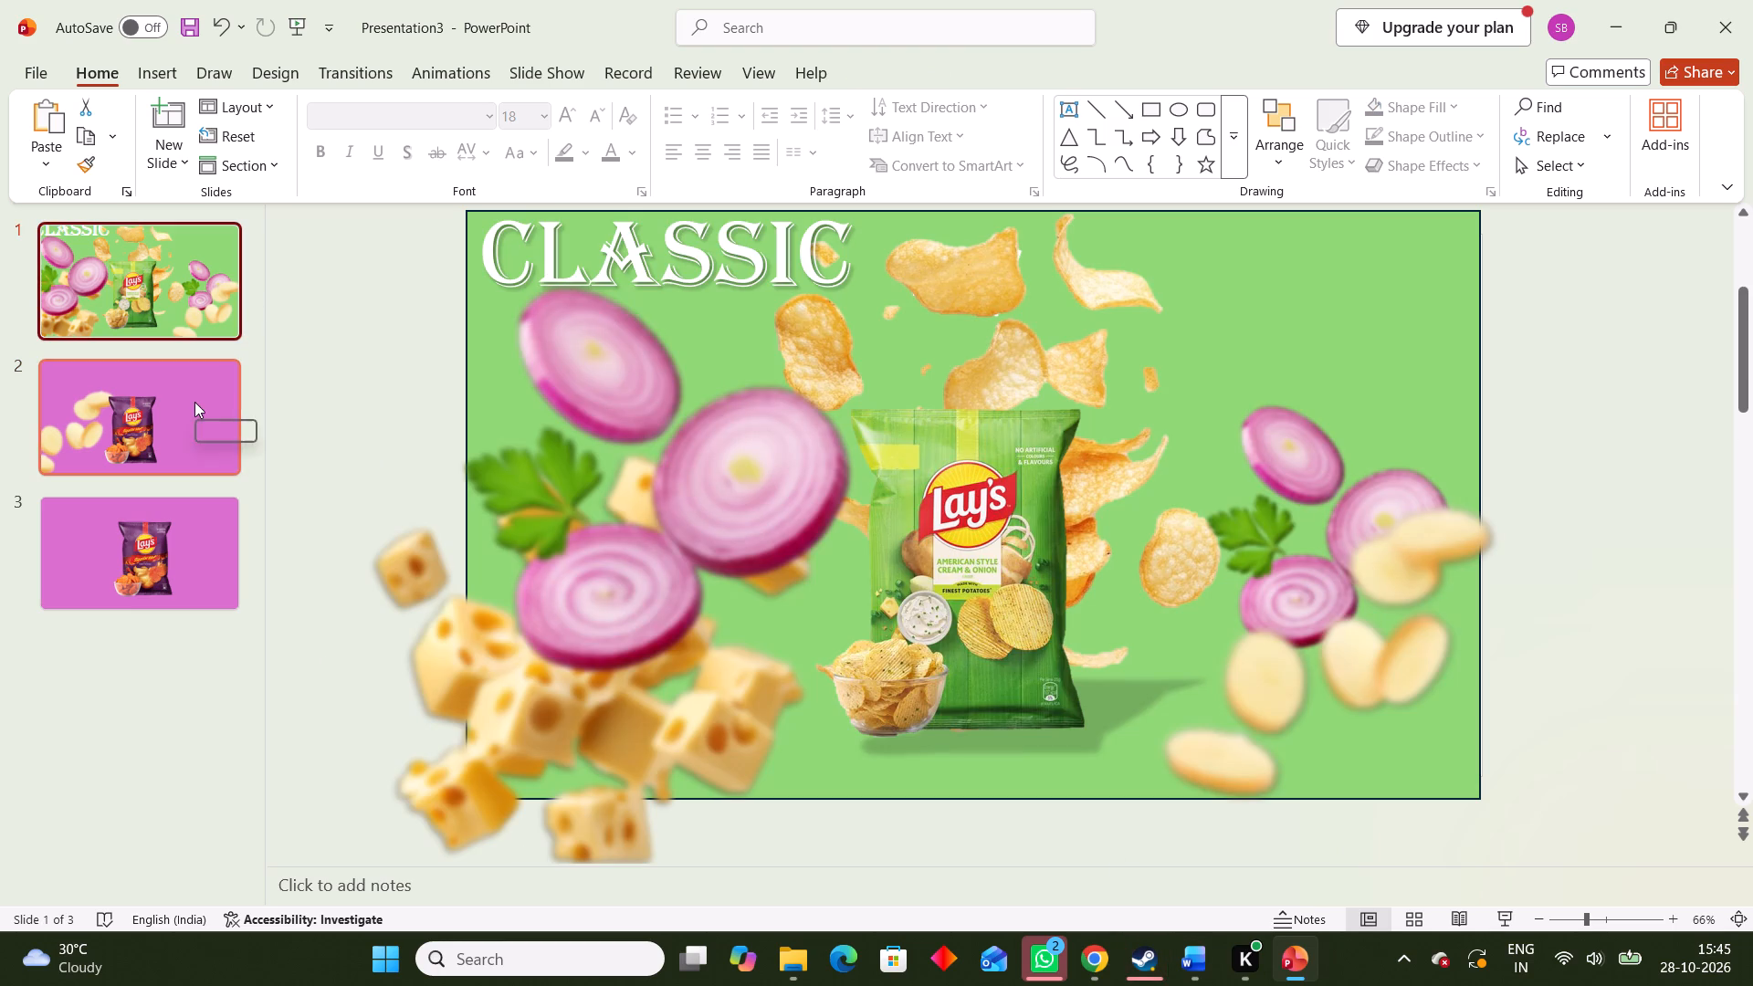
click(194, 402)
click(177, 315)
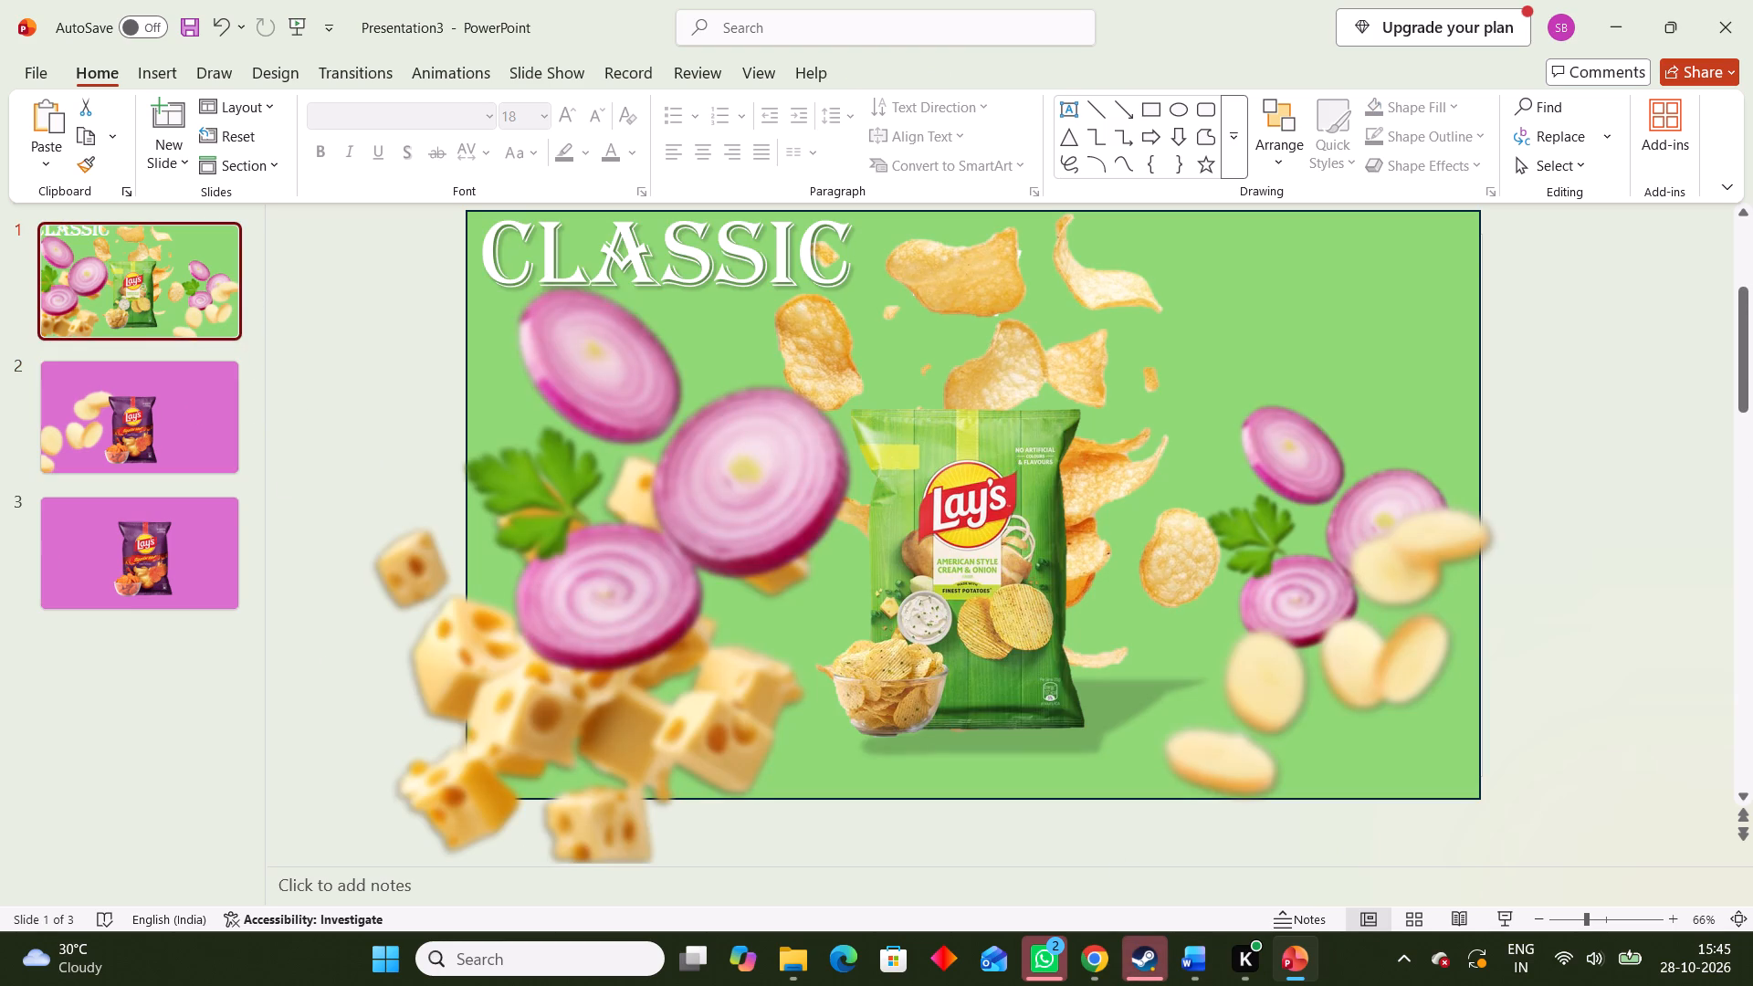
scroll(402, 532, down, 4)
scroll(404, 532, up, 3)
scroll(405, 531, down, 3)
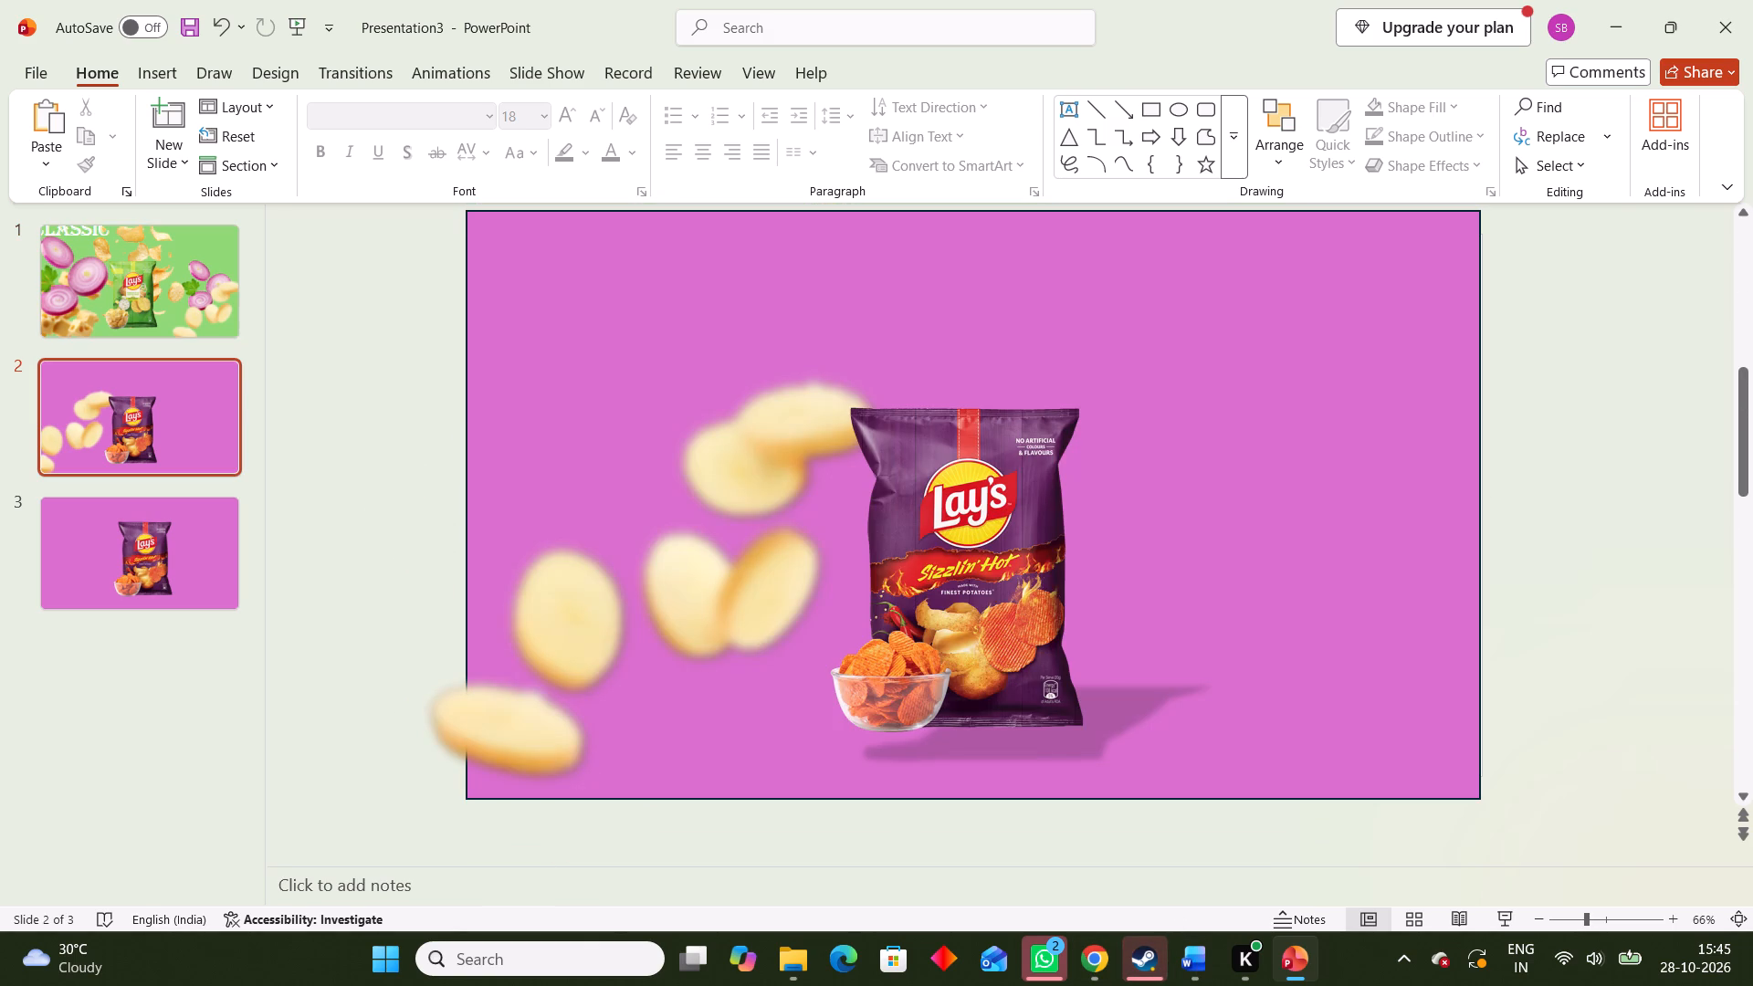
Switch to Chrome and run a Google image search for "red chilli png".
click(1085, 960)
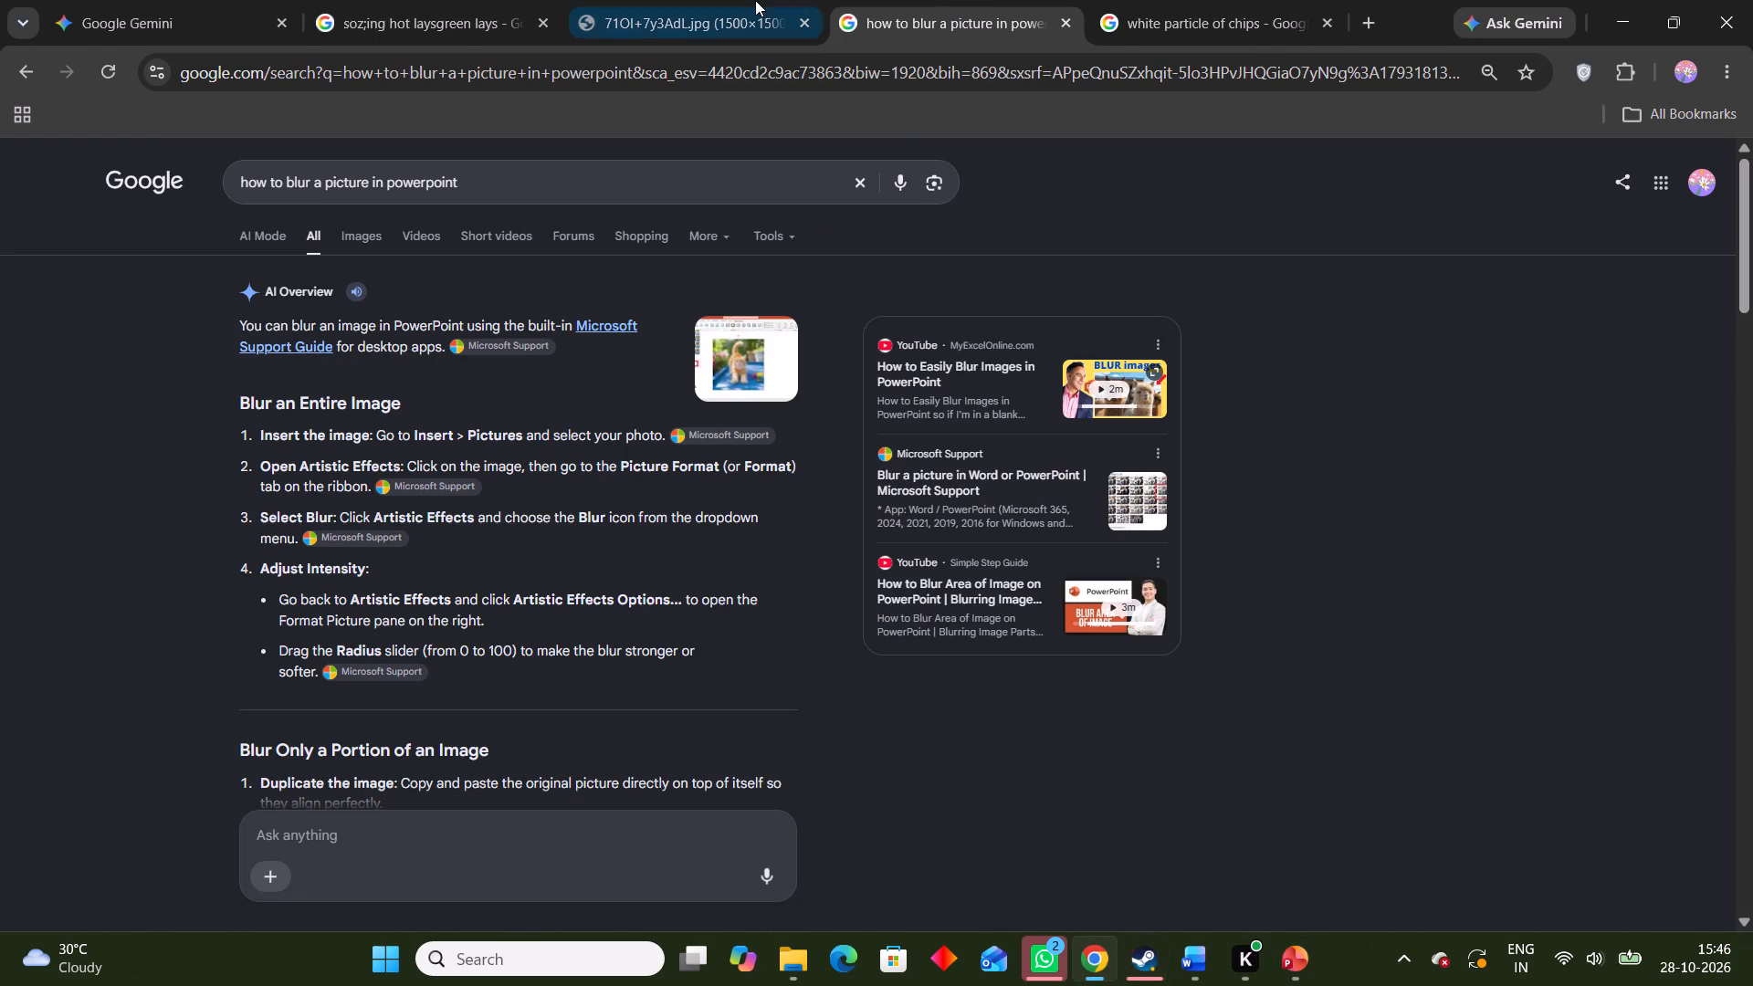
click(755, 0)
click(520, 0)
drag(485, 177, 227, 176)
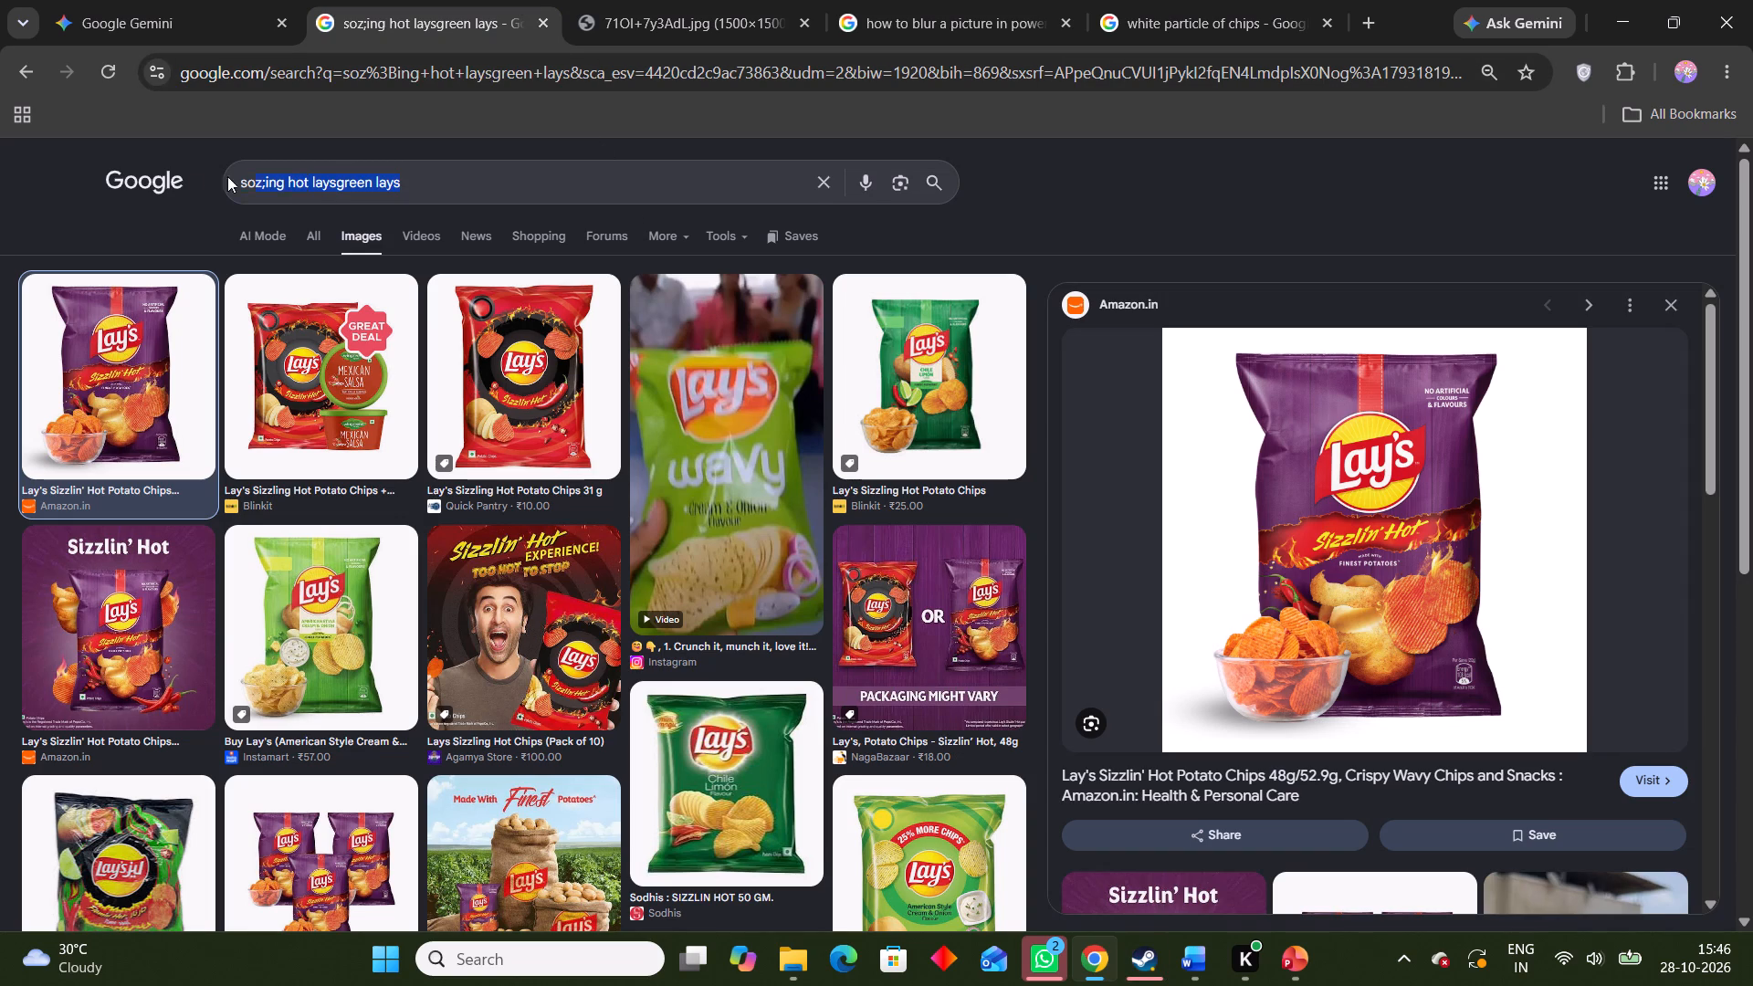
drag(227, 176, 192, 178)
text(red chilli png)
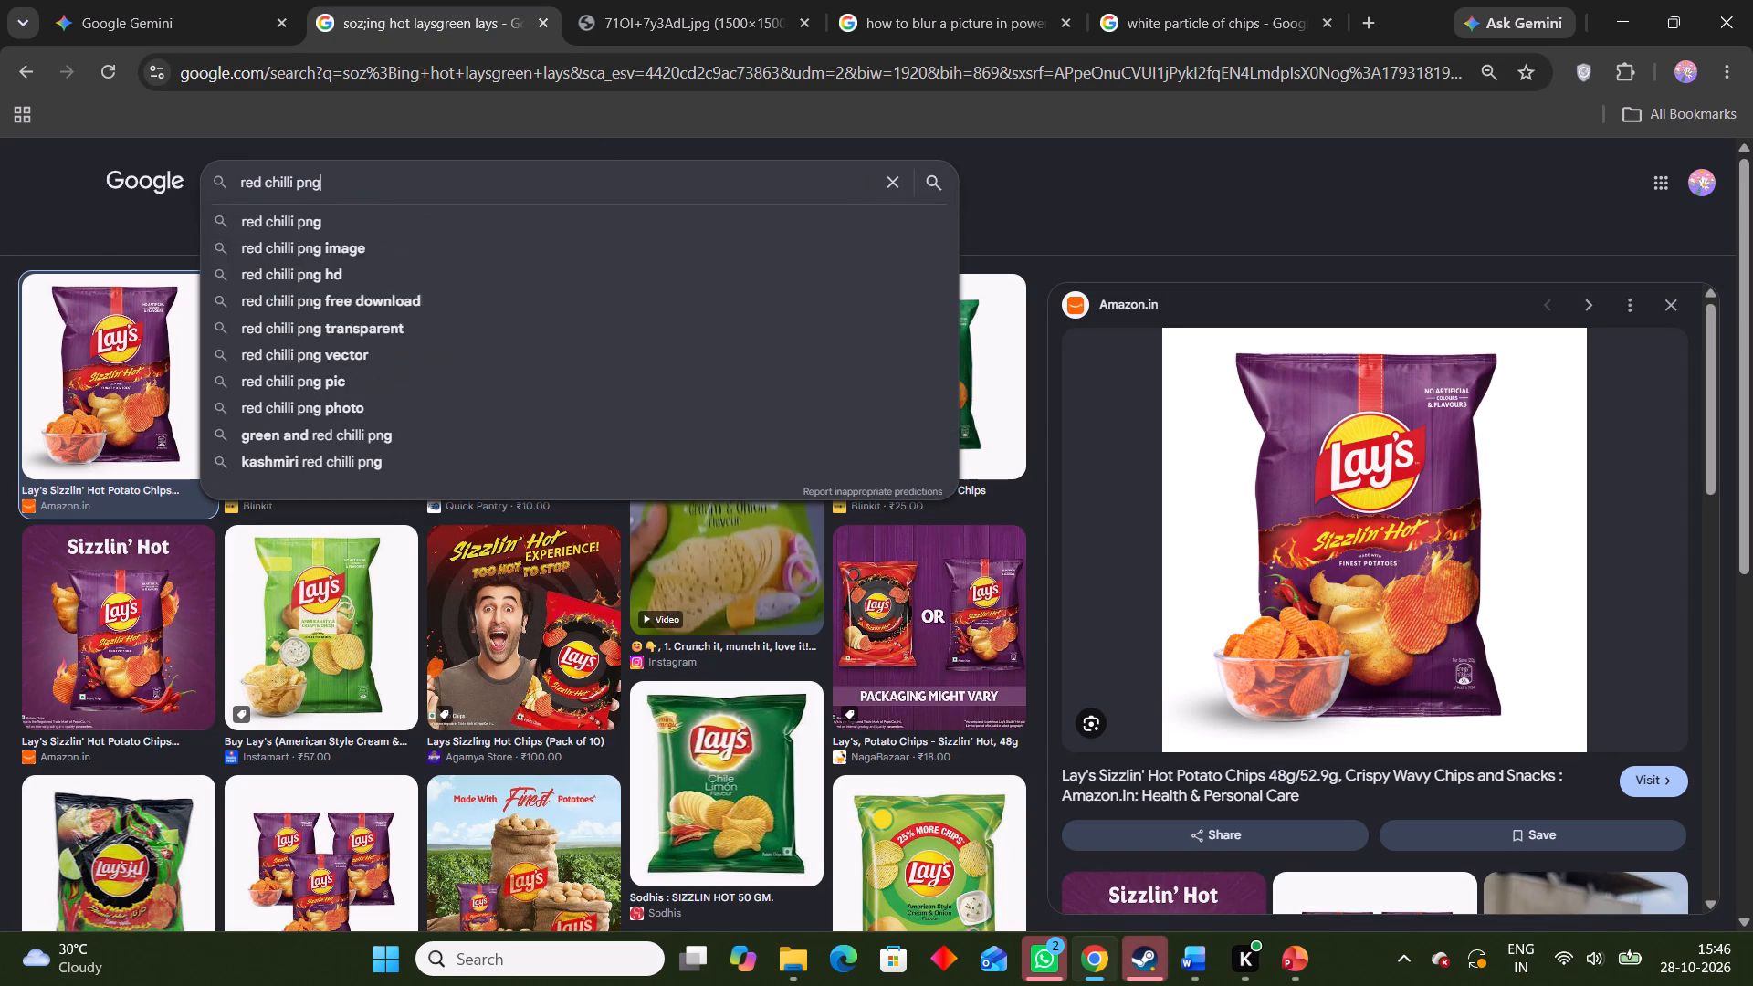
key(space)
key(Return)
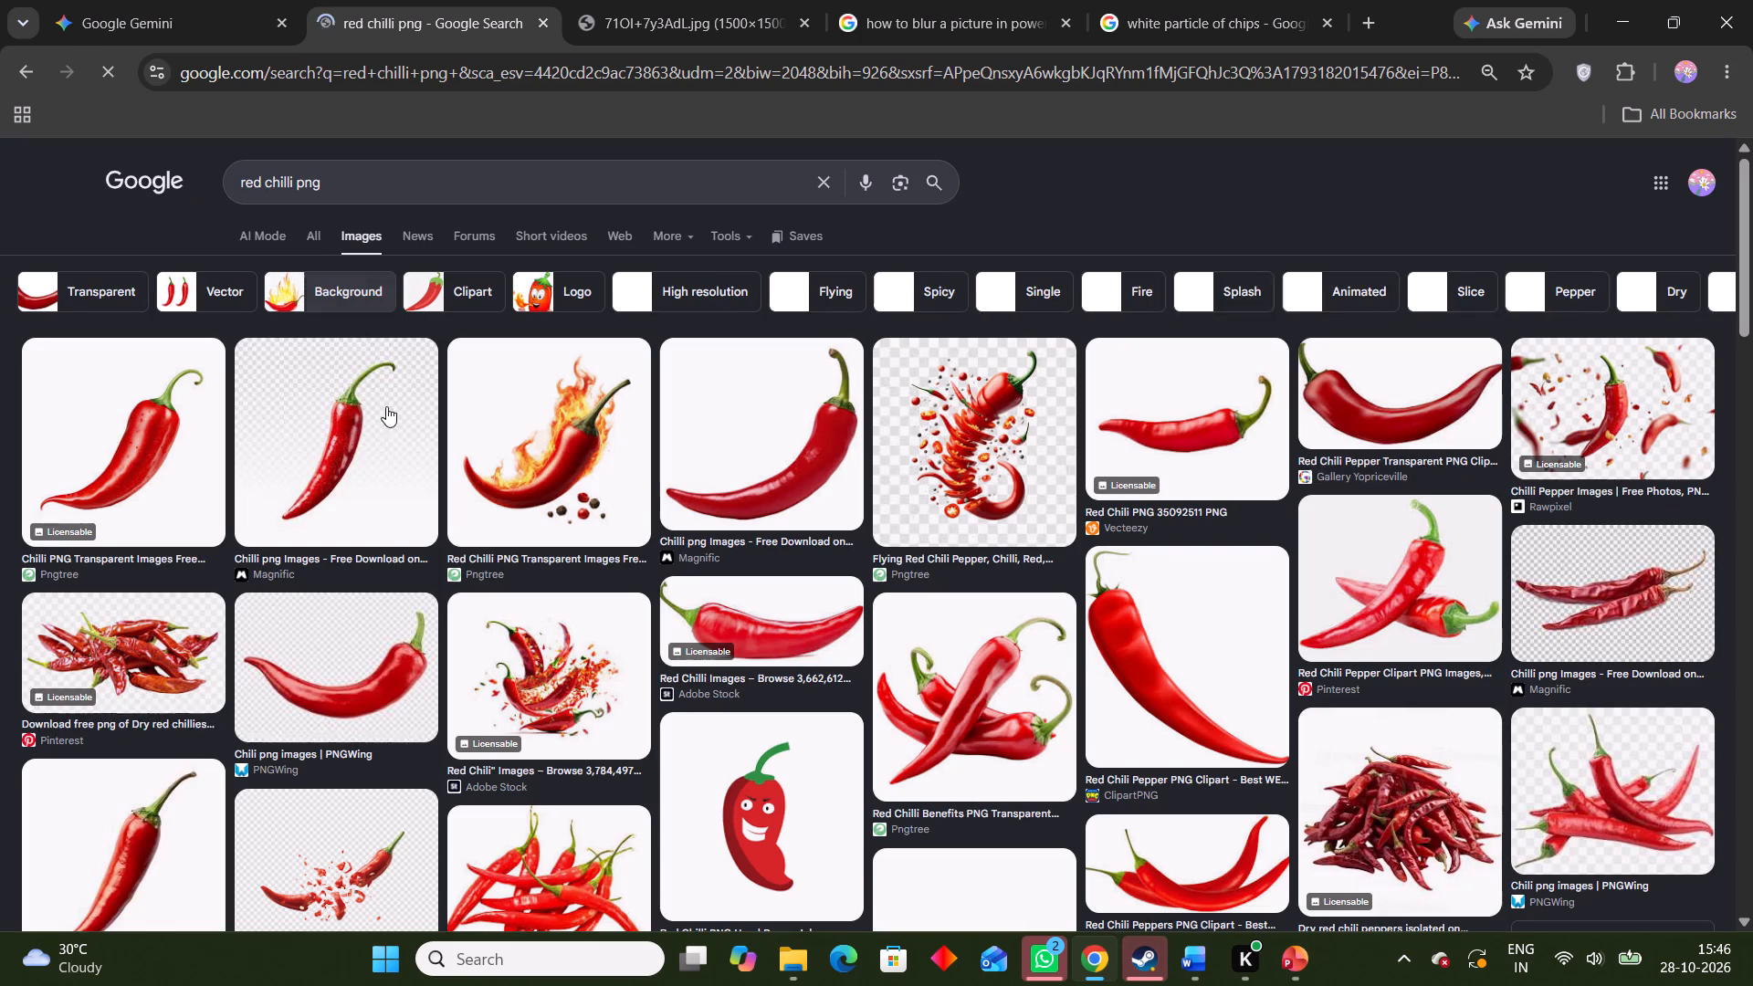
Copy the Pngtree image of the sliced flying red chilli and paste it onto slide 2 in PowerPoint.
click(1016, 483)
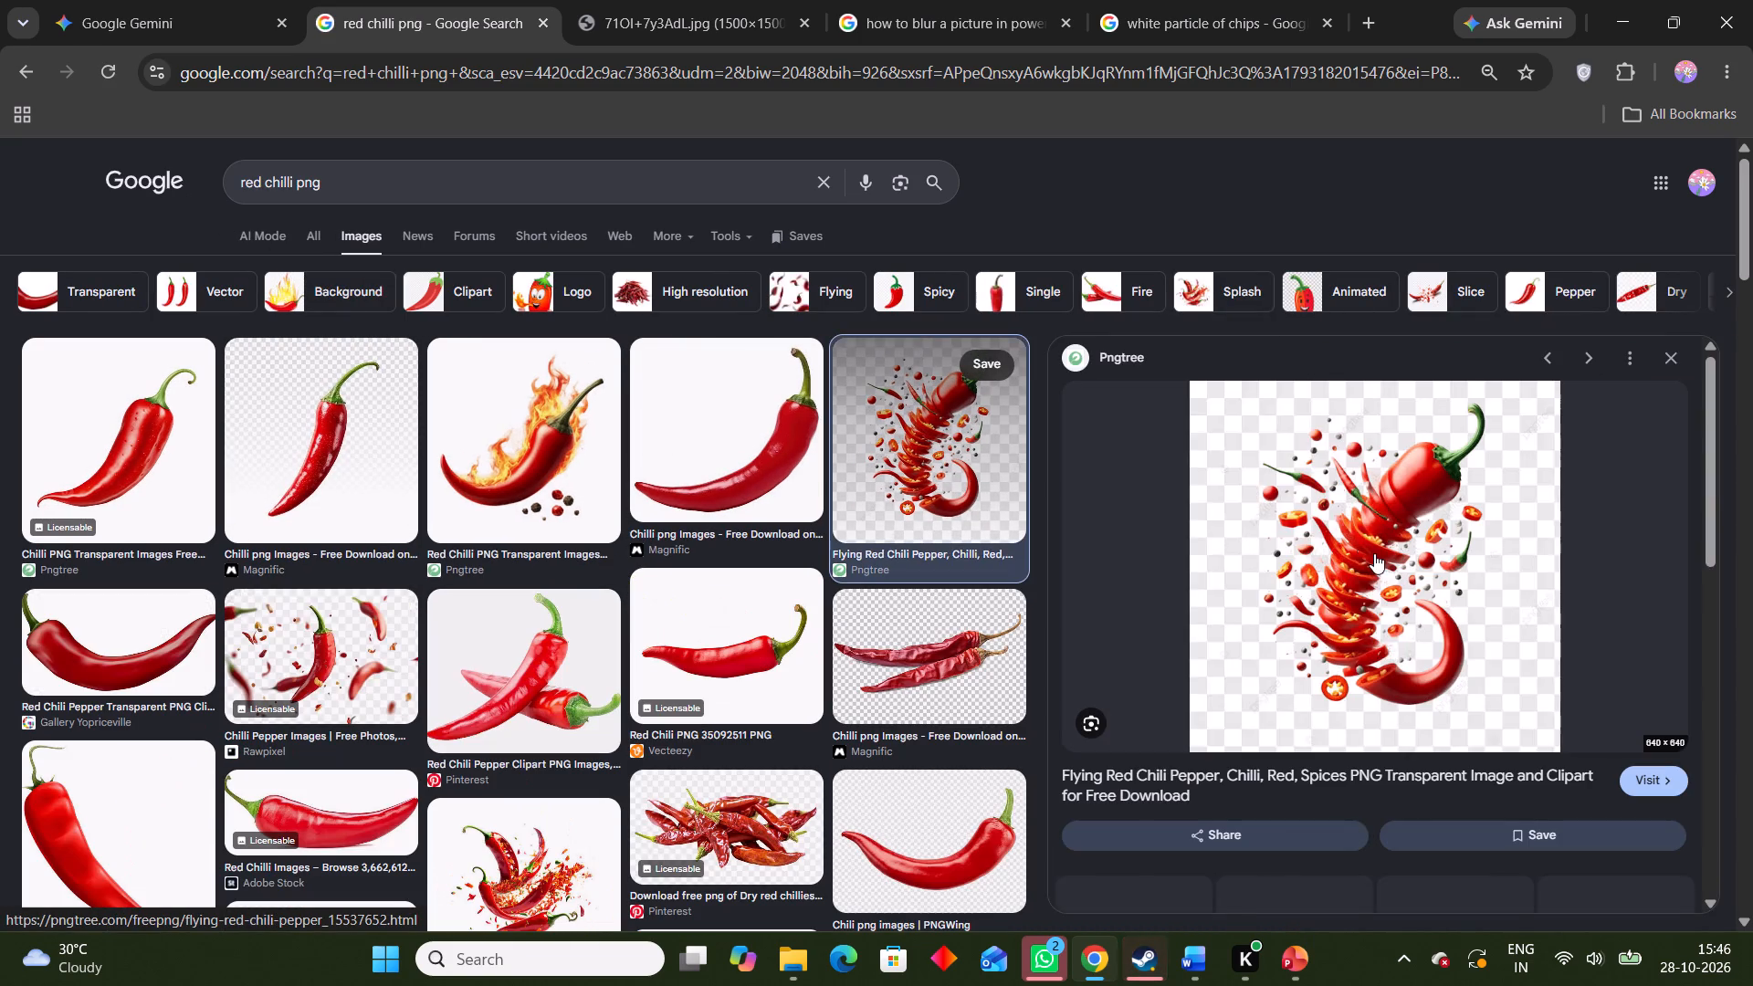
key(ctrl+x)
right_click(1391, 560)
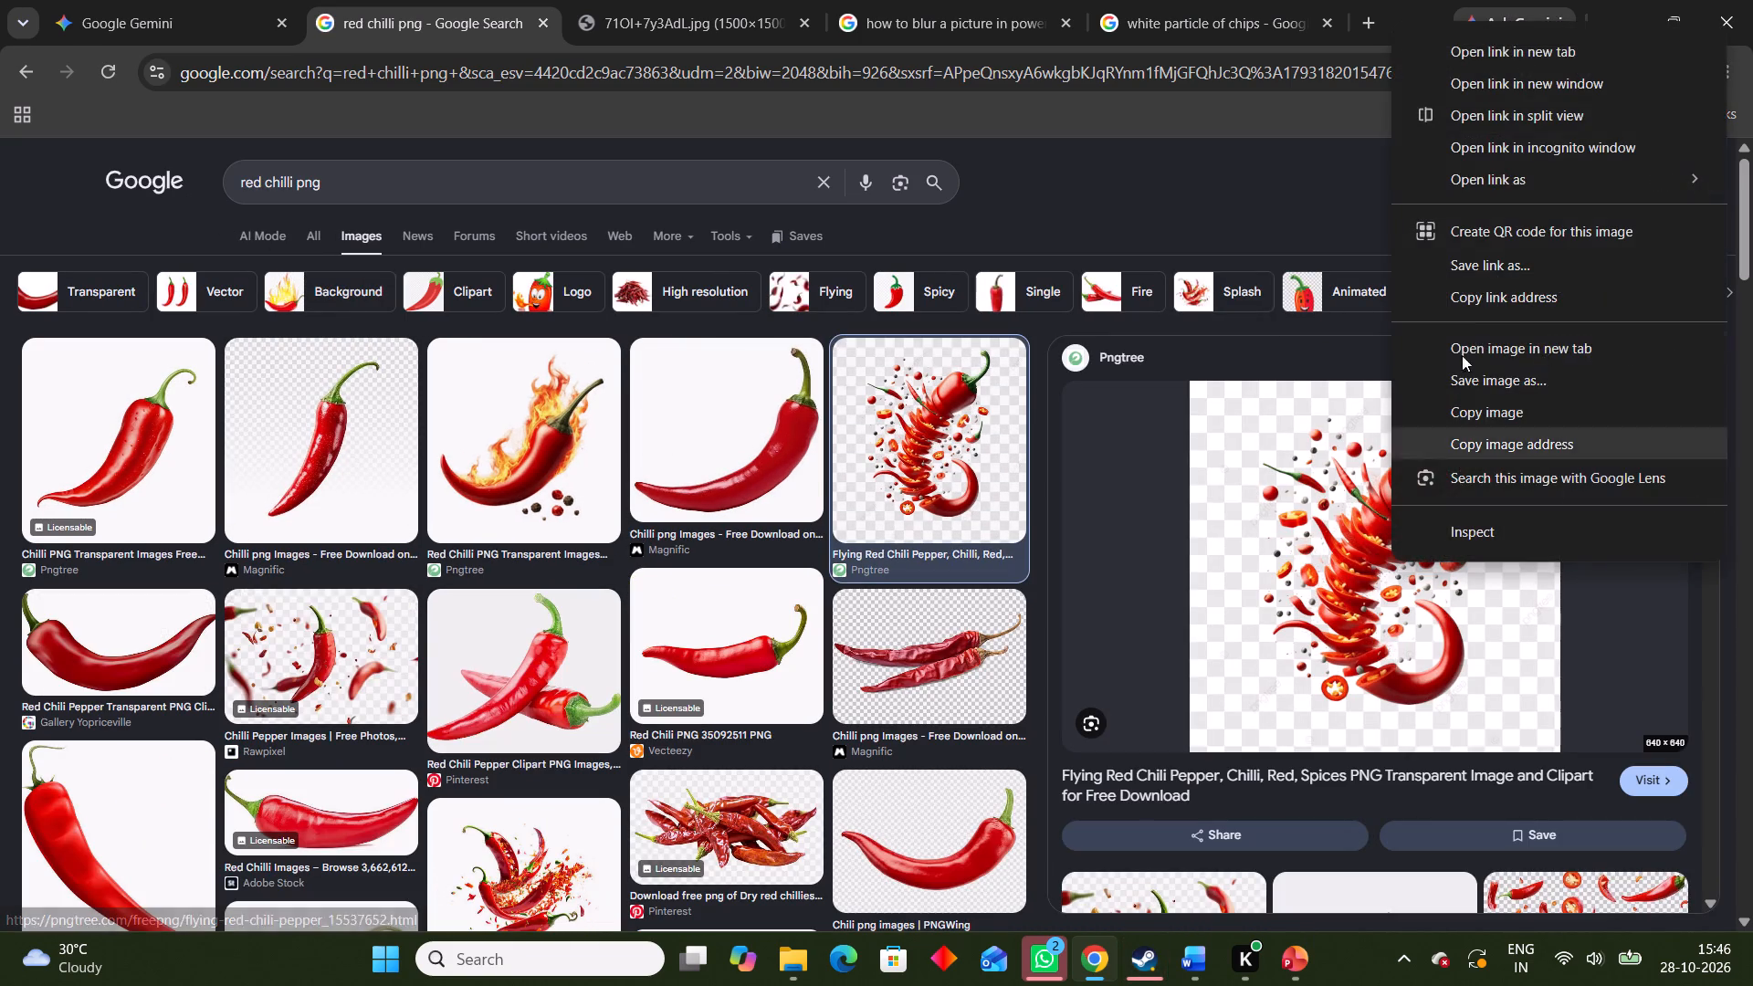
click(1494, 411)
click(1288, 957)
key(ctrl+v)
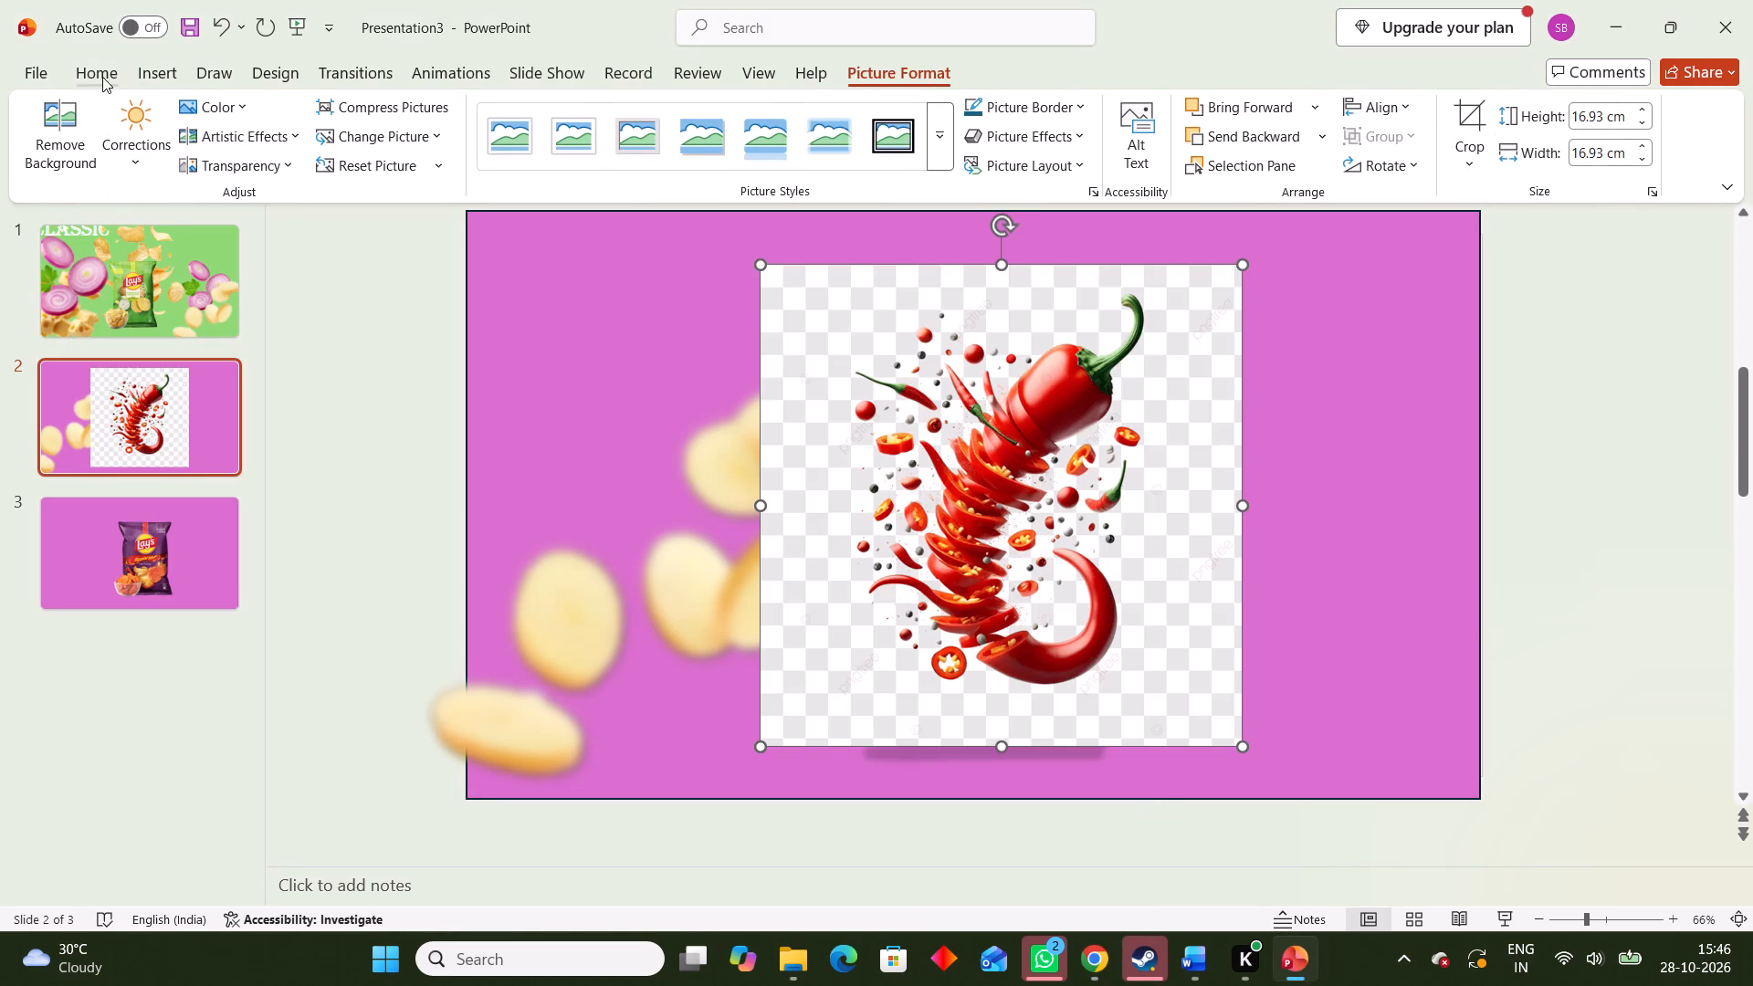
Start removing the chilli picture's background, marking the small chilli, slice and round bits at its upper left as areas to keep.
click(79, 115)
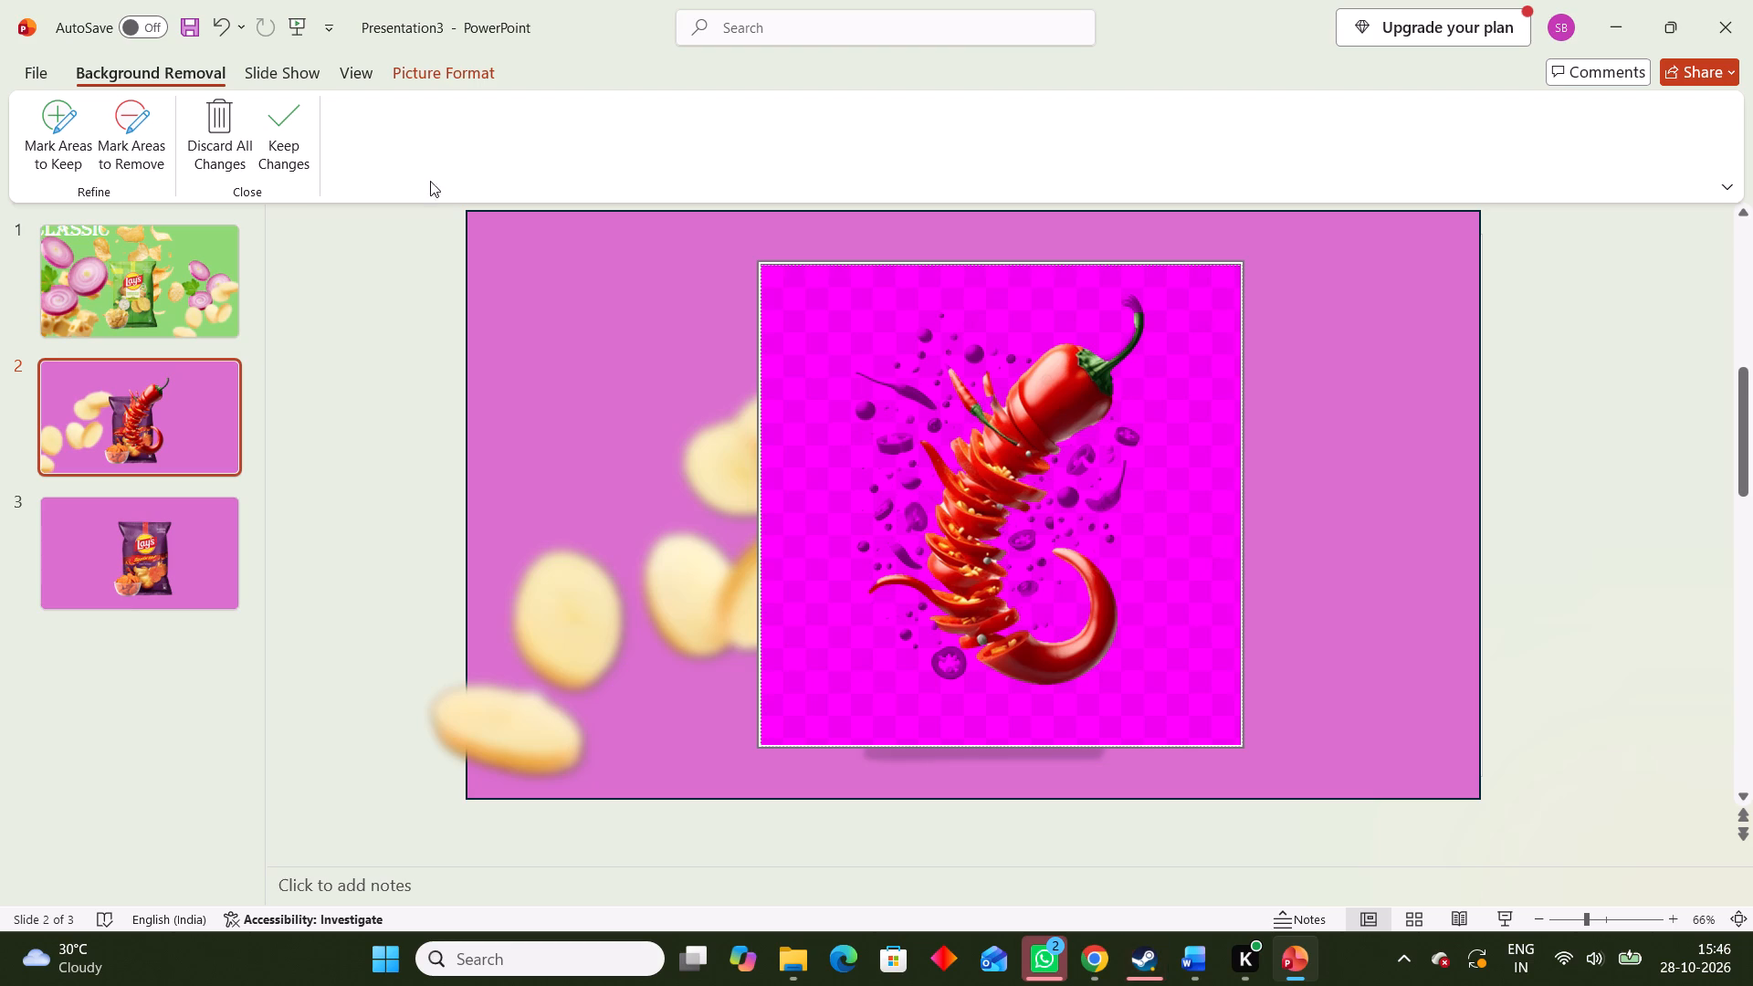
click(56, 117)
click(898, 449)
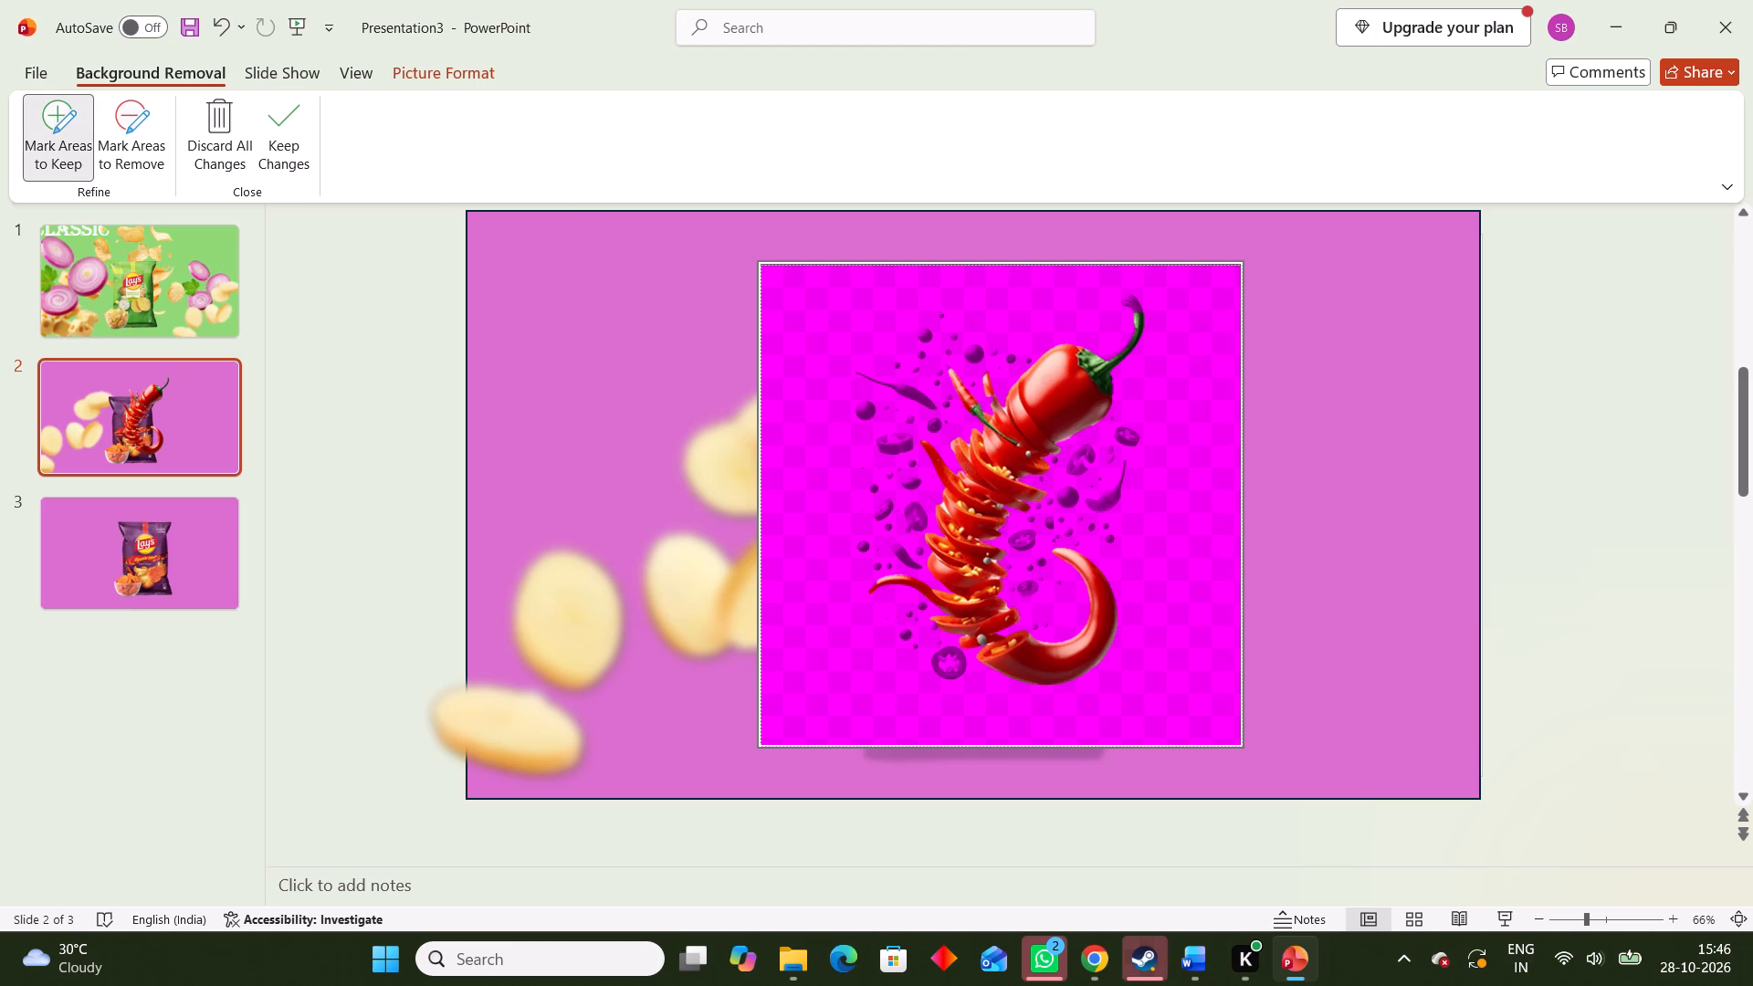
click(915, 396)
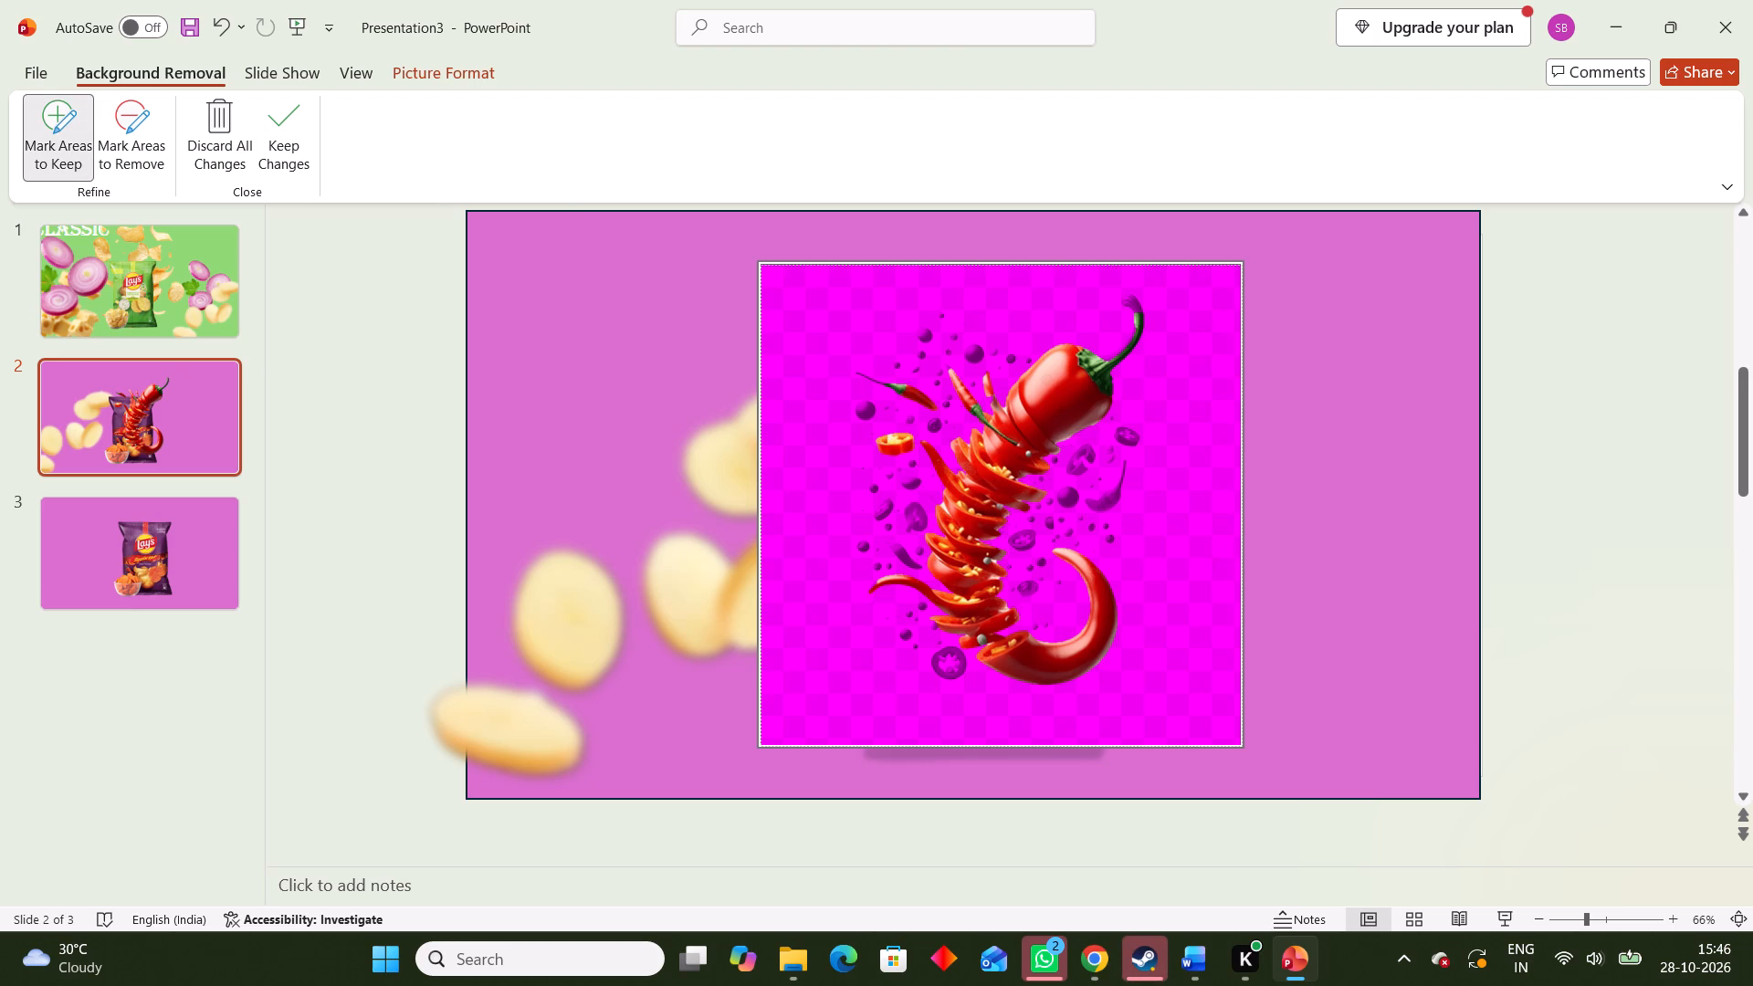
click(864, 408)
click(927, 330)
click(921, 357)
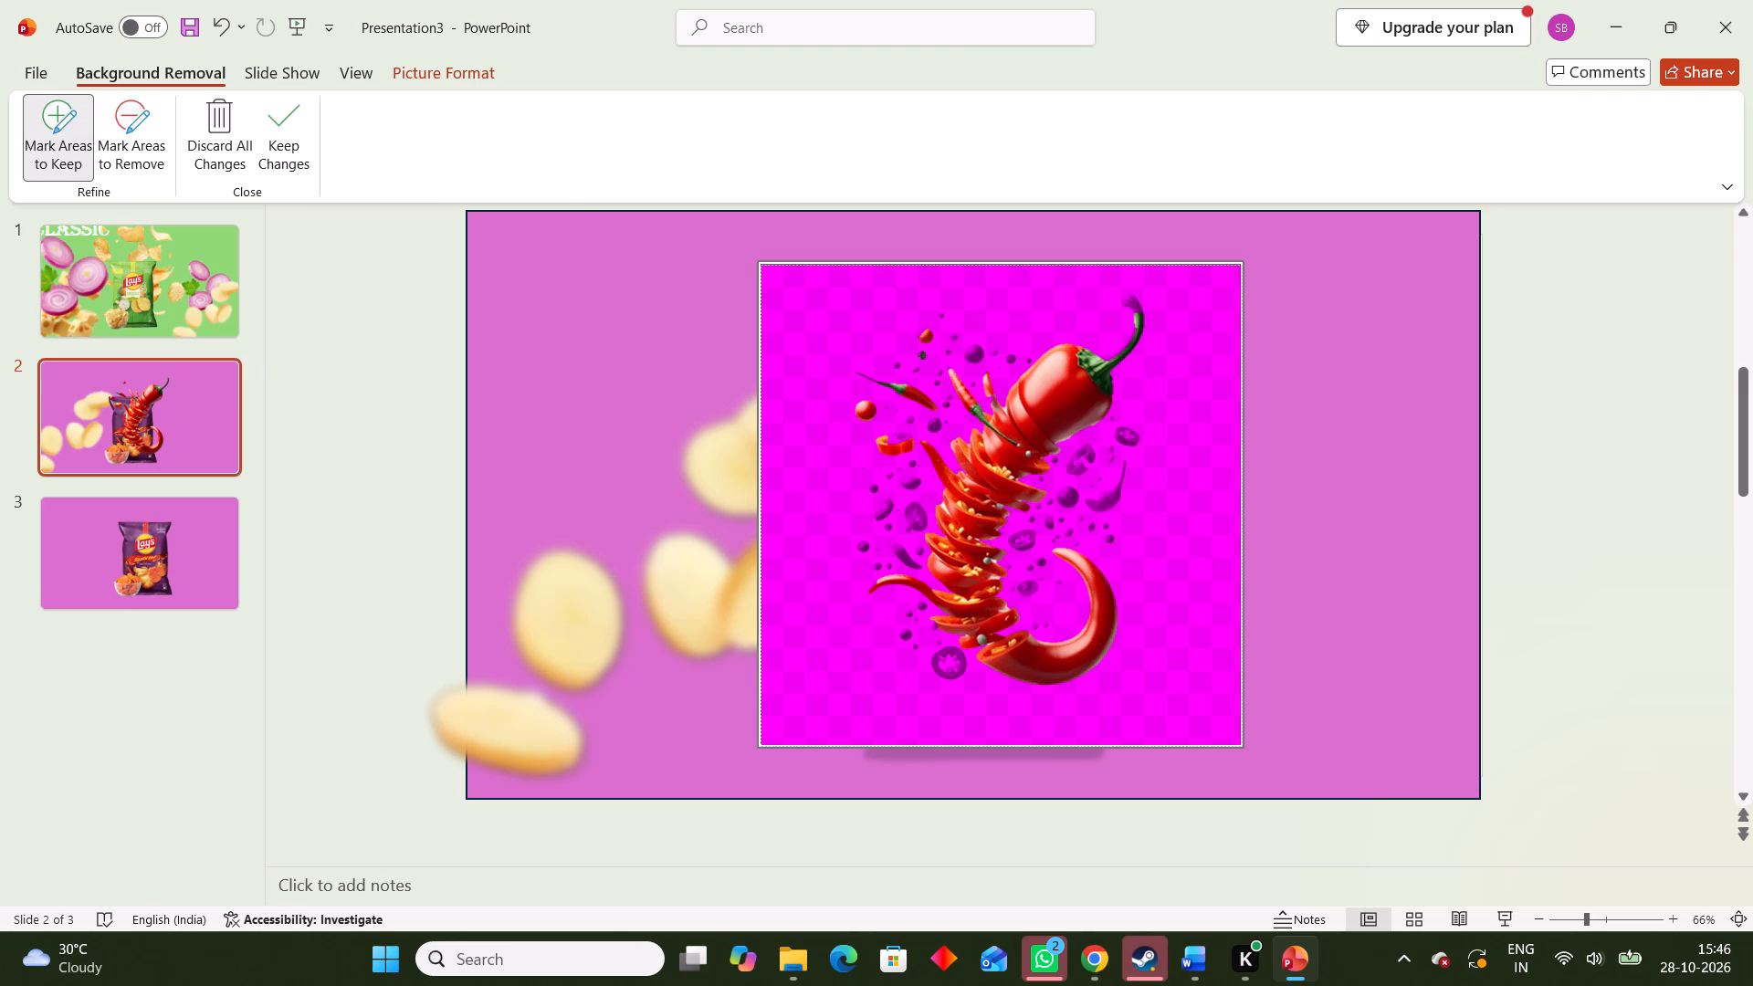
click(915, 372)
click(897, 436)
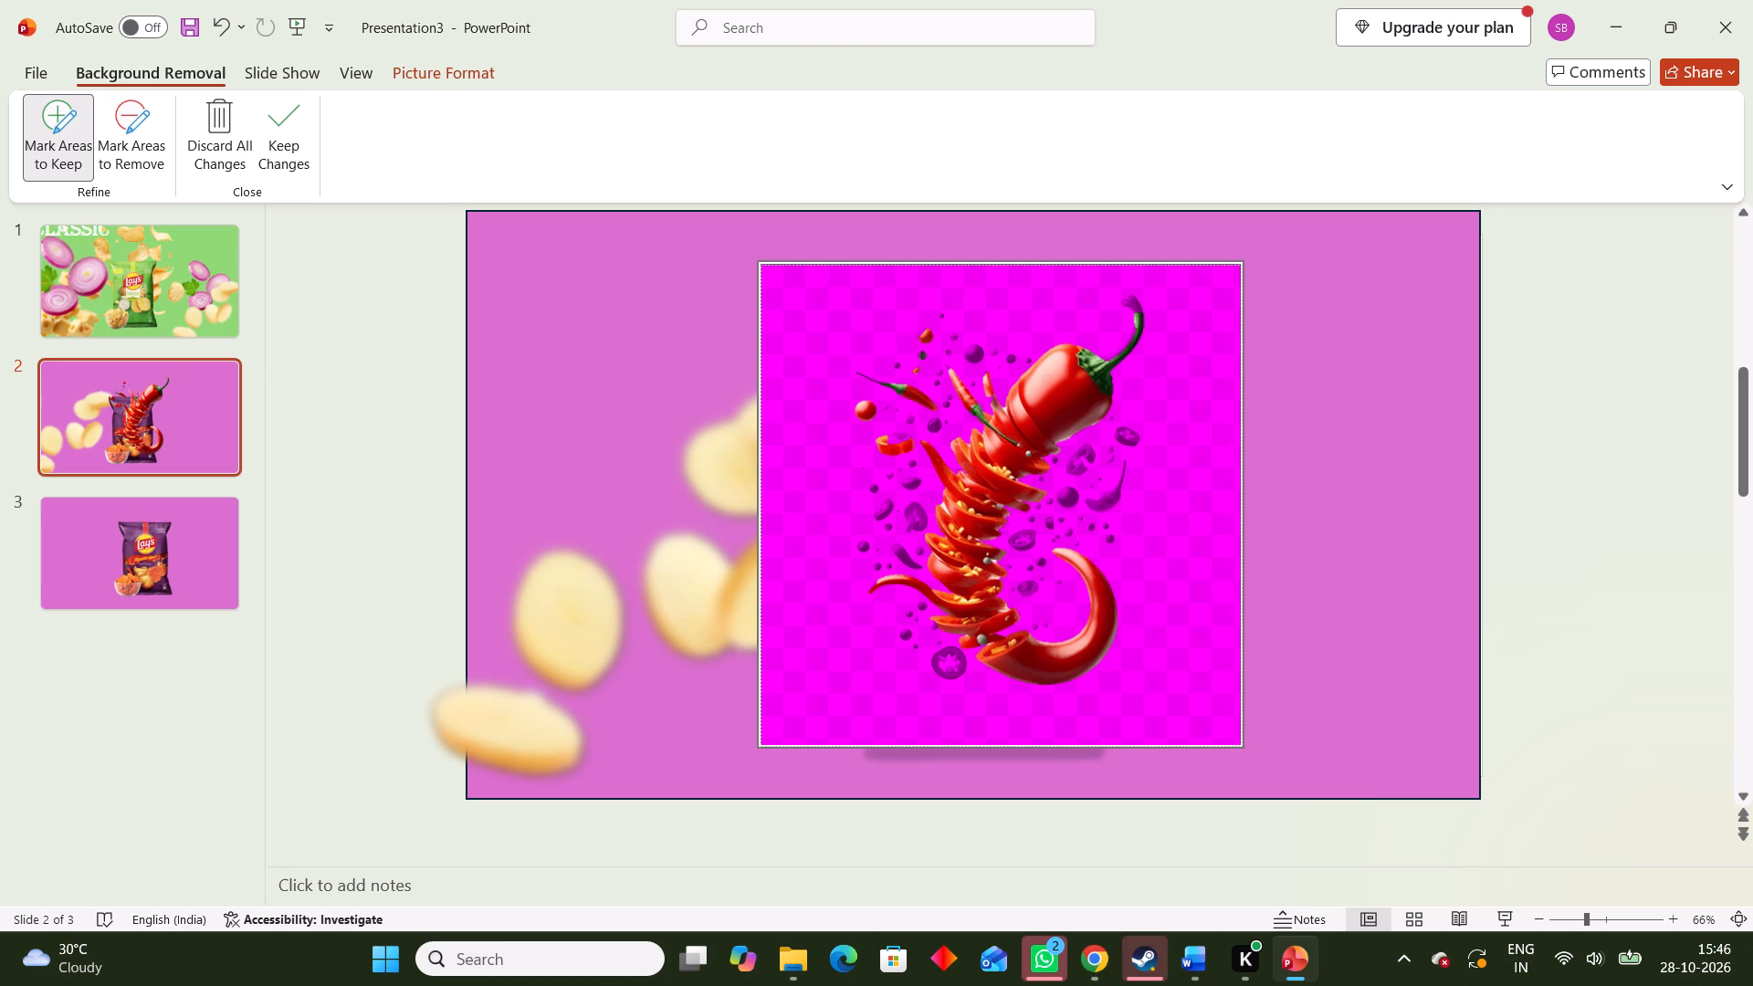
Mark the scattered chilli slices and bits along the chilli's middle and lower left, including the bottom ring, as areas to keep.
click(921, 521)
click(915, 487)
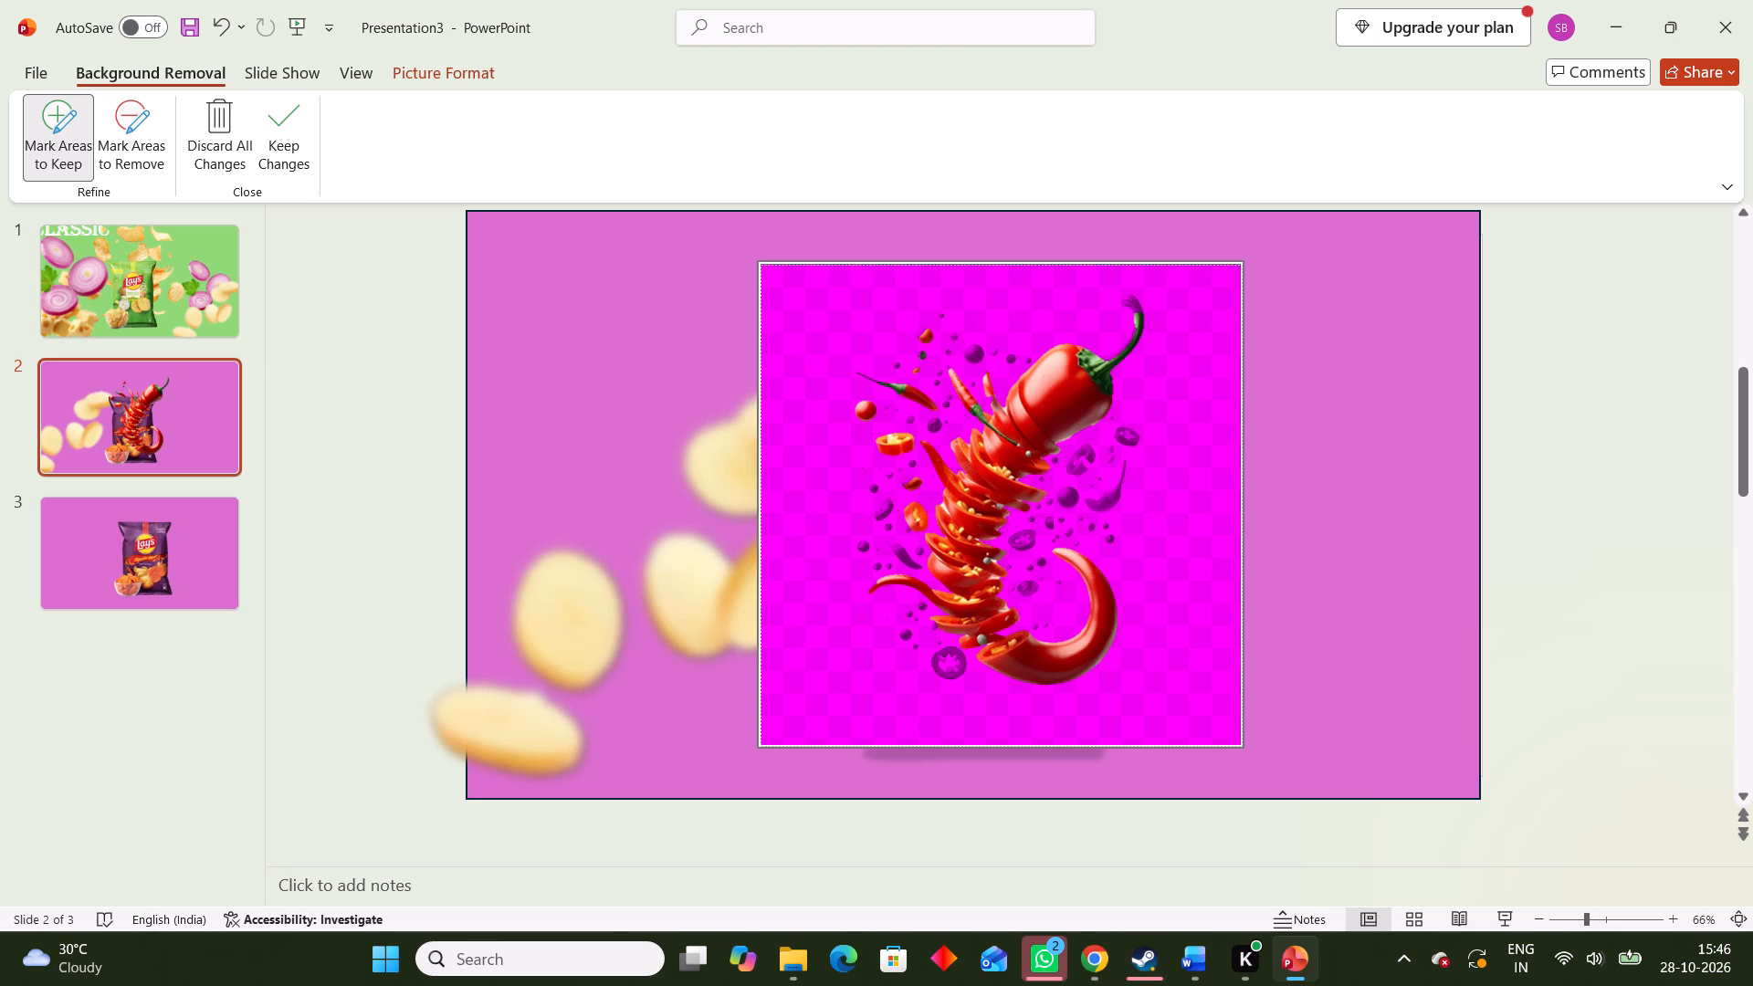
click(882, 512)
click(908, 481)
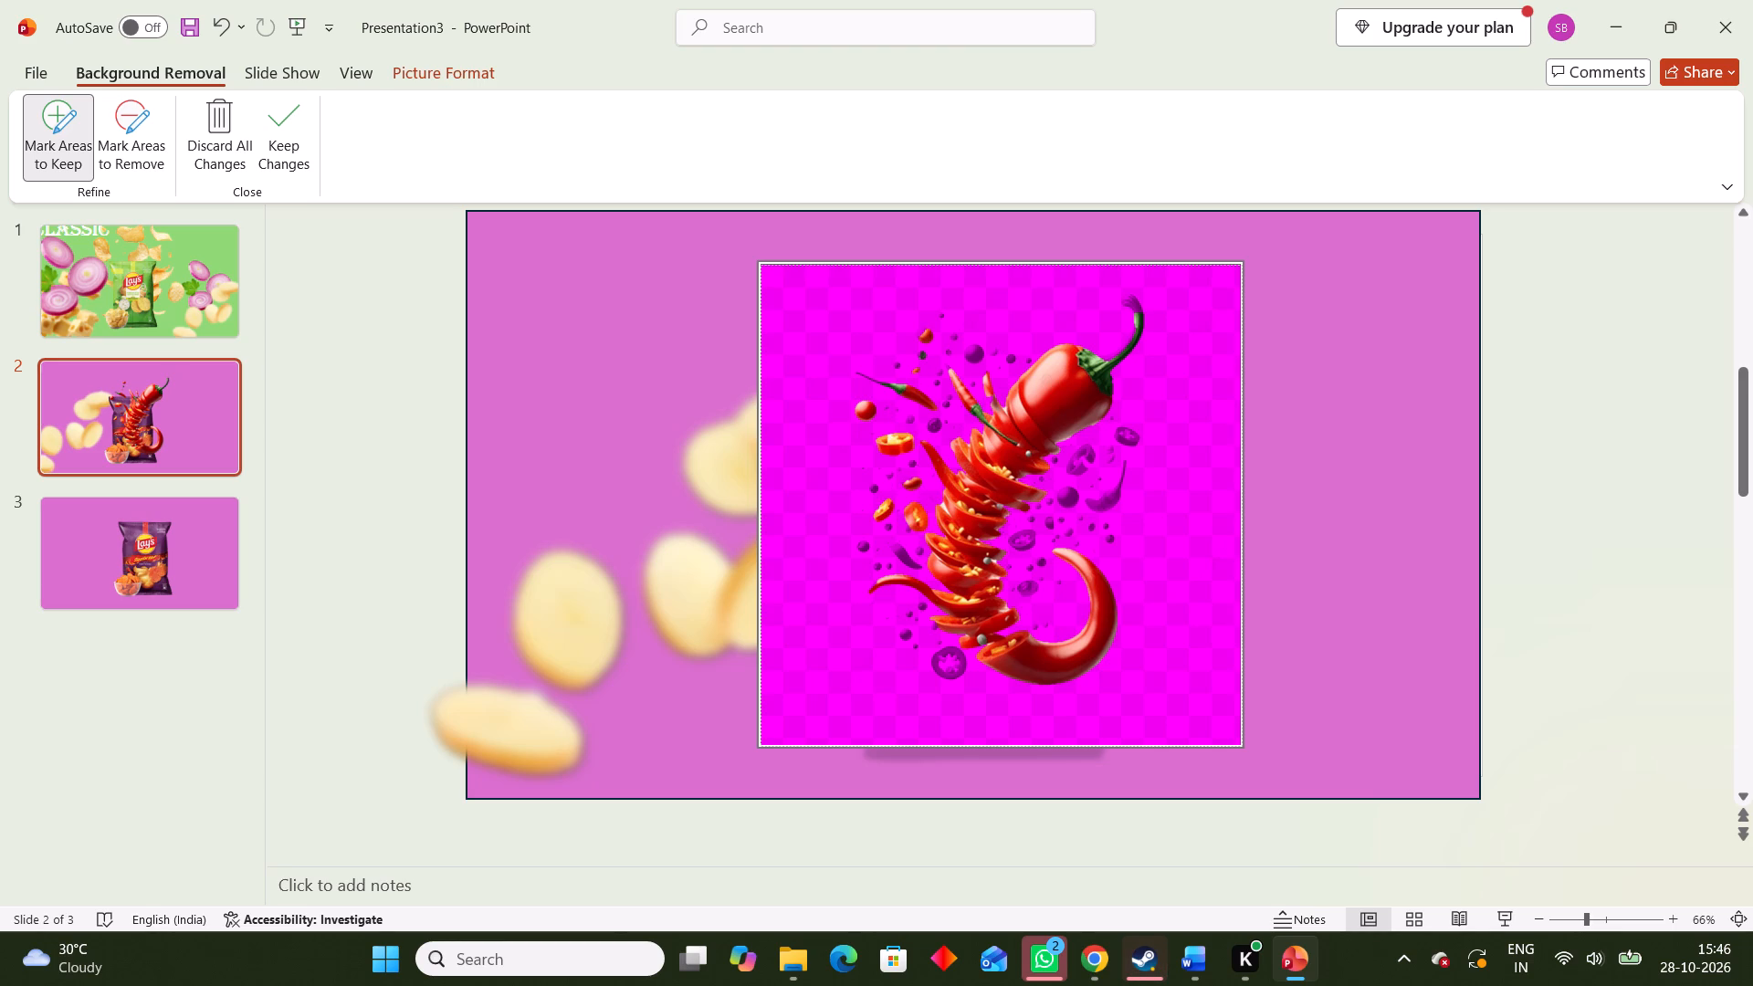
click(904, 554)
click(888, 564)
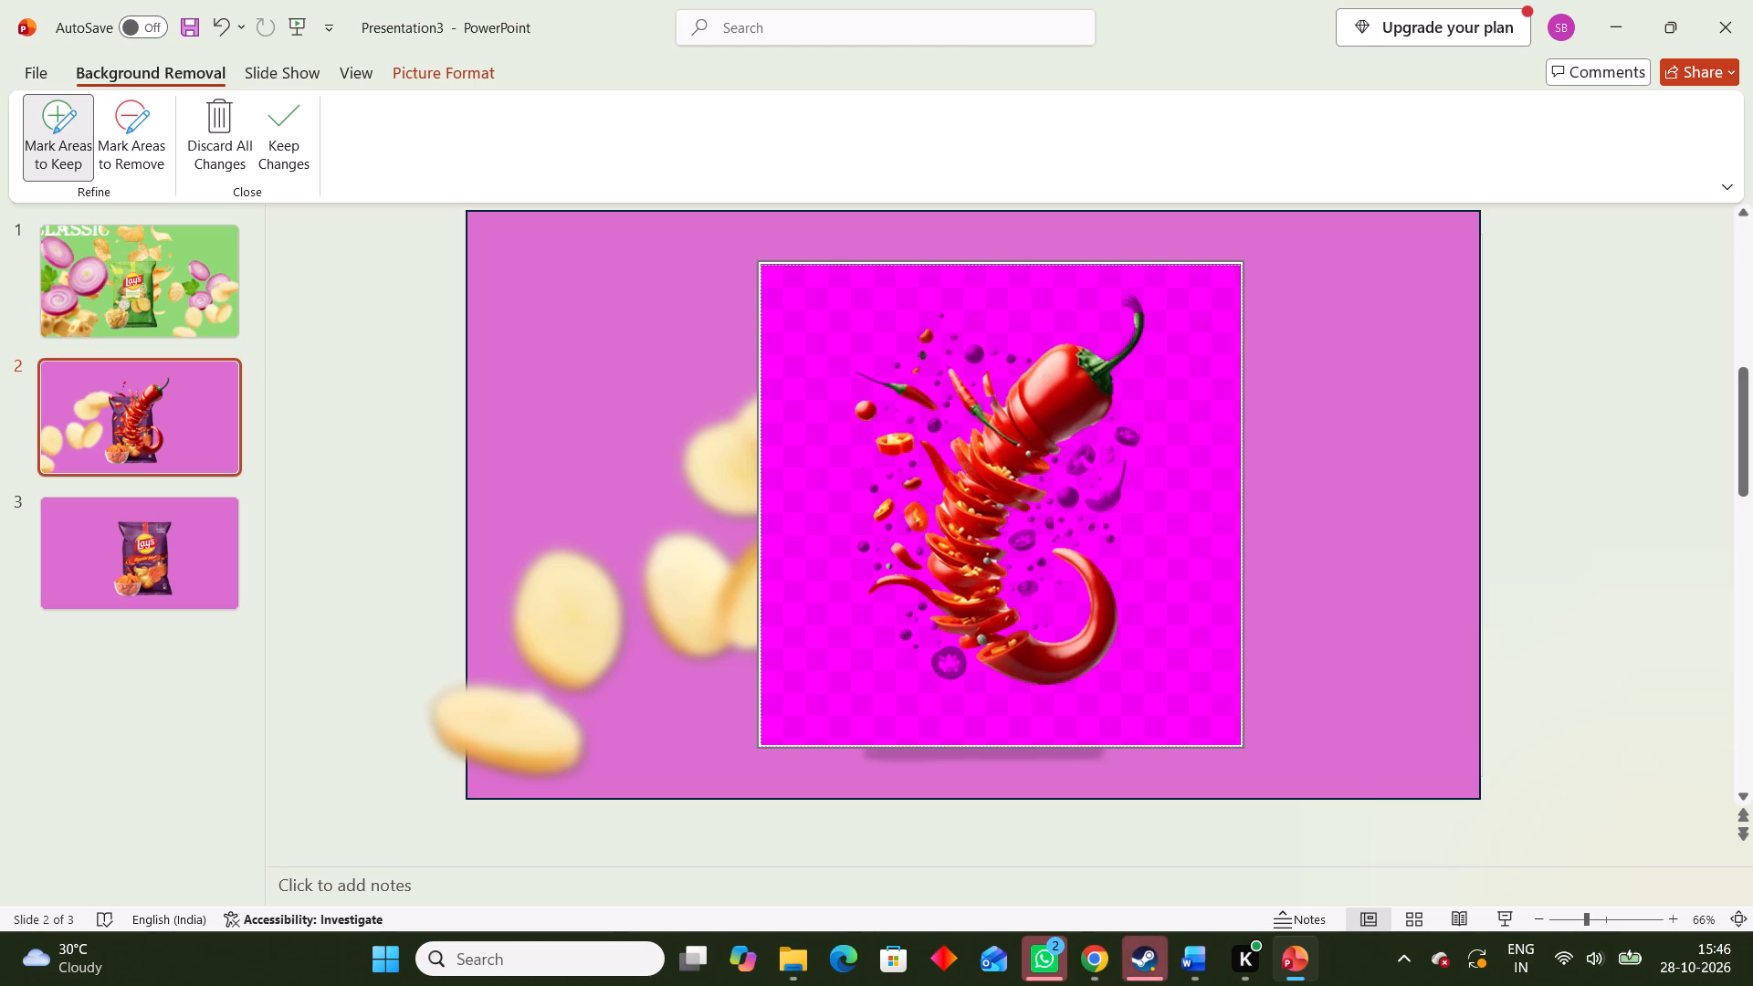
click(876, 565)
click(864, 547)
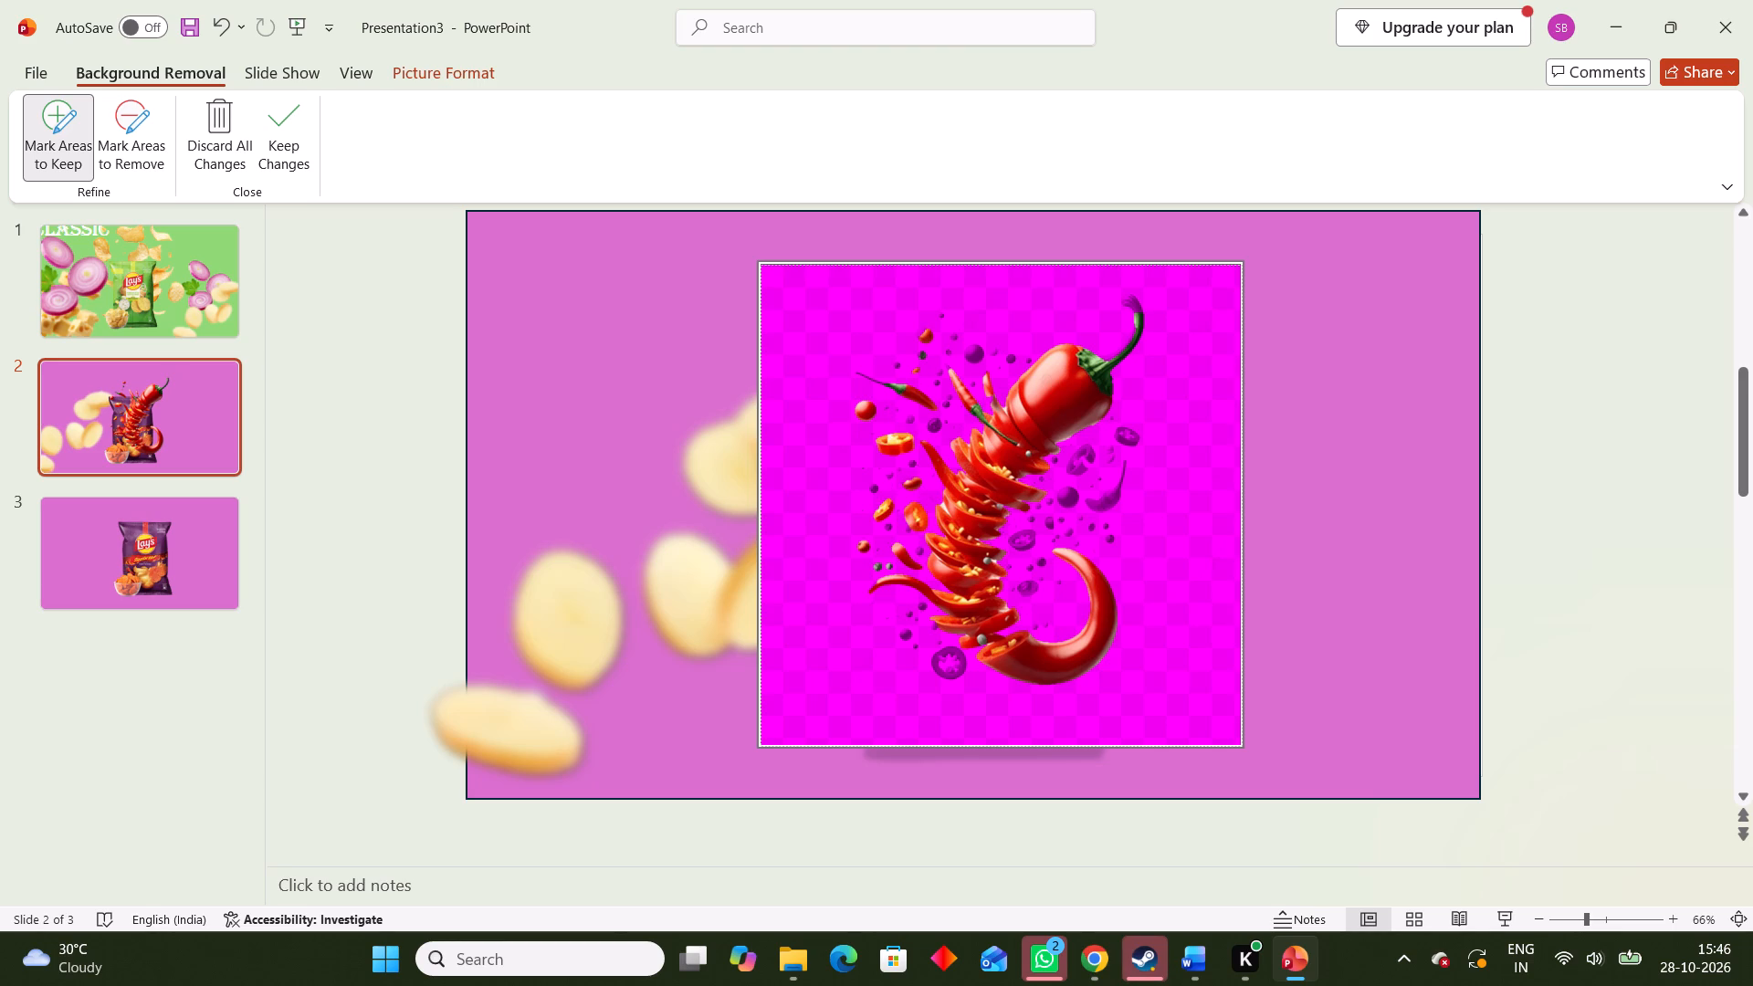
click(909, 636)
click(909, 615)
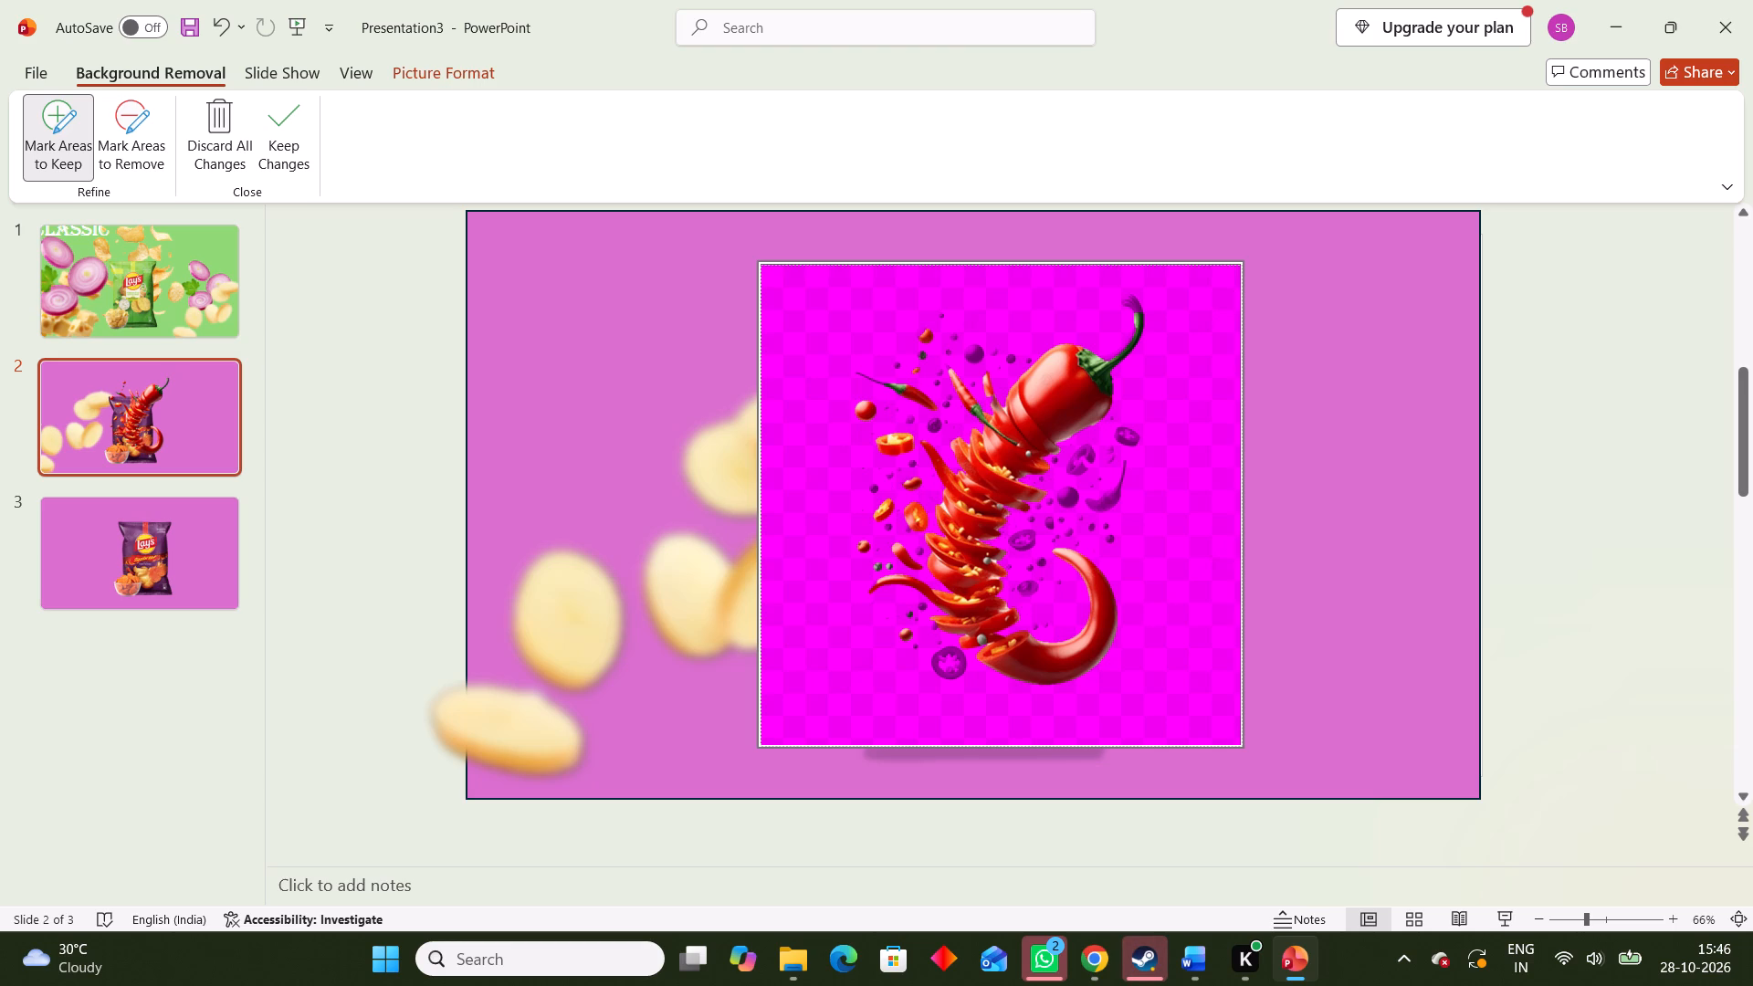
click(923, 606)
click(949, 669)
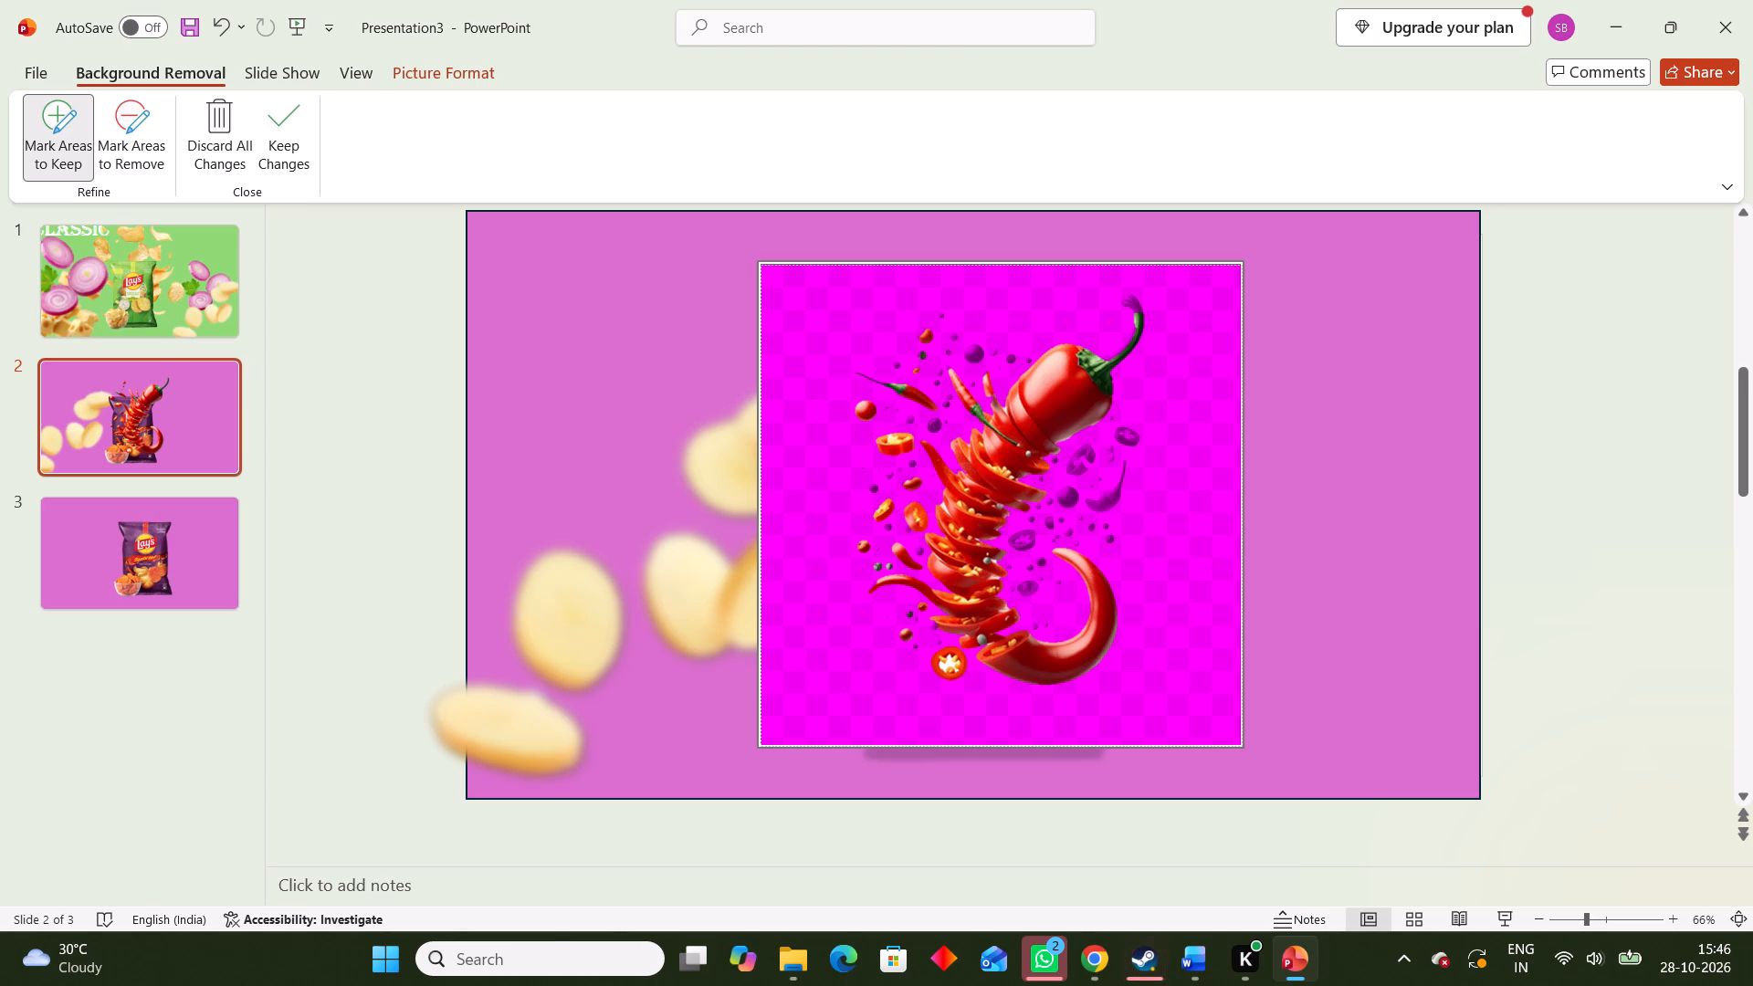
Mark the scattered rings, round bits and small chilli on the sliced chilli's right side as areas to keep.
click(1025, 591)
click(1022, 540)
click(1065, 501)
click(1048, 522)
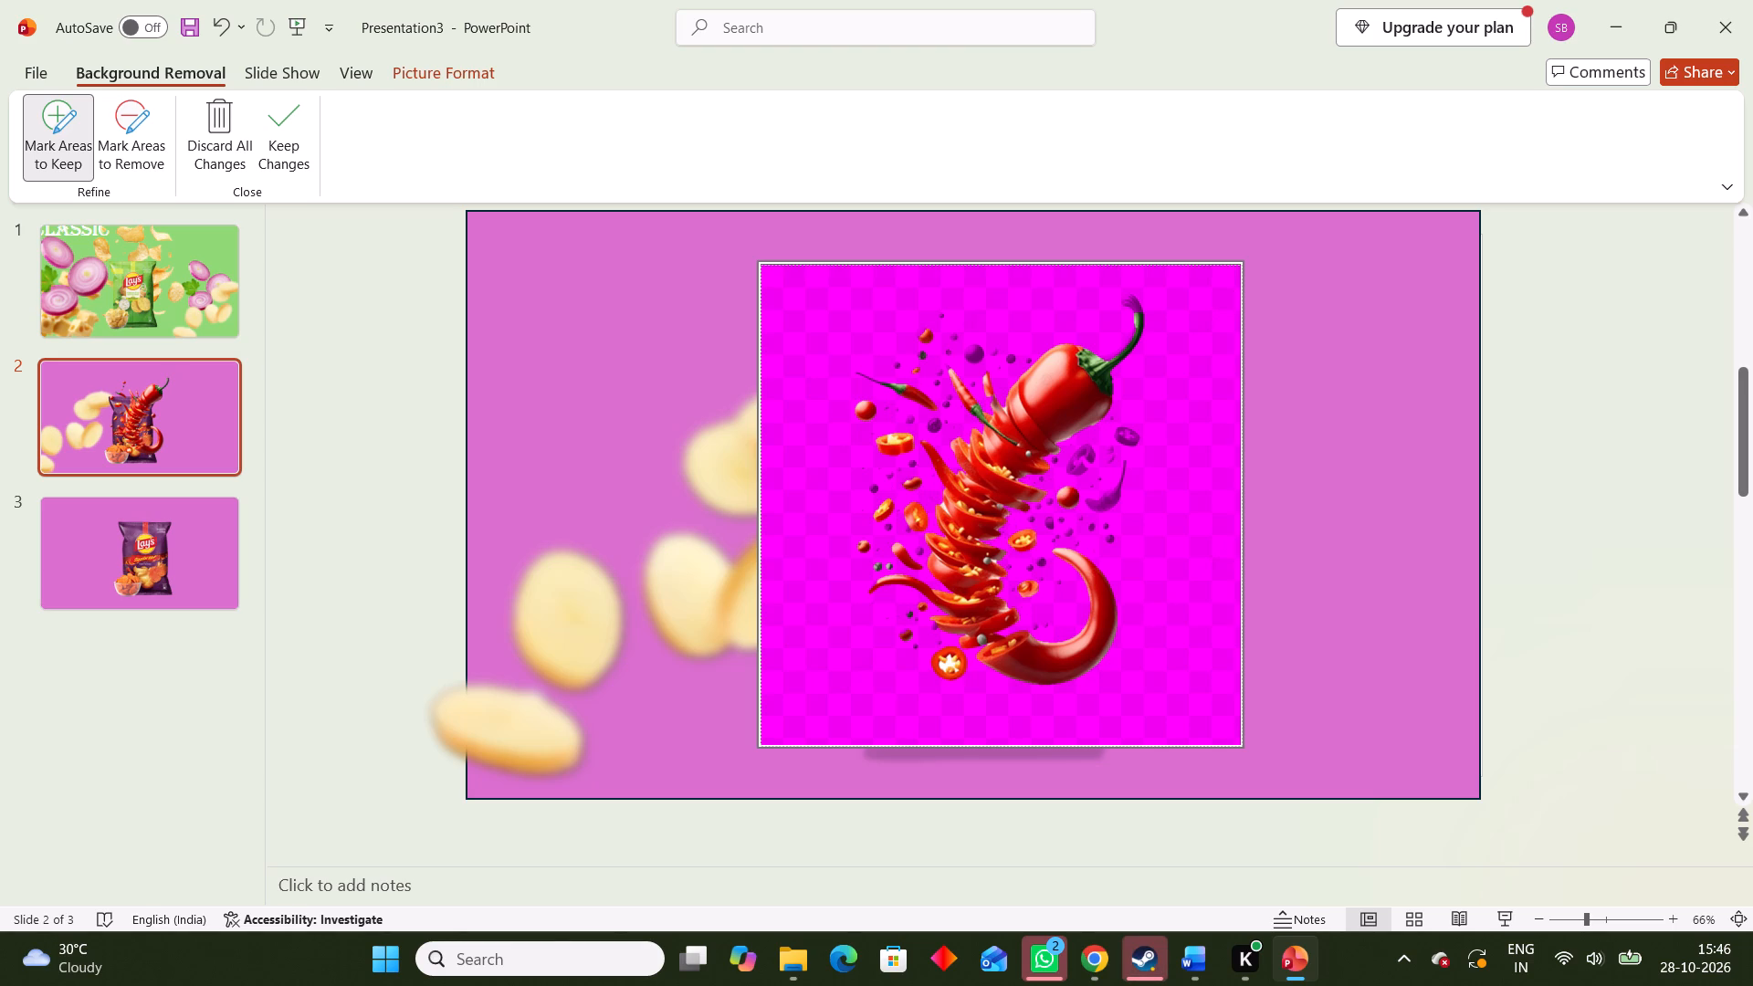
click(1110, 540)
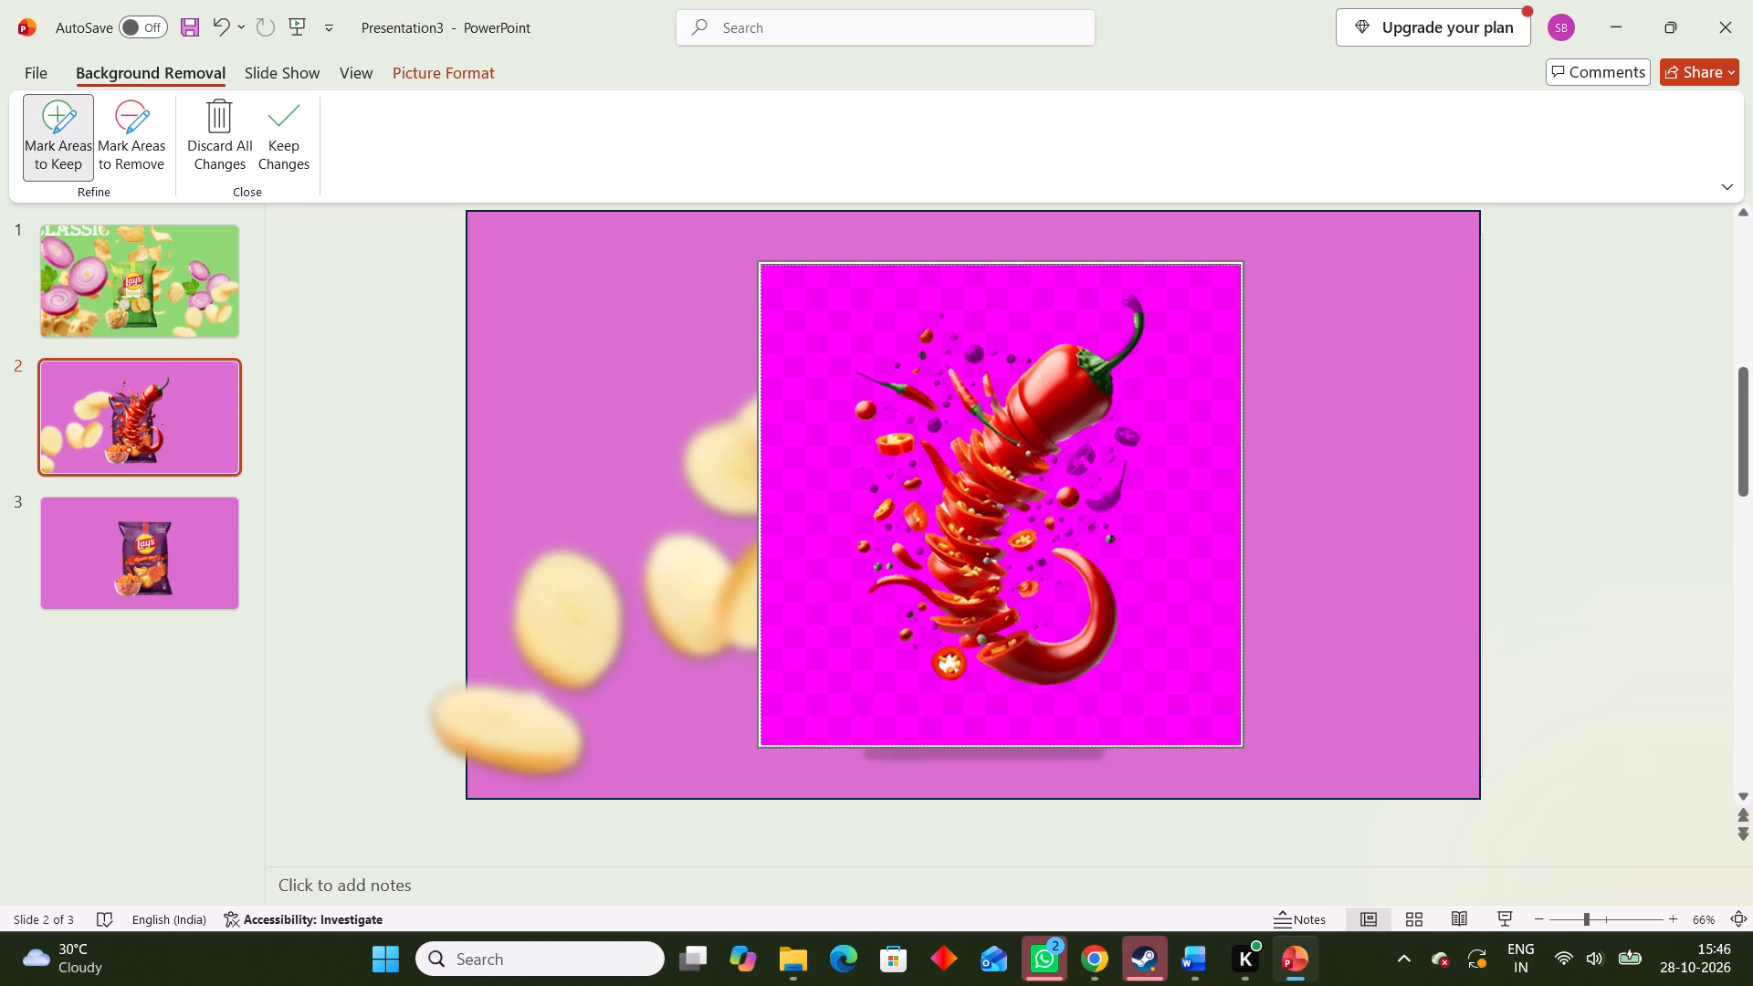
click(1105, 523)
click(1107, 504)
click(1081, 461)
click(1130, 435)
Mark the remaining round bits at the chilli's upper left as areas to keep and apply the background removal.
click(972, 351)
click(924, 426)
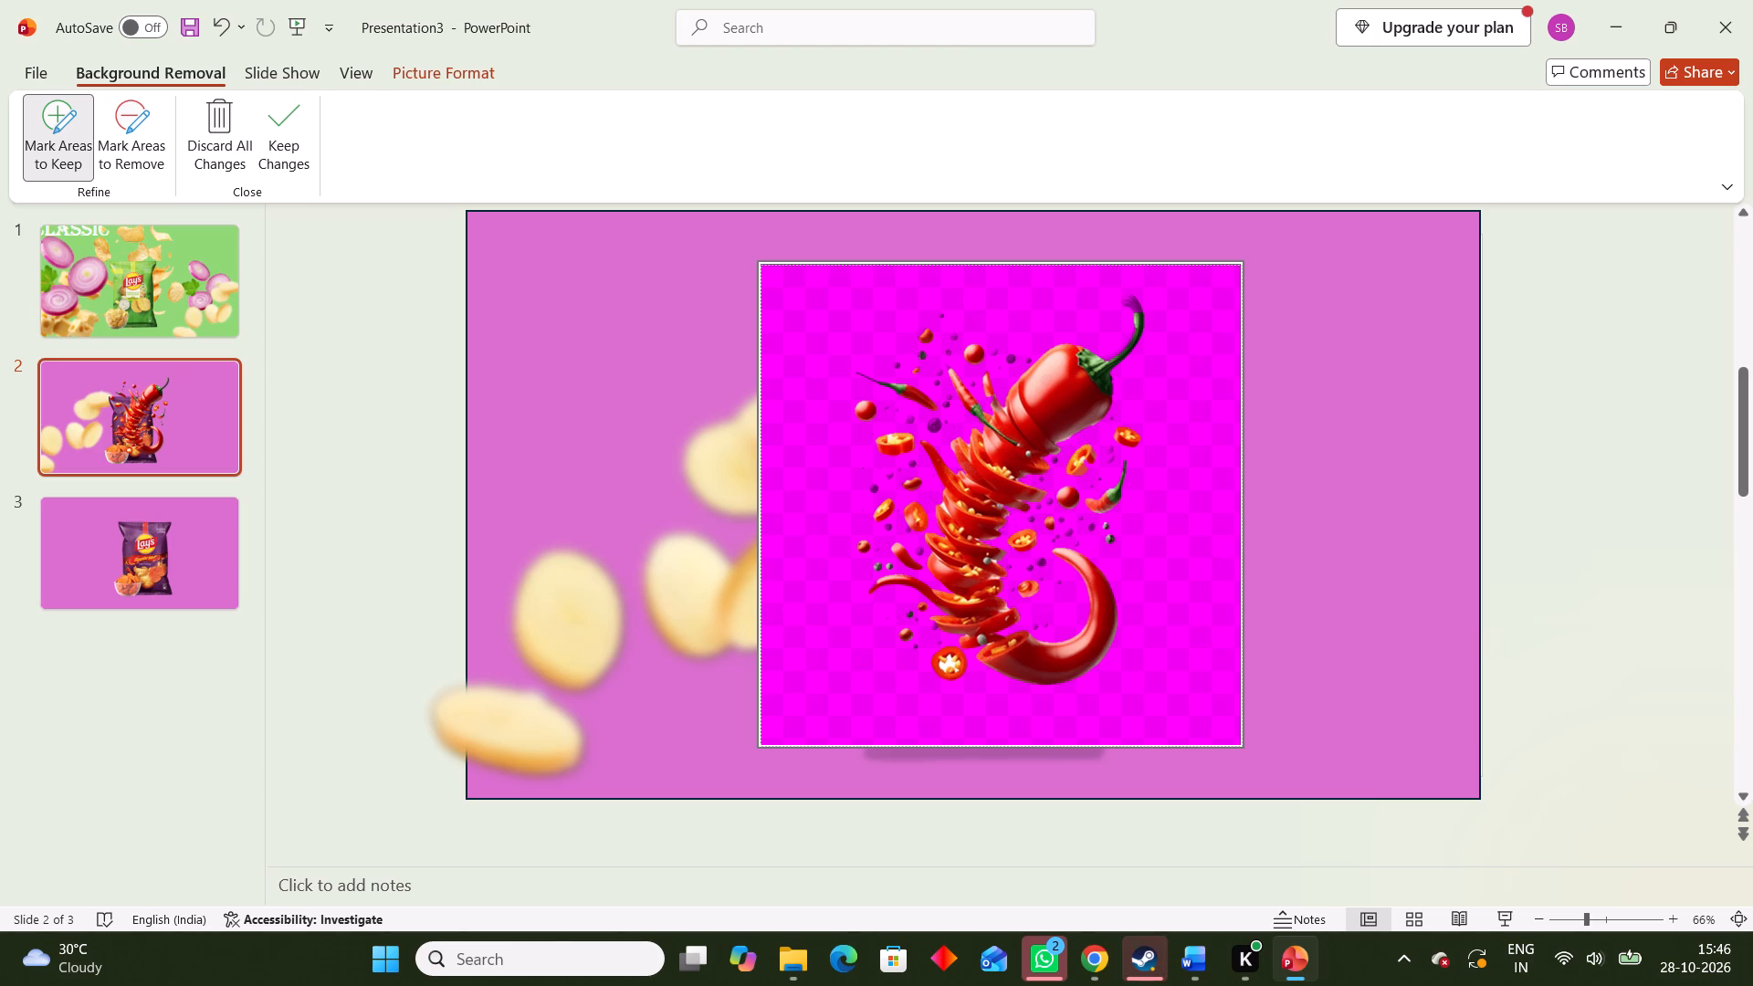
click(936, 425)
click(947, 406)
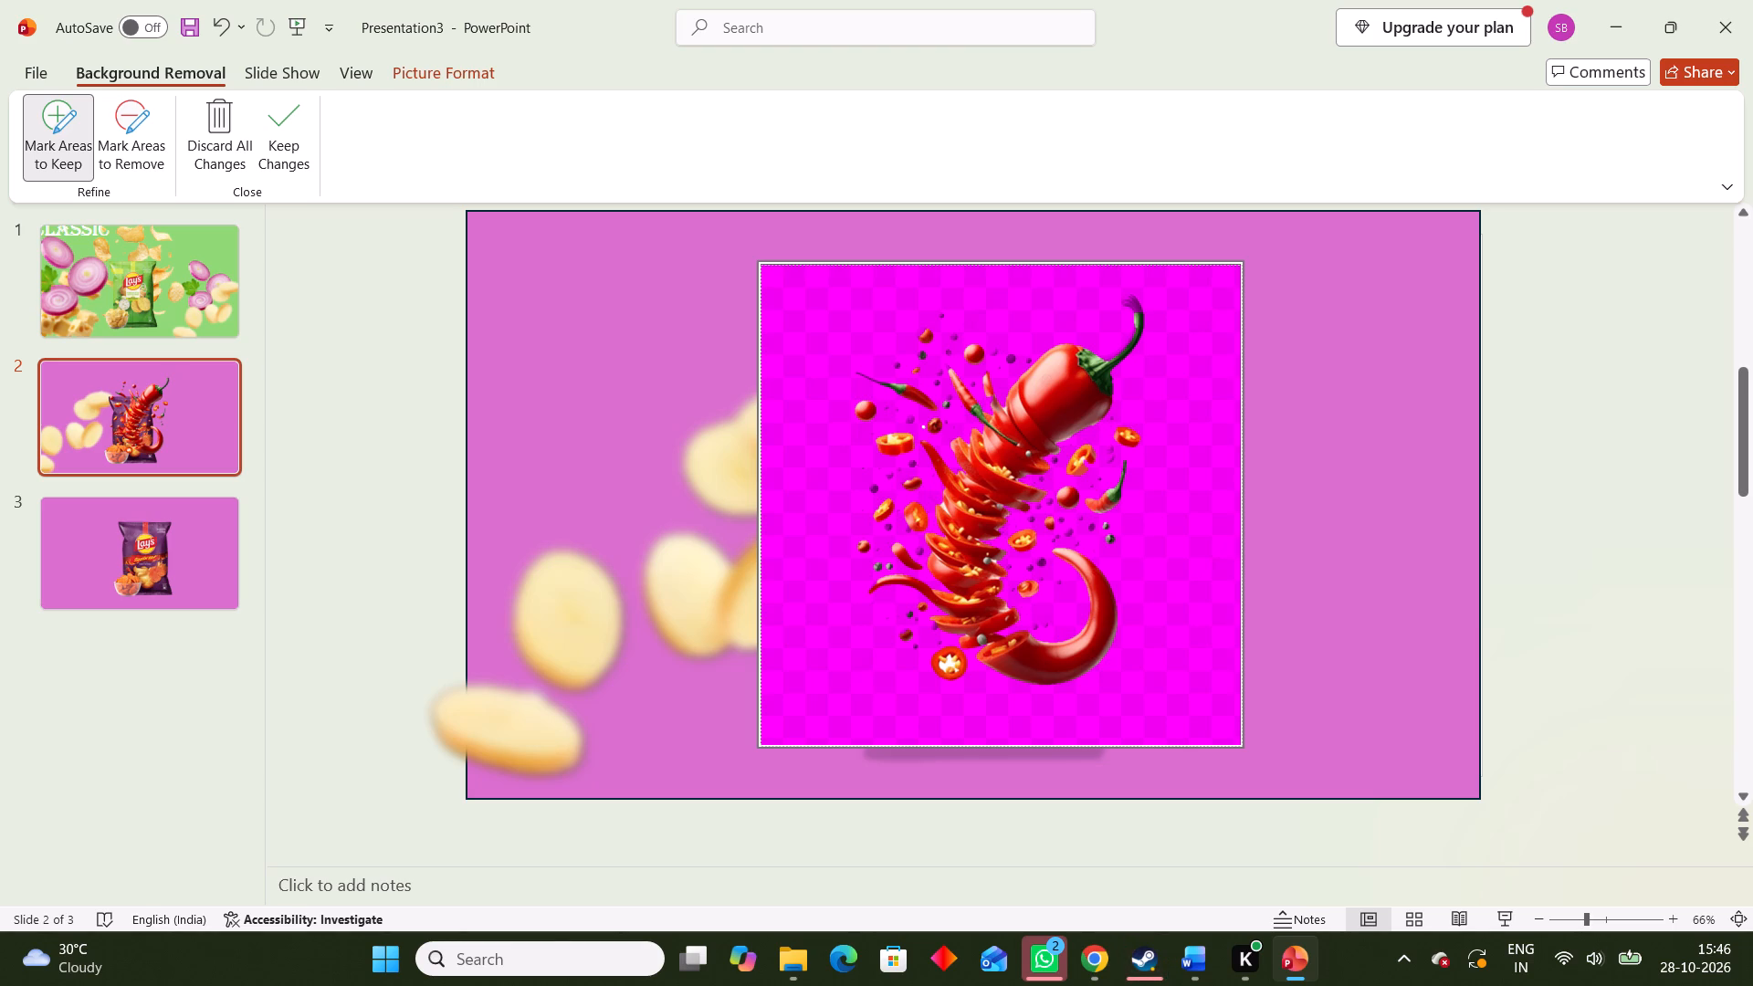
click(1012, 361)
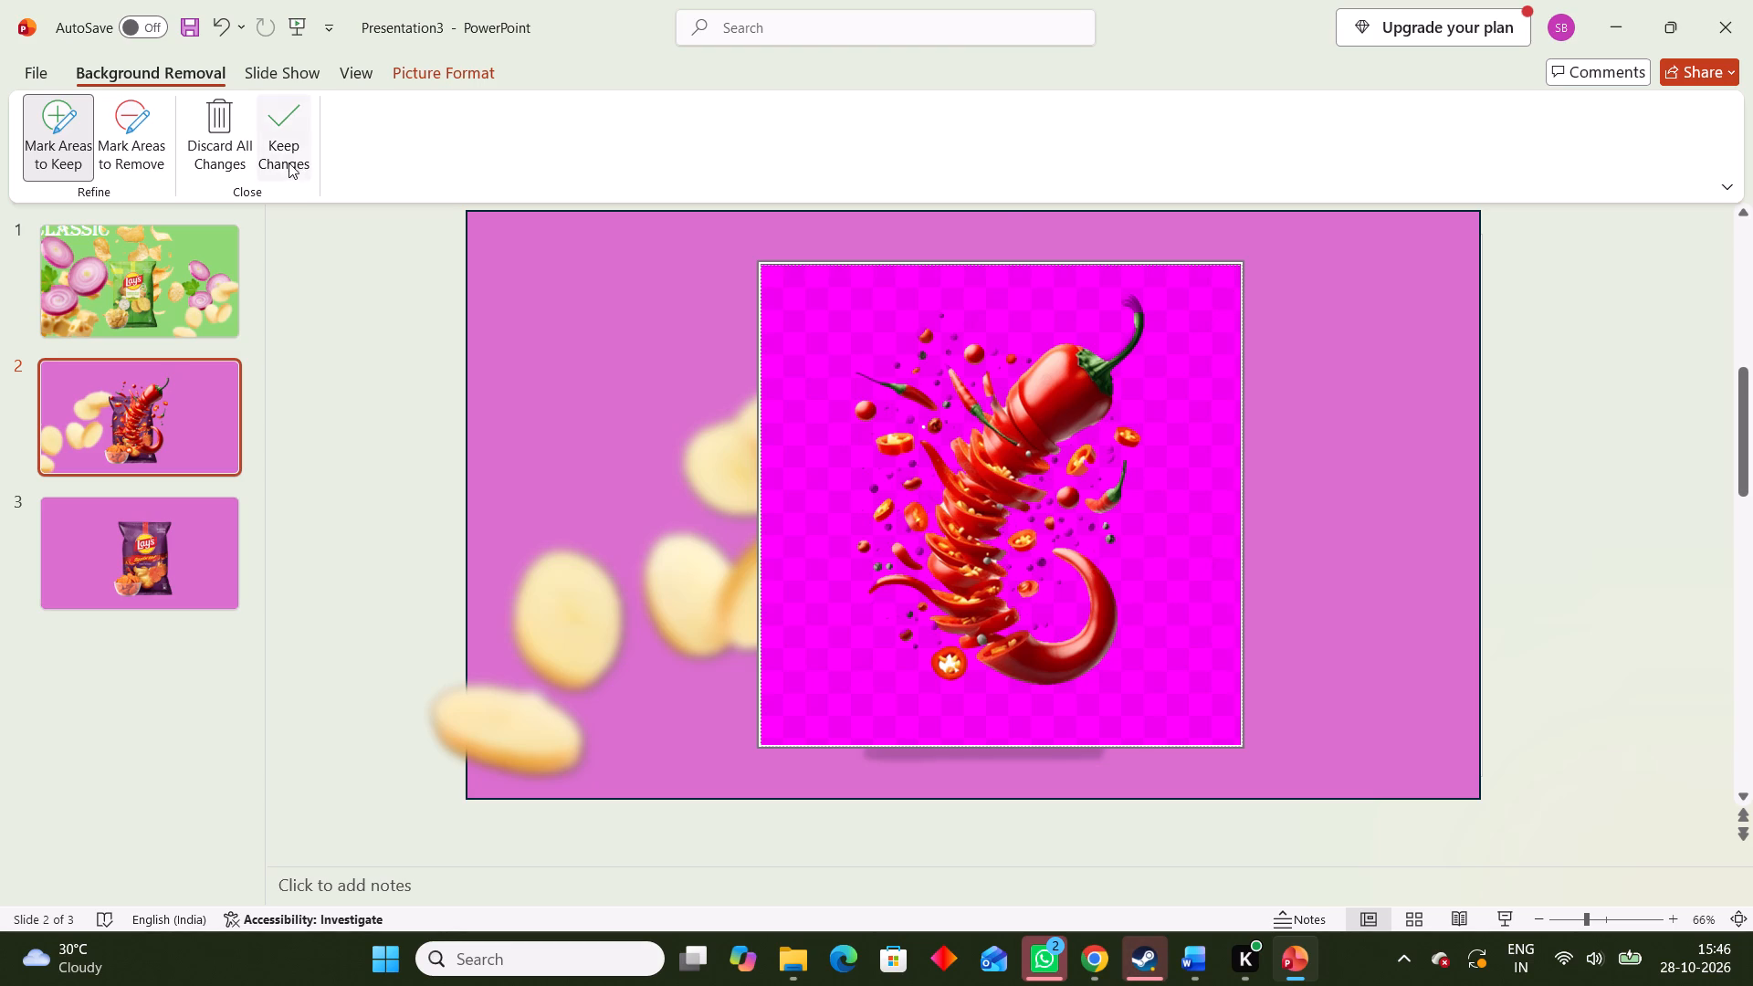
click(296, 149)
Move the chilli picture to the slide's upper right beside the packet and rotate it counter-clockwise so the chilli stands more upright.
drag(1106, 470, 1251, 401)
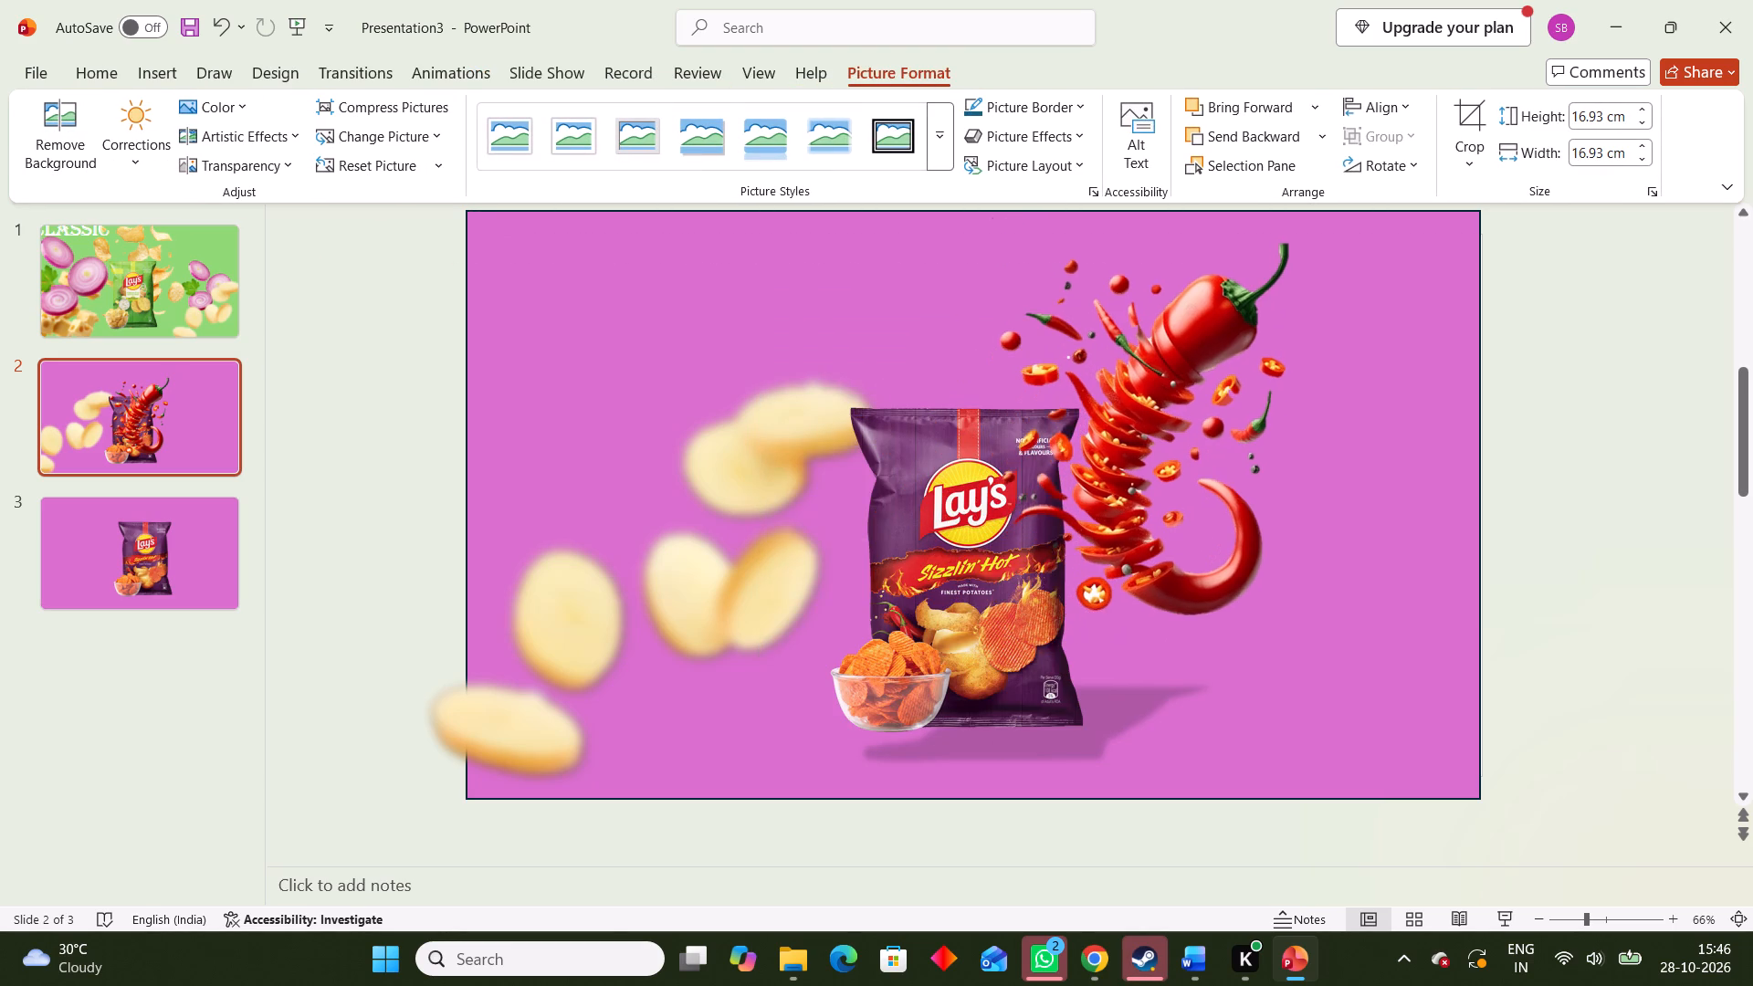
drag(1251, 401, 1300, 392)
scroll(1277, 692, up, 2)
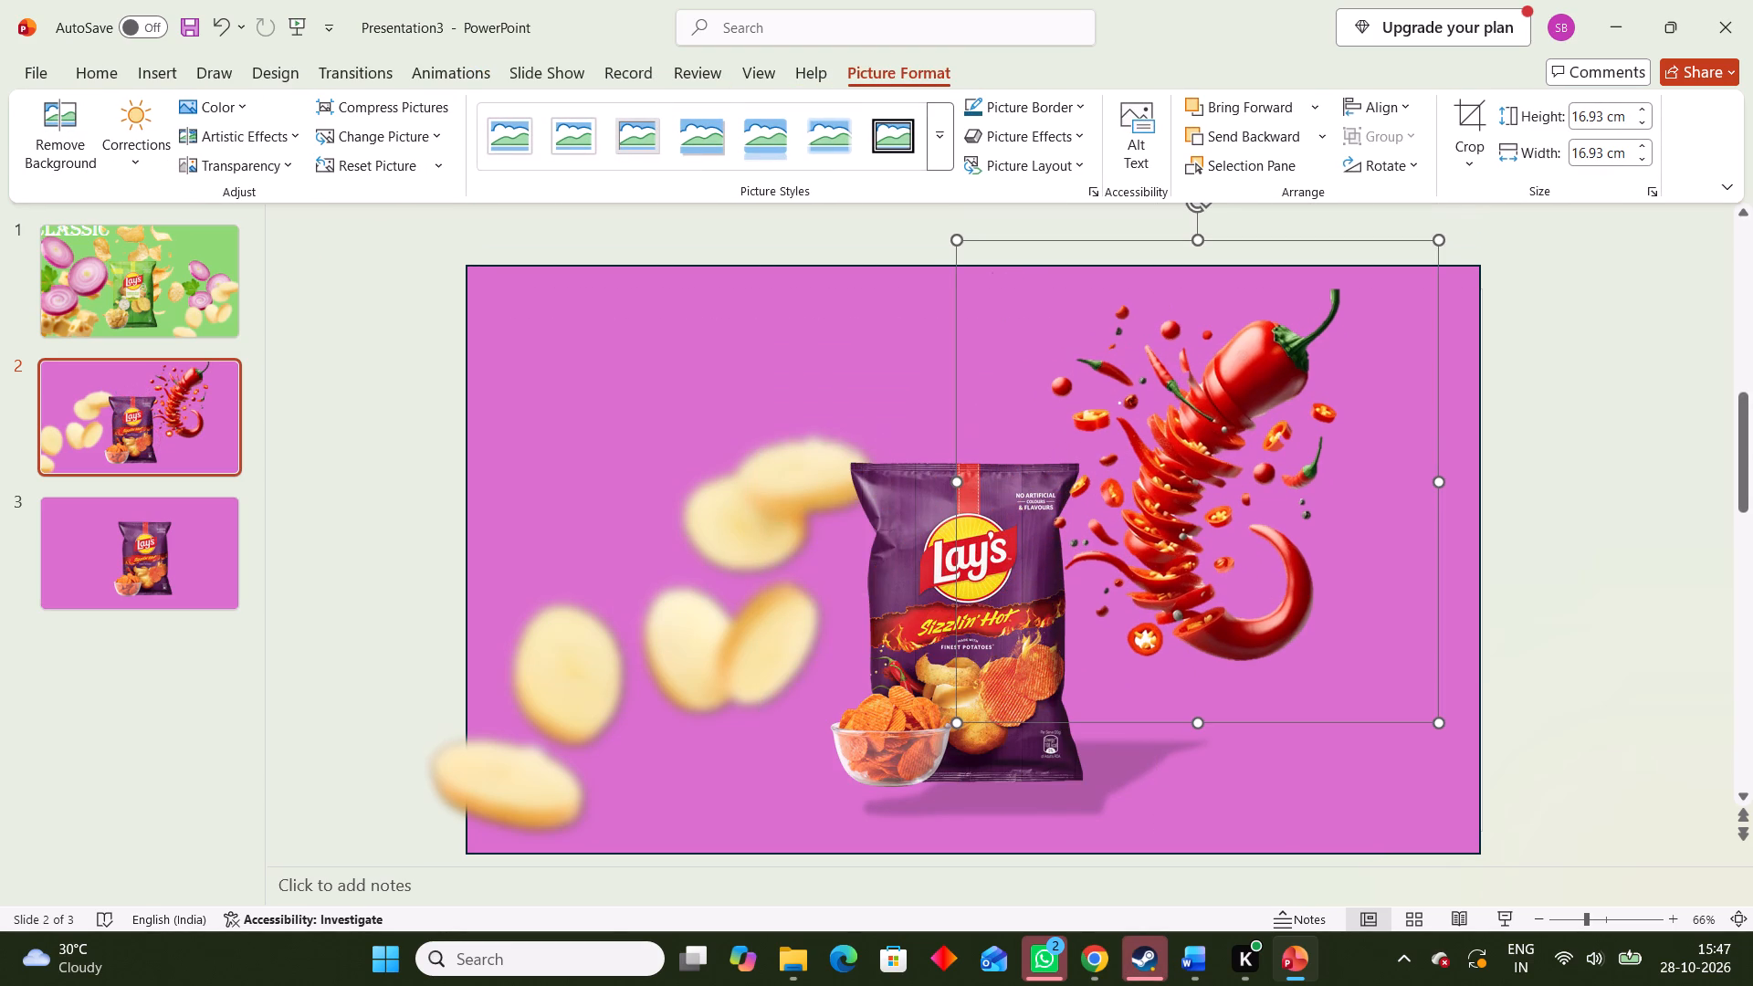
drag(1193, 207, 1173, 230)
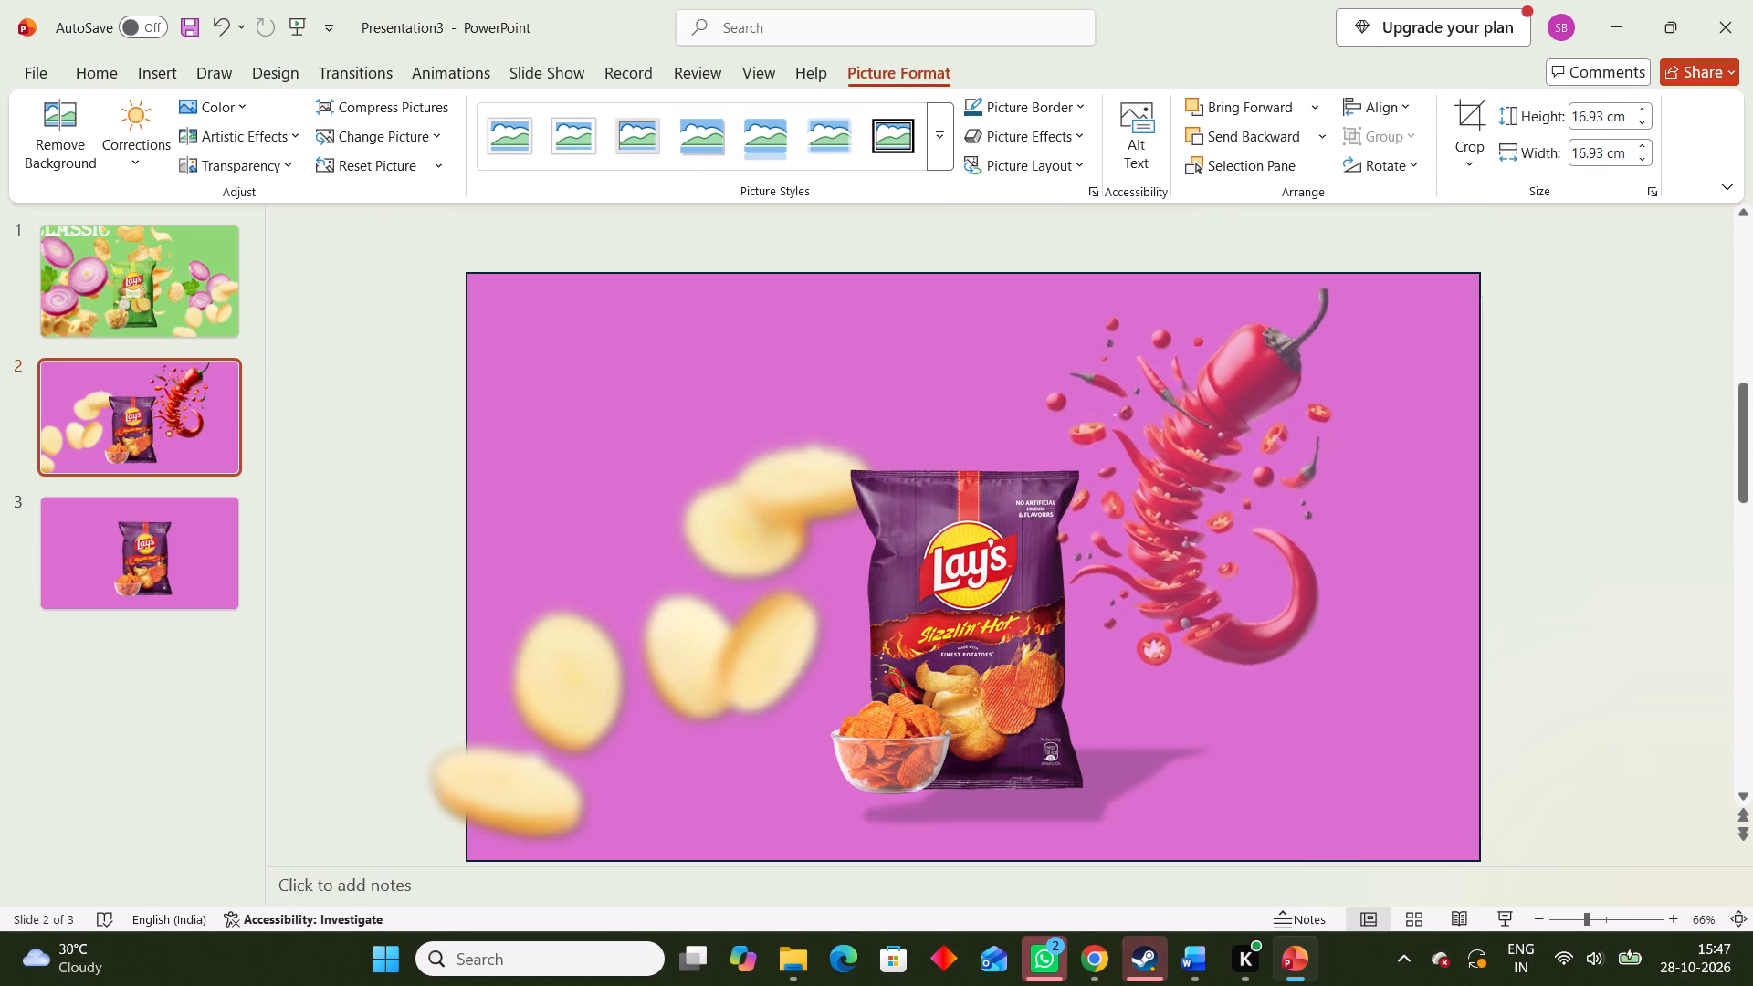
drag(1173, 230, 1113, 294)
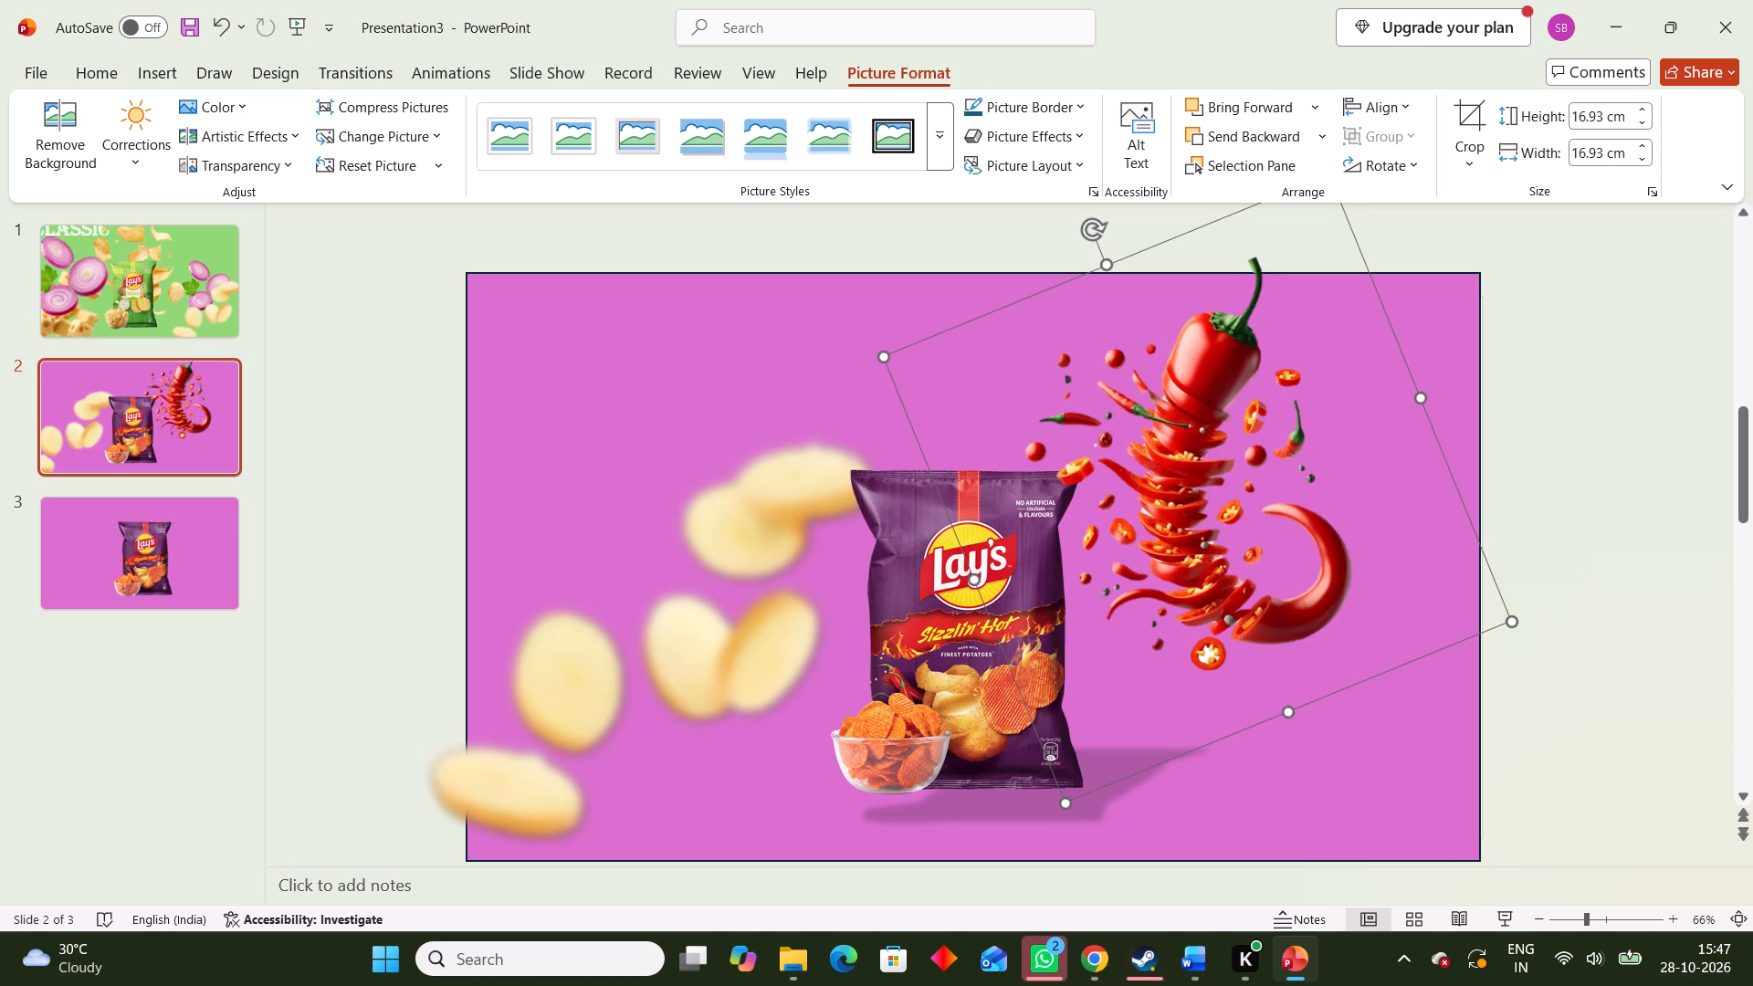
drag(1282, 451, 1274, 440)
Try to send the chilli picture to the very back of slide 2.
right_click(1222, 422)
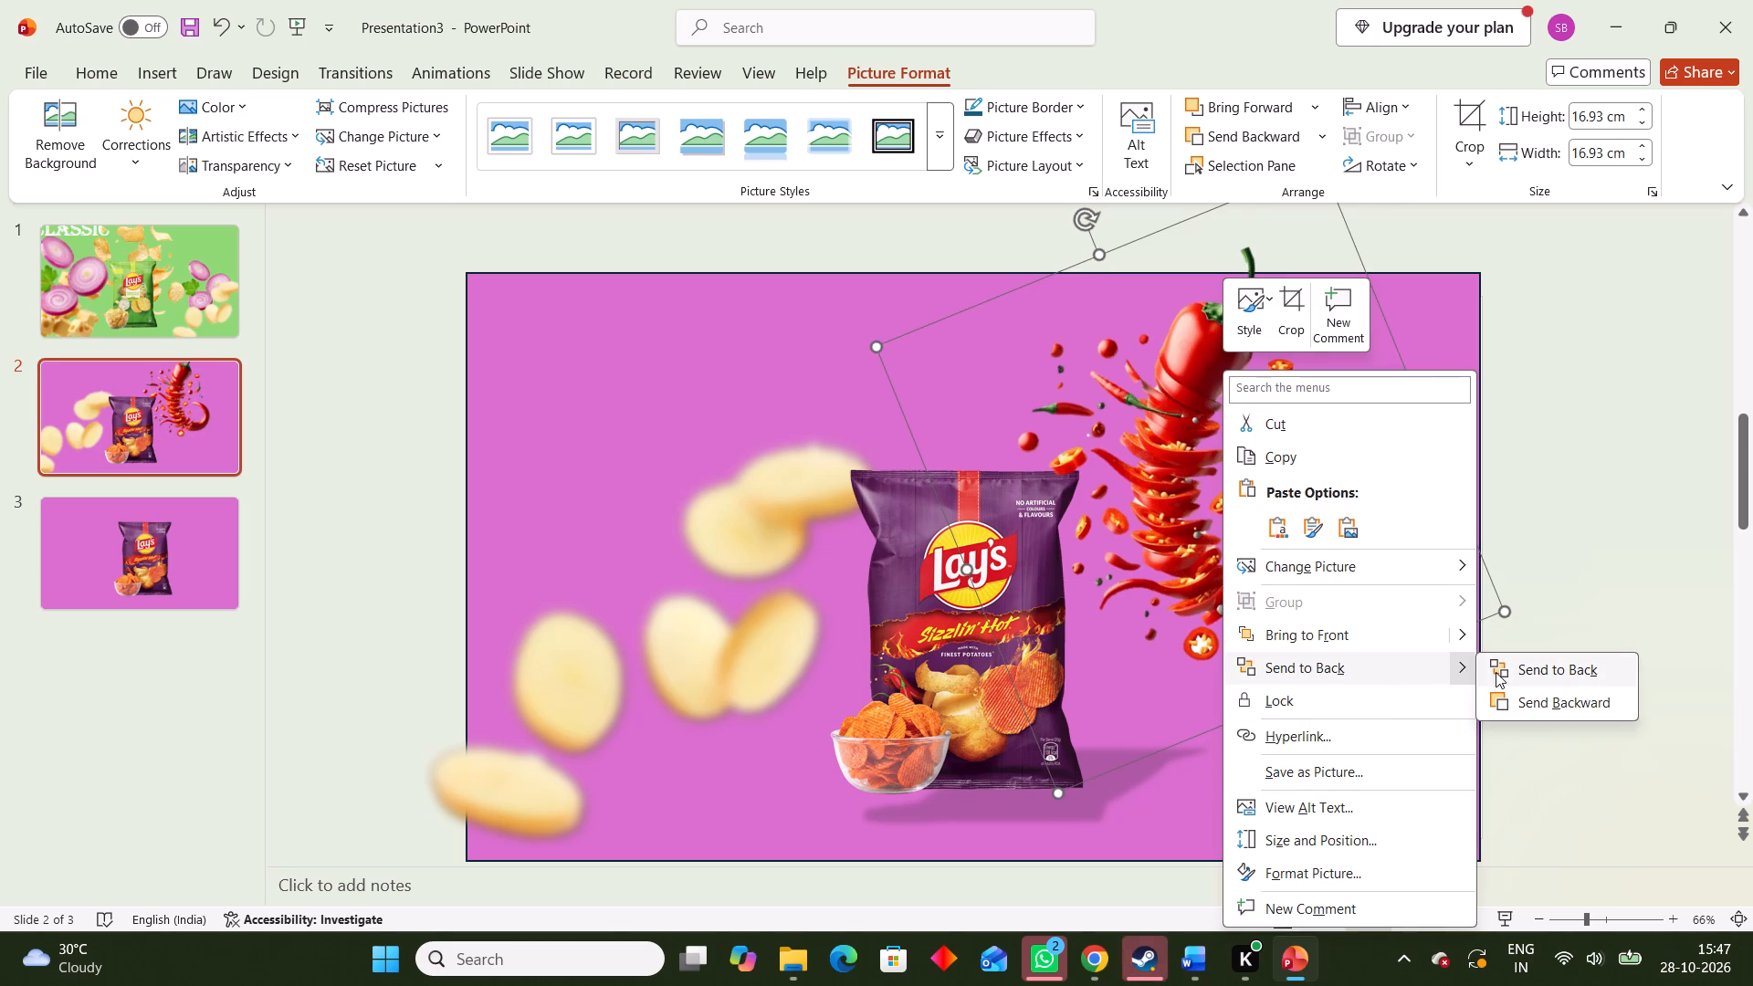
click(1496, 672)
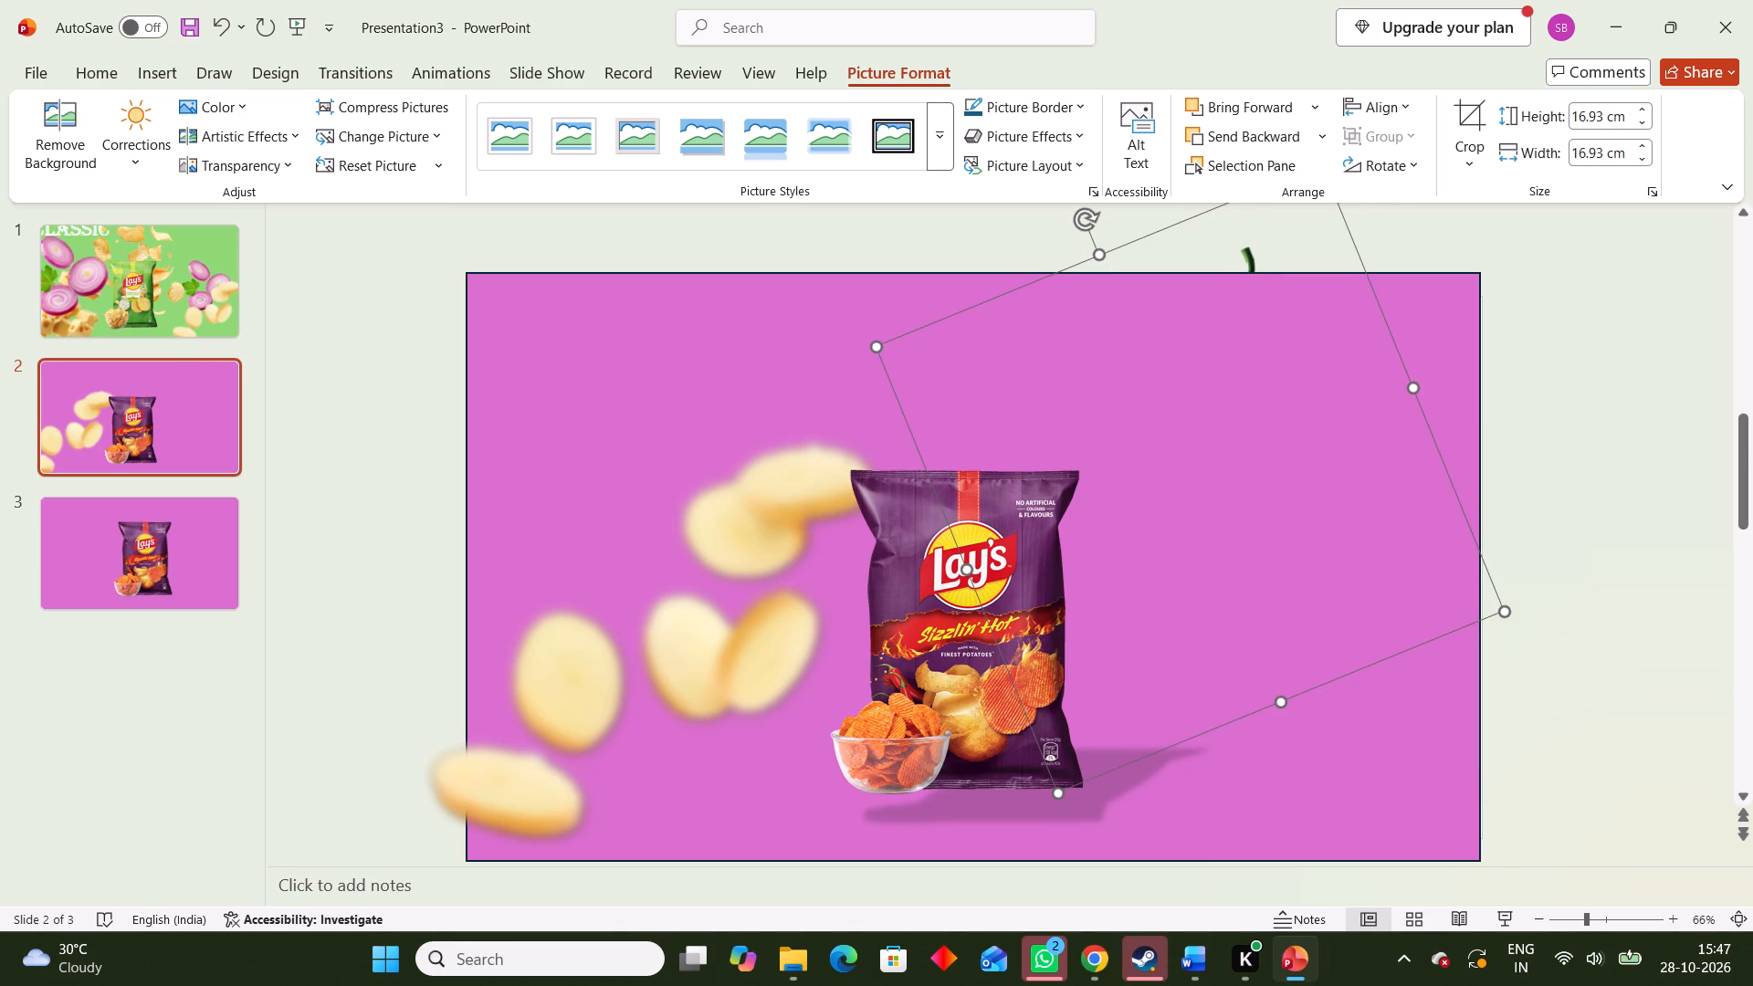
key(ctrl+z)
Send the chilli picture one level backward.
right_click(1147, 397)
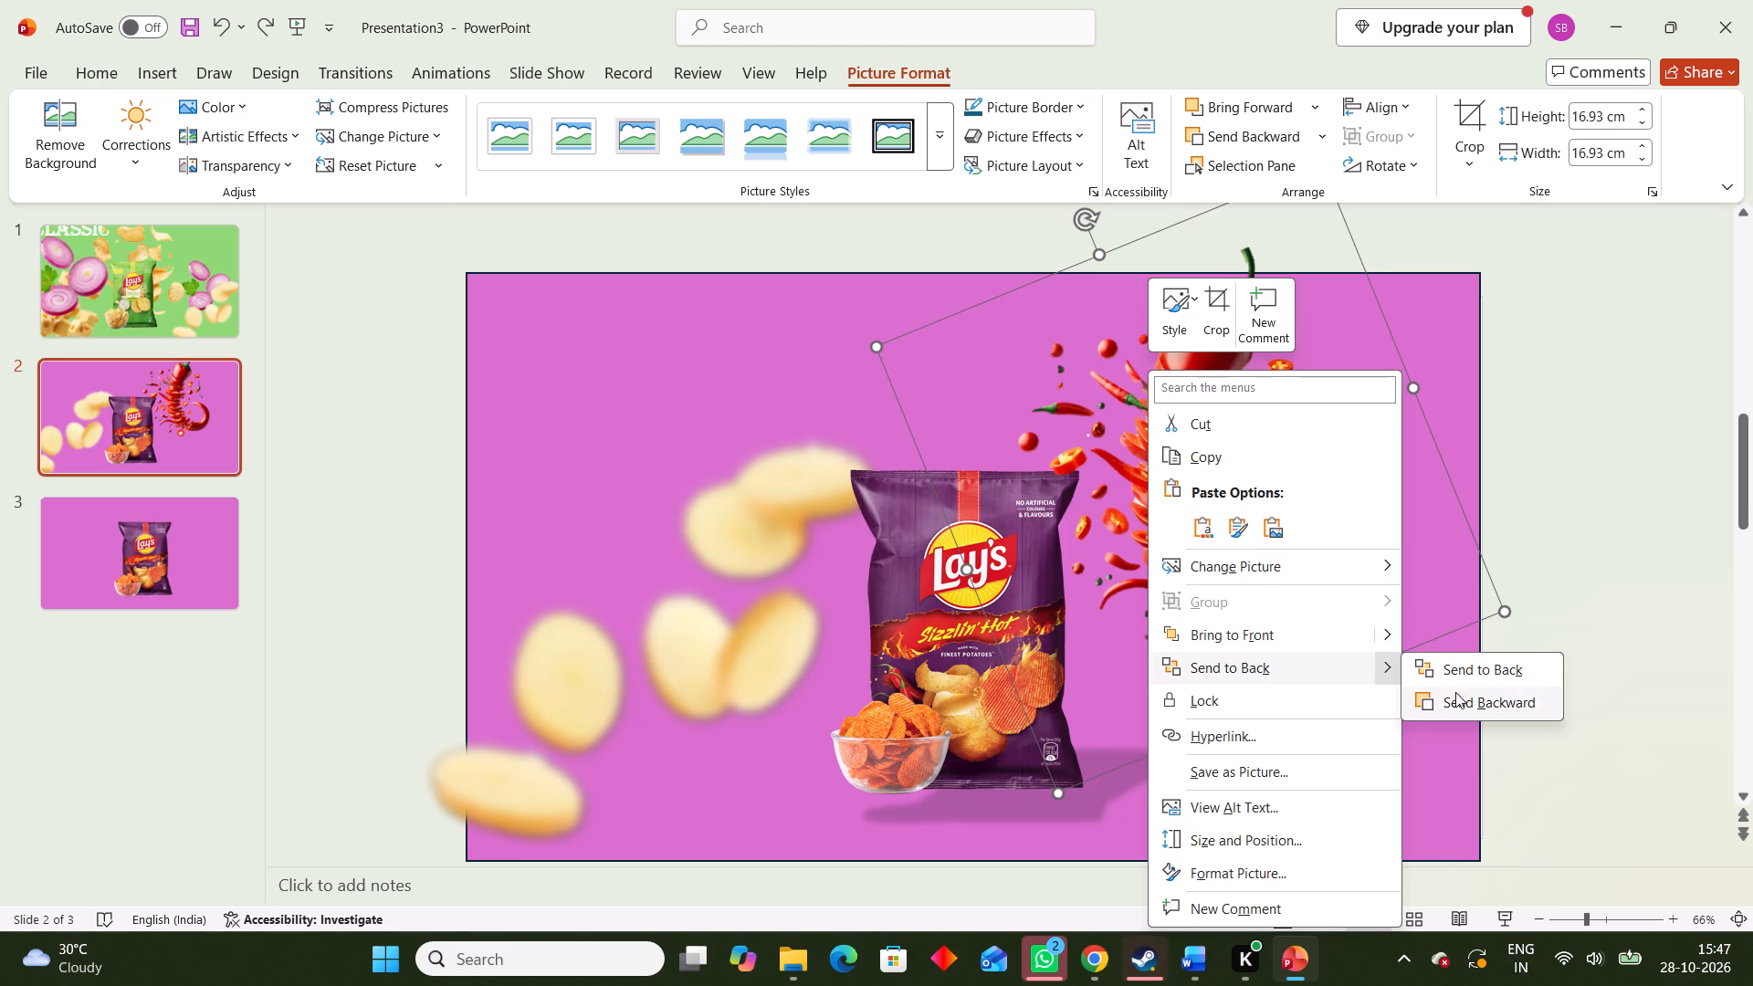
click(1455, 692)
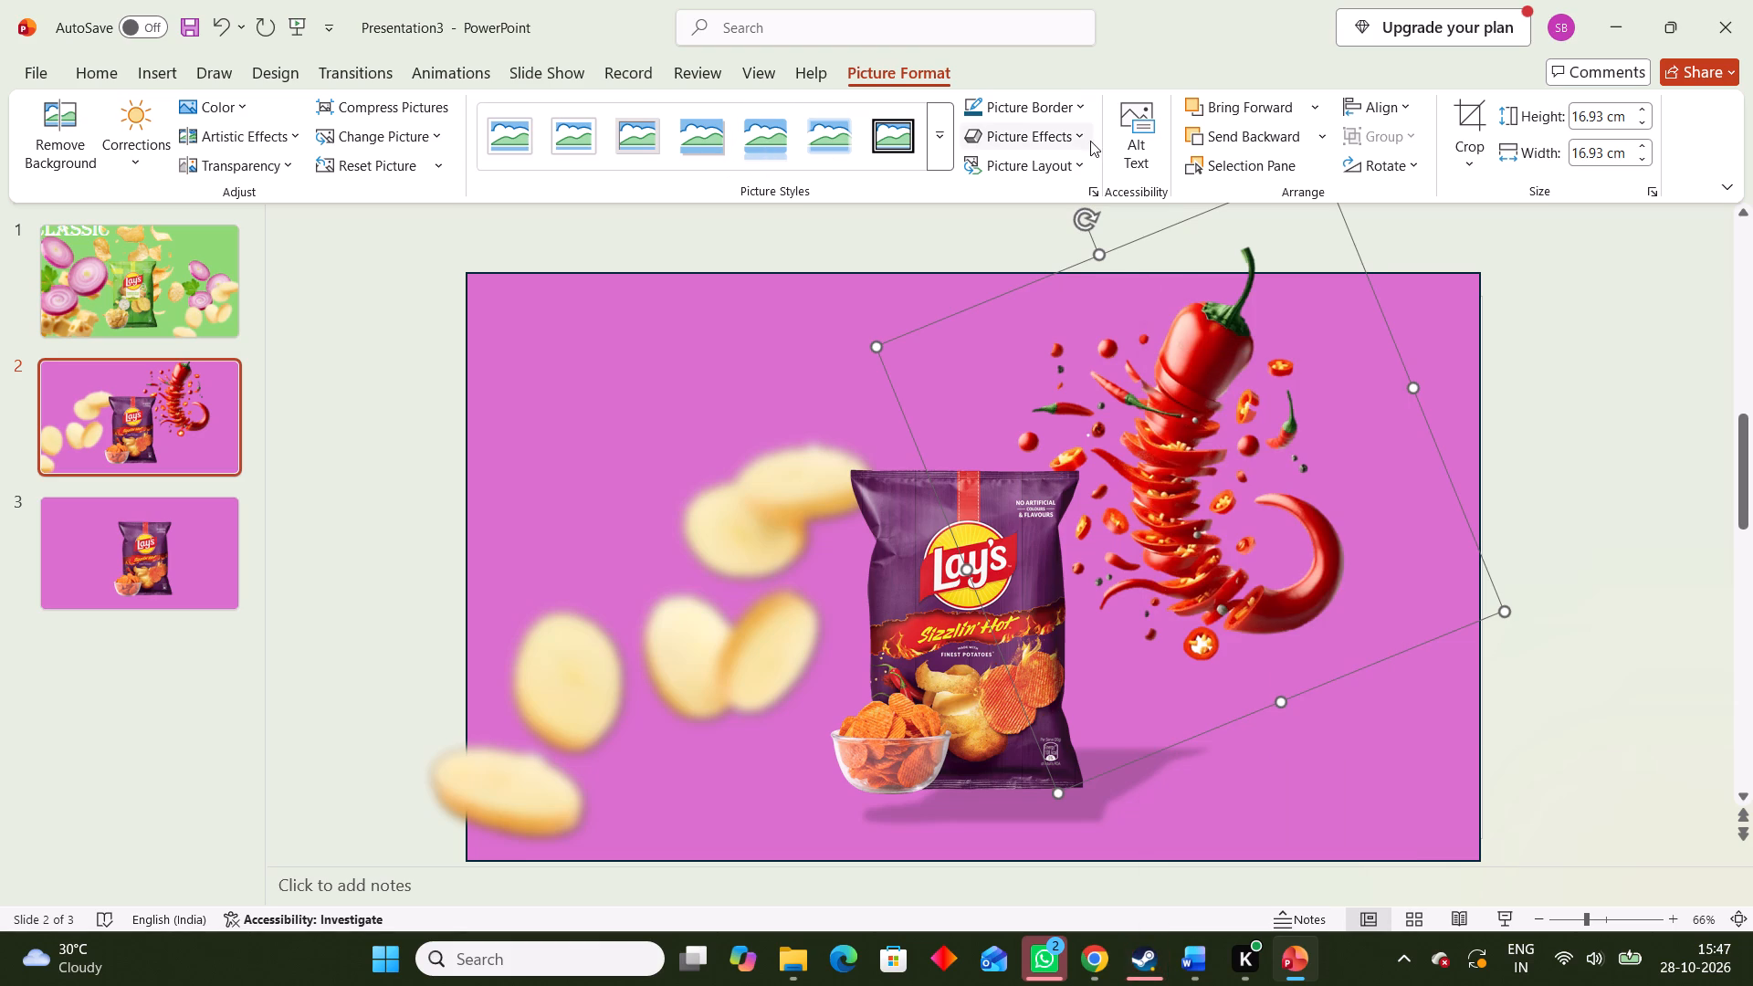
Give the chilli picture an outer shadow and the Blur artistic effect.
click(1085, 141)
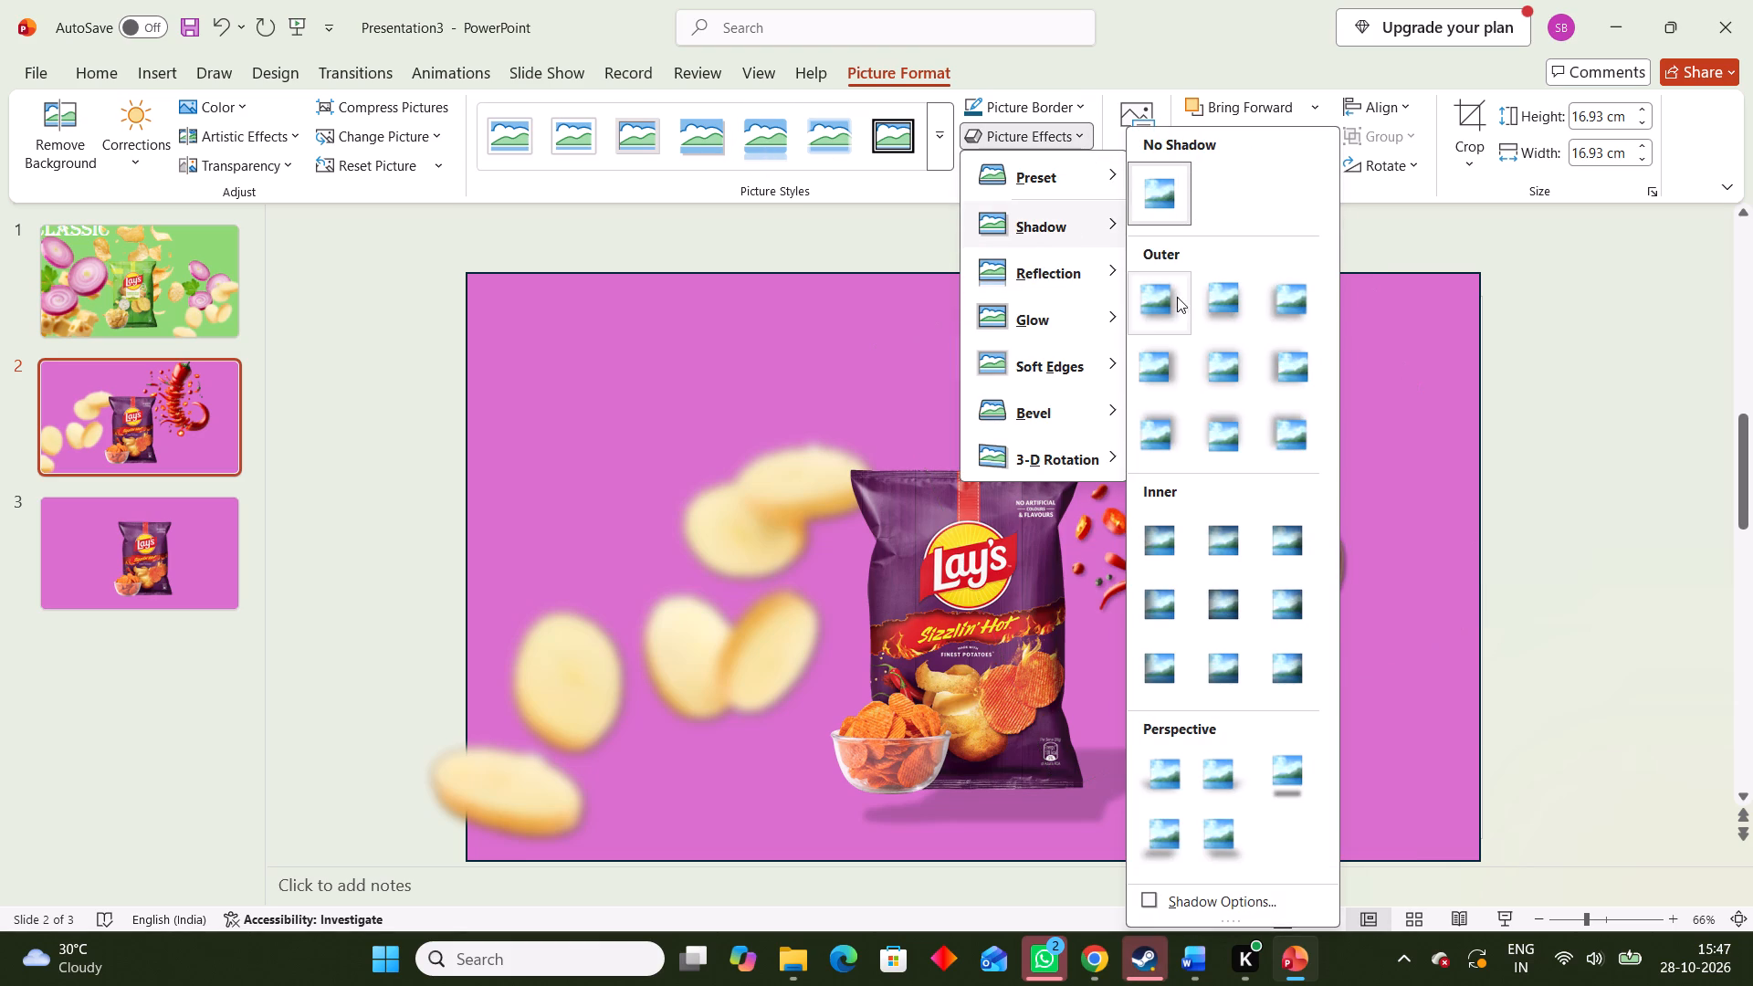
click(1183, 301)
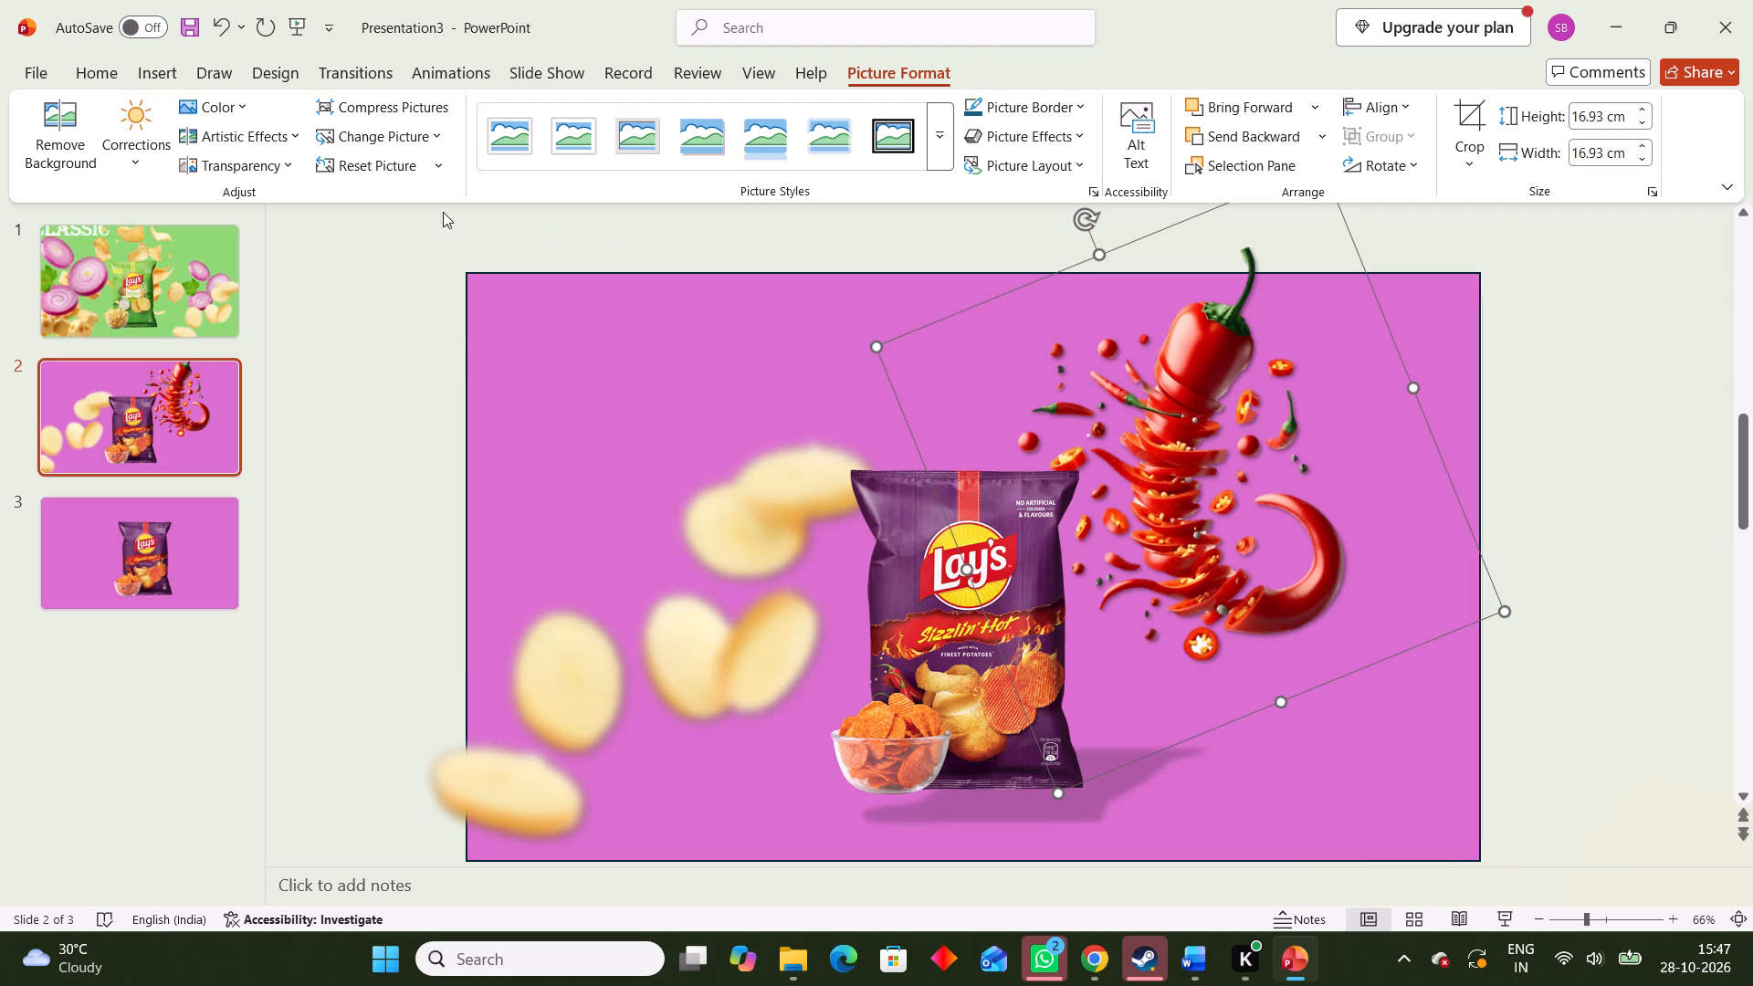
click(287, 137)
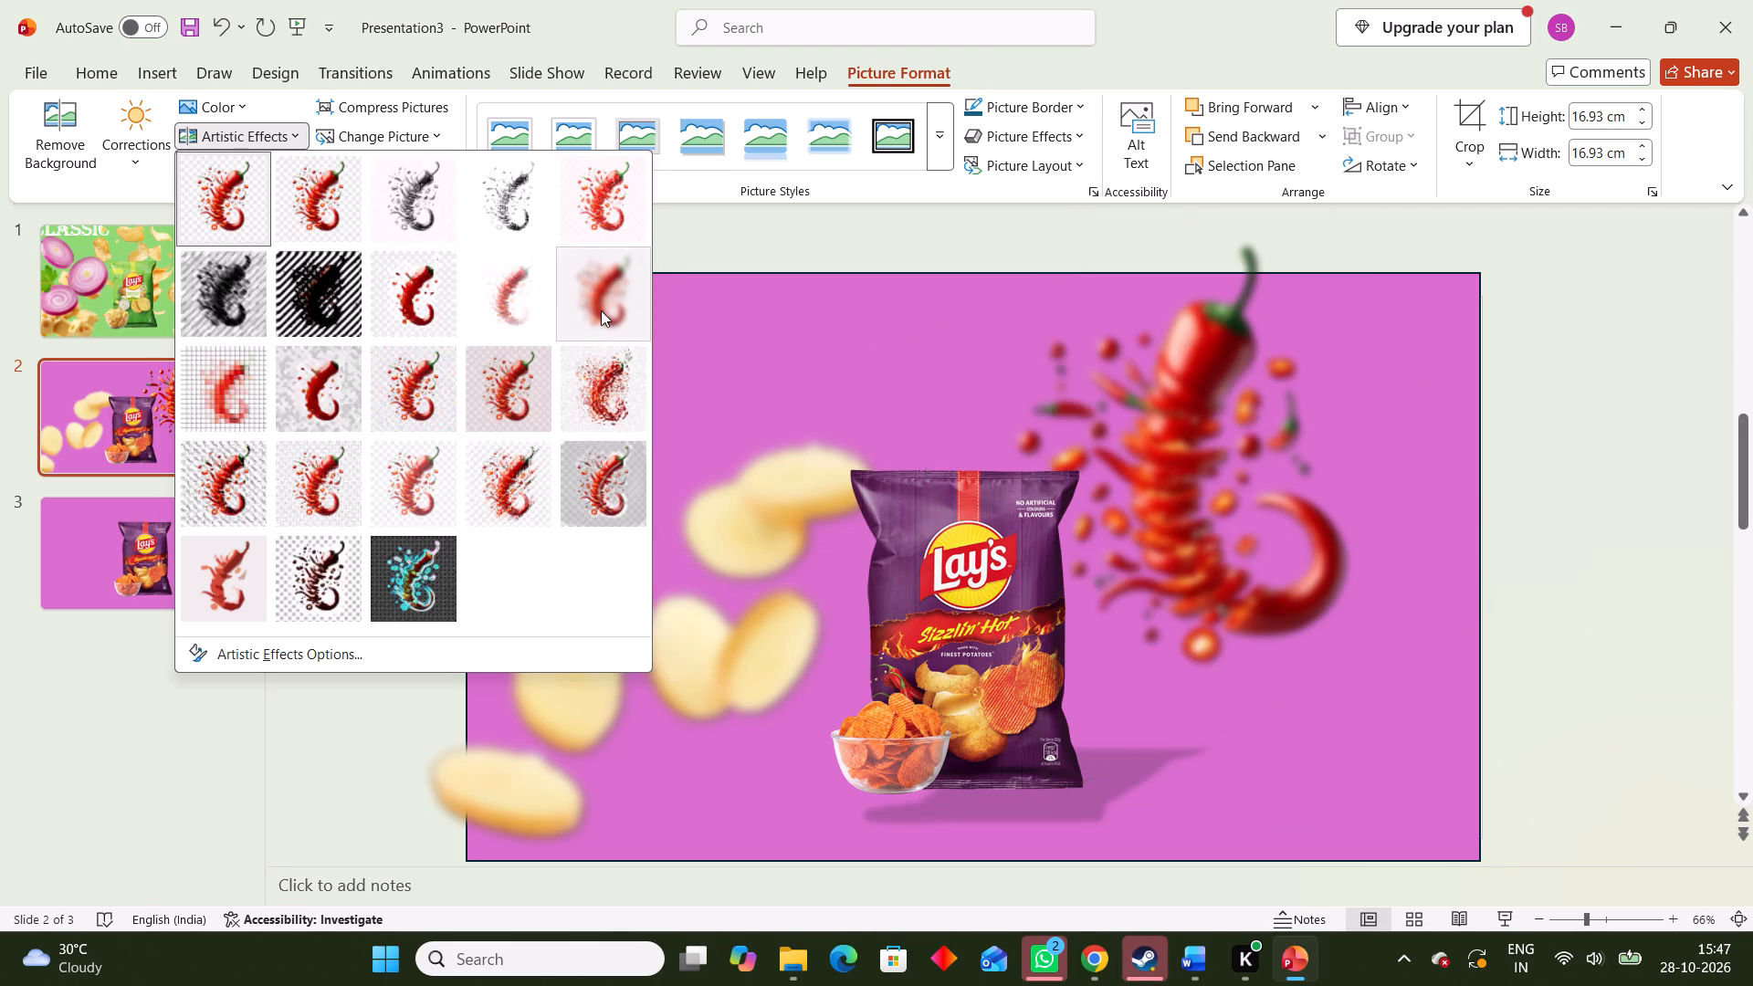
click(601, 310)
Shift the blurred chilli picture slightly right and down, away from the packet.
click(1548, 499)
click(1142, 504)
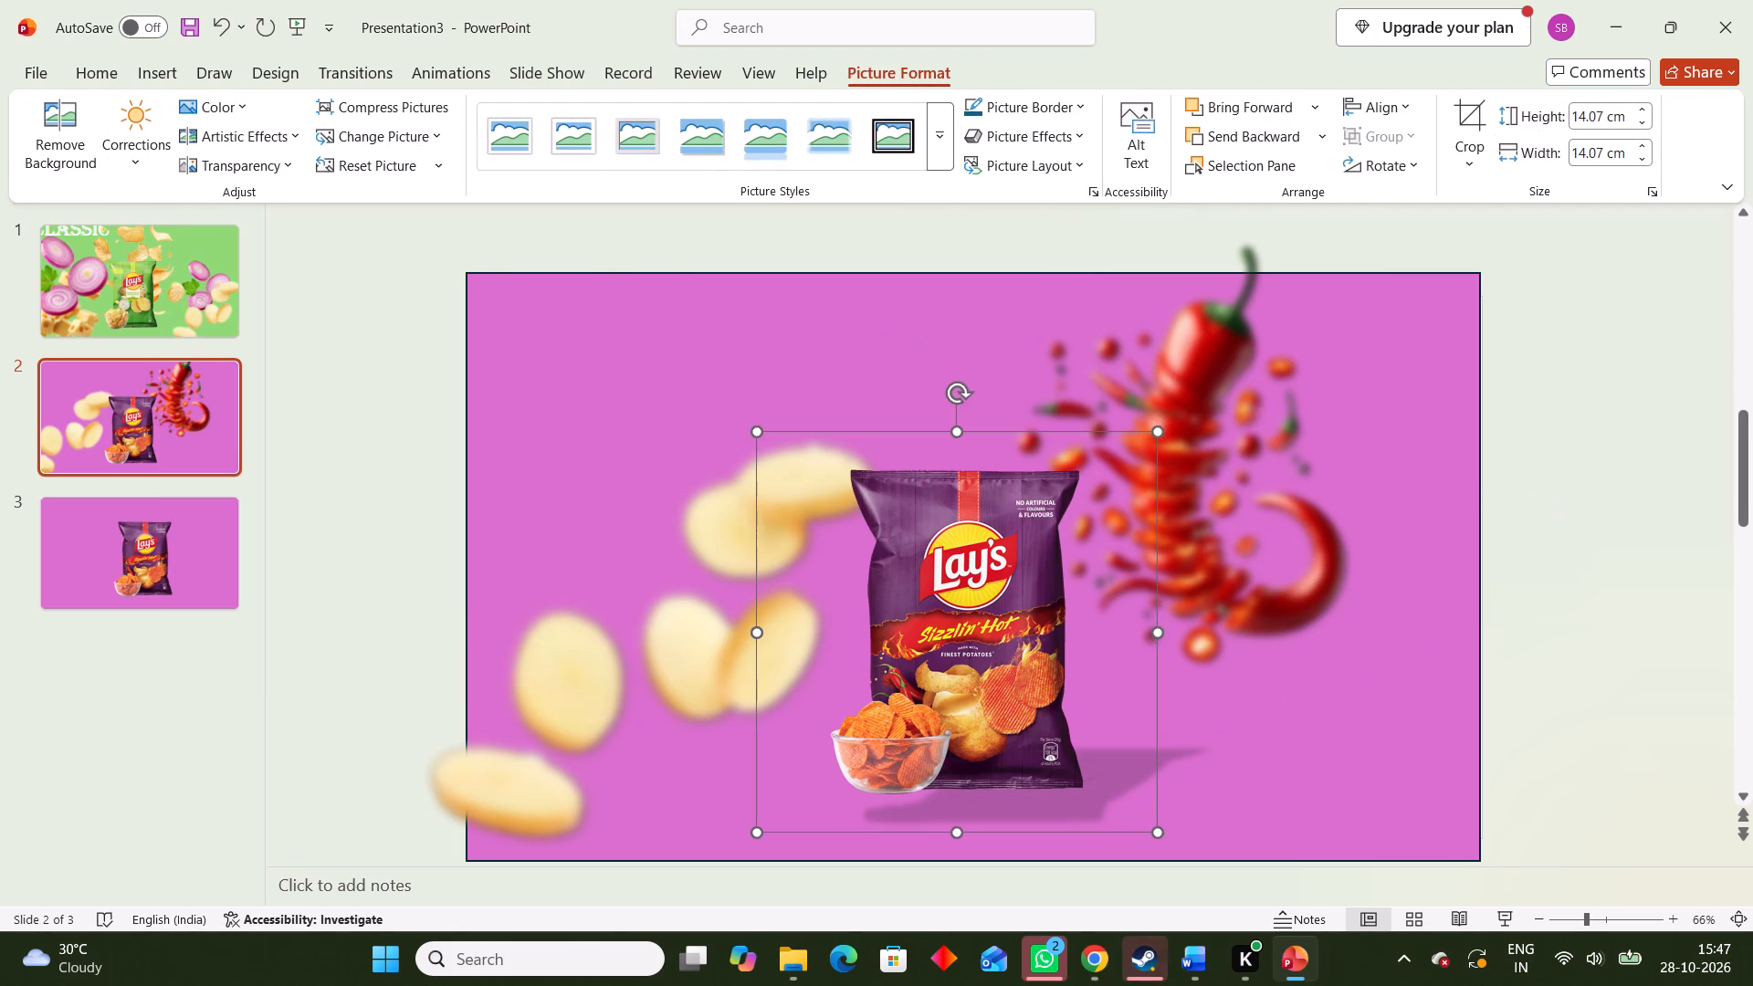
click(1166, 367)
drag(1187, 388, 1218, 403)
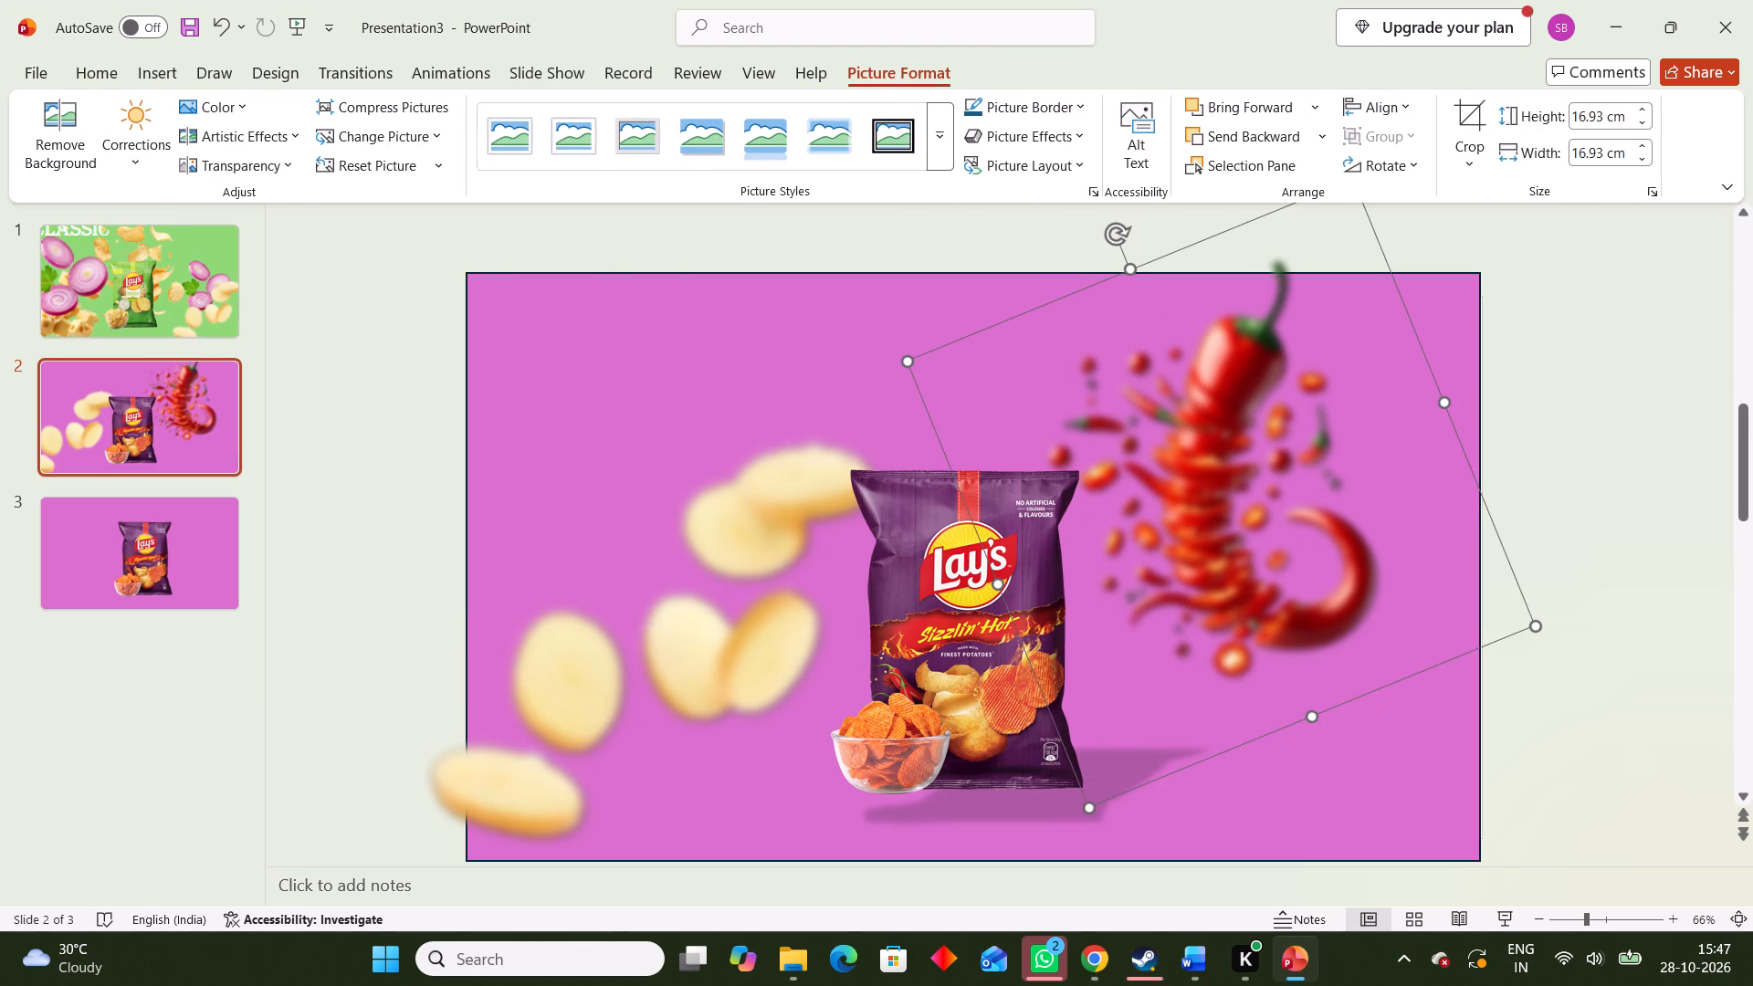
Switch to Chrome and look through the "red chilli png" image results for another chilli picture.
click(1079, 964)
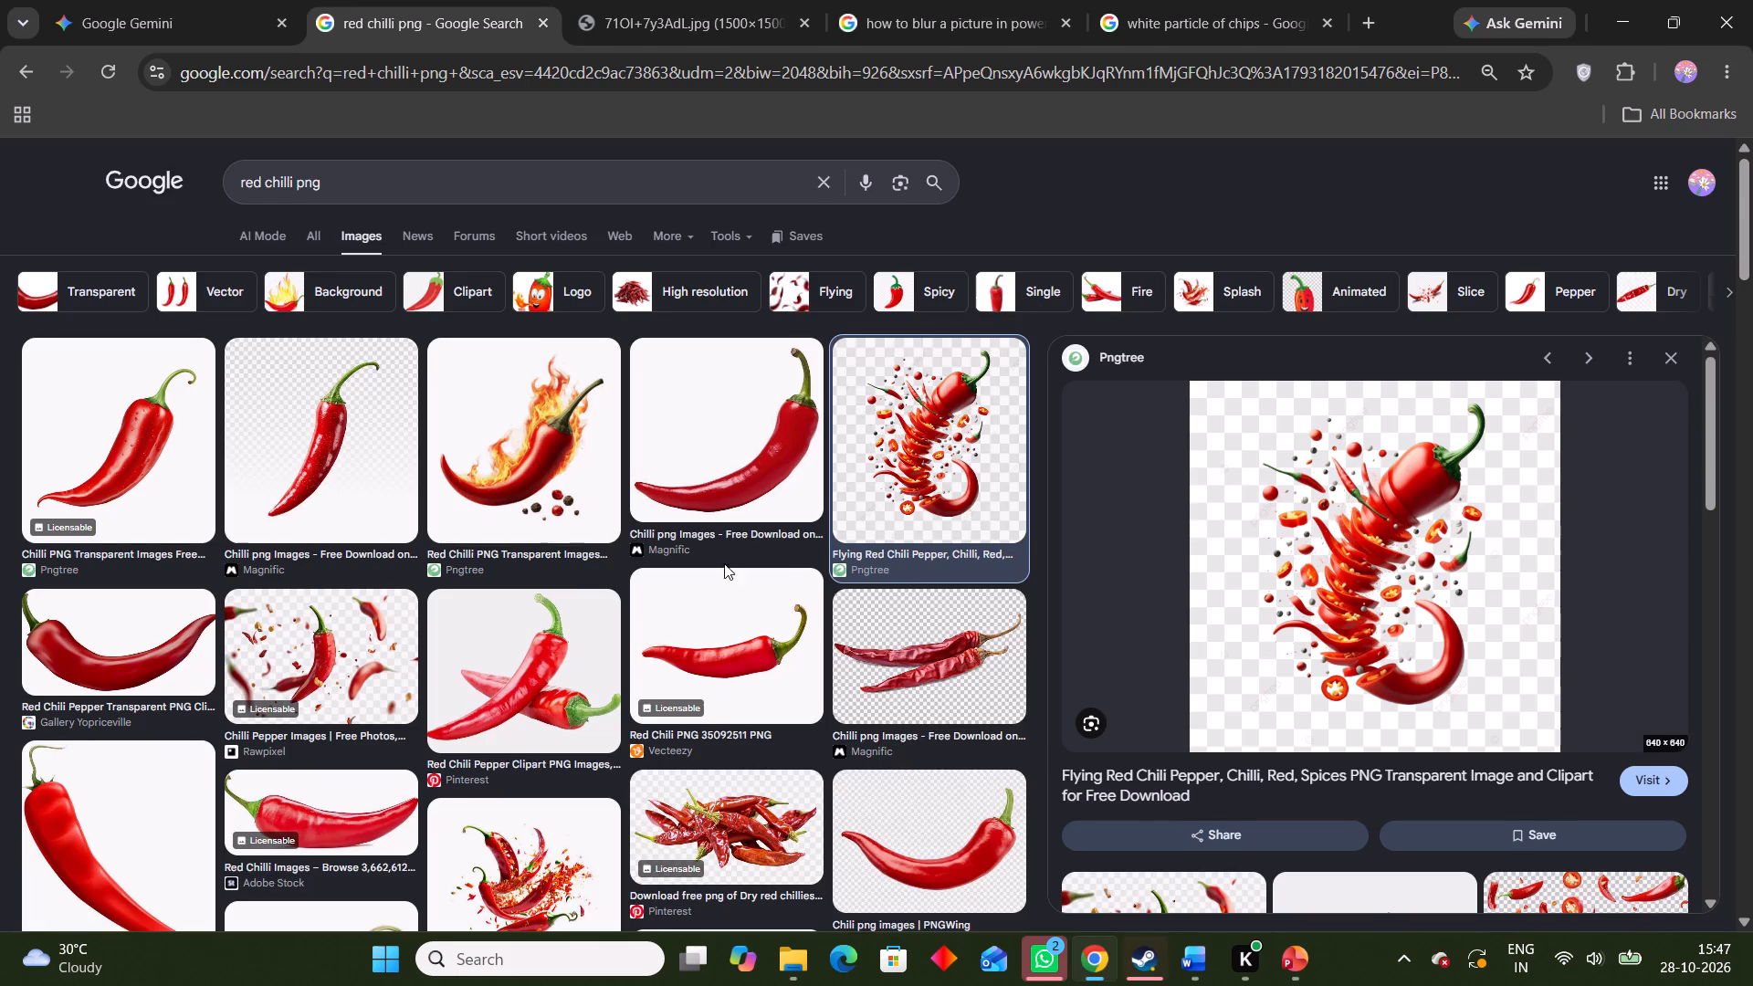
scroll(721, 564, down, 9)
scroll(404, 563, down, 4)
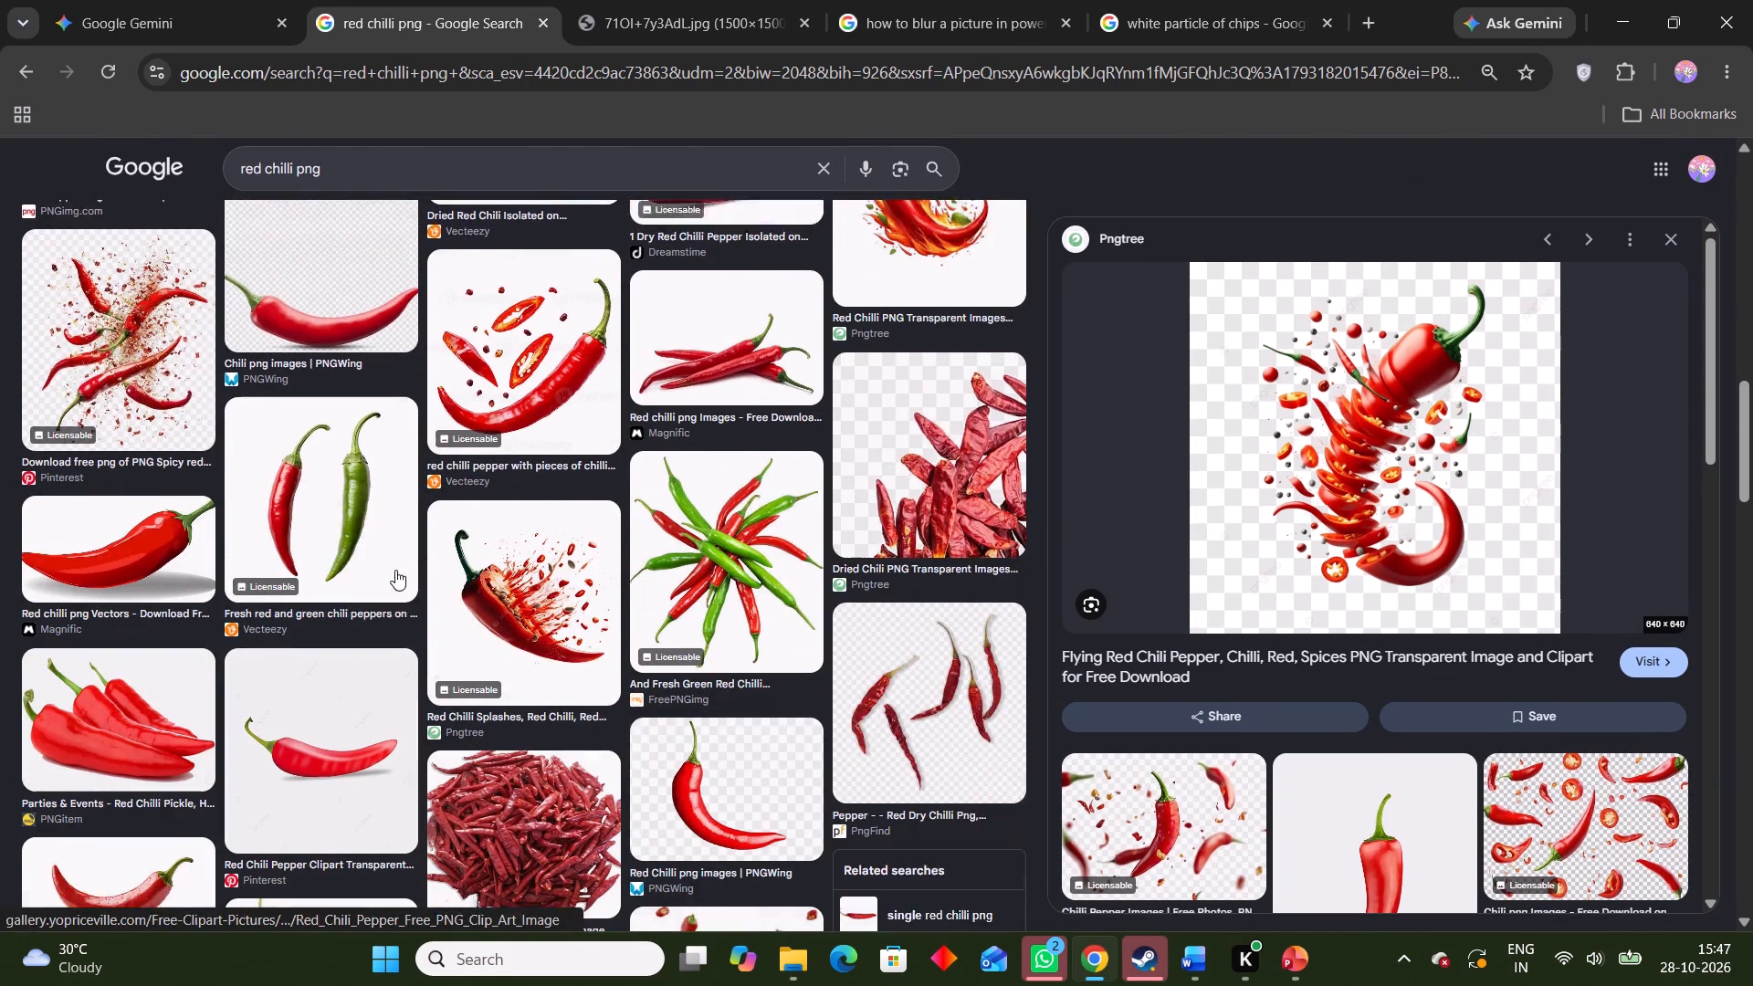
scroll(393, 557, down, 14)
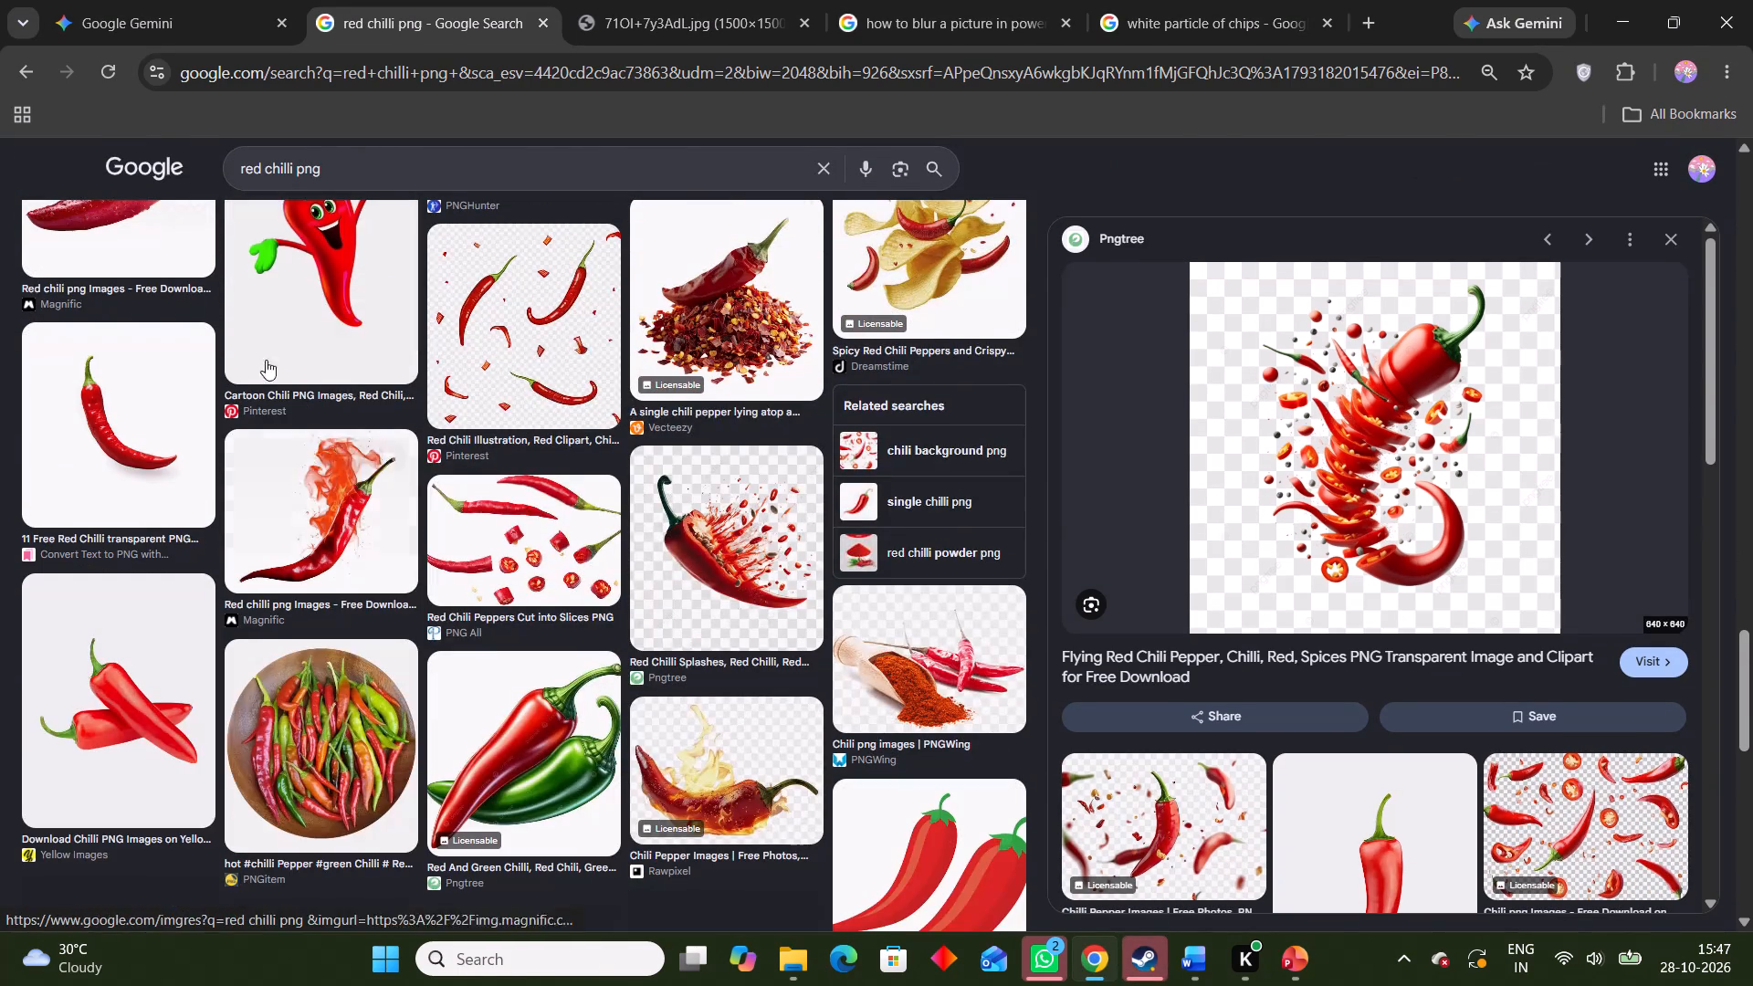
Change the Google image search to "red chilli particle png" and run it.
click(294, 164)
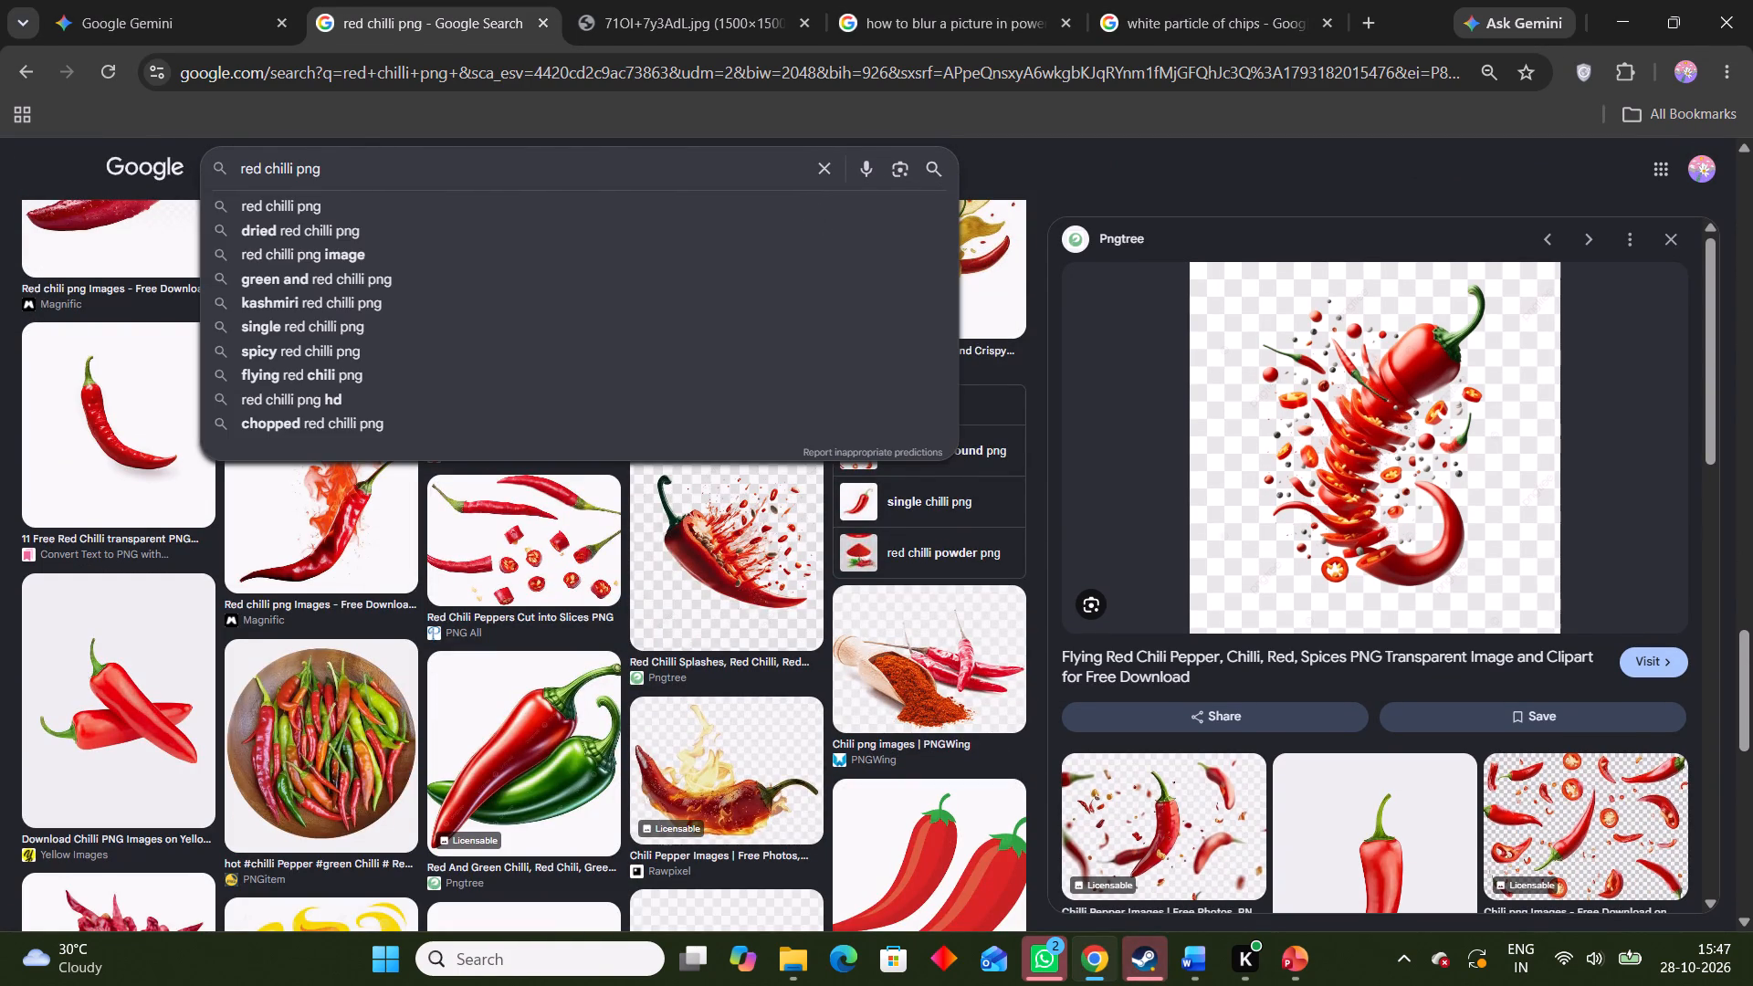
key(space)
text(particle)
key(space)
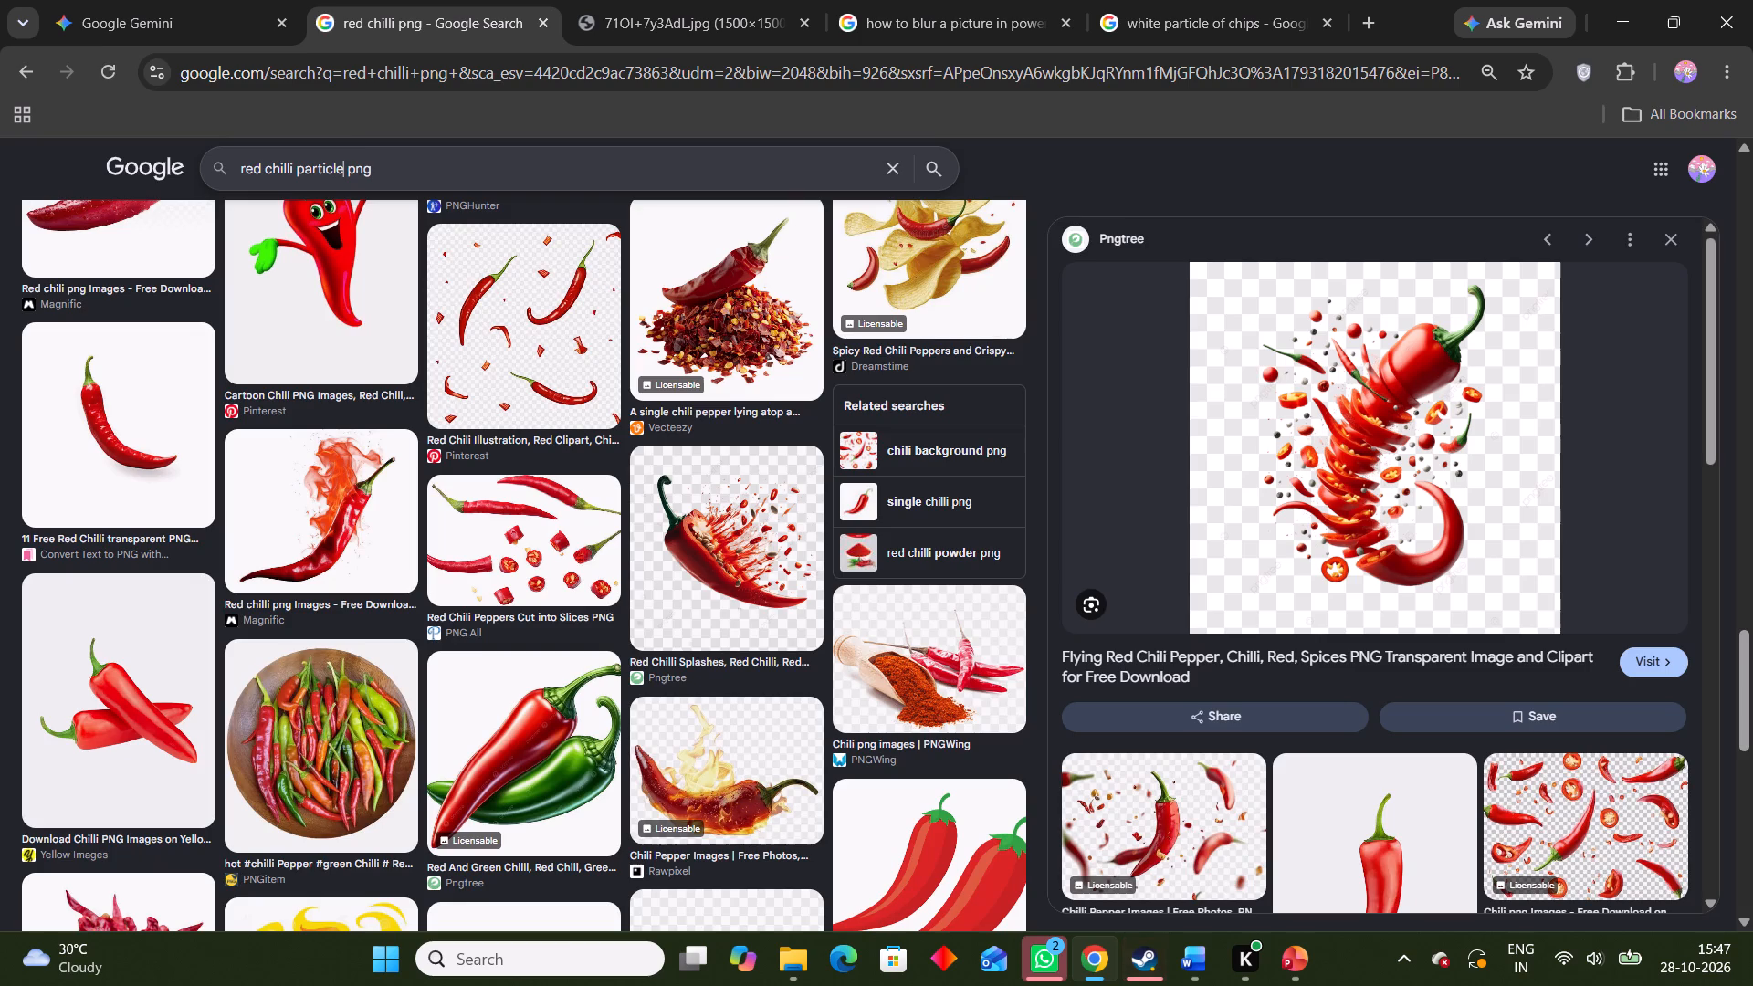
key(Return)
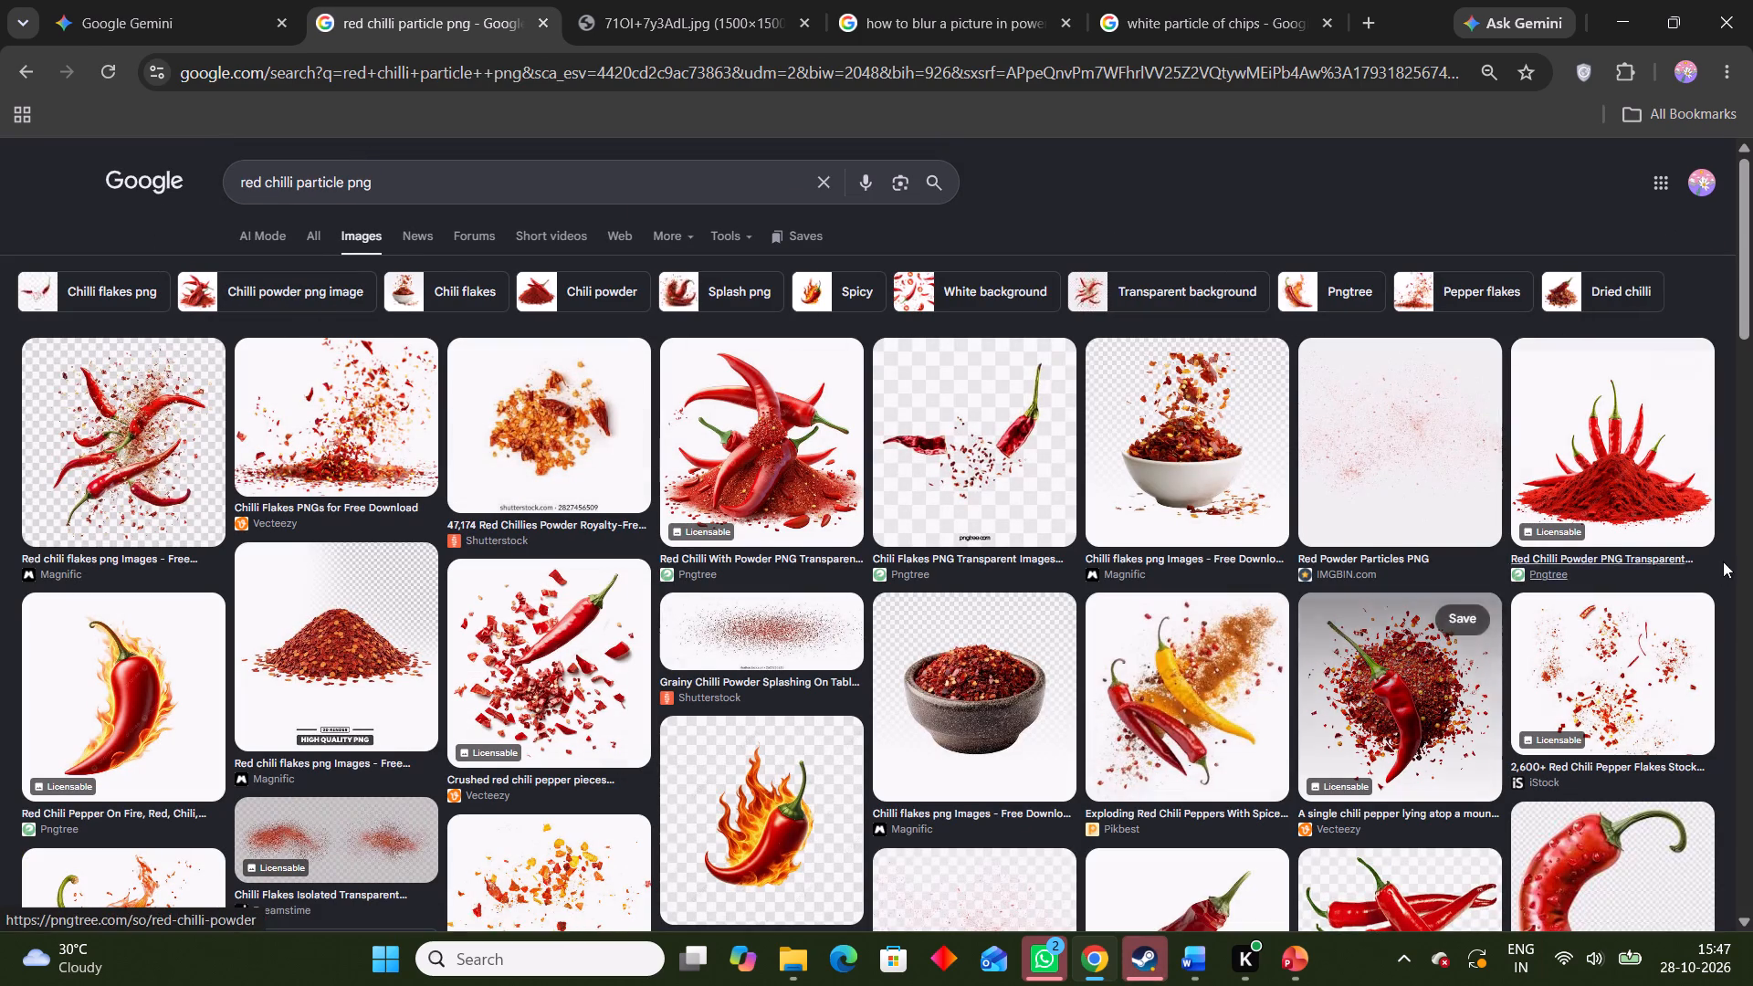
Examine the chilli particle image results for a suitable picture of scattered flakes.
scroll(1590, 565, down, 3)
scroll(1412, 564, down, 7)
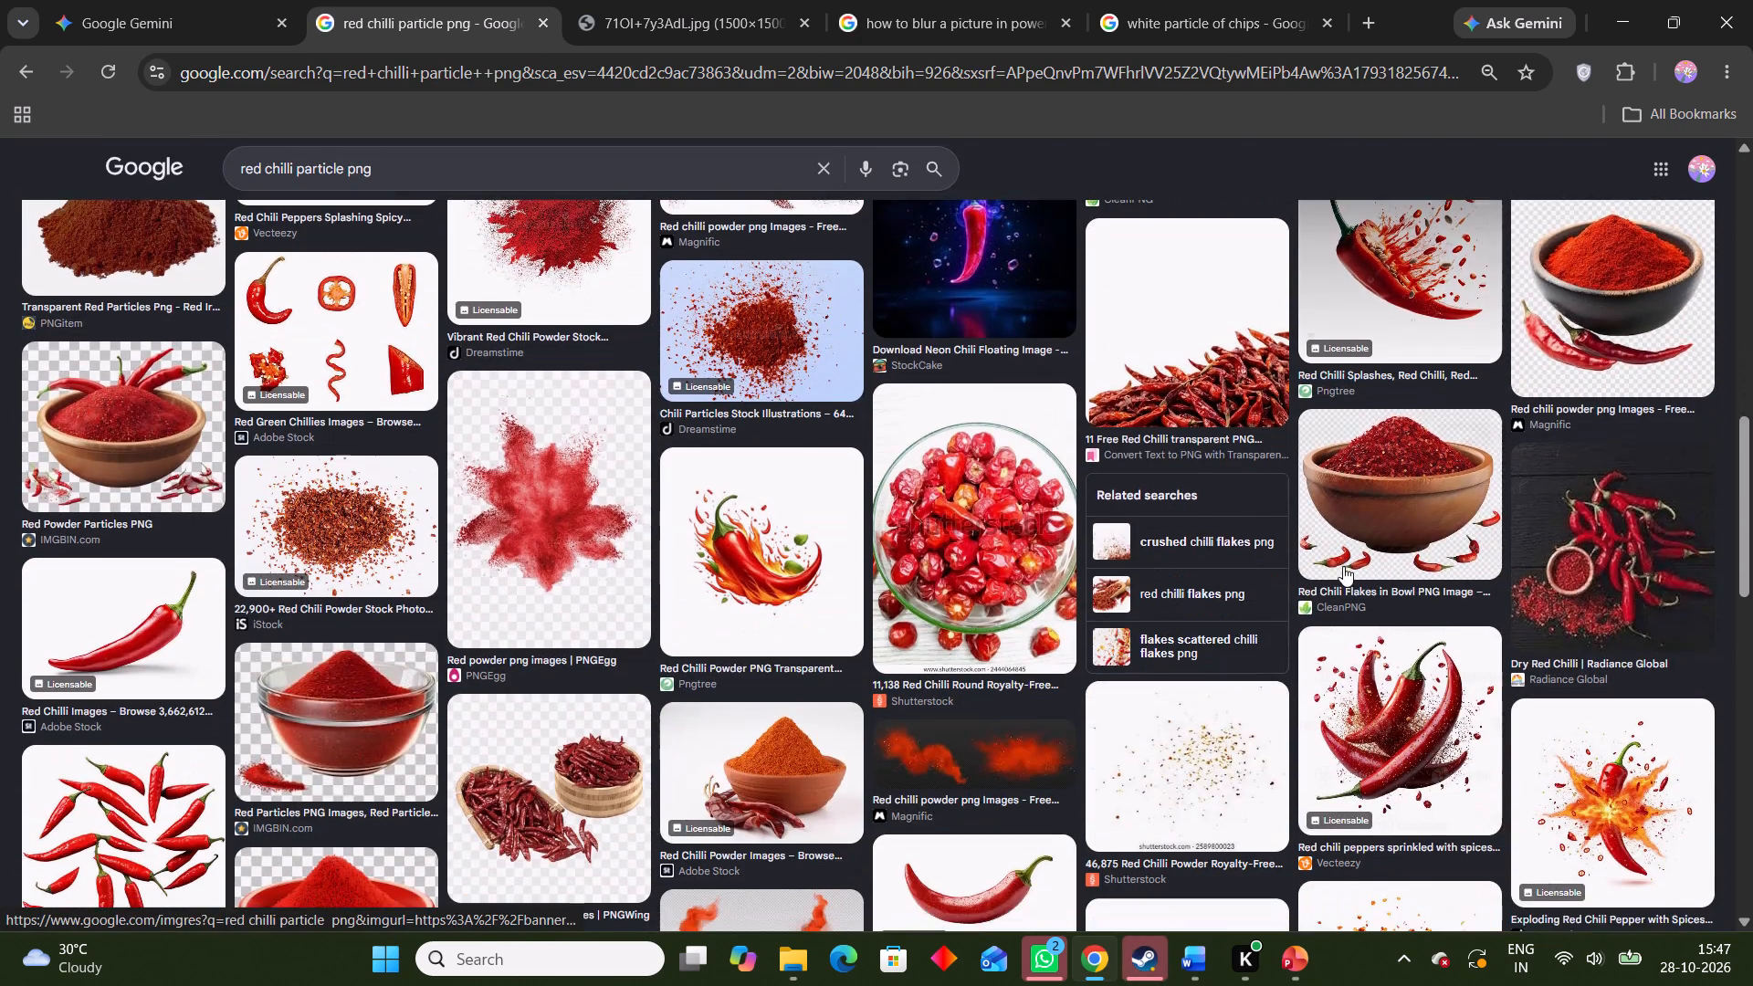
scroll(1308, 561, down, 4)
scroll(1143, 561, down, 4)
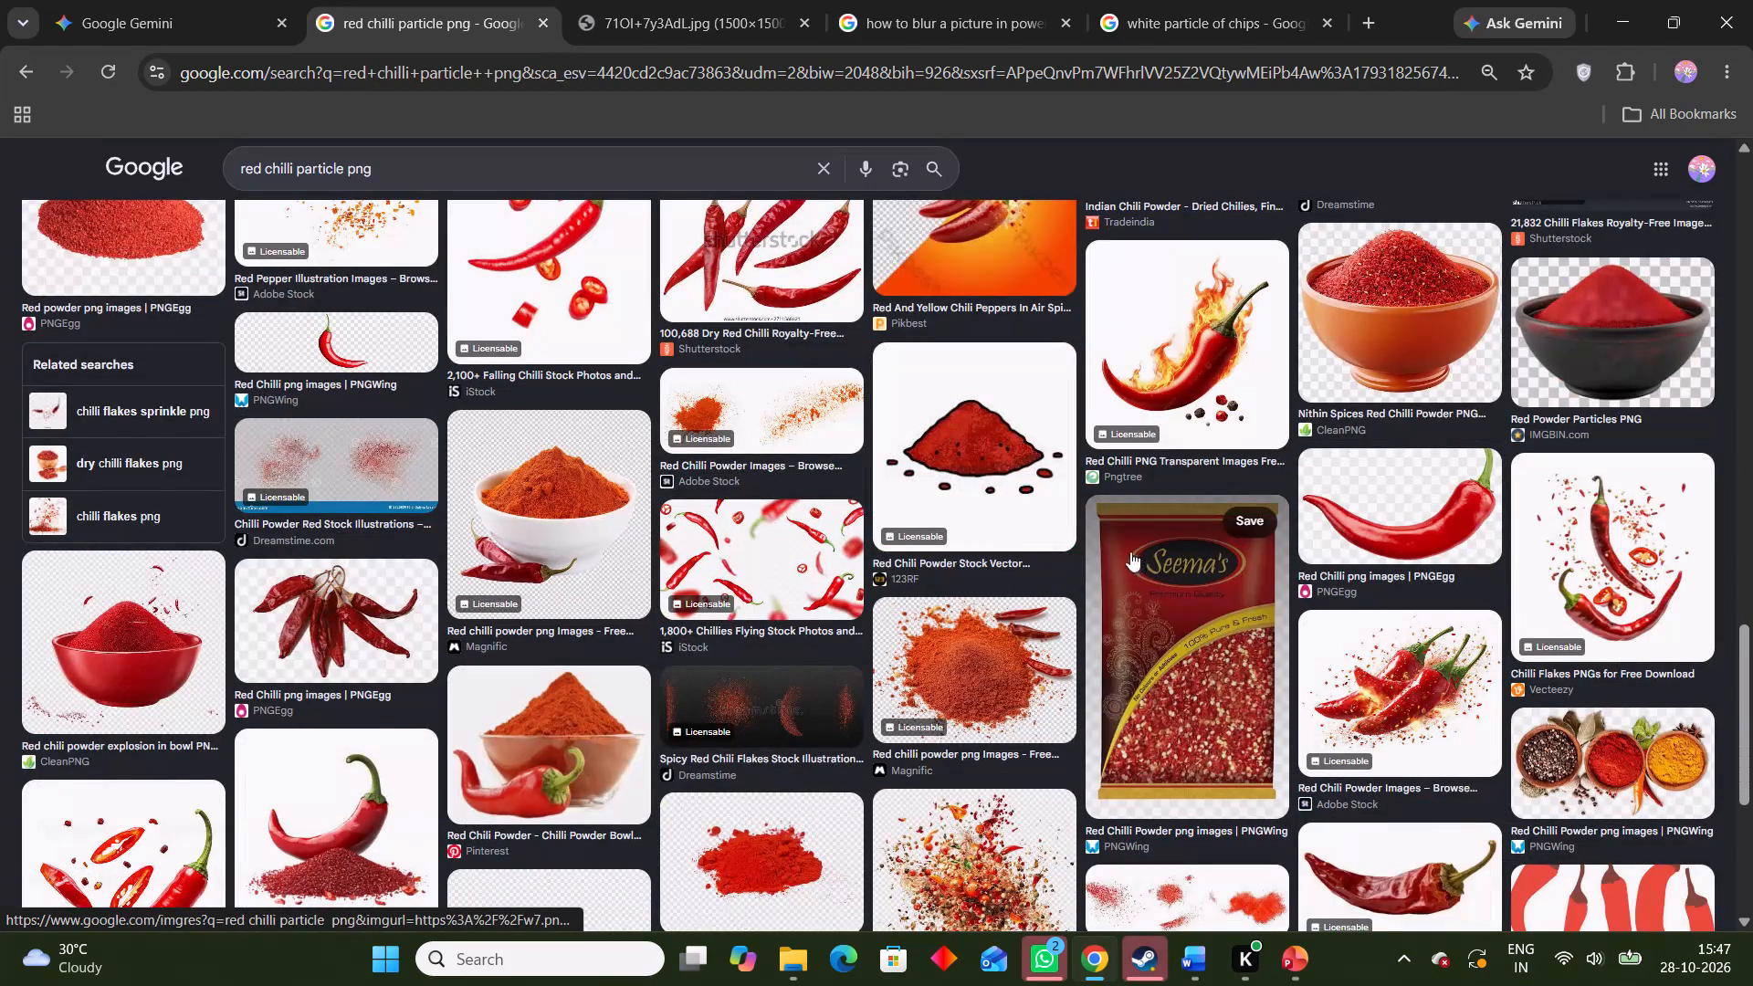
scroll(1128, 551, up, 3)
scroll(1518, 509, down, 9)
scroll(1146, 635, up, 6)
scroll(760, 710, up, 10)
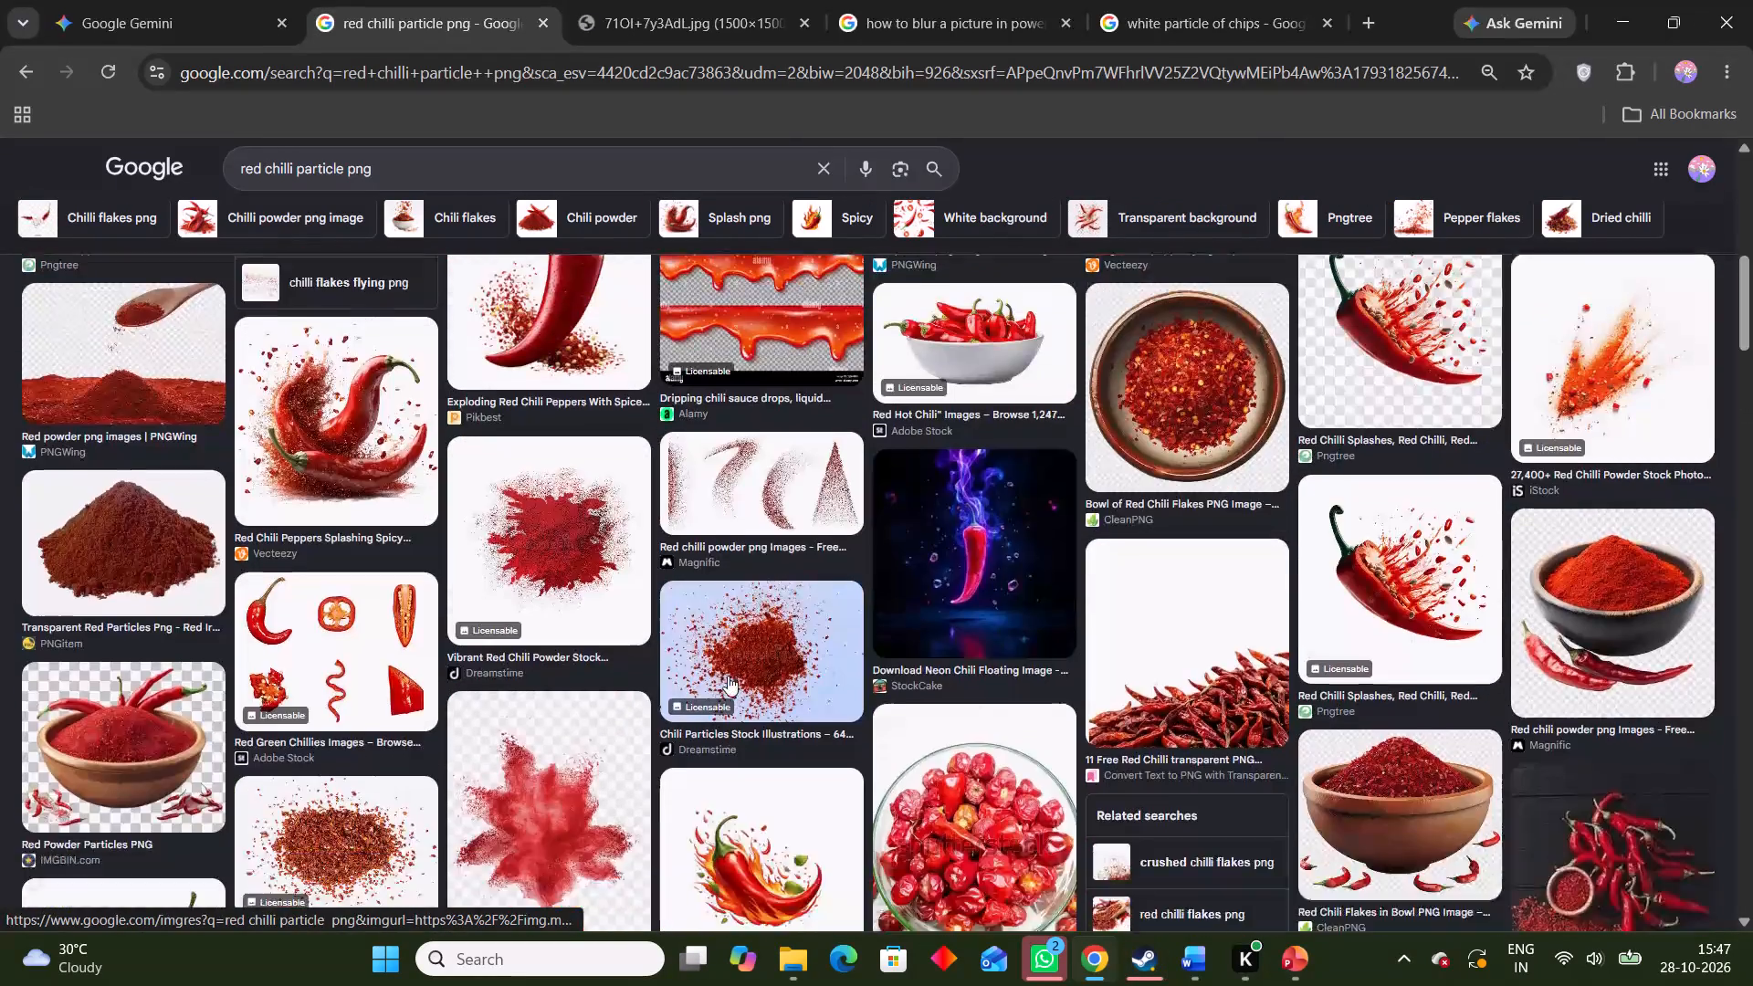
scroll(677, 656, up, 6)
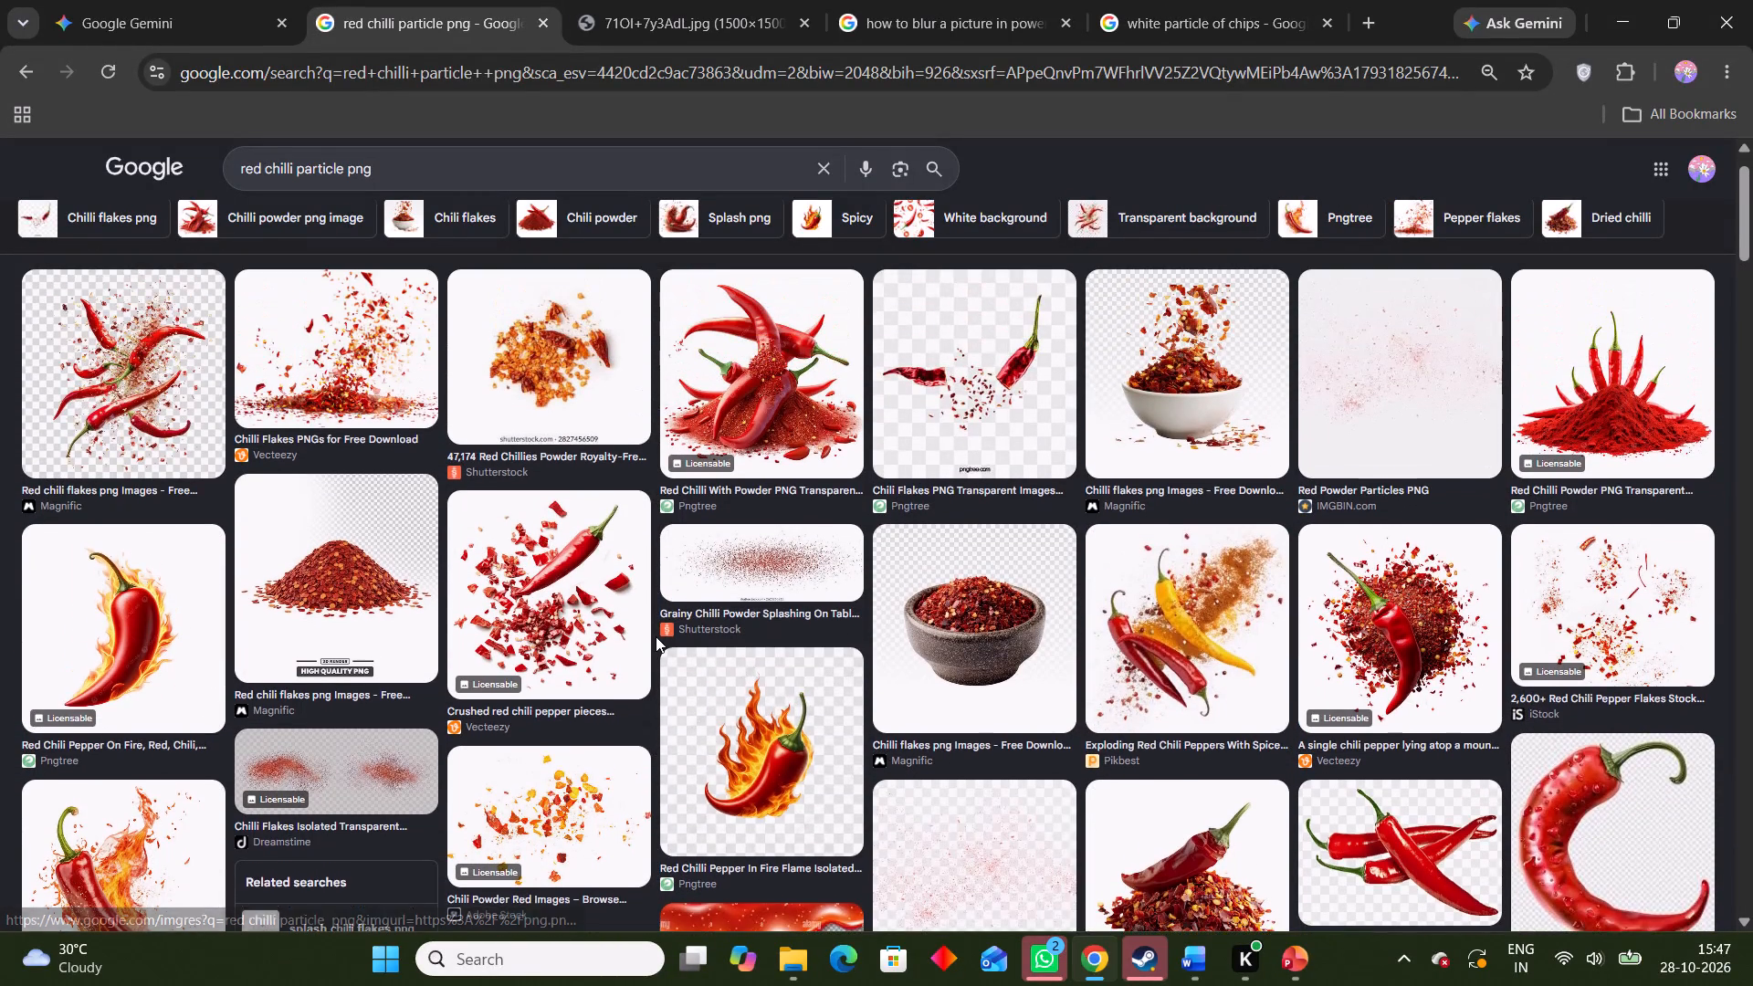
scroll(656, 636, up, 5)
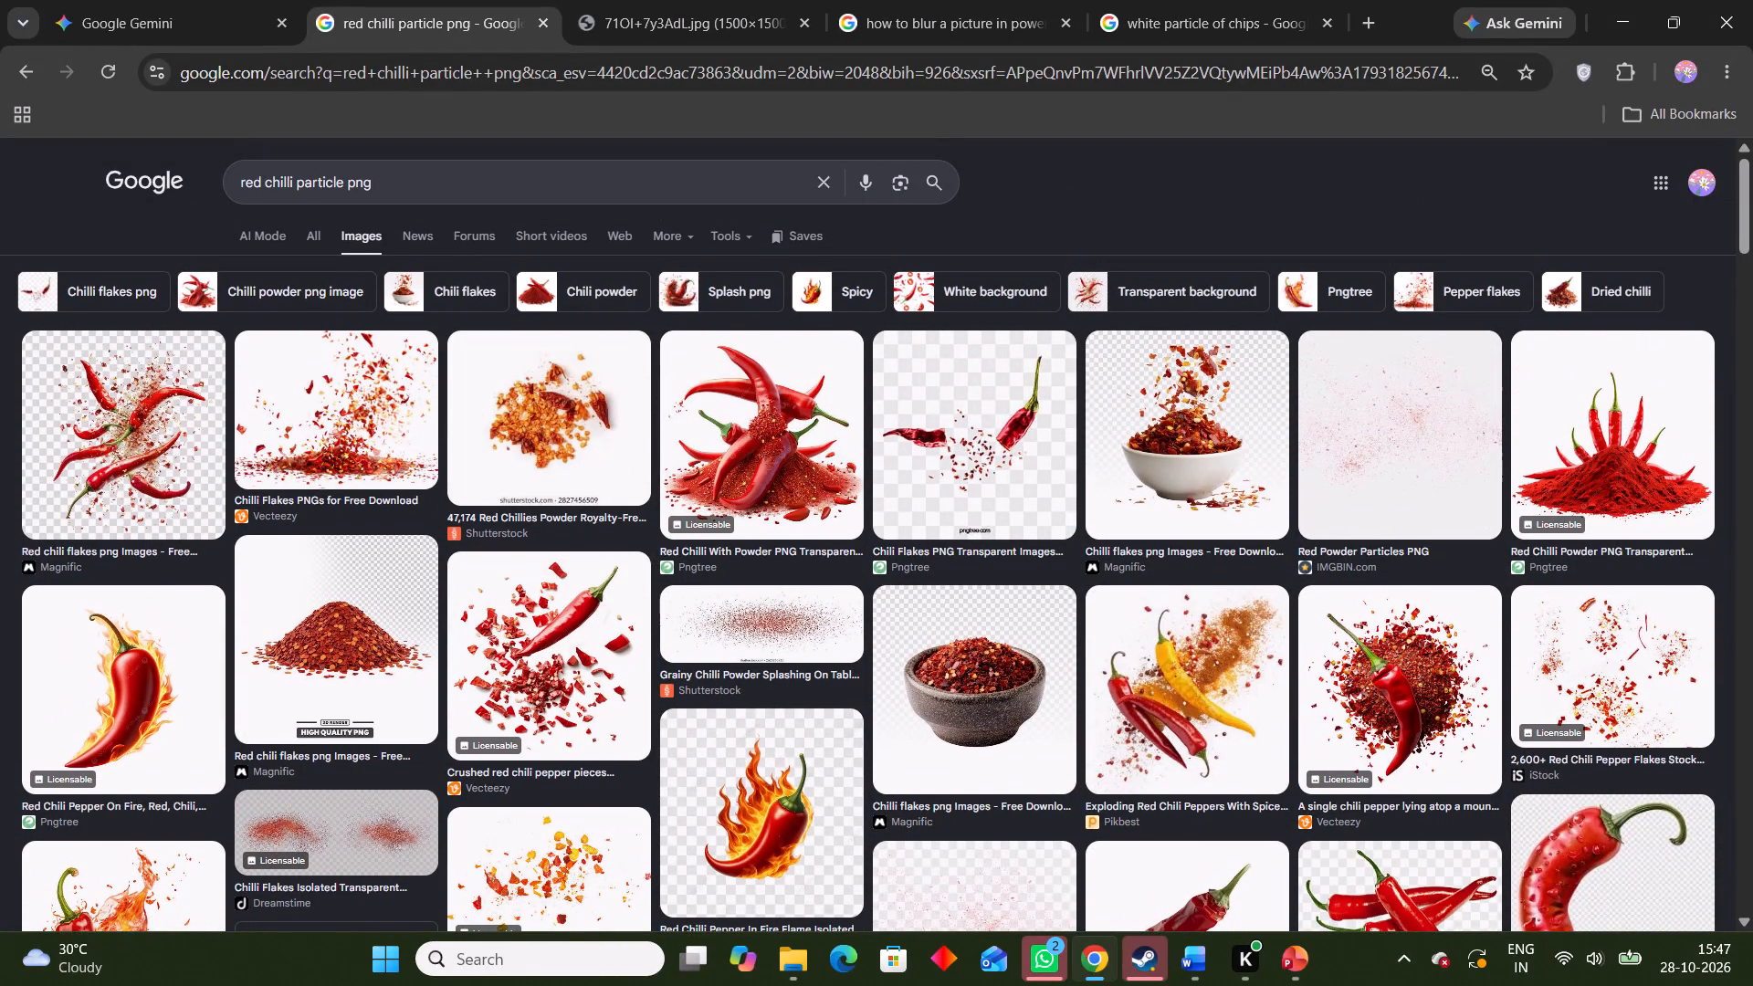
Change the Google image search to "chilli flex png" and run it.
double_click(258, 180)
key(BackSpace)
key(BackSpace)
key(BackSpace)
key(BackSpace)
key(BackSpace)
key(BackSpace)
key(BackSpace)
key(BackSpace)
key(BackSpace)
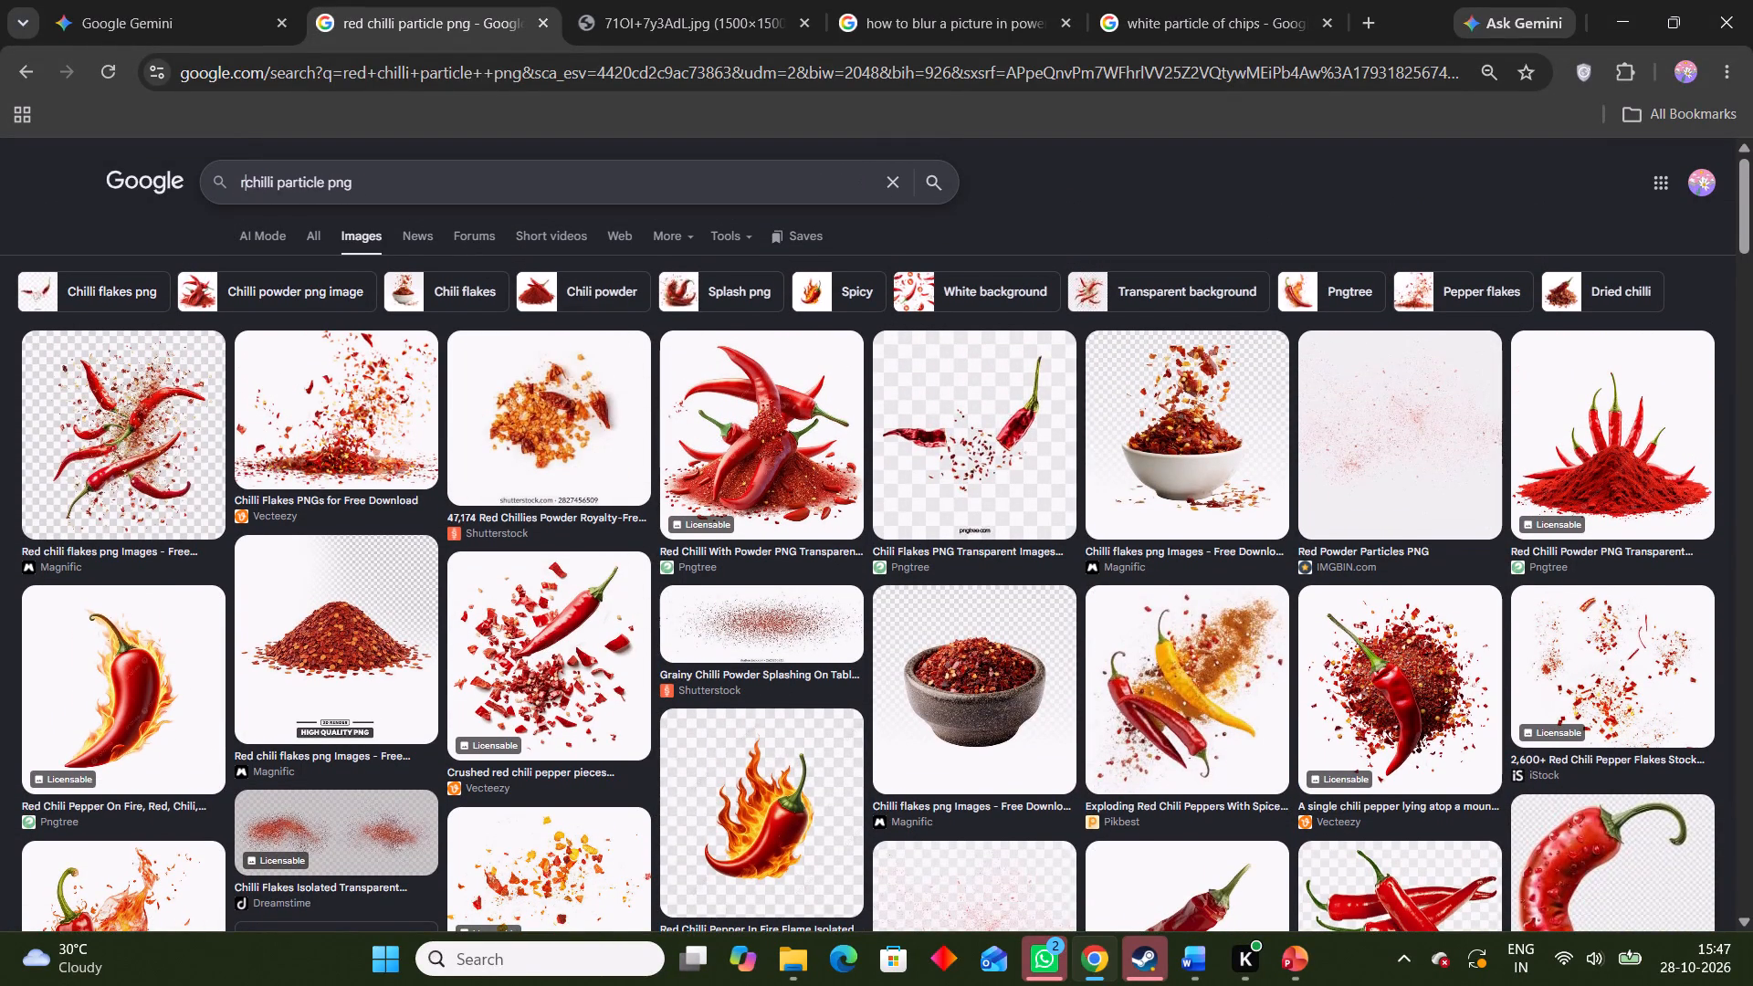
key(Up)
key(Right)
key(Right)
key(Right)
key(Right)
key(Right)
key(Right)
key(Right)
key(Right)
key(Right)
key(Right)
key(Right)
key(Right)
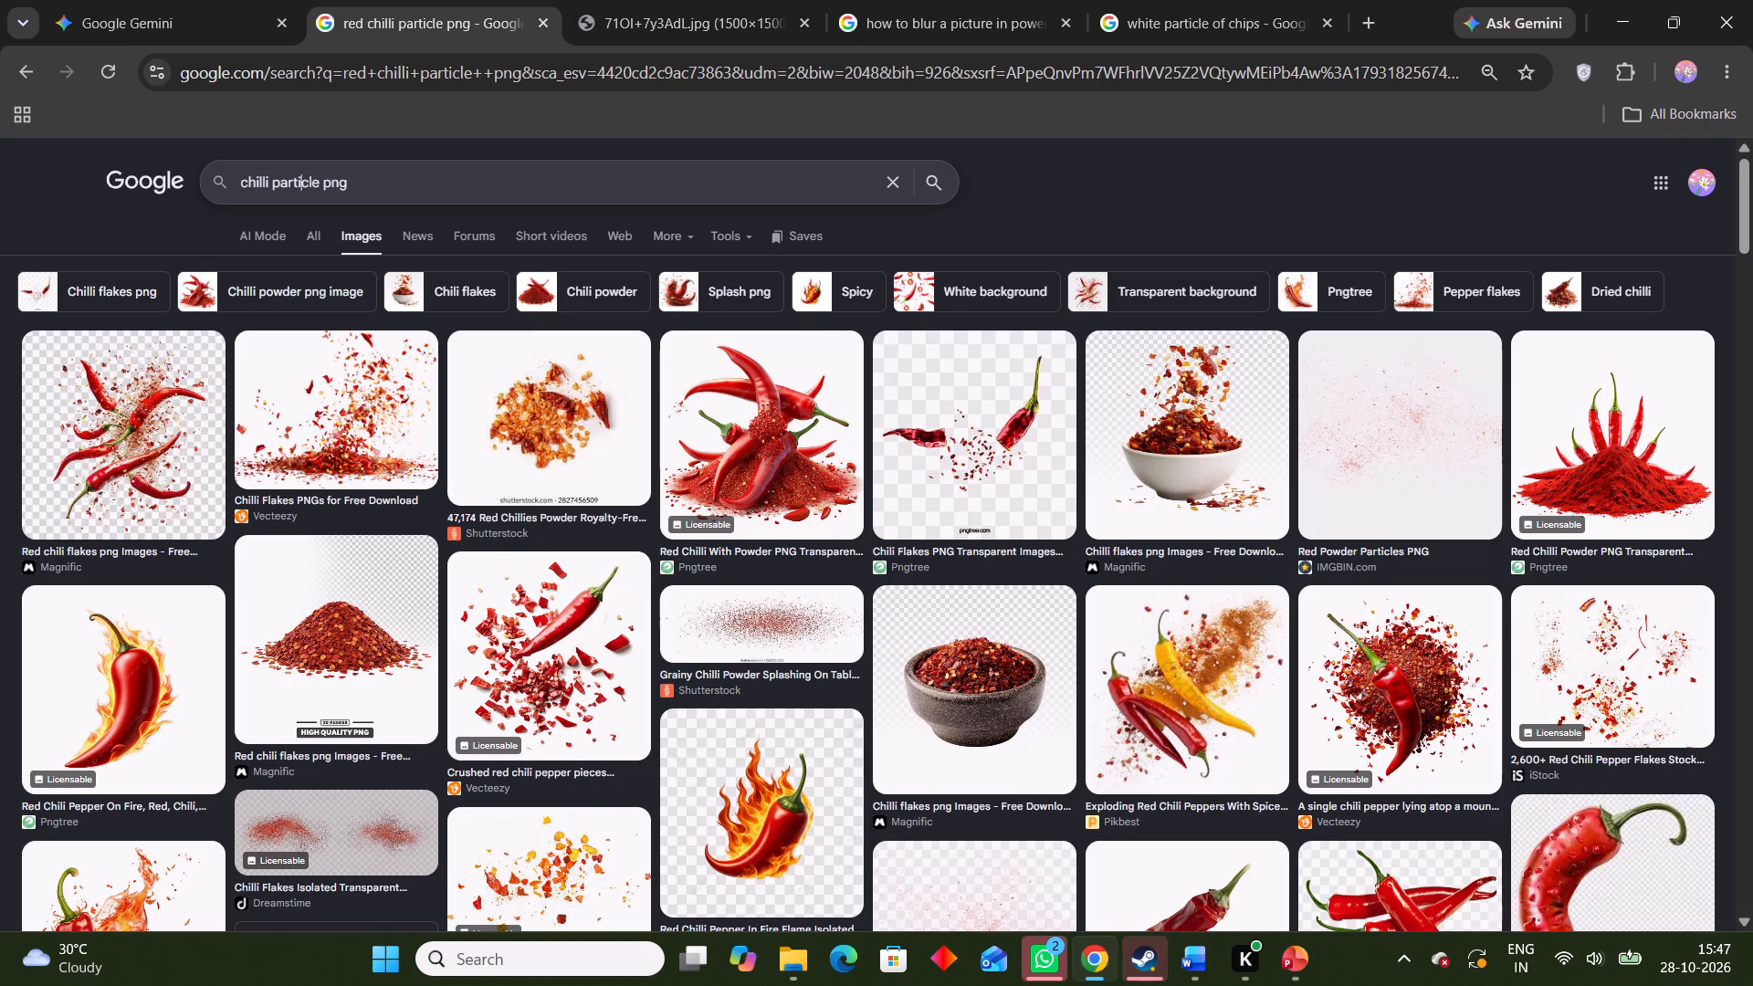
key(Right)
key(Right)
key(Right)
key(BackSpace)
key(BackSpace)
key(BackSpace)
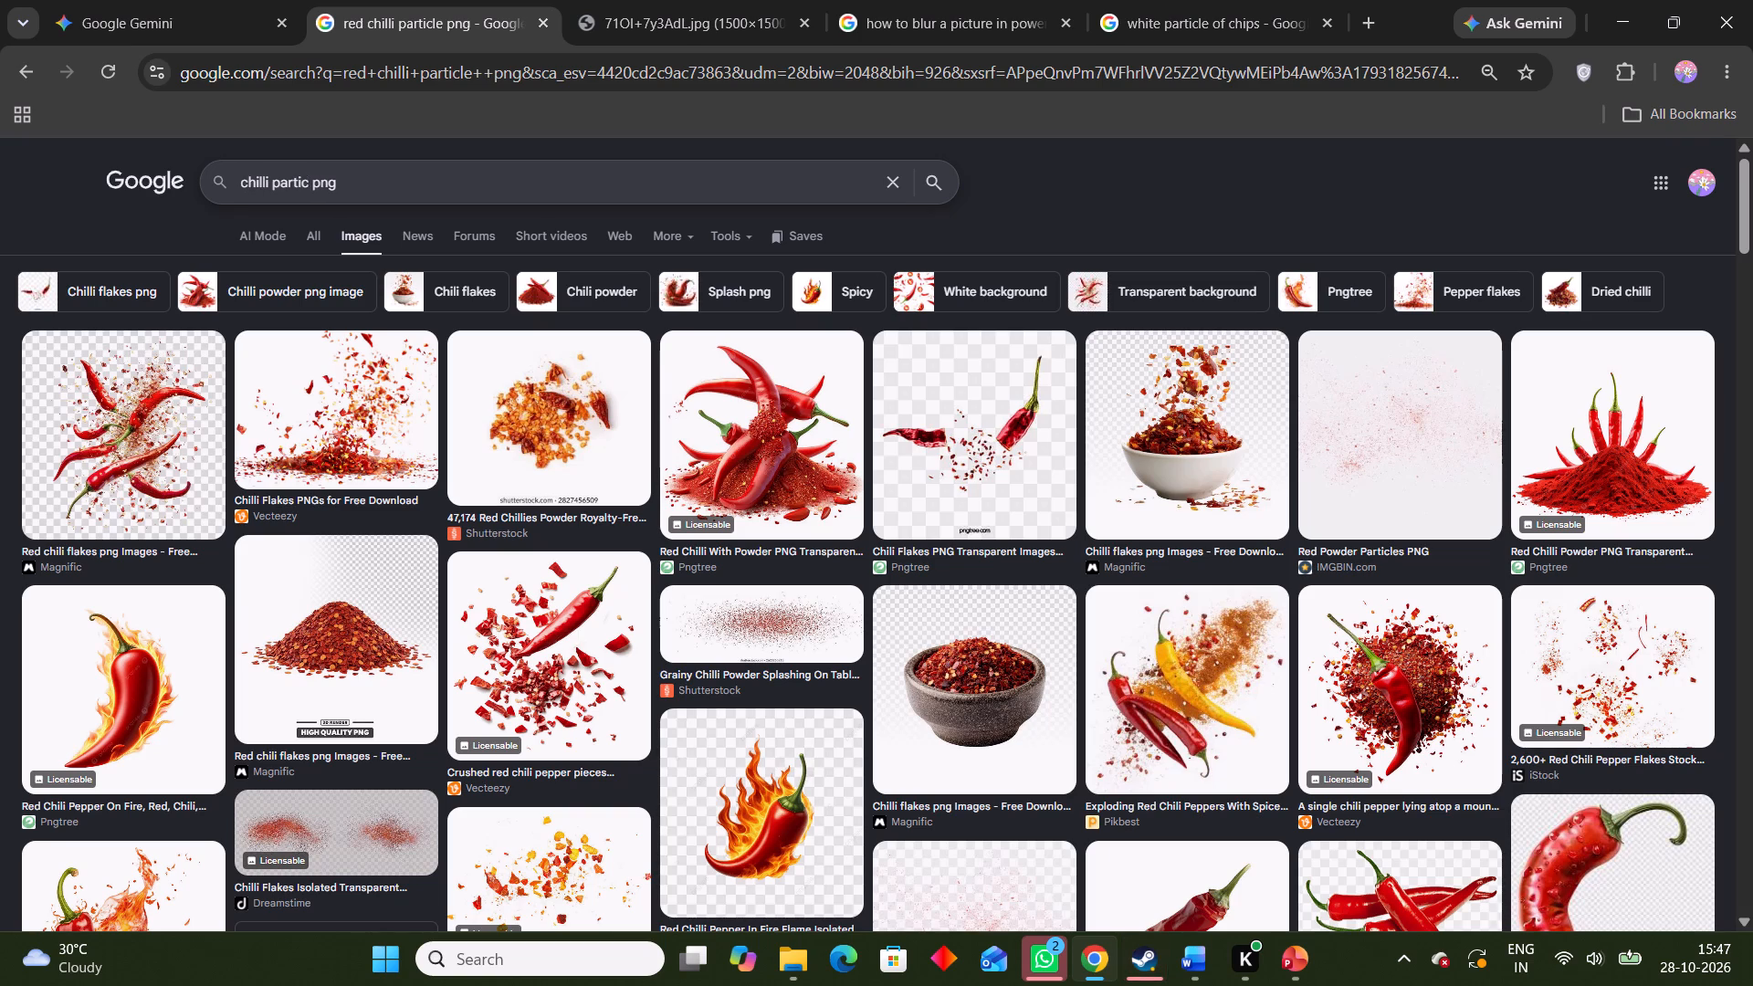
key(BackSpace)
key(BackSpace)
key(BackSpace)
key(BackSpace)
key(BackSpace)
text(flex)
key(Return)
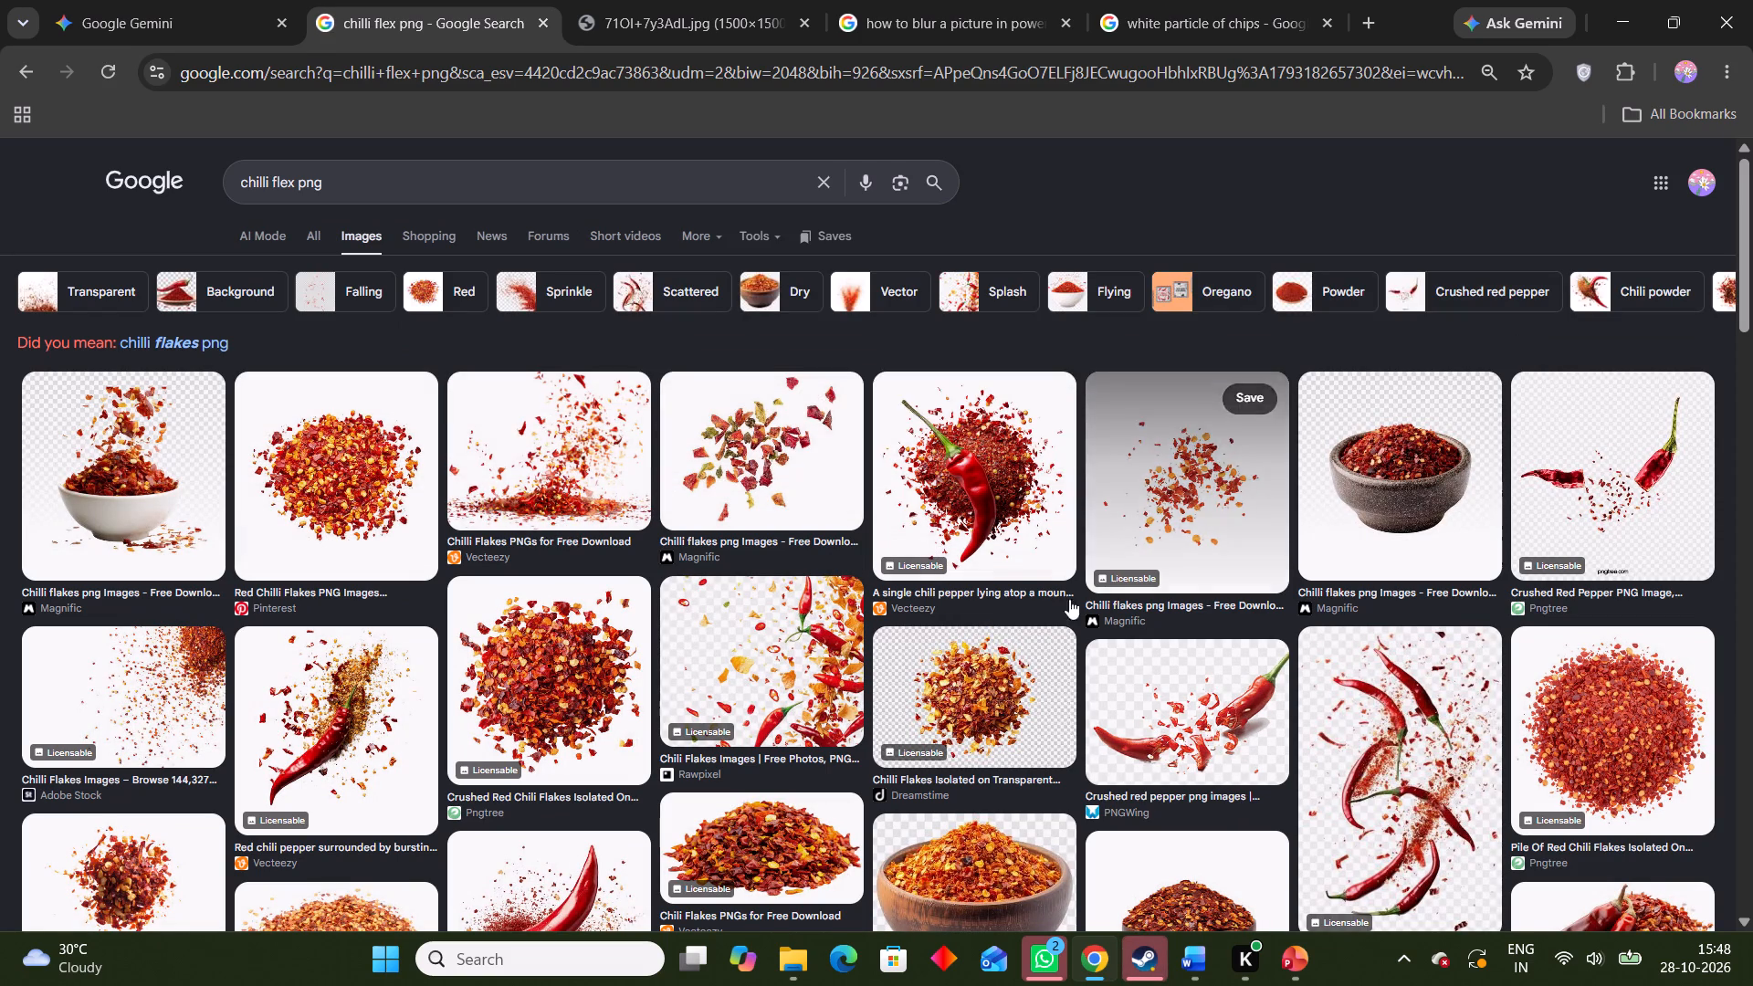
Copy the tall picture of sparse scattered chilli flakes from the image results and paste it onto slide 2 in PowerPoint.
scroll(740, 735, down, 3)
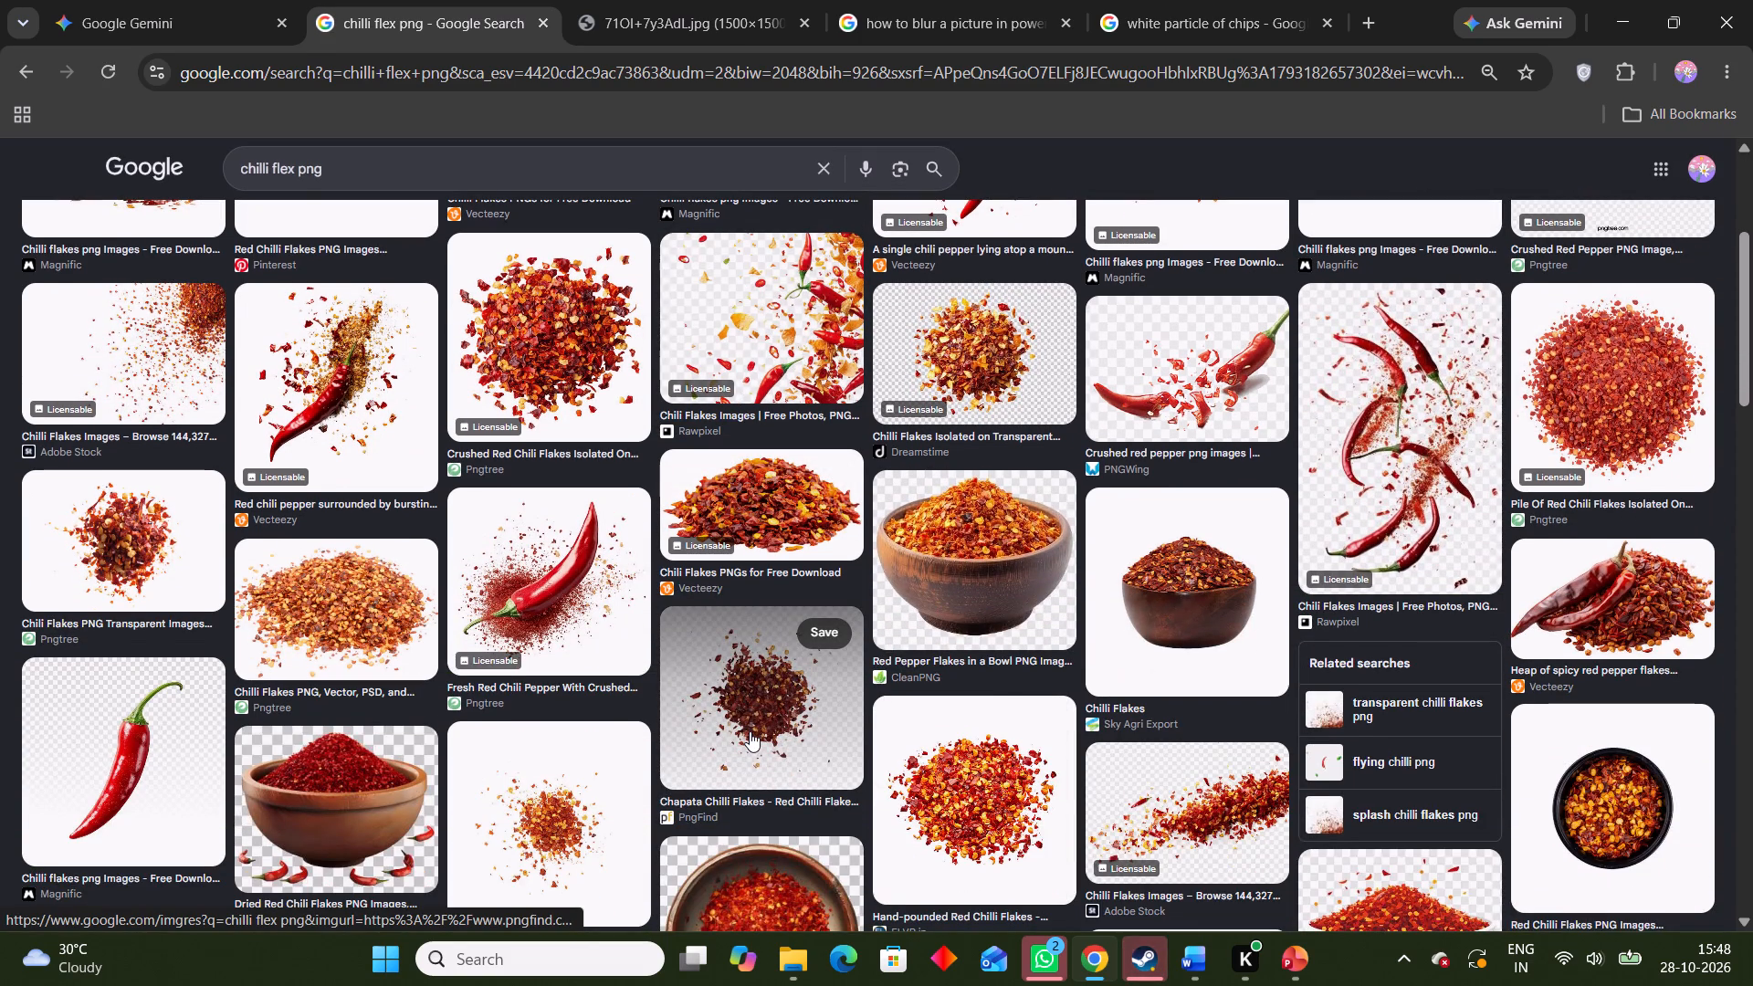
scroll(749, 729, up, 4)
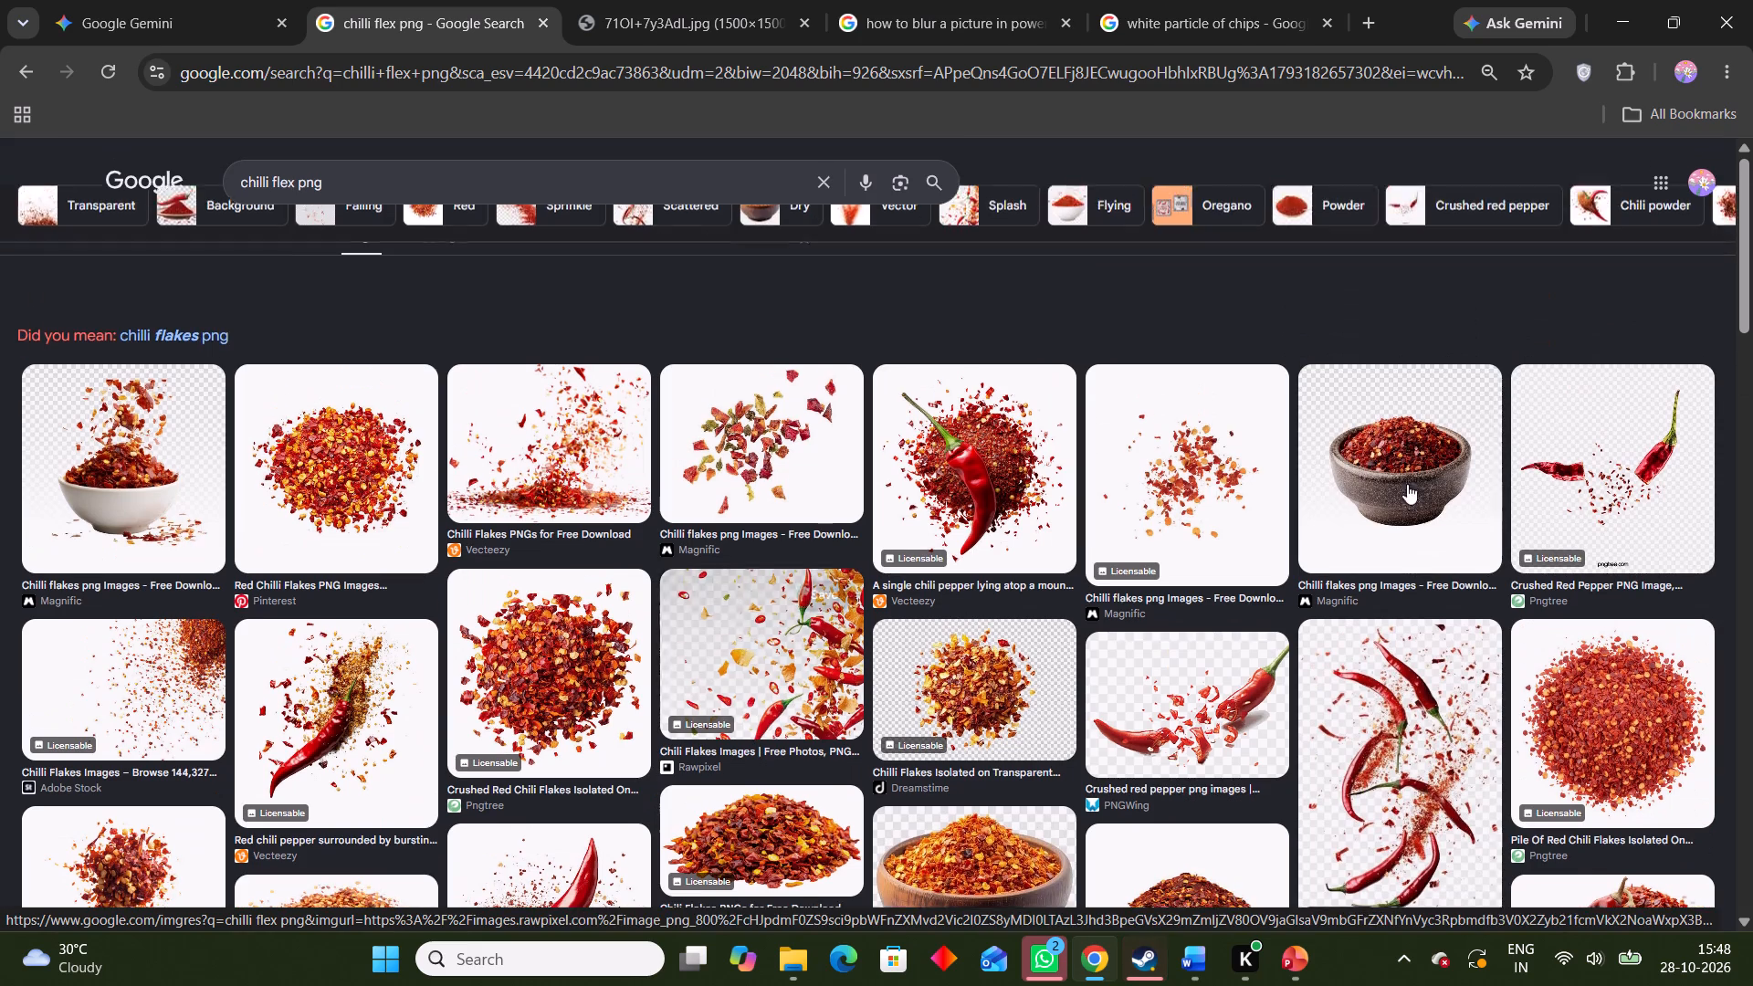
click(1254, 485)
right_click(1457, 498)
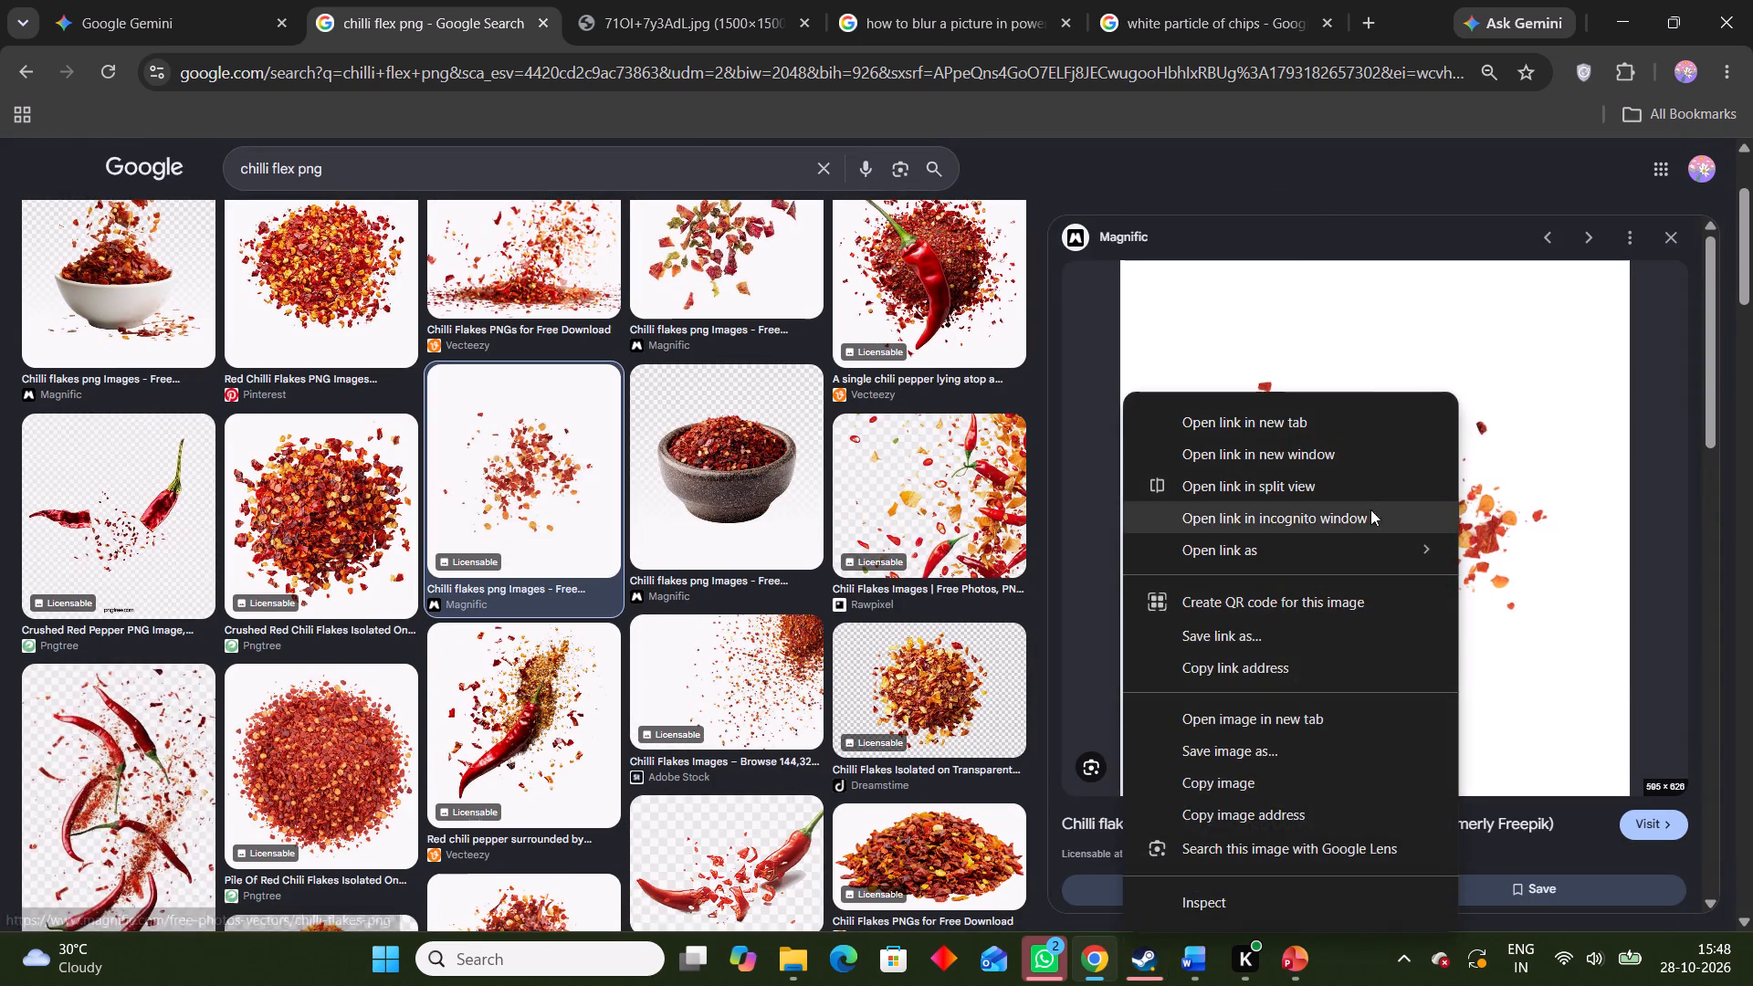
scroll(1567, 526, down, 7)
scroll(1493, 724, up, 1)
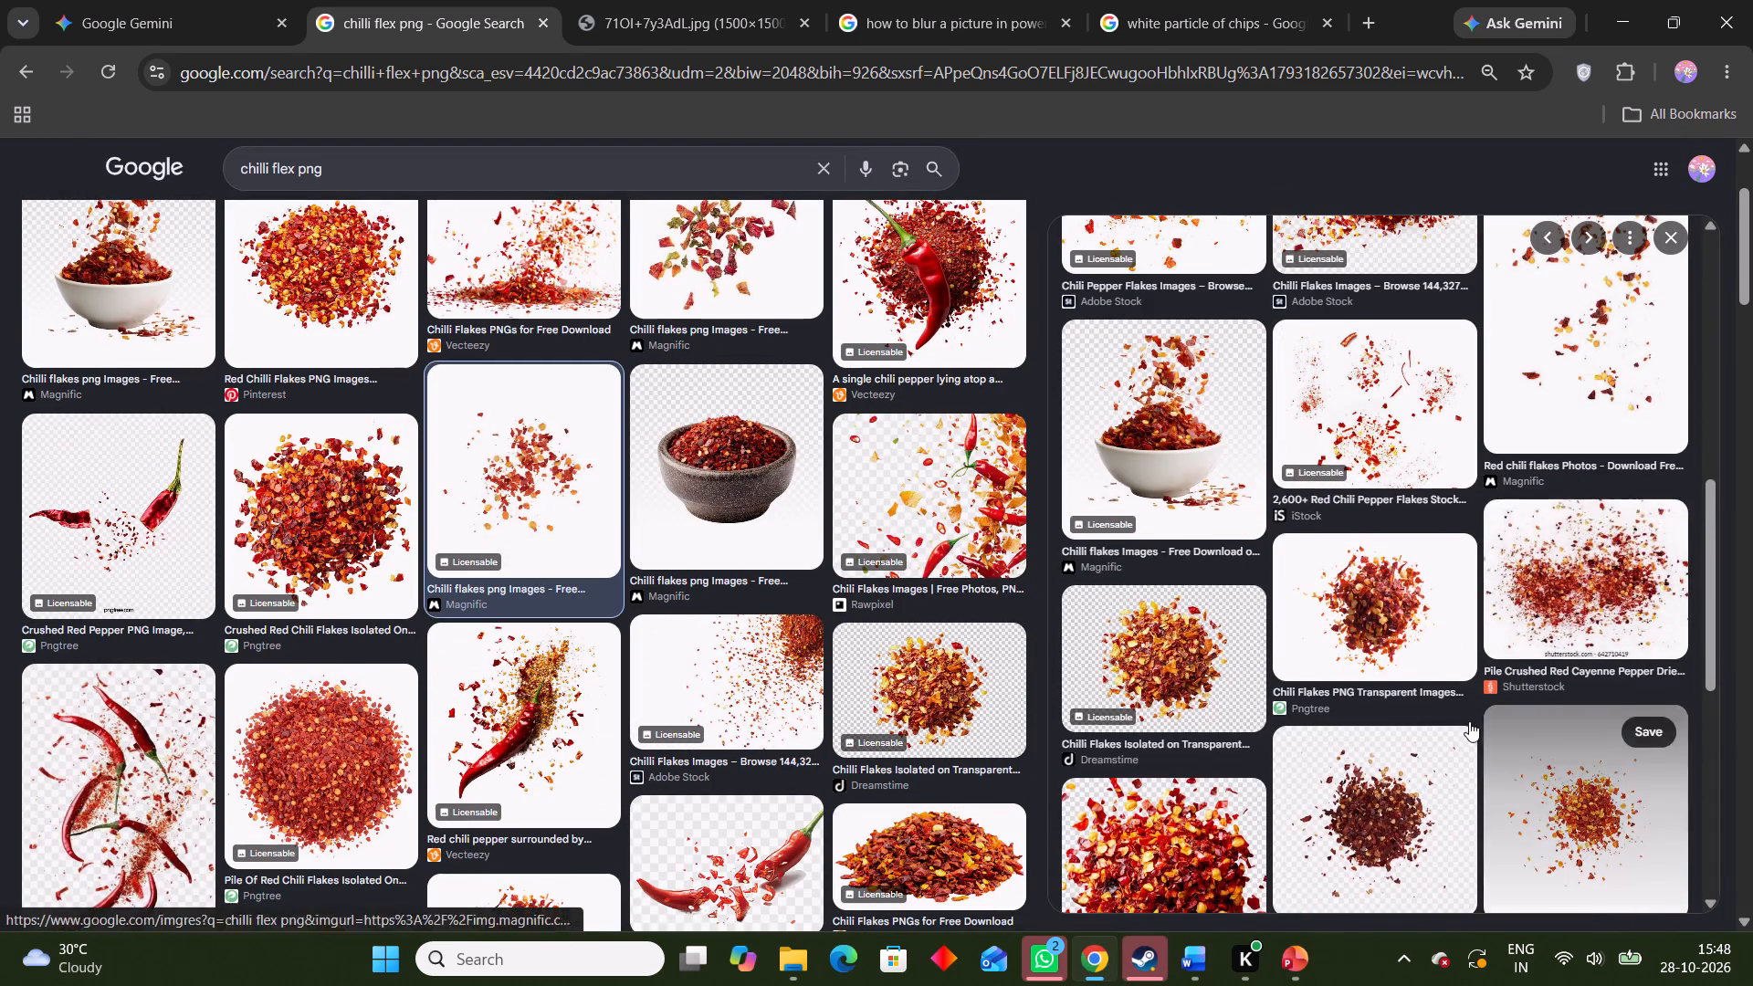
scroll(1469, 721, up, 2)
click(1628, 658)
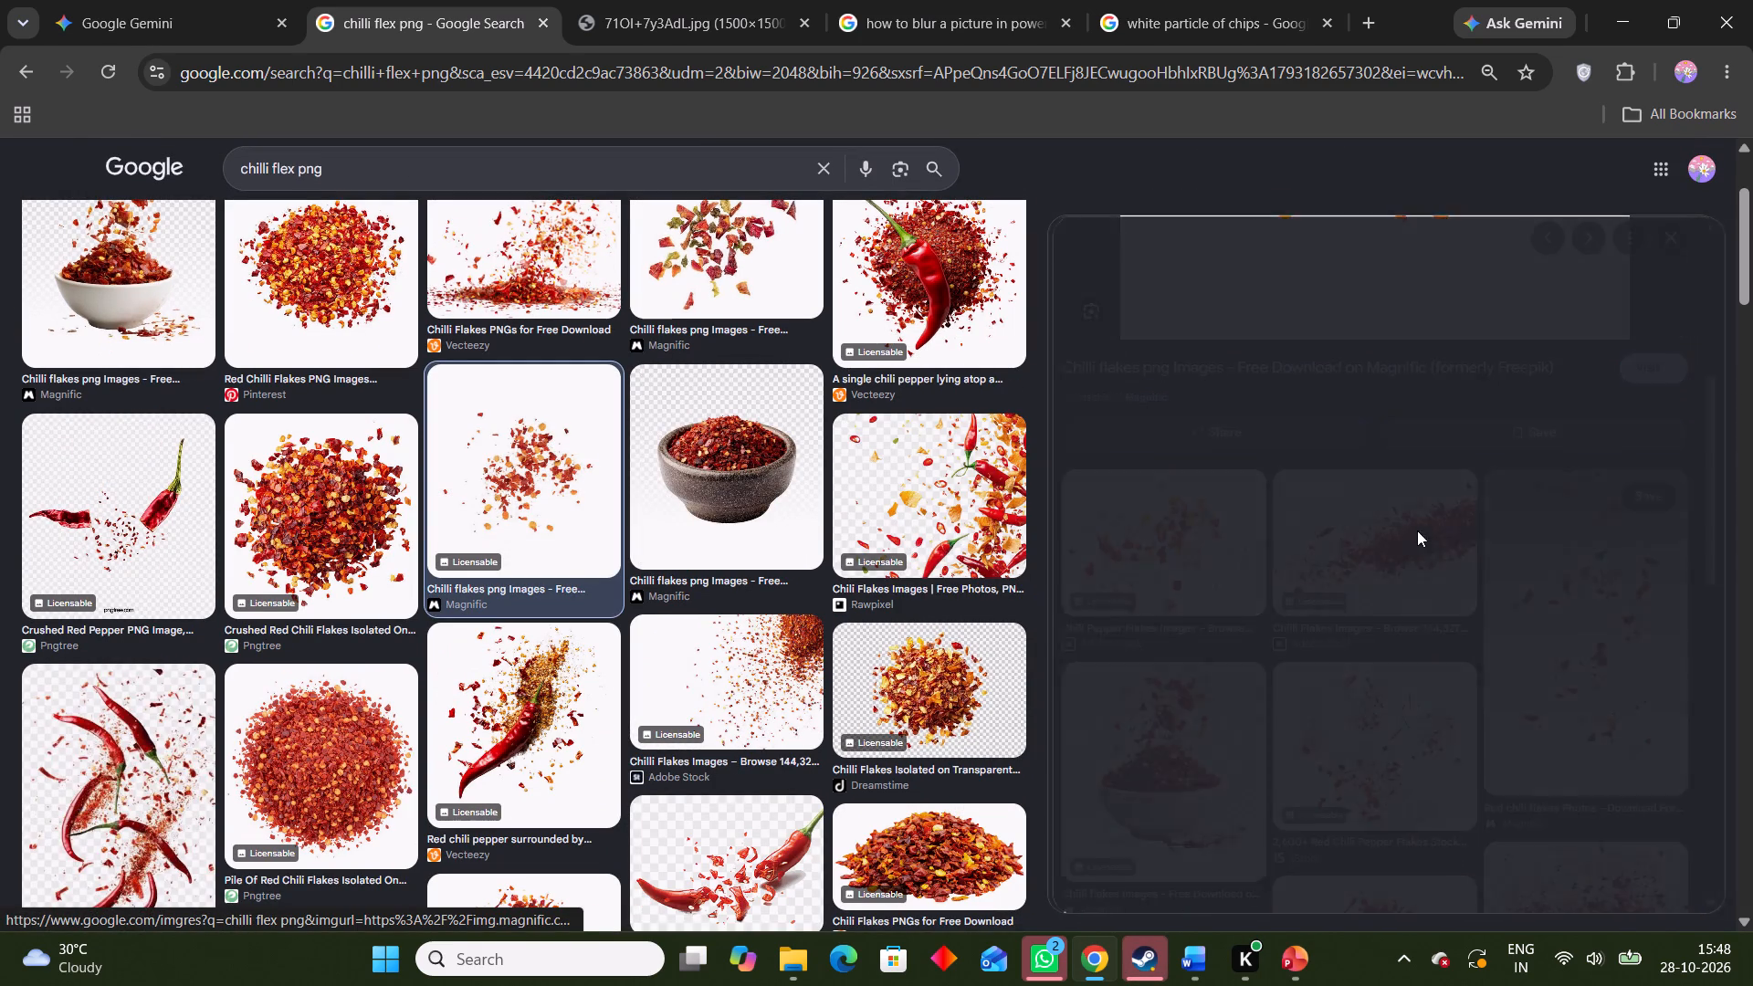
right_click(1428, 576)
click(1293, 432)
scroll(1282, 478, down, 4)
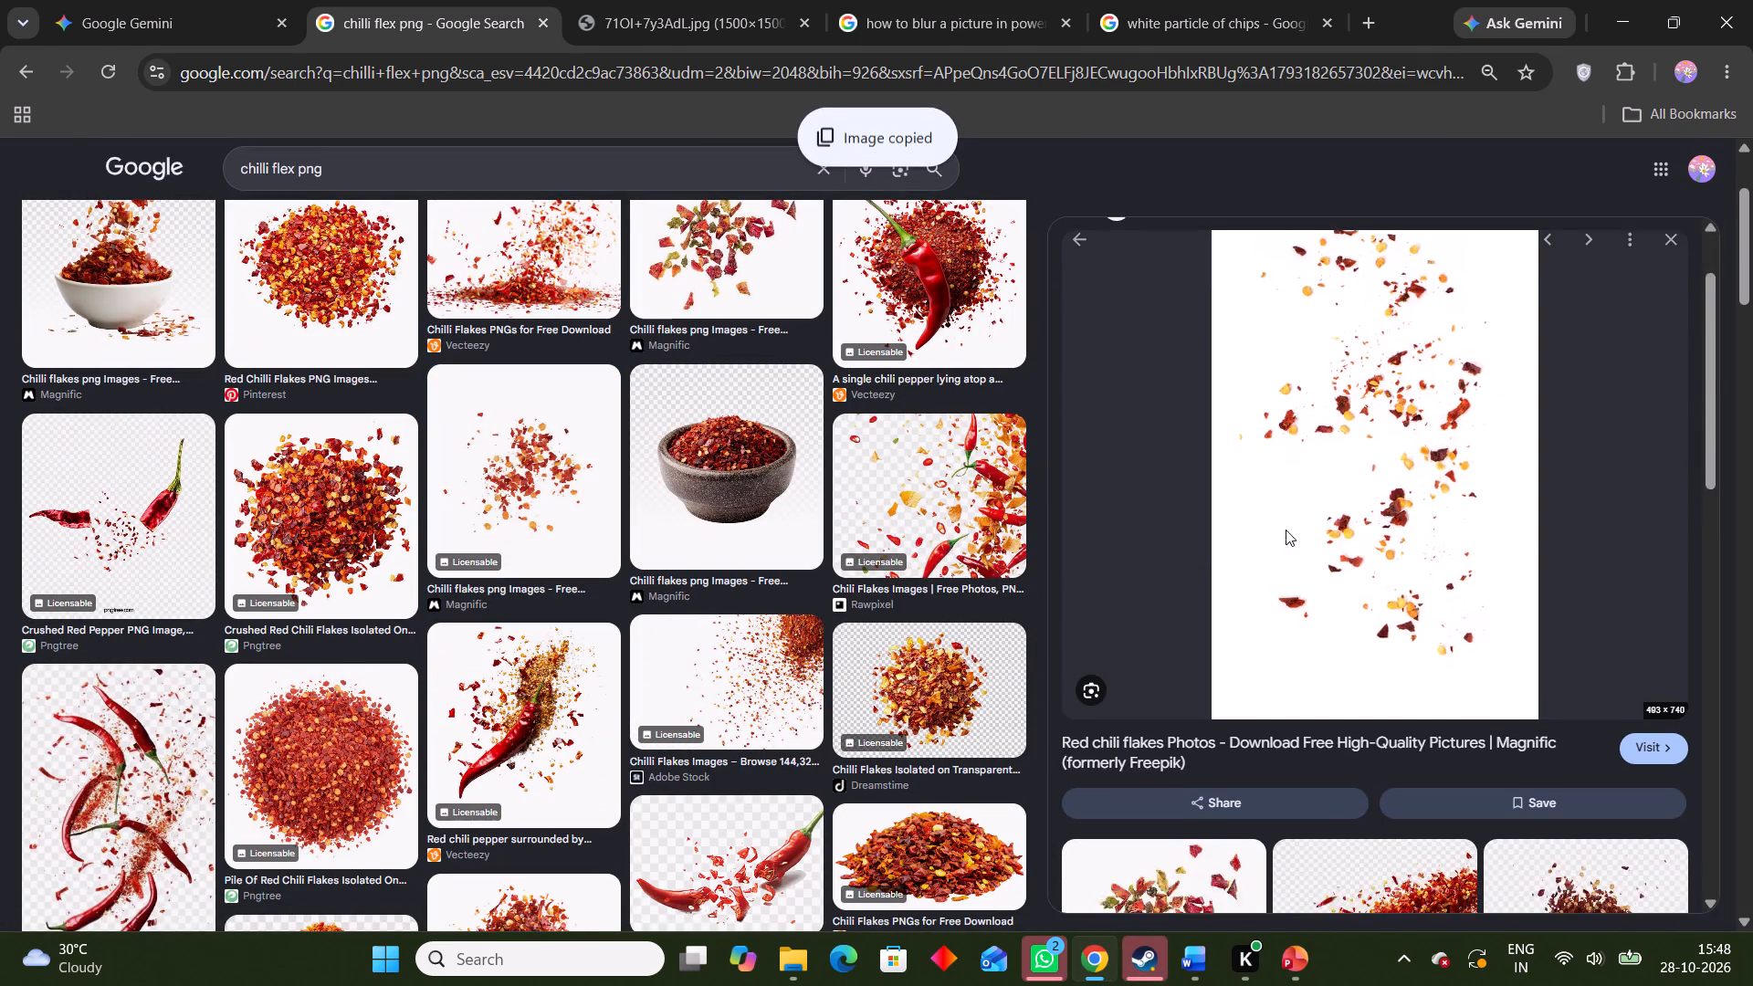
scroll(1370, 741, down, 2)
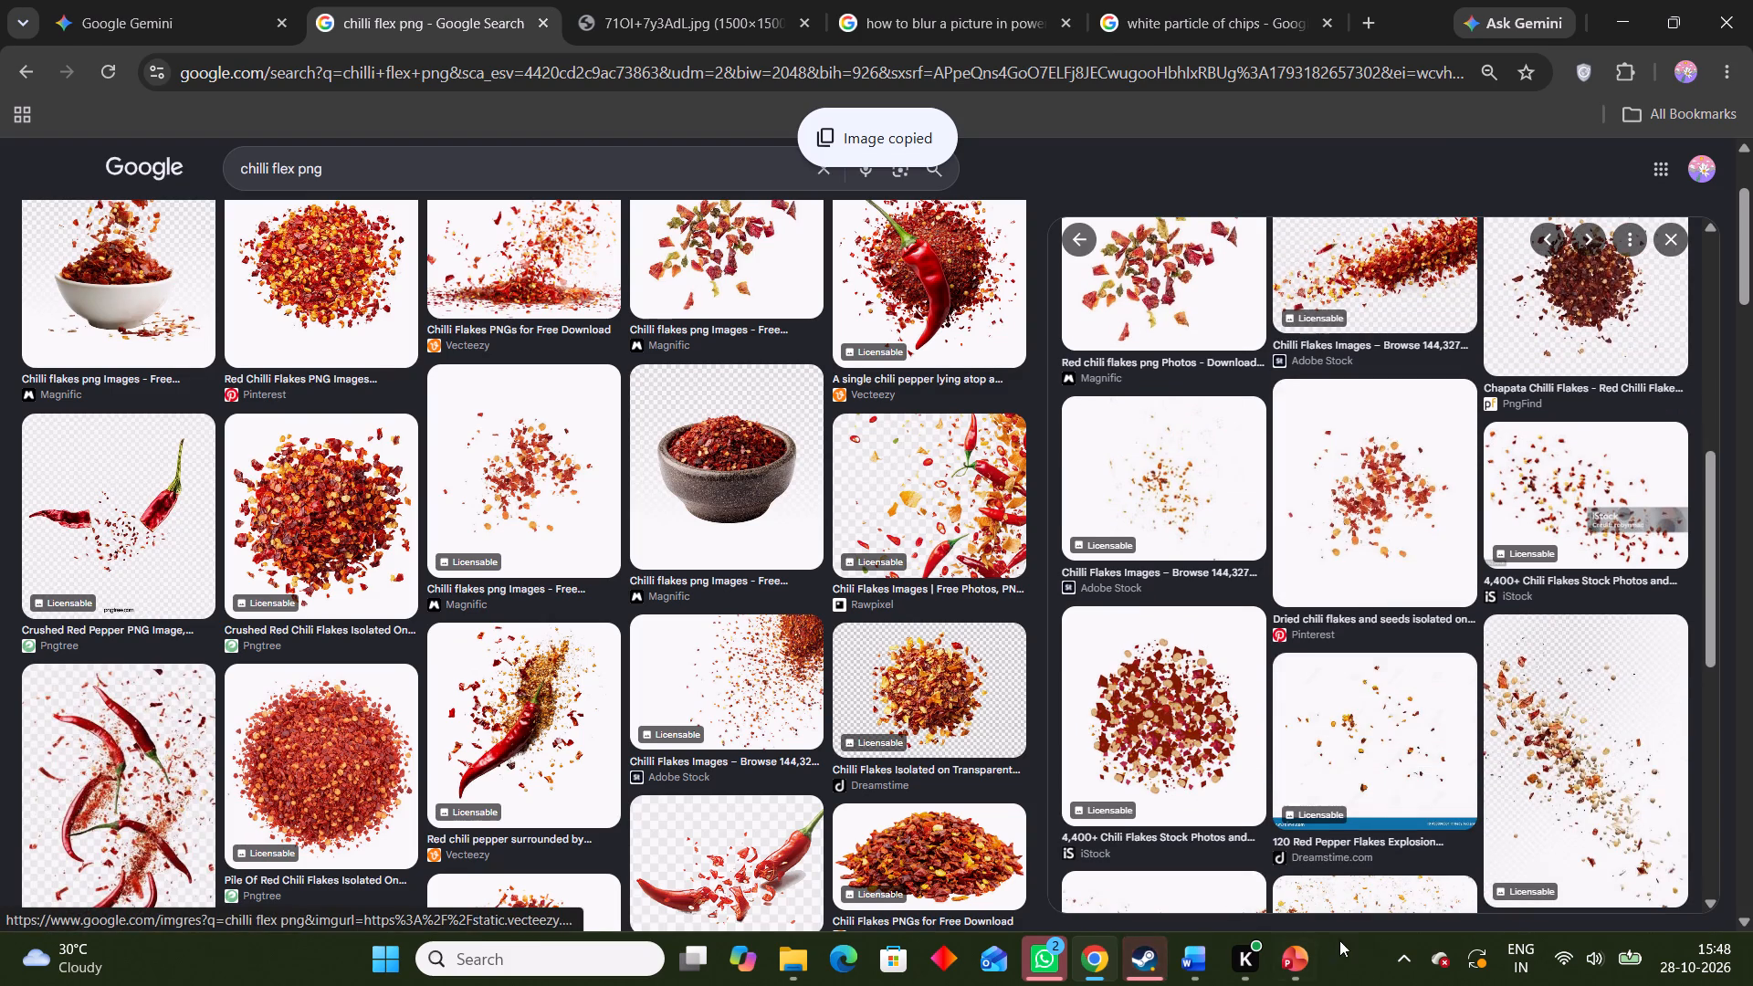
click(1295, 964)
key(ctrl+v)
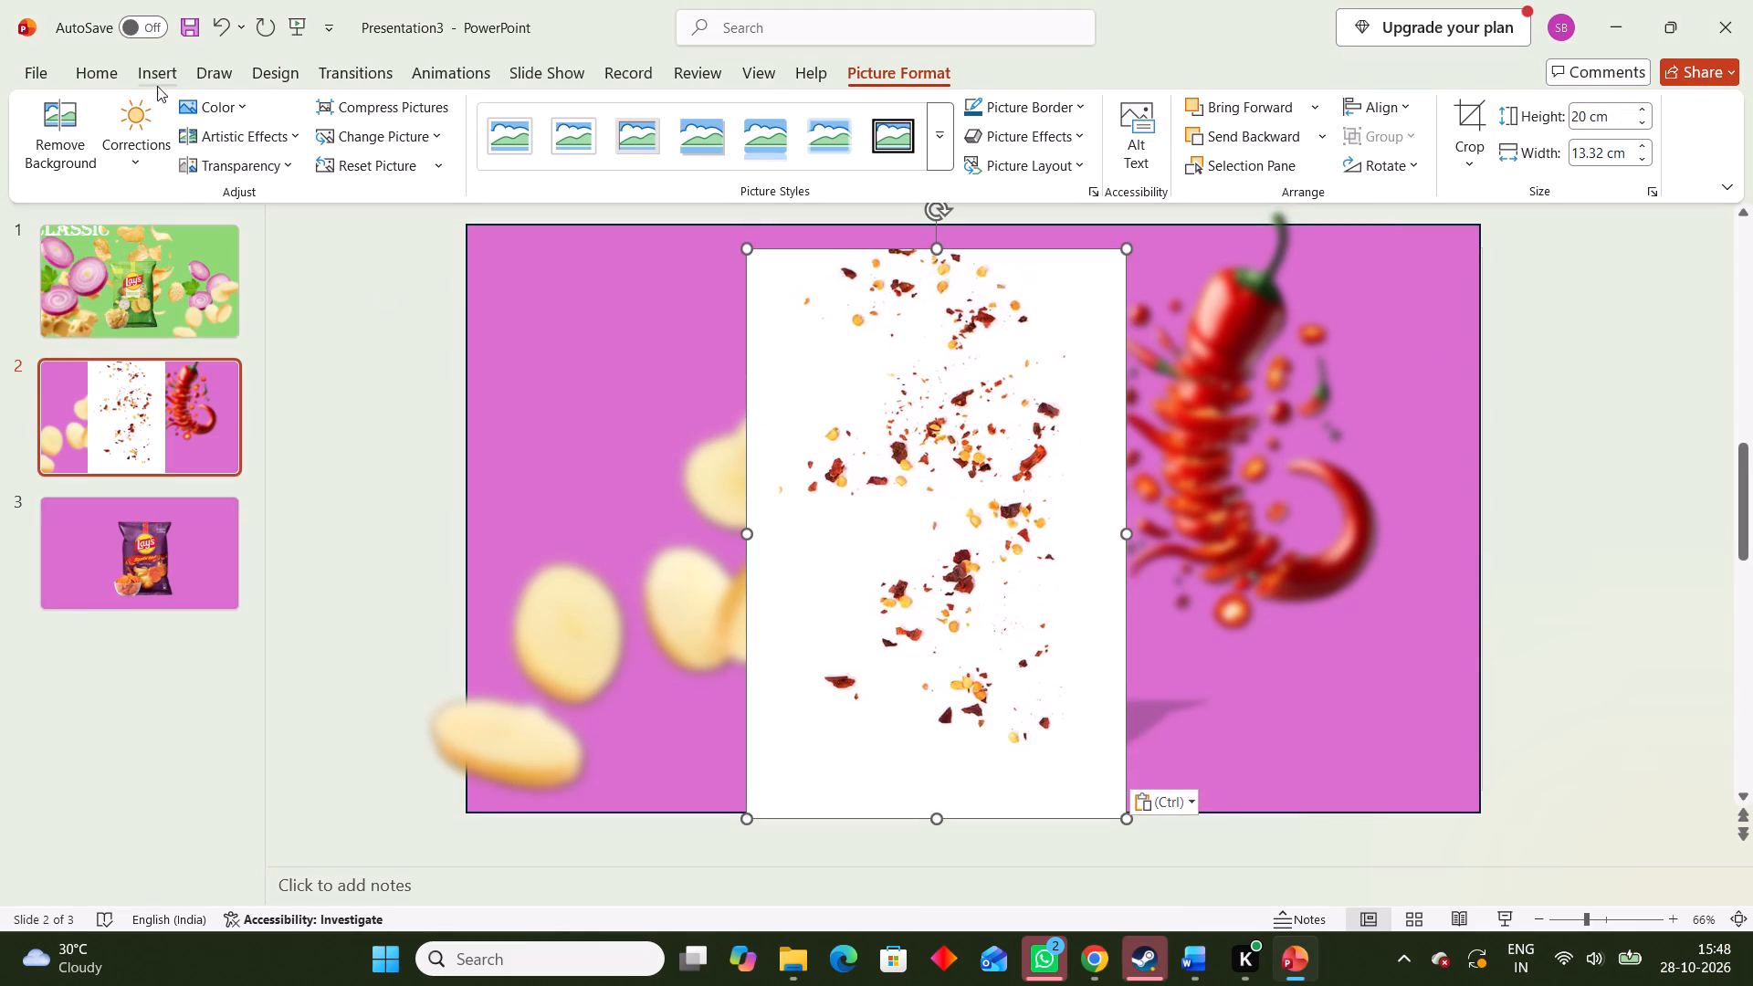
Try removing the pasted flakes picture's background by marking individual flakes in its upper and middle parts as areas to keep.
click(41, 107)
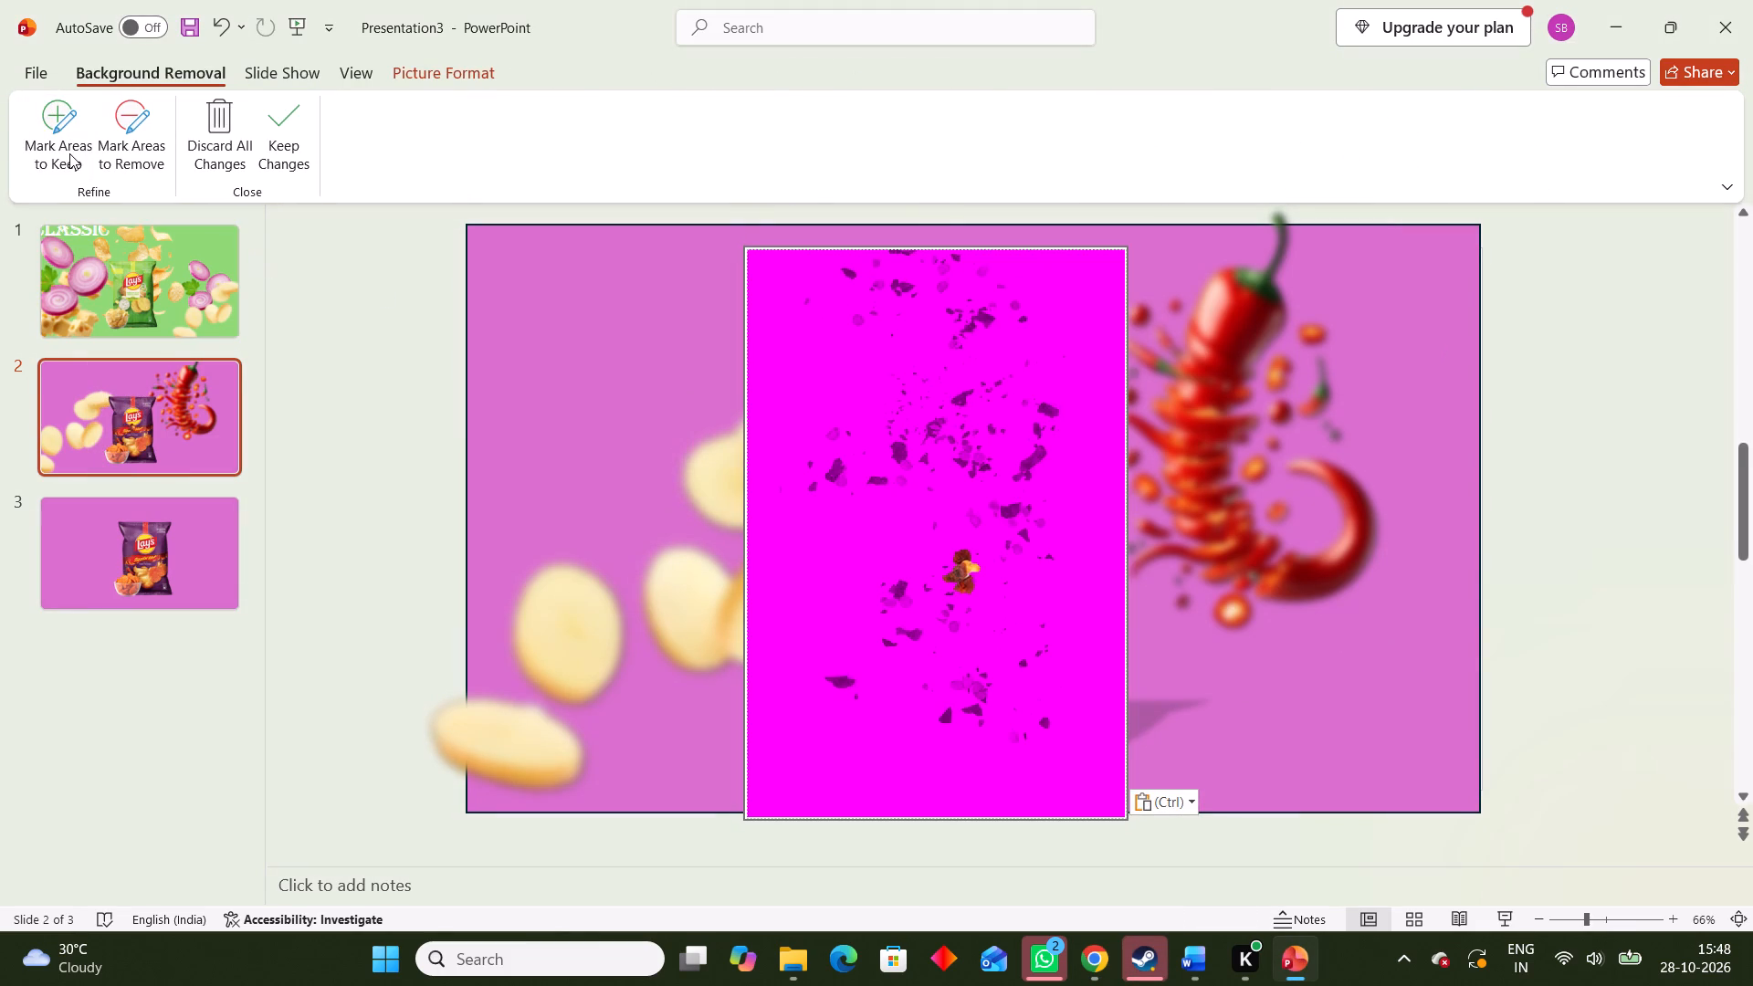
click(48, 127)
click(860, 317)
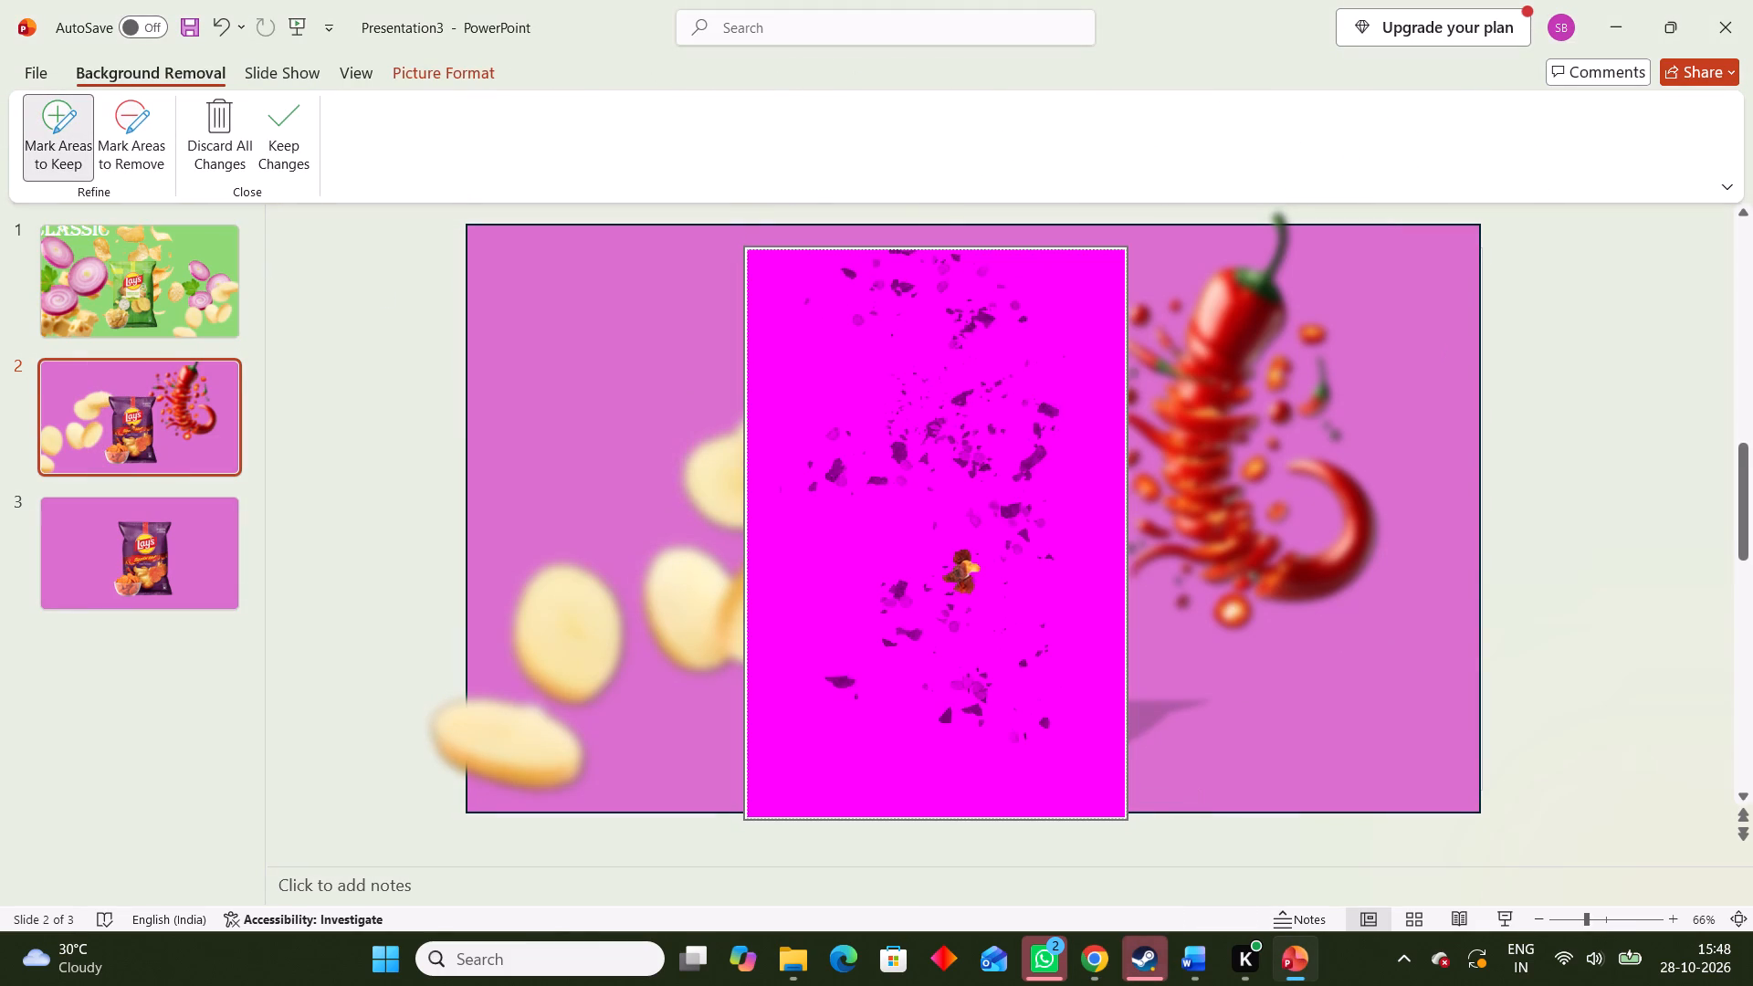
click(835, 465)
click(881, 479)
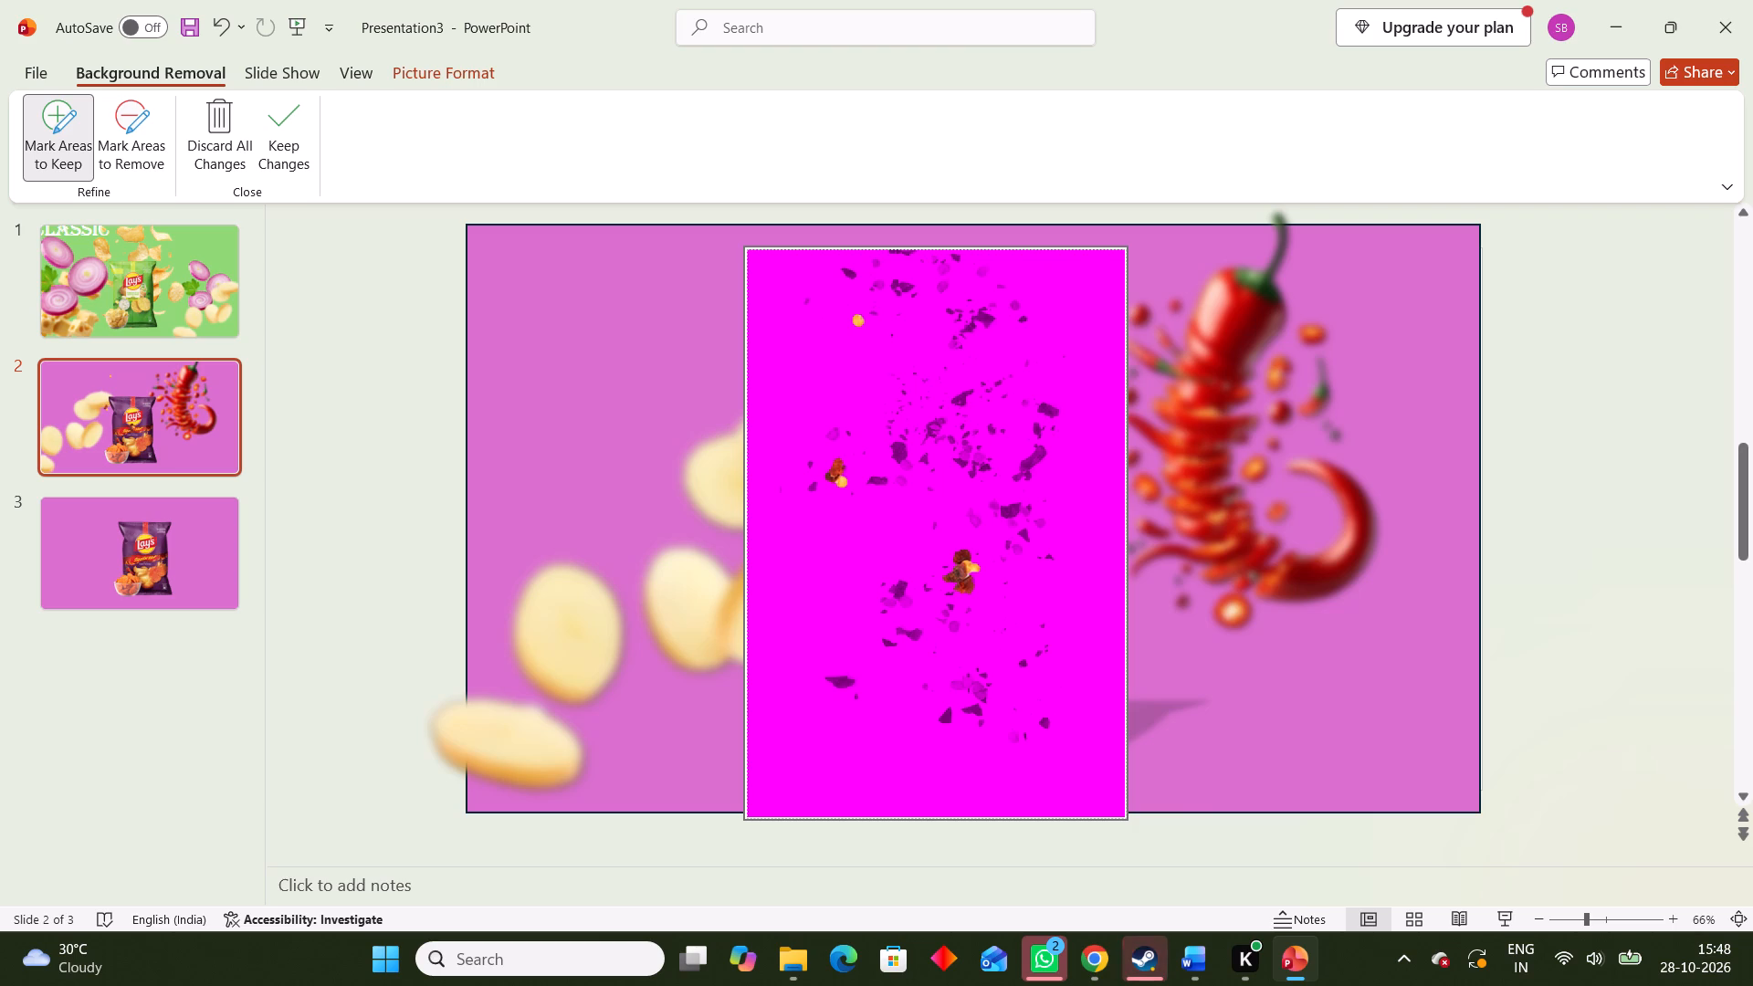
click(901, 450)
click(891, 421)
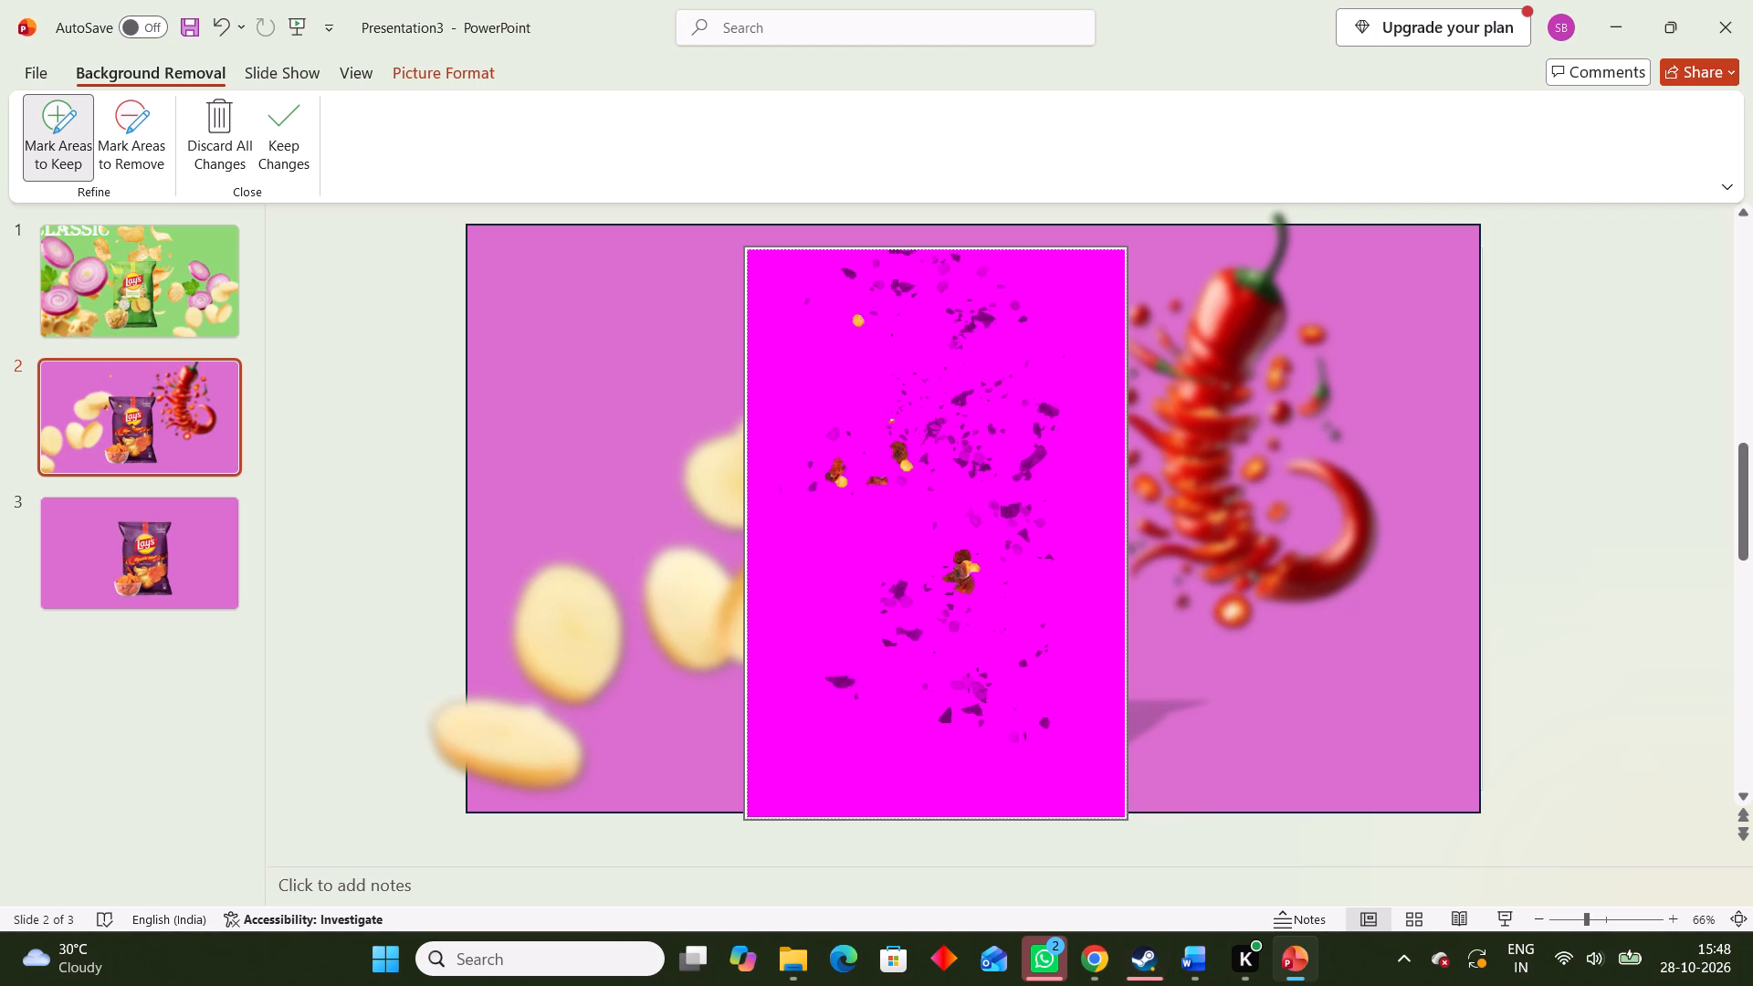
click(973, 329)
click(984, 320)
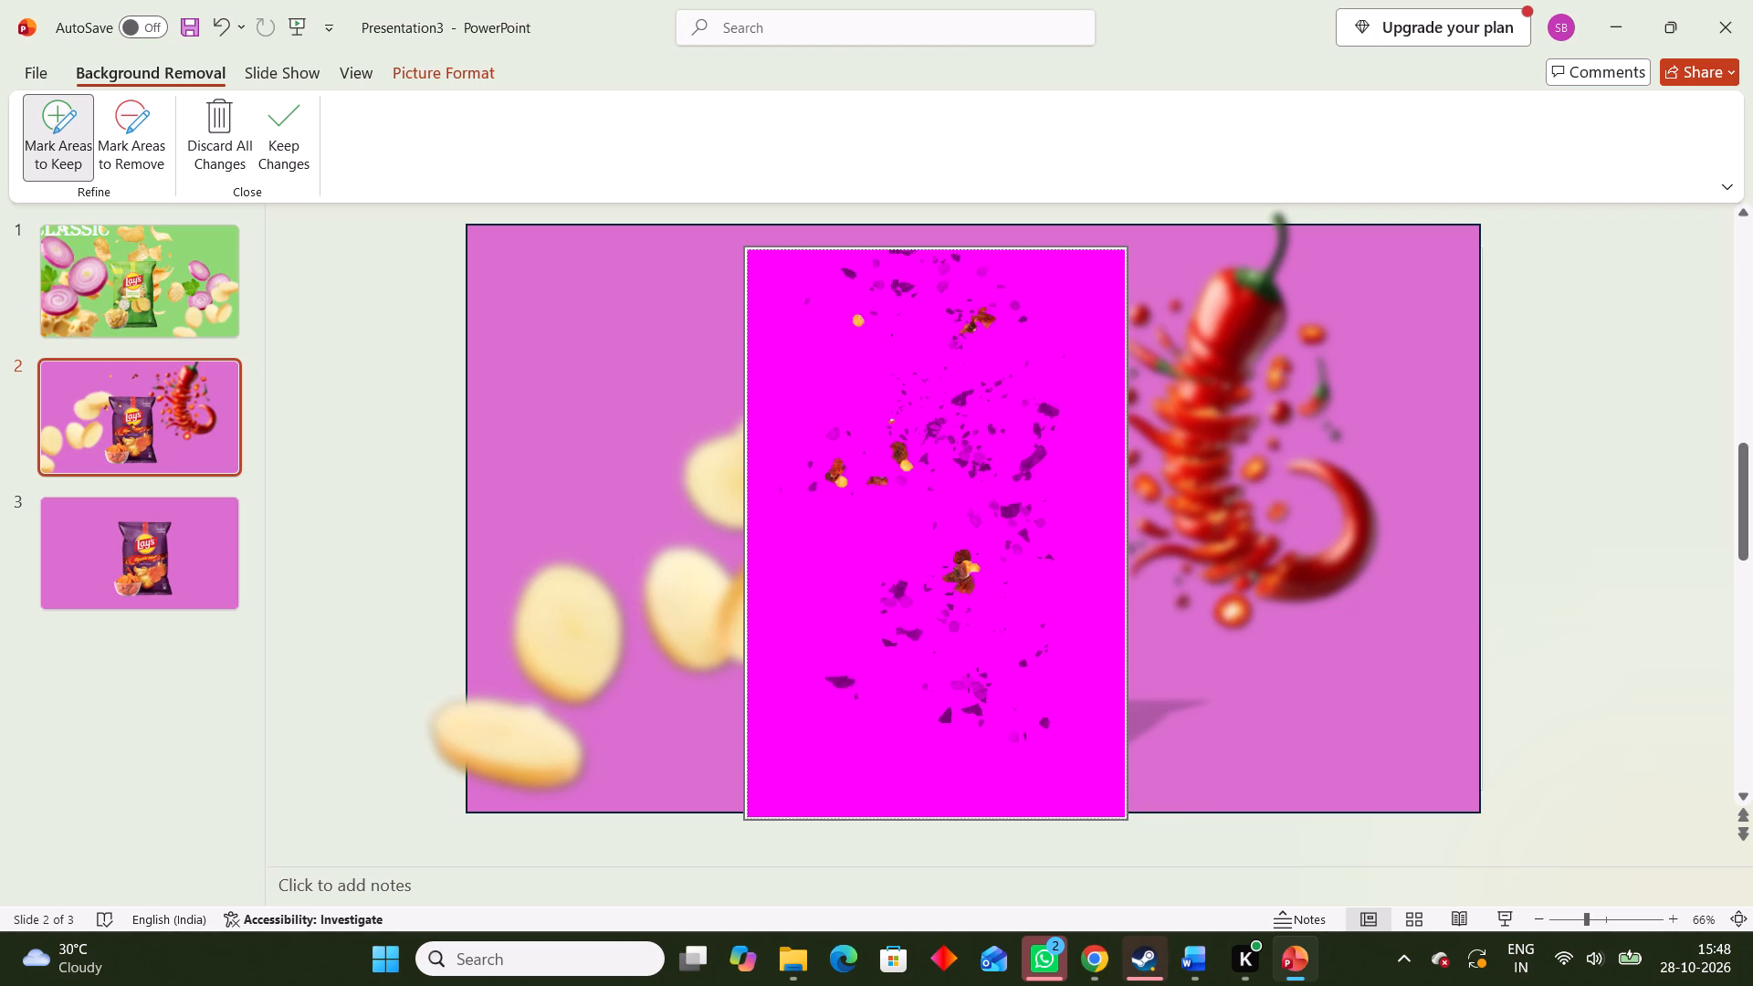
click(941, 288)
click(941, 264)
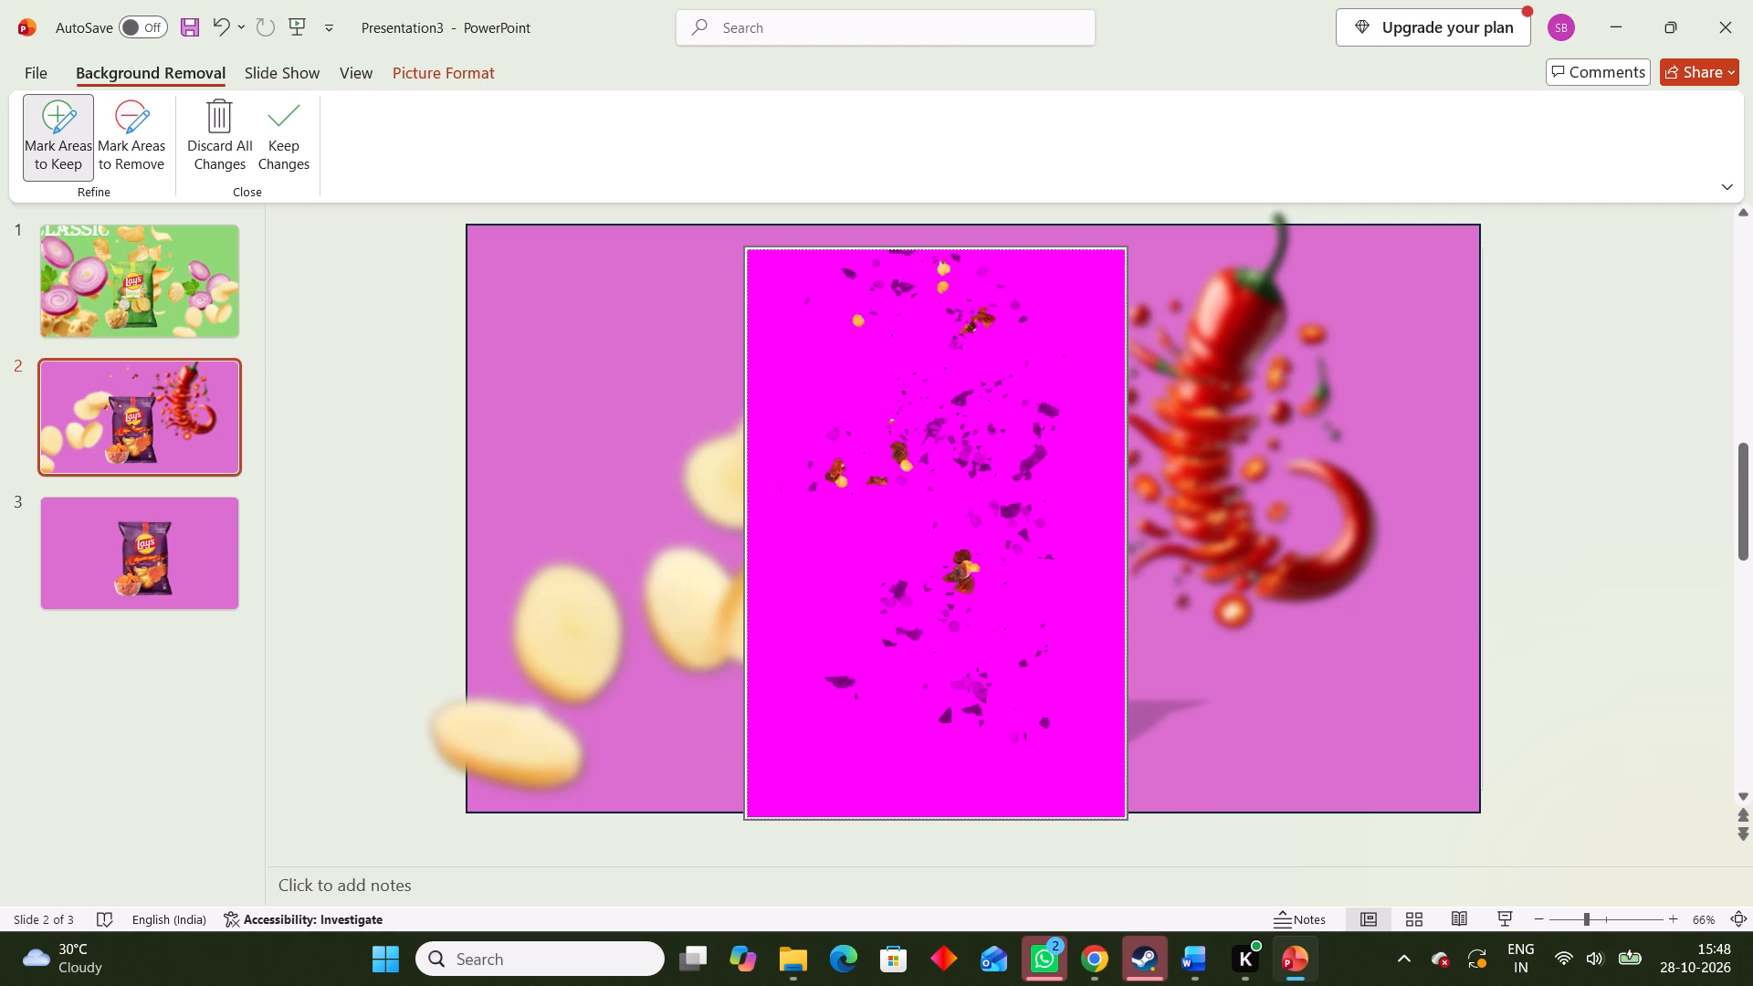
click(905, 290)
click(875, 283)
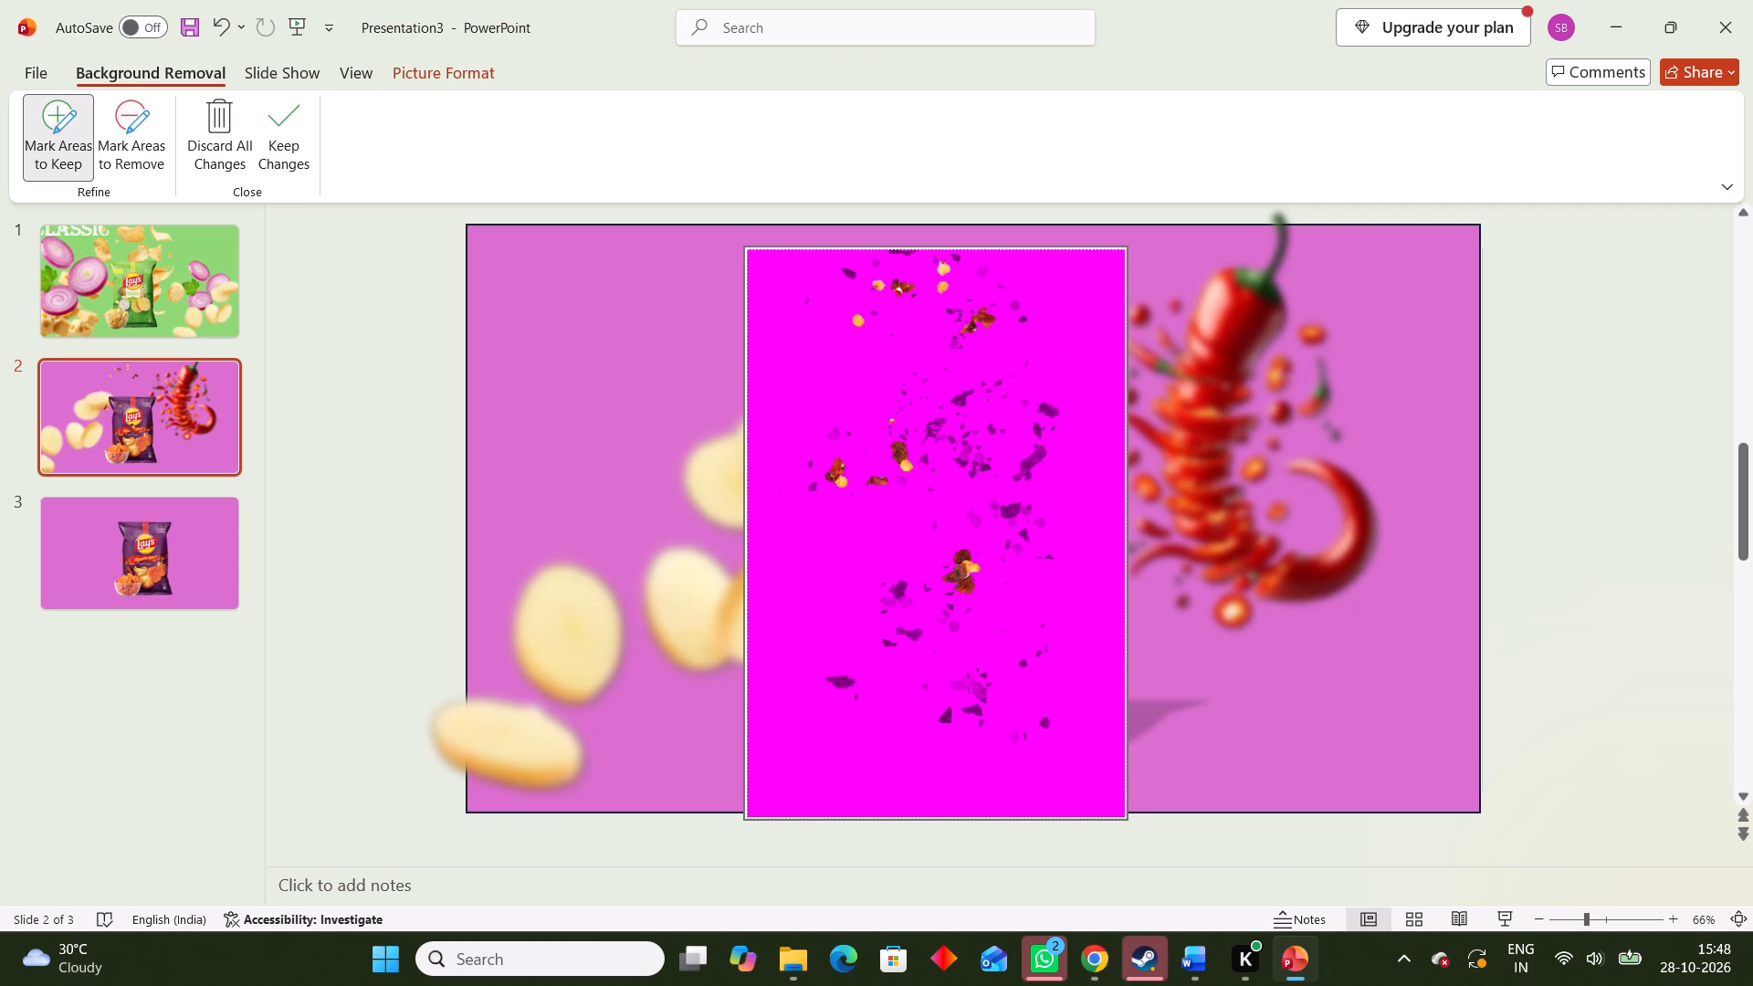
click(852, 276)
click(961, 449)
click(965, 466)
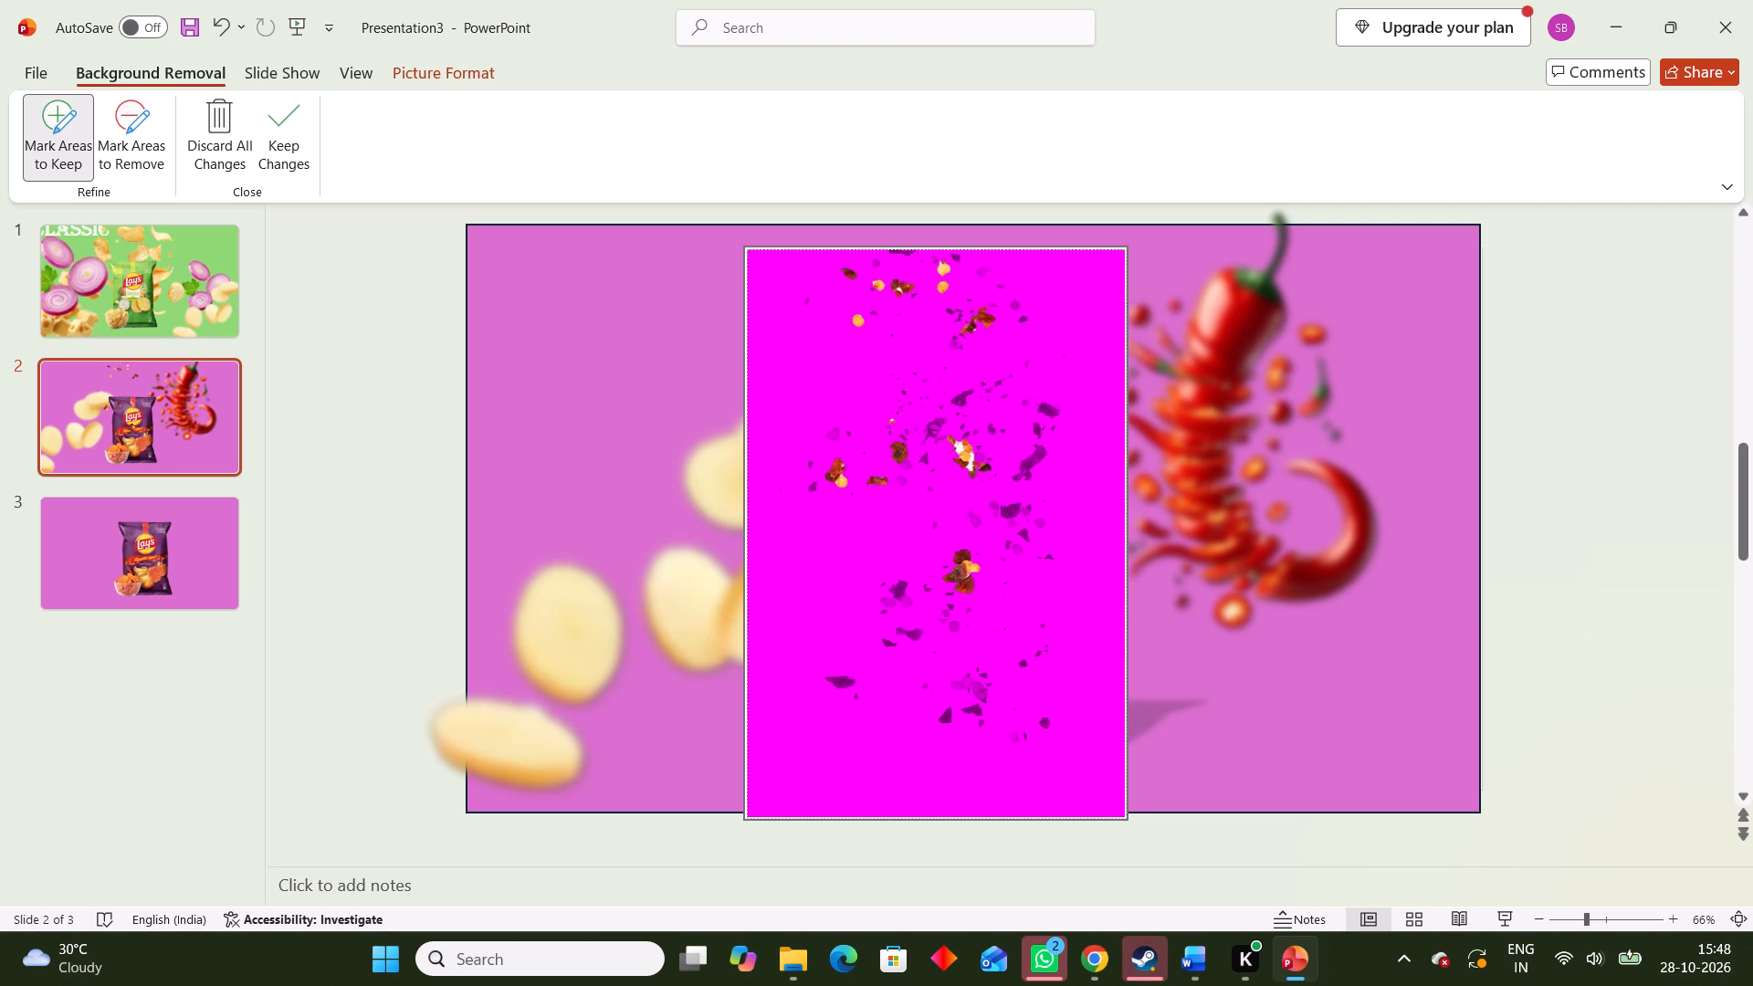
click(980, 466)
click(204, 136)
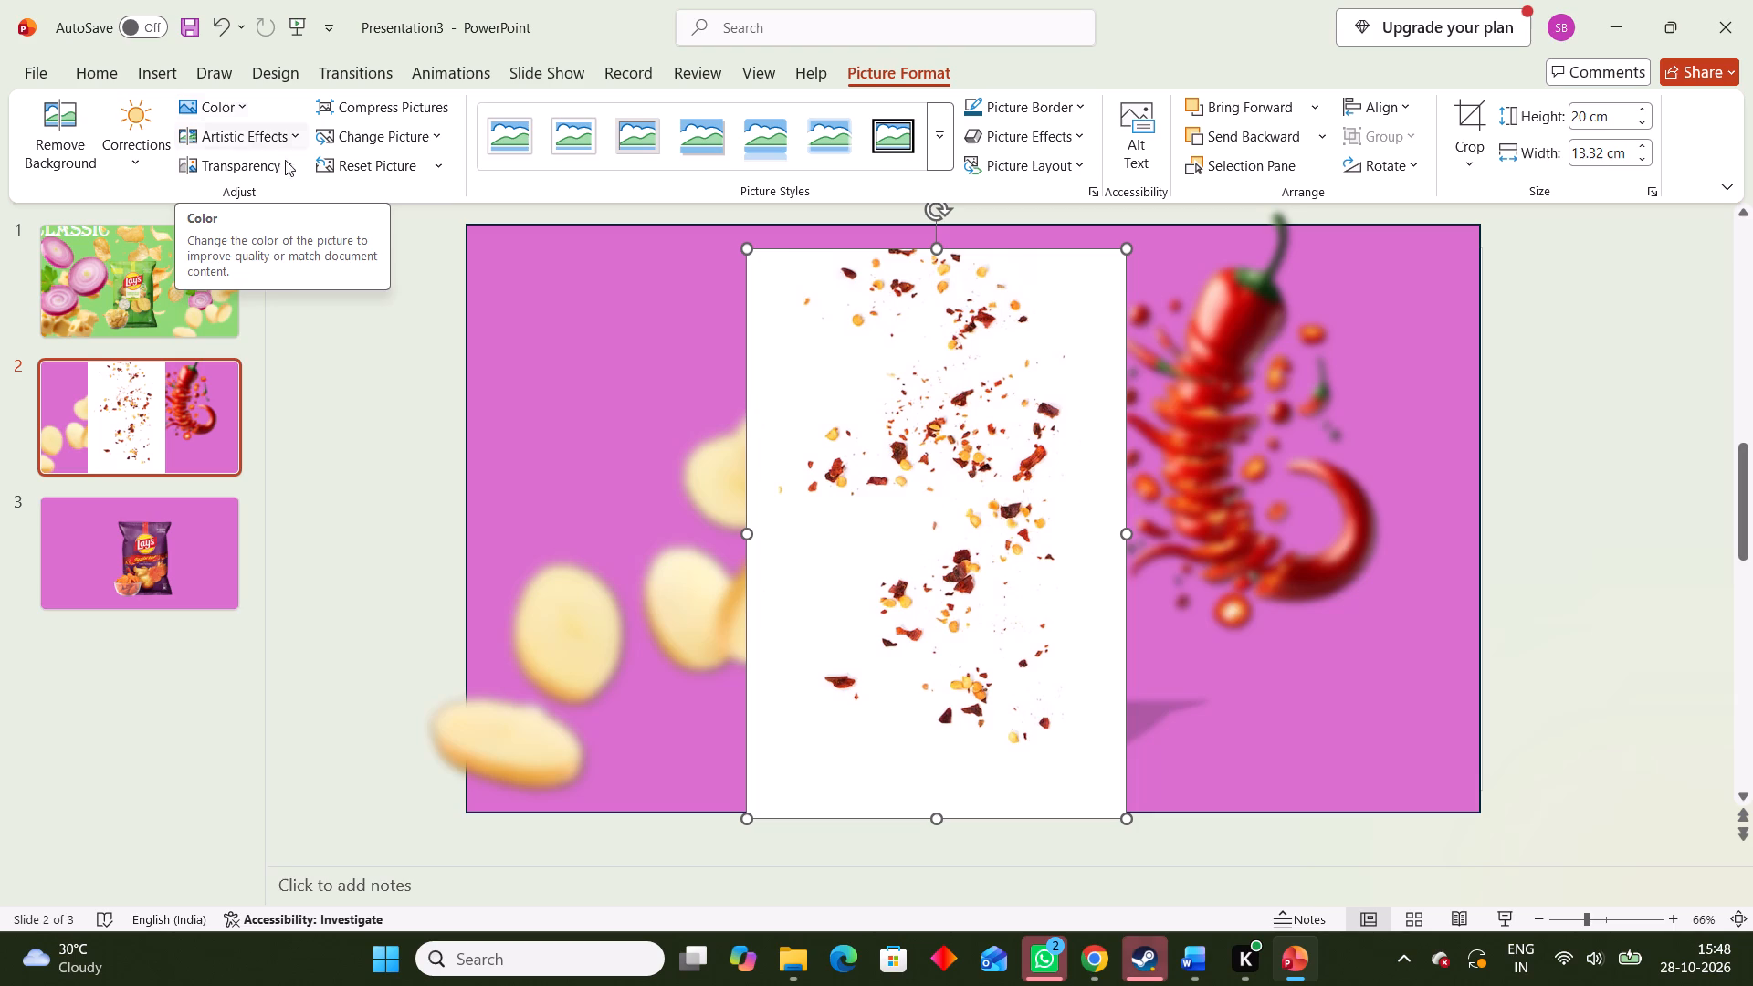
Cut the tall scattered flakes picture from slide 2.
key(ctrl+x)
Switch to Chrome, copy the picture of a diagonal burst of chilli pepper flakes, and paste it onto slide 2 in PowerPoint.
click(1111, 970)
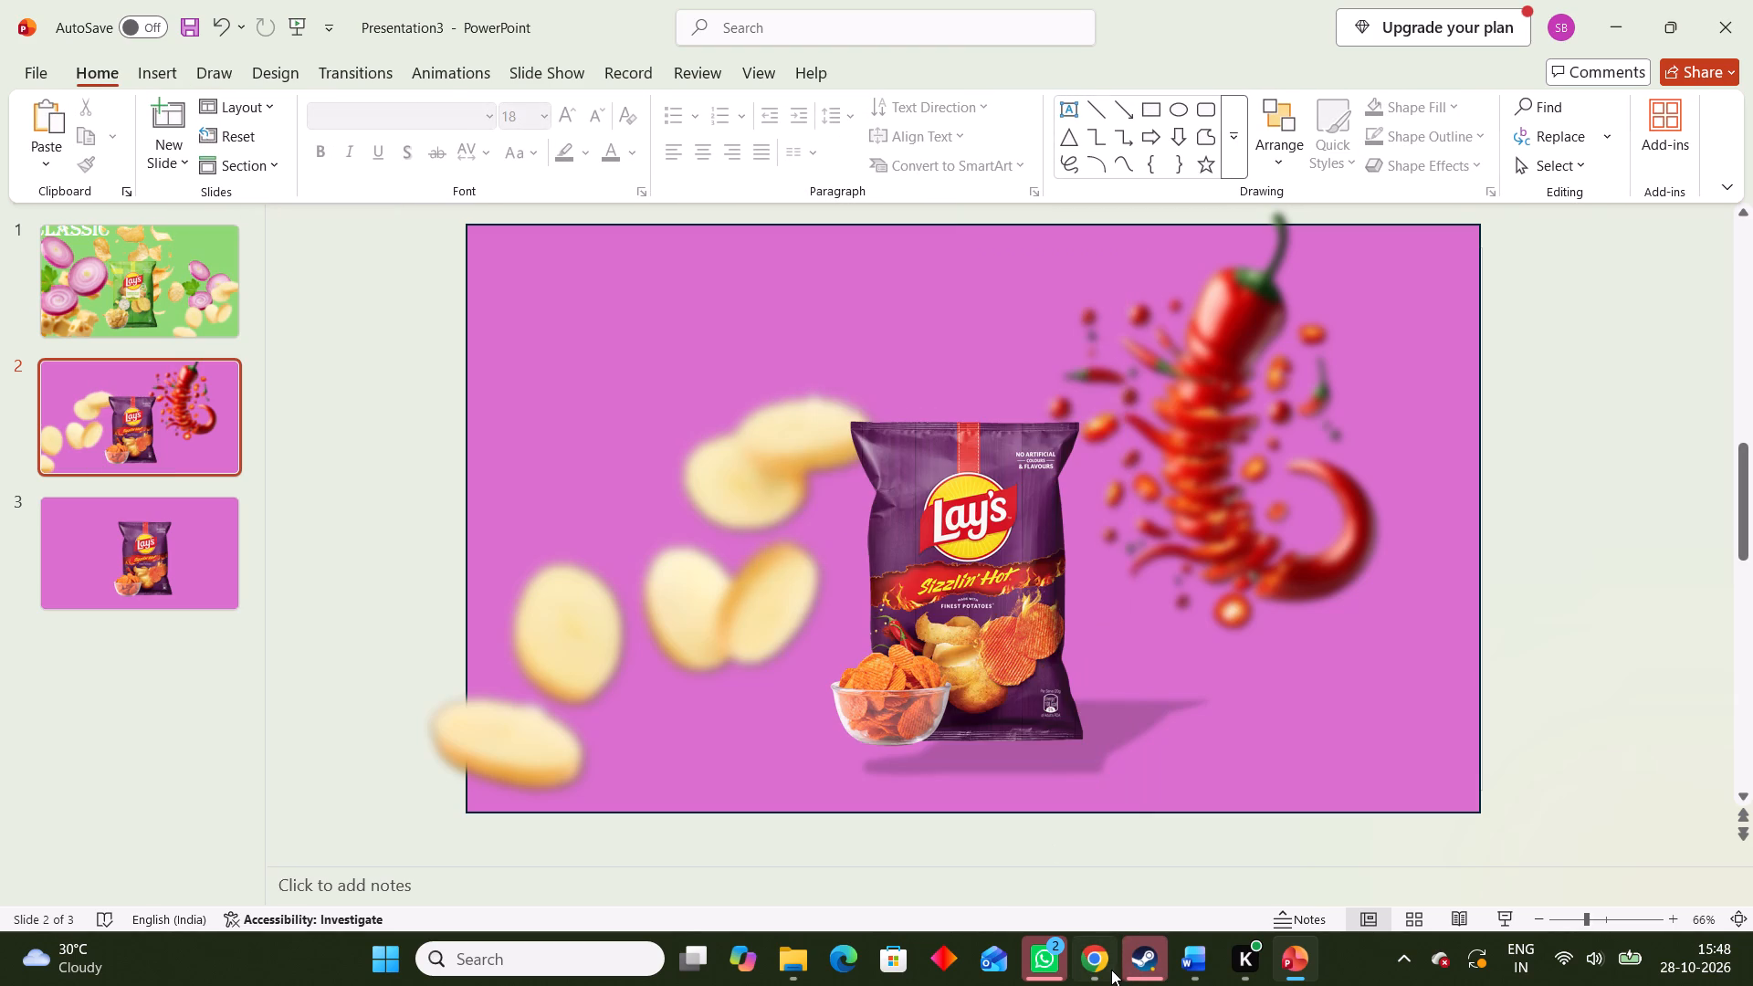
scroll(909, 786, down, 4)
scroll(1122, 725, up, 2)
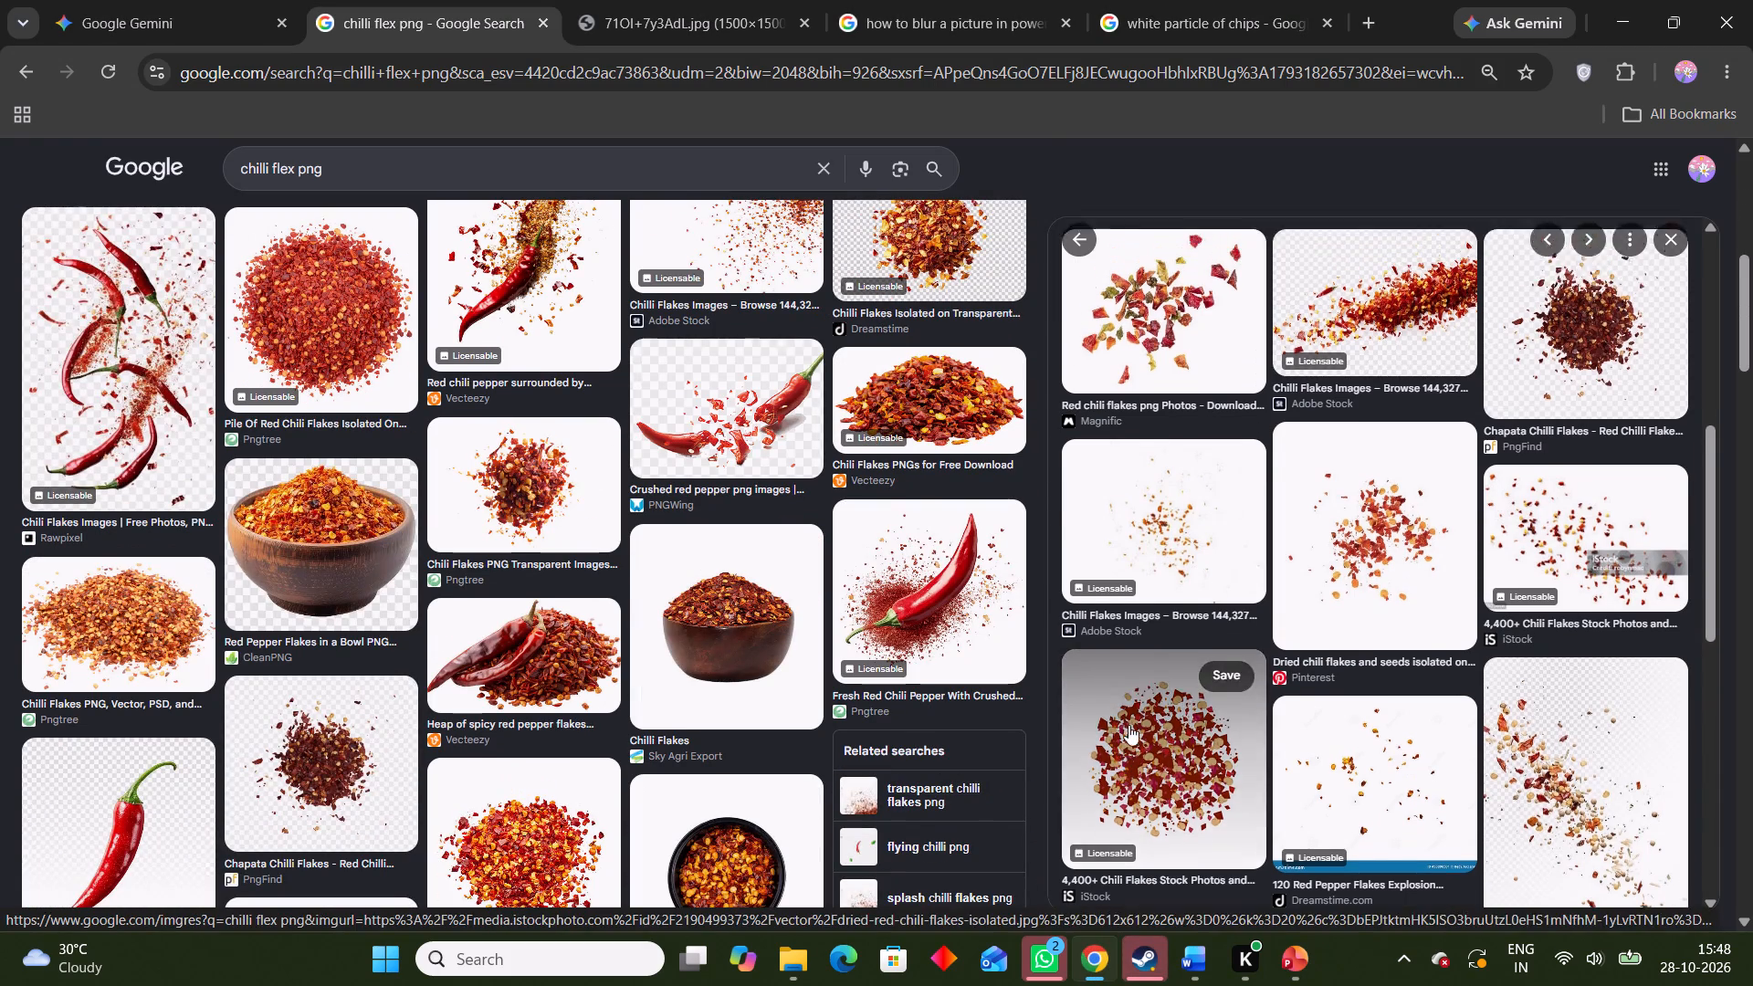
scroll(1128, 725, up, 8)
scroll(1145, 763, down, 9)
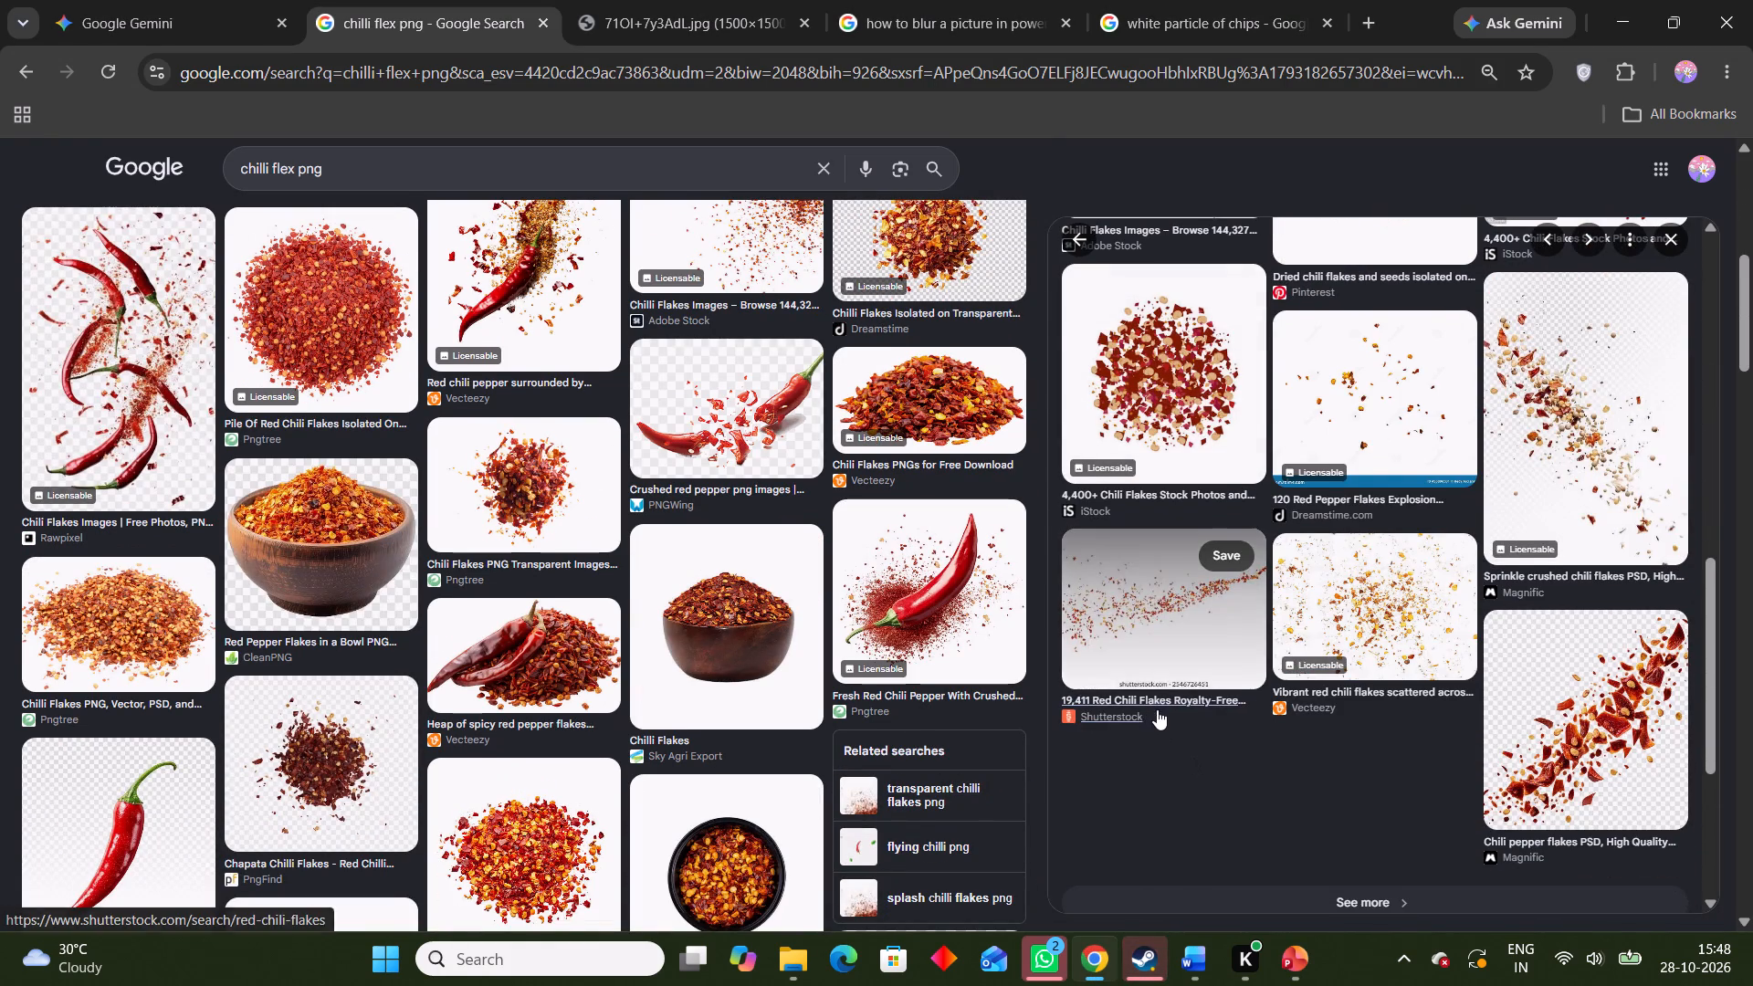
scroll(1181, 709, down, 4)
scroll(1270, 701, up, 5)
click(1595, 854)
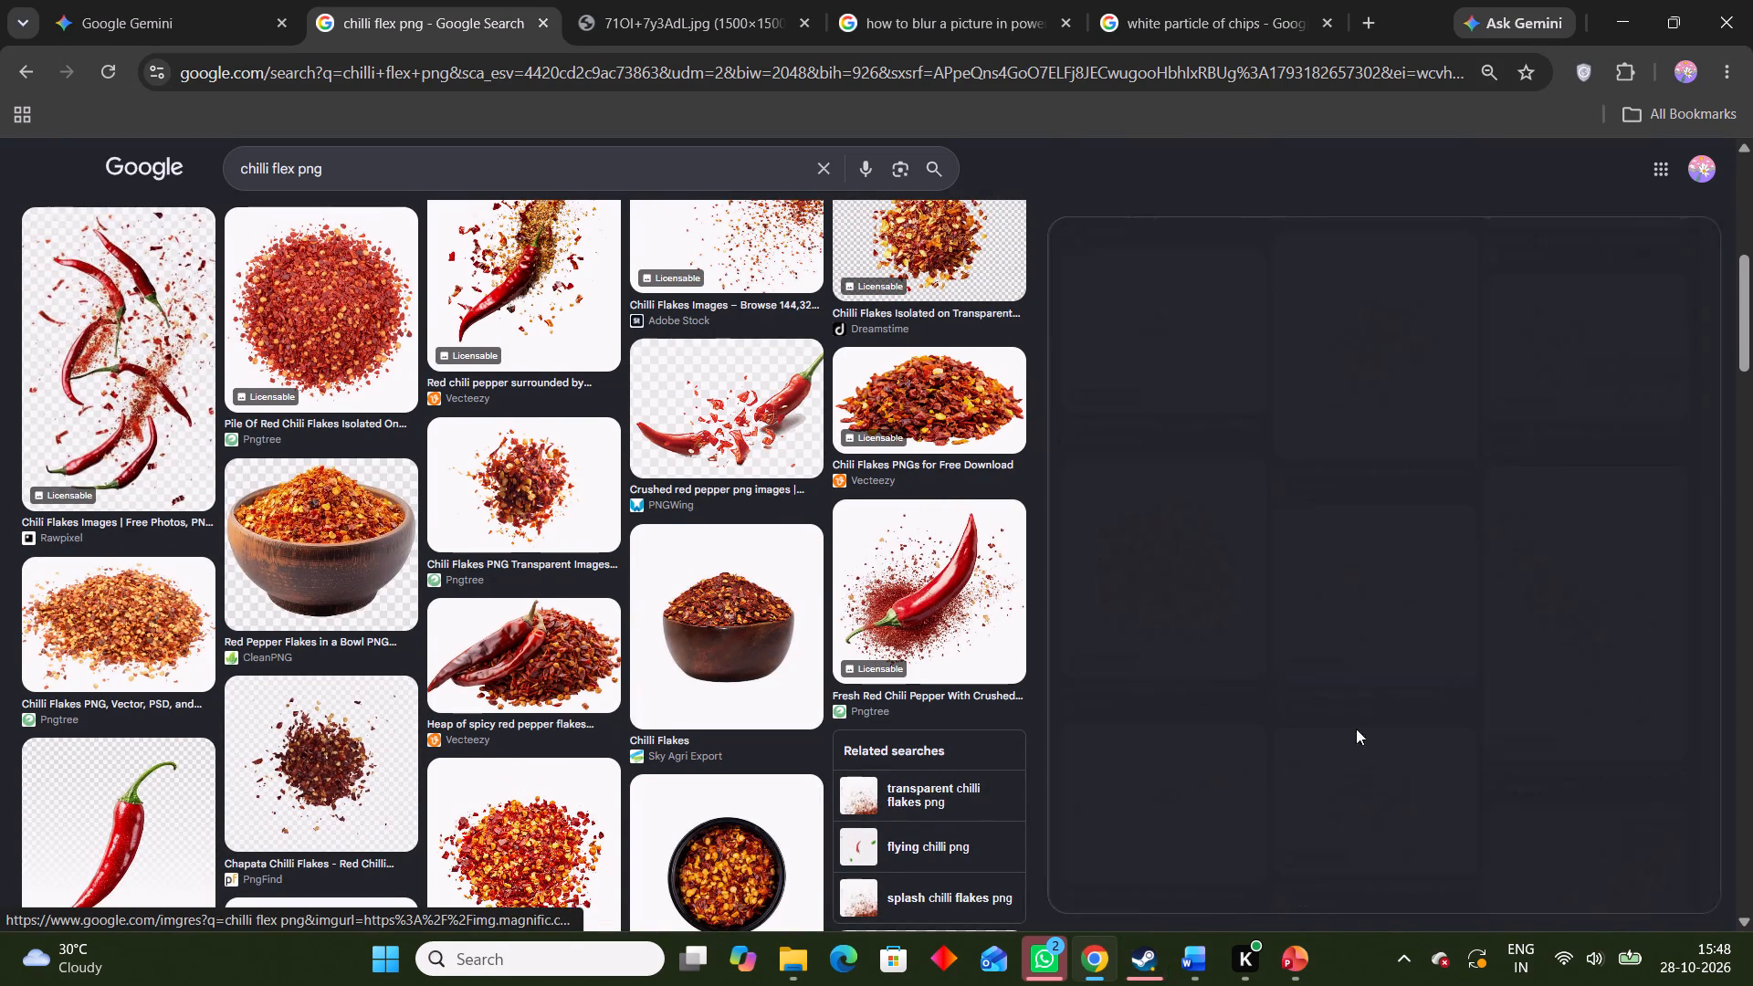
right_click(1374, 556)
click(1496, 408)
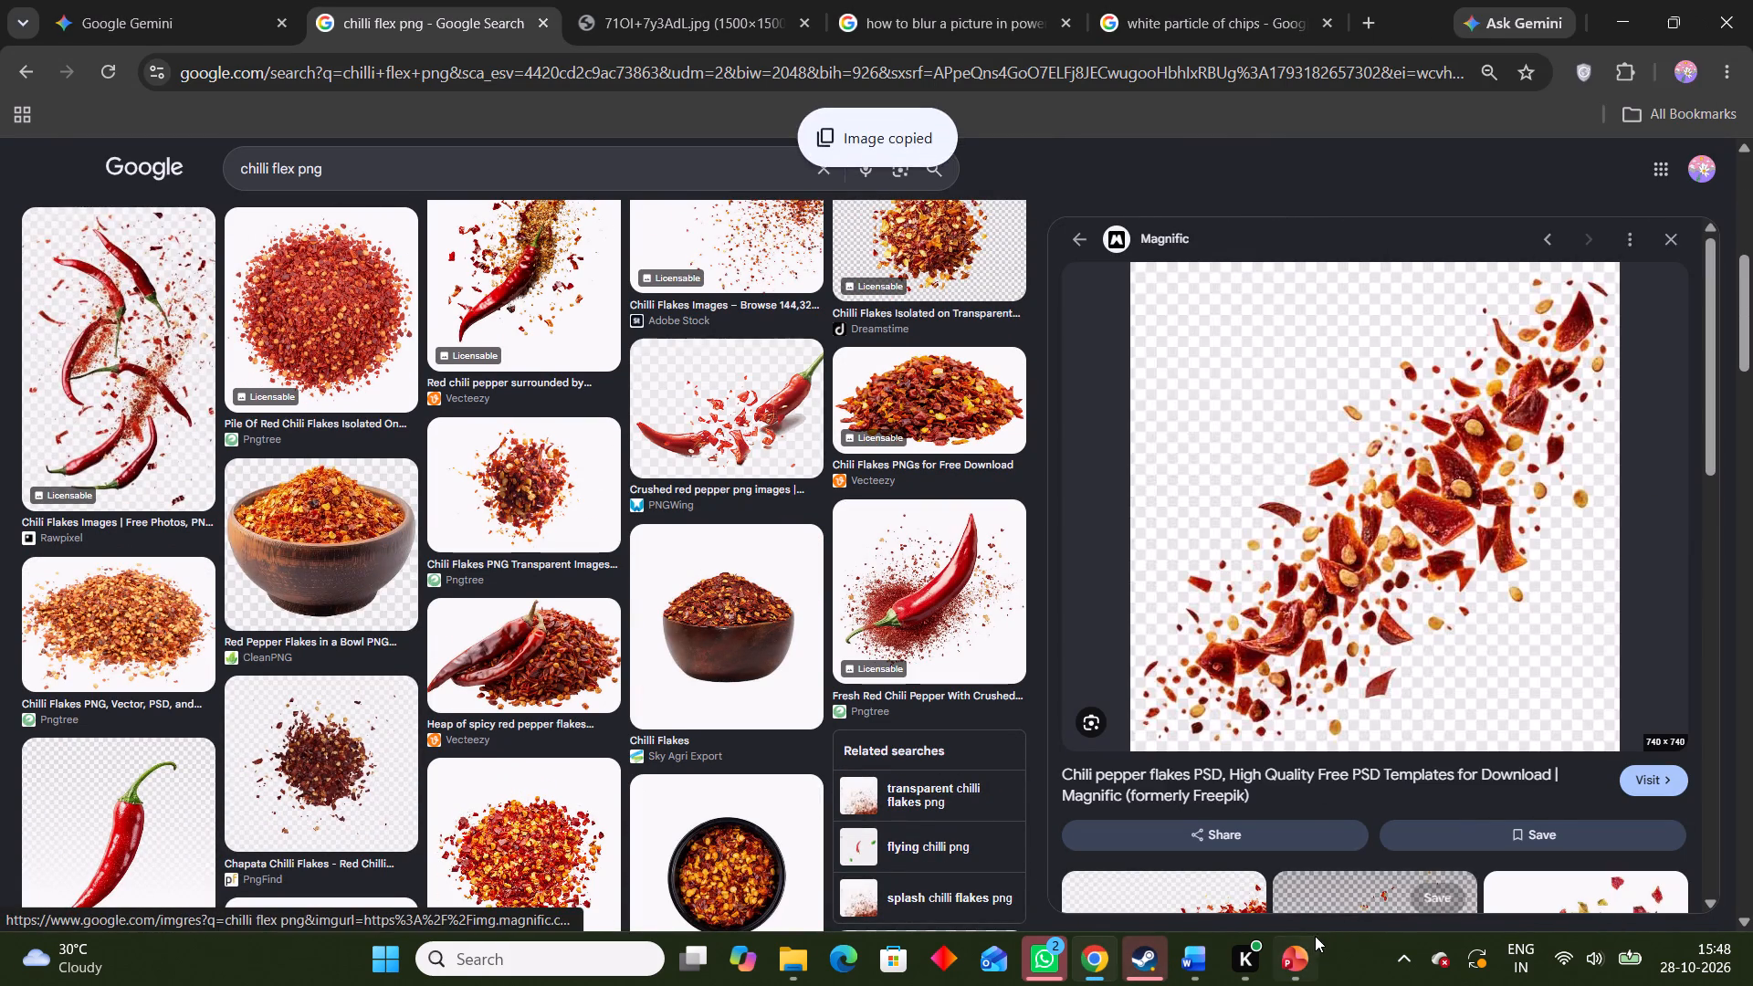
click(1314, 938)
key(ctrl+c)
key(ctrl+v)
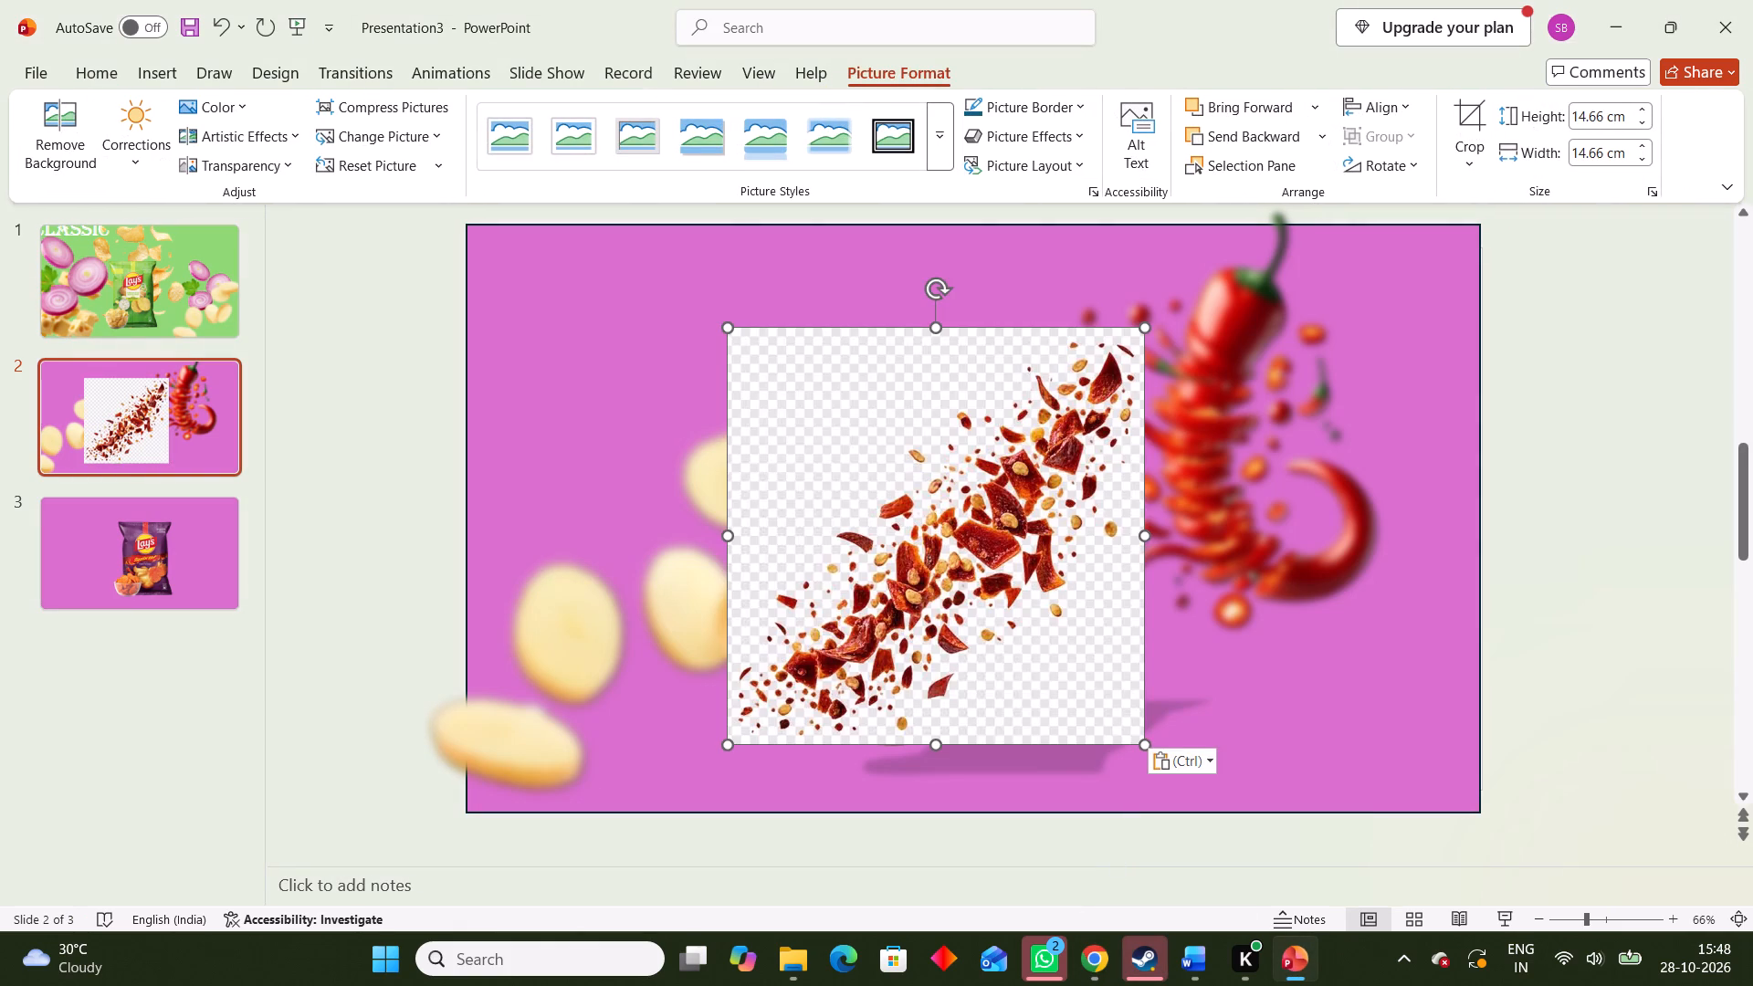
Start removing the diagonal flakes picture's background and mark the large chilli pieces in its centre and upper part as areas to keep.
click(78, 142)
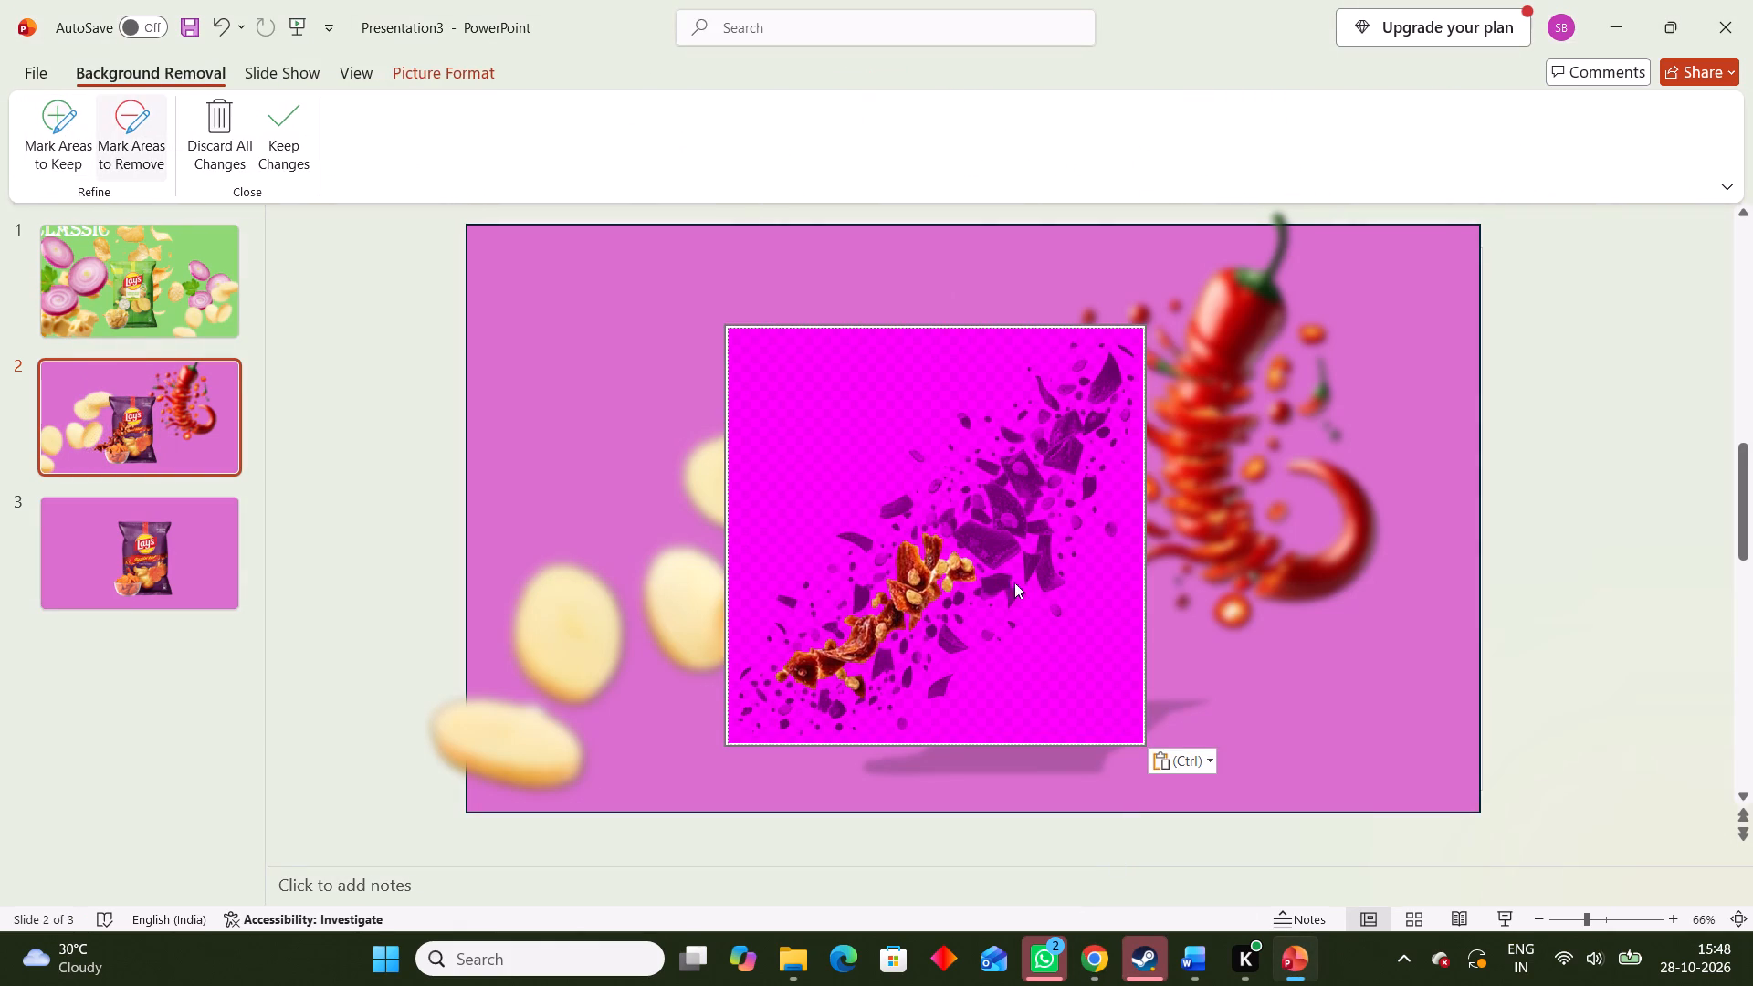
click(1000, 533)
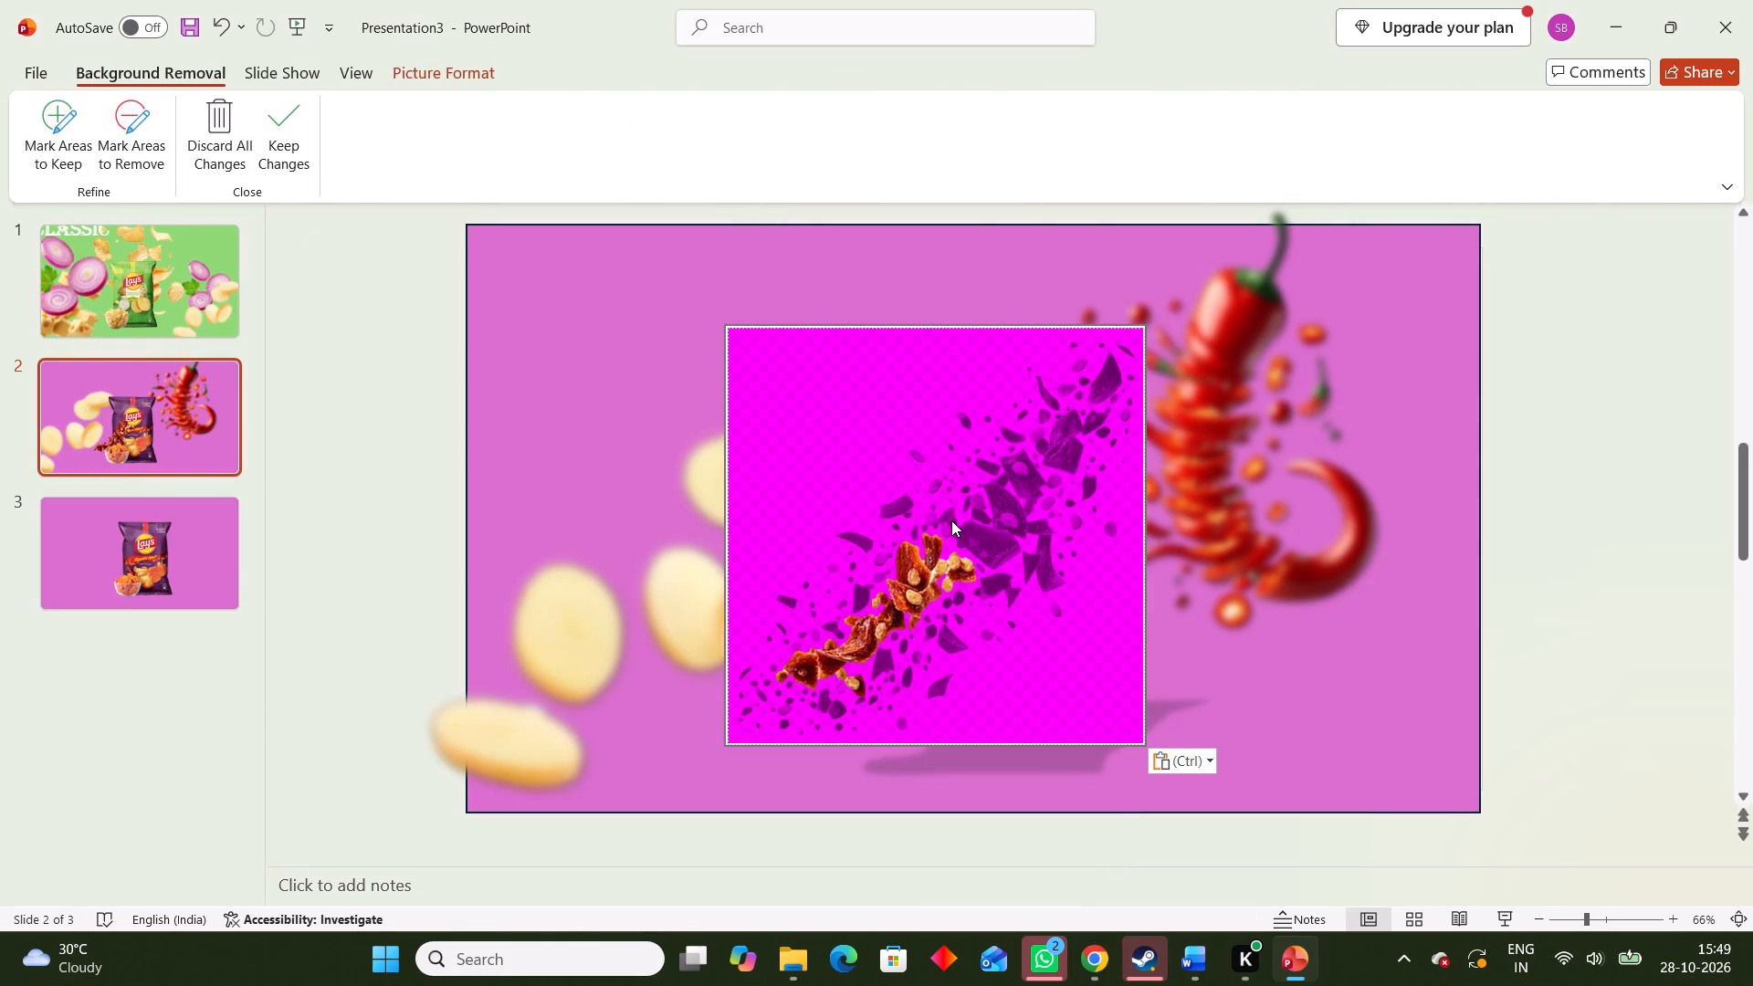
click(64, 110)
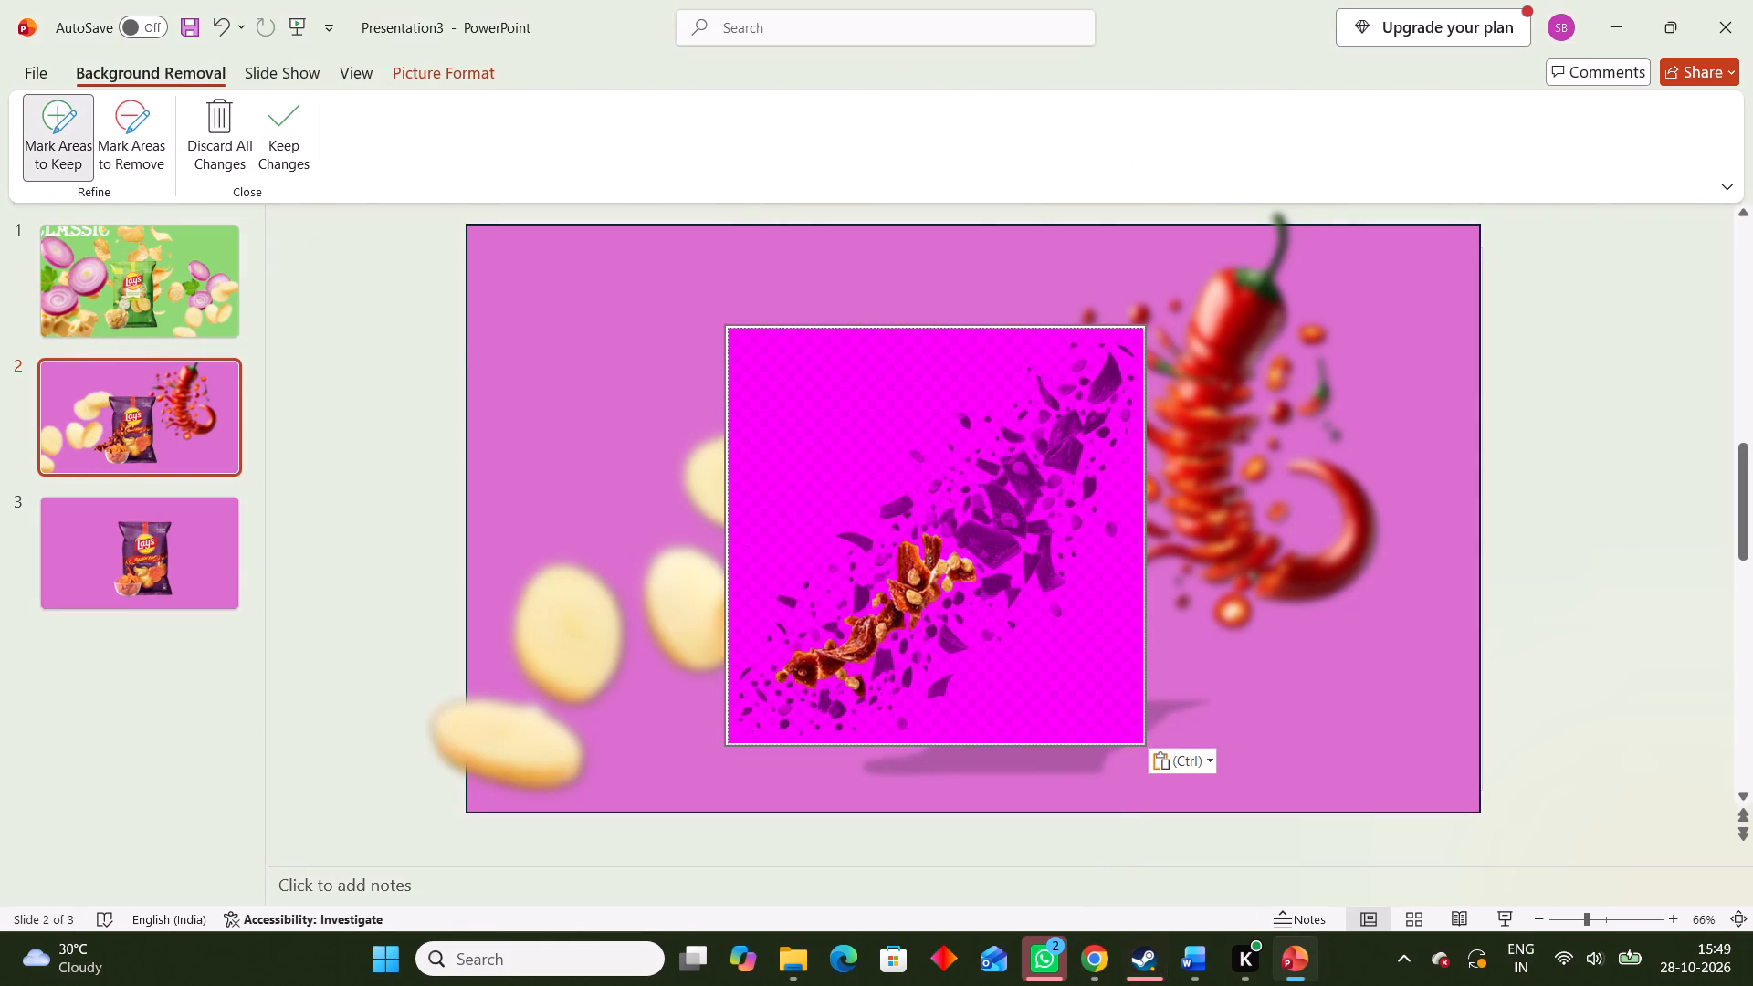
click(1010, 551)
click(1034, 561)
click(1072, 441)
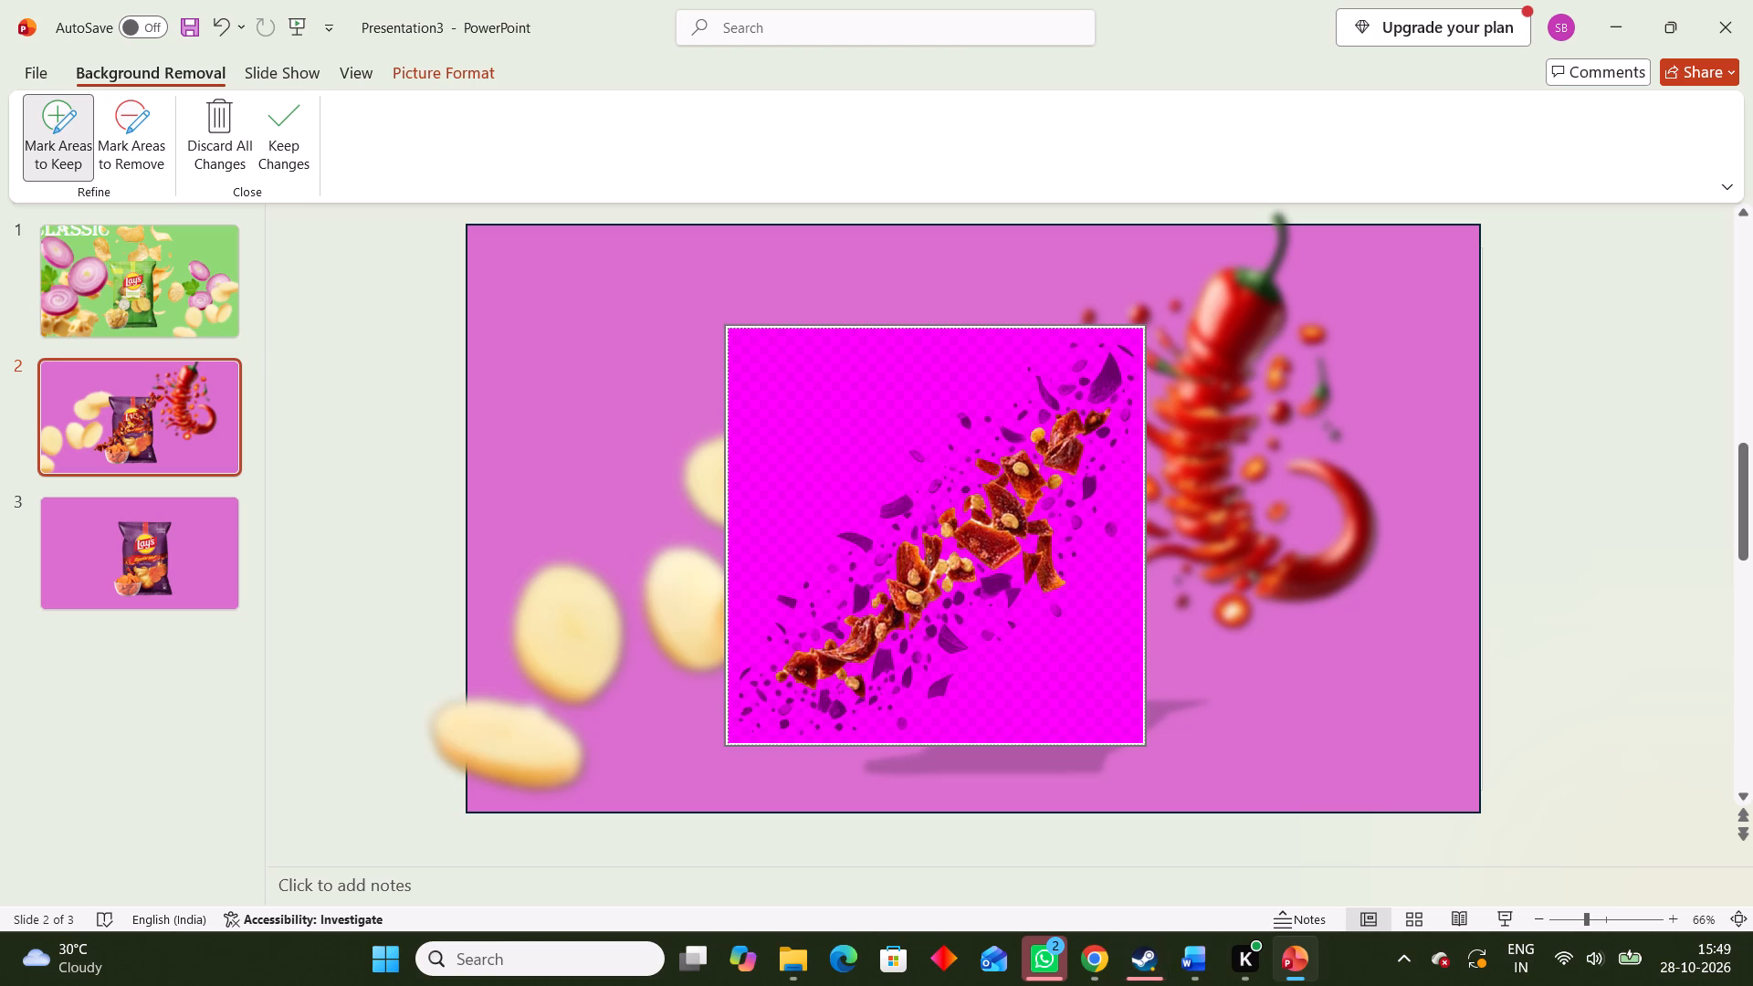
click(1107, 386)
click(1048, 397)
click(981, 464)
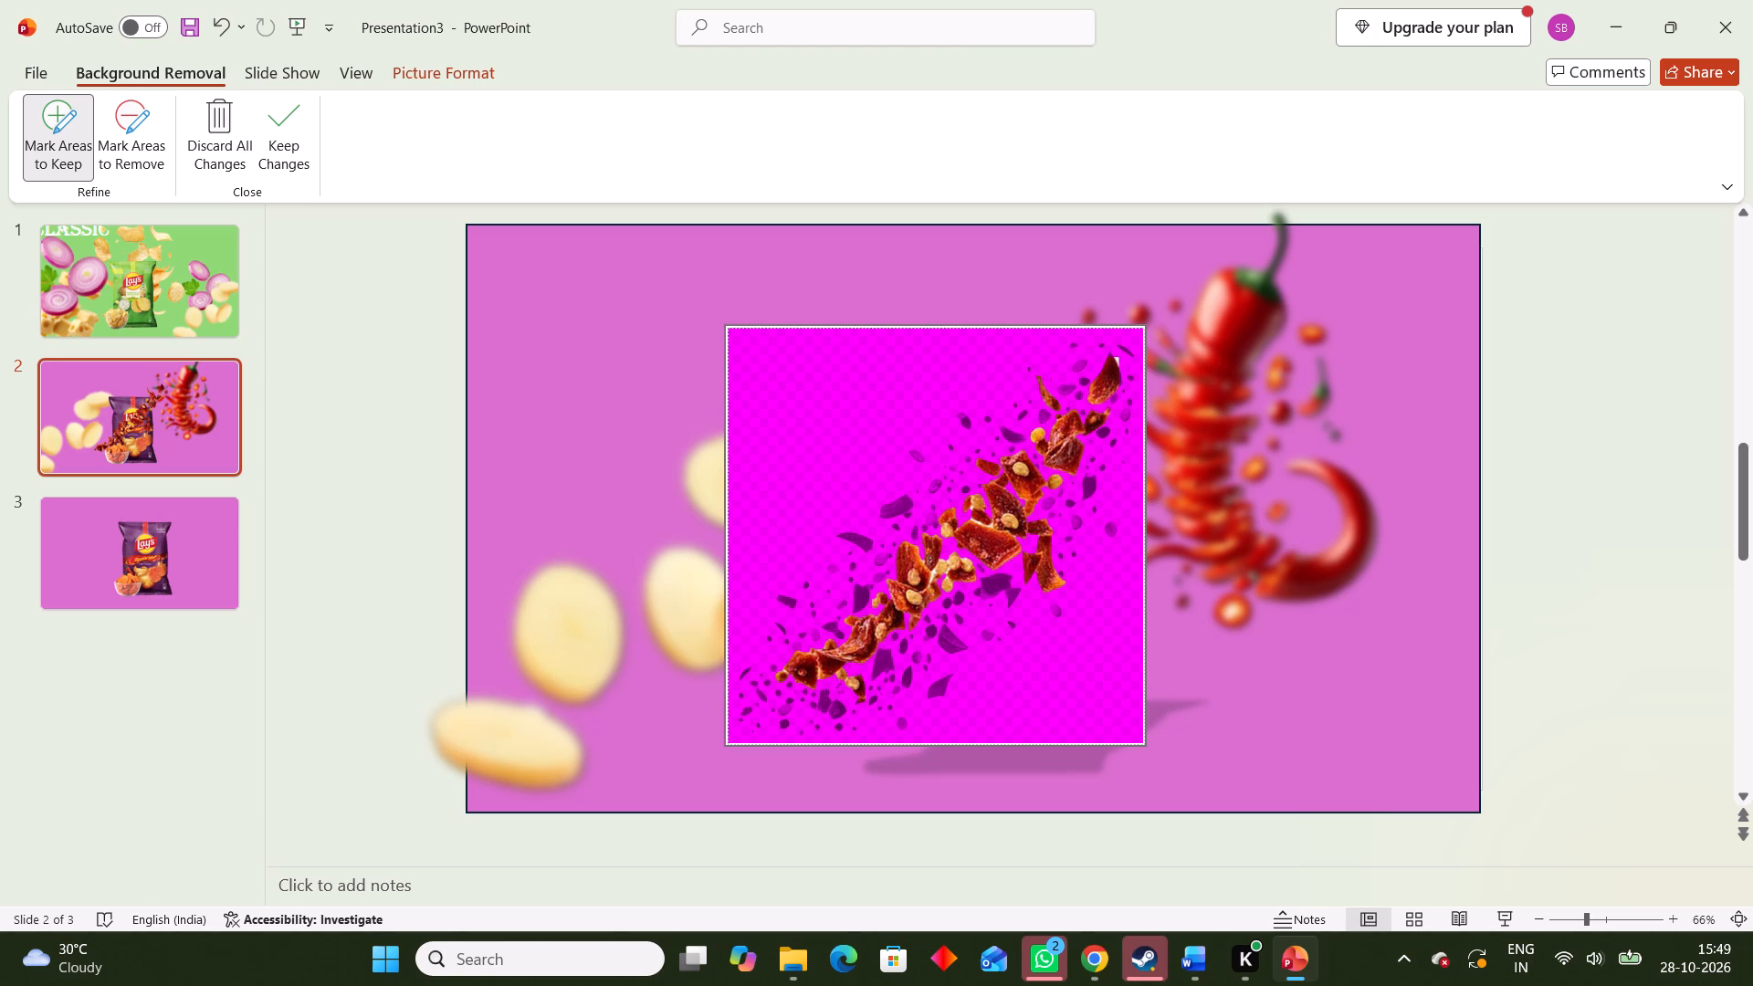
click(1005, 442)
Mark the leftover white background between the central chilli pieces as an area to remove.
click(138, 146)
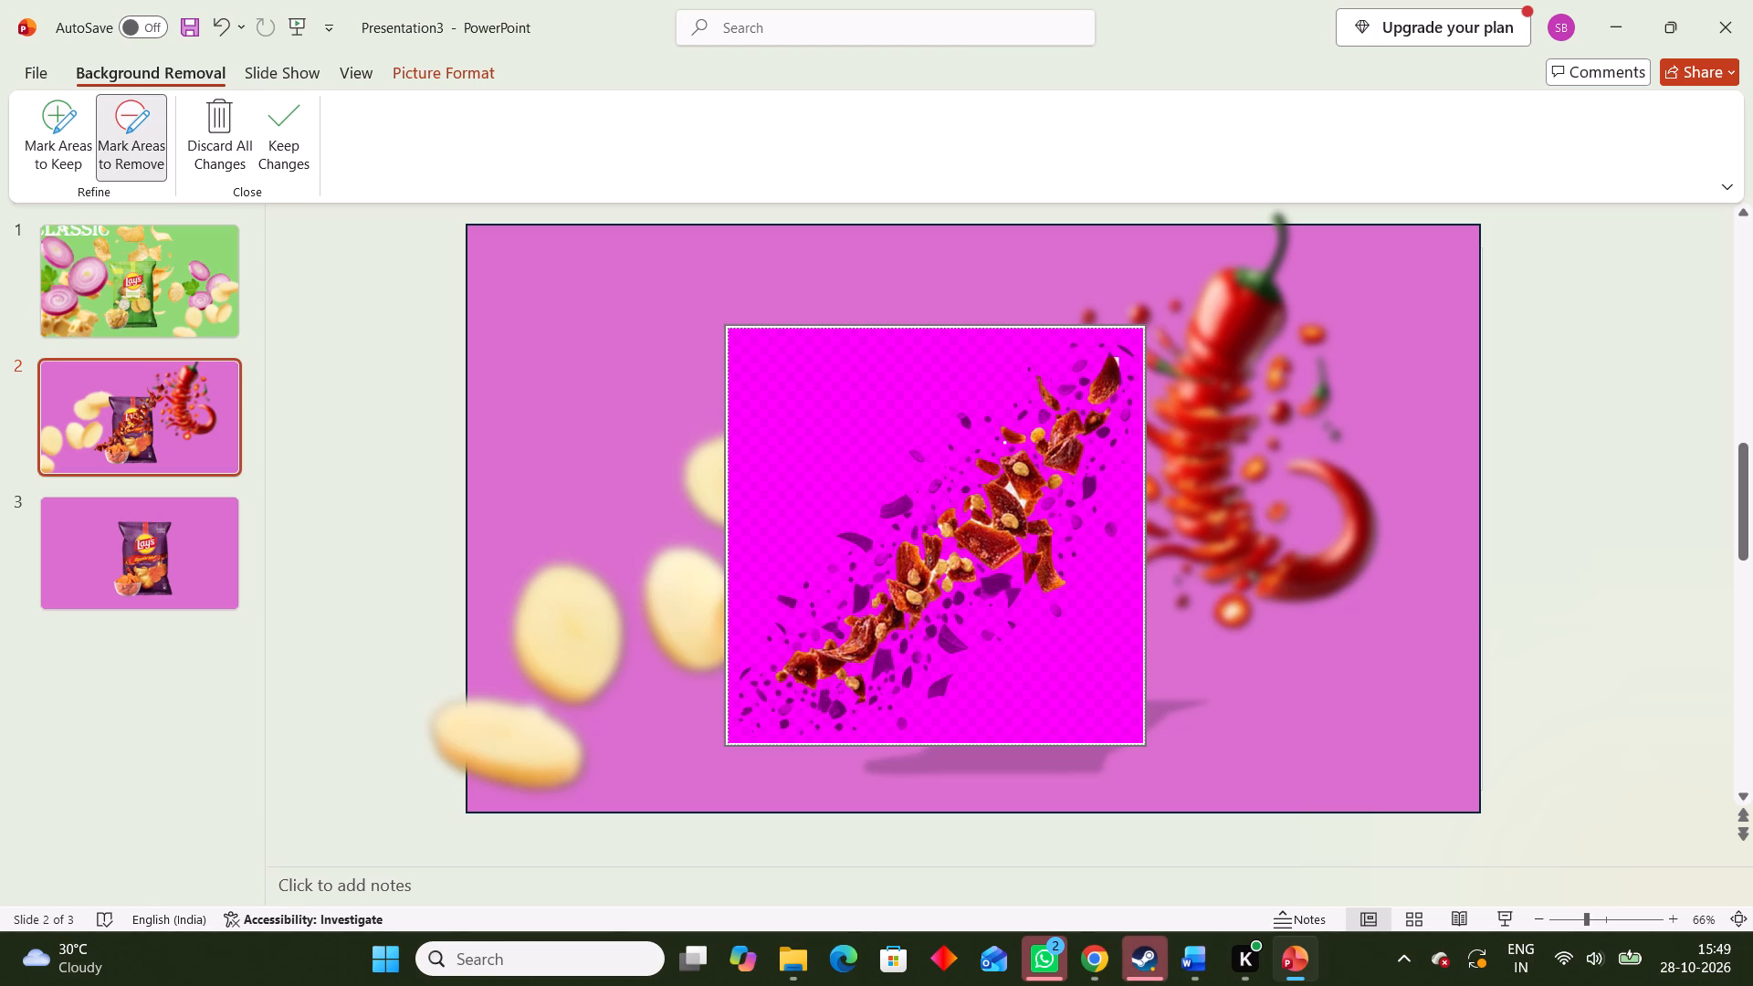
click(1012, 489)
click(1021, 502)
Mark the flakes upper-left of the burst's middle and along its lower-right side as areas to keep.
click(68, 151)
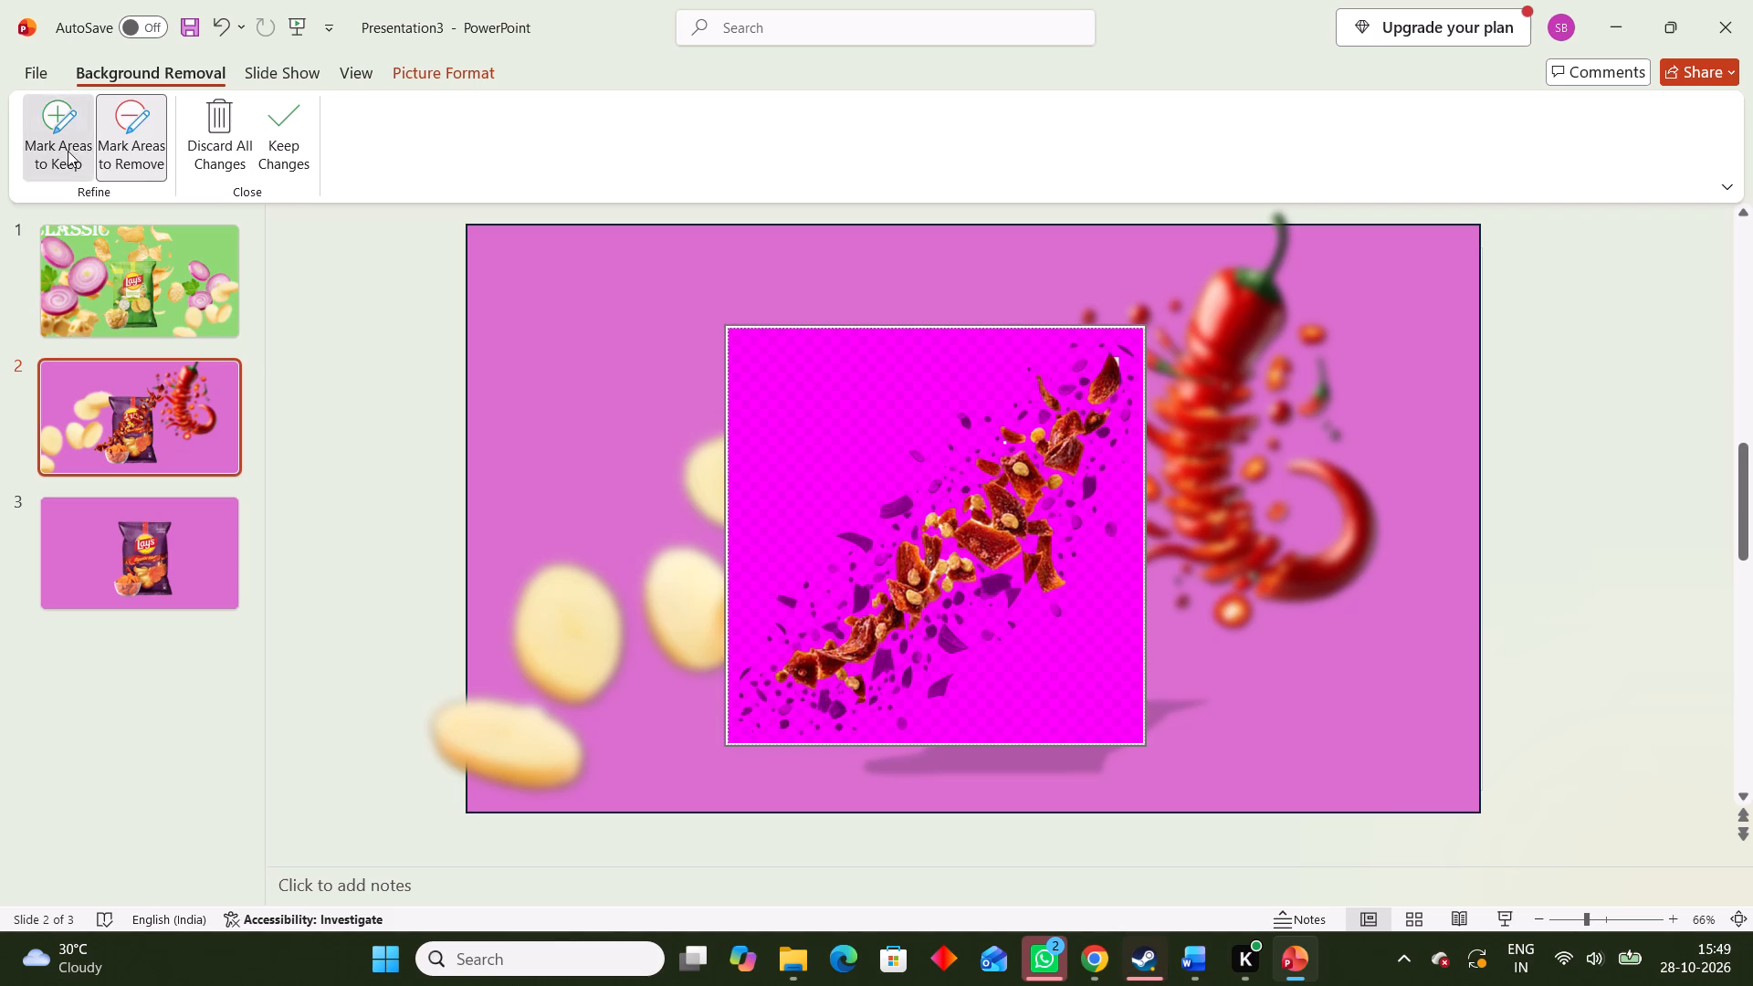
click(892, 517)
click(859, 540)
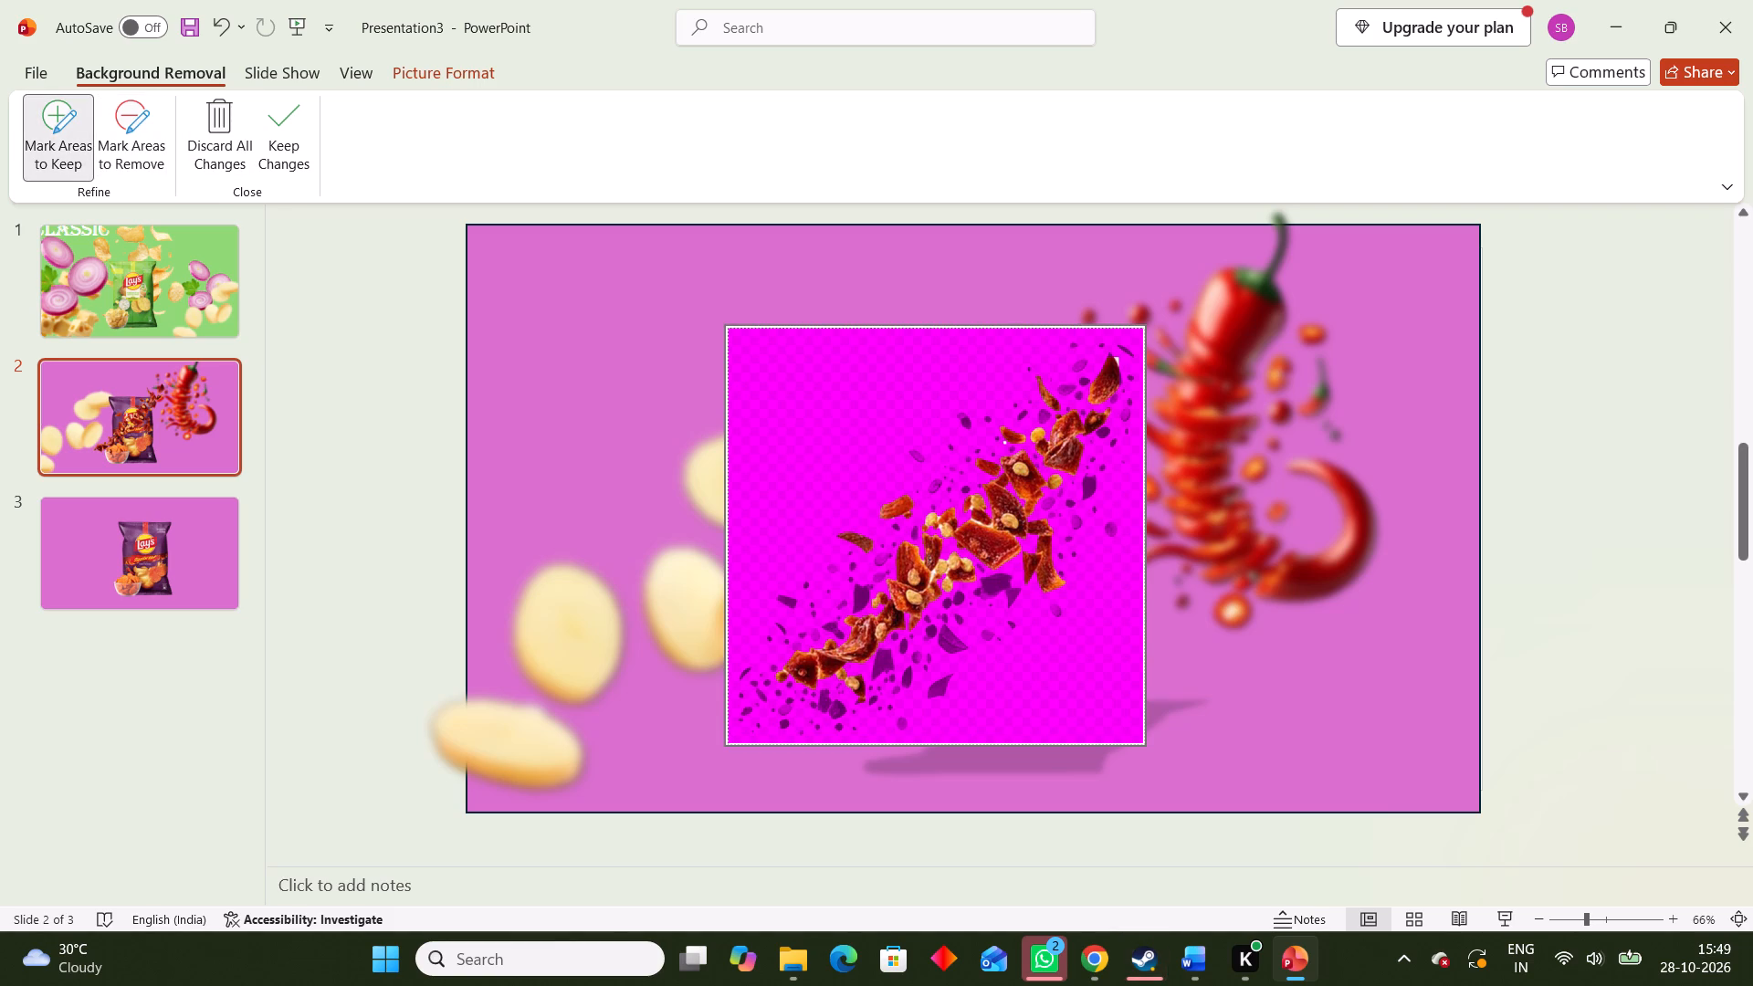
click(862, 603)
click(889, 665)
click(908, 678)
click(943, 688)
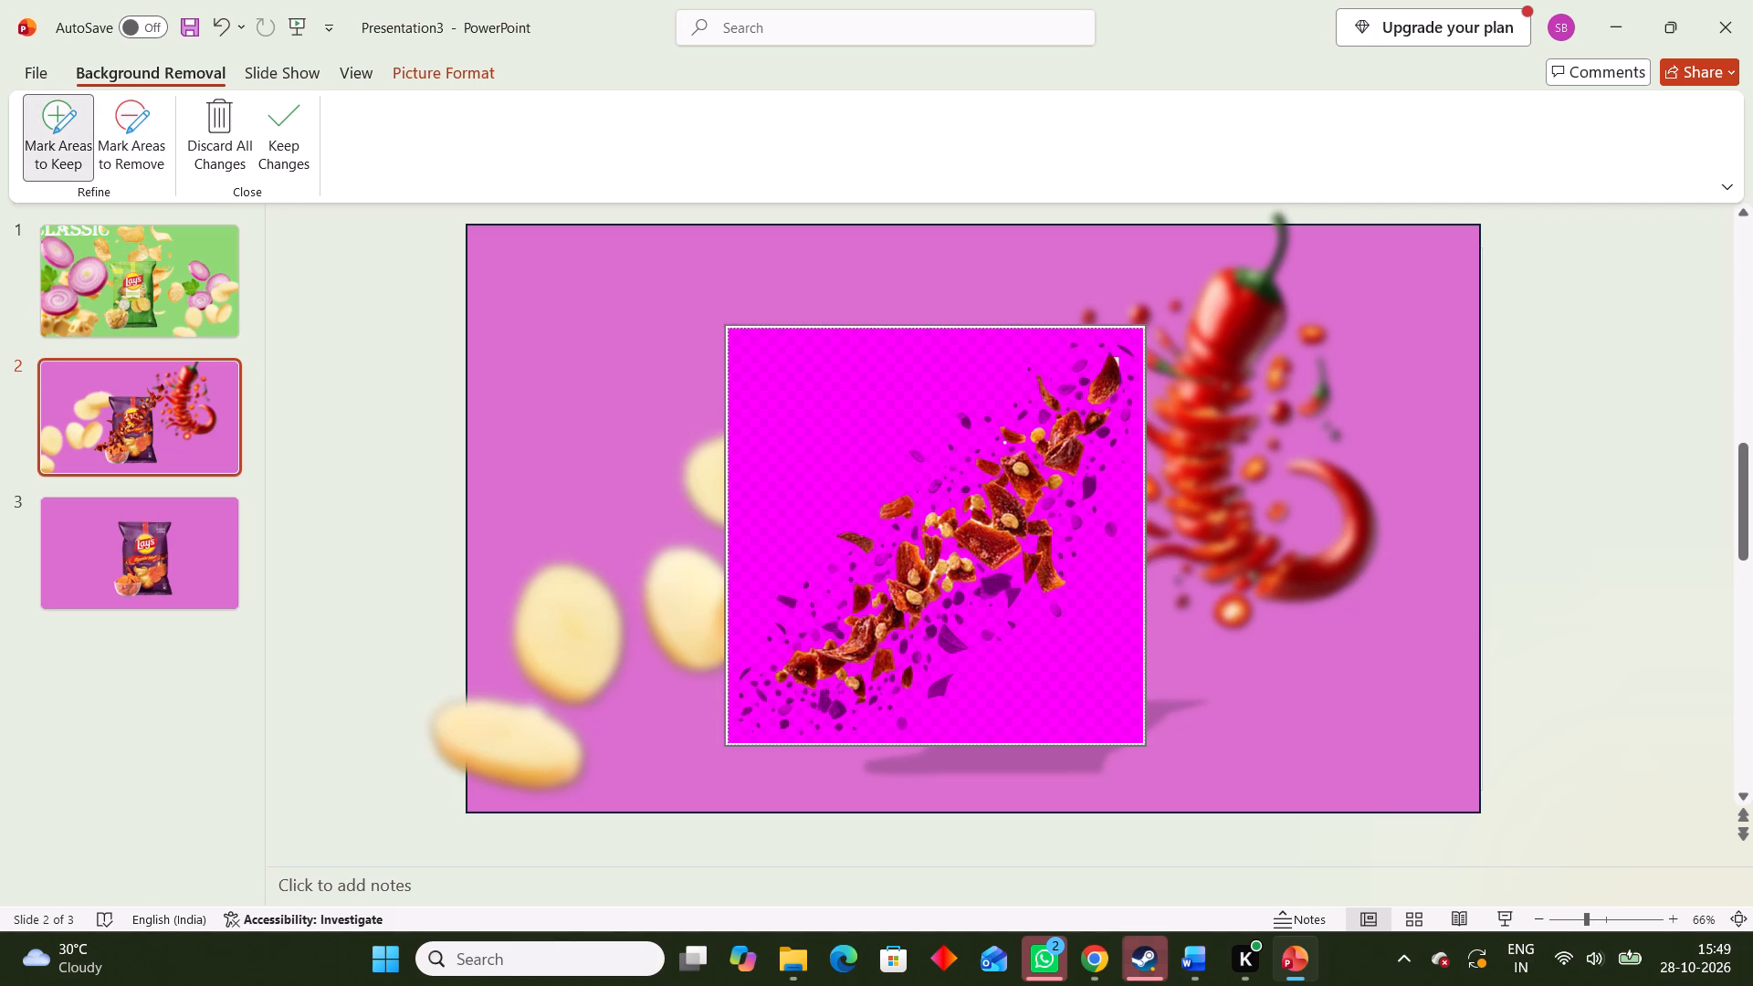
click(954, 640)
click(1001, 583)
click(1011, 623)
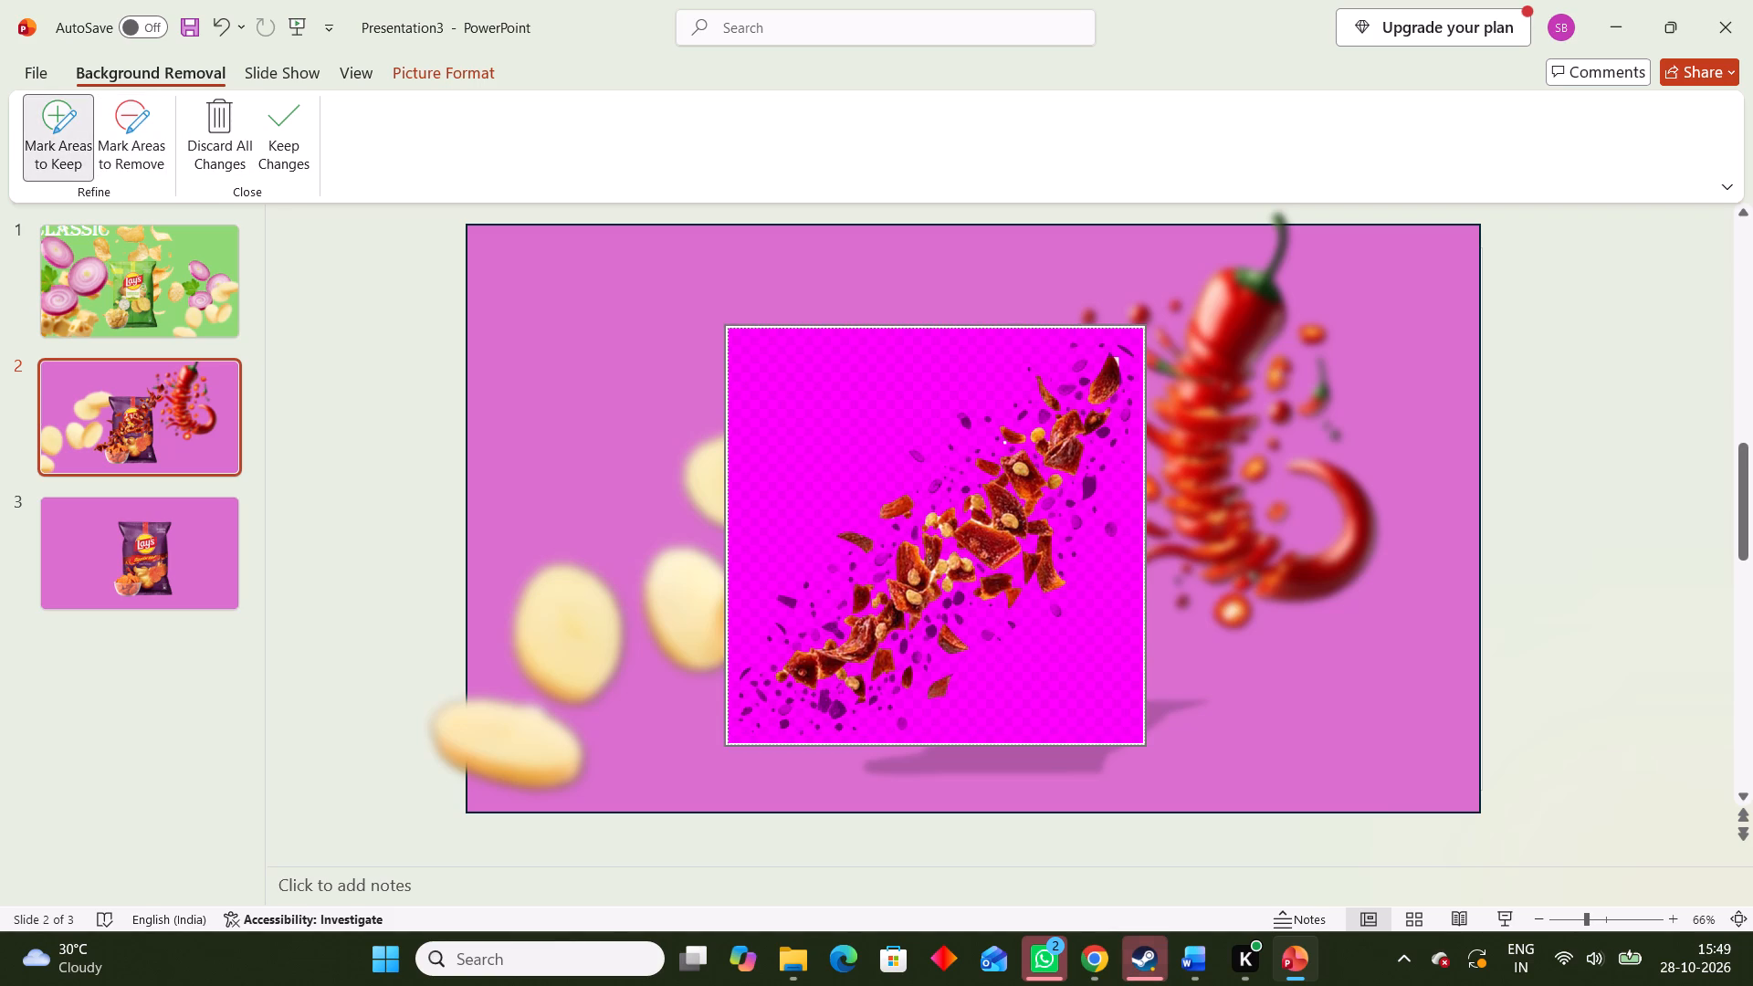
click(987, 636)
click(956, 598)
click(948, 600)
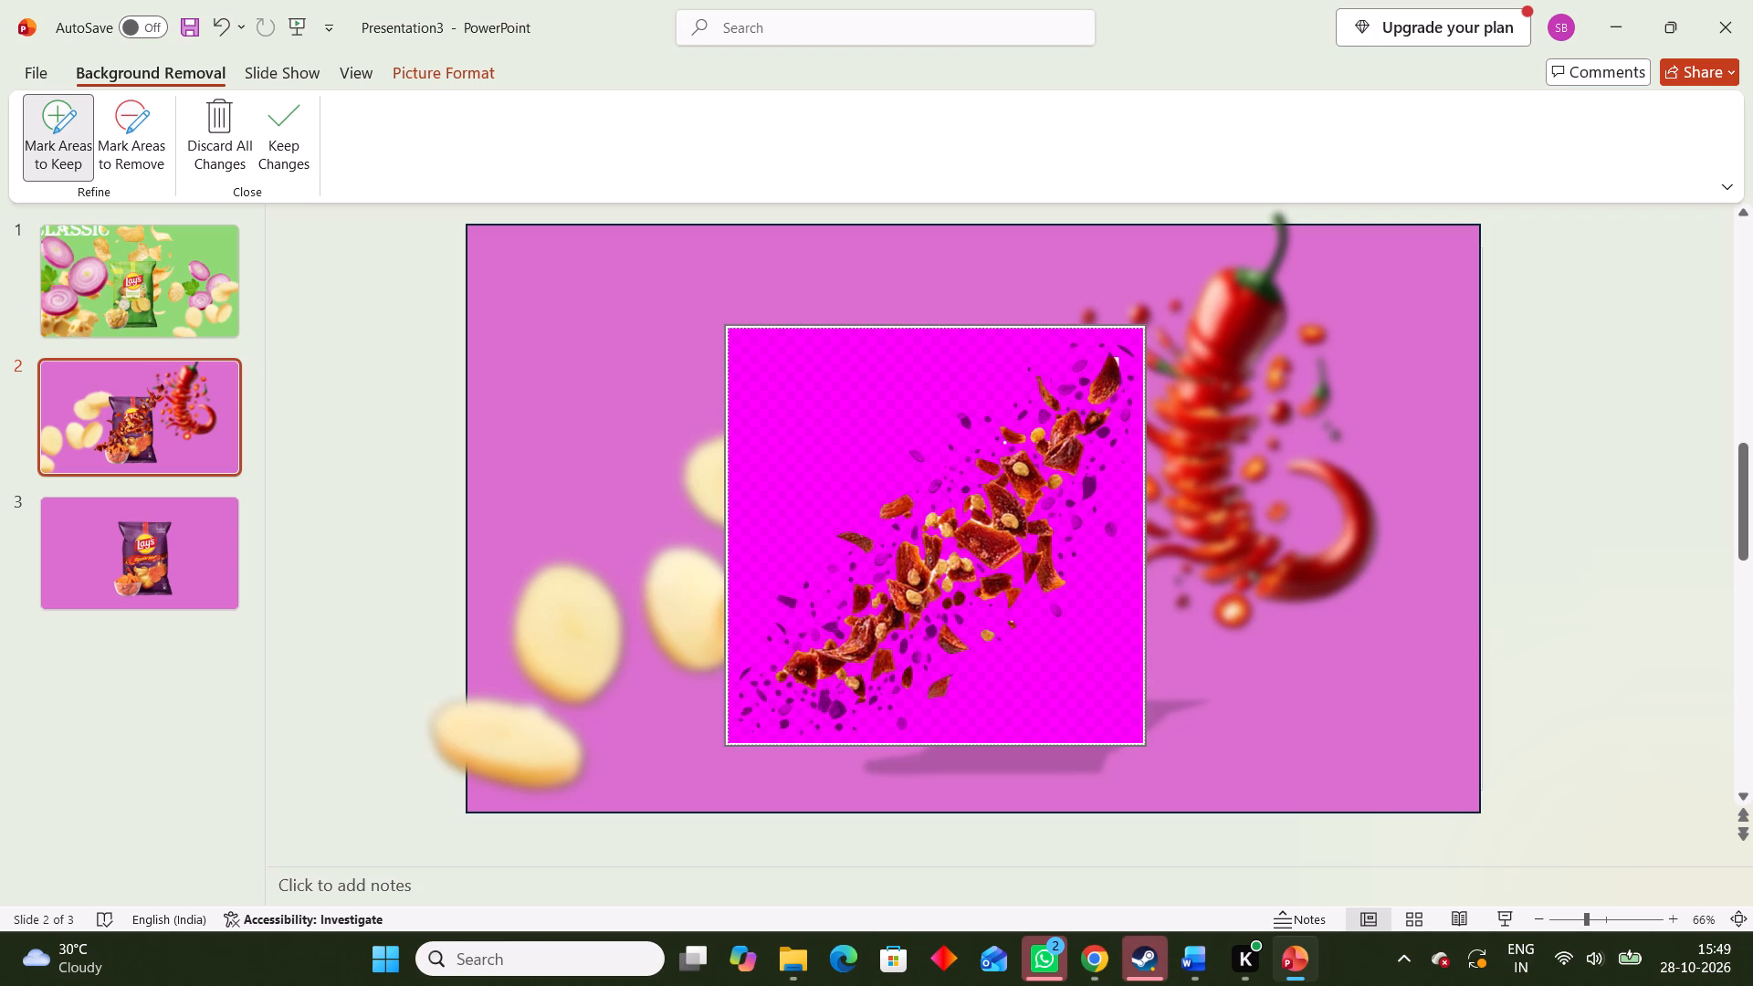
Mark the small flakes around the lower end of the diagonal burst as areas to keep.
click(929, 632)
click(918, 656)
click(903, 645)
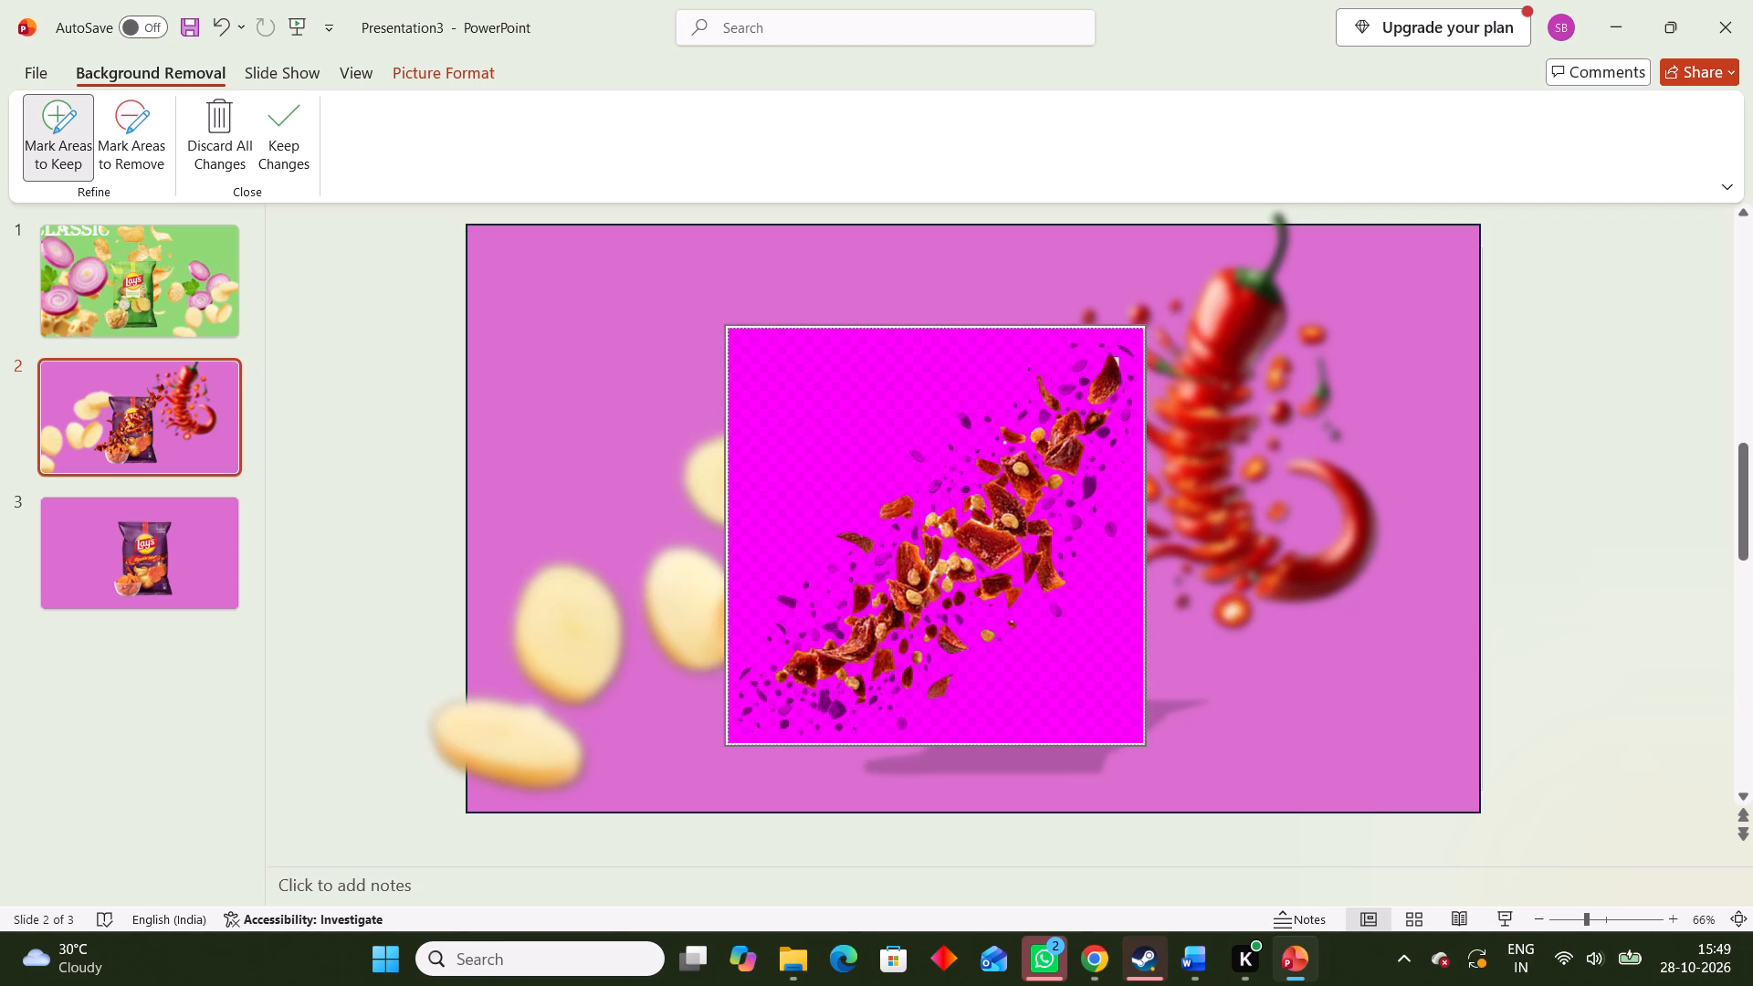
click(894, 642)
click(834, 705)
click(822, 698)
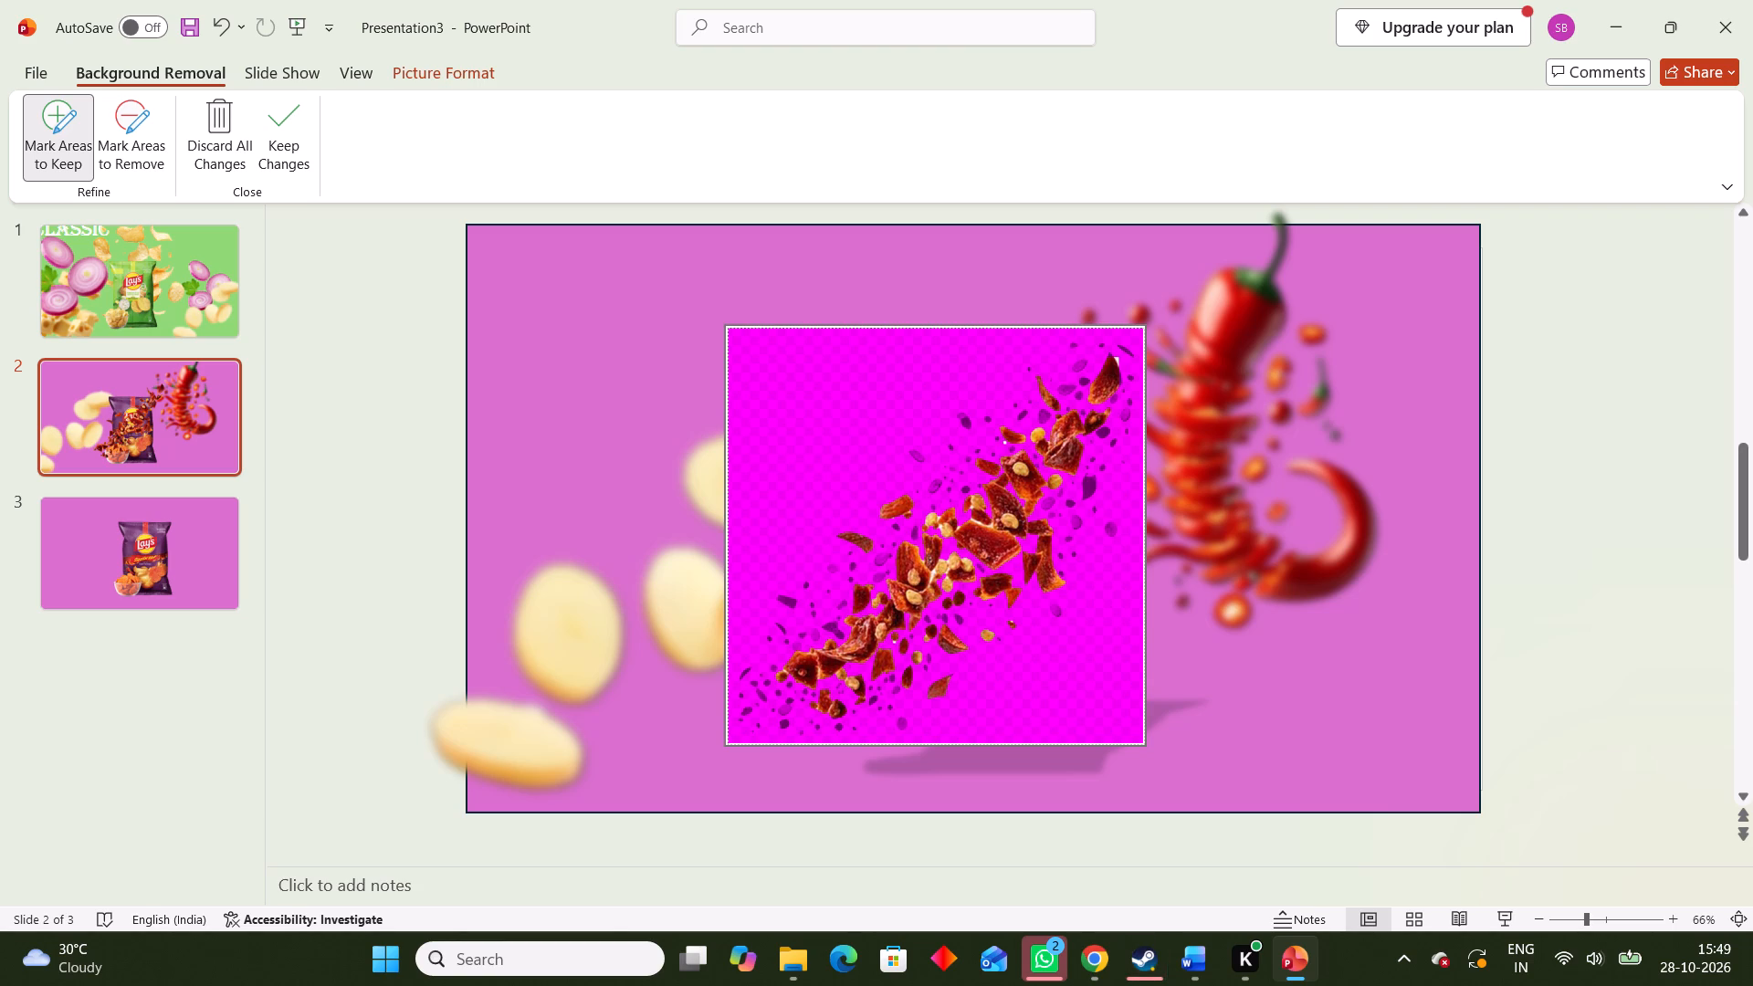
click(787, 702)
click(787, 709)
click(761, 693)
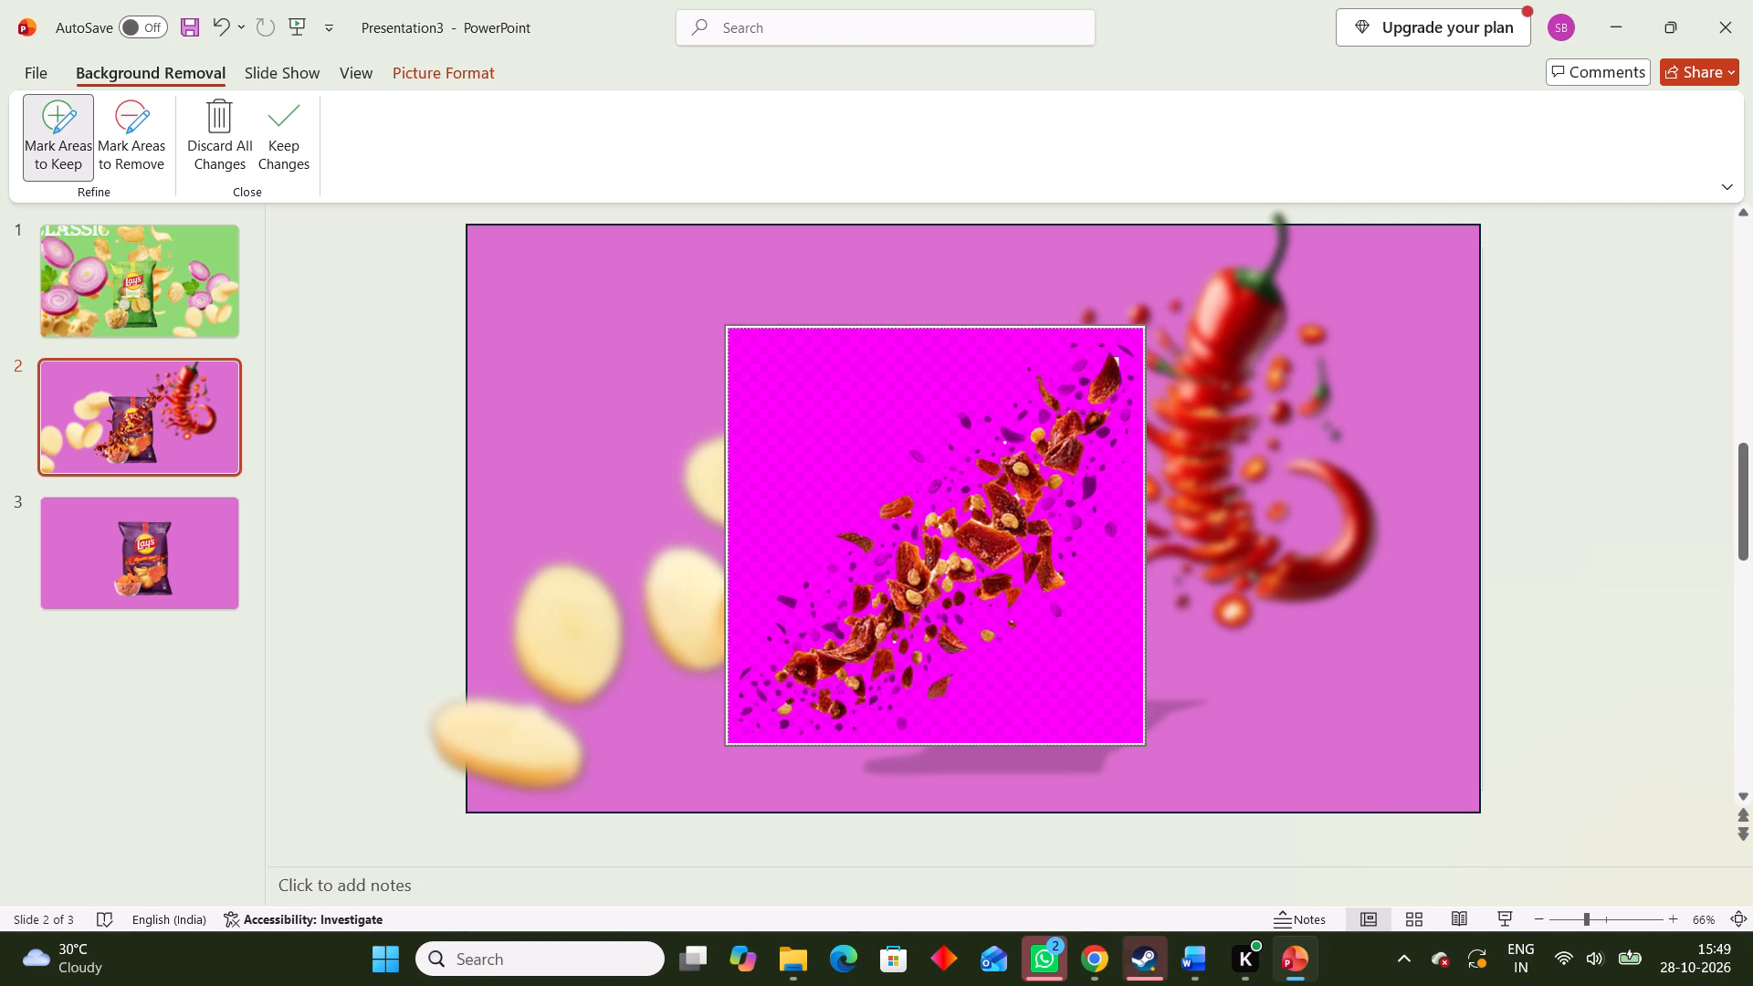
click(757, 685)
click(747, 670)
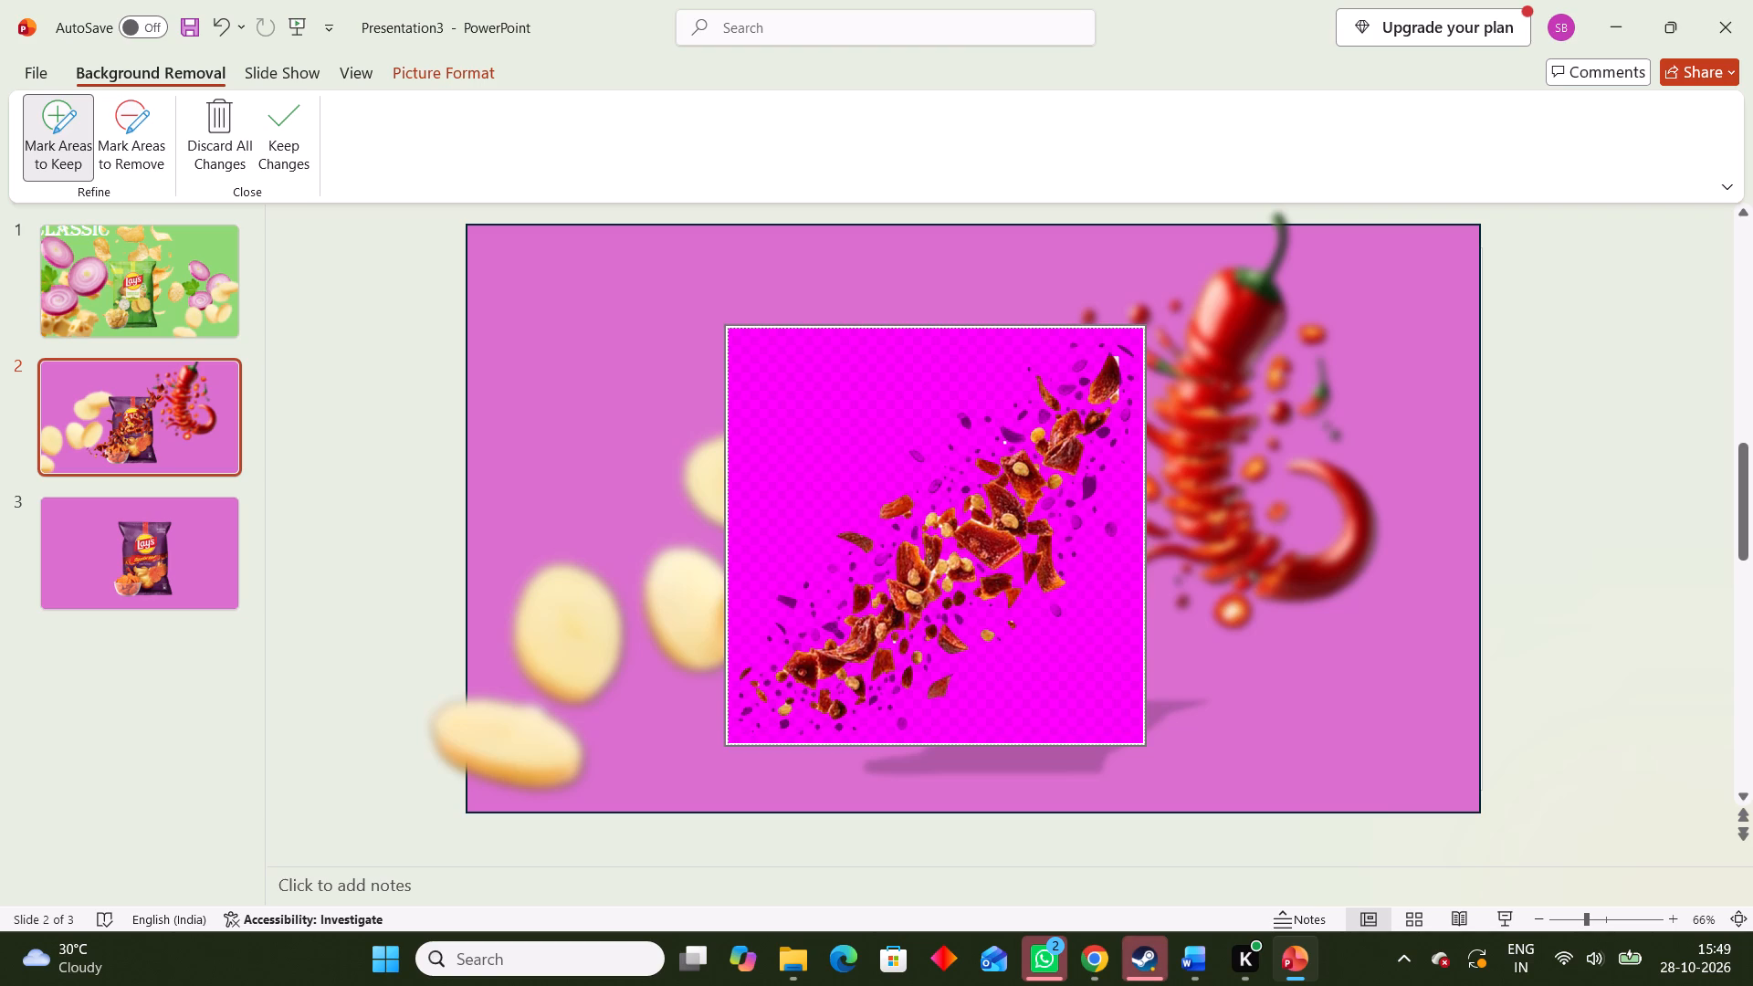
Mark the scattered flakes along the upper-left edge of the diagonal burst as areas to keep.
click(786, 598)
click(842, 636)
click(882, 573)
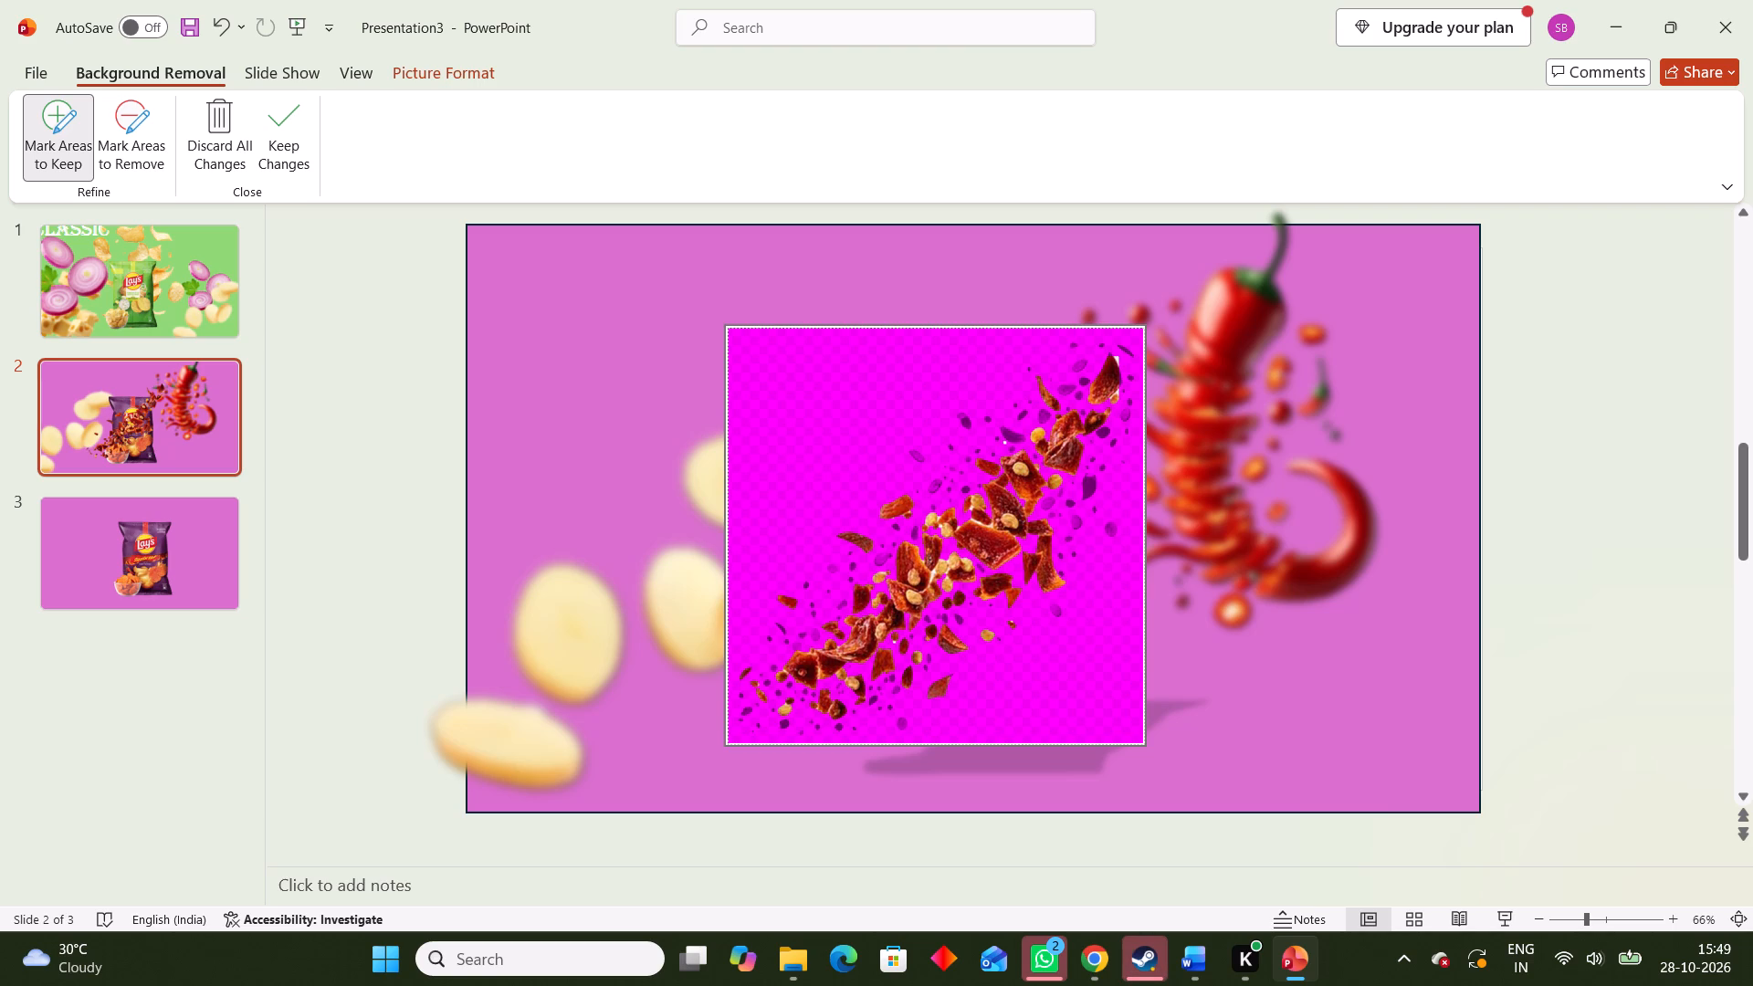
click(884, 561)
click(918, 460)
click(937, 488)
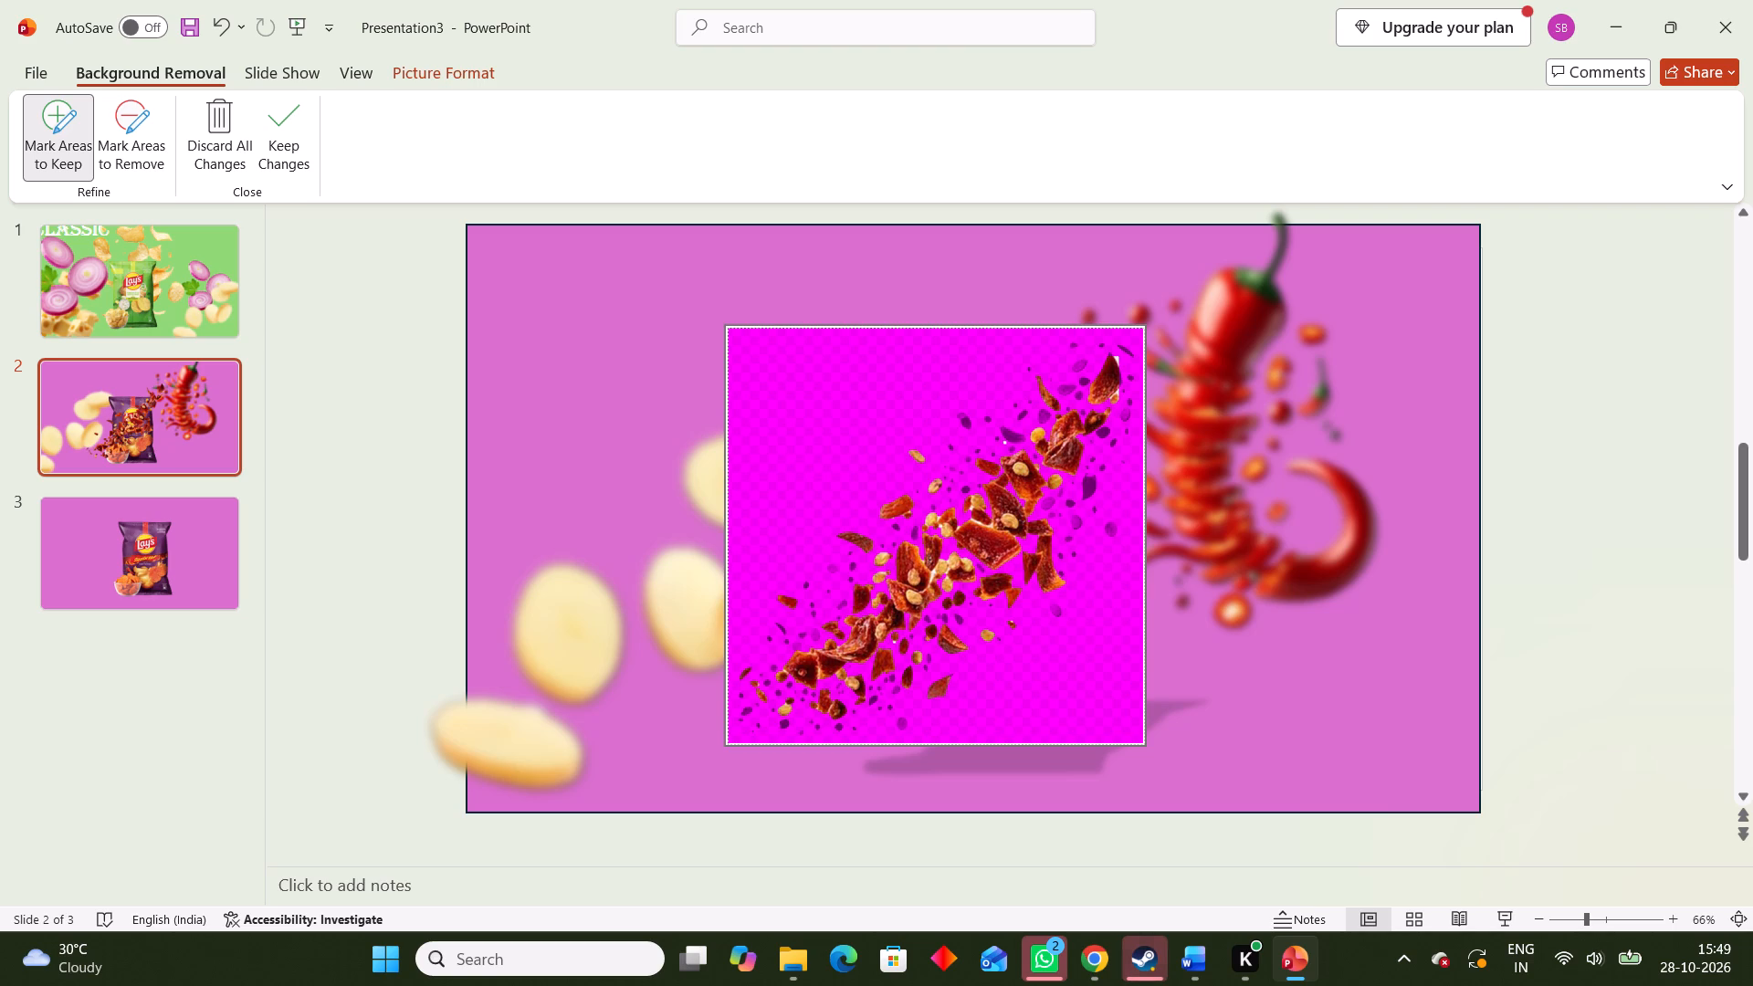
click(1007, 439)
click(968, 421)
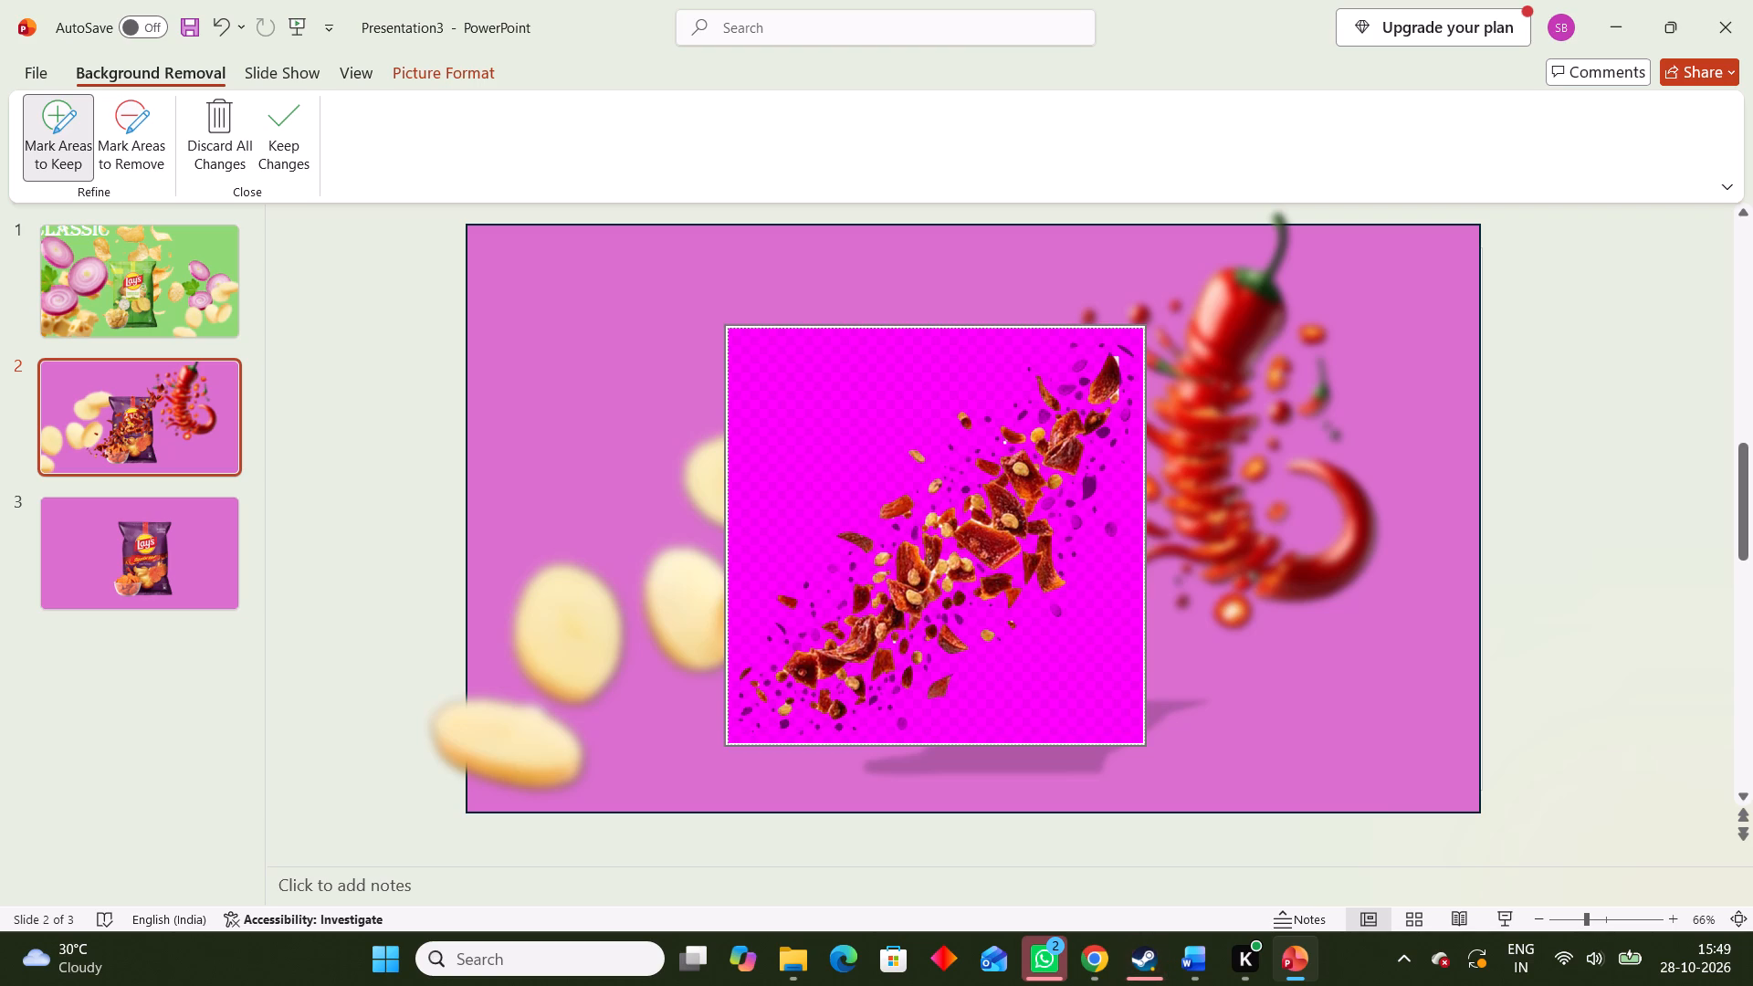
Mark the small flakes around the burst's upper-right end as areas to keep, and keep the background removal changes.
click(1065, 390)
click(1109, 431)
click(1086, 493)
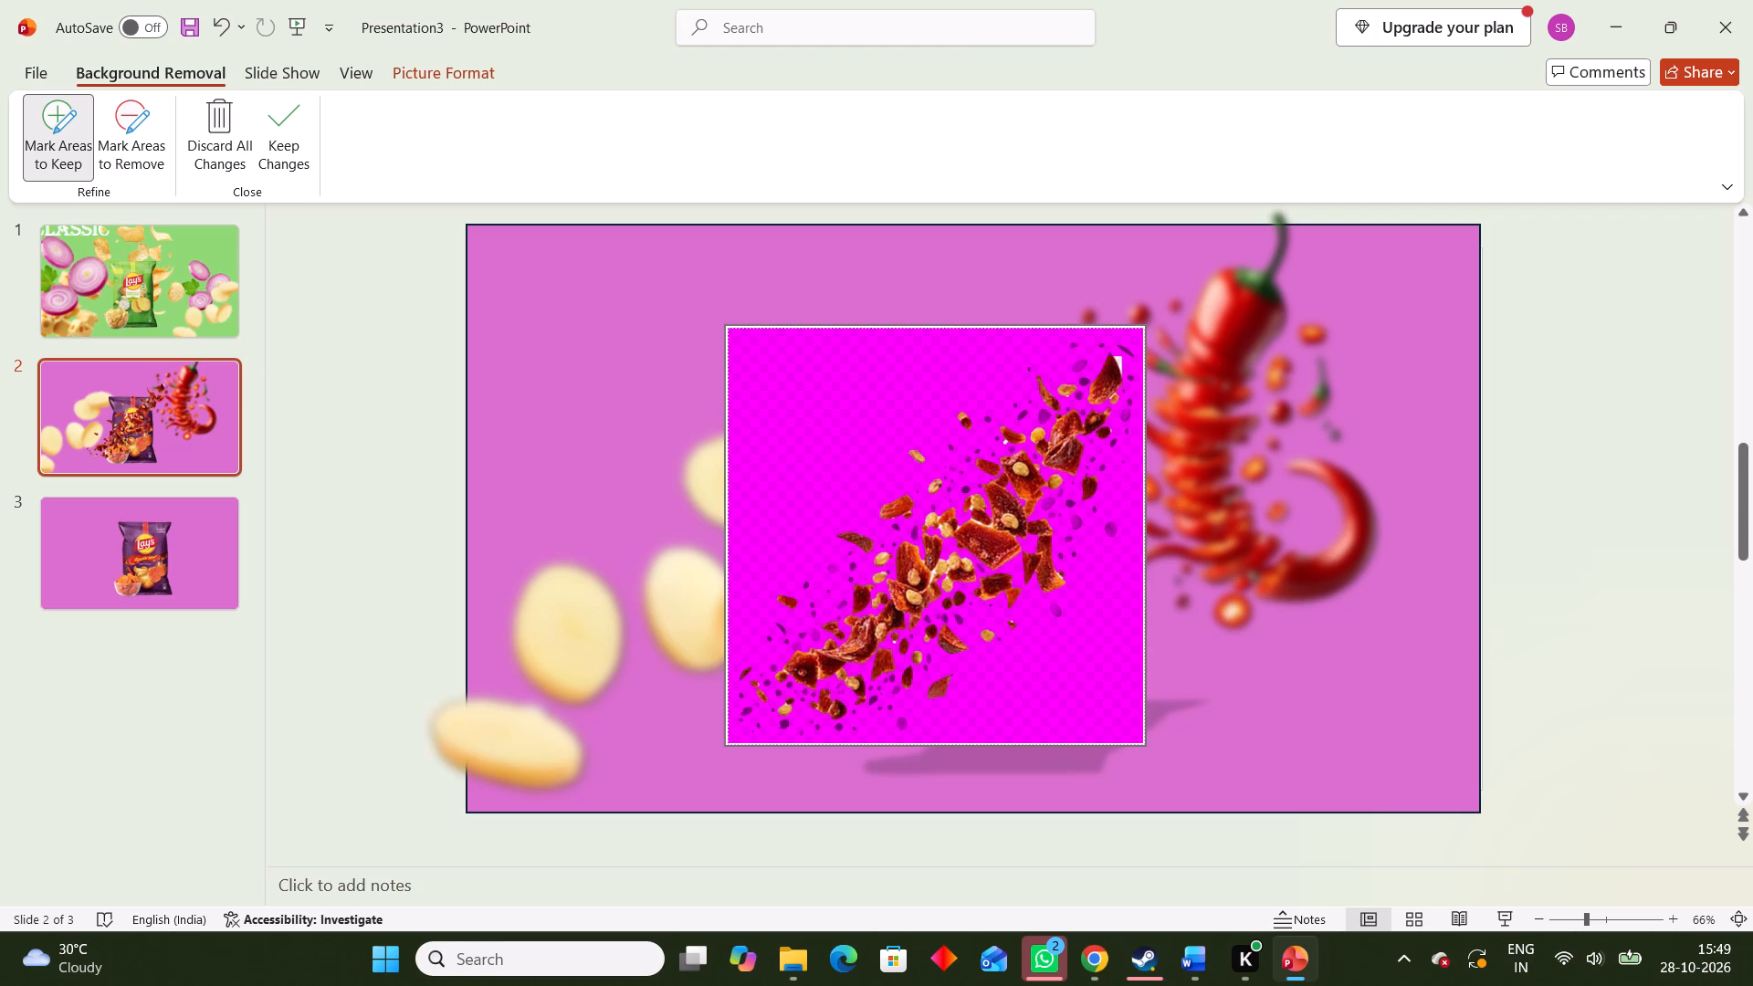
click(1076, 524)
click(1072, 507)
click(1048, 505)
click(1113, 530)
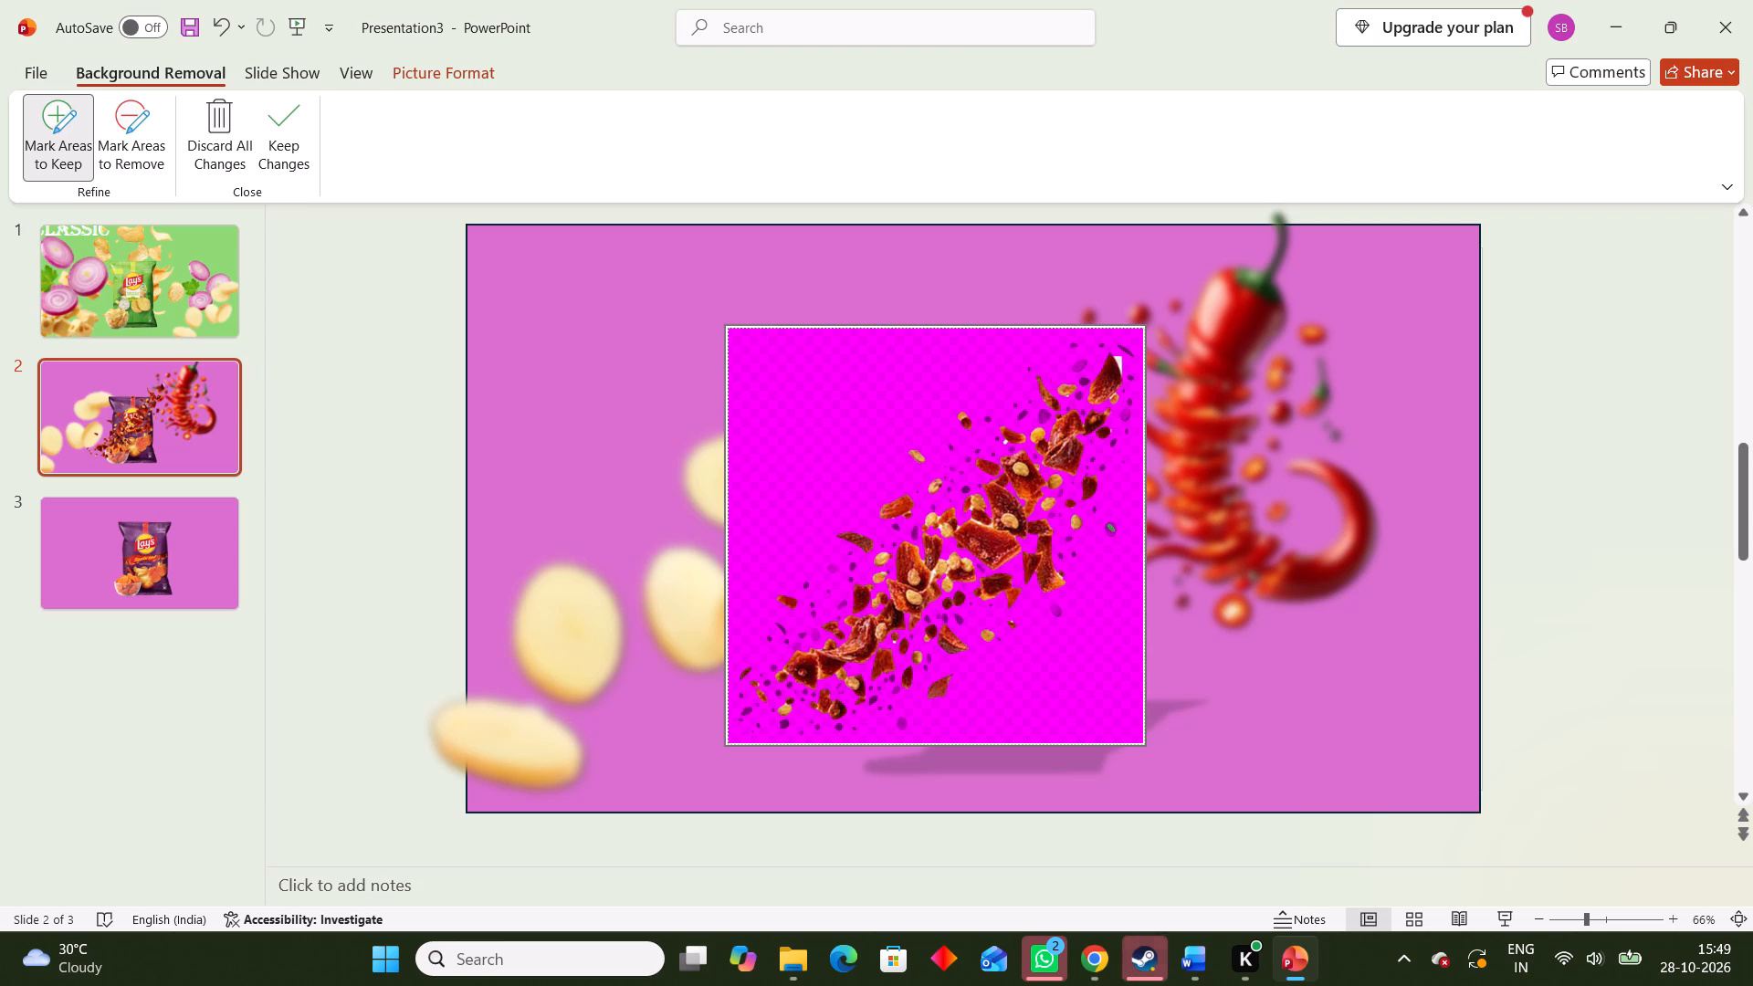
click(1084, 372)
click(1085, 383)
click(1082, 364)
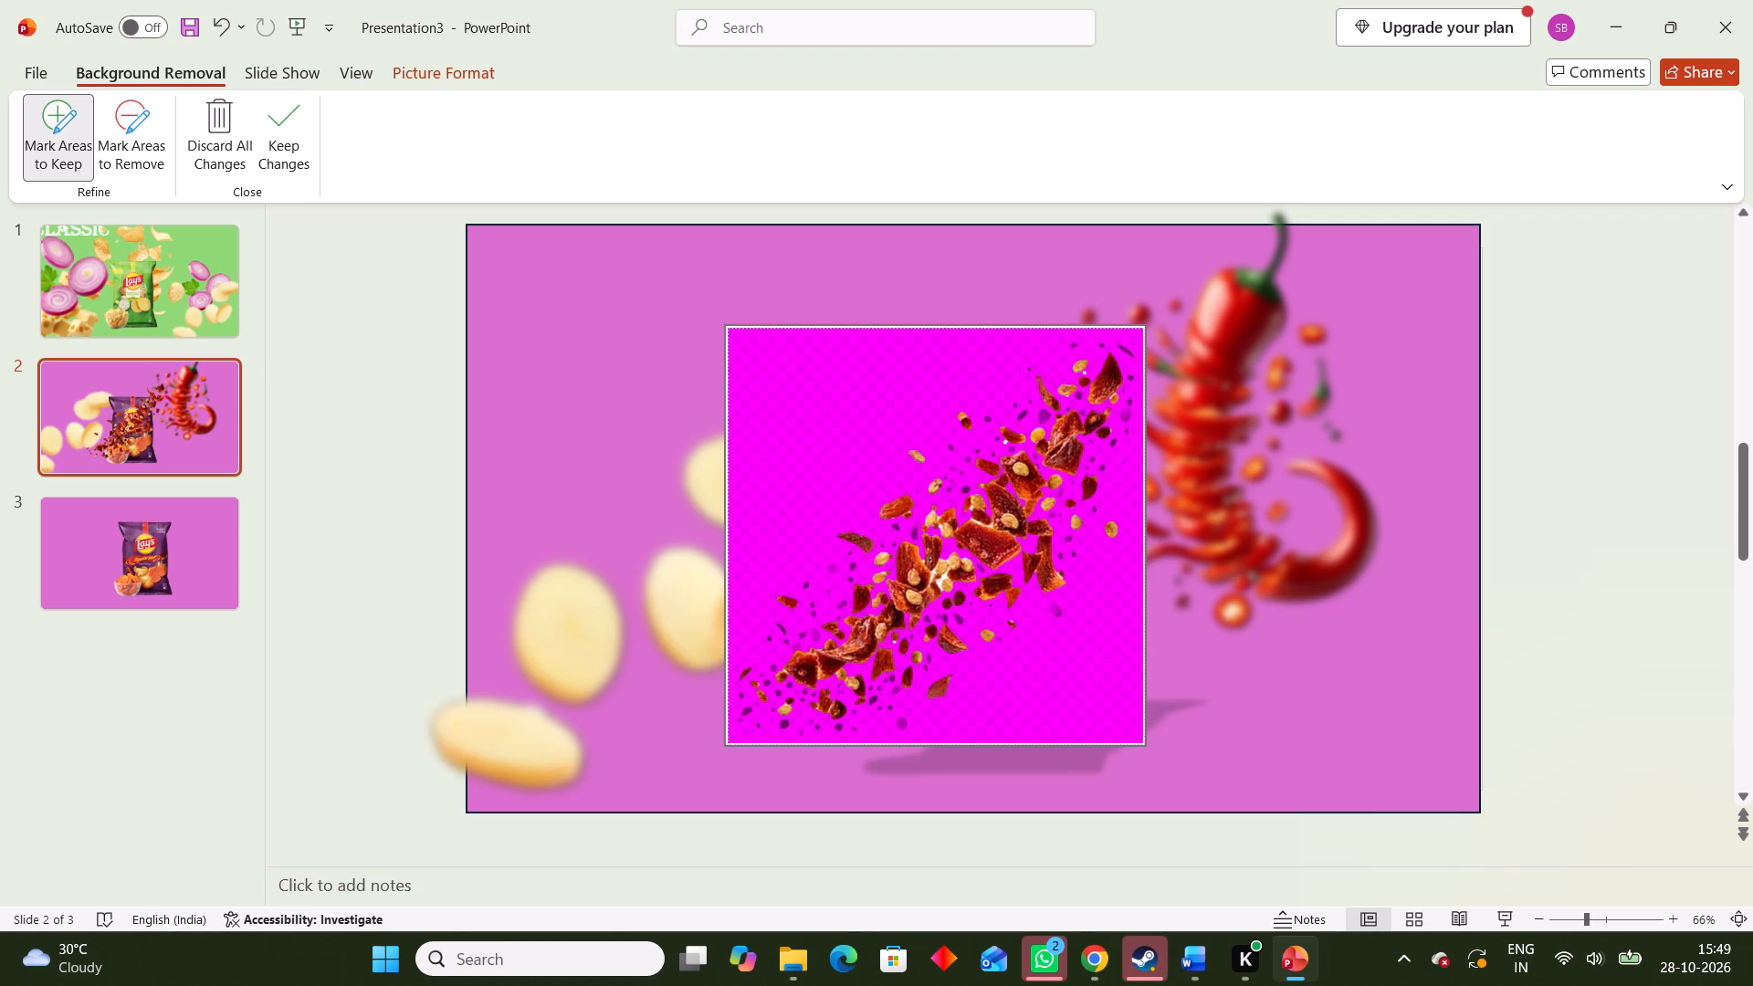
click(1073, 348)
click(263, 119)
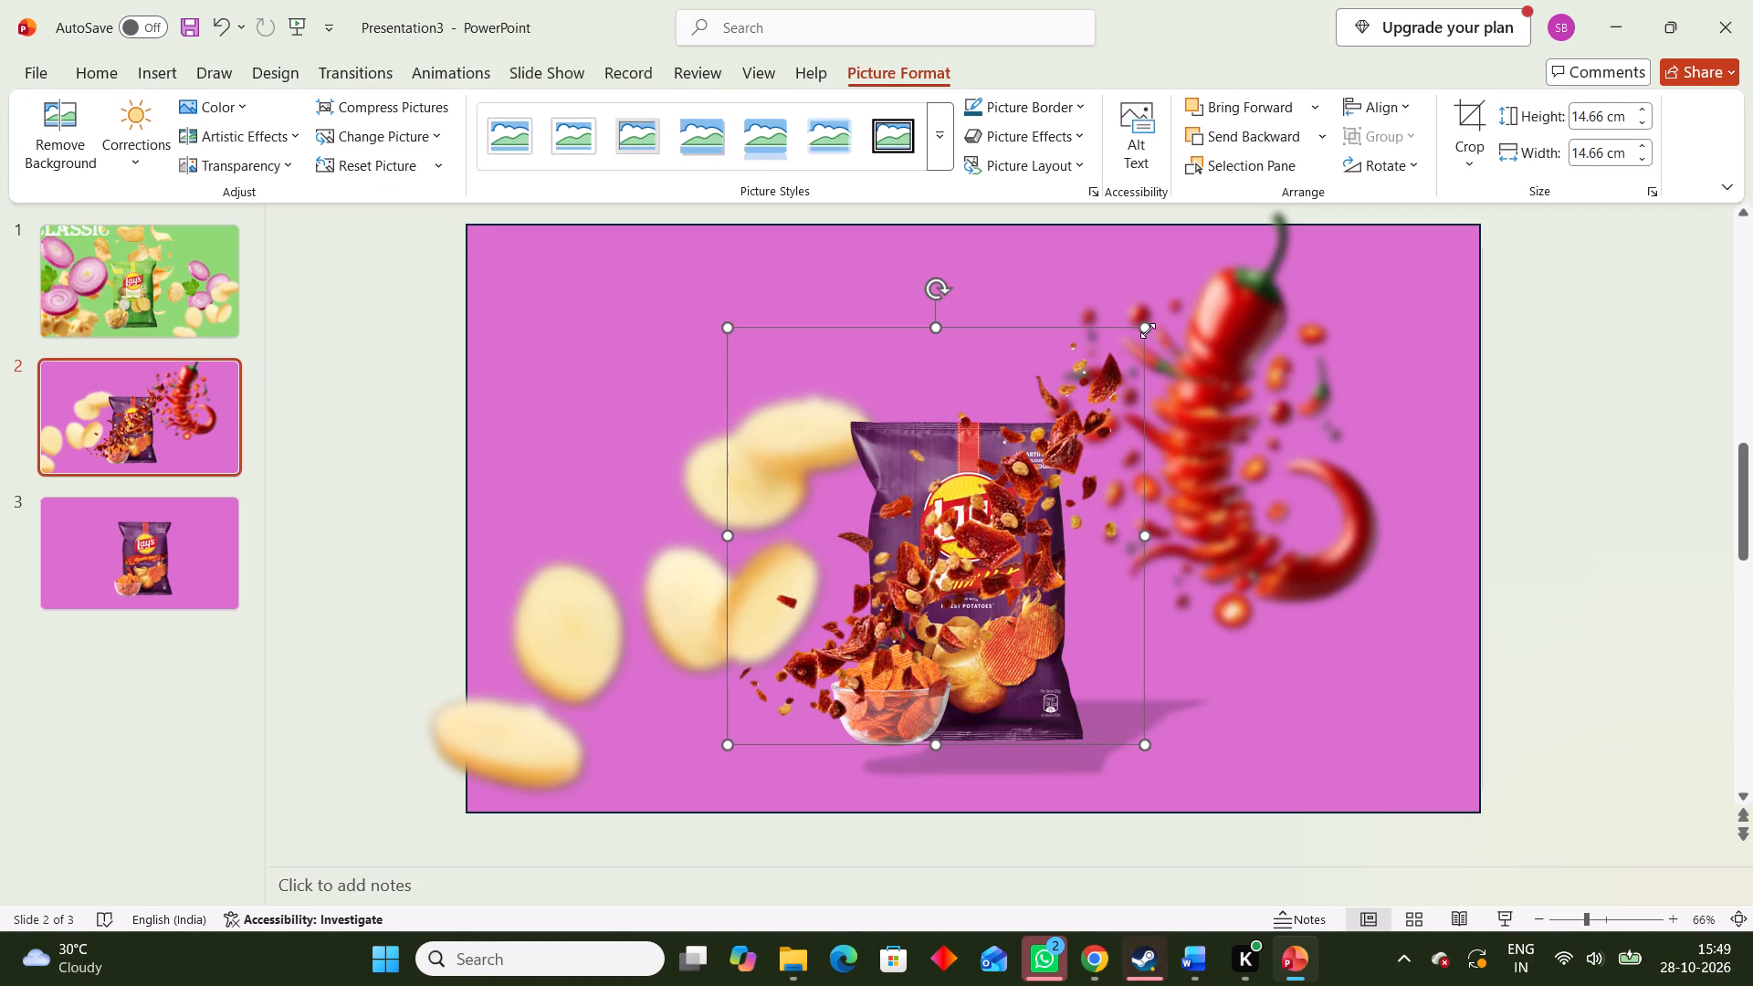
Enlarge the diagonal flakes picture and position it over the Sizzlin' Hot packet.
drag(1148, 330, 1201, 232)
drag(1170, 359, 1129, 390)
click(944, 233)
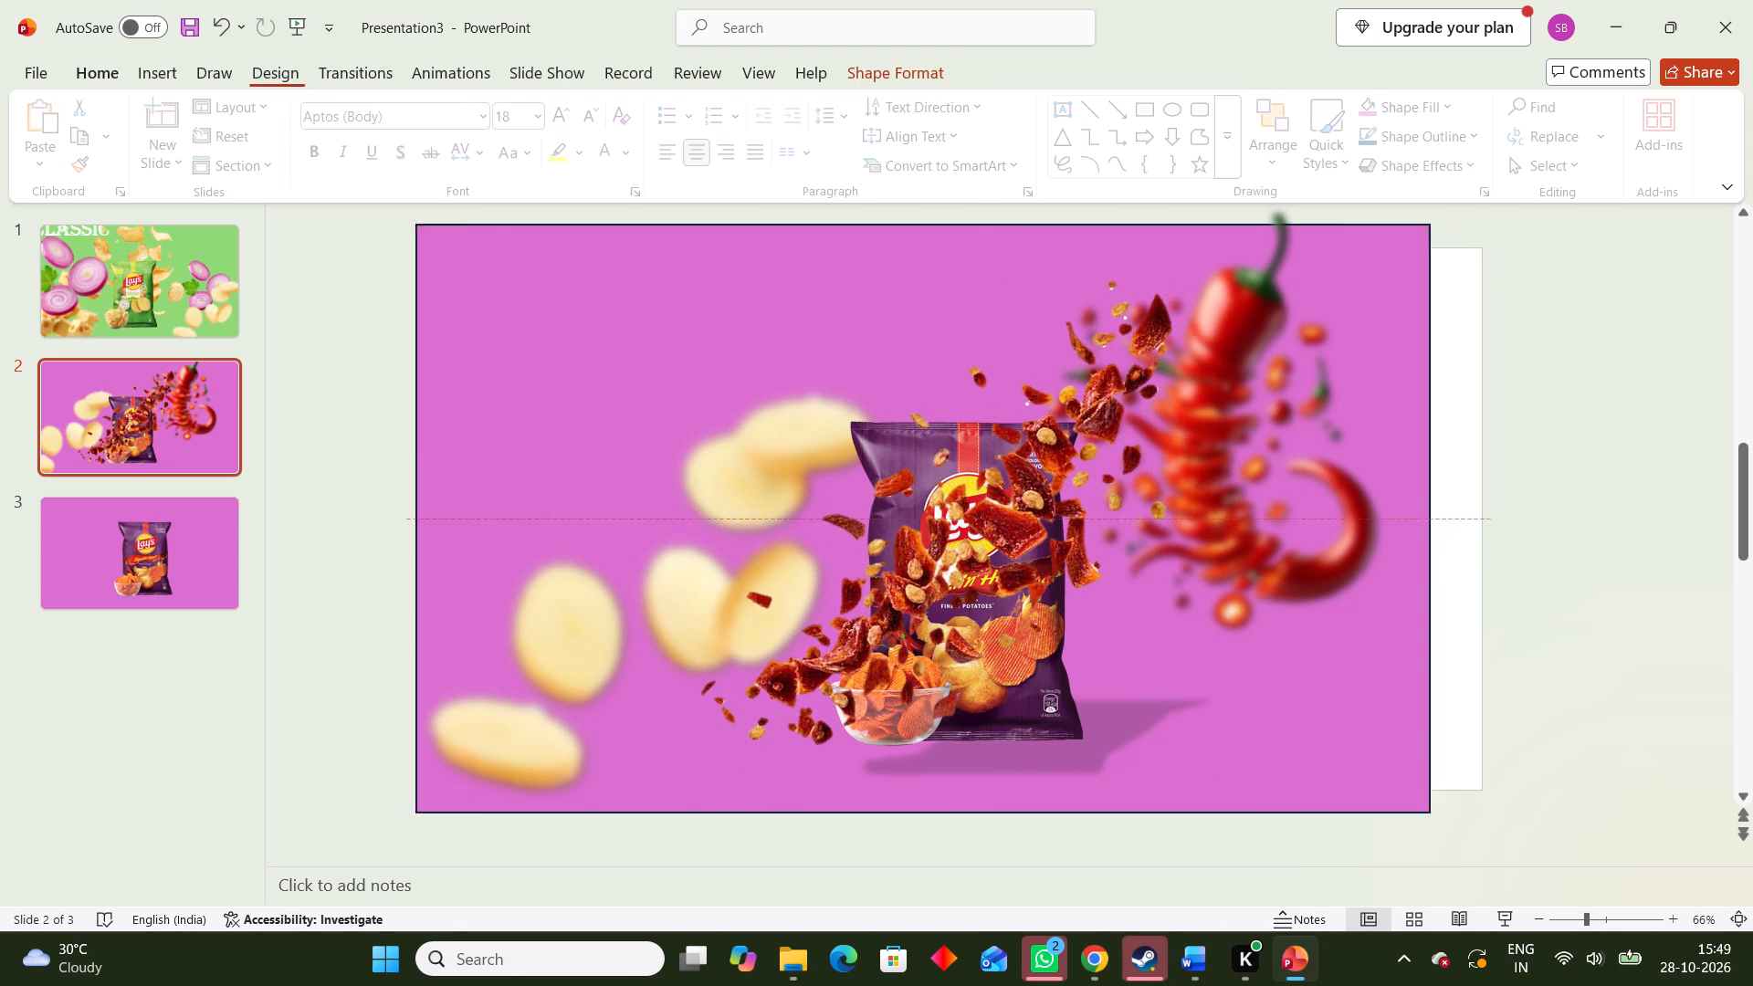
click(1028, 458)
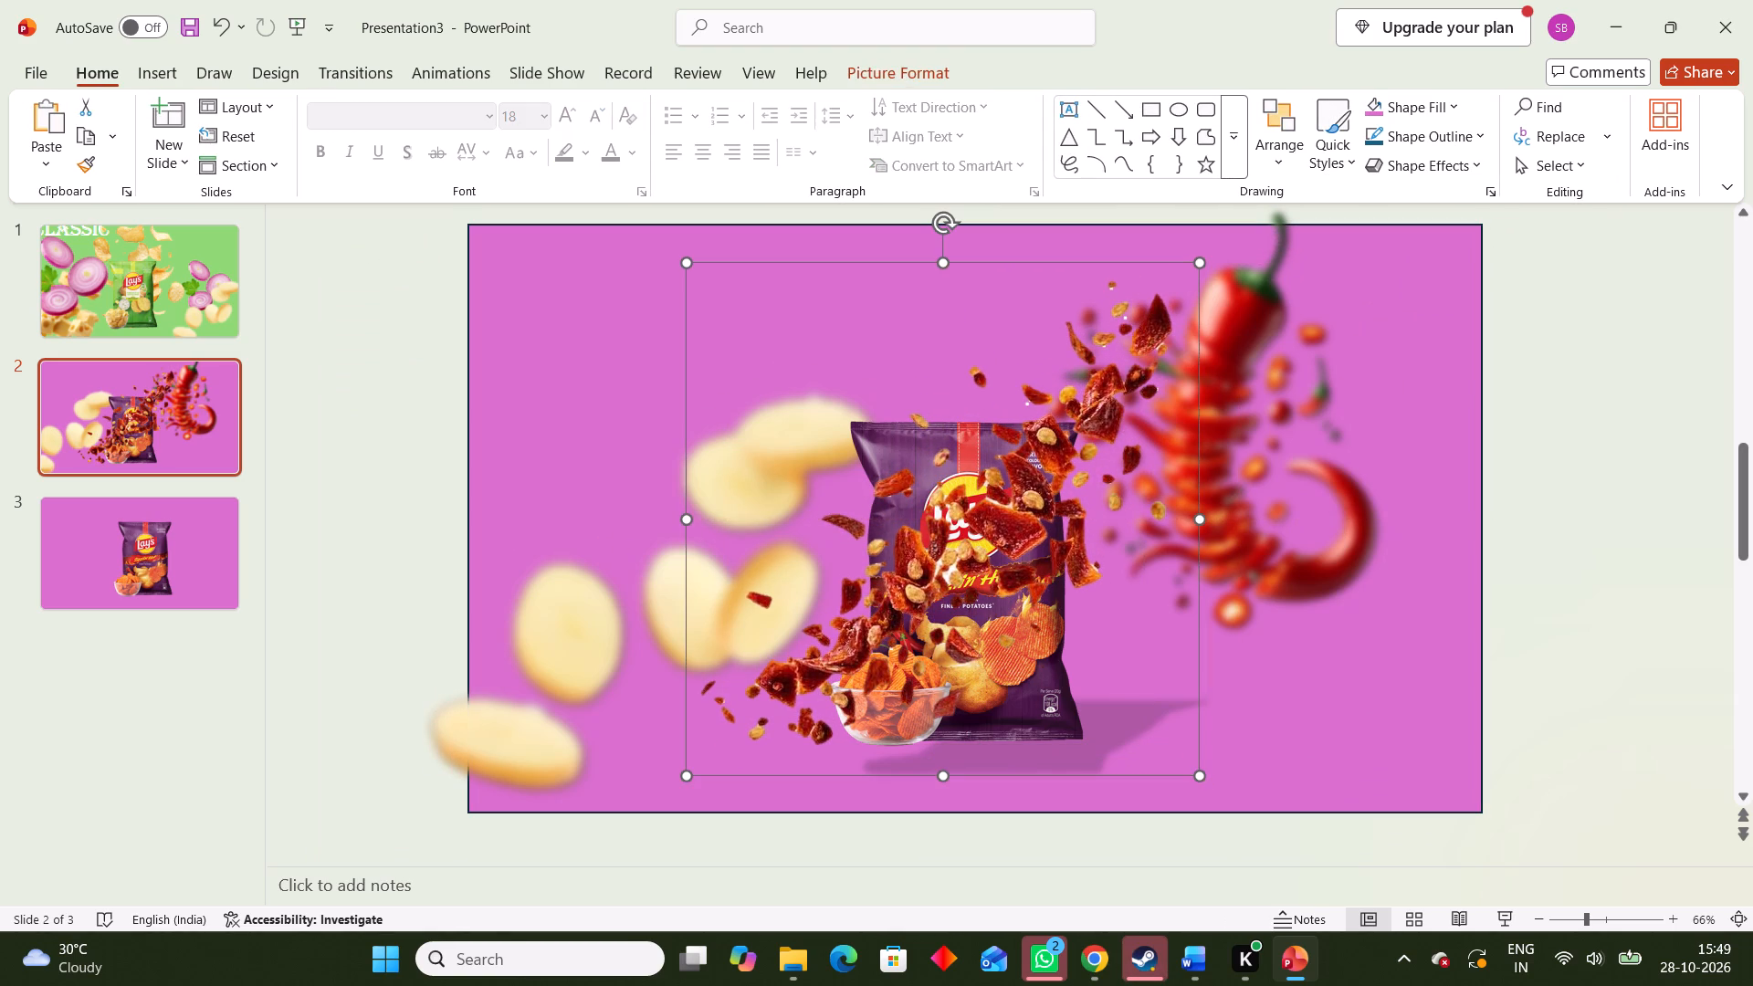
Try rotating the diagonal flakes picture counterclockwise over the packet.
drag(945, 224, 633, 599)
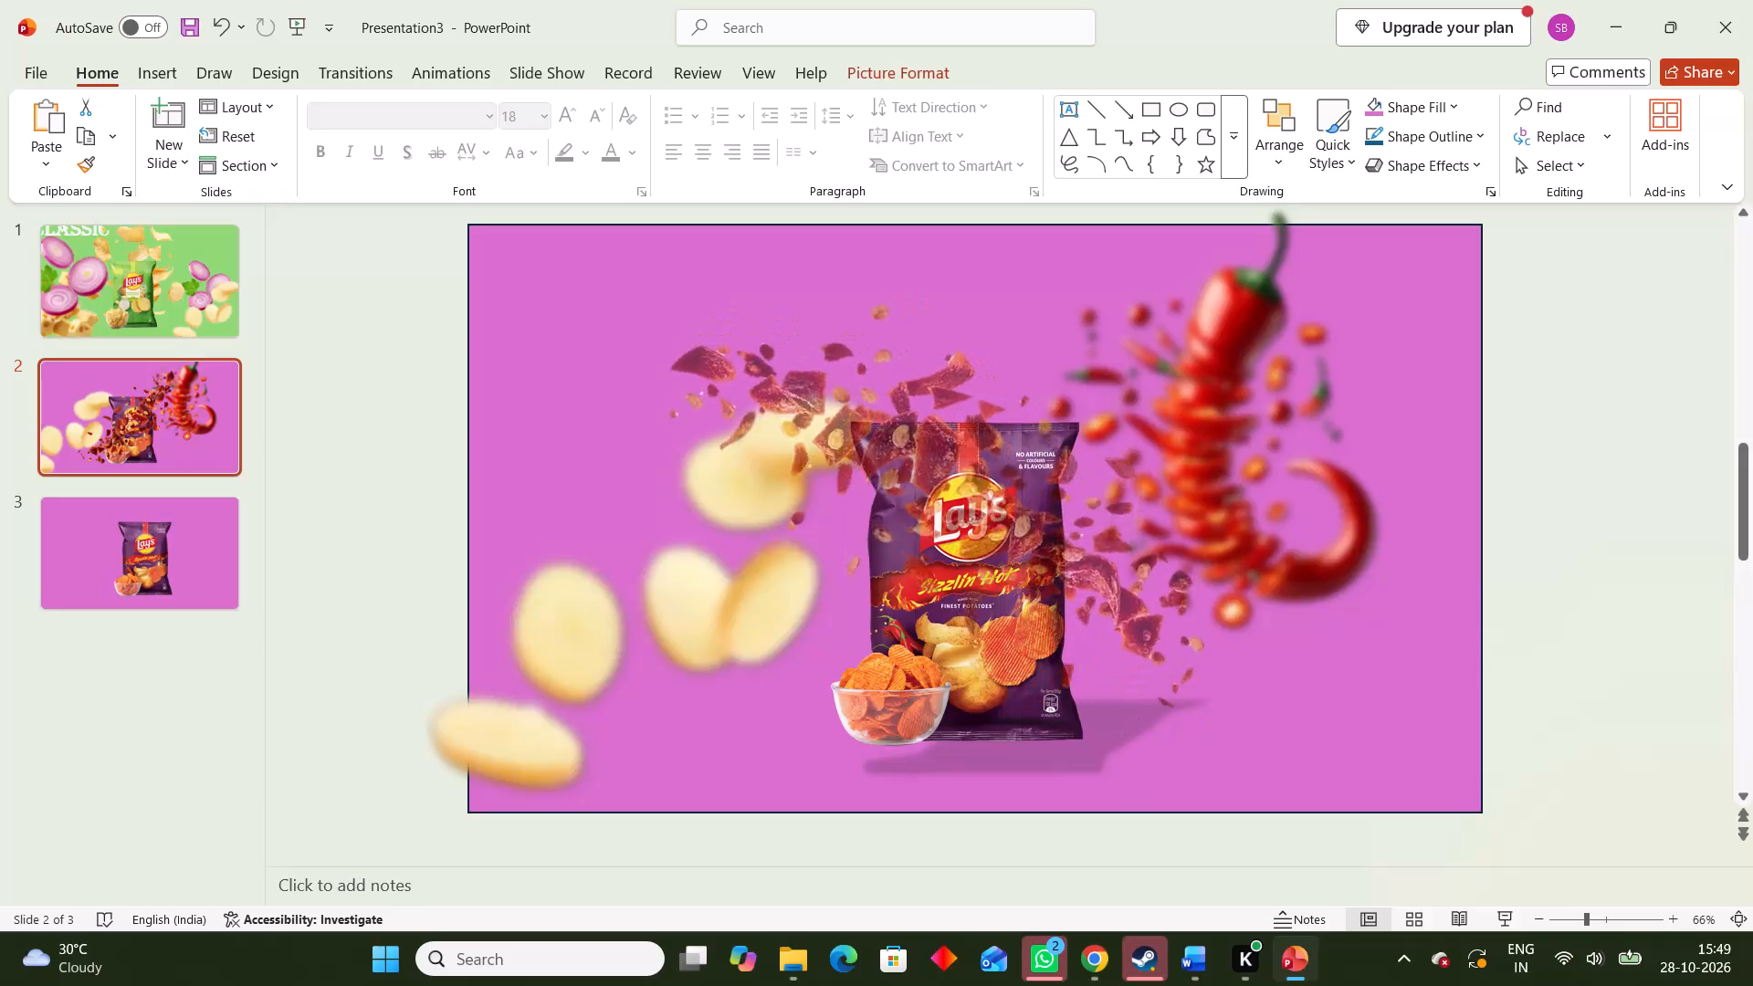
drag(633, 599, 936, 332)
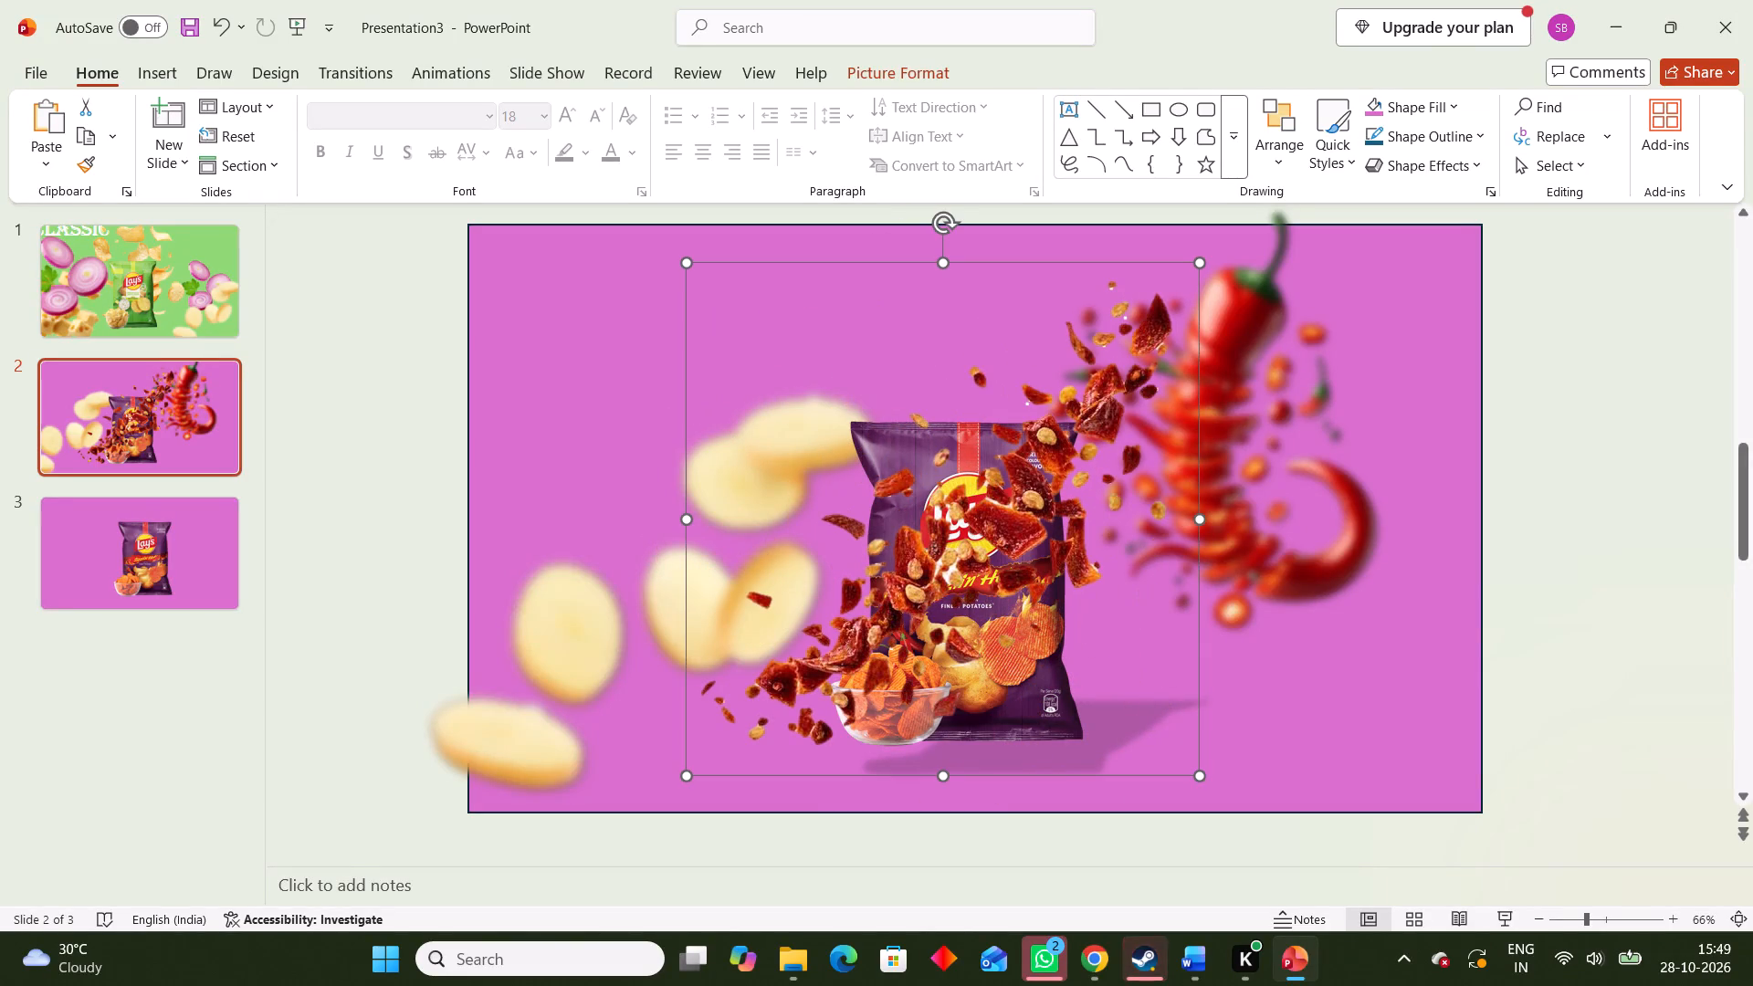
Enlarge the flakes picture to about 21.54 cm square and centre it near the packet, spanning potatoes to chilli.
drag(1205, 264, 1298, 204)
drag(1180, 424, 1146, 467)
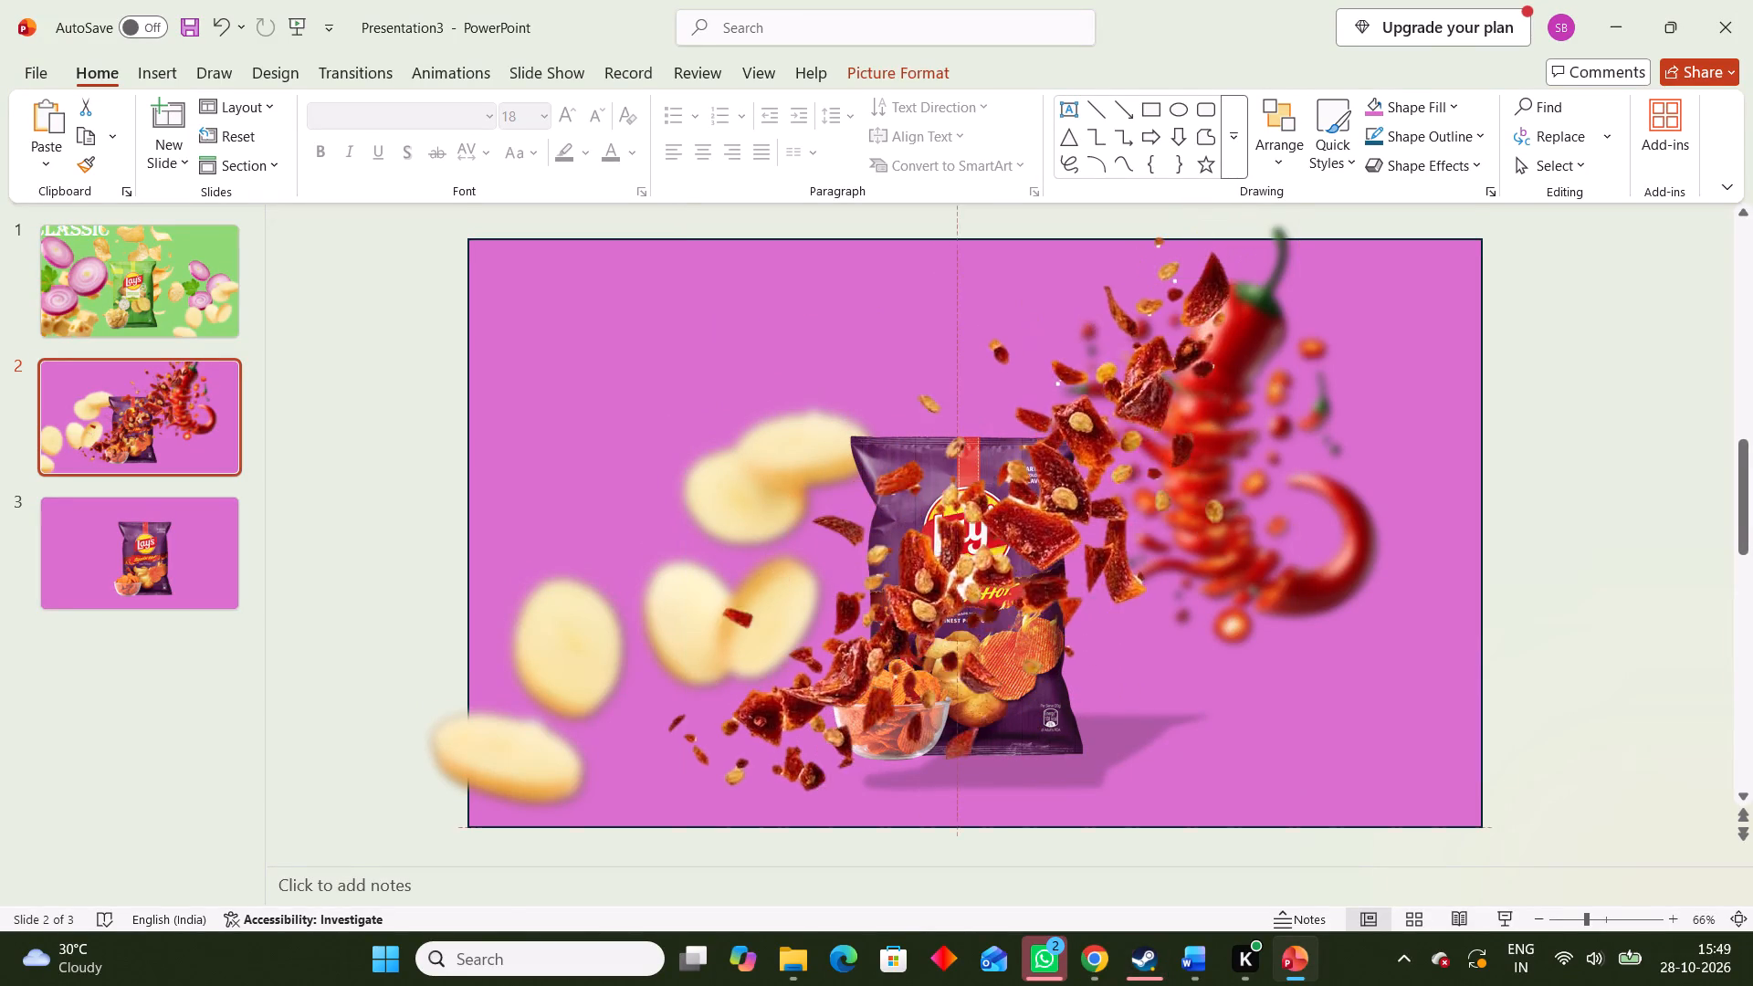
drag(1146, 467, 1119, 477)
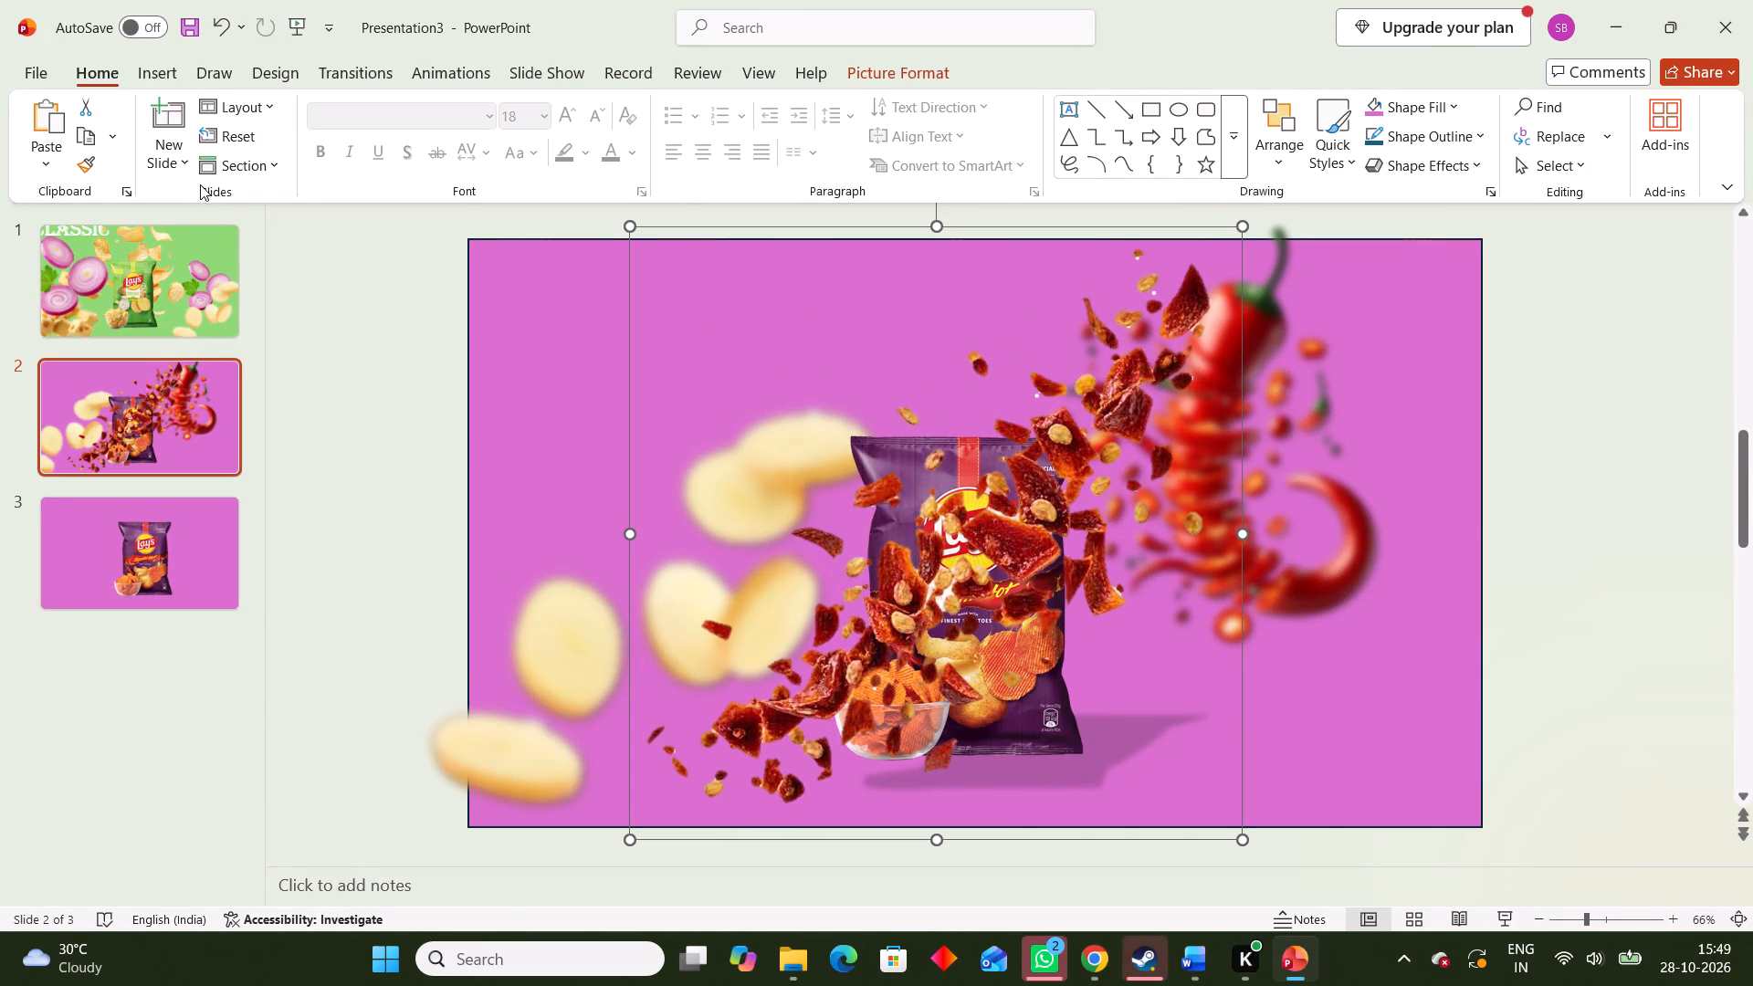
Apply the Blur artistic effect to the diagonal flakes picture.
click(929, 68)
click(280, 142)
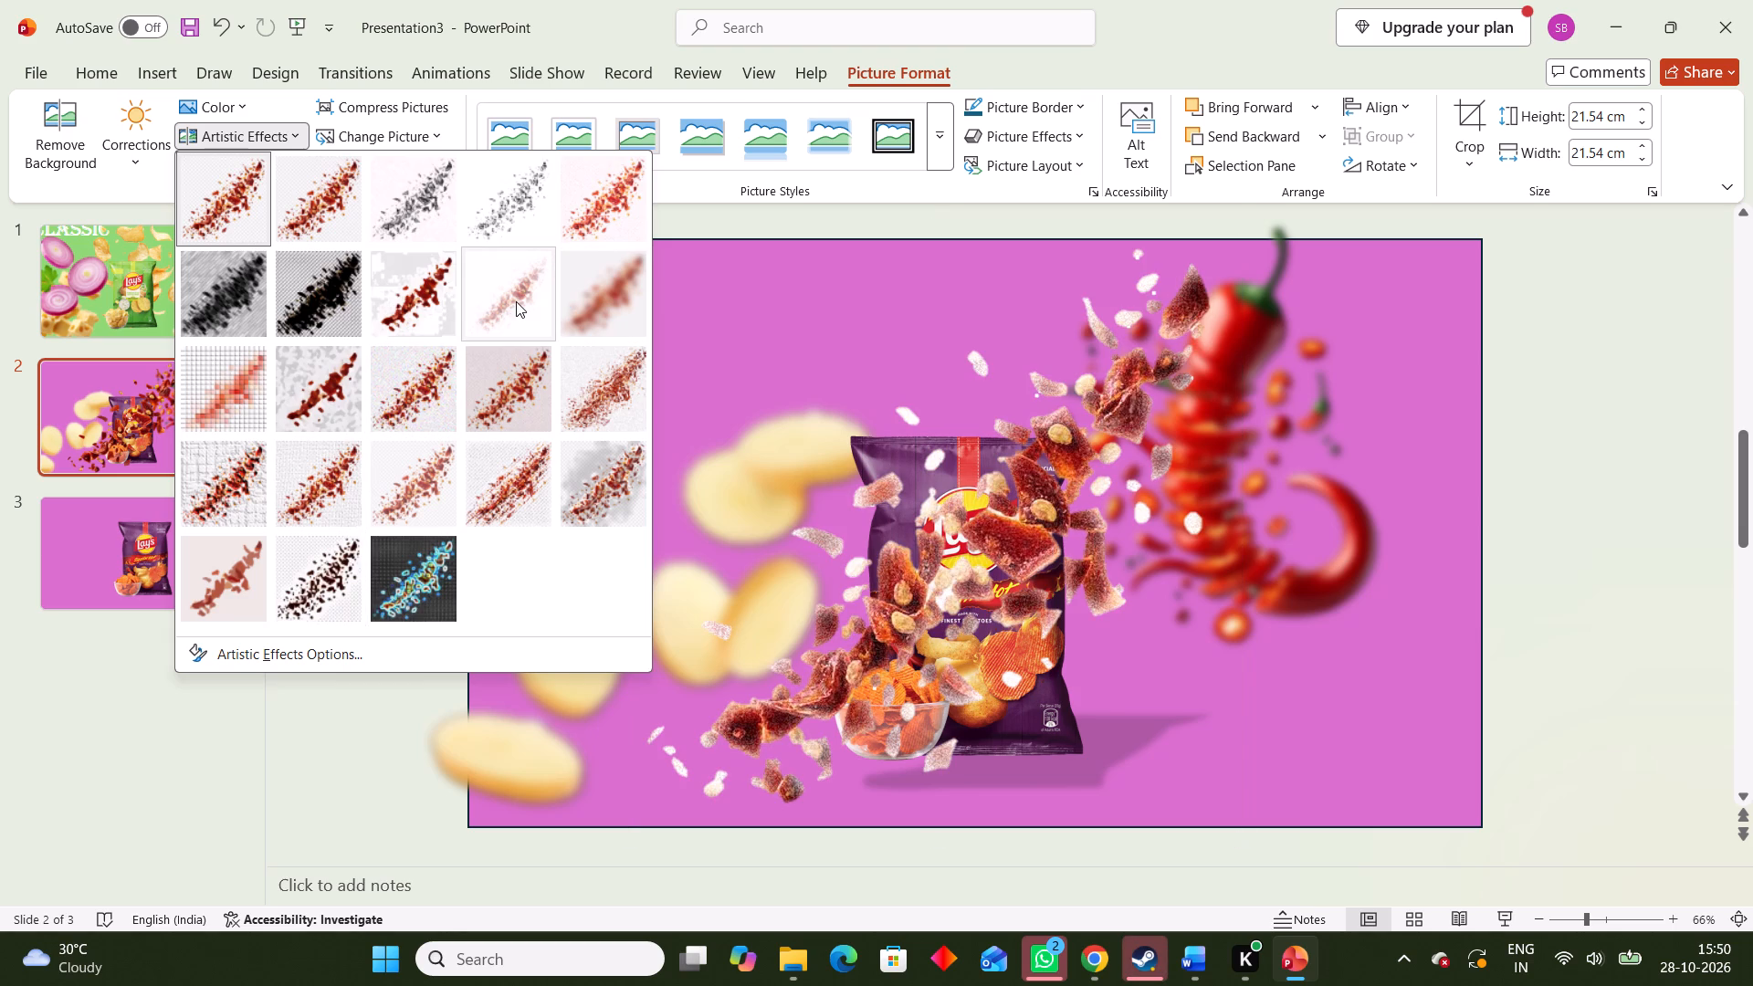
click(608, 278)
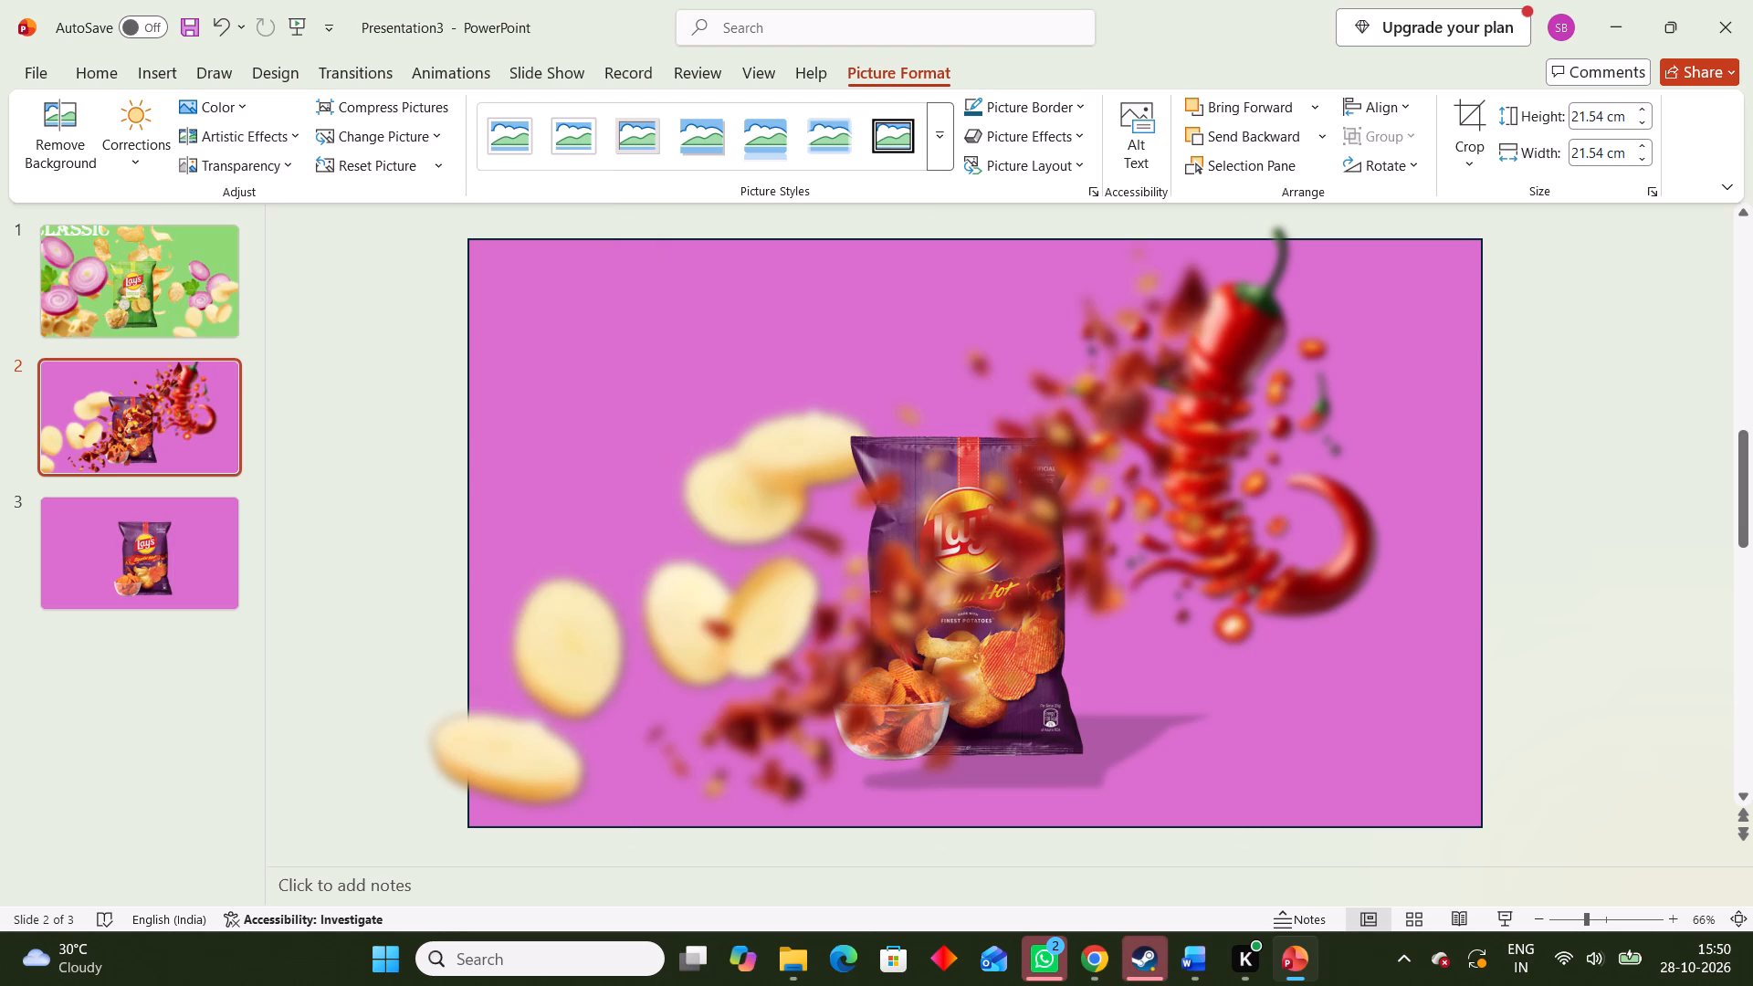
Add an outer shadow offset to the bottom right to the diagonal flakes picture.
click(1082, 138)
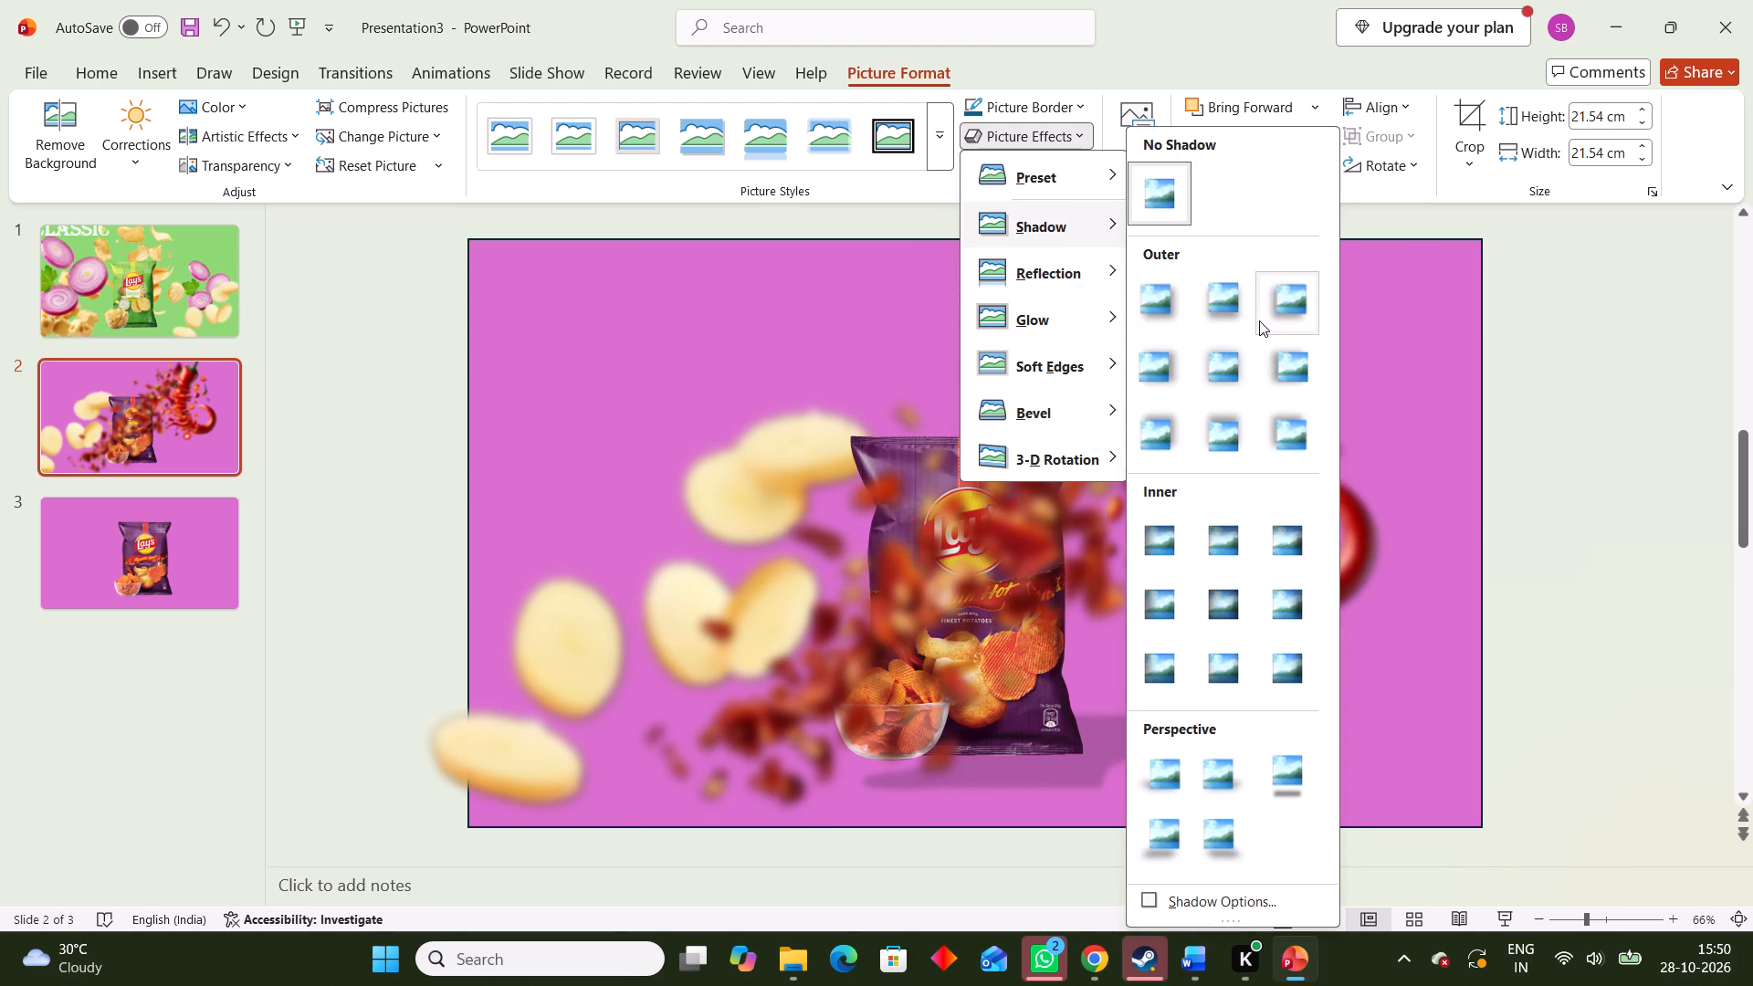
click(1179, 320)
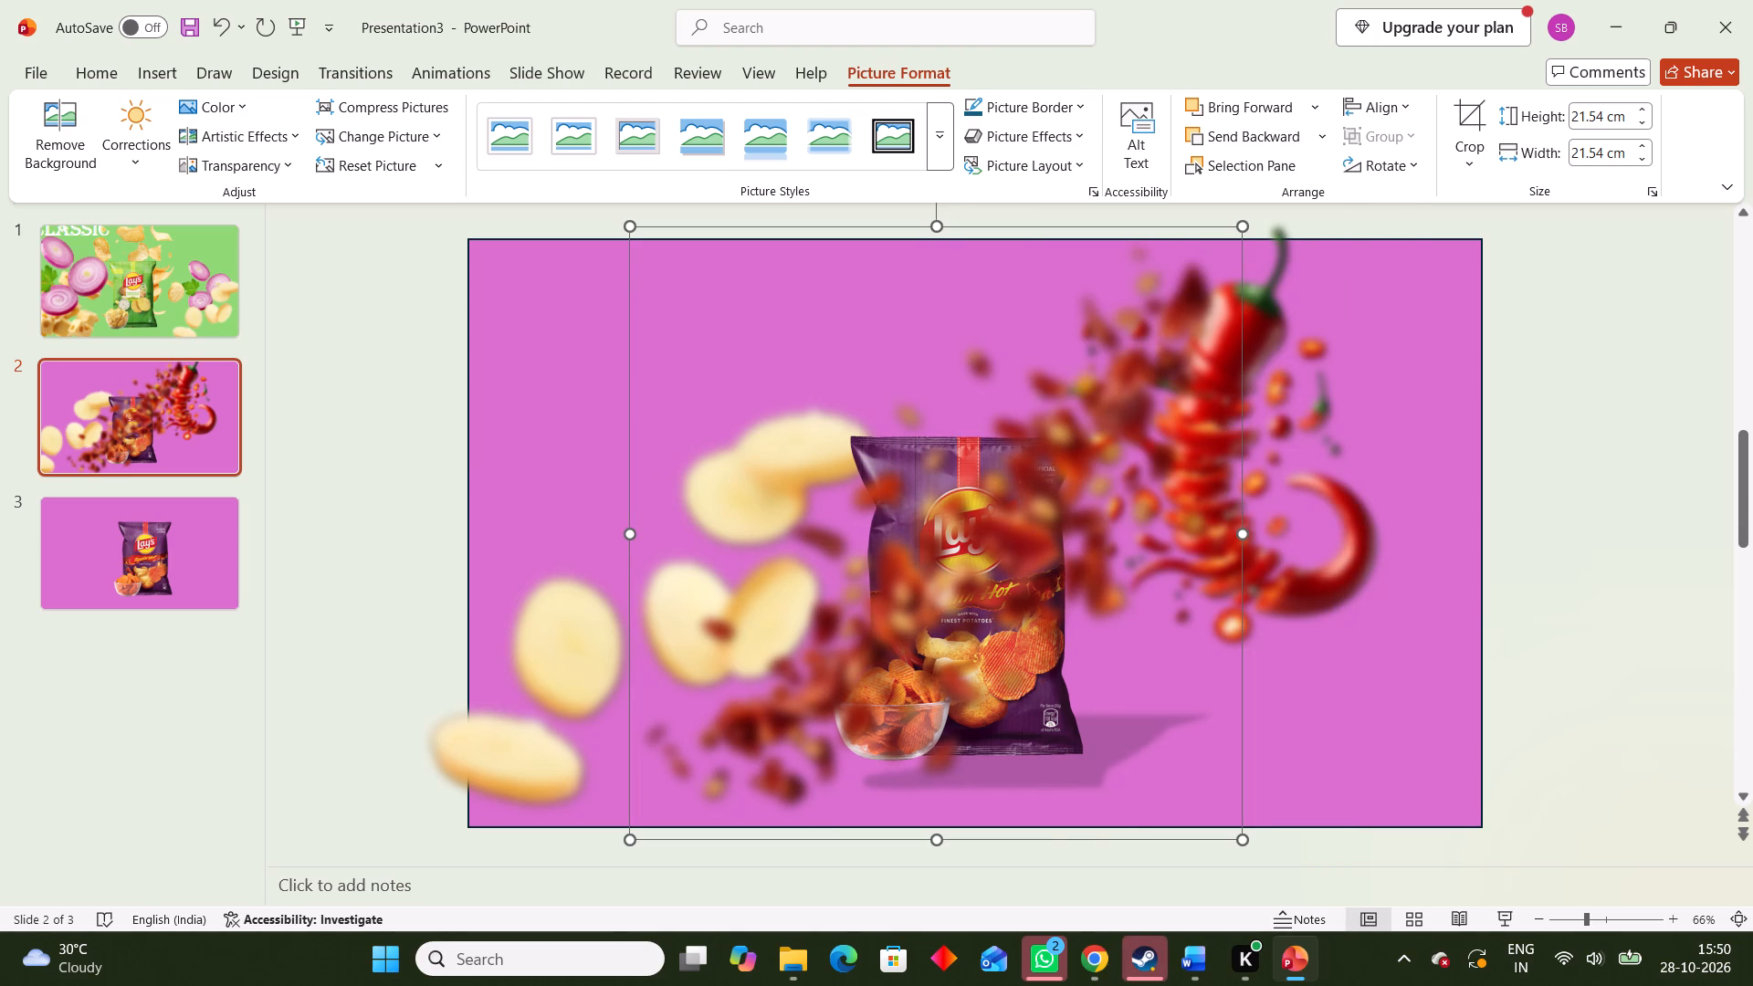
Send the blurred flakes picture backward so it sits behind the Lay's packet.
right_click(1000, 512)
click(1239, 668)
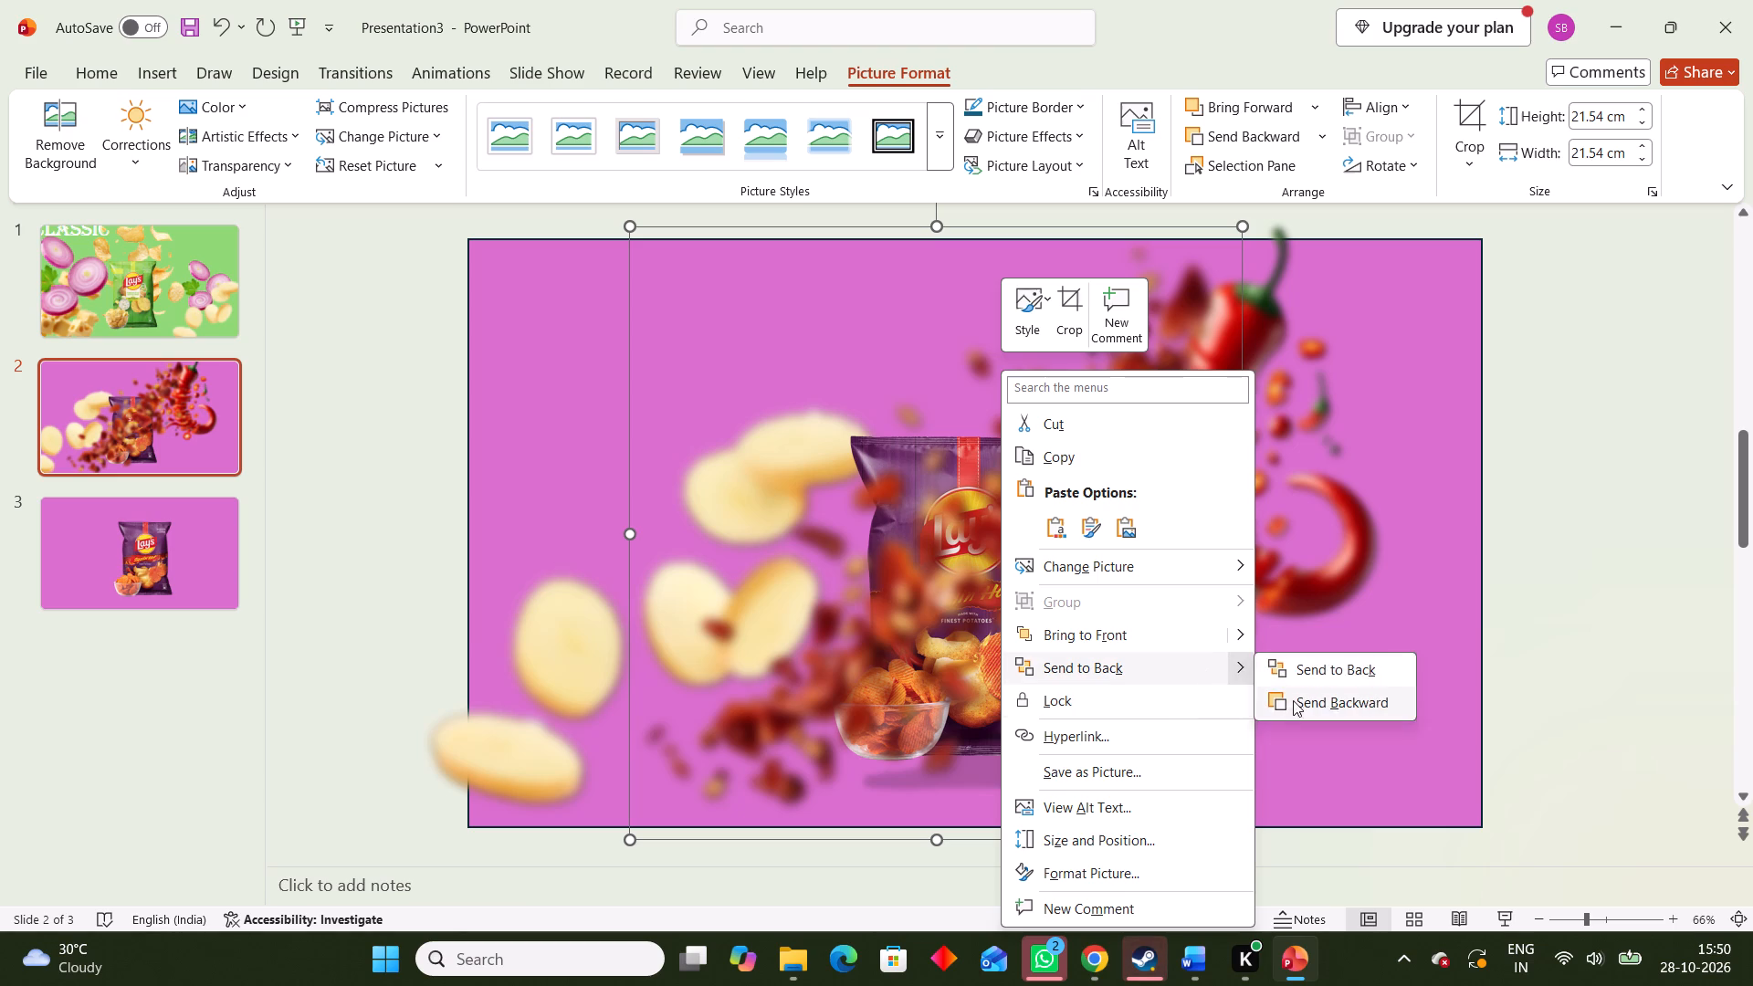
click(1293, 701)
Move the sliced chilli picture right and slightly down, clear of the packet near the slide's right edge.
click(1233, 414)
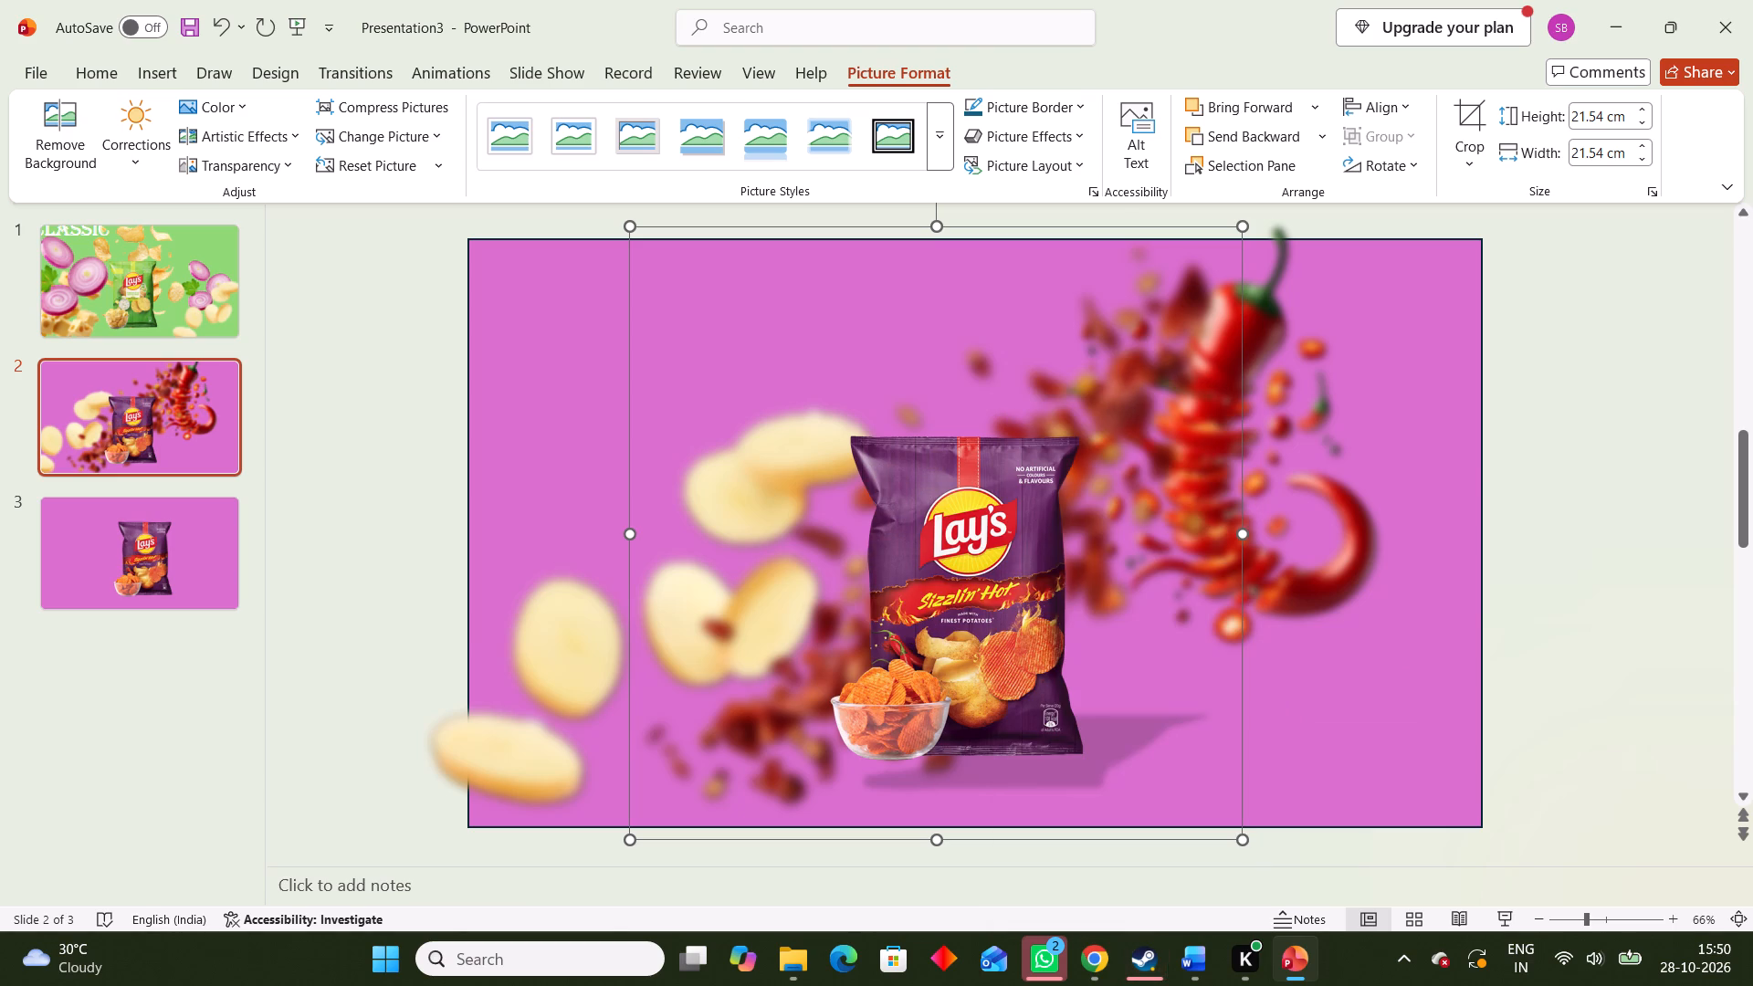
click(1341, 568)
drag(1344, 575, 1441, 698)
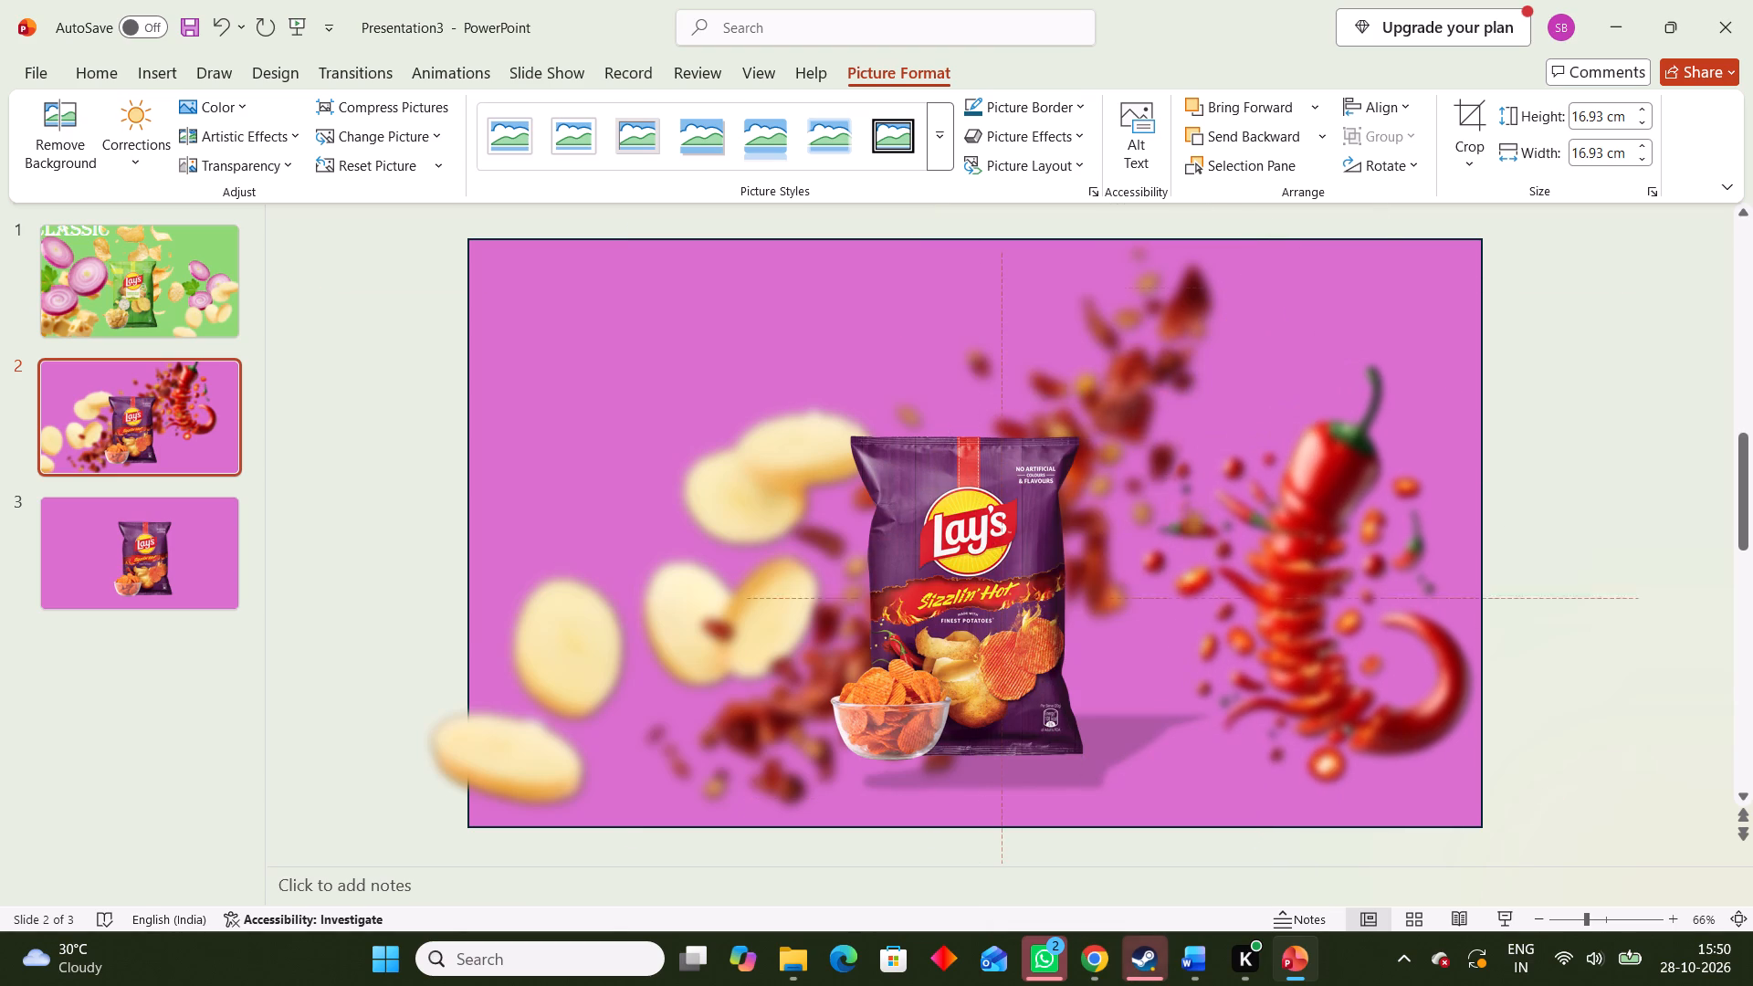
drag(1441, 698, 1174, 546)
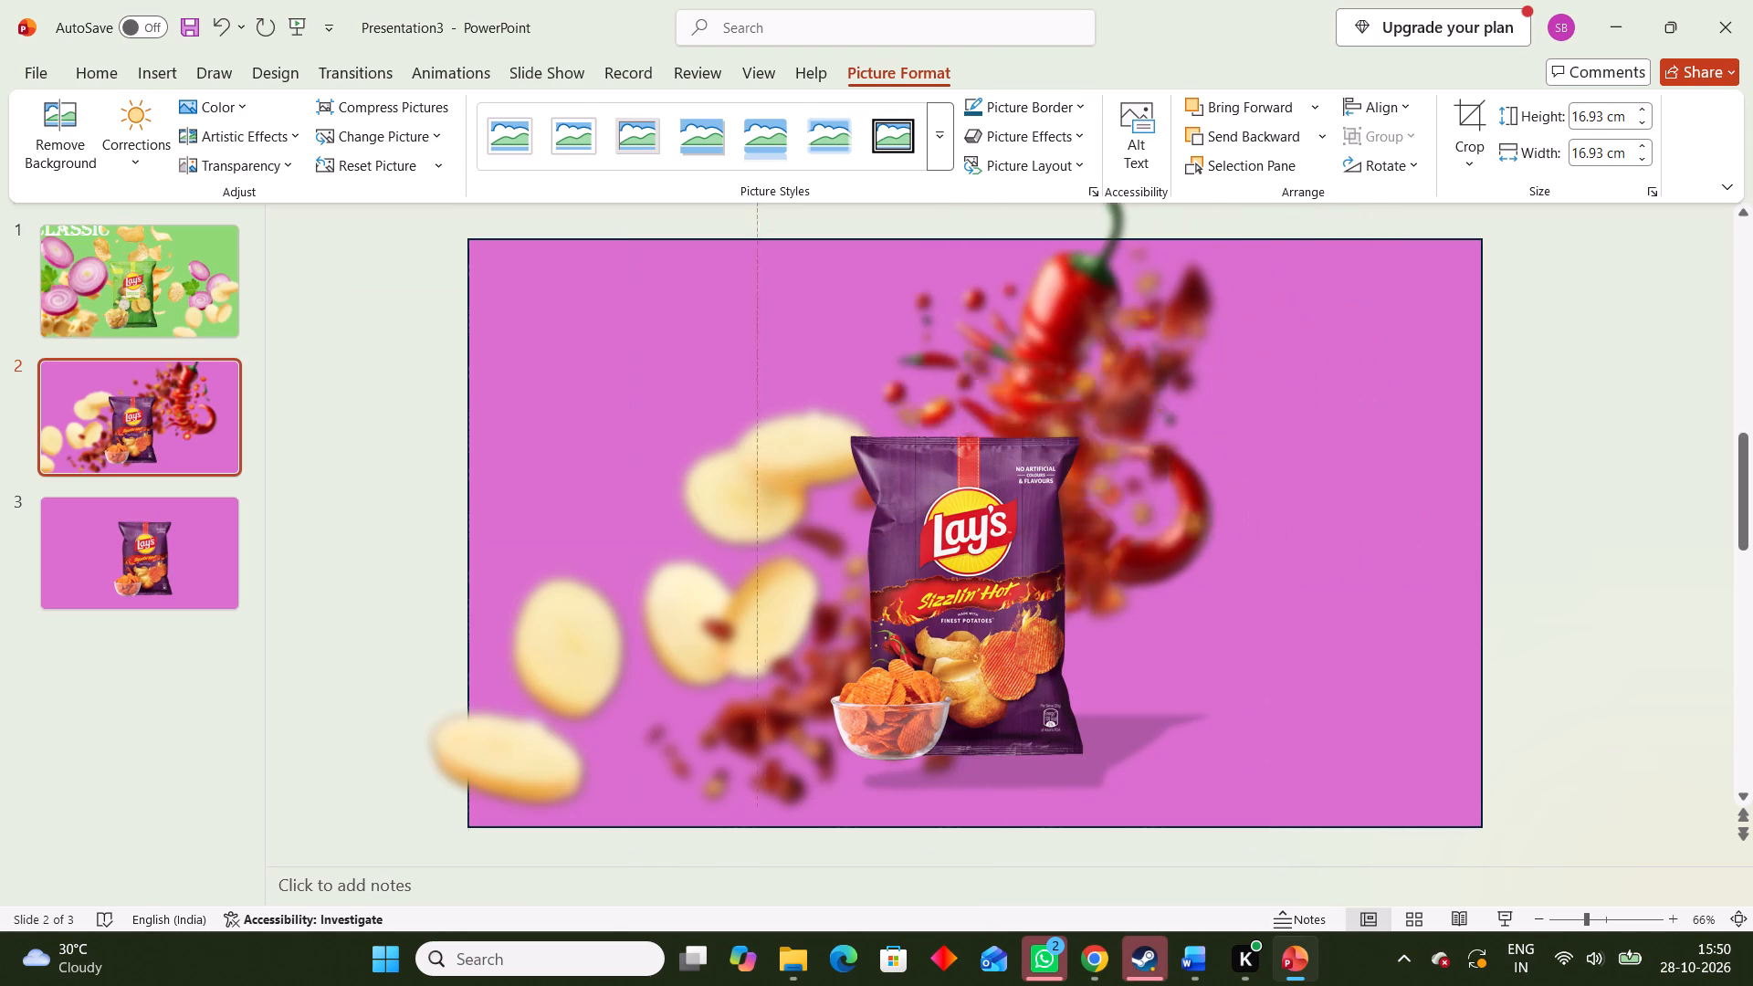
drag(1174, 546, 1404, 657)
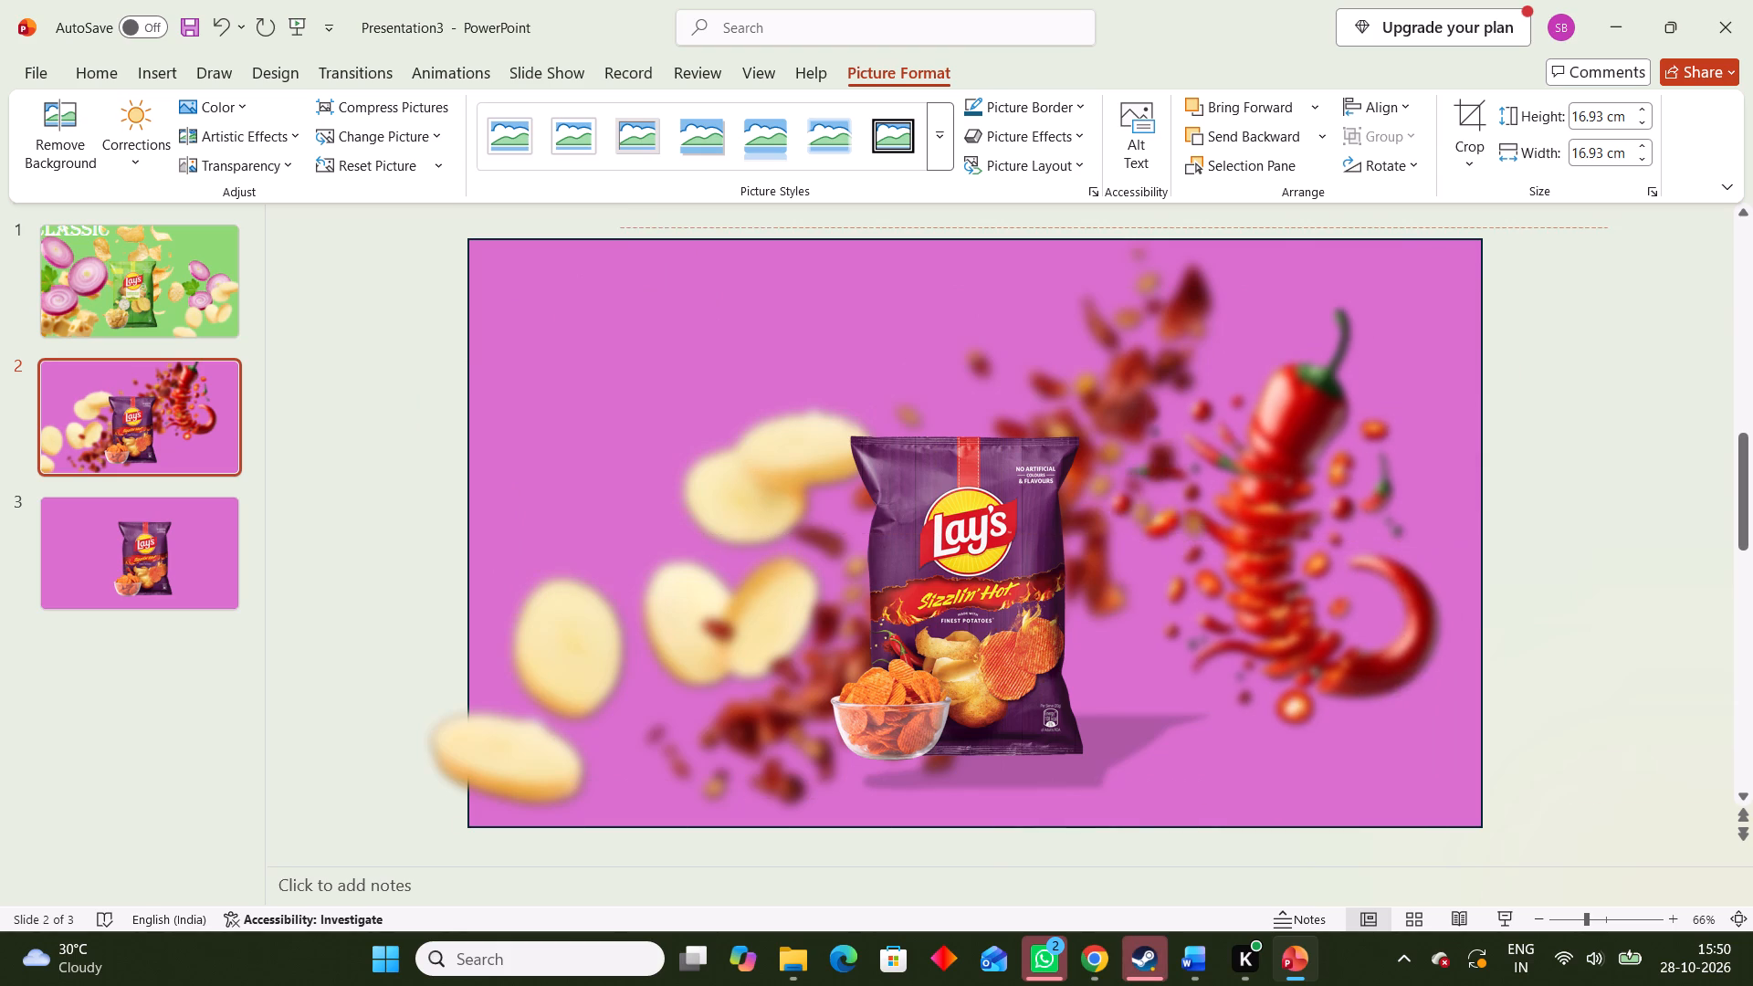
drag(1404, 657, 1392, 617)
drag(1422, 581, 1431, 574)
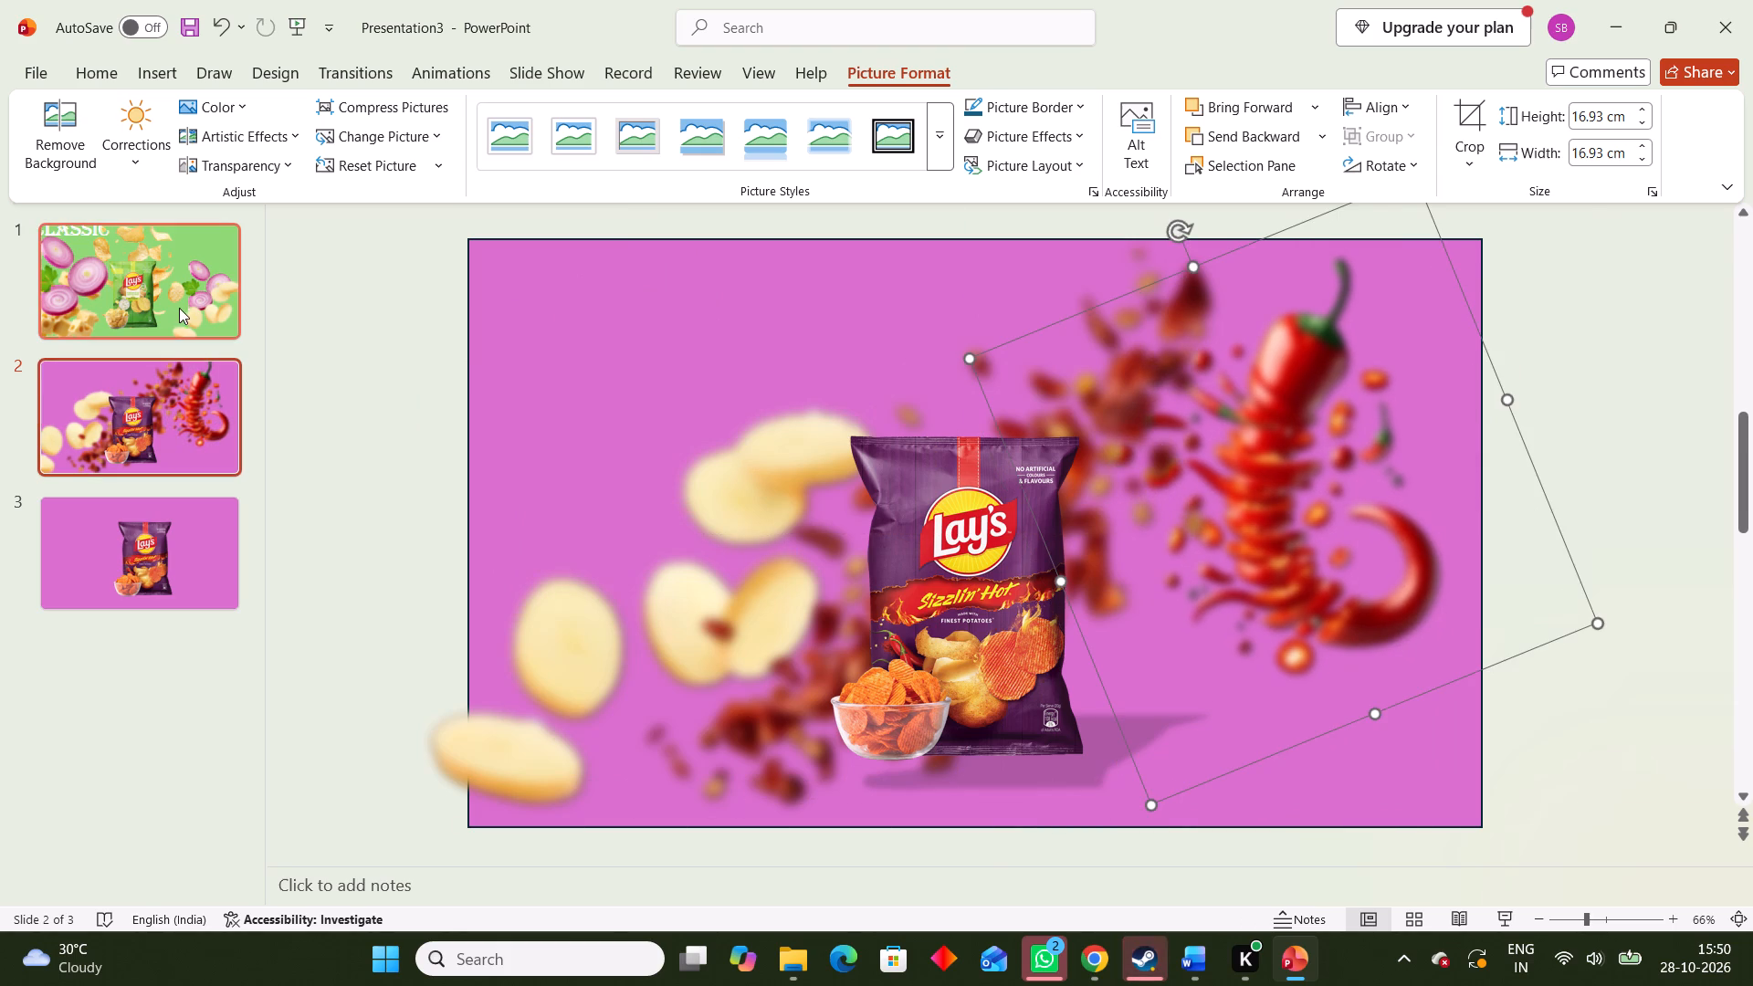
Apply the Morph transition to slide 2, the pink Sizzlin' Hot slide.
click(179, 303)
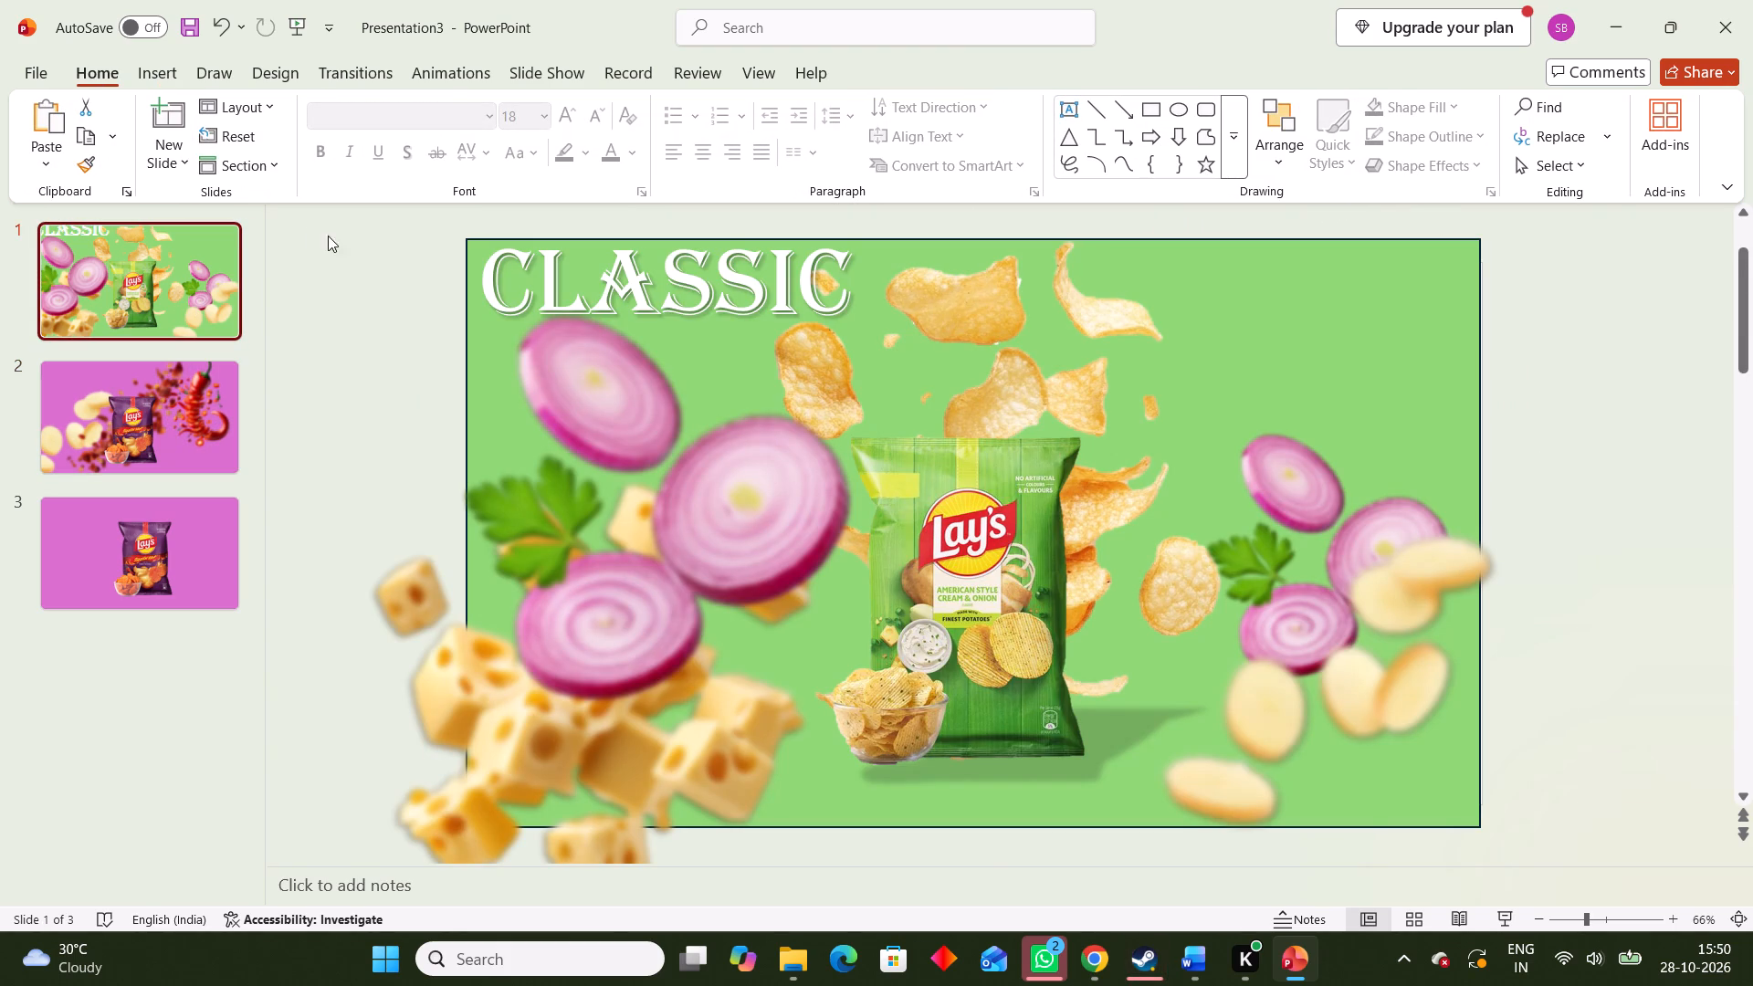
click(172, 357)
click(173, 376)
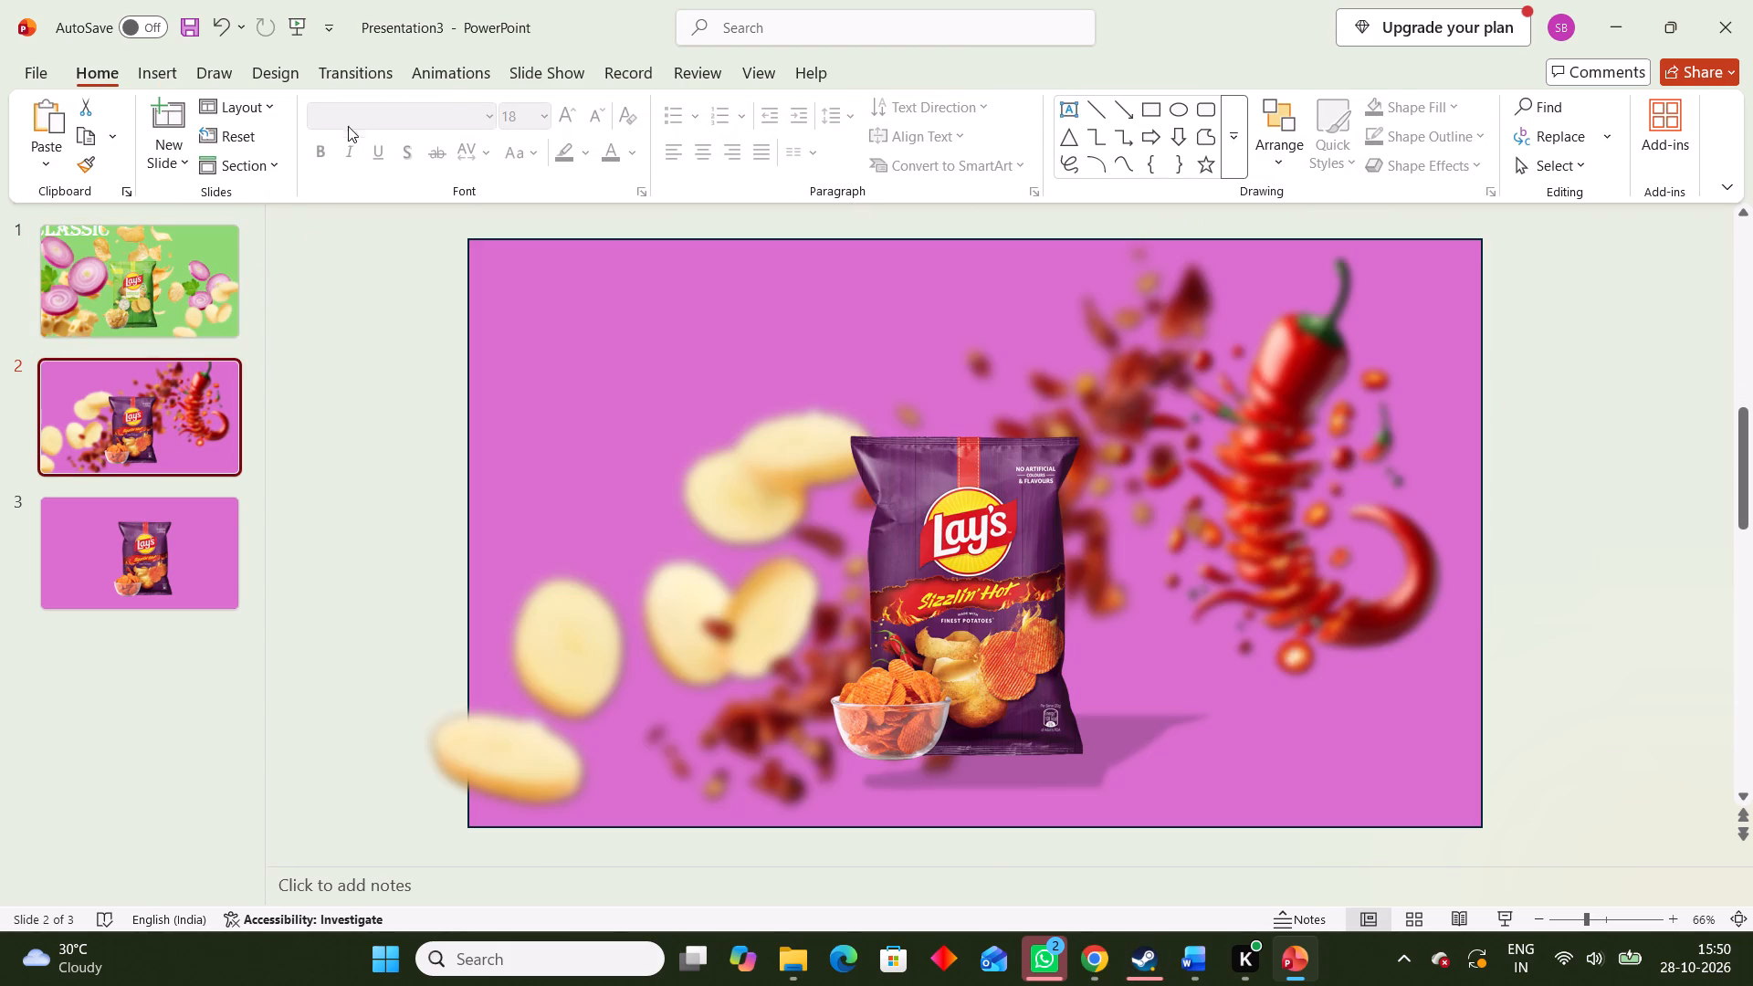
click(335, 79)
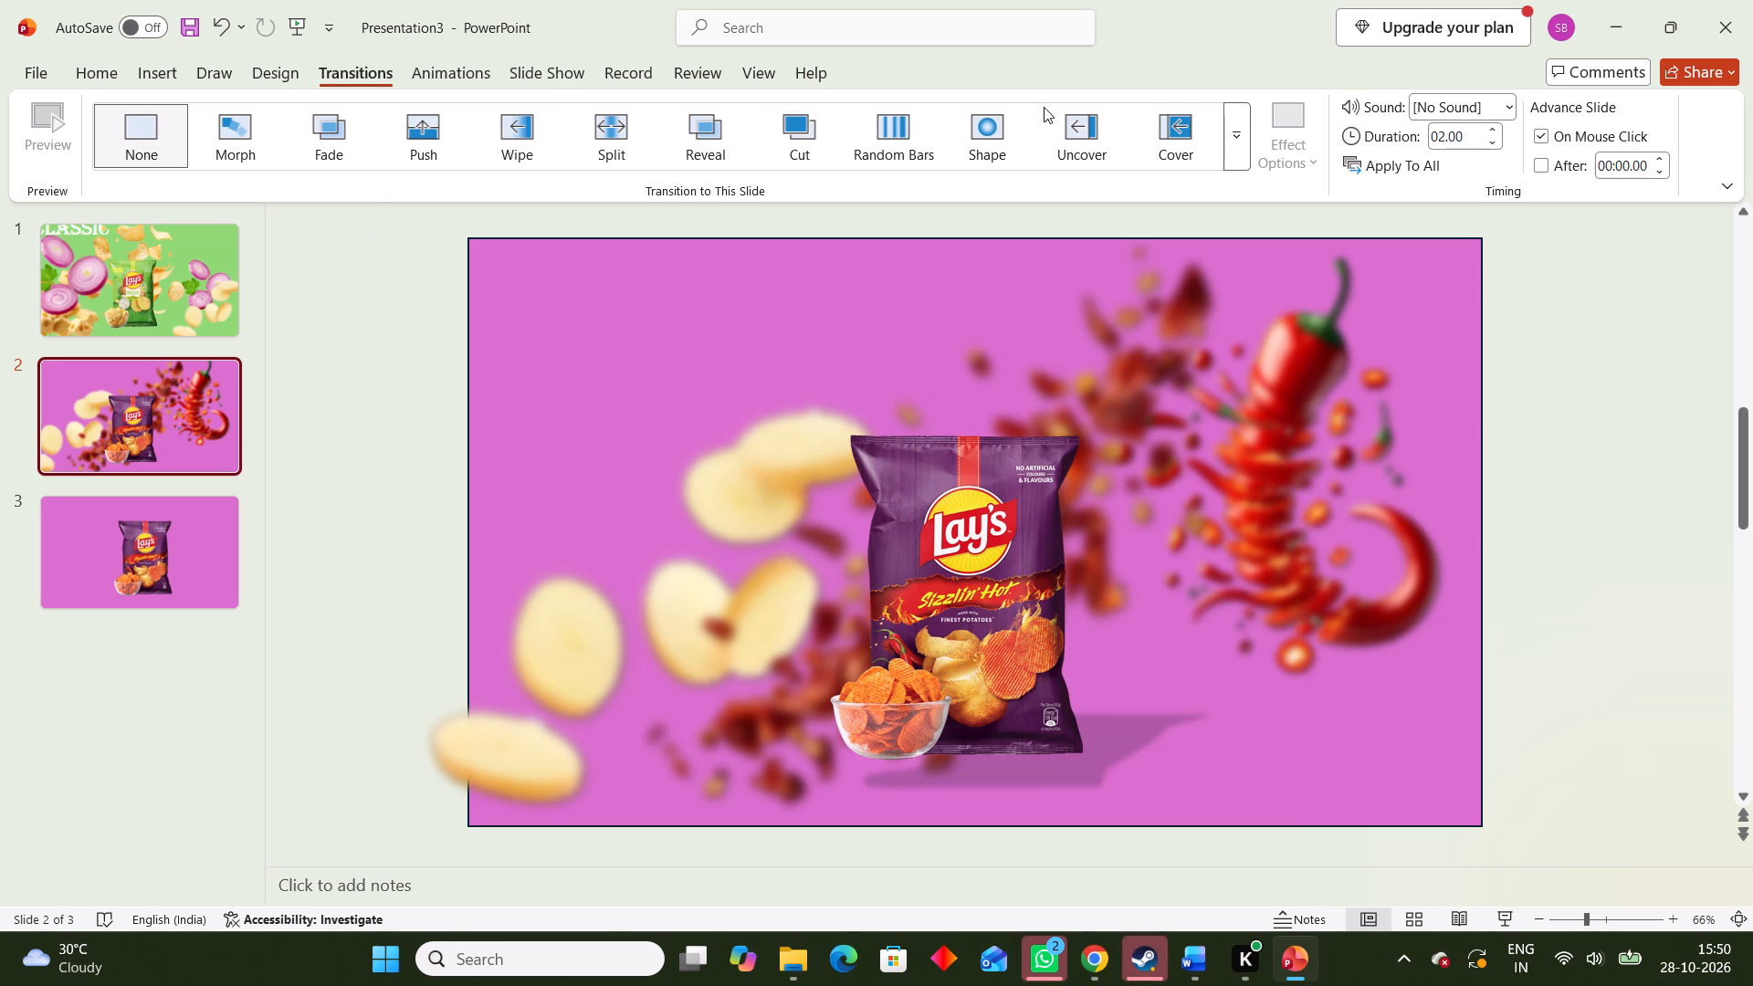
click(245, 148)
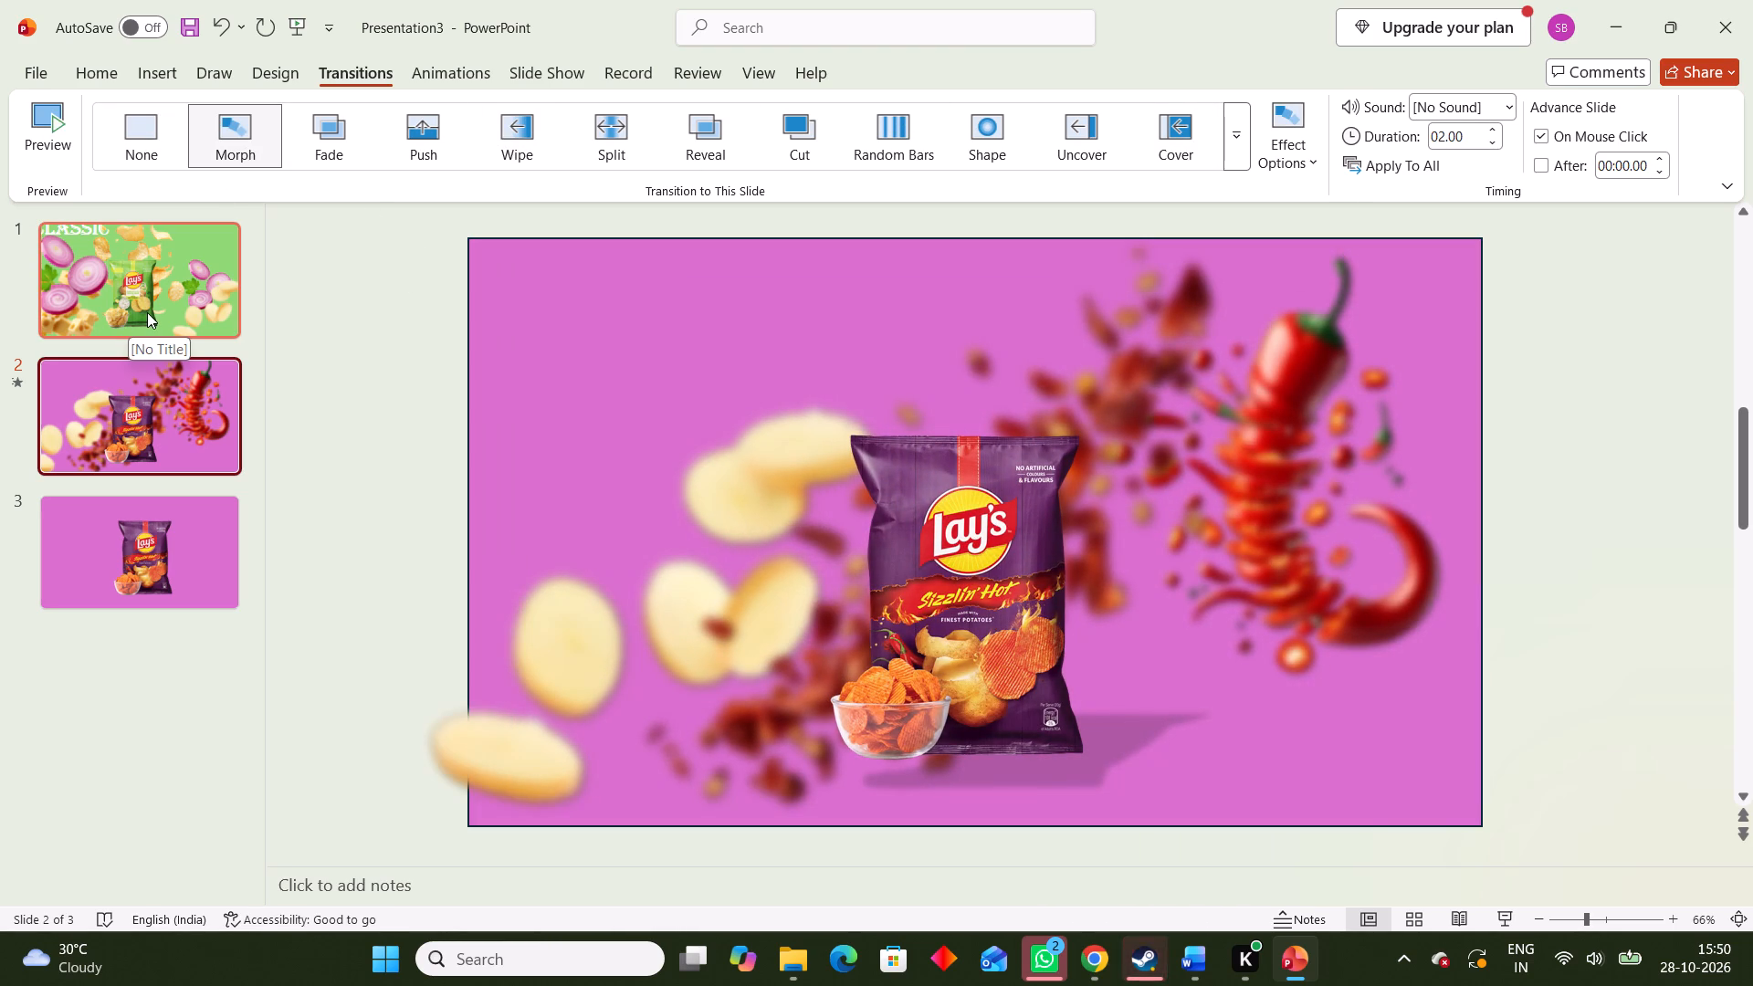
Apply the Morph transition to slide 1, the green Cream & Onion slide.
click(147, 311)
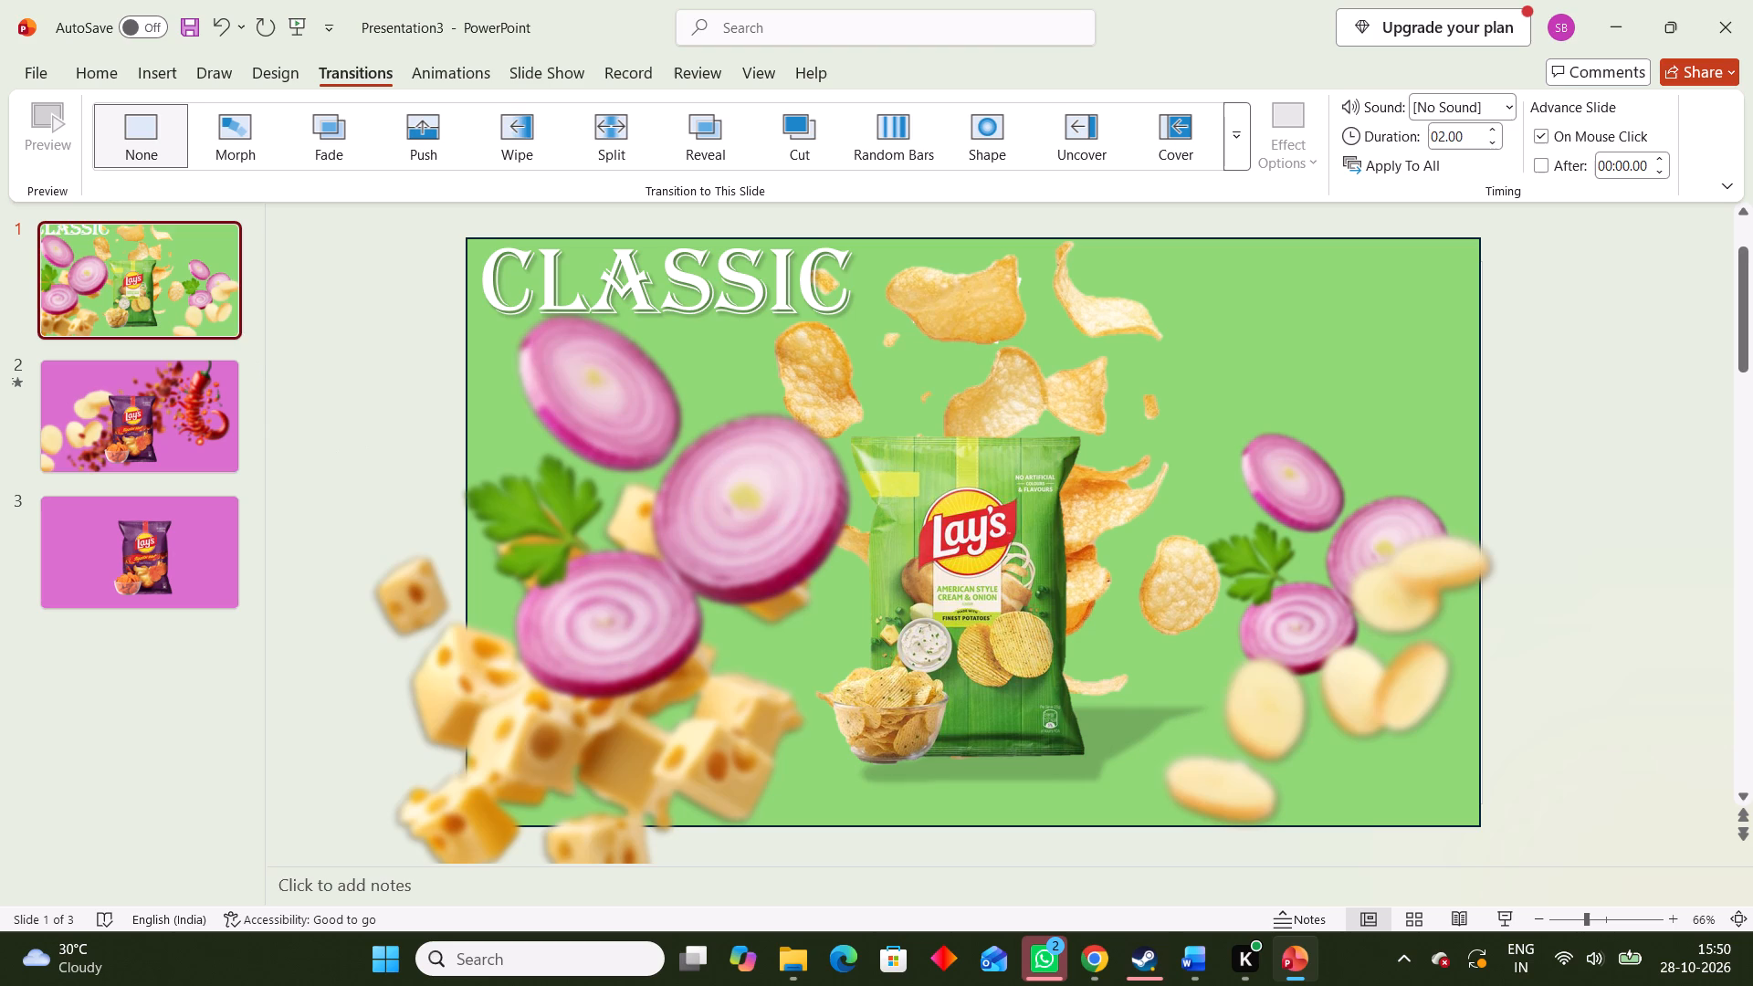
click(378, 416)
click(320, 325)
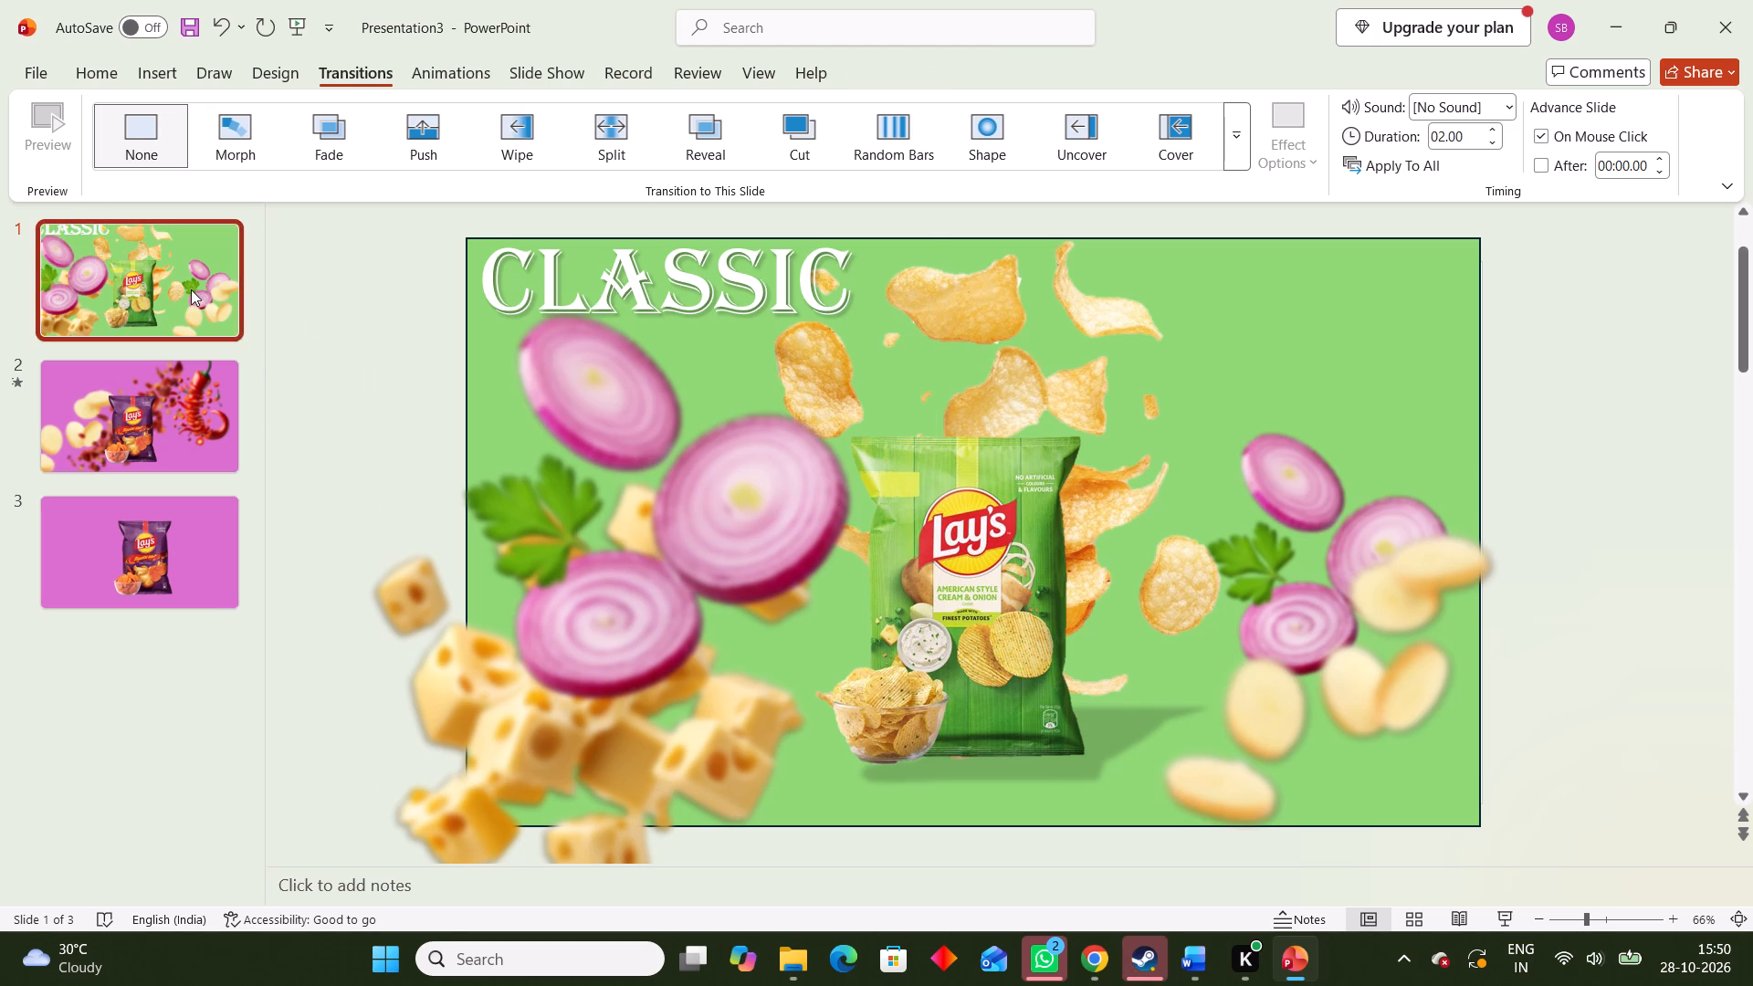
key(Insert)
key(Right)
key(Right)
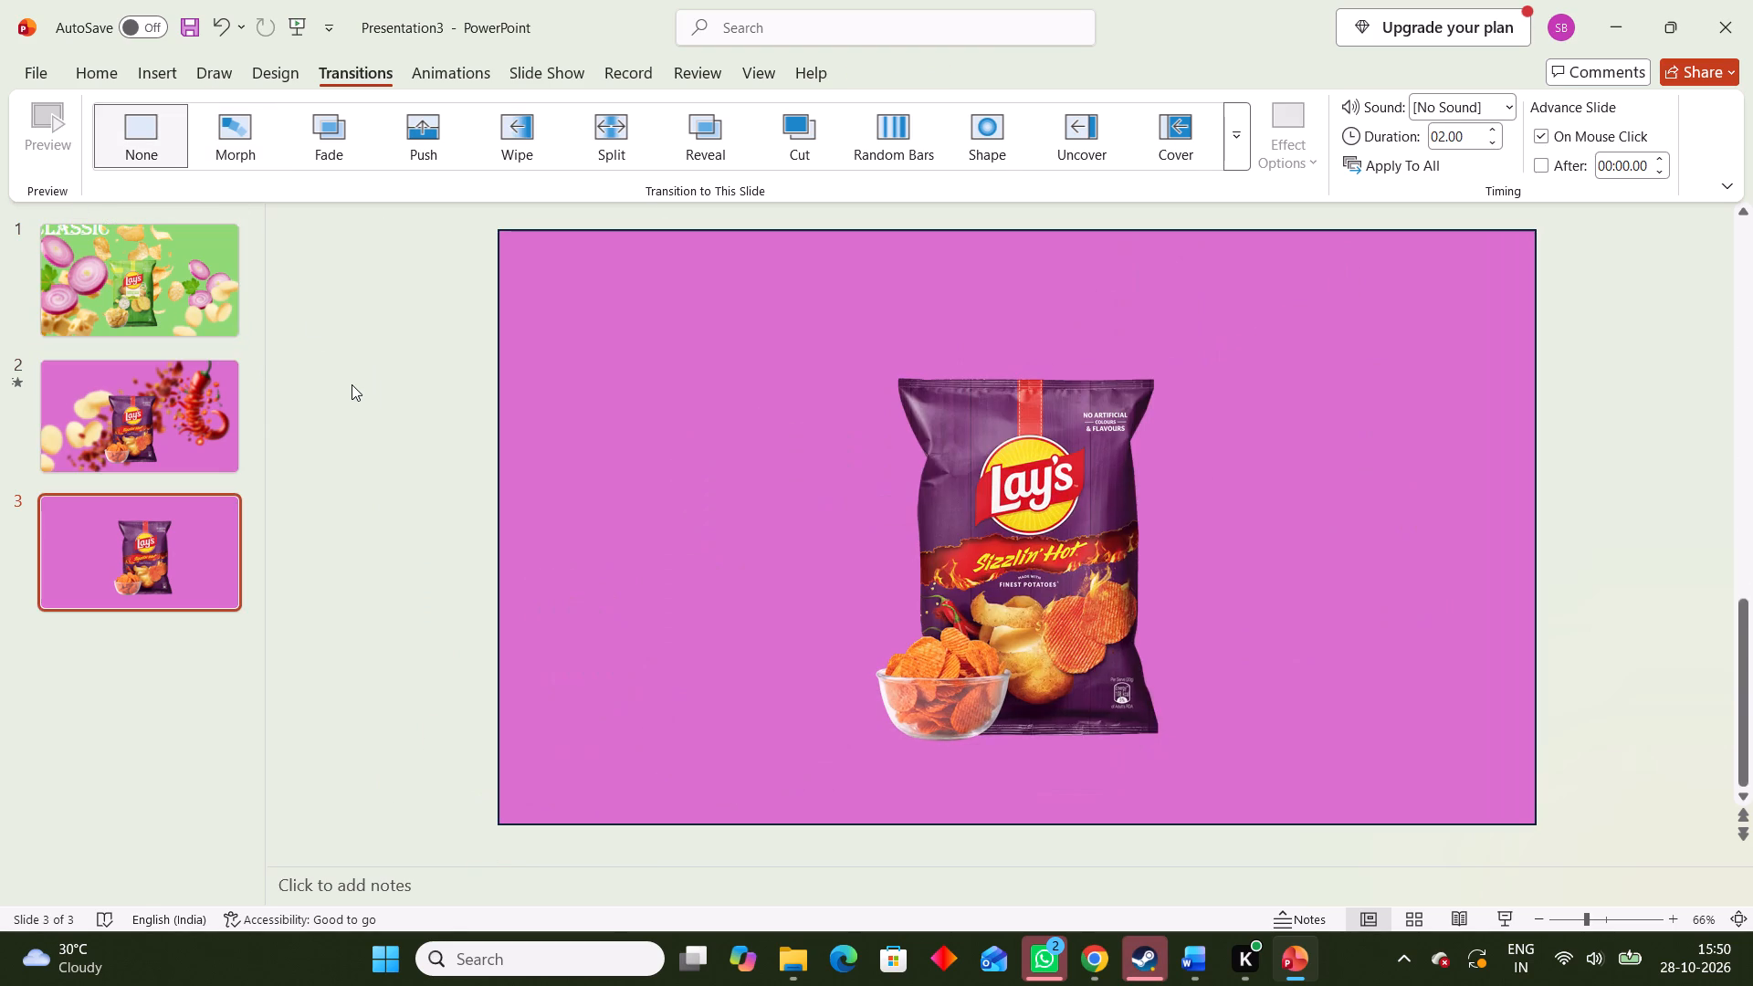
key(Left)
key(Left)
click(243, 133)
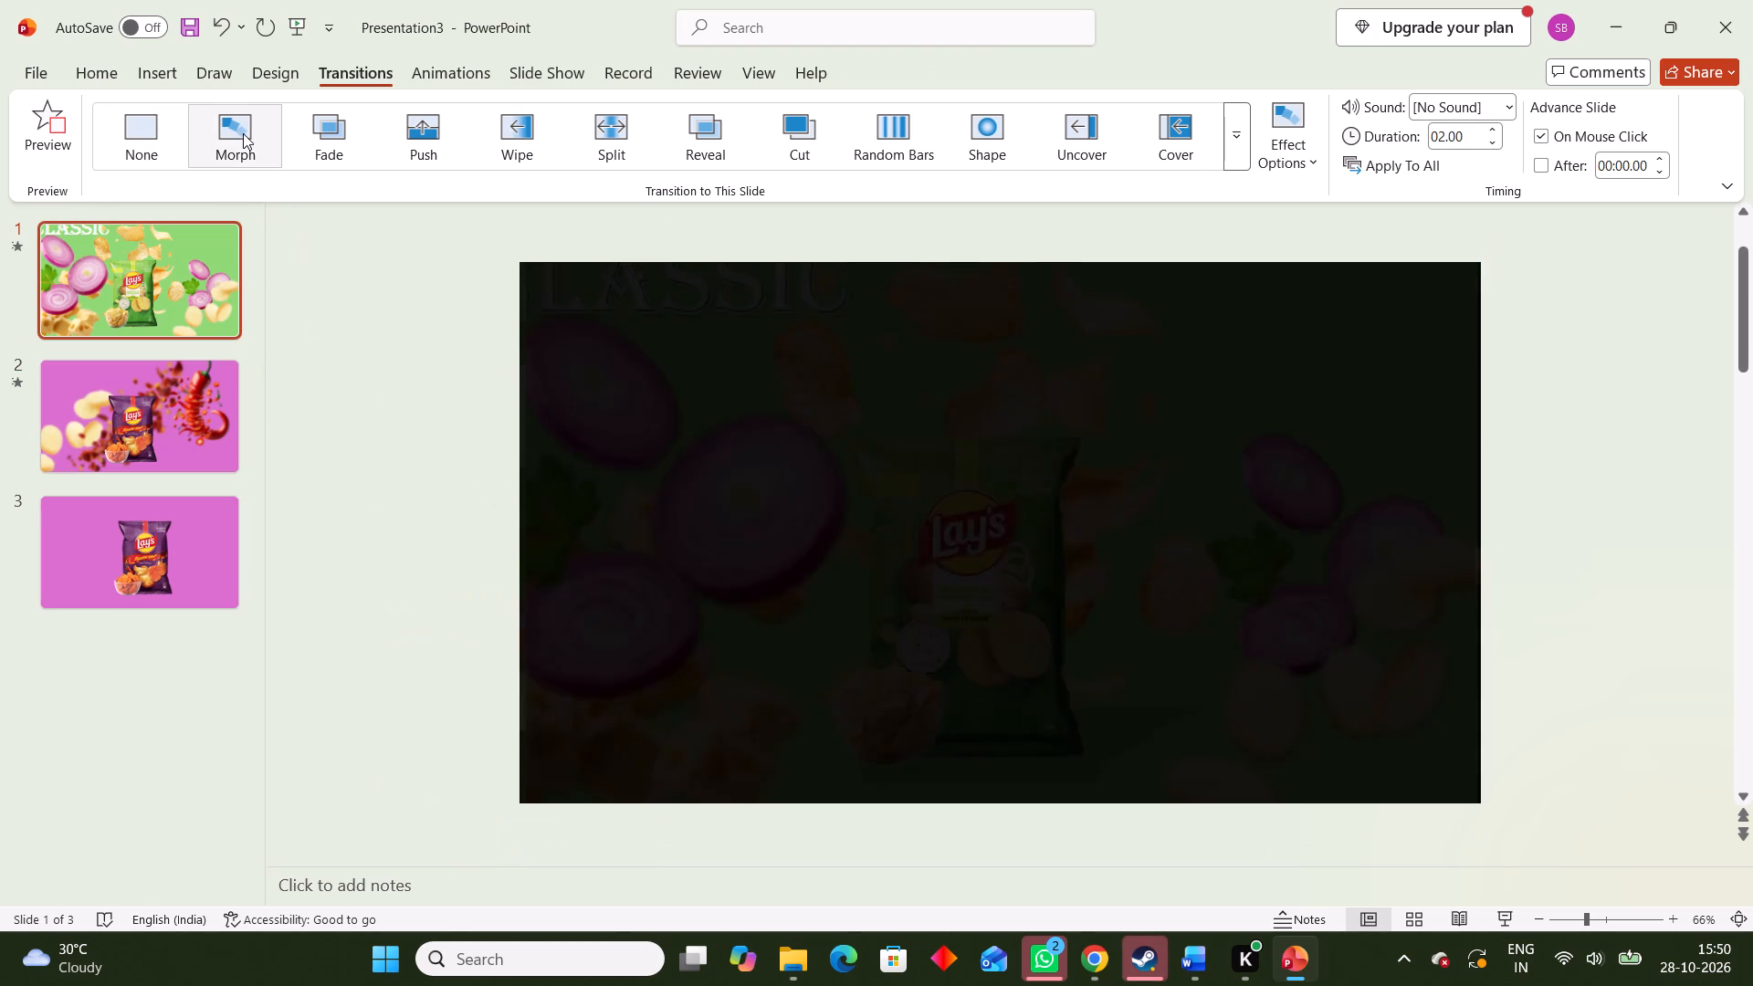
Review the green and pink slides in turn to compare how they lead into each other.
click(193, 392)
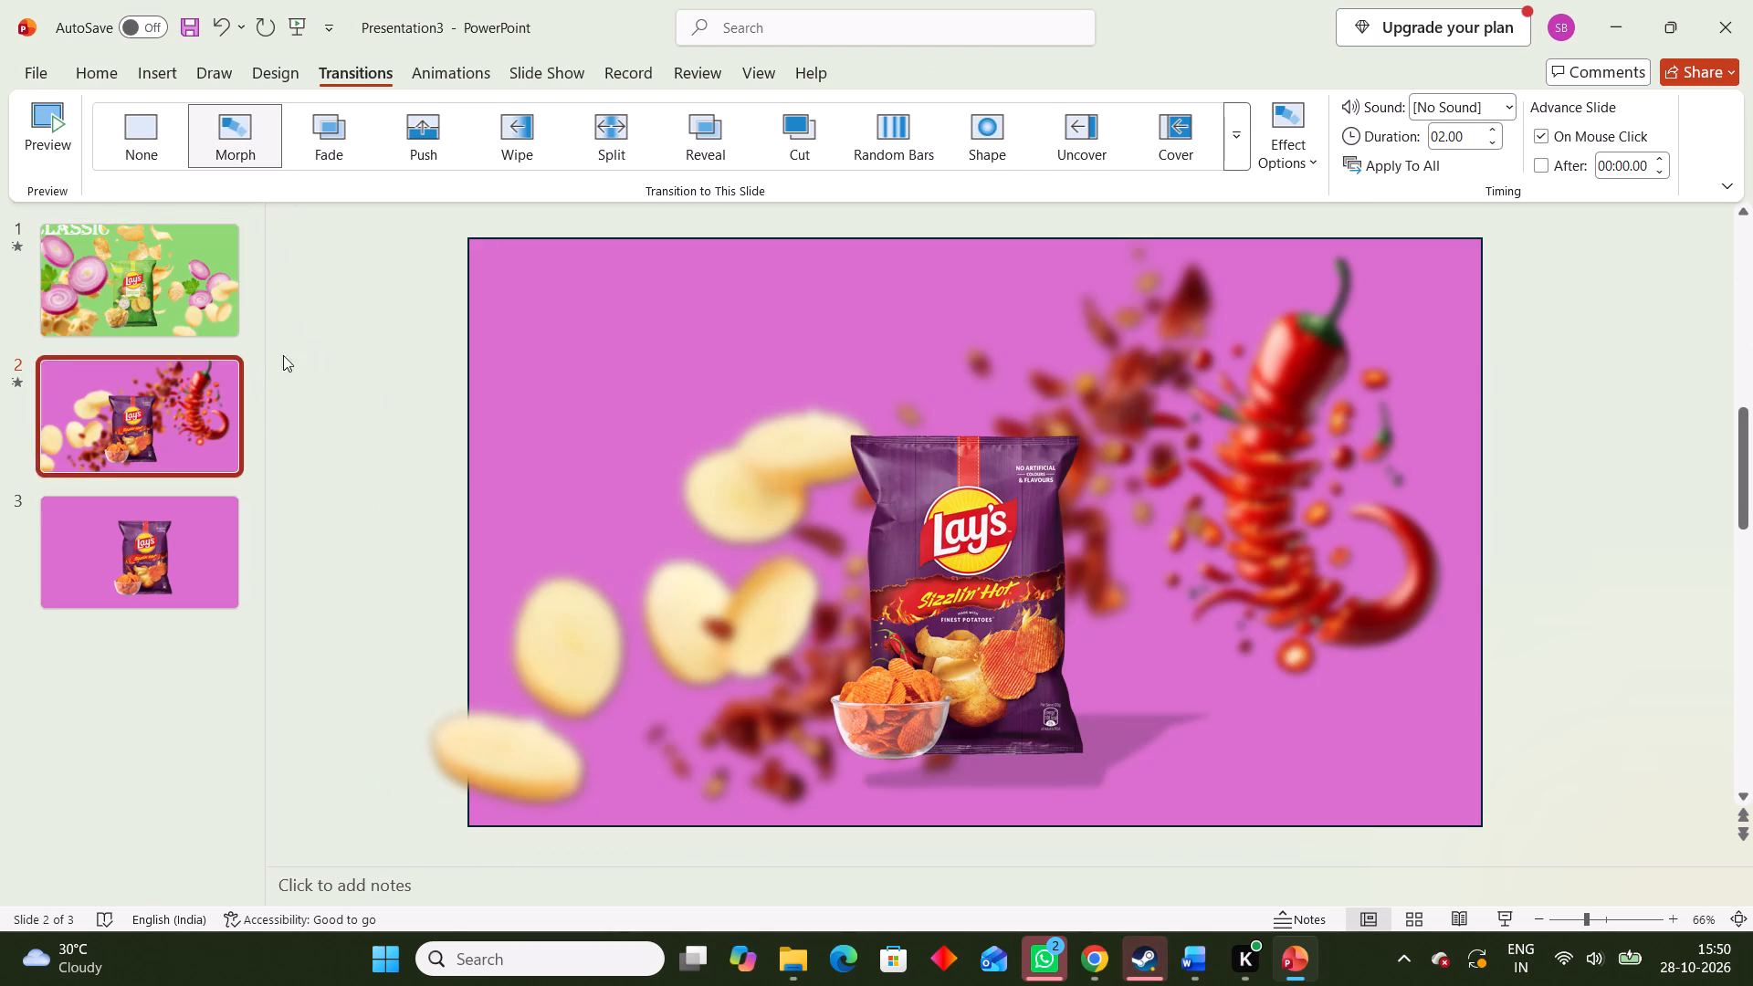
click(314, 351)
click(111, 320)
click(331, 289)
key(space)
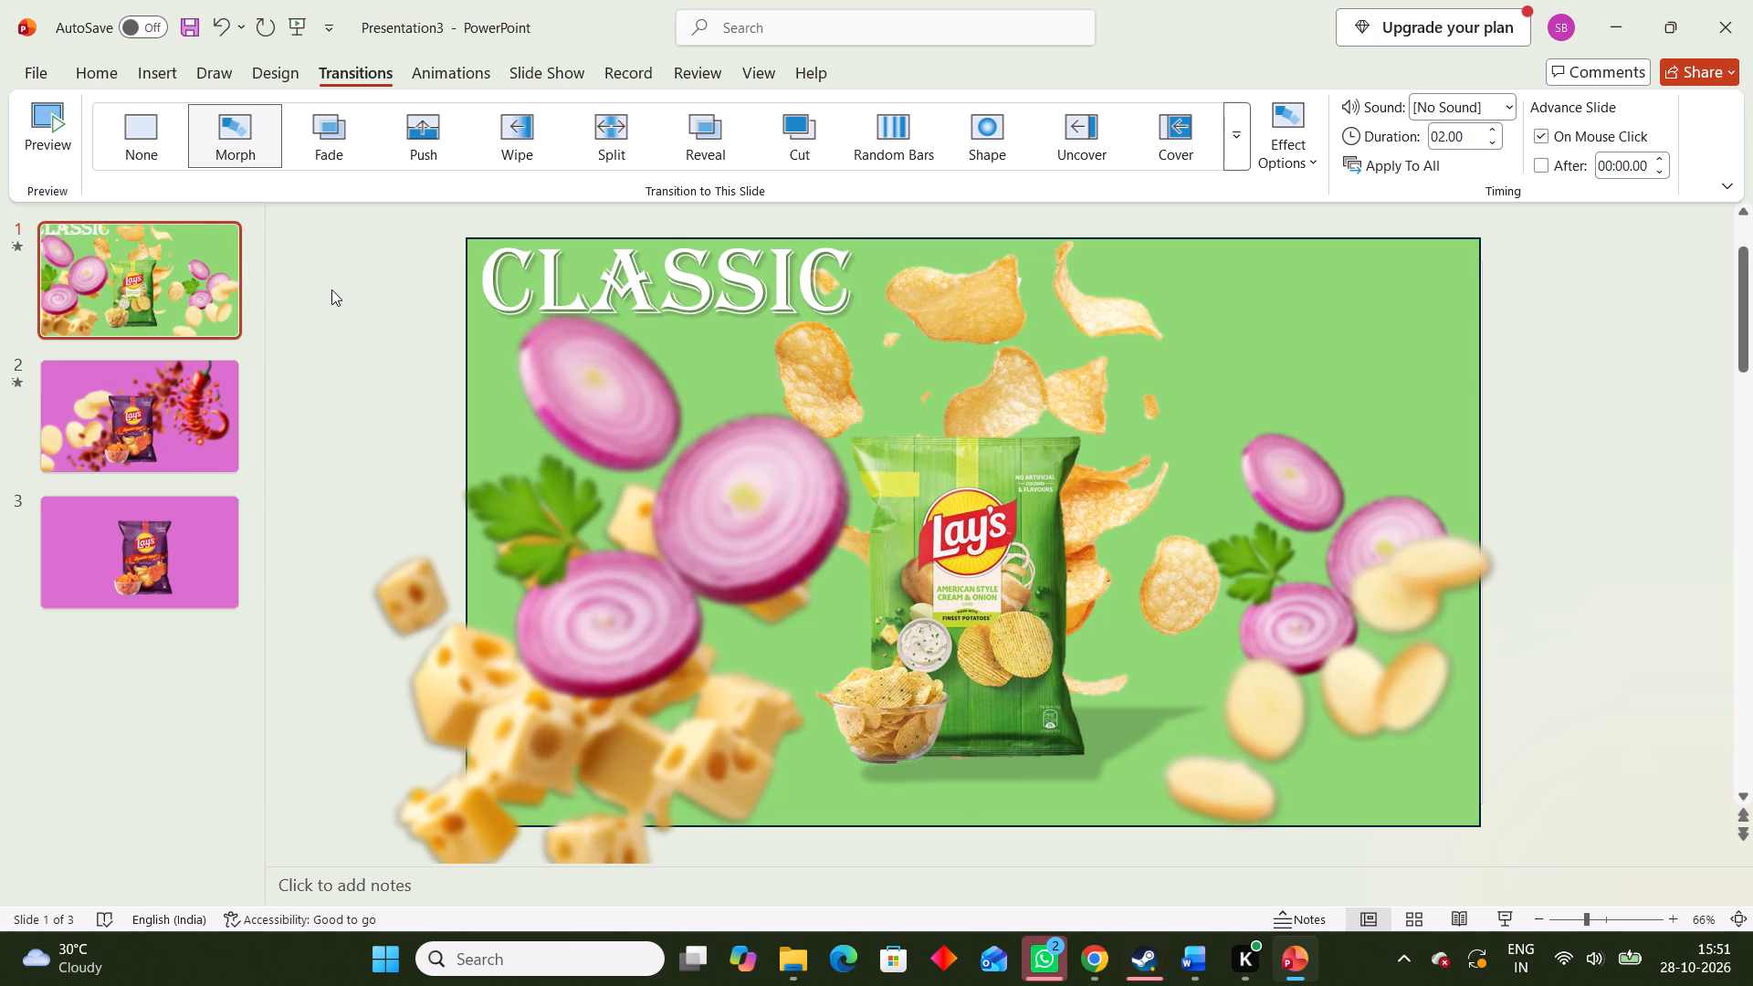
click(336, 288)
scroll(467, 588, down, 4)
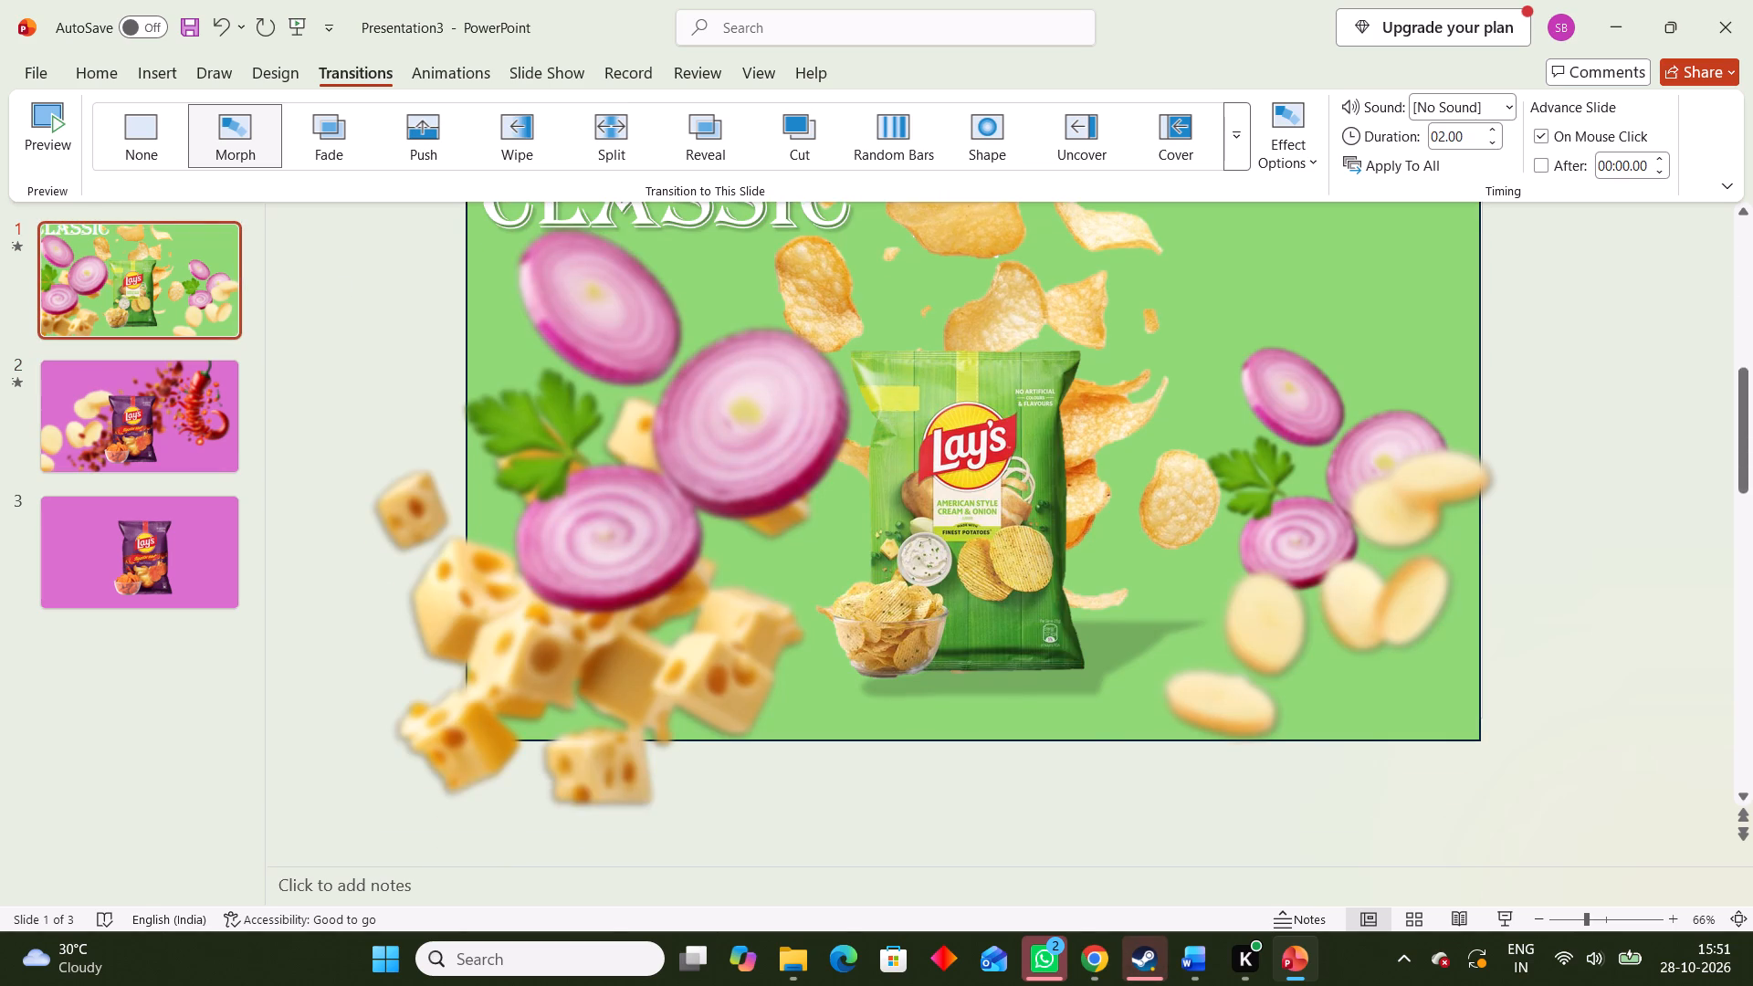
scroll(558, 727, down, 3)
scroll(976, 679, up, 3)
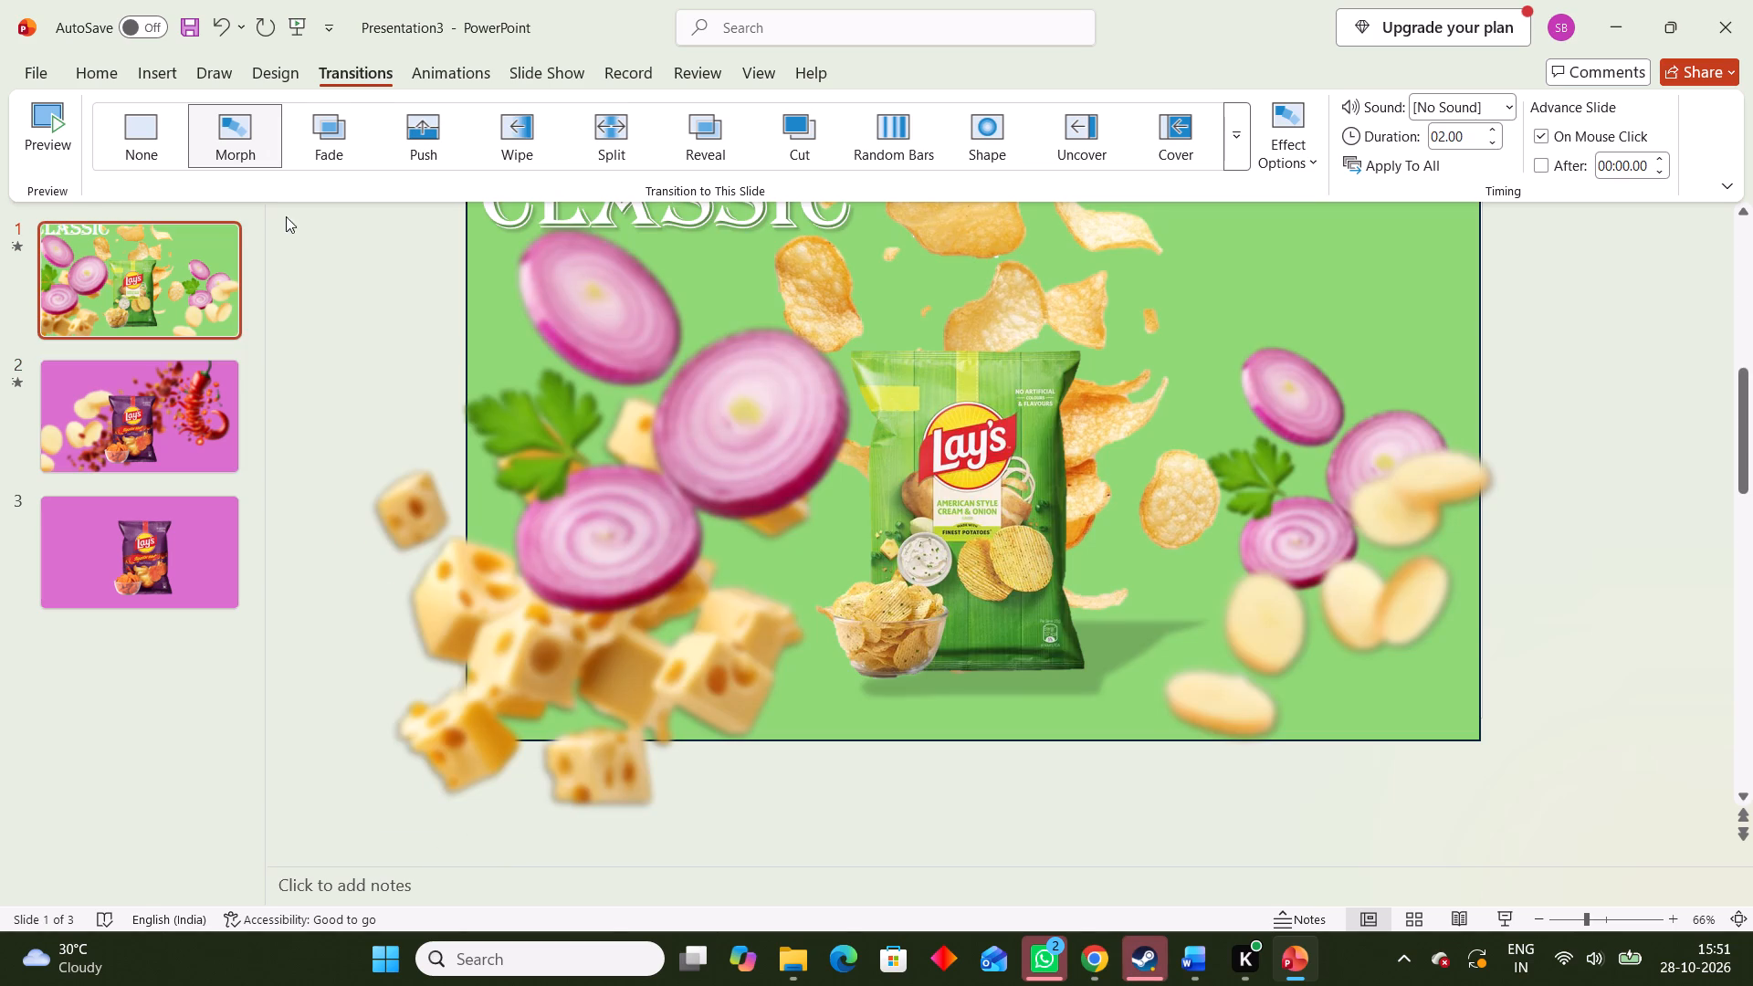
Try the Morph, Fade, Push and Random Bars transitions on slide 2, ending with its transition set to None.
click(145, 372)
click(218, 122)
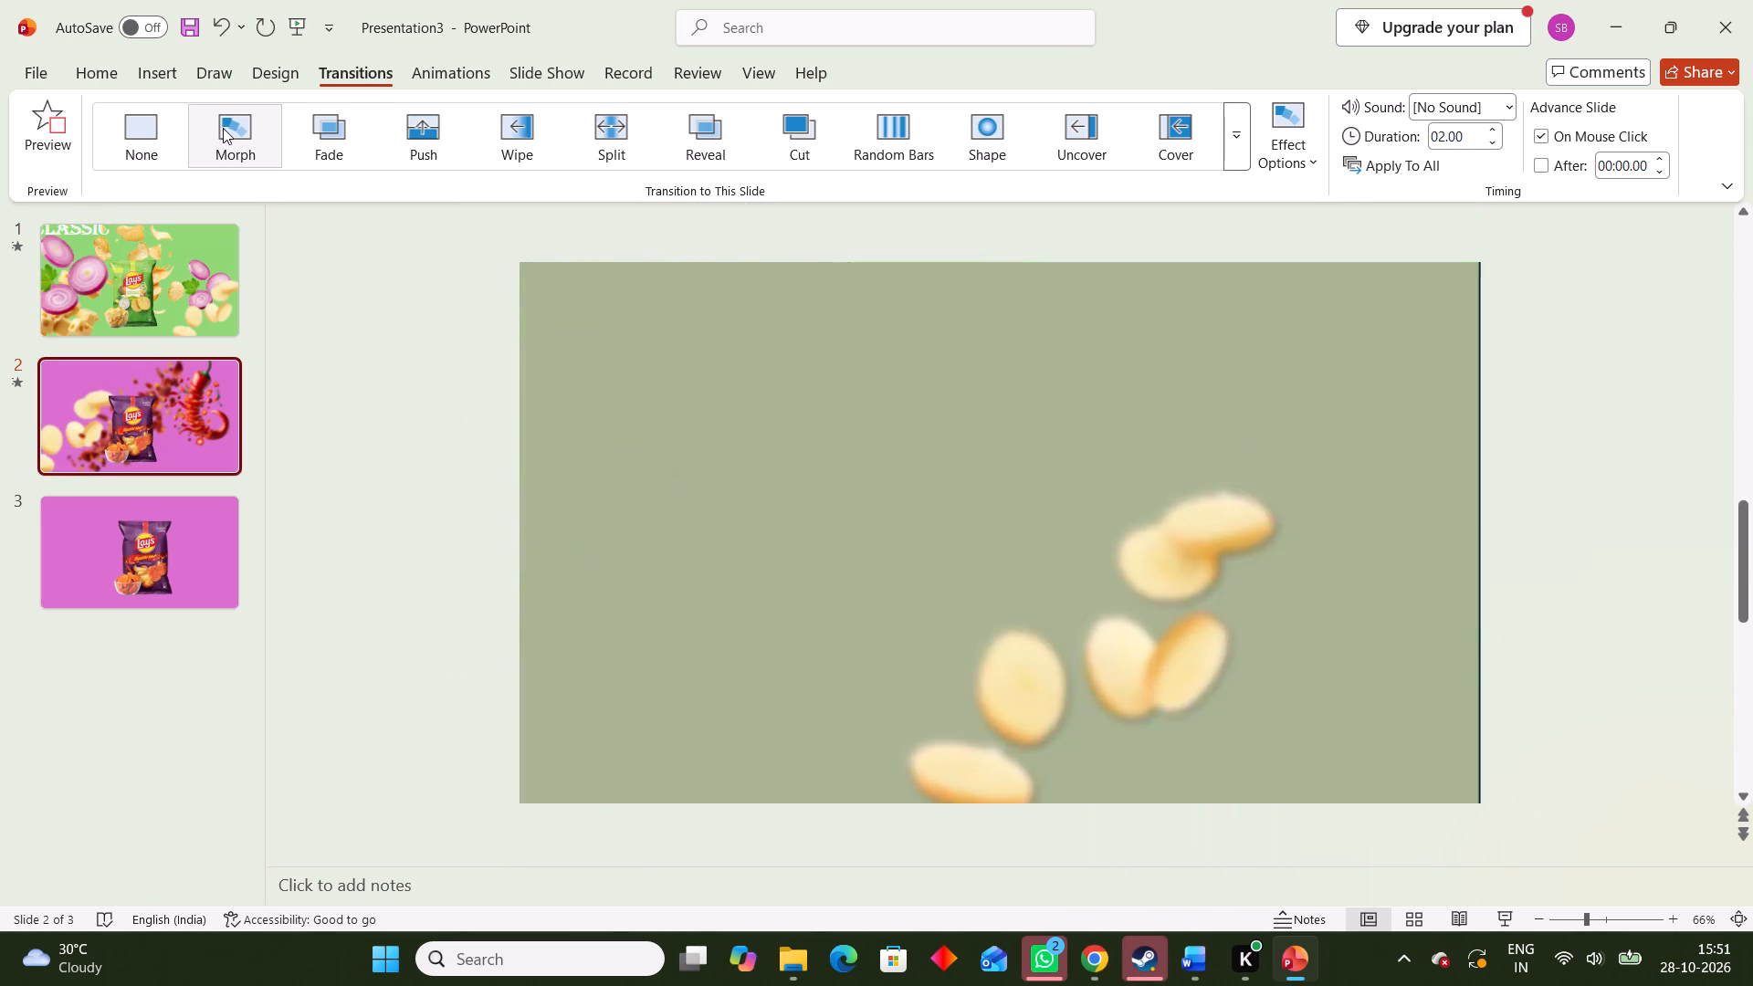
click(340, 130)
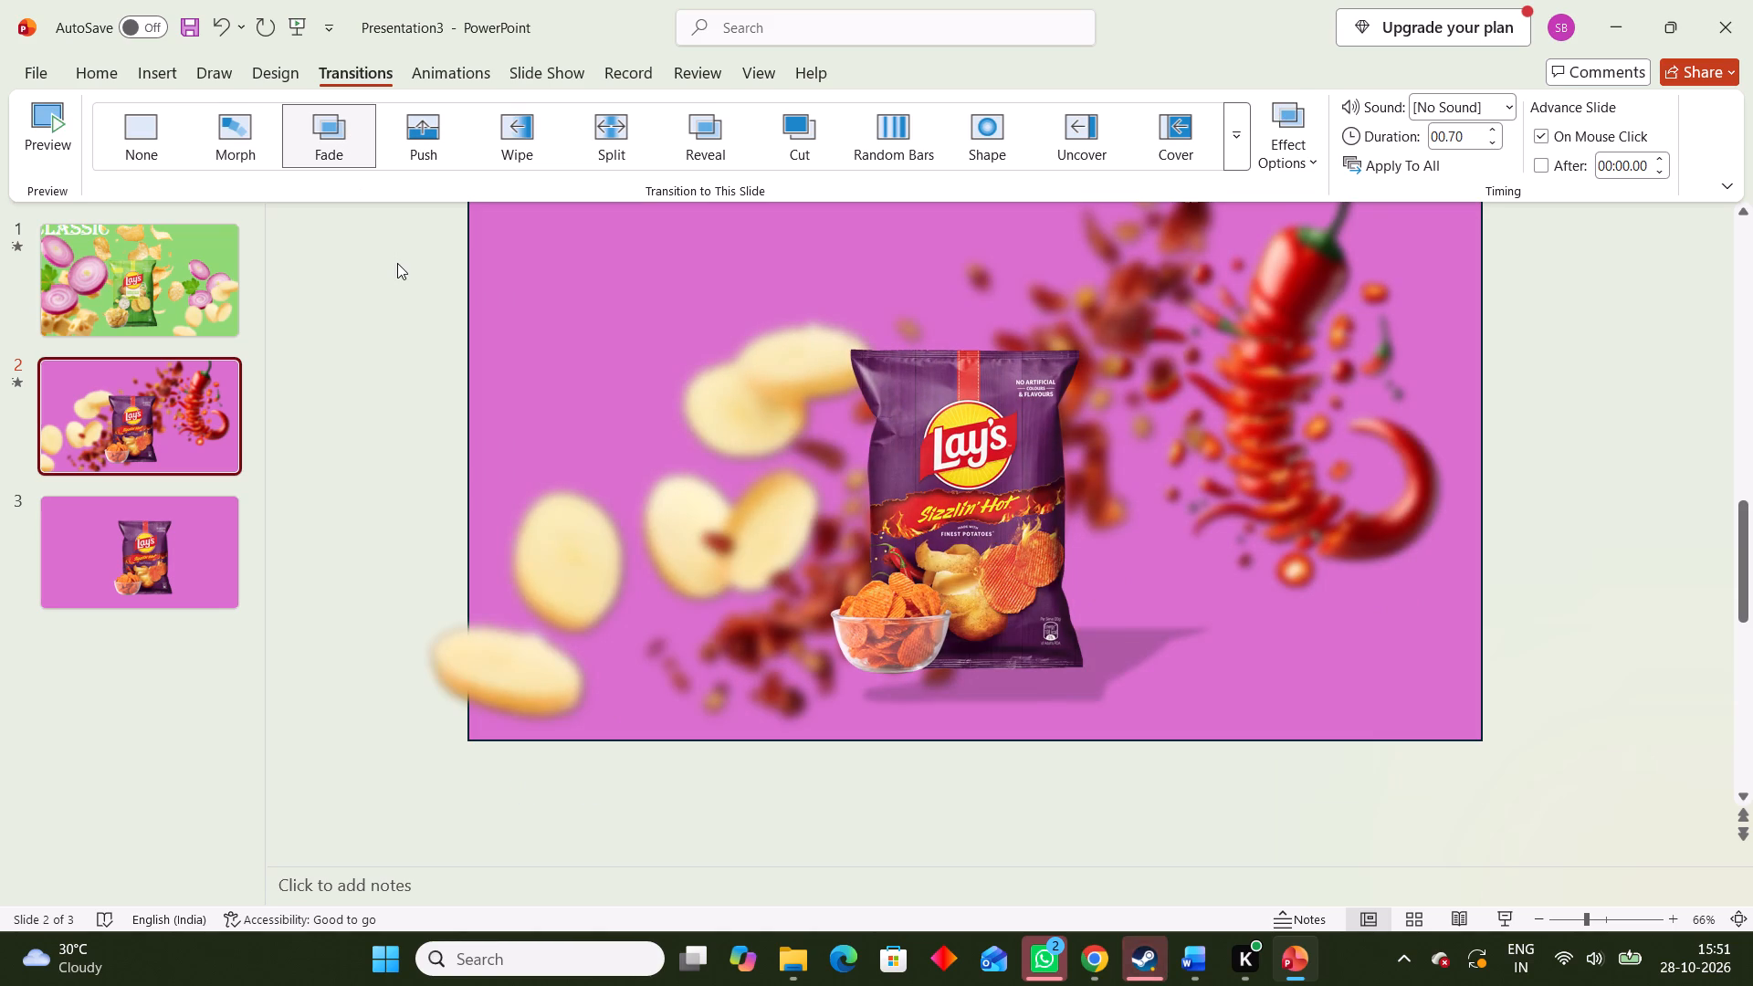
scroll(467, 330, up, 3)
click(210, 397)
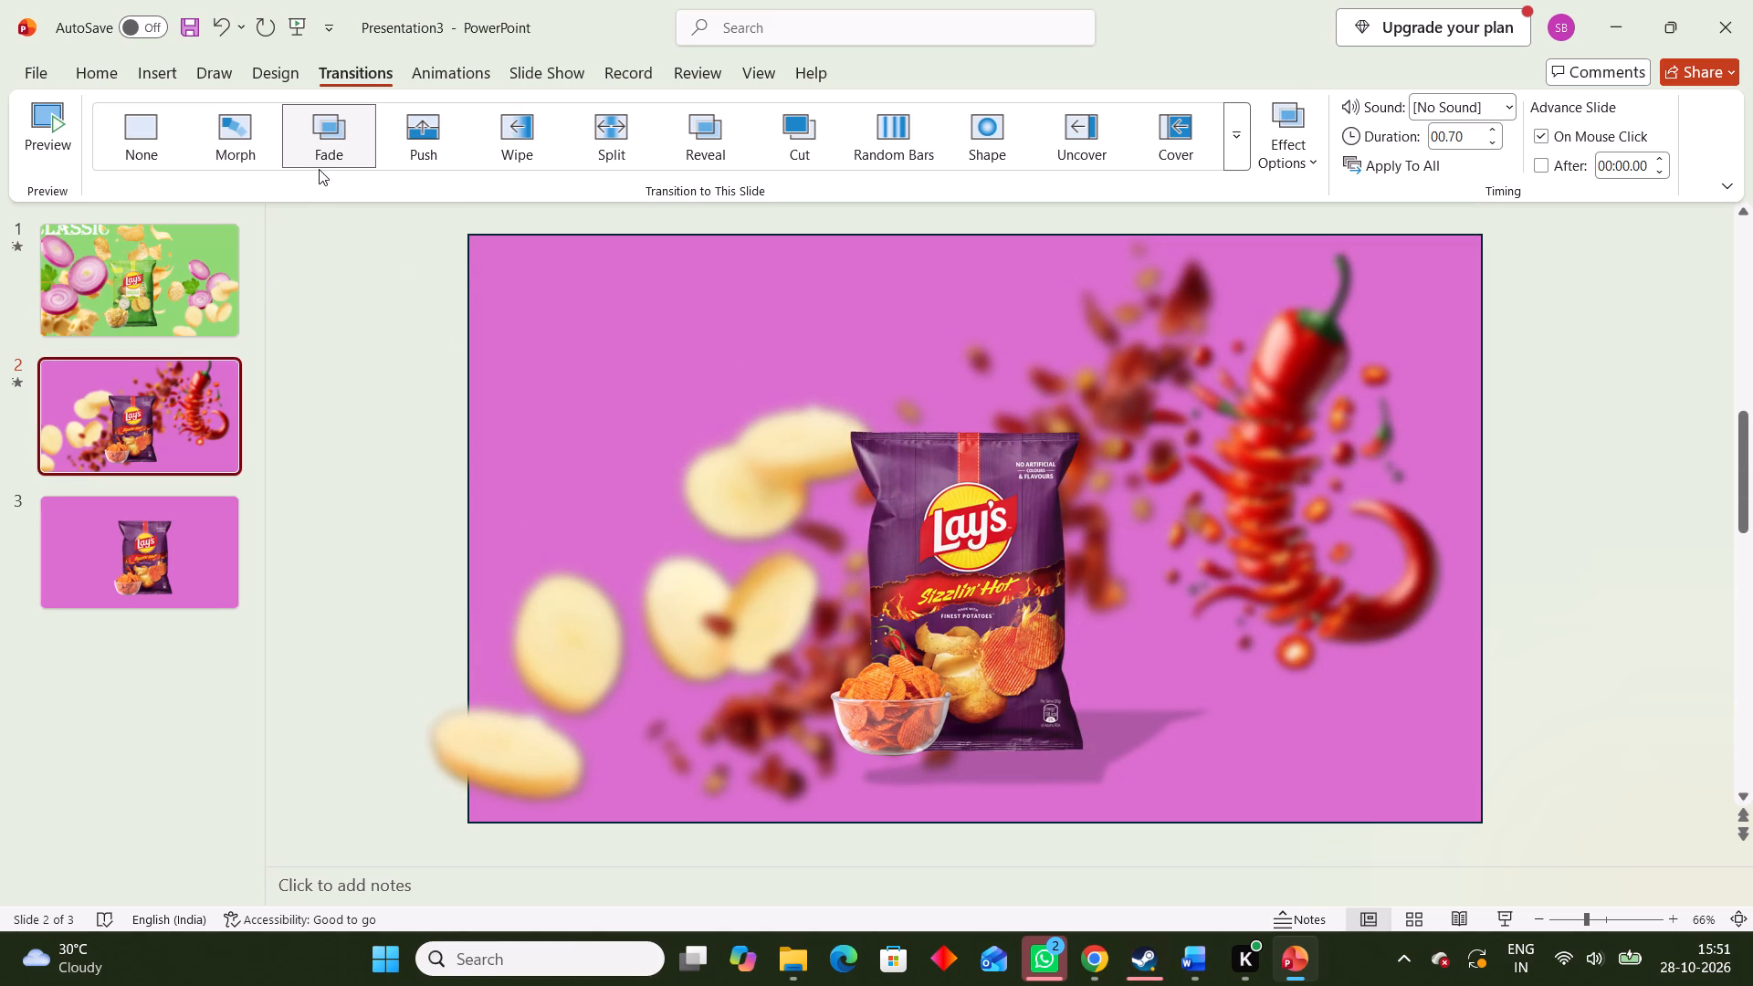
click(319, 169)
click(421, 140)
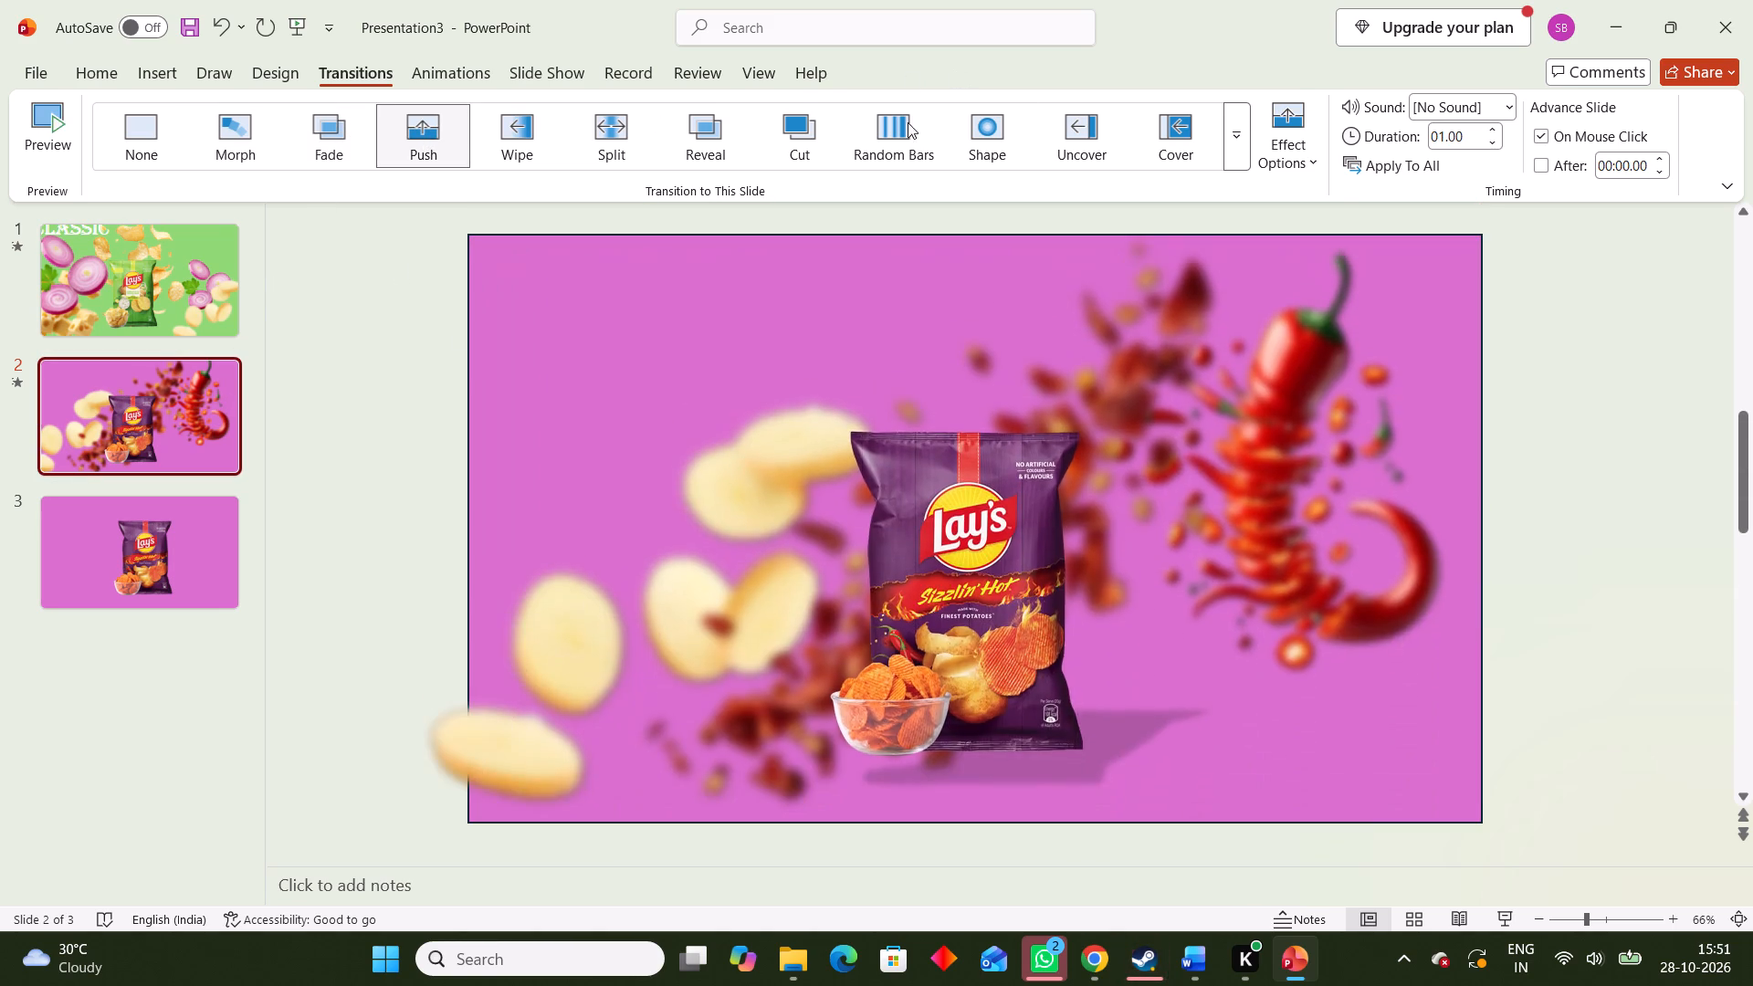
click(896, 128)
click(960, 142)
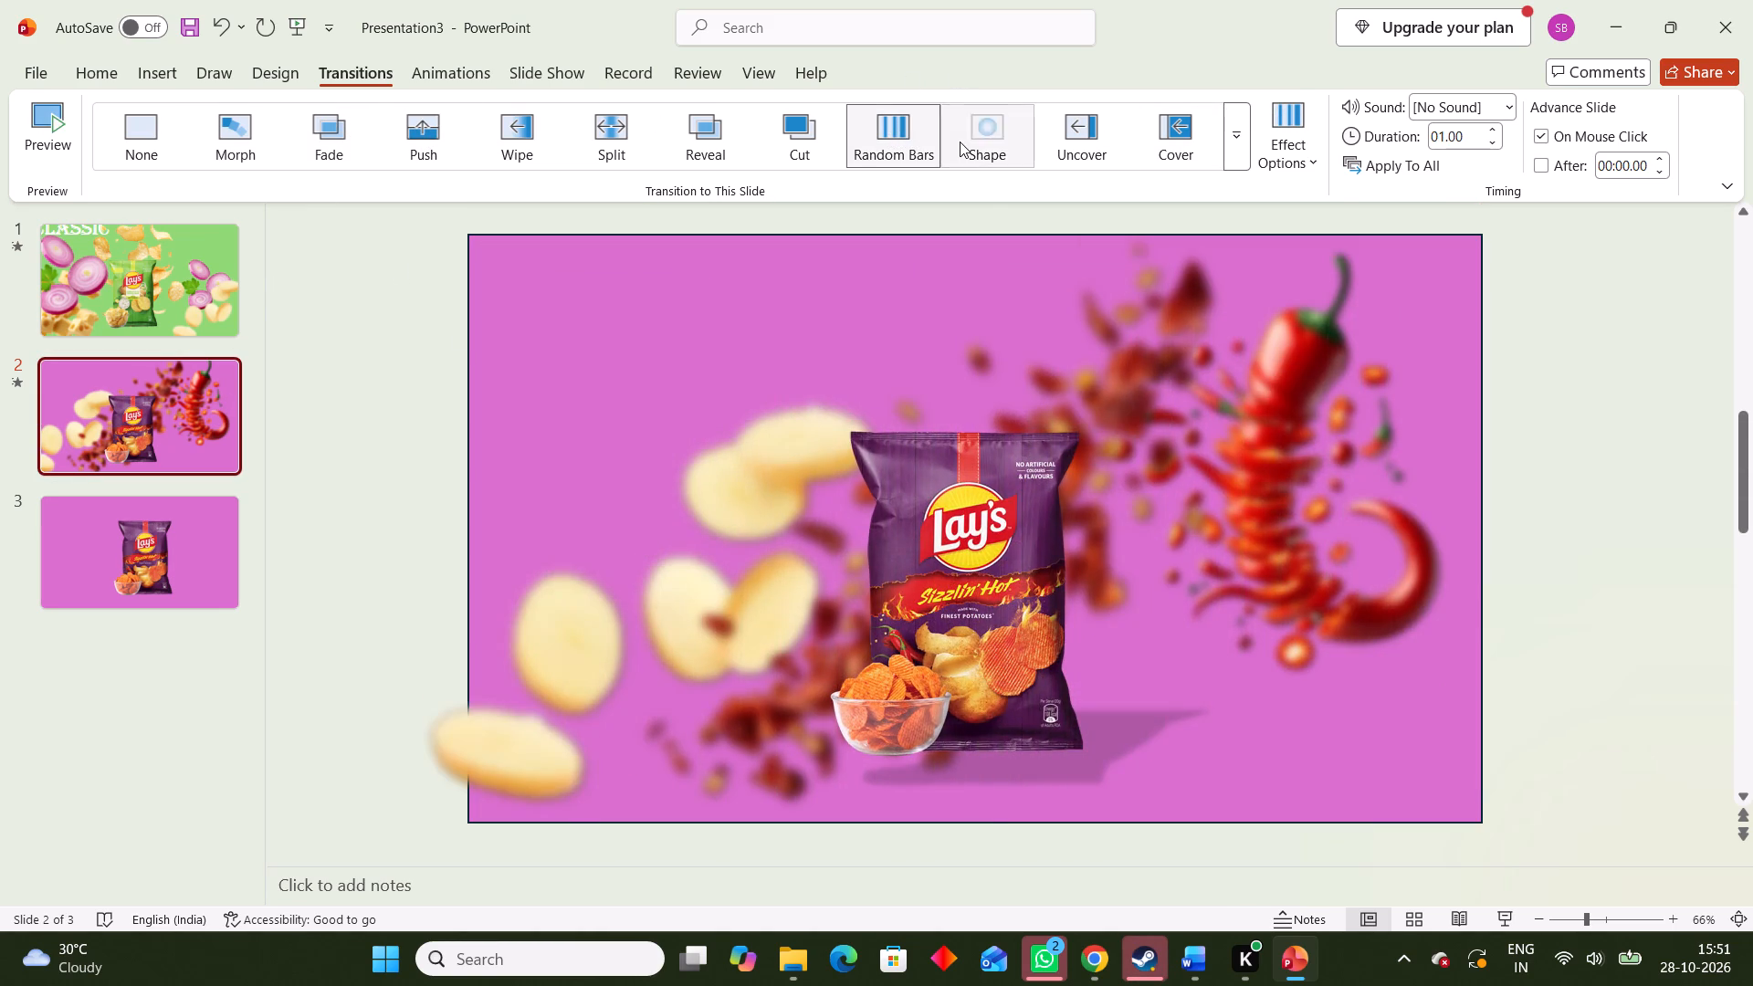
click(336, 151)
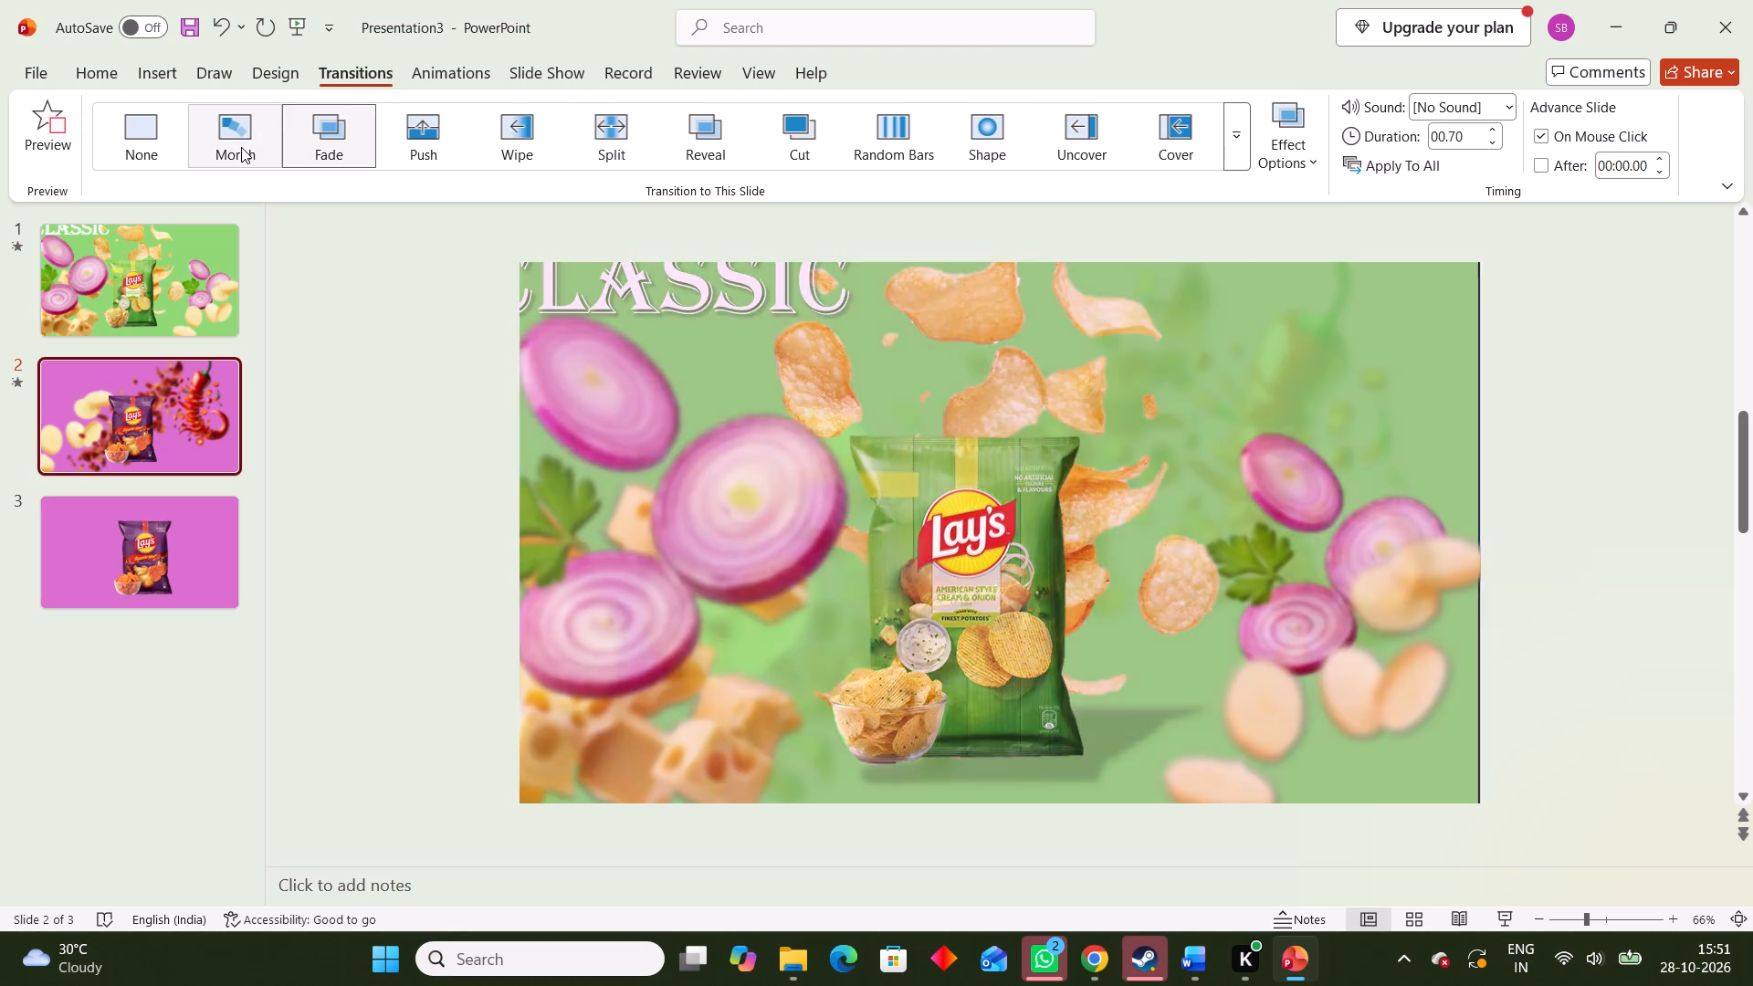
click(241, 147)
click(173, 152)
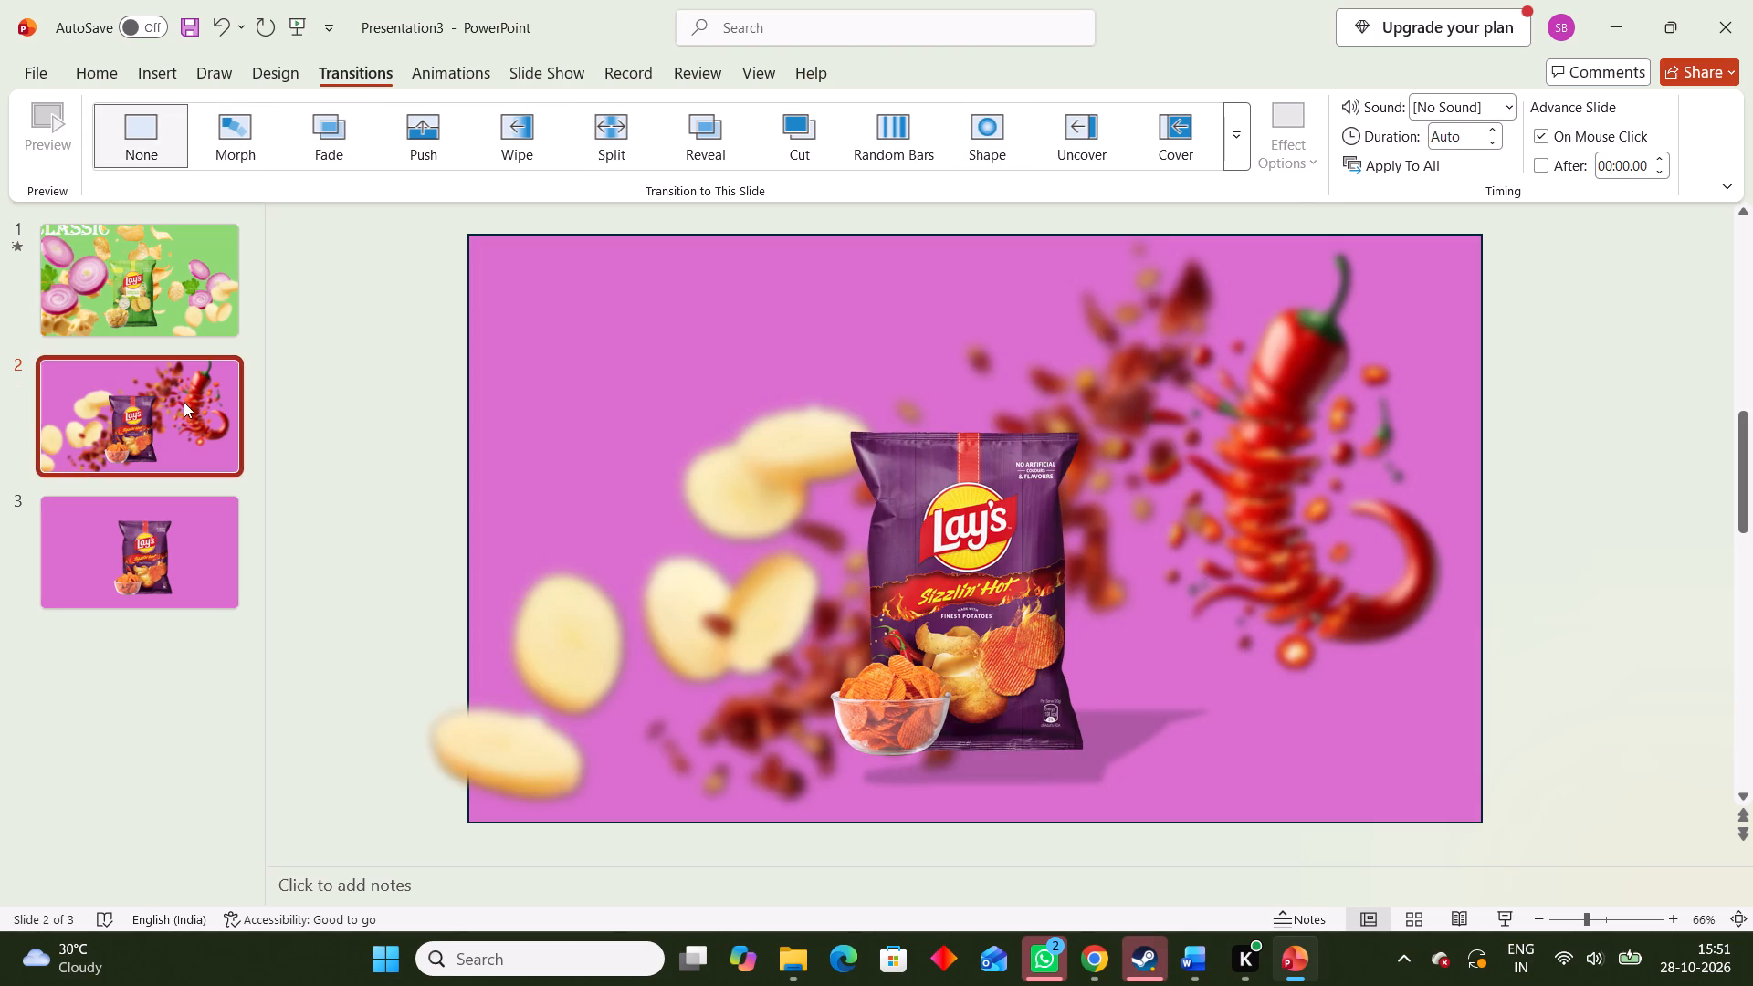
Set slide 2's transition back to Morph and return to the green slide.
click(184, 402)
click(209, 145)
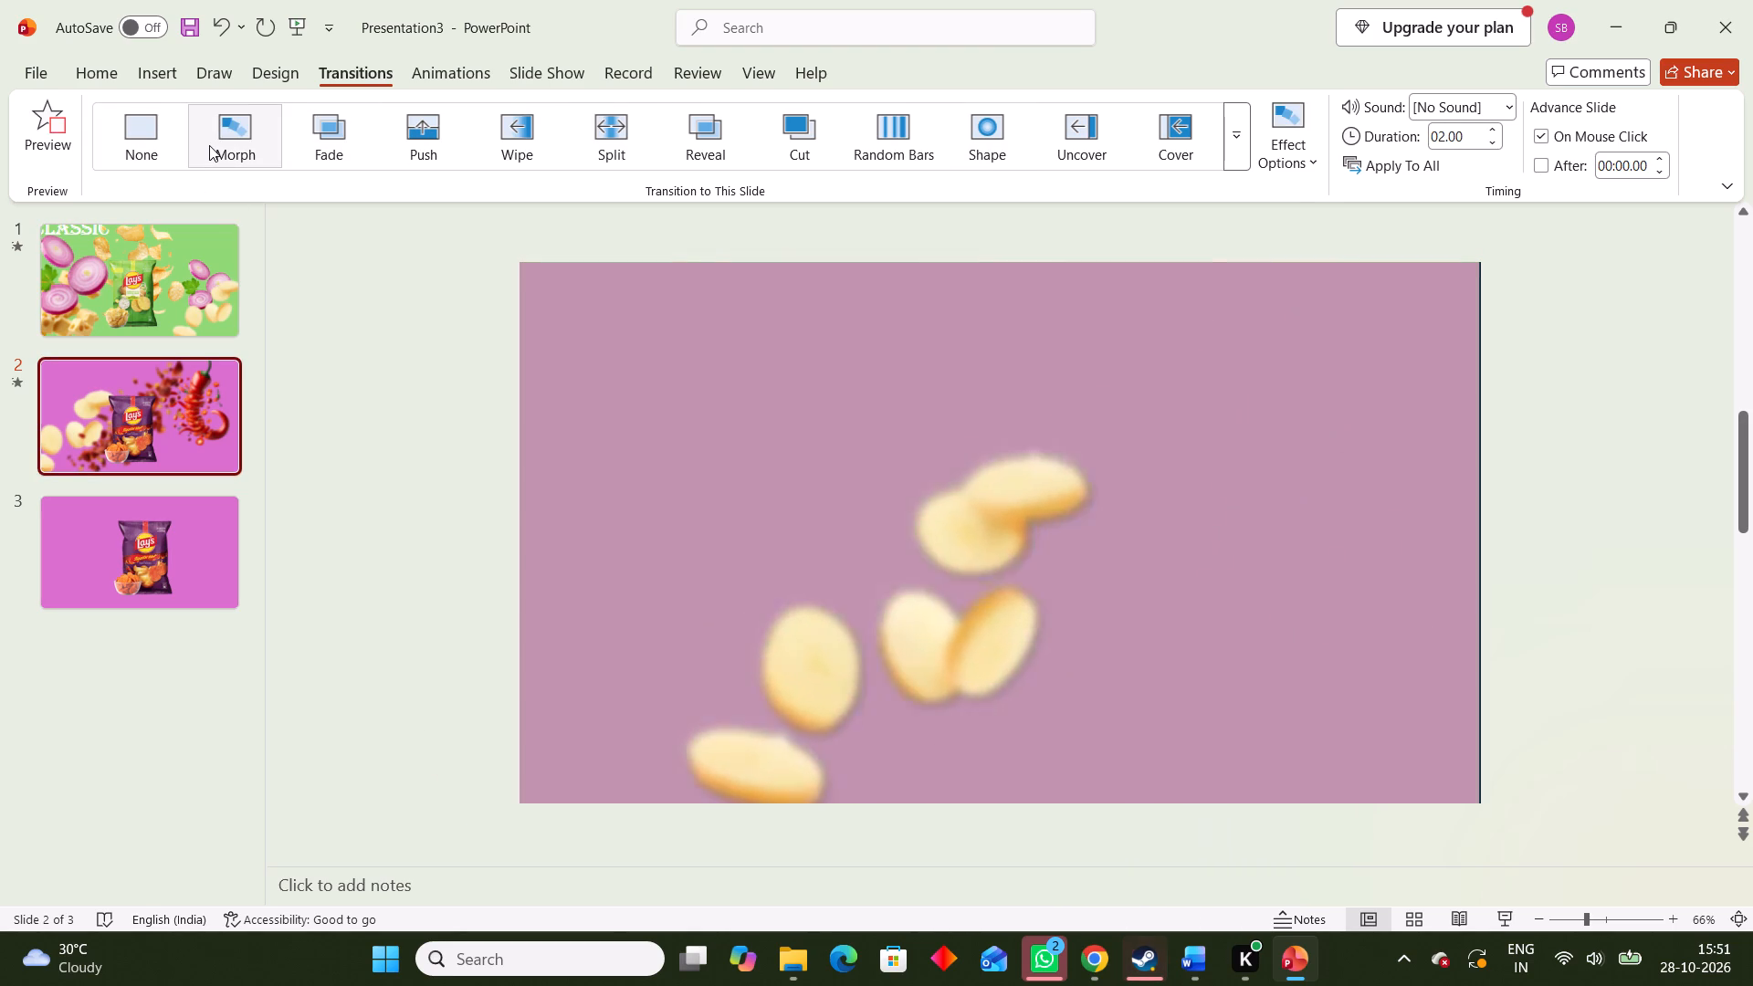
drag(393, 484, 360, 460)
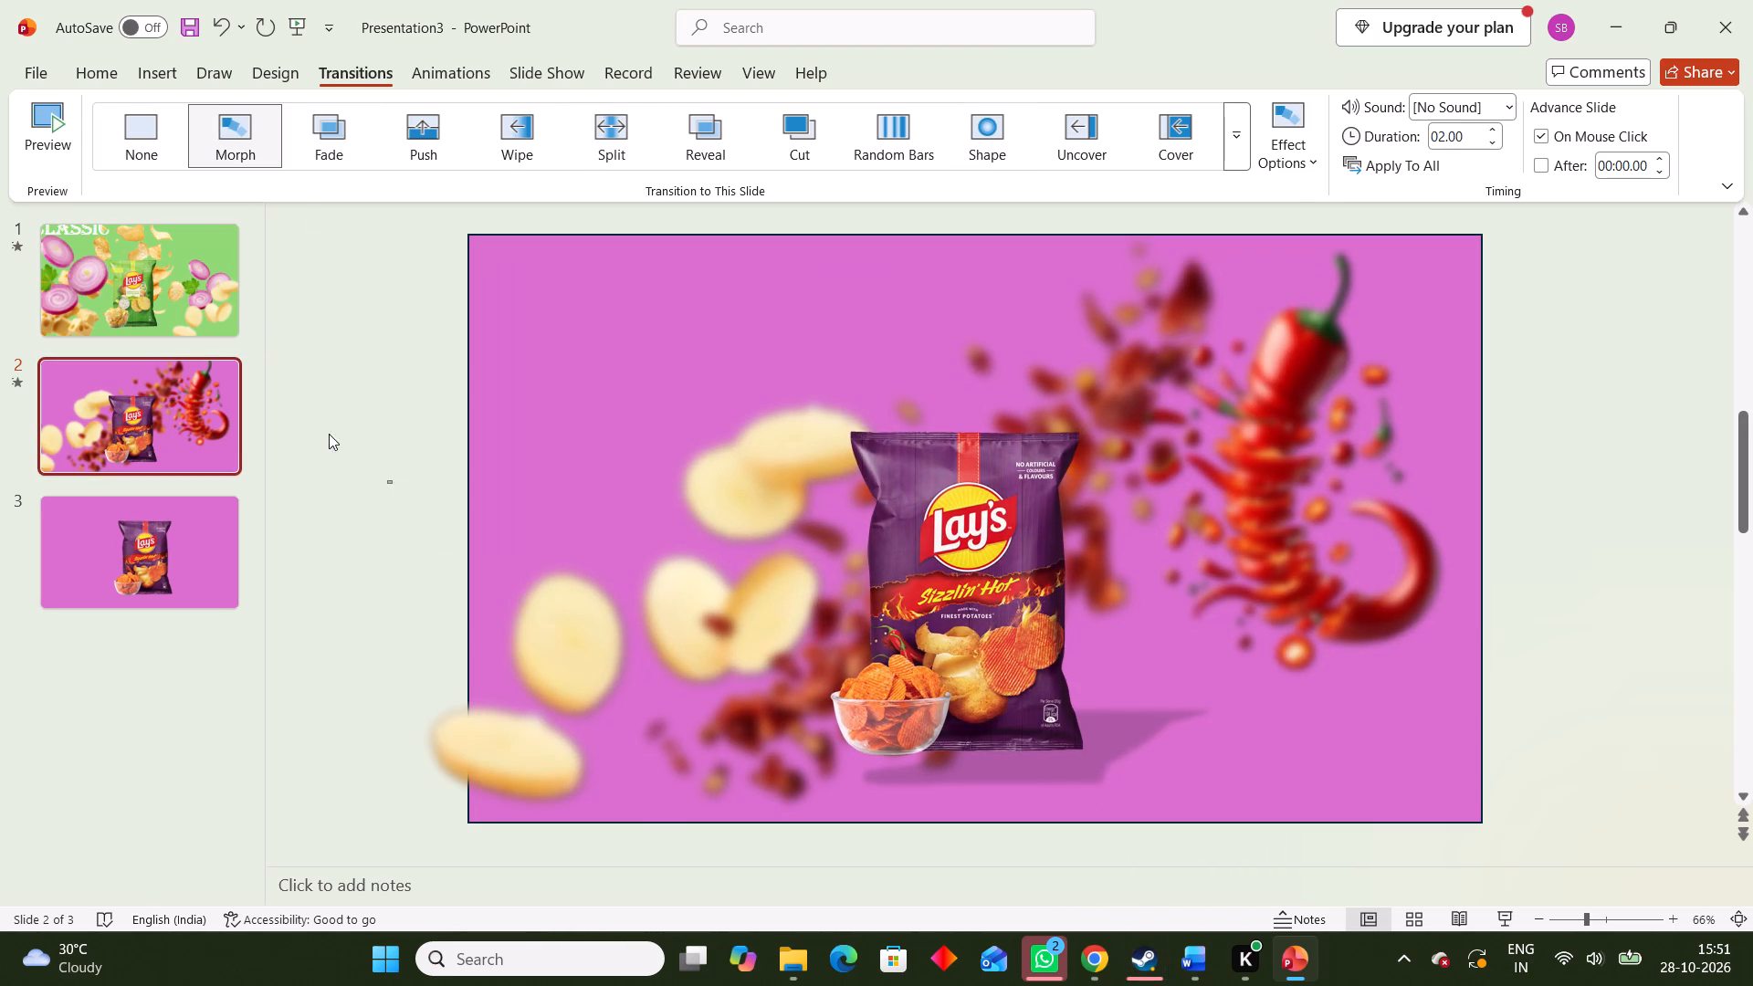
click(163, 293)
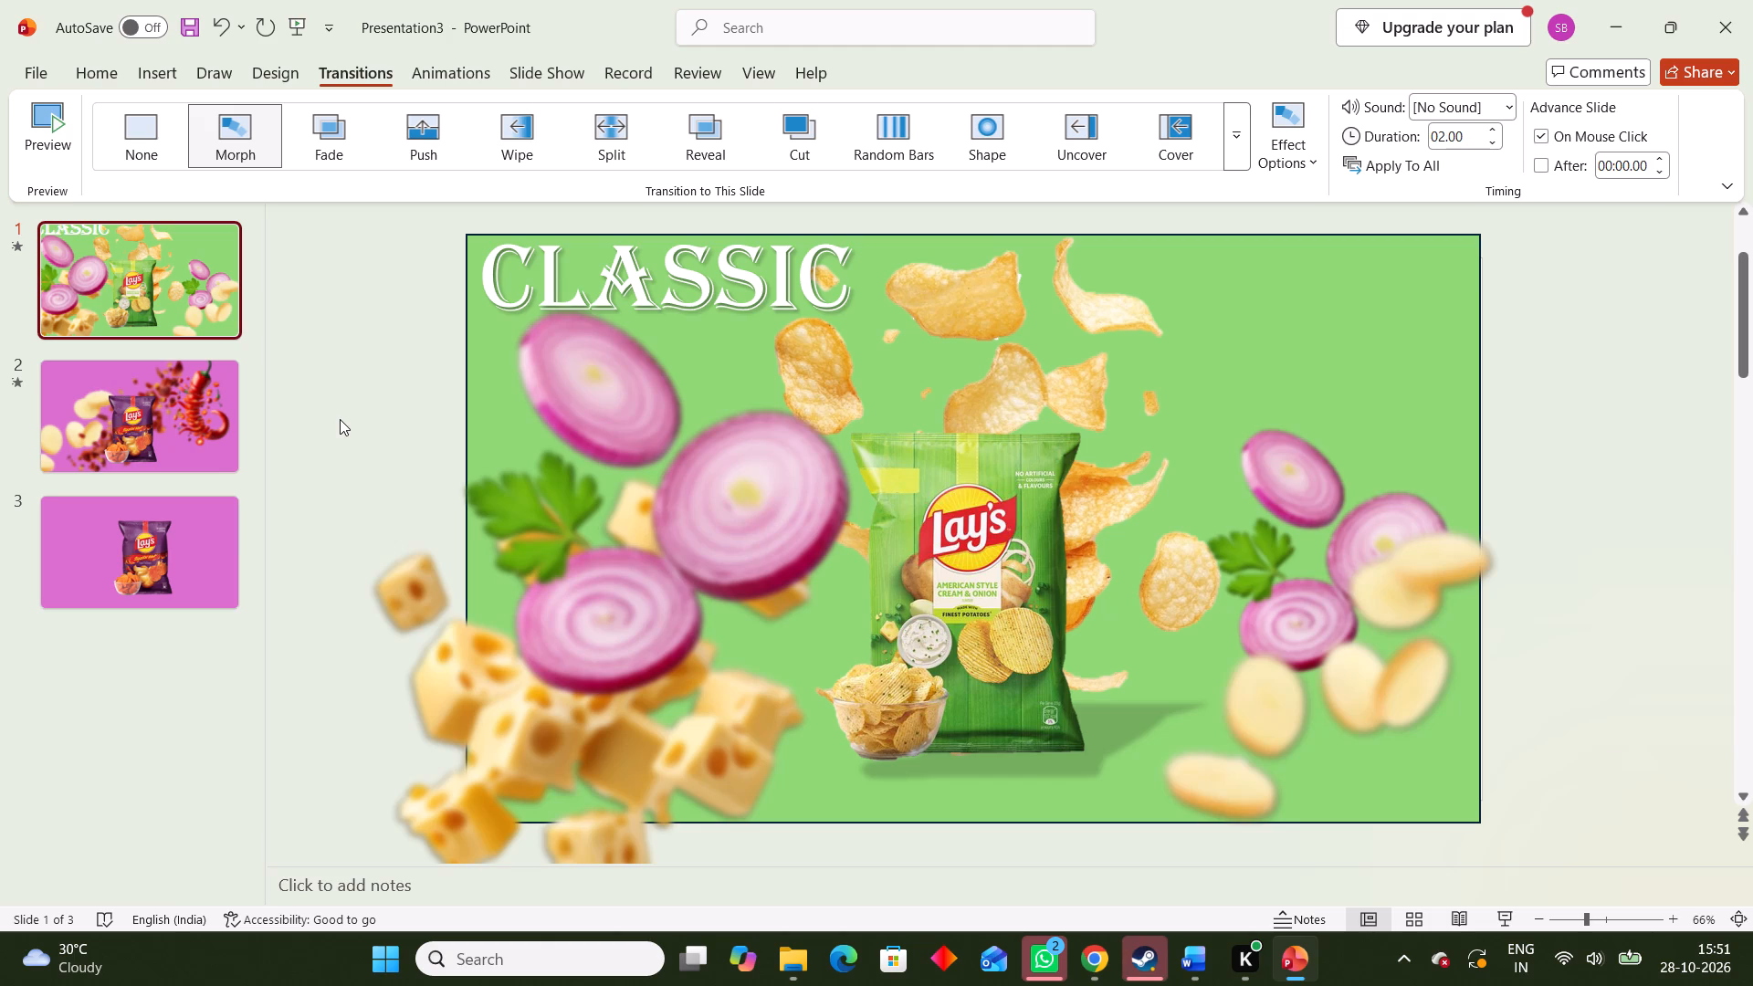
Close the presentation without saving its changes.
click(1752, 0)
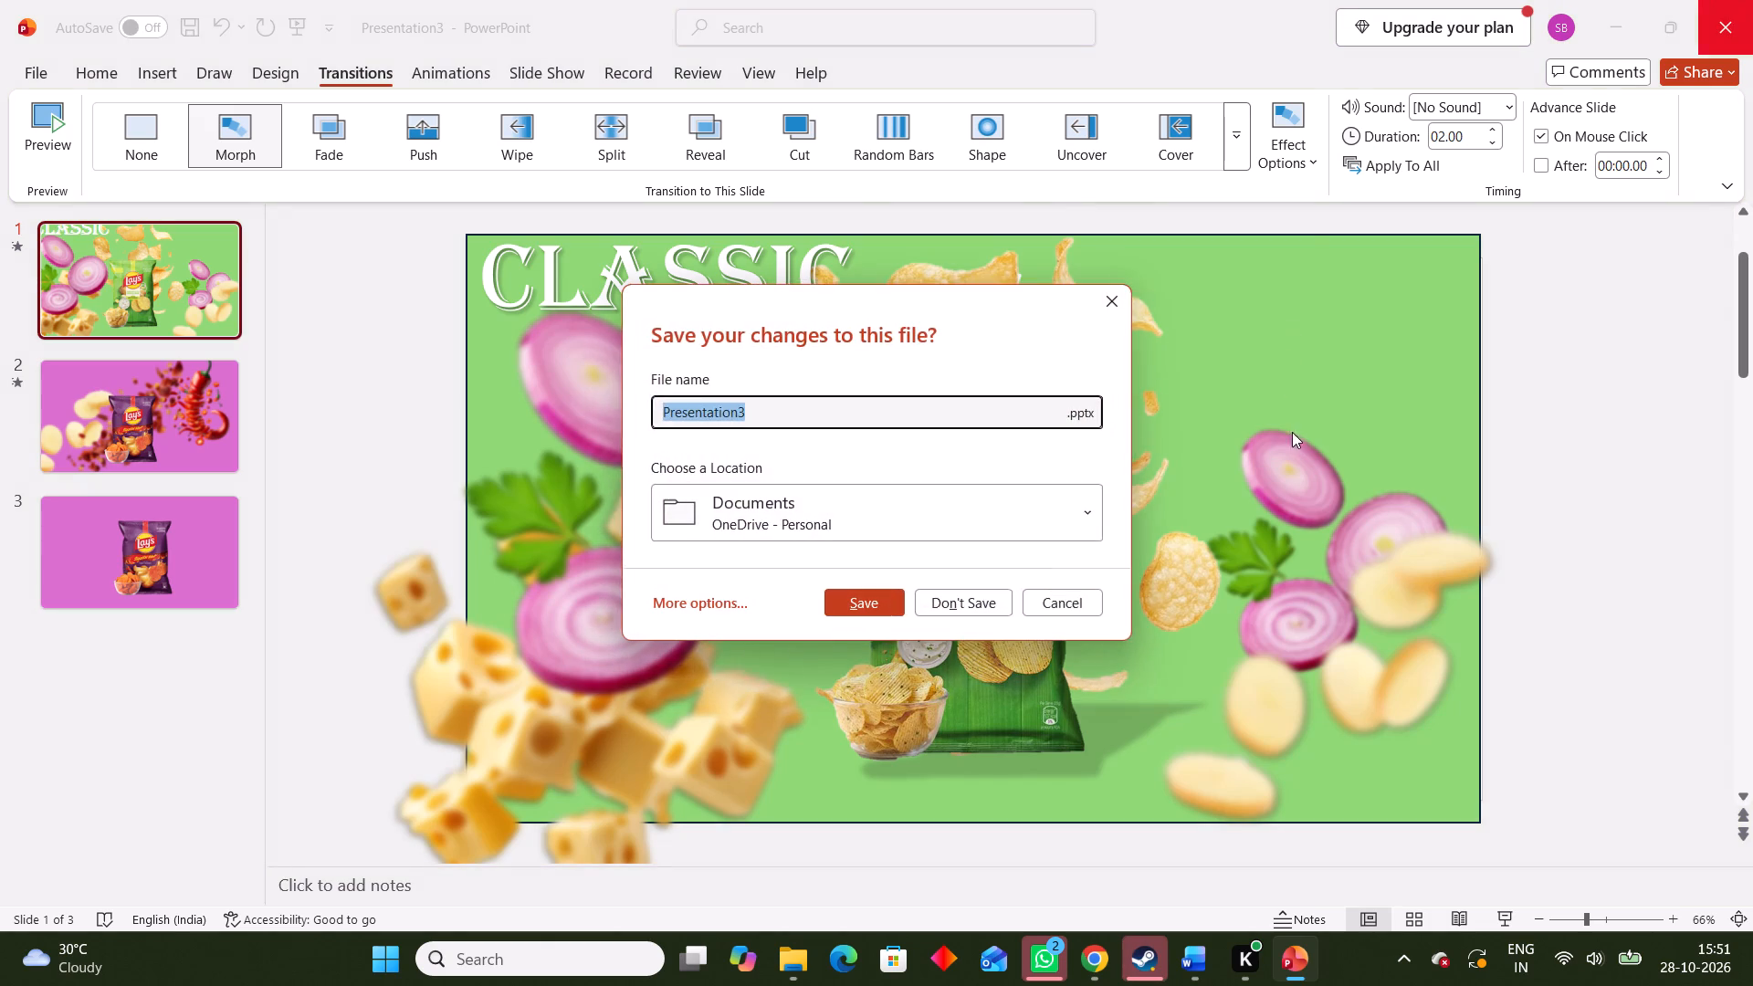
click(983, 609)
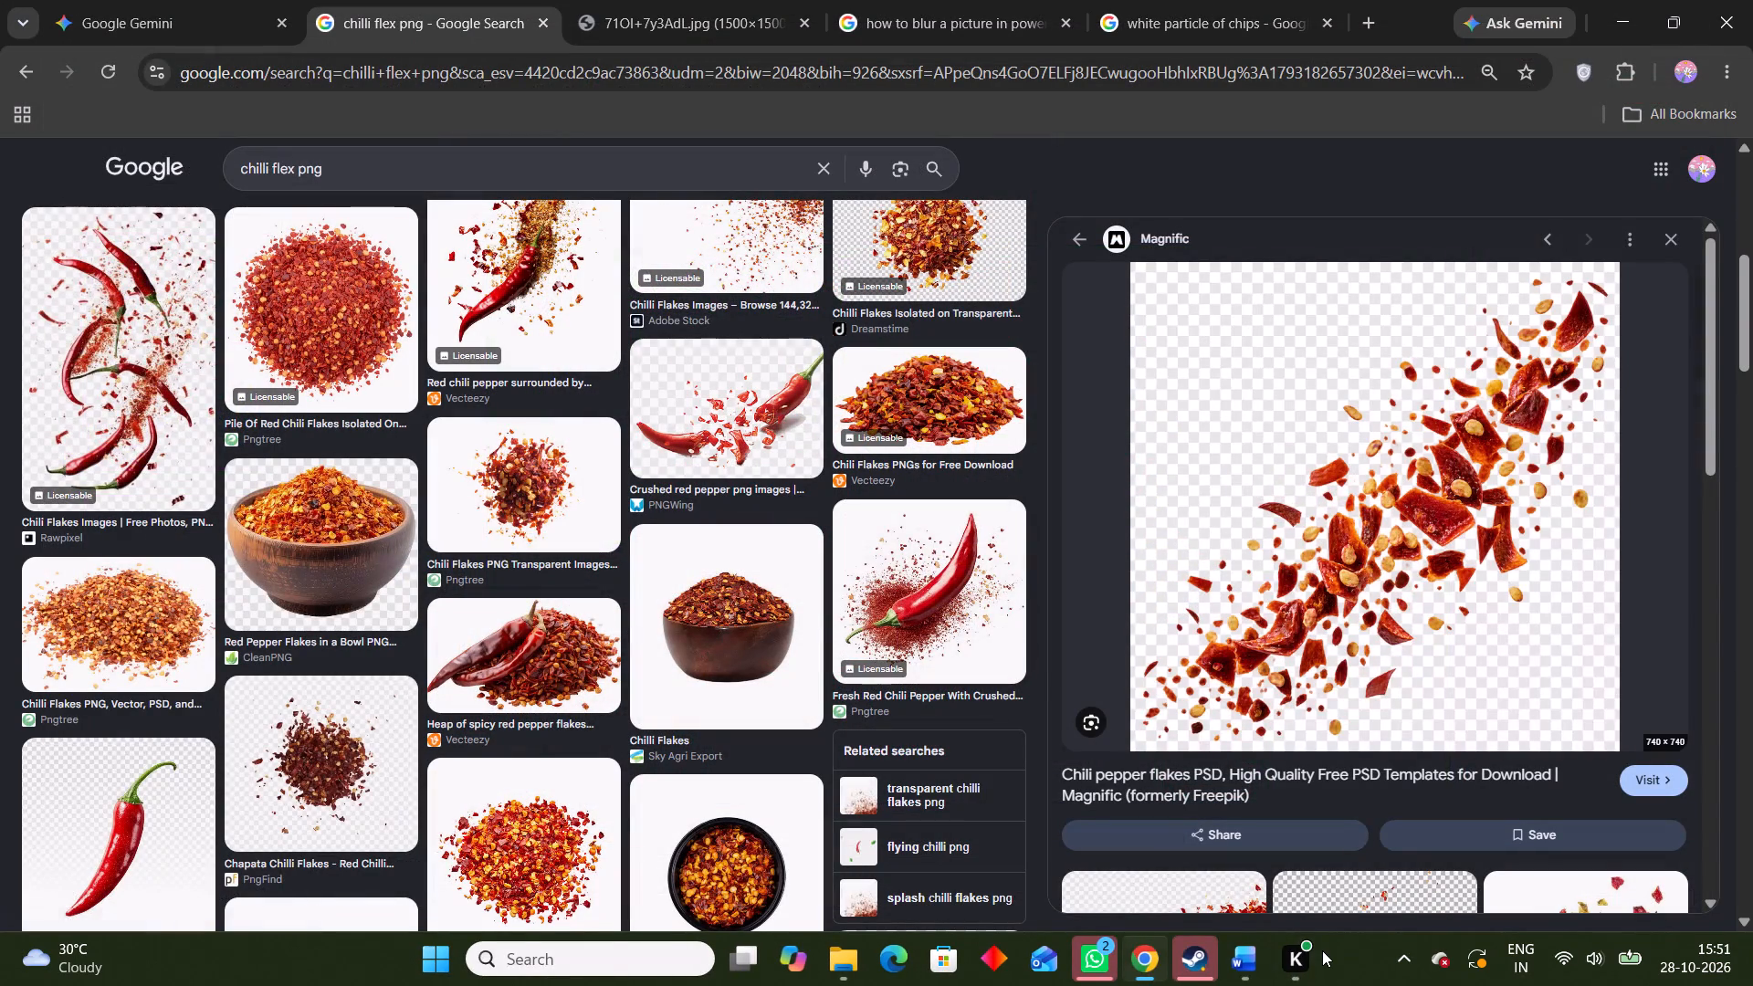